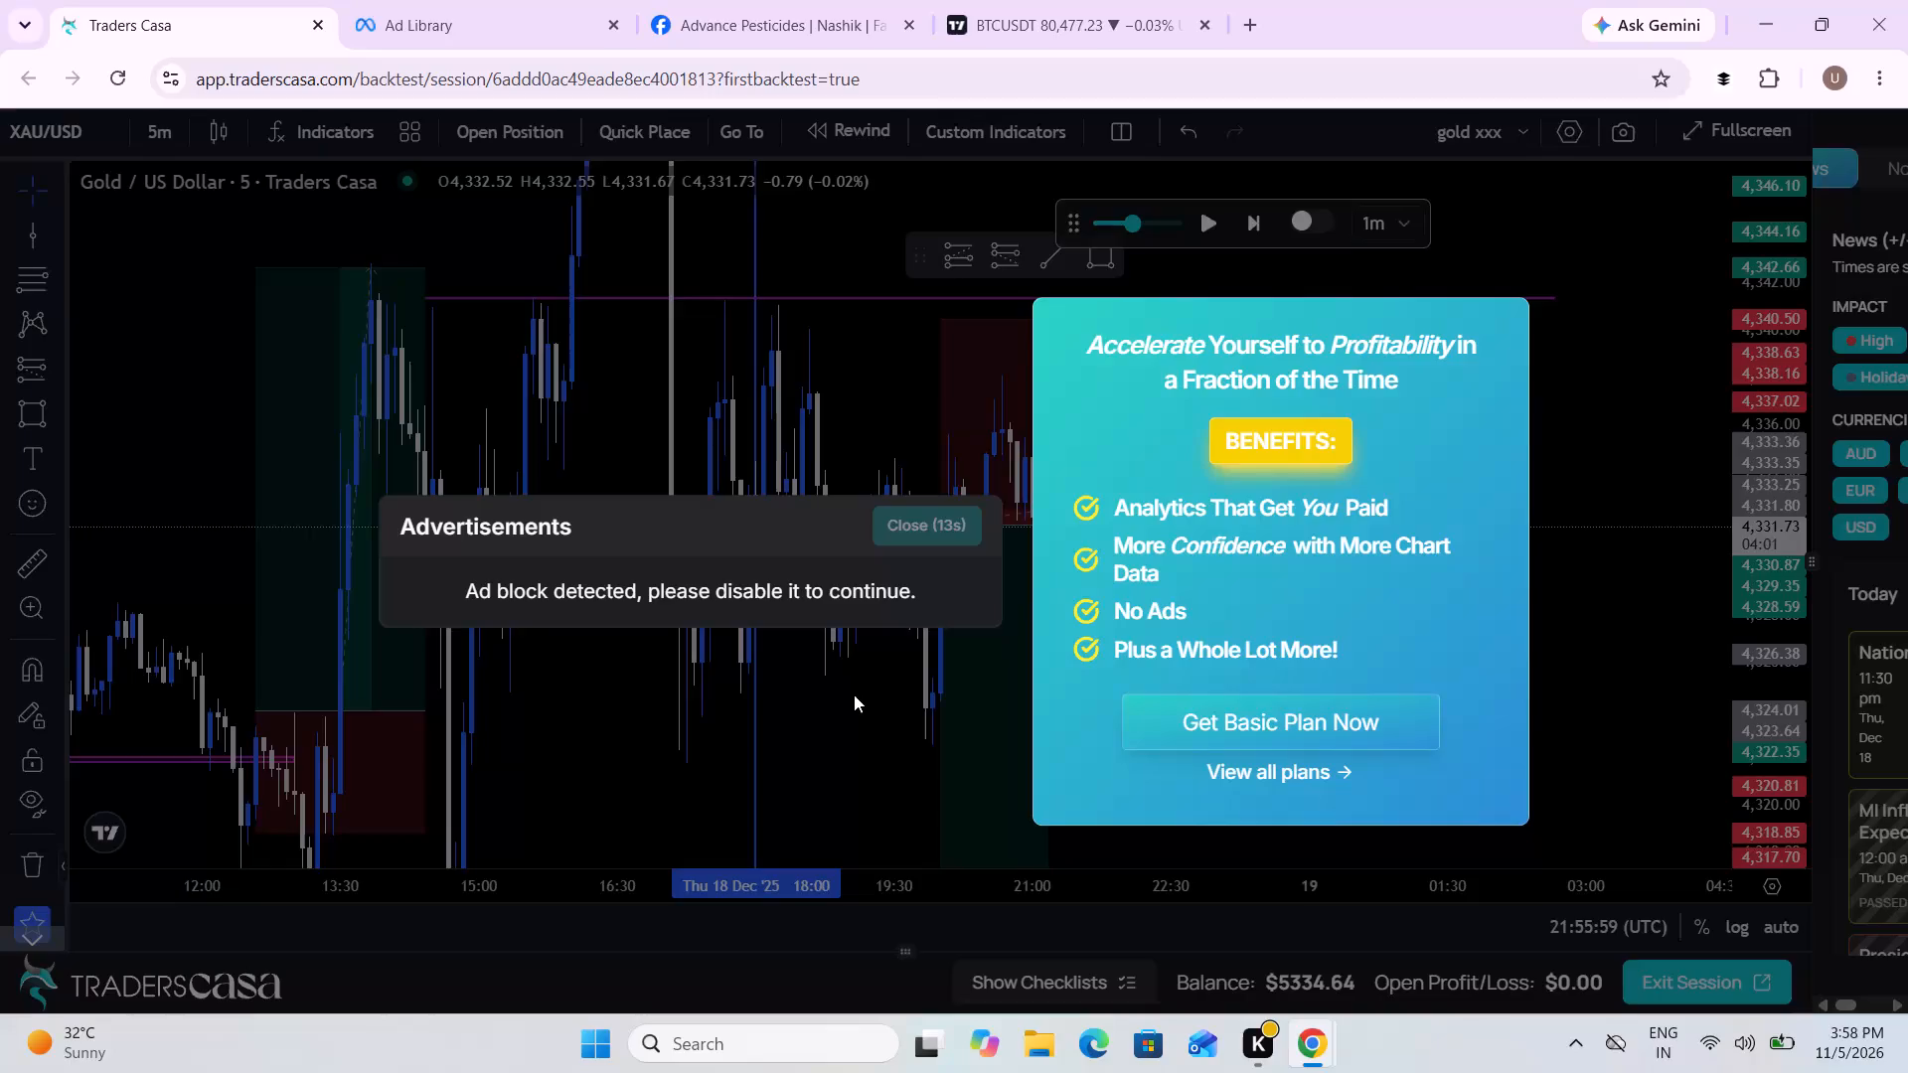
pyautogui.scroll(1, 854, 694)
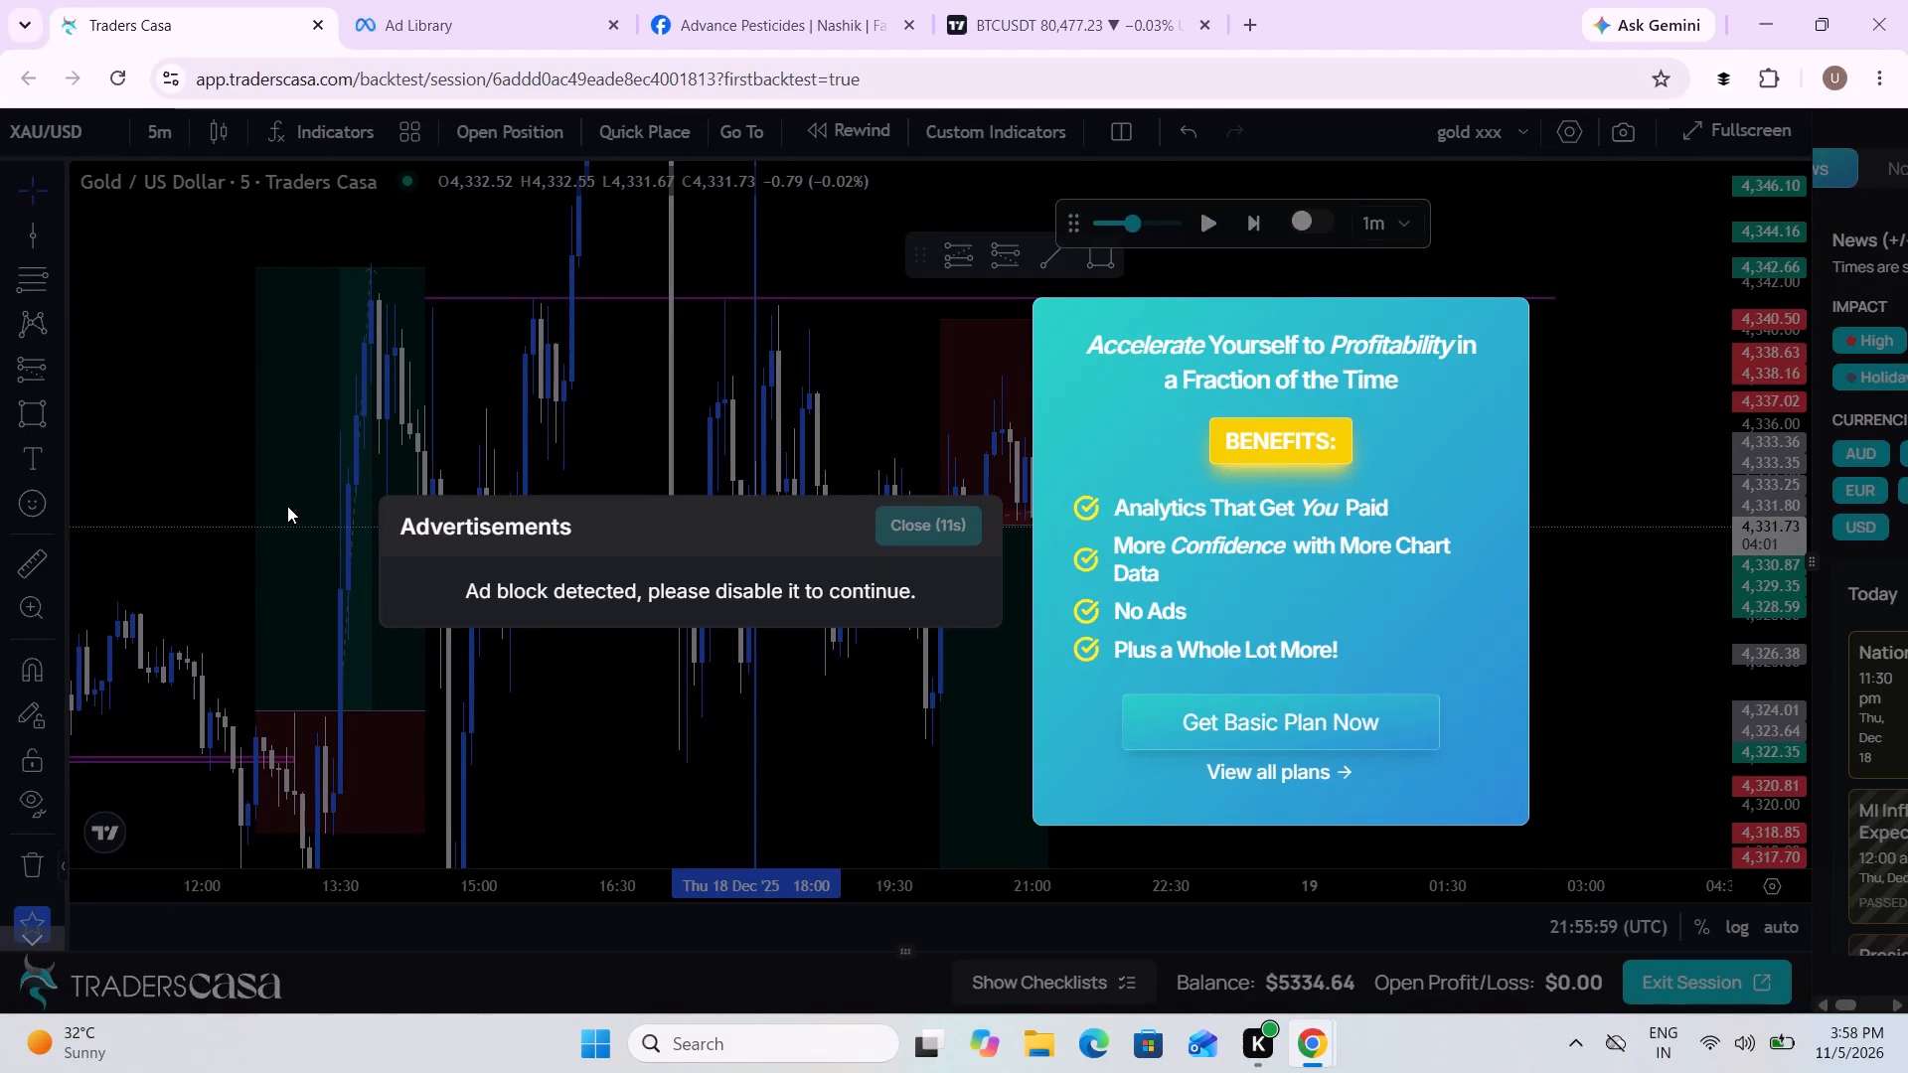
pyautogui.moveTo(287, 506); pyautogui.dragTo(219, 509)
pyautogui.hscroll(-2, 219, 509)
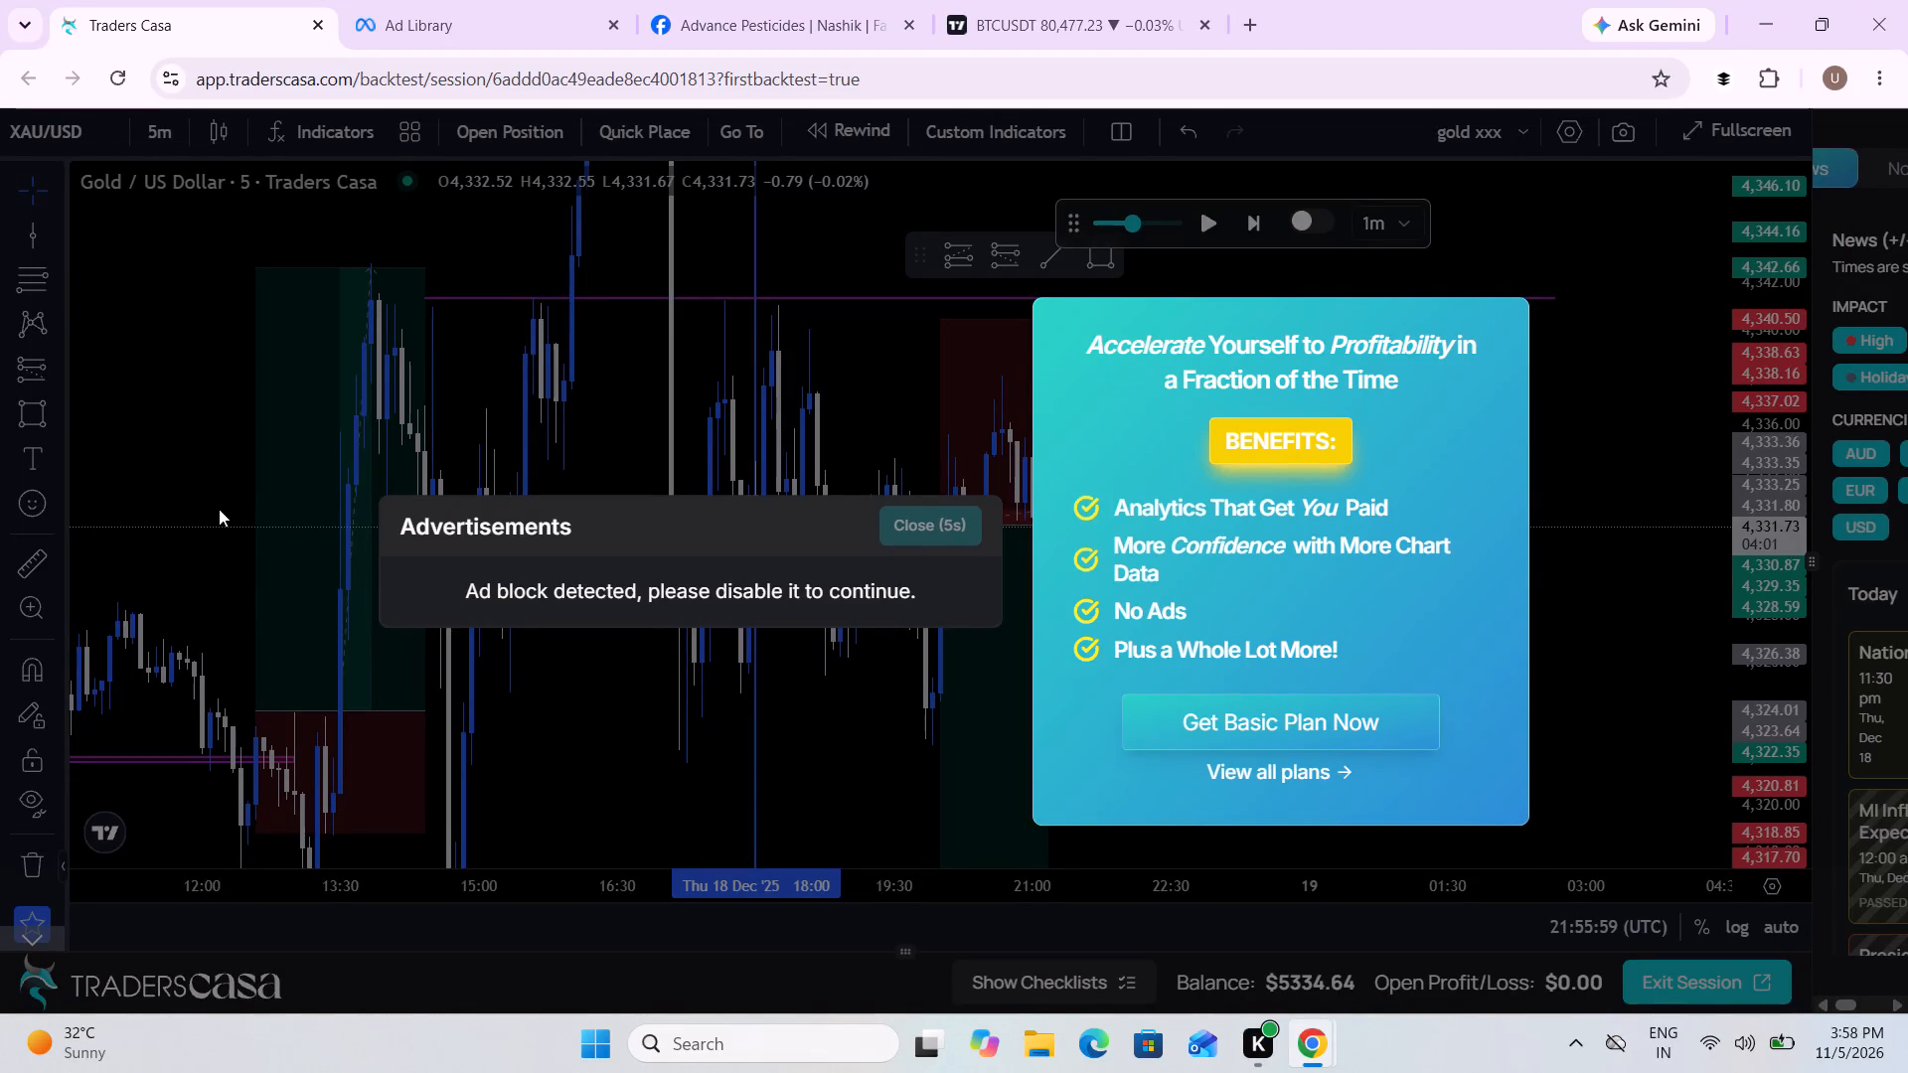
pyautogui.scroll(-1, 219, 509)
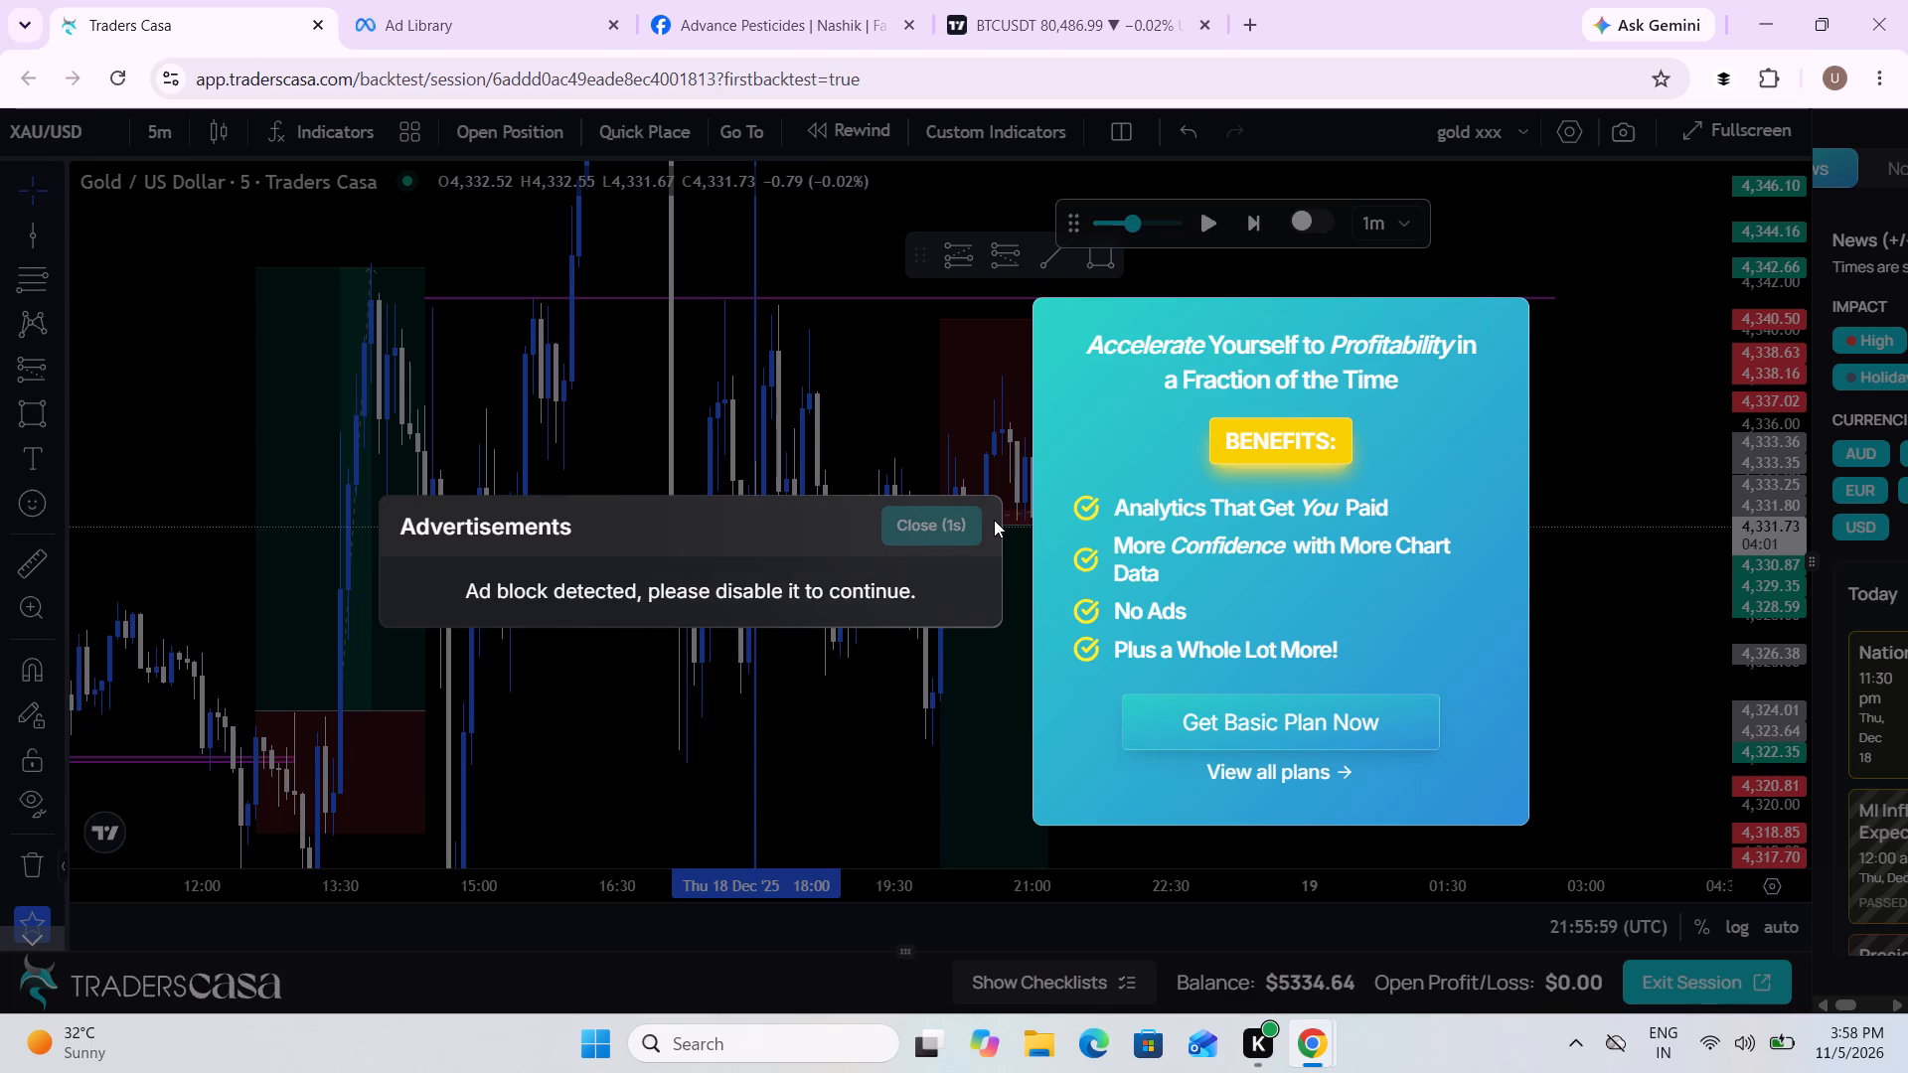
# Close the advertisement overlay covering the XAU/USD backtest chart once its countdown allows it.
pyautogui.click(963, 521)
# Place a short position drawing on the gold chart with entry at about 4,331.45, starting at the 21:40 candle on 18 Dec.
pyautogui.moveTo(1269, 593); pyautogui.dragTo(1303, 652)
pyautogui.scroll(3, 1303, 652)
pyautogui.moveTo(1784, 500); pyautogui.dragTo(1783, 505)
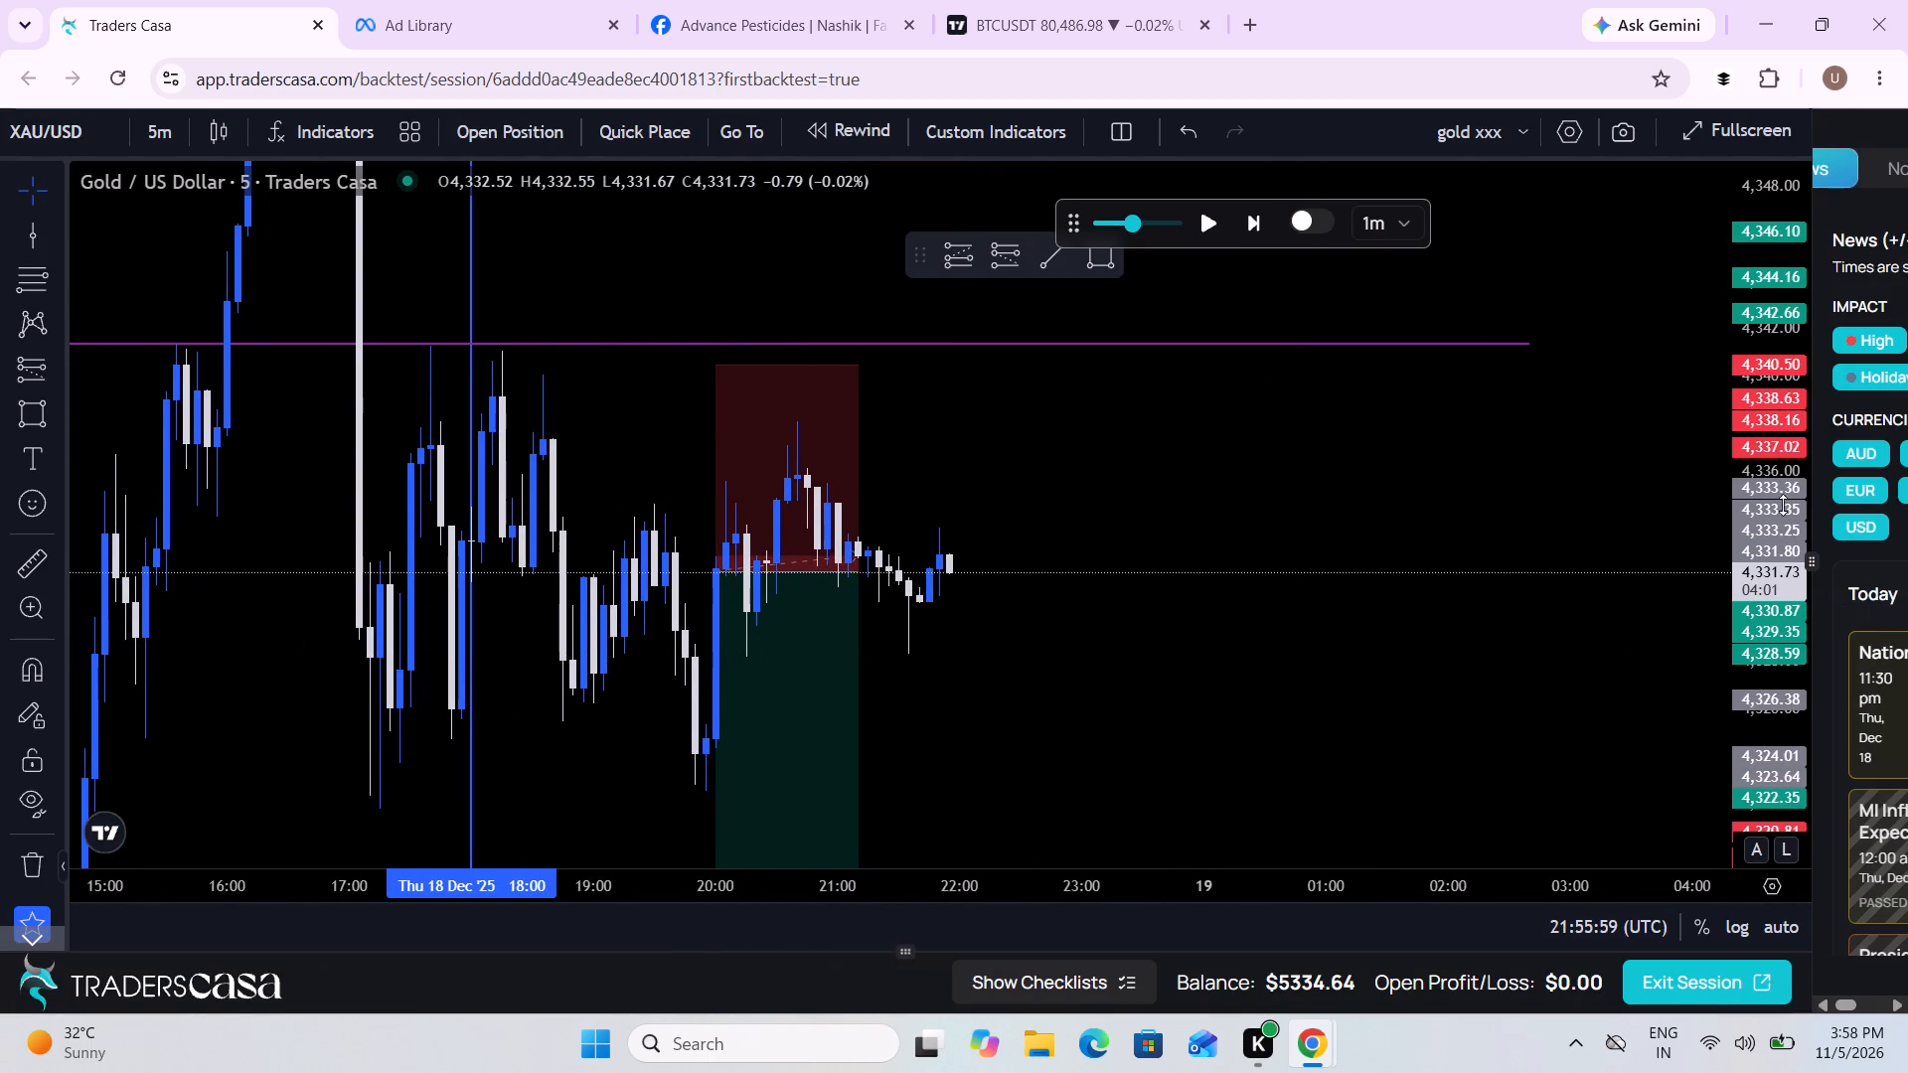
pyautogui.moveTo(1783, 505); pyautogui.dragTo(1761, 628)
pyautogui.moveTo(1507, 630); pyautogui.dragTo(1135, 607)
pyautogui.scroll(-1, 1135, 607)
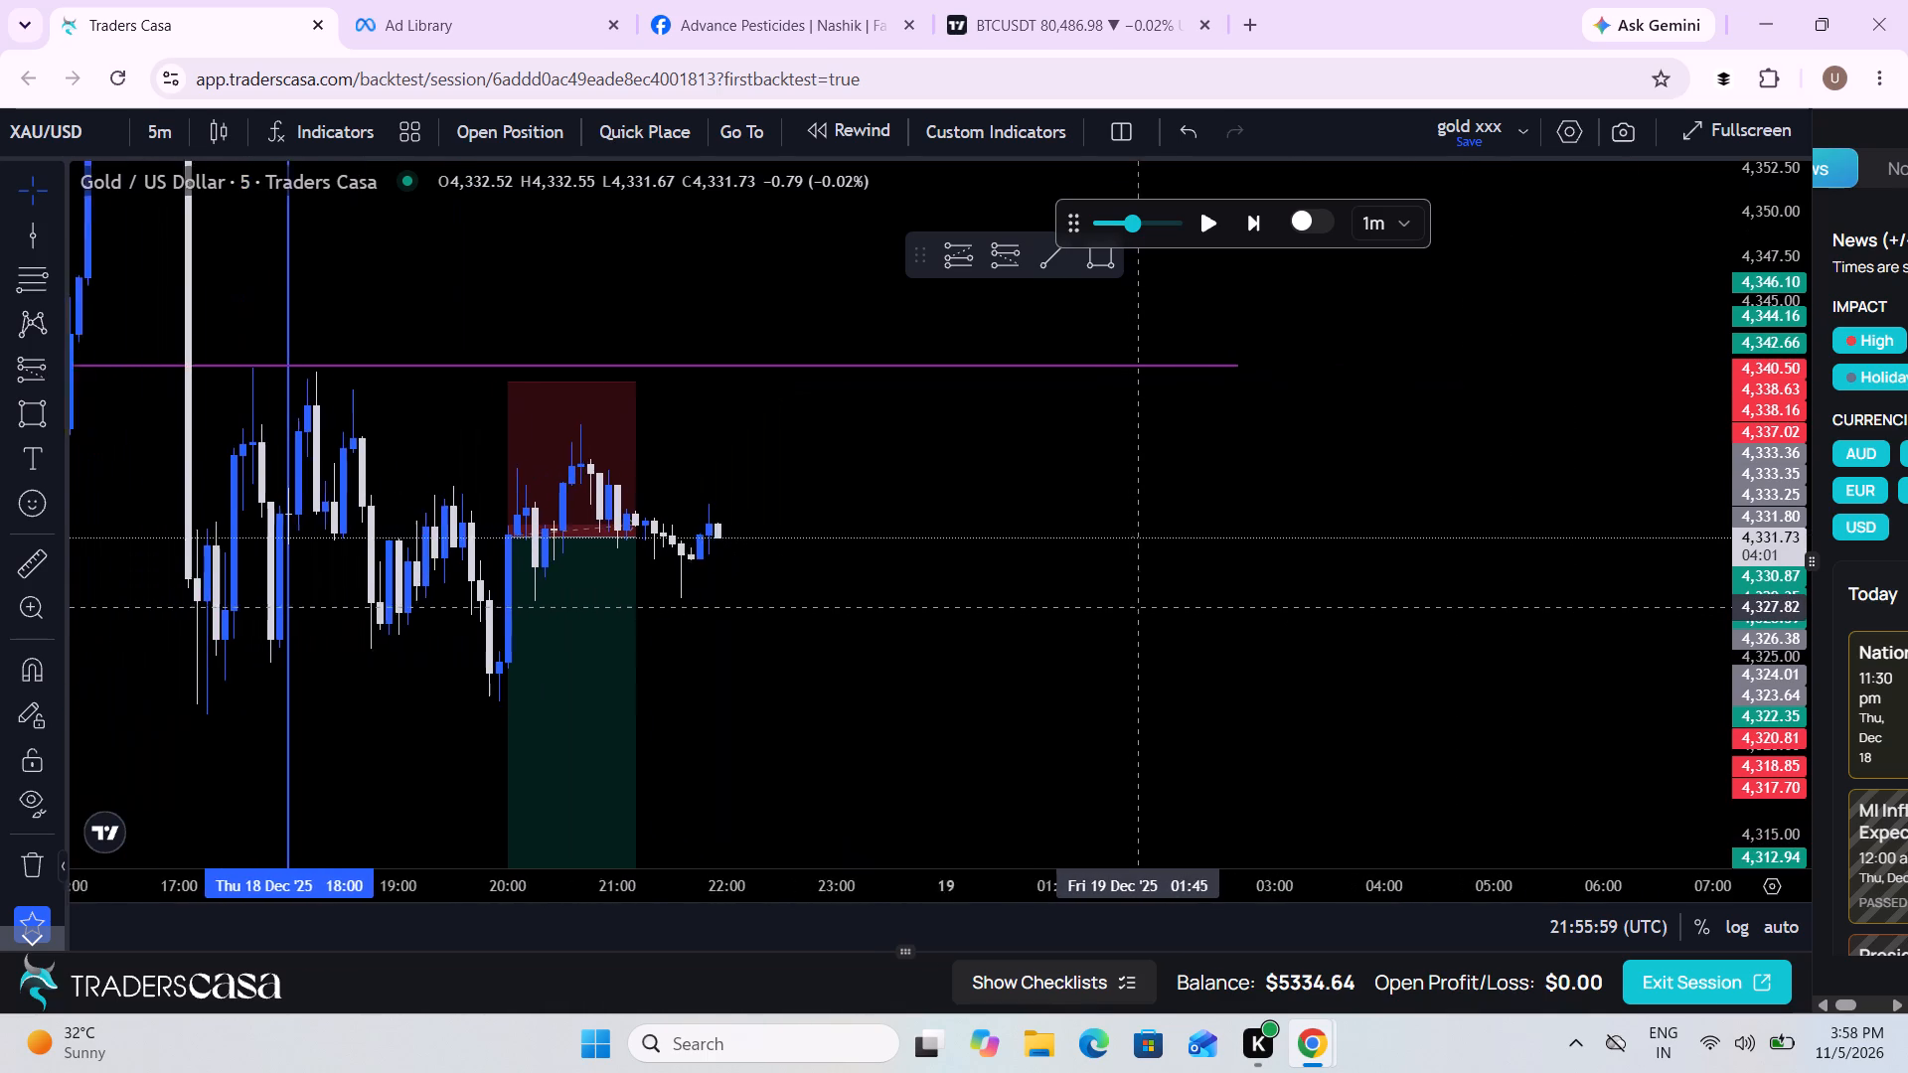
pyautogui.scroll(-1, 1135, 607)
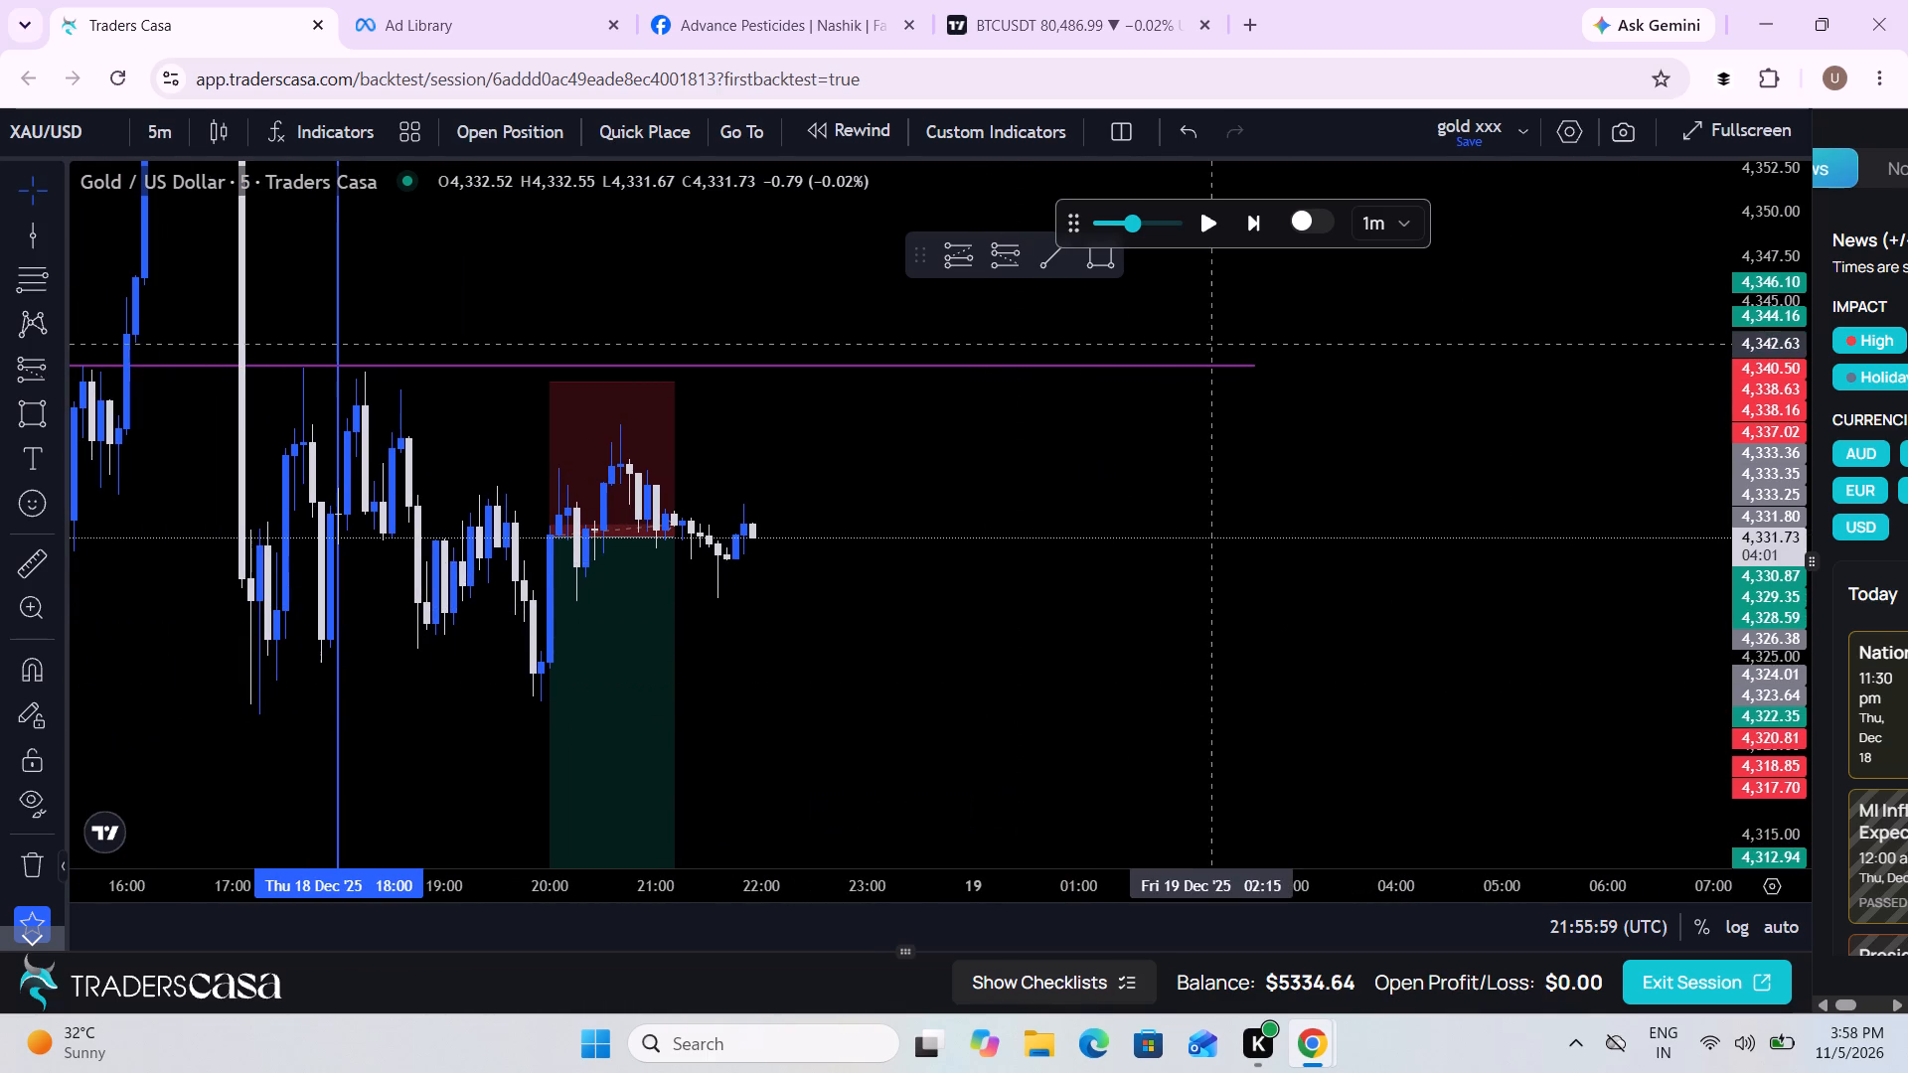
pyautogui.click(45, 371)
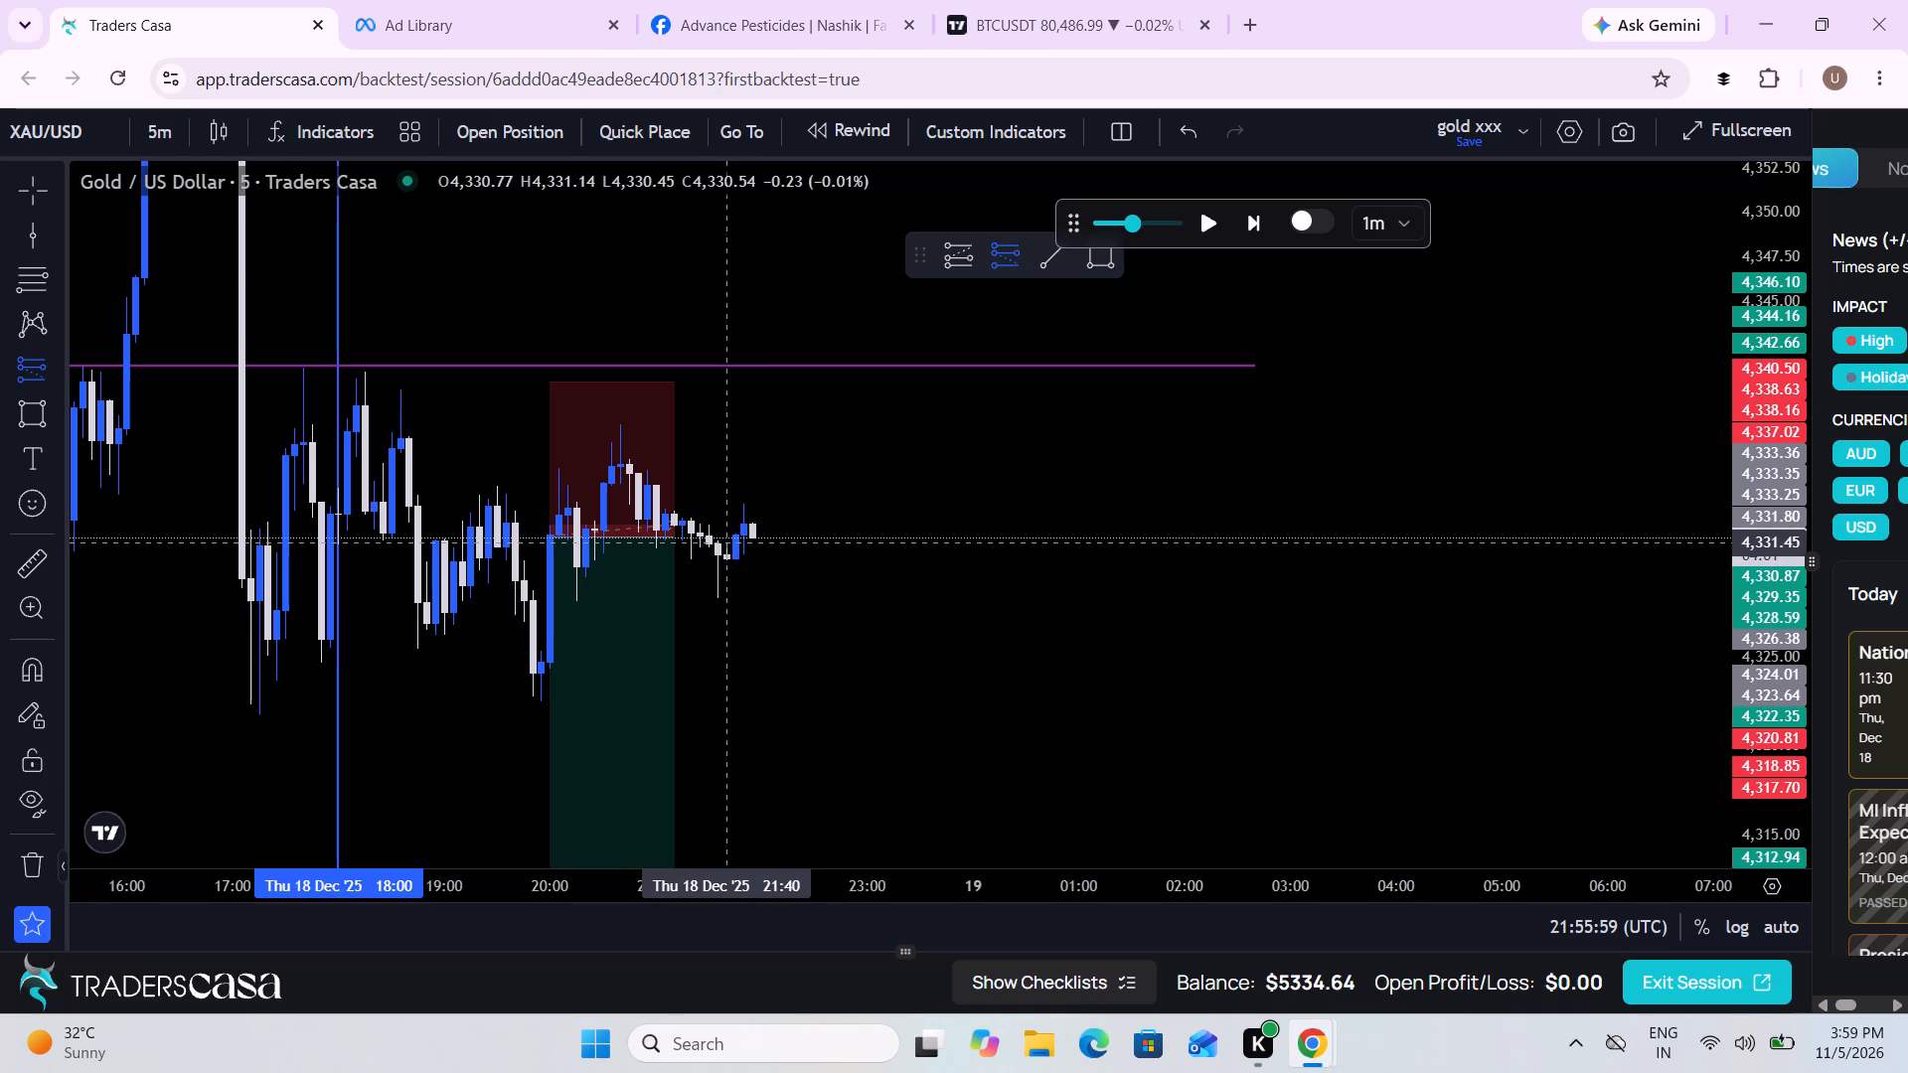
pyautogui.click(727, 541)
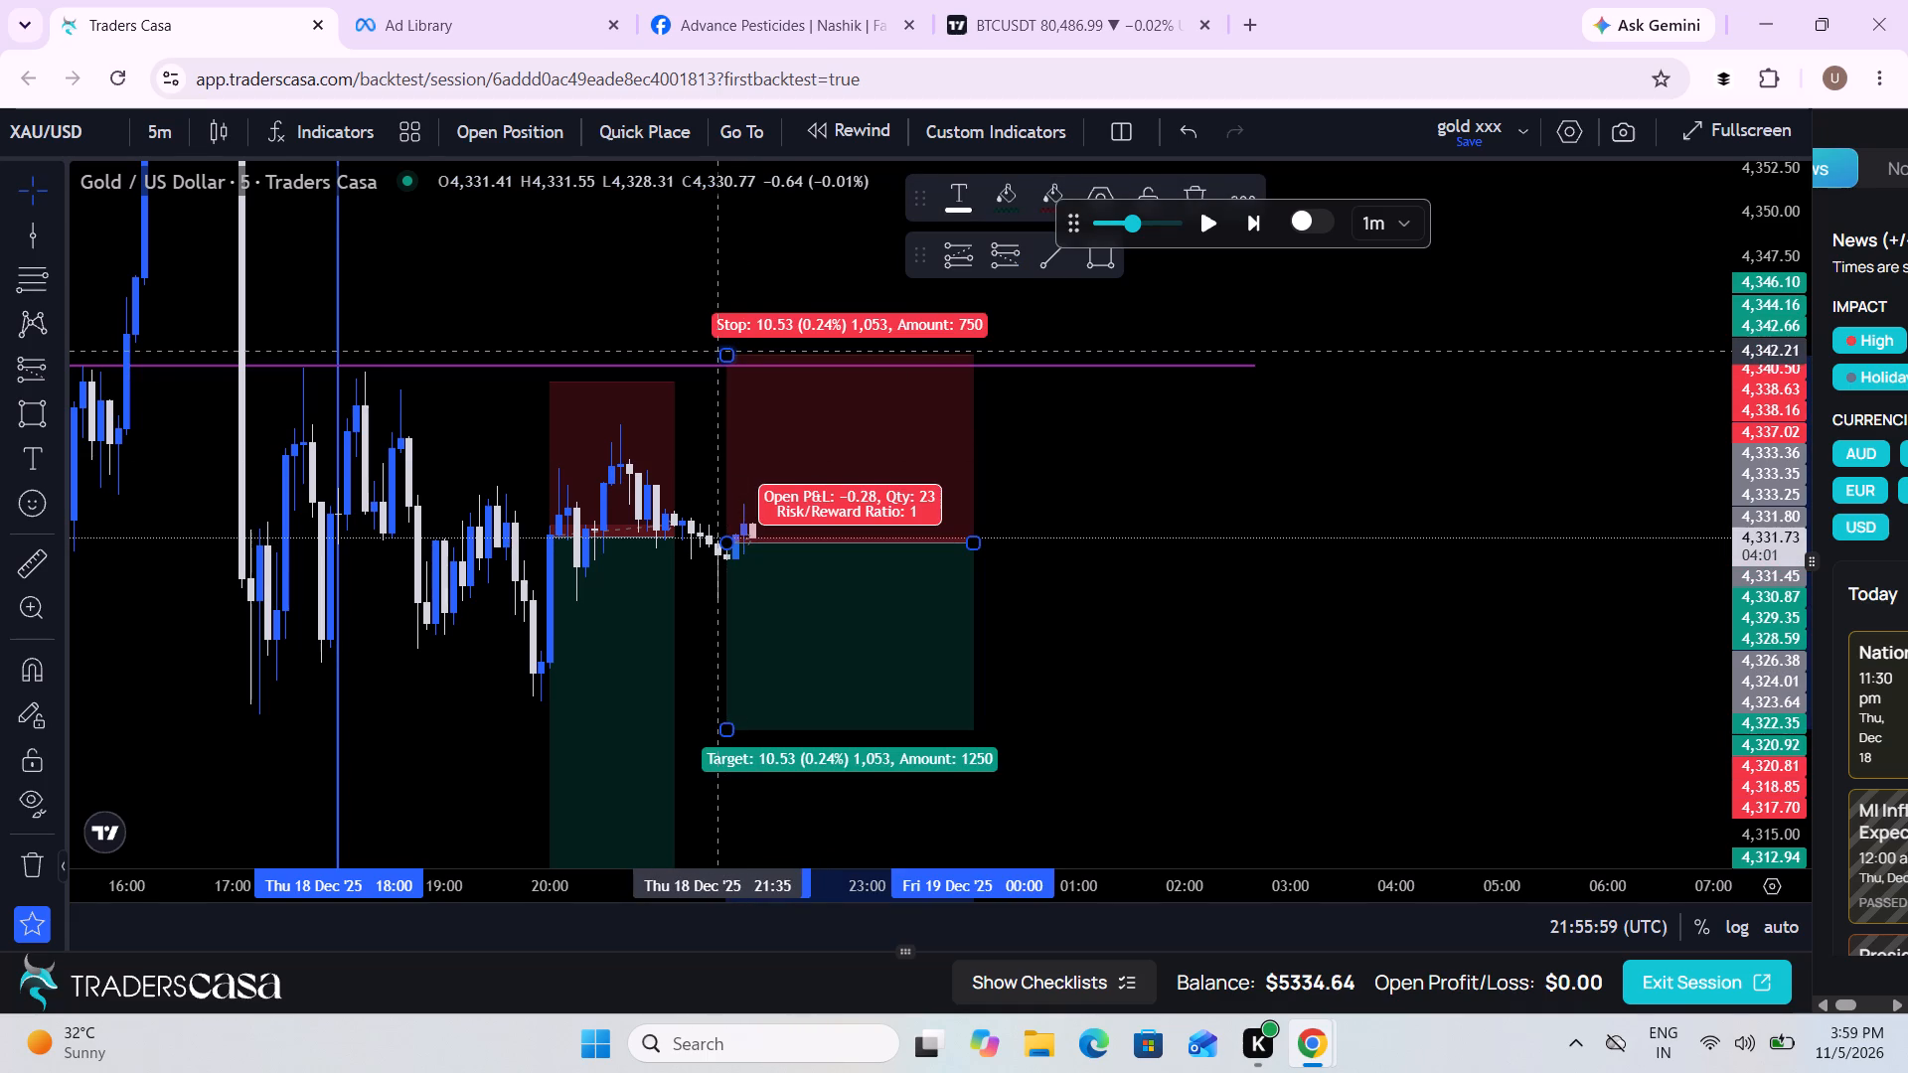
# Tighten the new short position's stop level to about 4,336.48.
pyautogui.moveTo(726, 352); pyautogui.dragTo(706, 430)
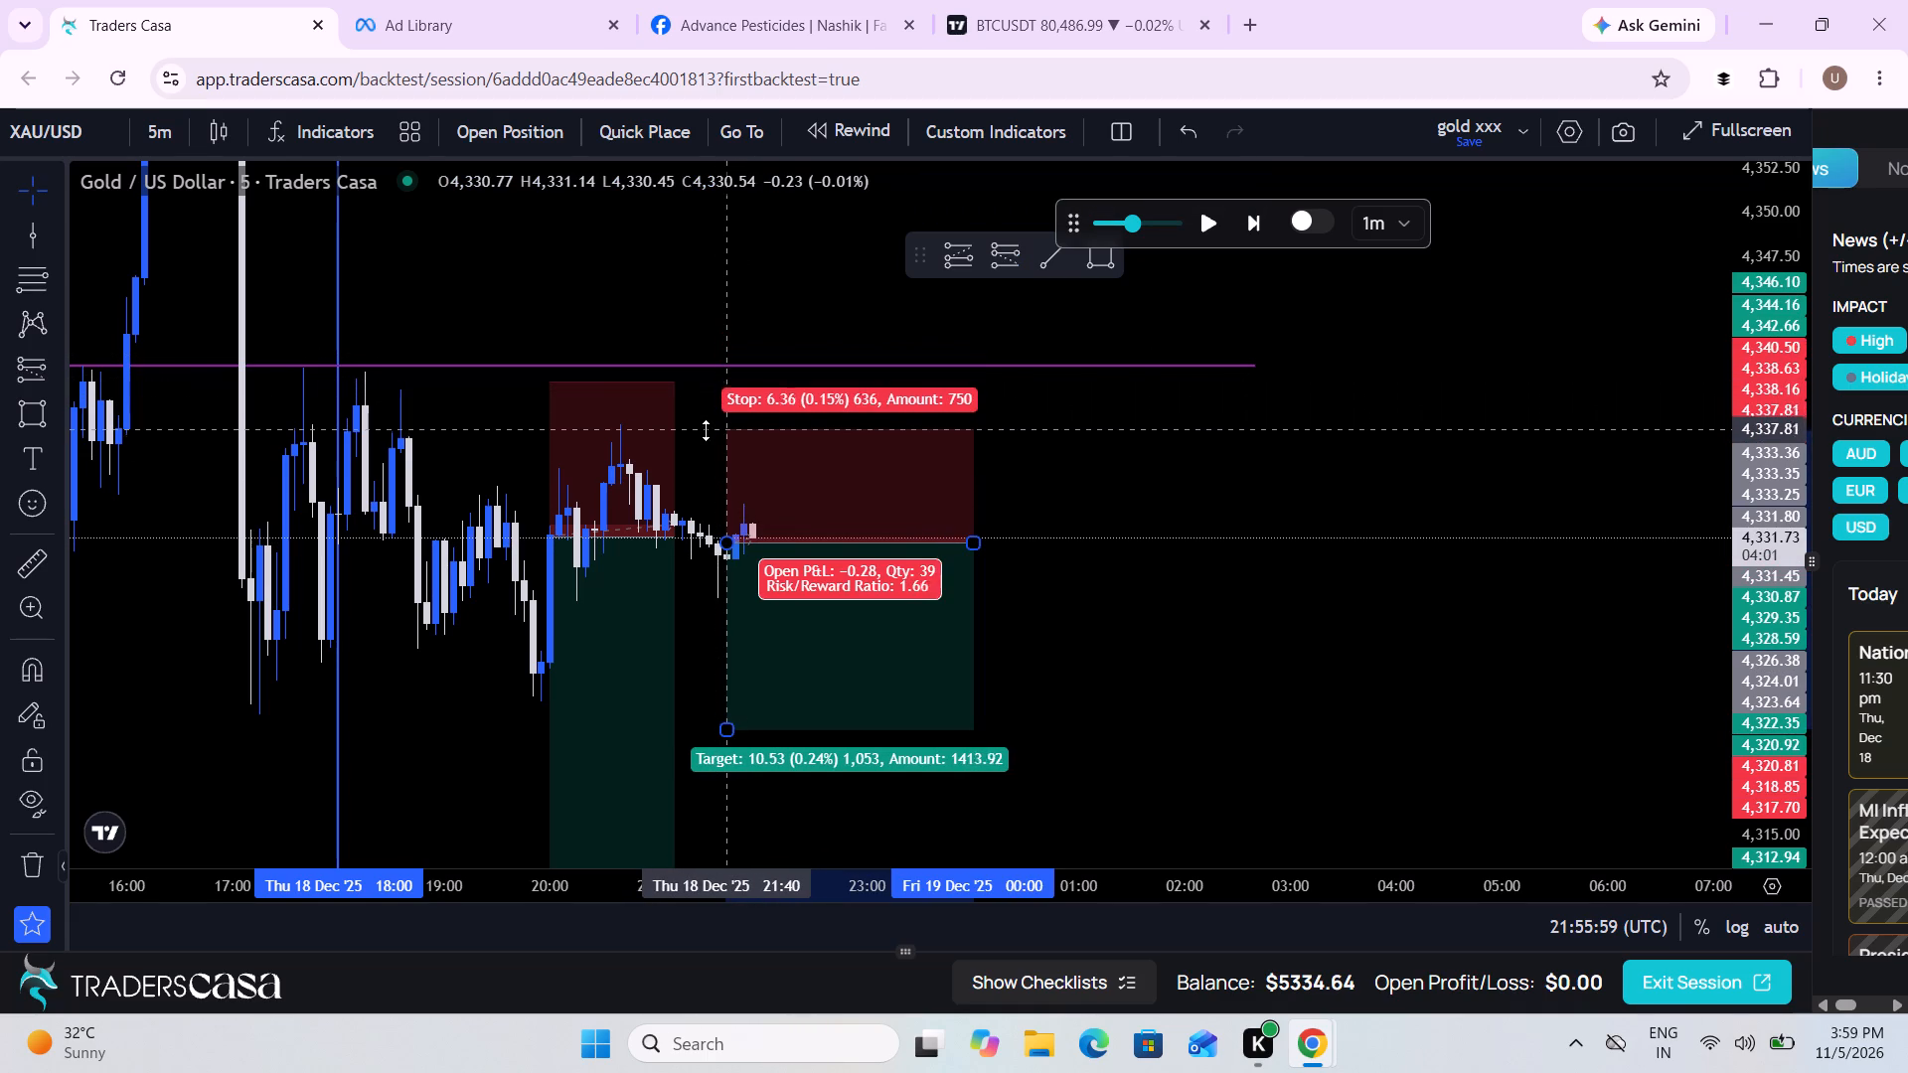
pyautogui.moveTo(706, 430); pyautogui.dragTo(718, 448)
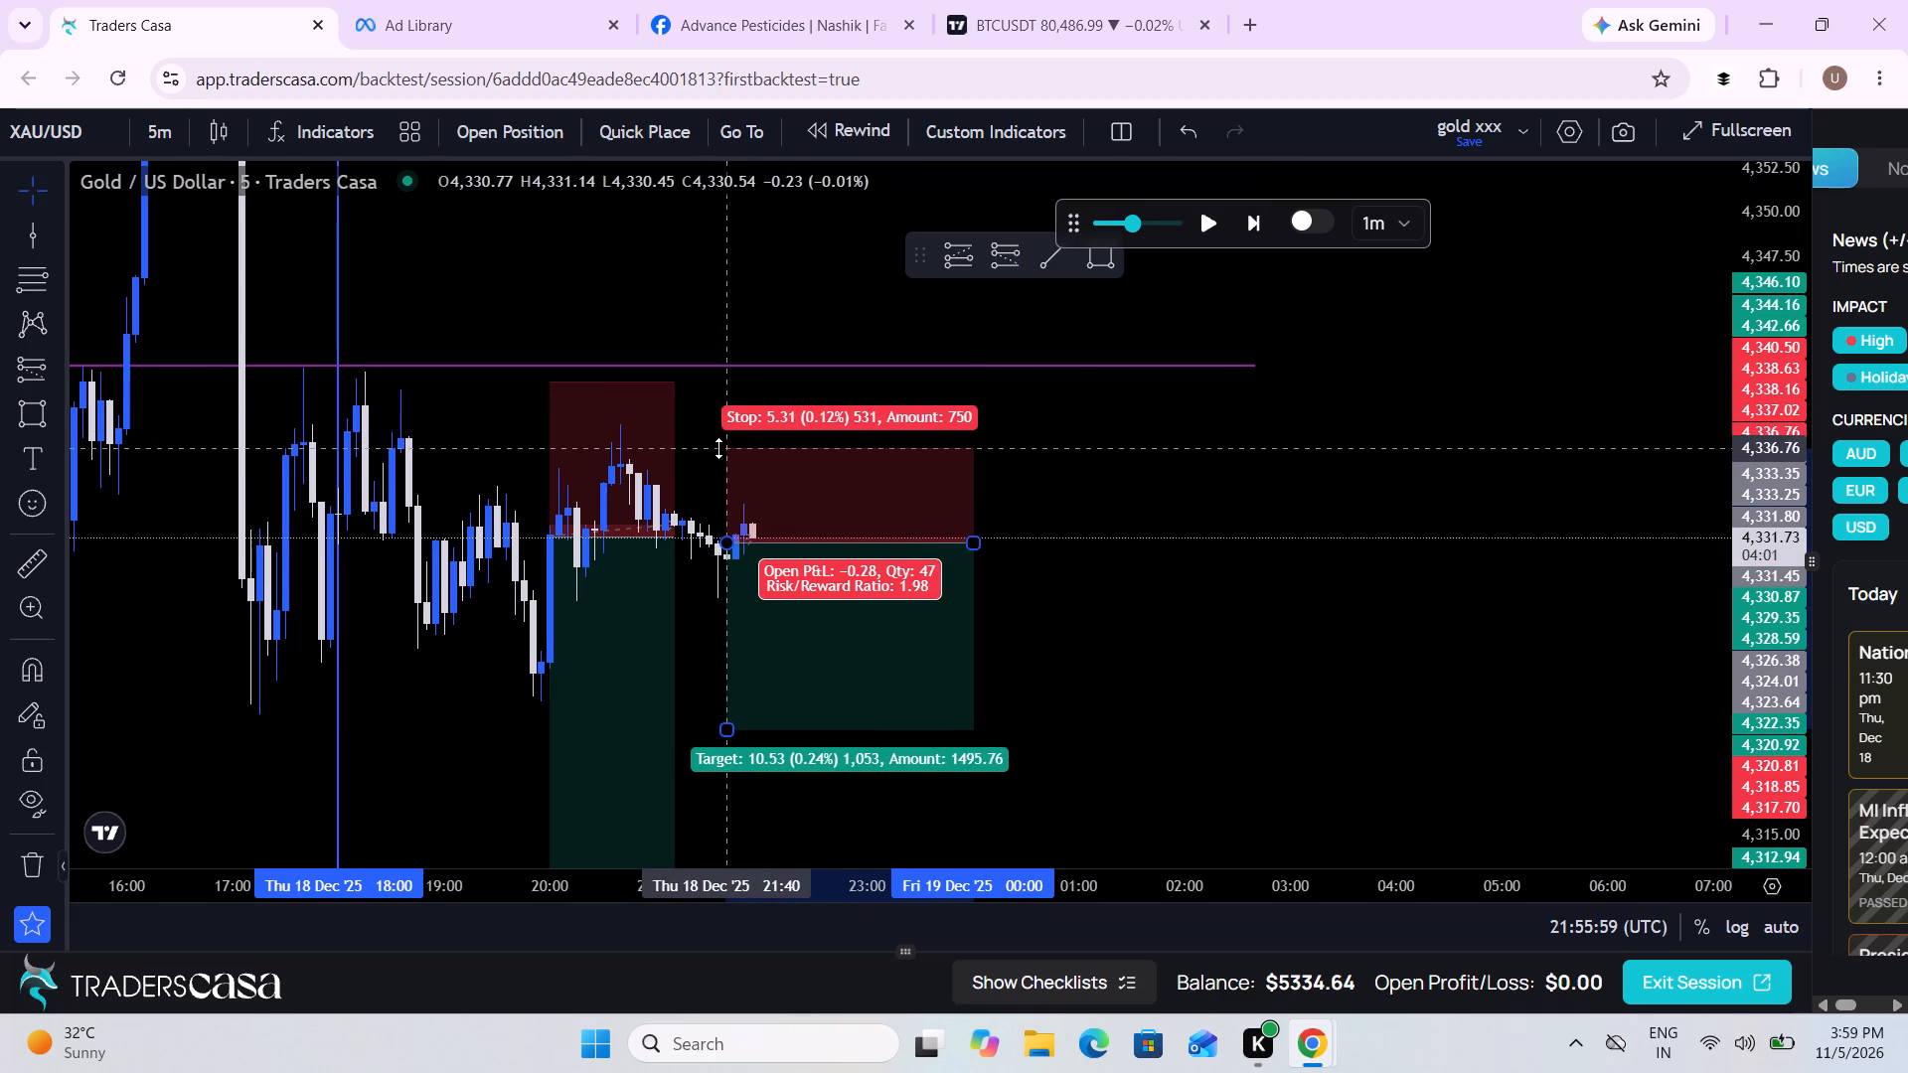
pyautogui.moveTo(718, 448); pyautogui.dragTo(728, 477)
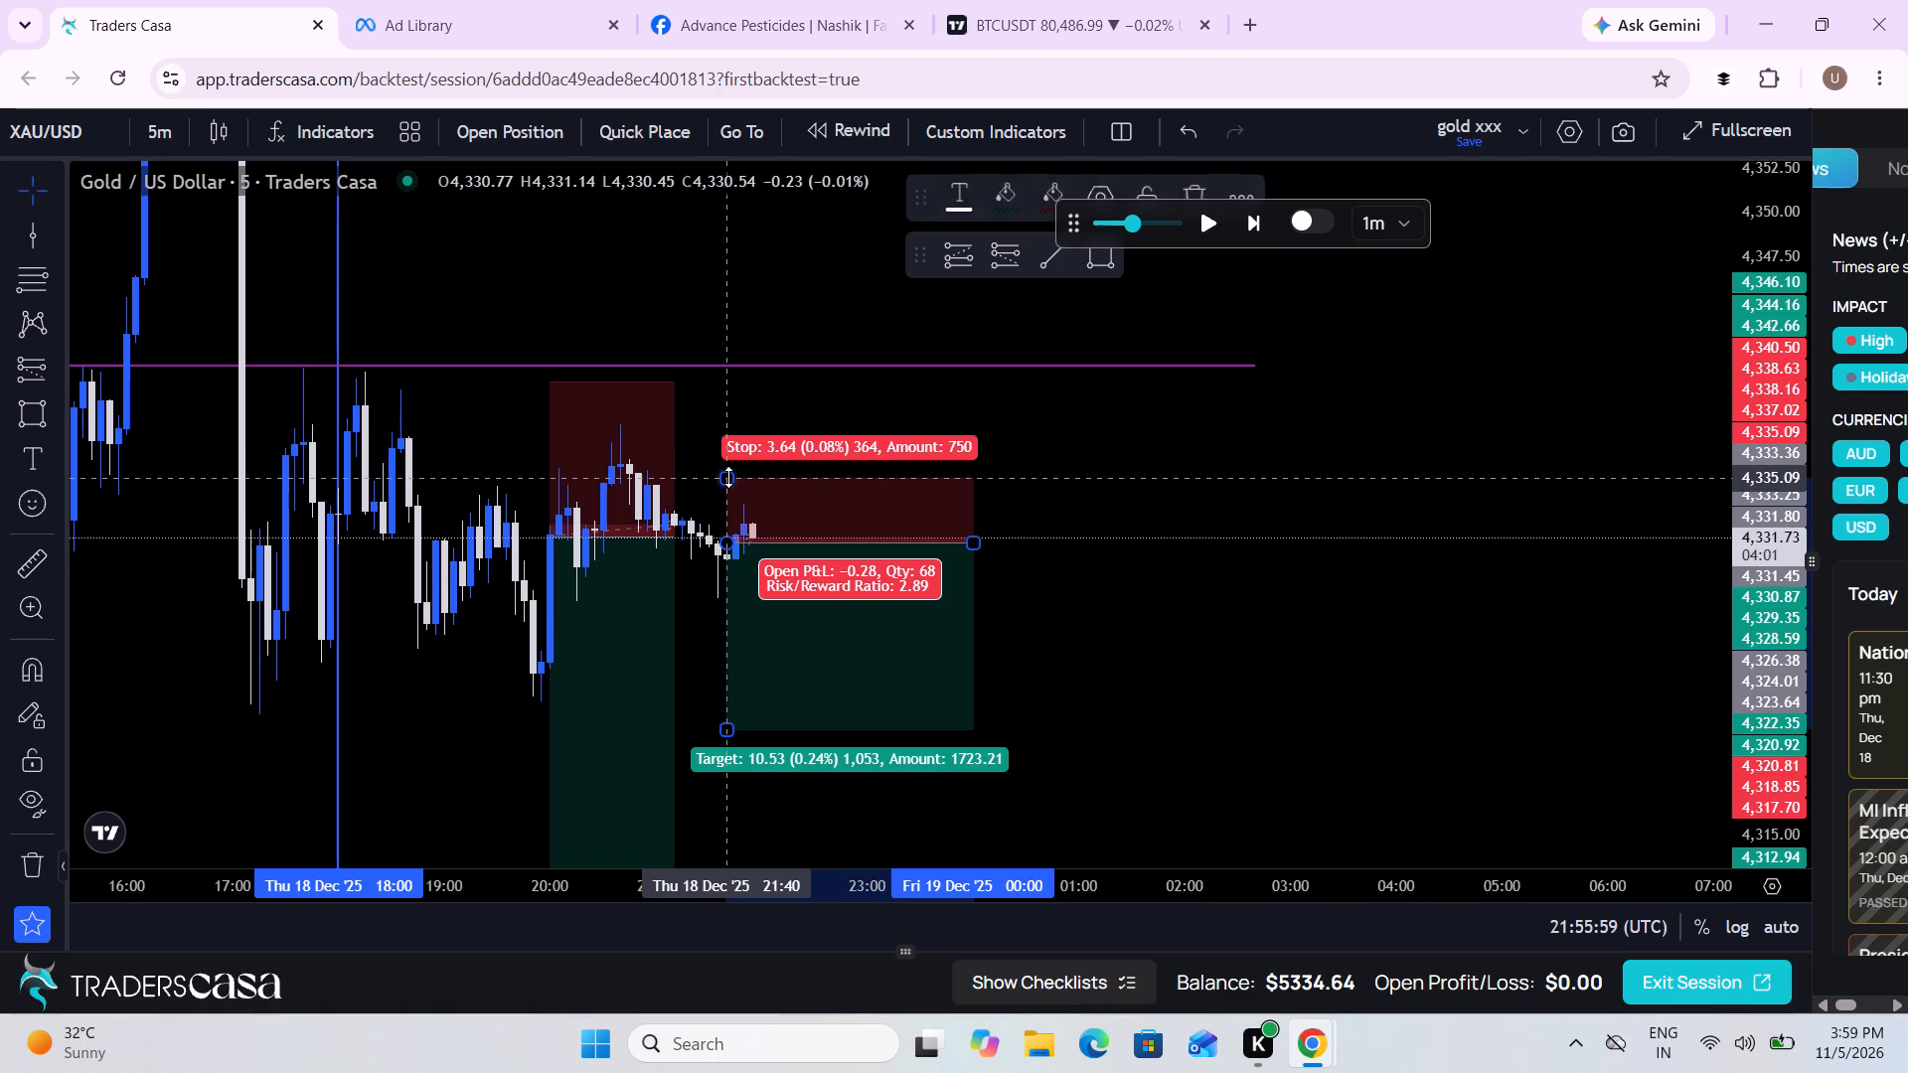
pyautogui.click(728, 477)
pyautogui.moveTo(728, 477); pyautogui.dragTo(730, 458)
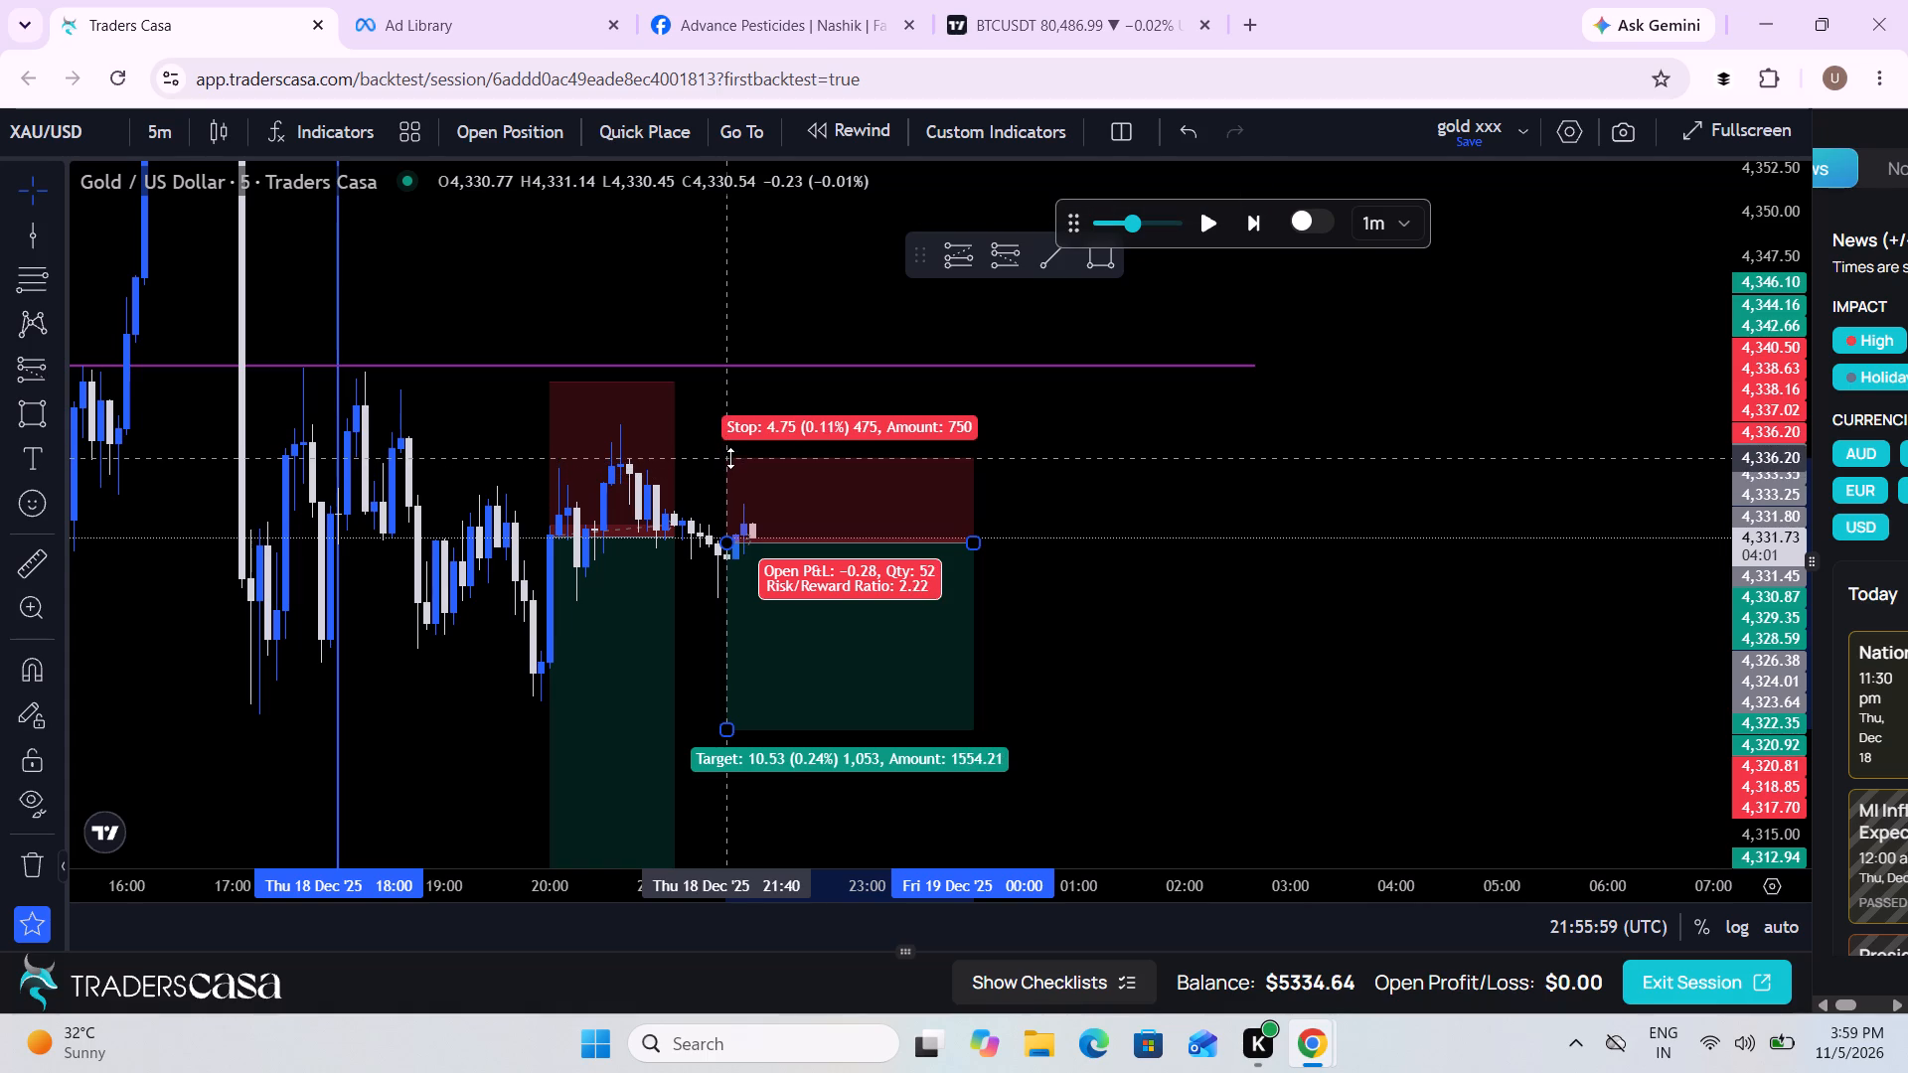
pyautogui.moveTo(730, 458); pyautogui.dragTo(731, 452)
# Move the short position's target level to about 4,321.60.
pyautogui.moveTo(1283, 619); pyautogui.dragTo(1269, 484)
pyautogui.scroll(-3, 1269, 484)
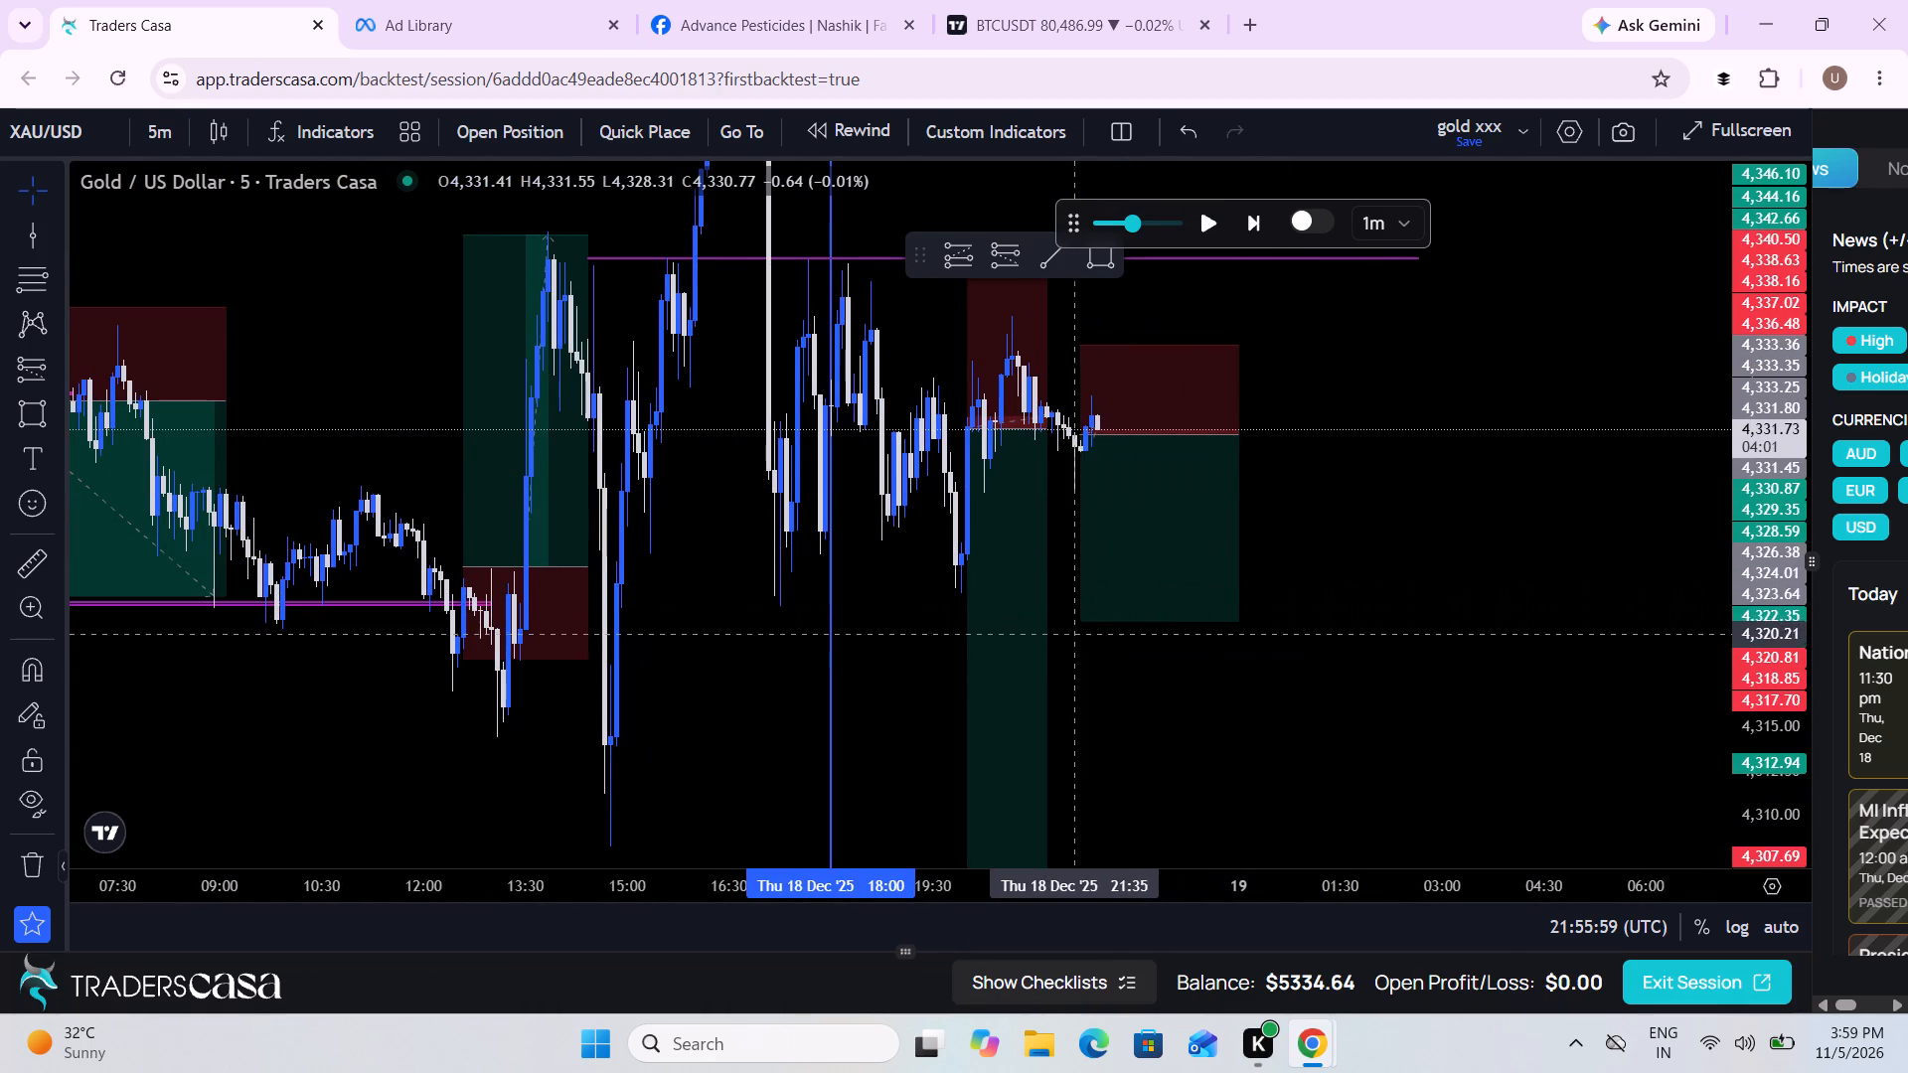
pyautogui.scroll(-2, 1078, 621)
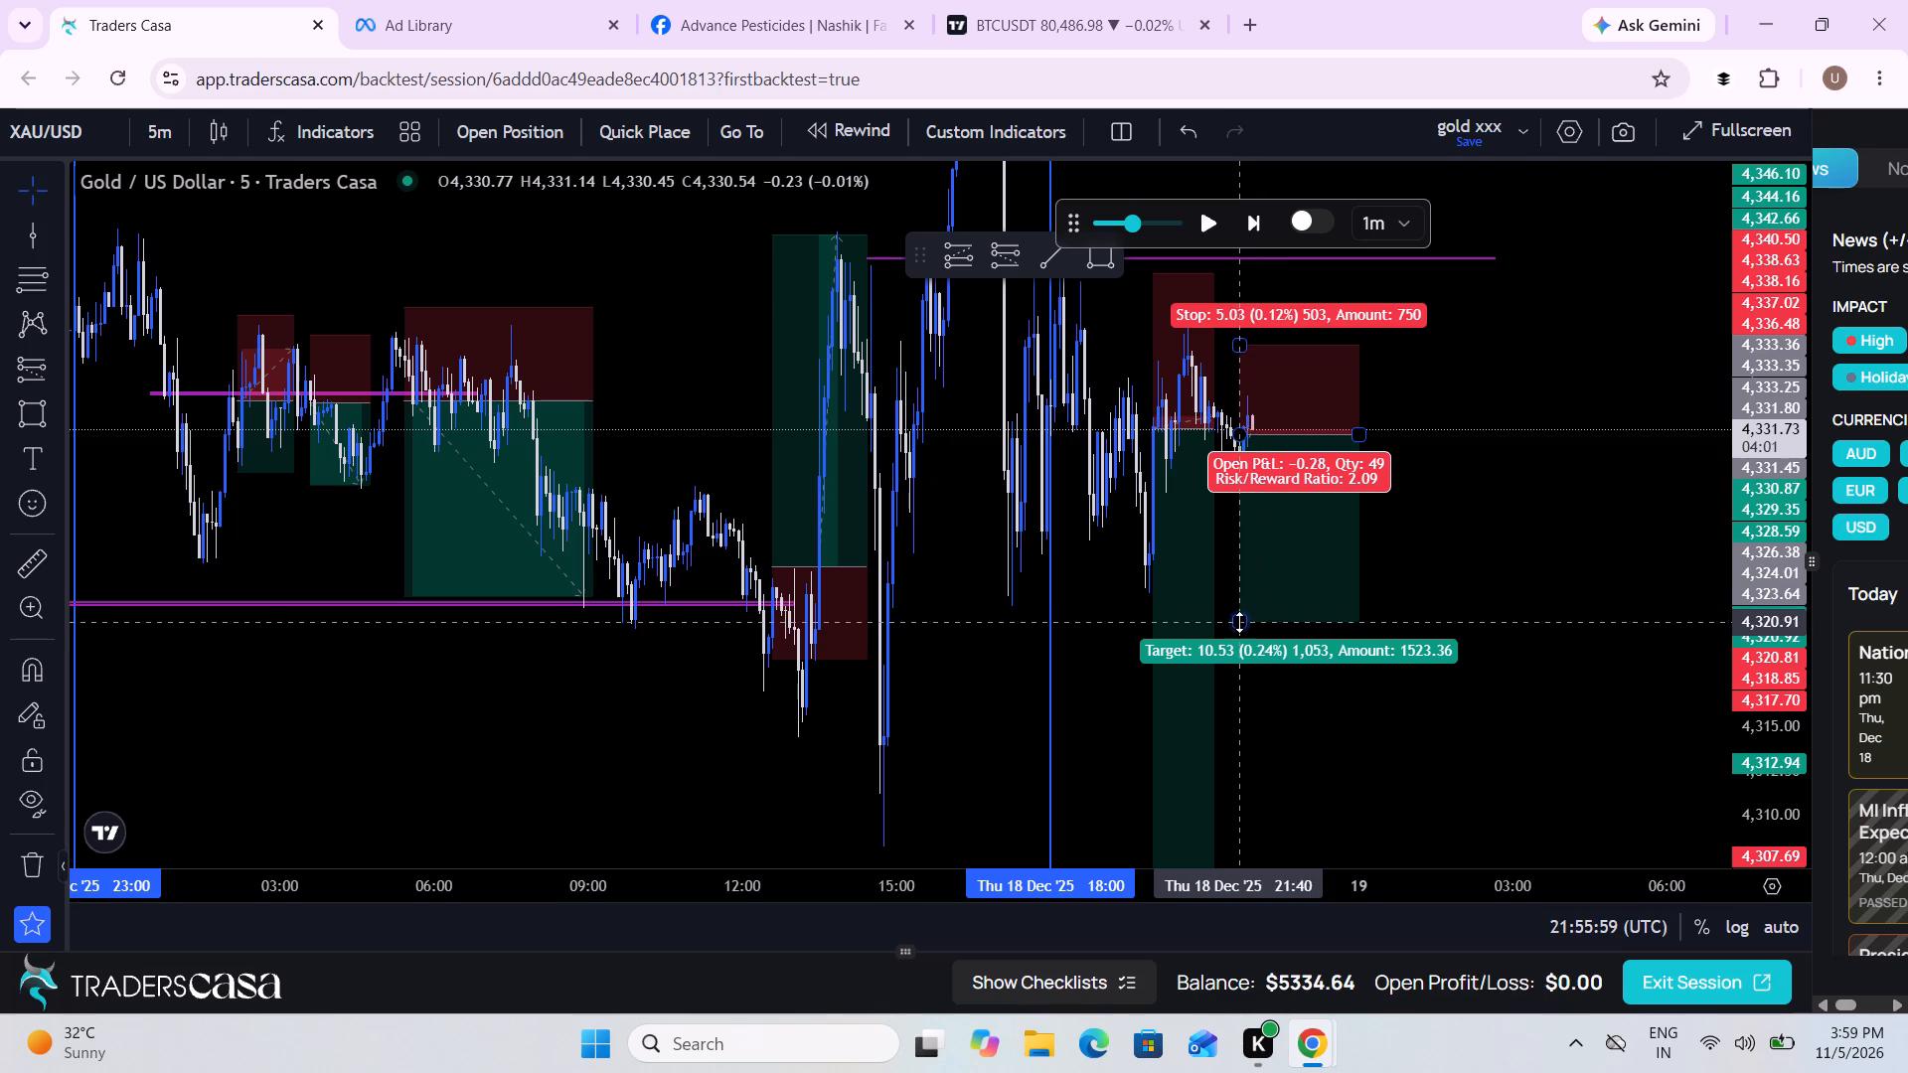
pyautogui.moveTo(1234, 626); pyautogui.dragTo(1251, 609)
# Place a sell stop order with entry 4331.45, take profit 4321.6, stop loss 4336.48 and 2.2% risk of the initial balance.
pyautogui.click(531, 131)
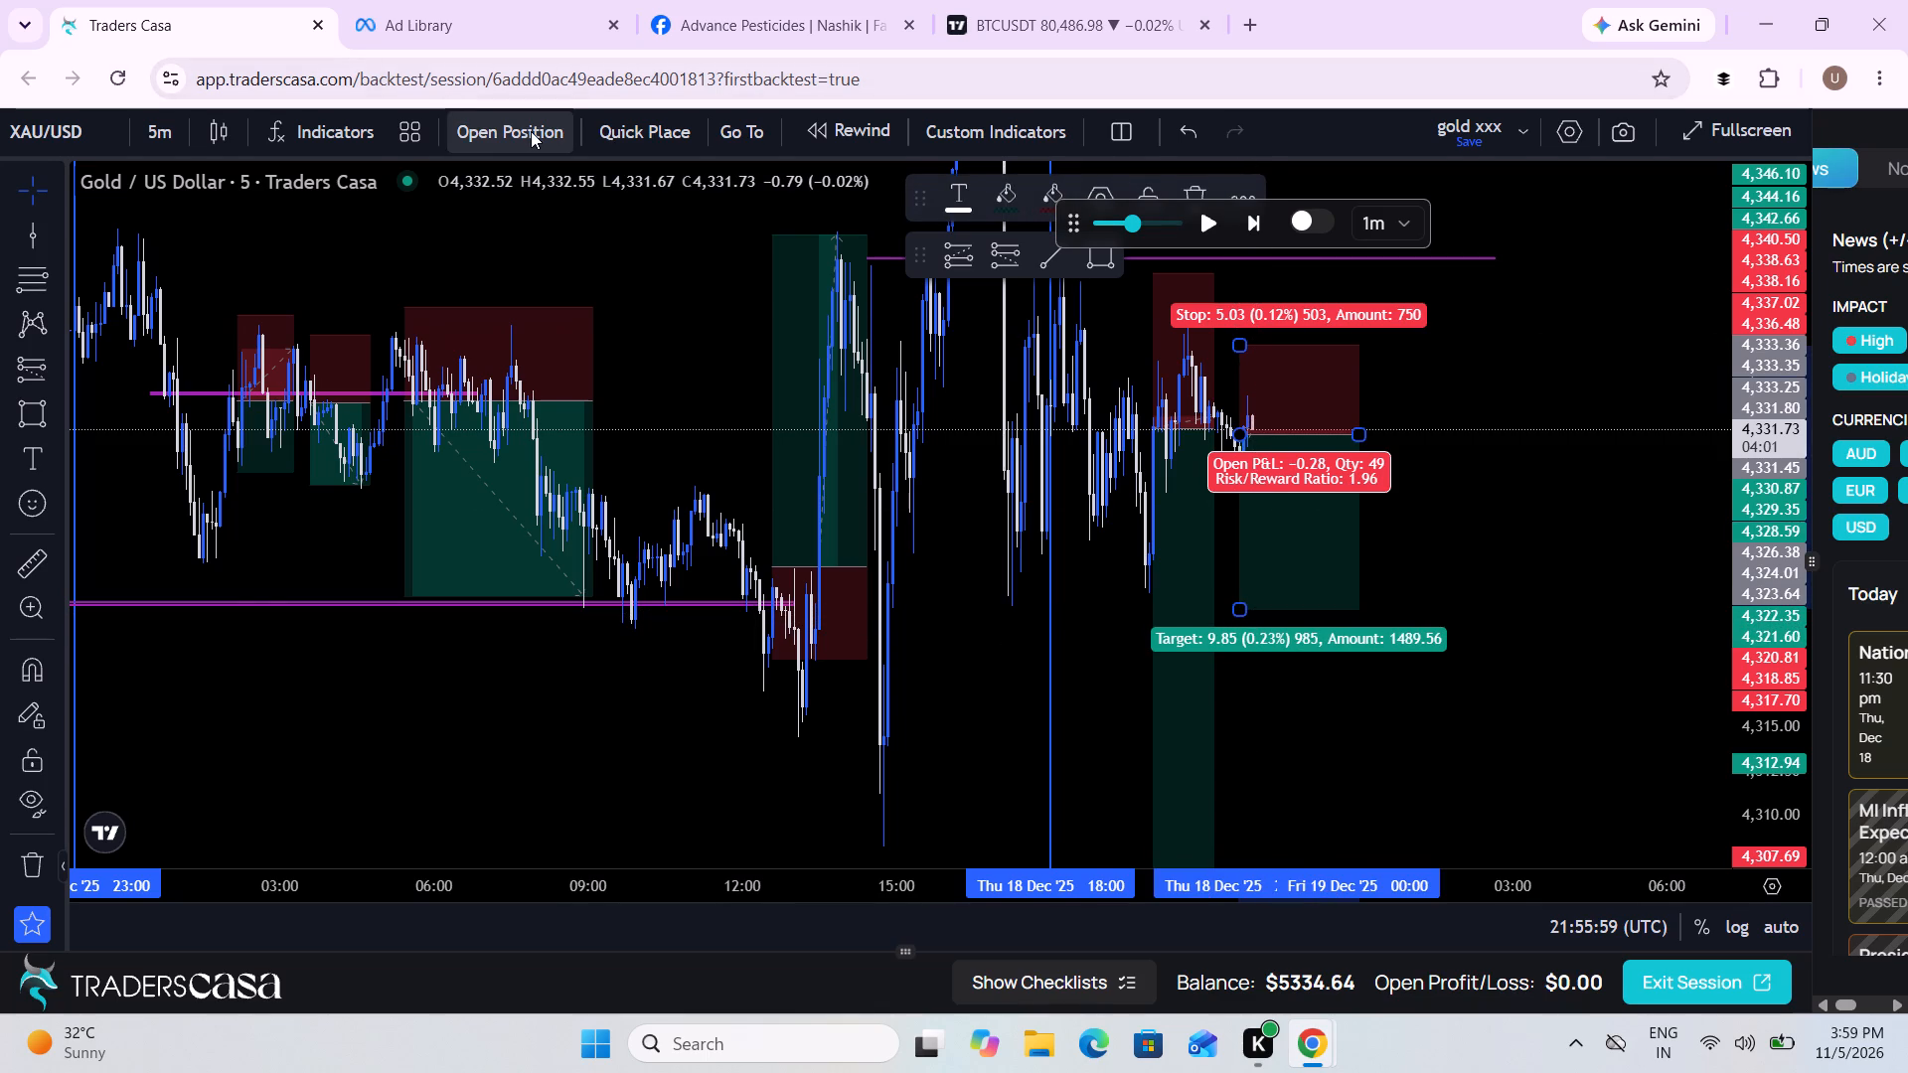
pyautogui.click(916, 909)
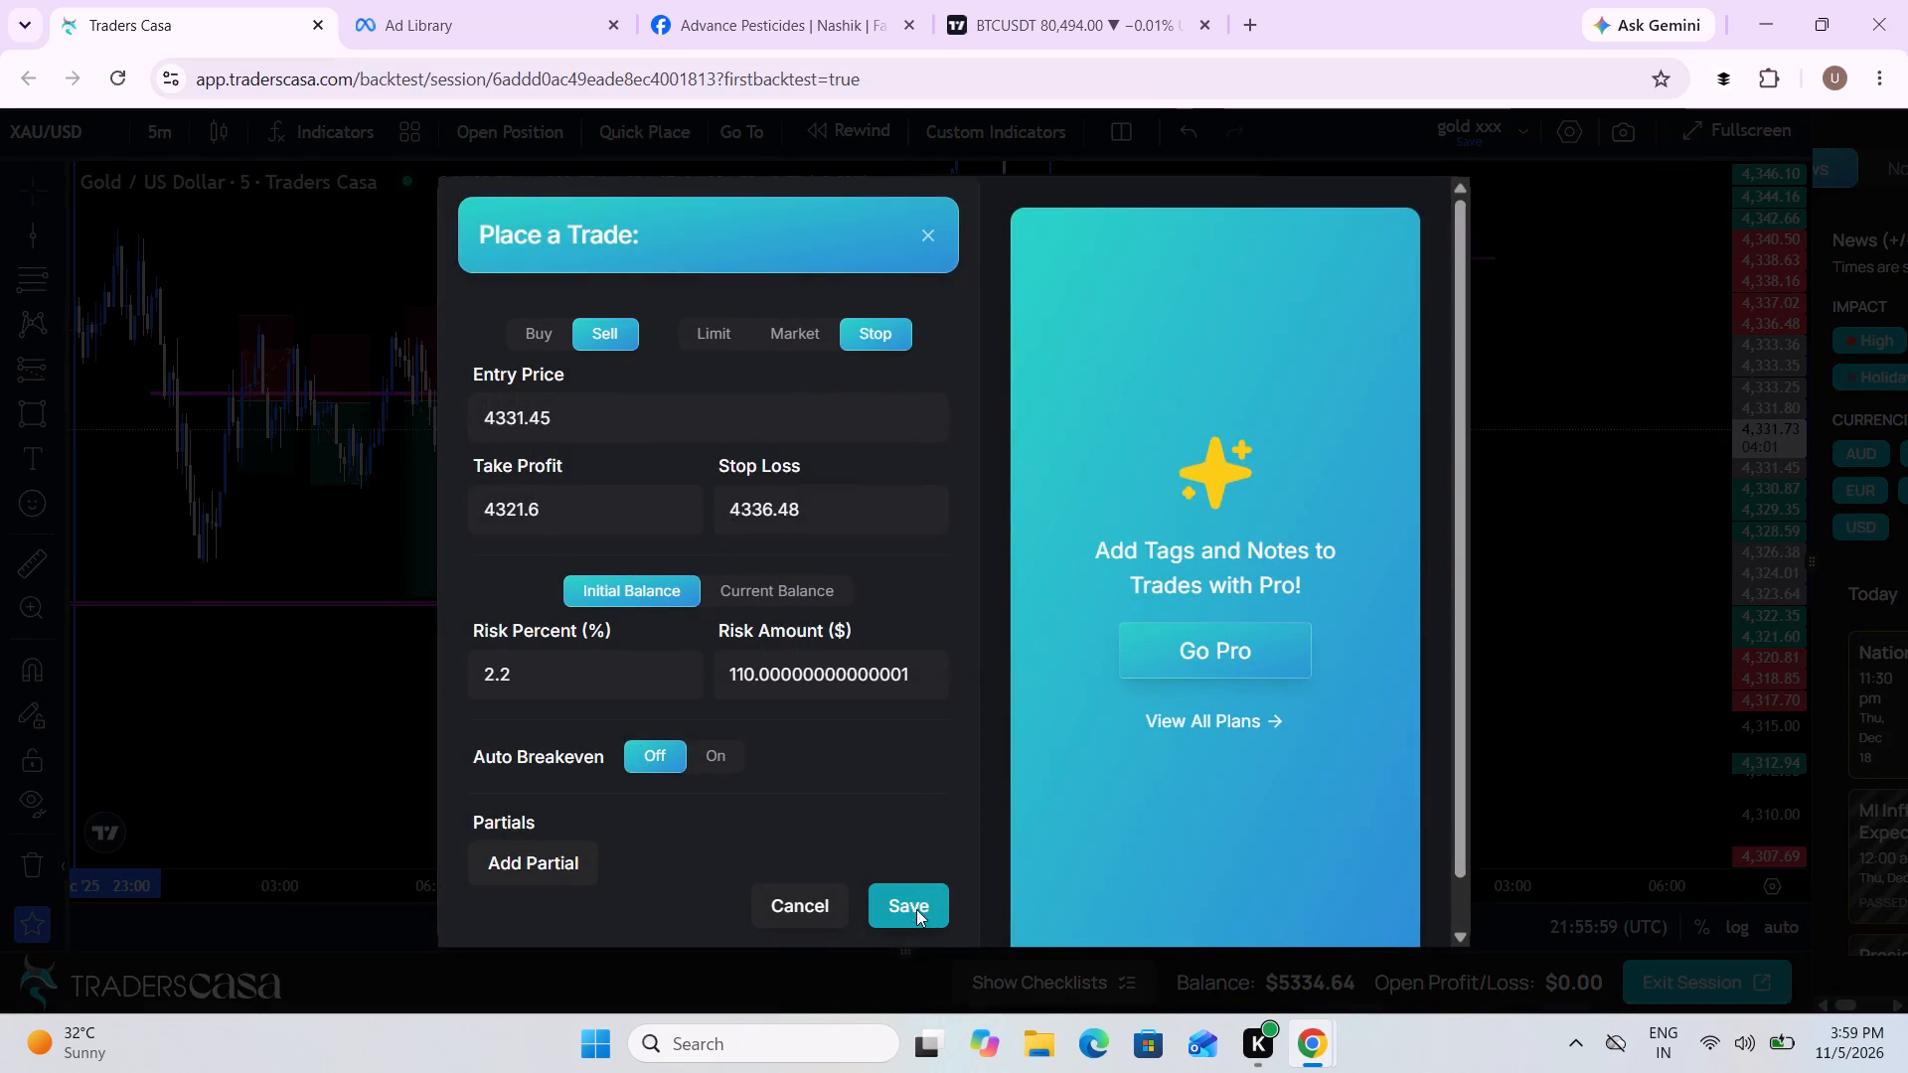
# Run the market replay briefly to trigger the sell order, pausing at 22:05:59 UTC.
pyautogui.scroll(-4, 766, 659)
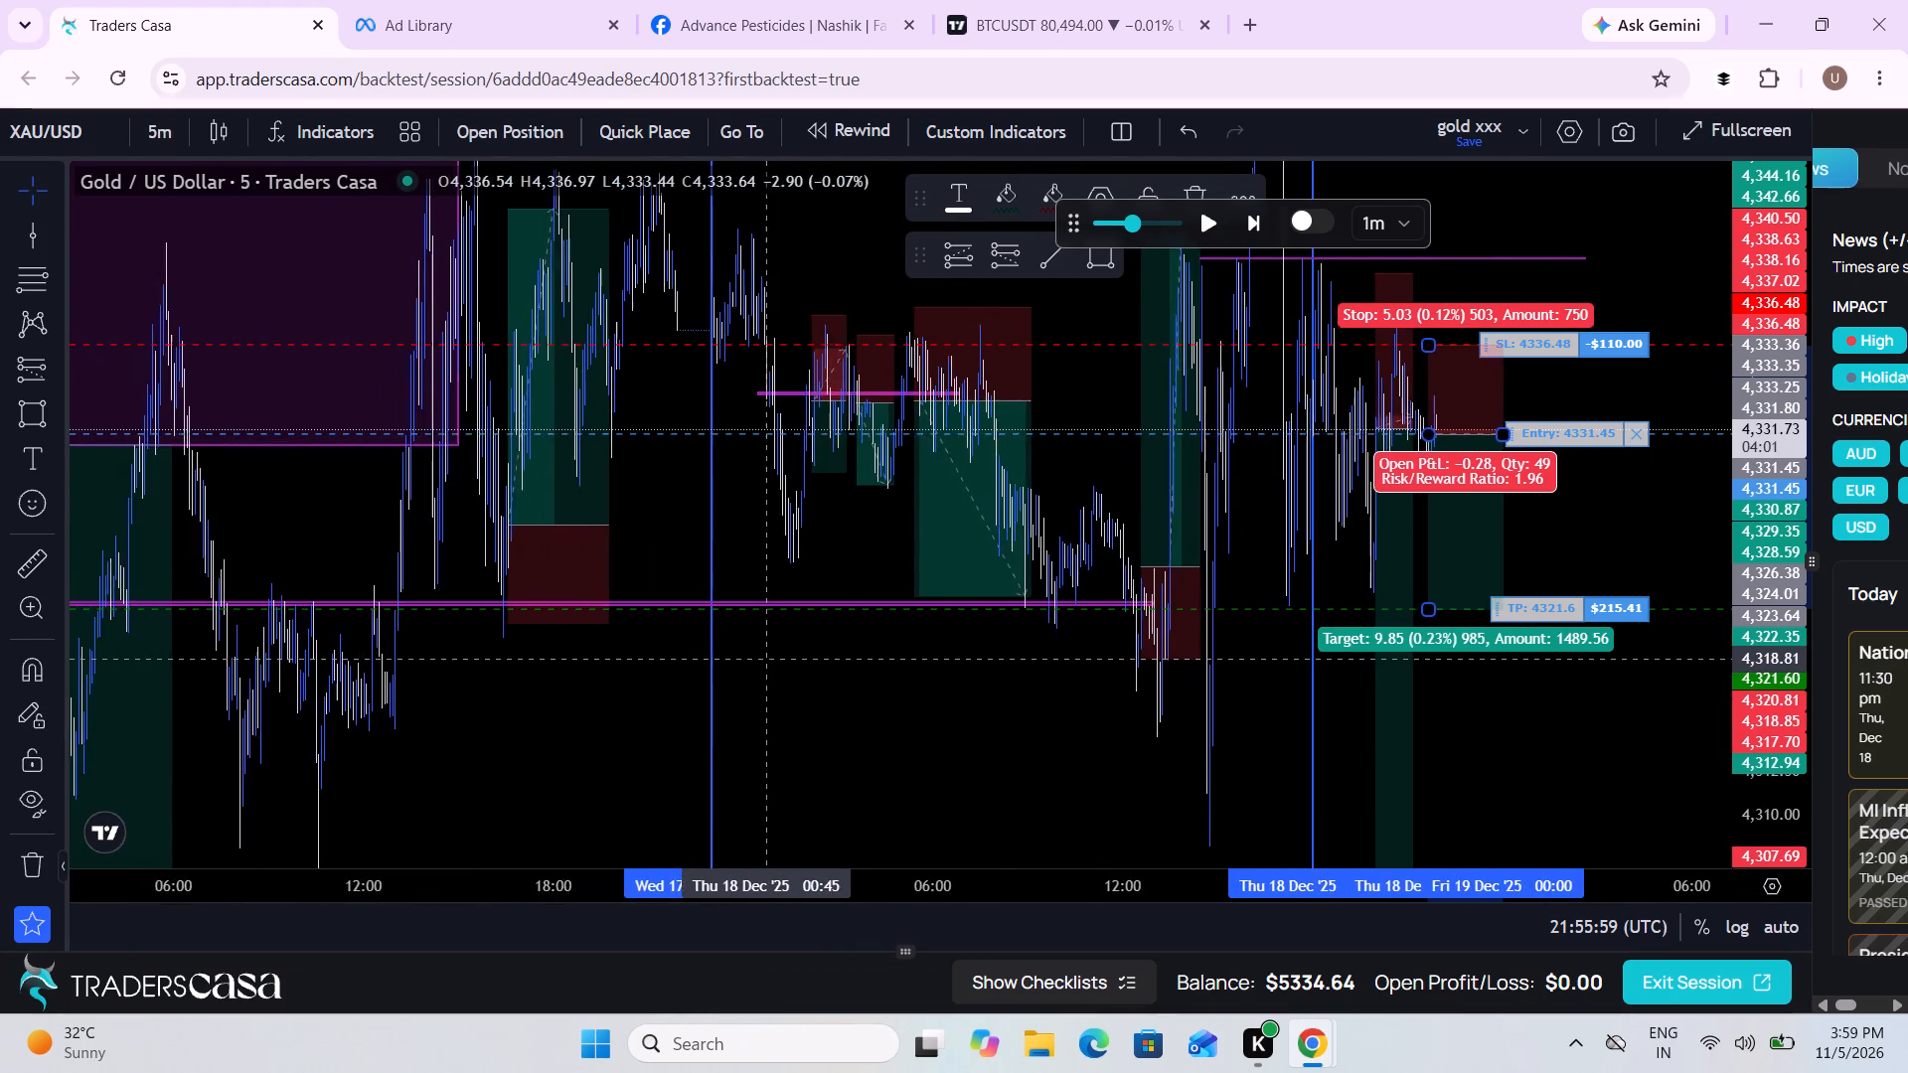
pyautogui.scroll(5, 766, 659)
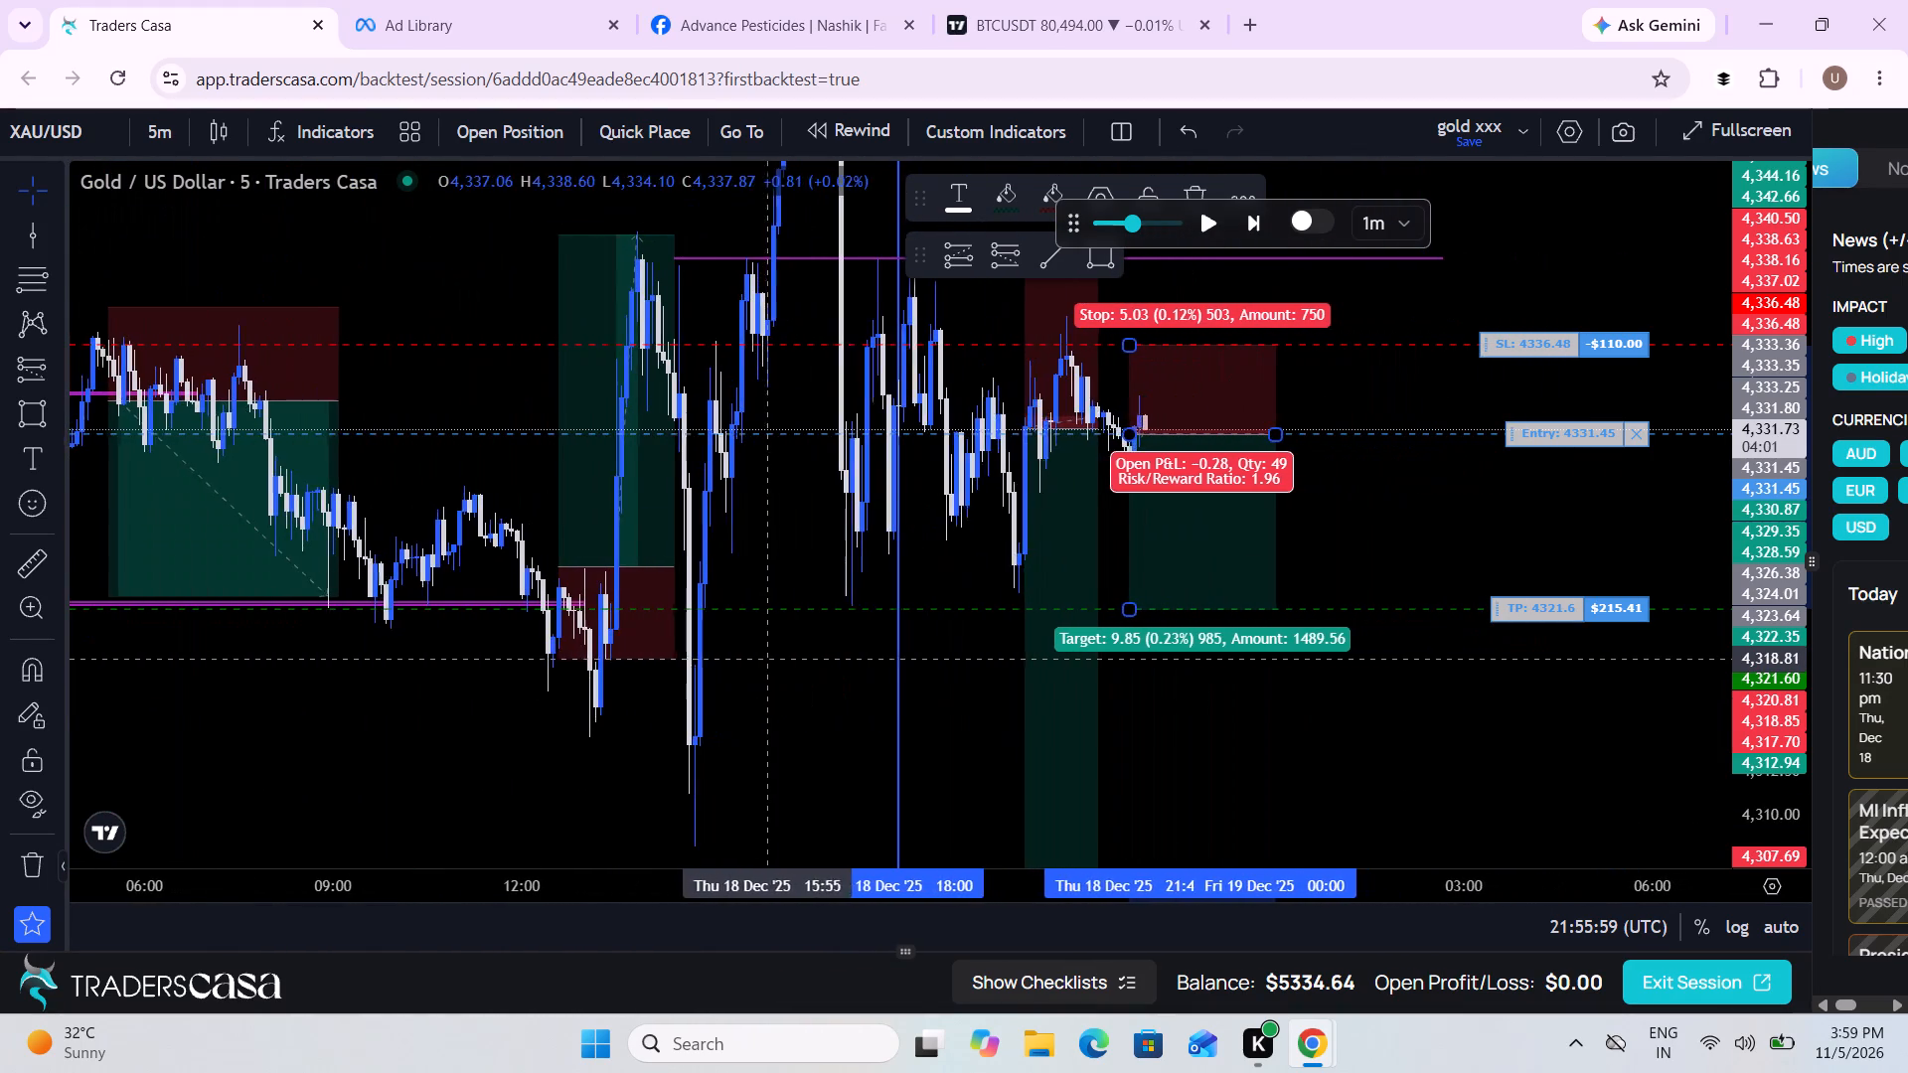
pyautogui.moveTo(1123, 706); pyautogui.dragTo(1192, 769)
pyautogui.scroll(3, 1192, 769)
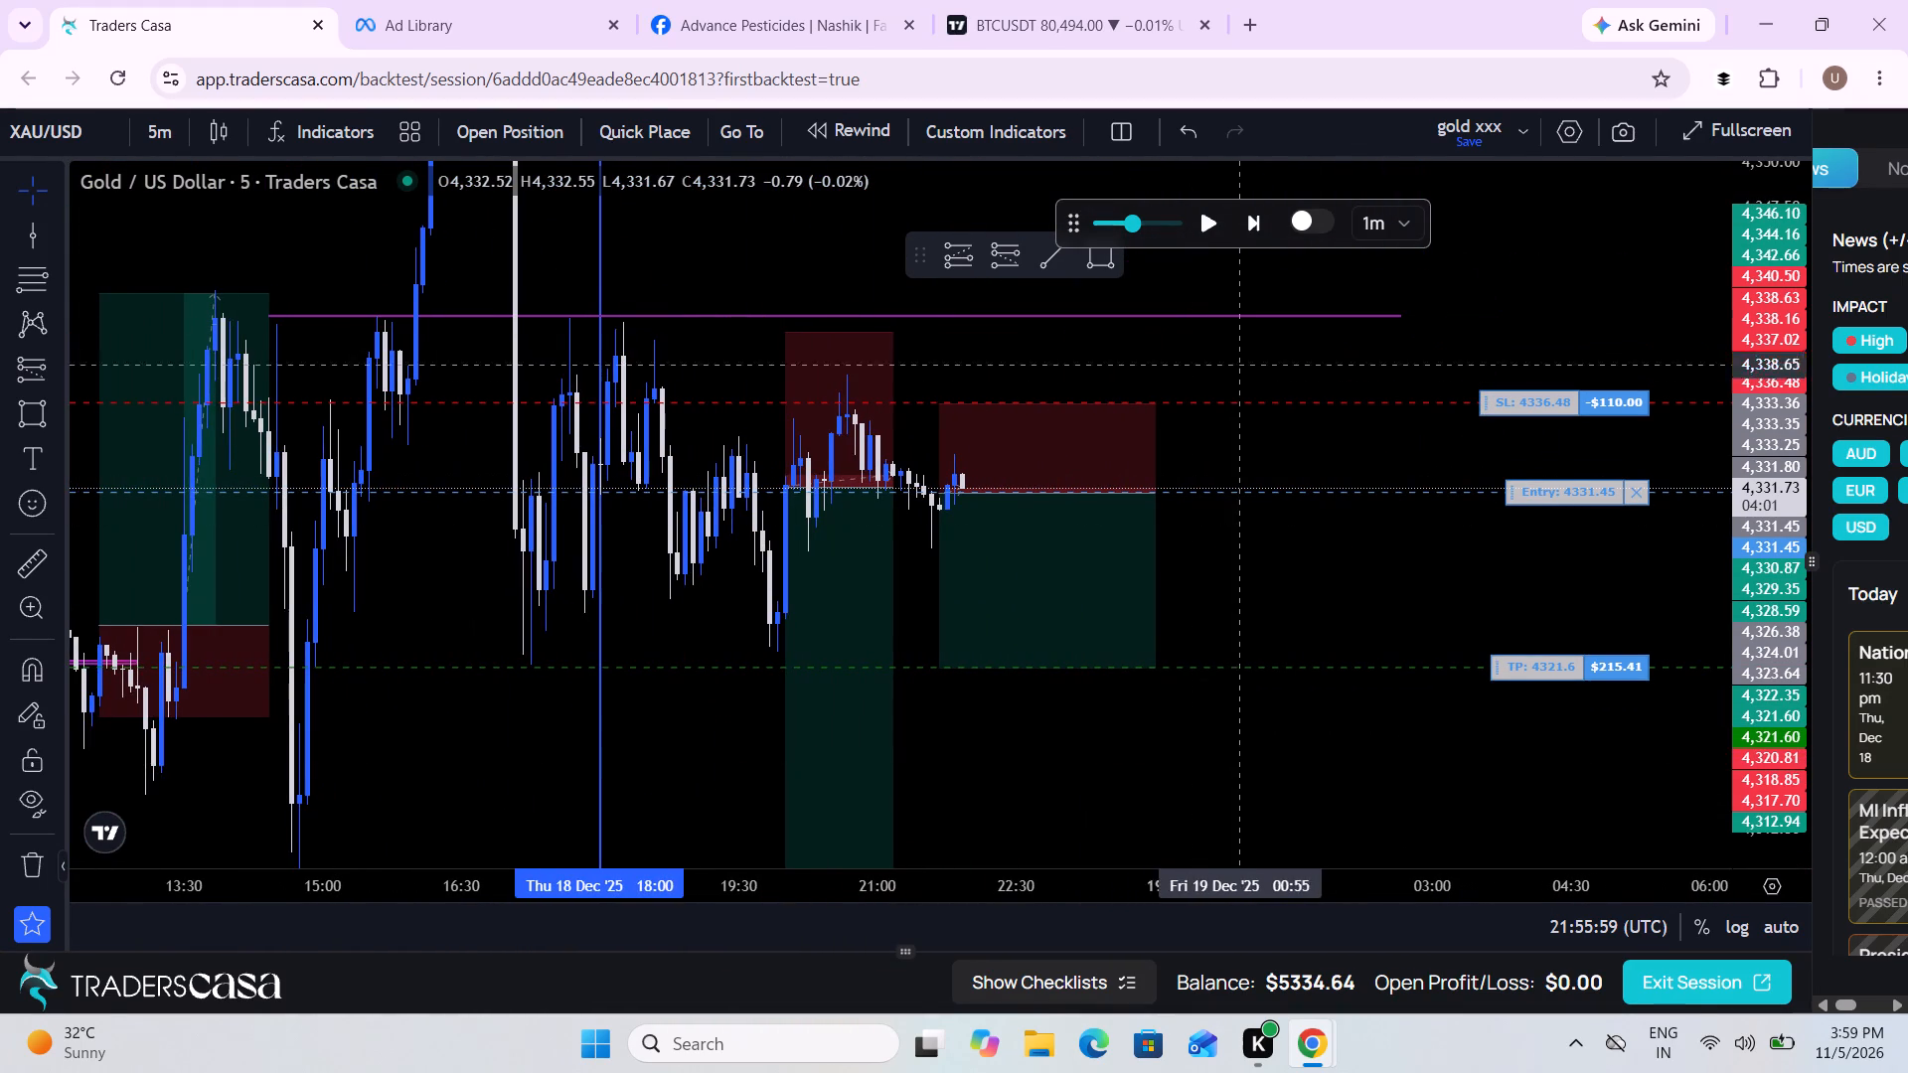
pyautogui.click(1197, 223)
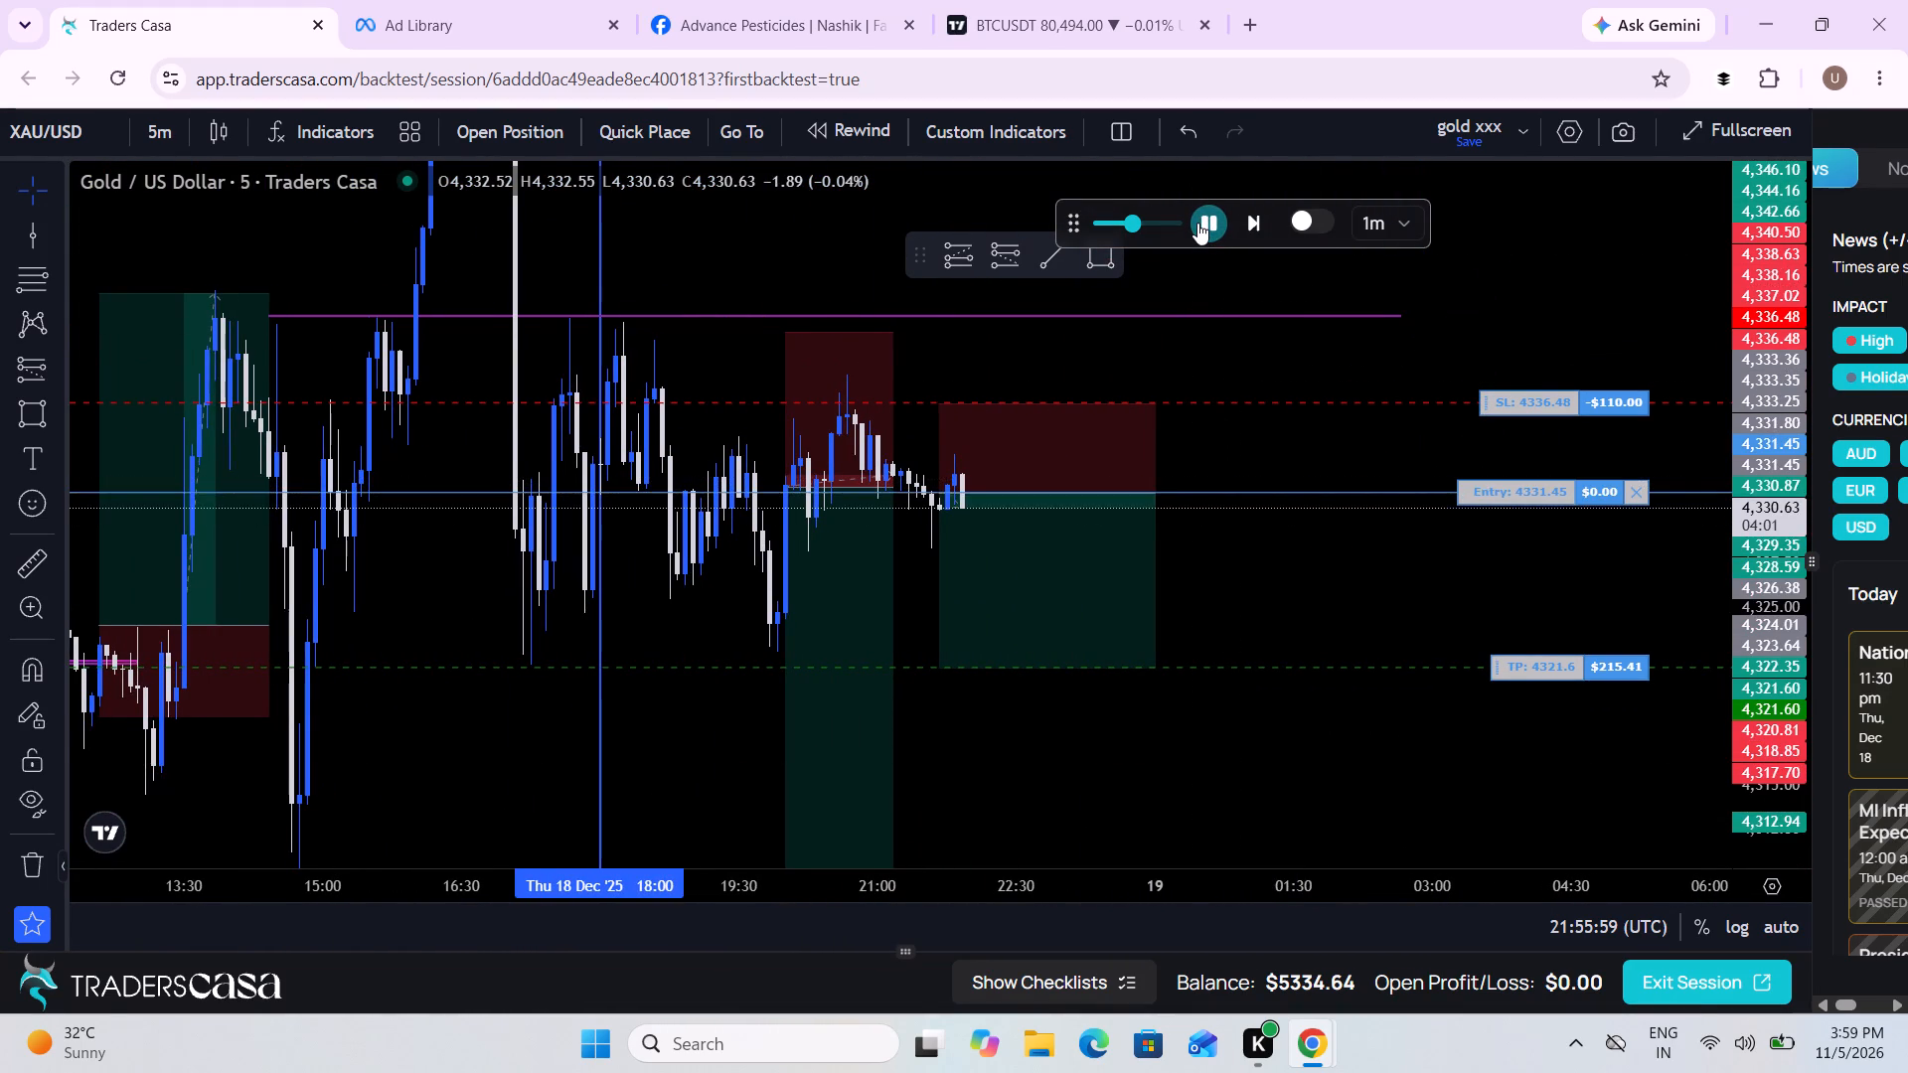
pyautogui.click(1197, 223)
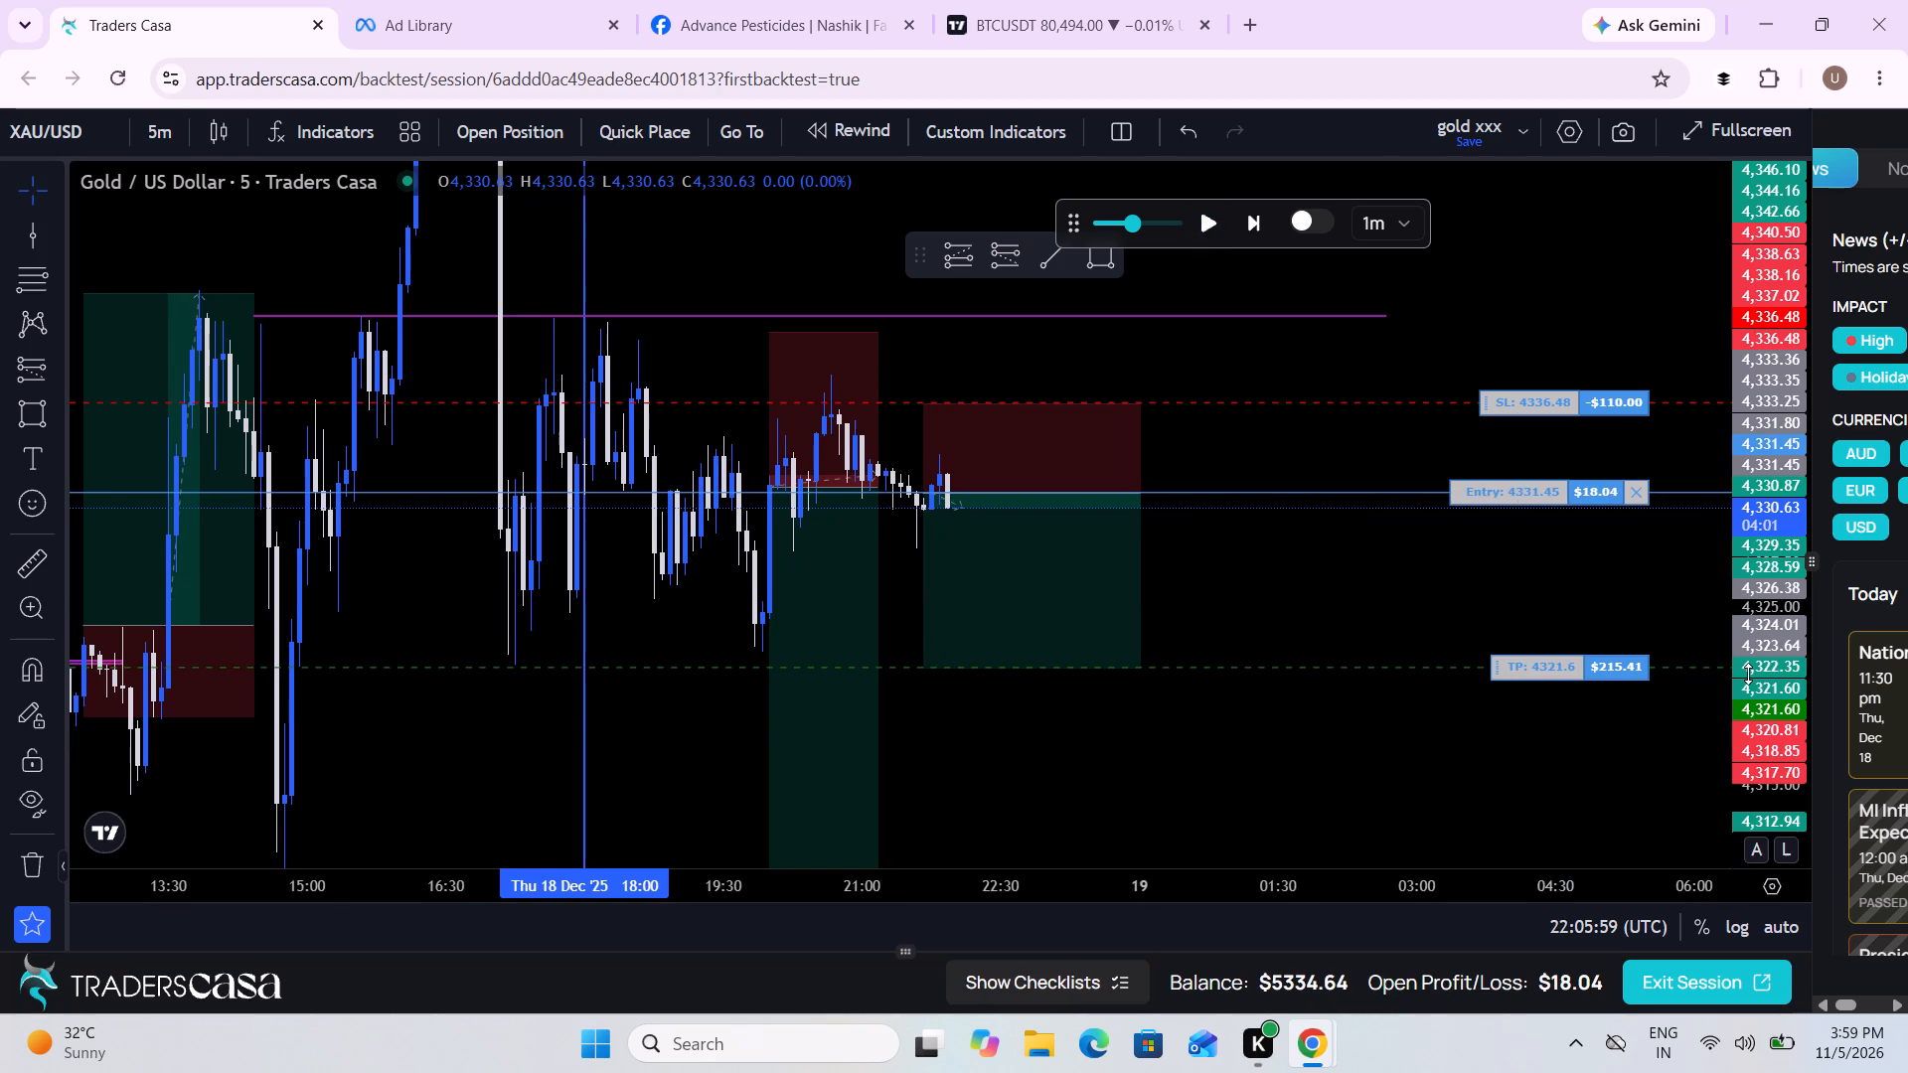
# Resume the replay to play out the open sell trade, and pause it at 00:03:59 UTC.
pyautogui.moveTo(1761, 702); pyautogui.dragTo(1736, 519)
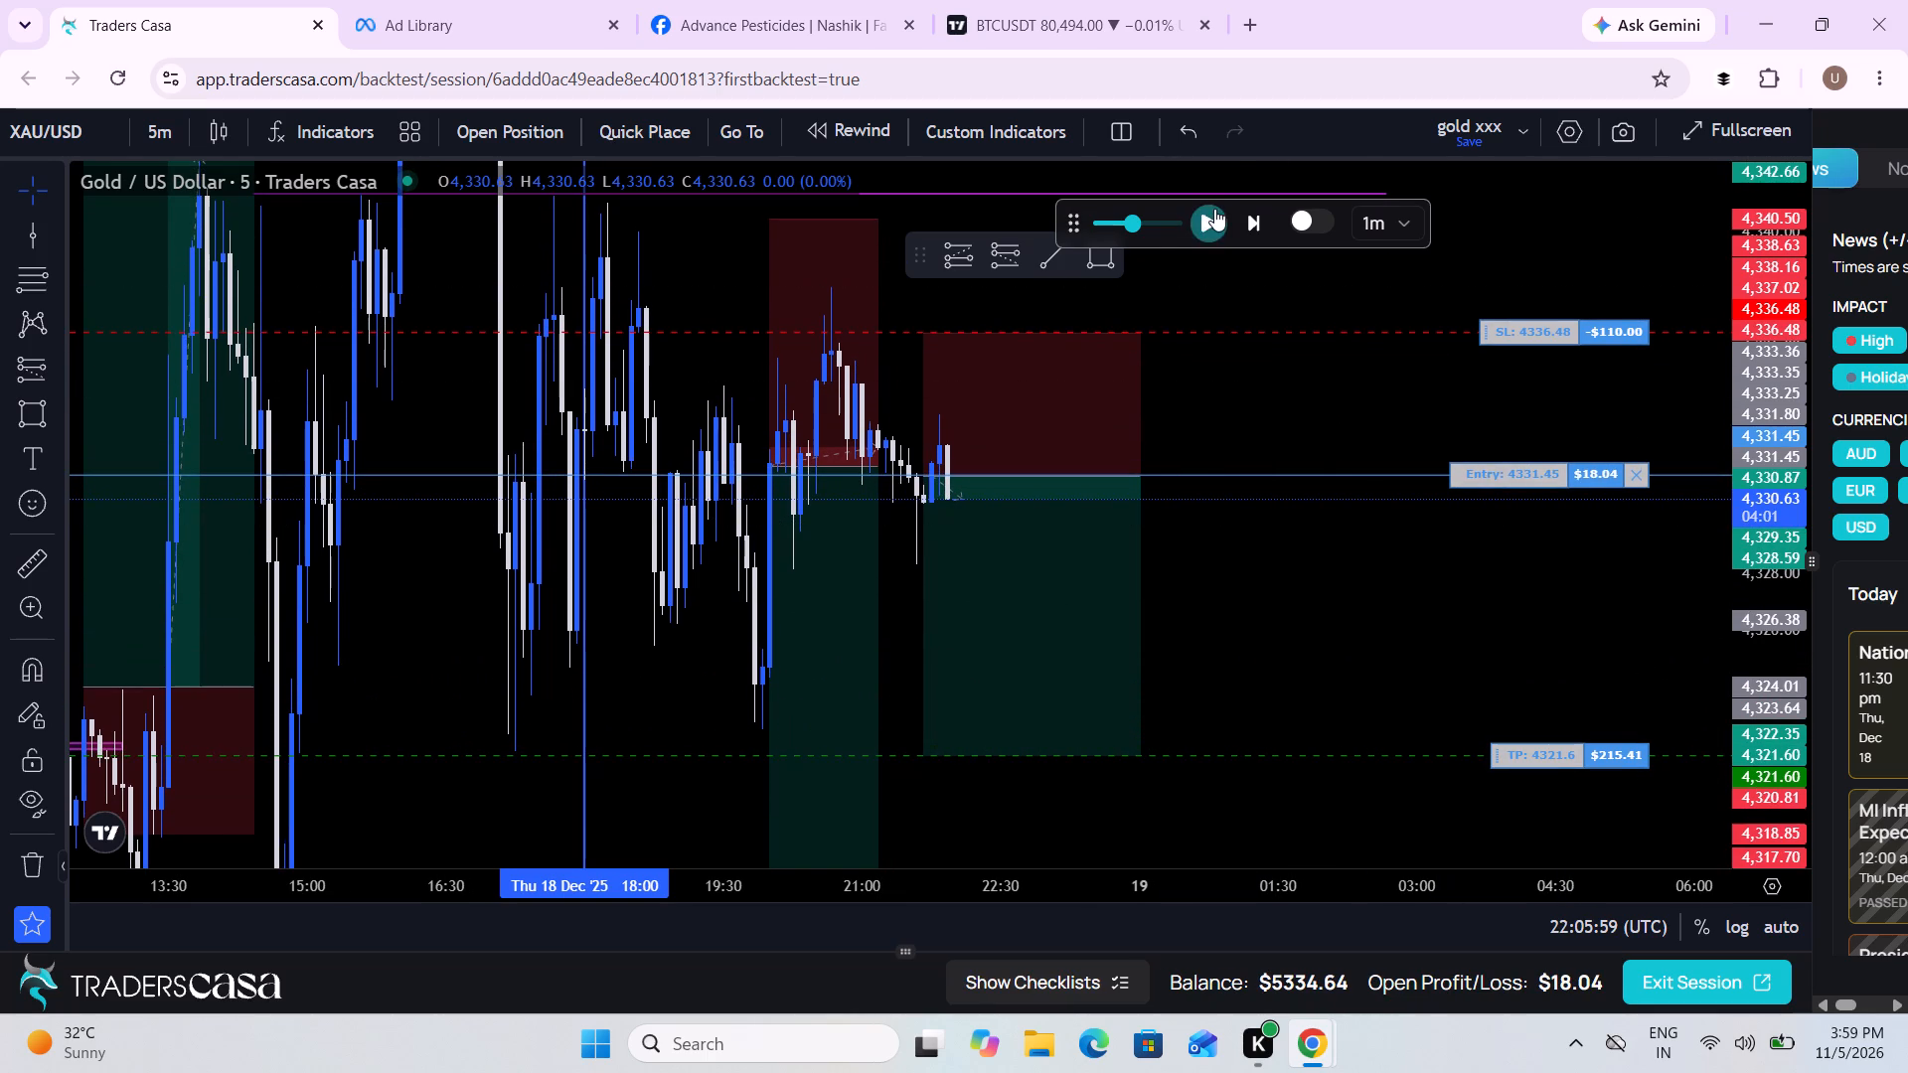
pyautogui.click(1214, 209)
pyautogui.scroll(3, 1083, 582)
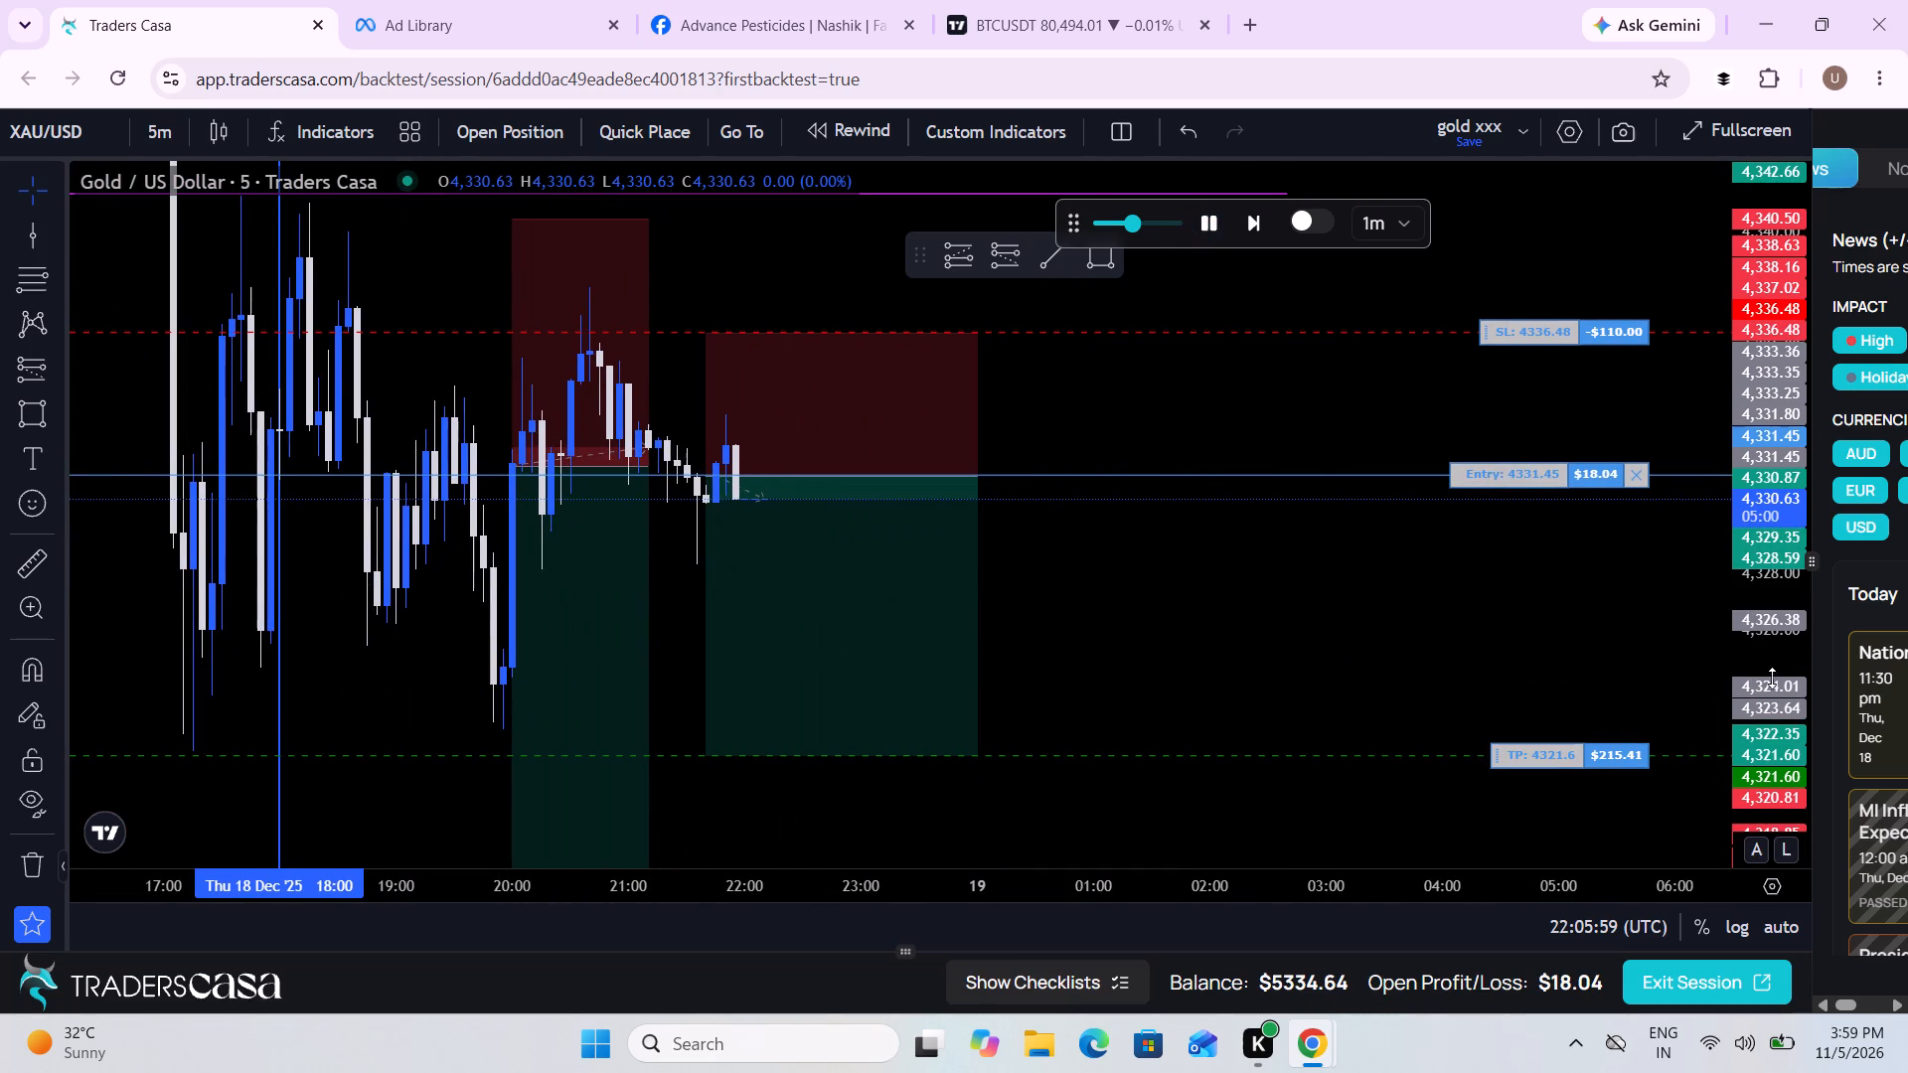
pyautogui.moveTo(1761, 724); pyautogui.dragTo(1743, 628)
pyautogui.moveTo(1410, 591); pyautogui.dragTo(1390, 682)
pyautogui.scroll(-3, 1390, 682)
pyautogui.moveTo(1390, 682); pyautogui.dragTo(1332, 669)
pyautogui.scroll(-1, 1332, 669)
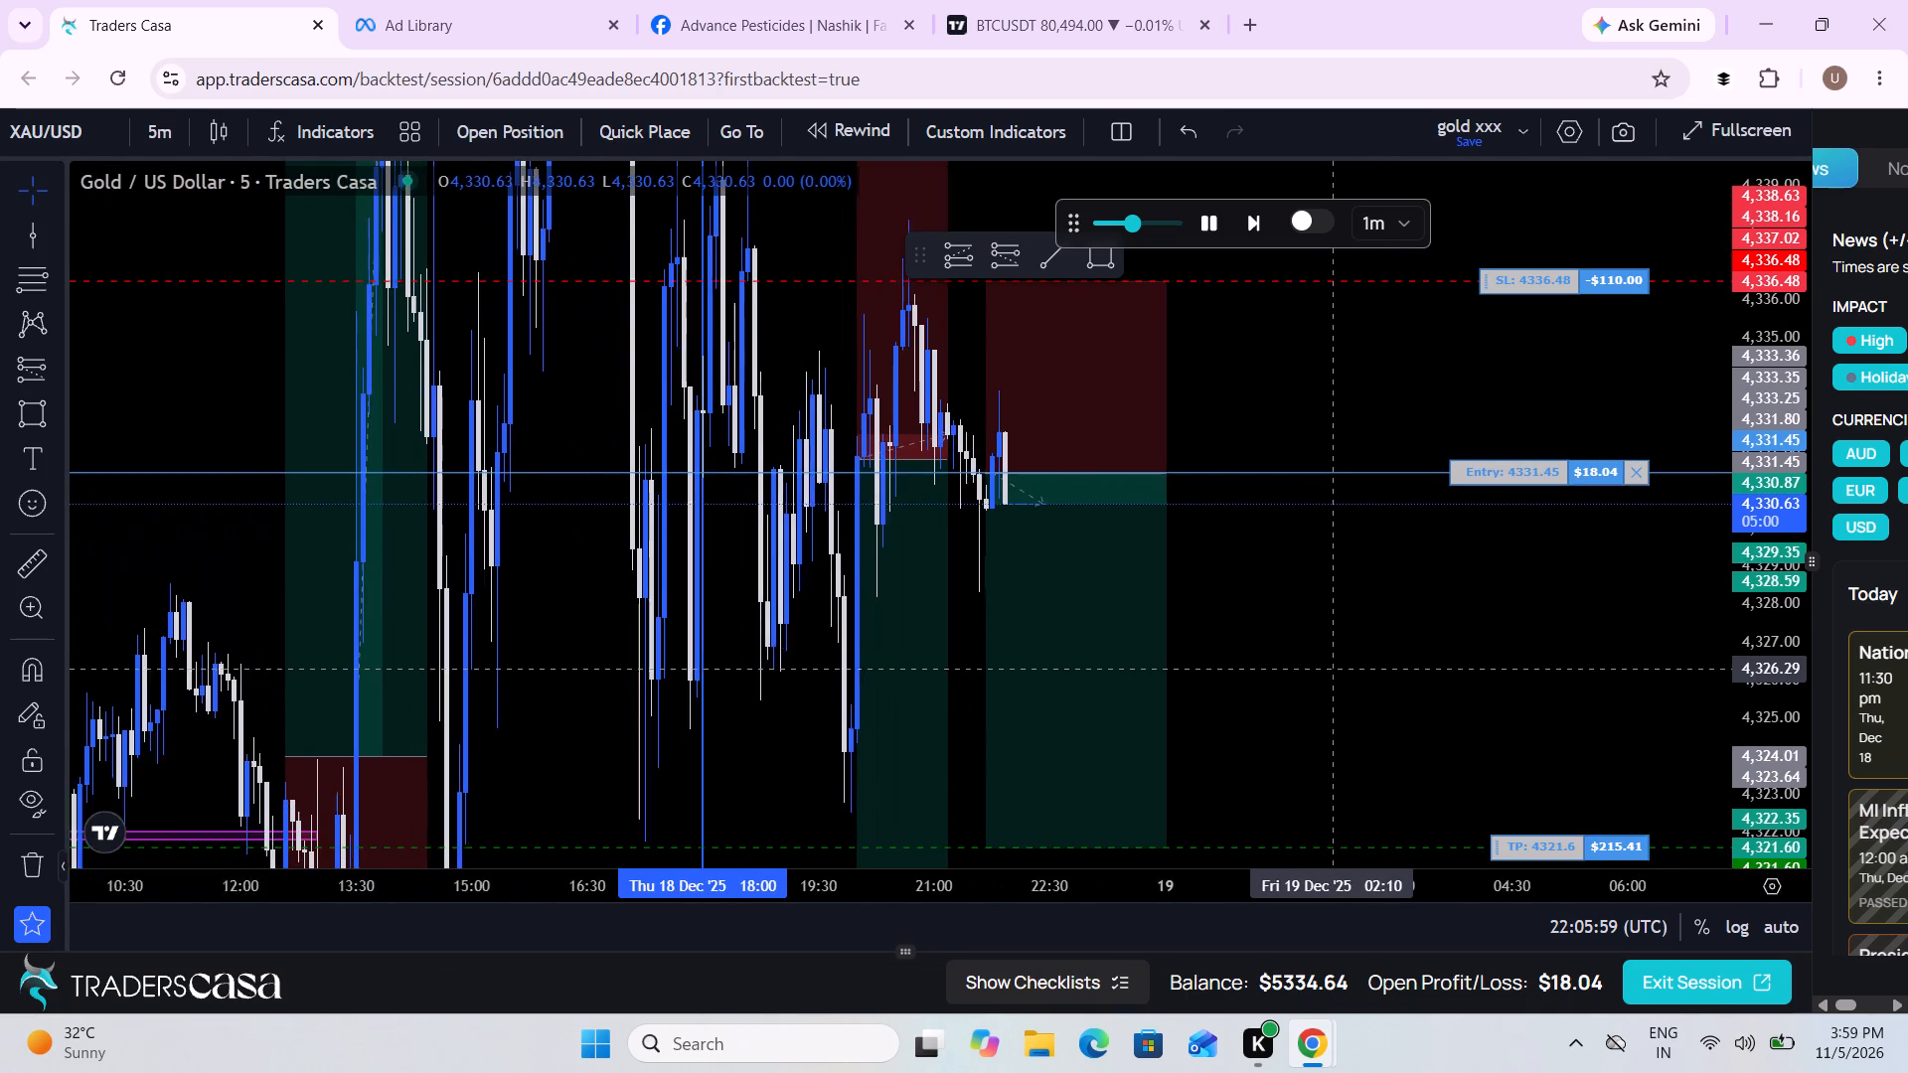
pyautogui.scroll(-1, 1332, 669)
pyautogui.moveTo(1402, 665); pyautogui.dragTo(1286, 668)
pyautogui.scroll(-2, 1286, 668)
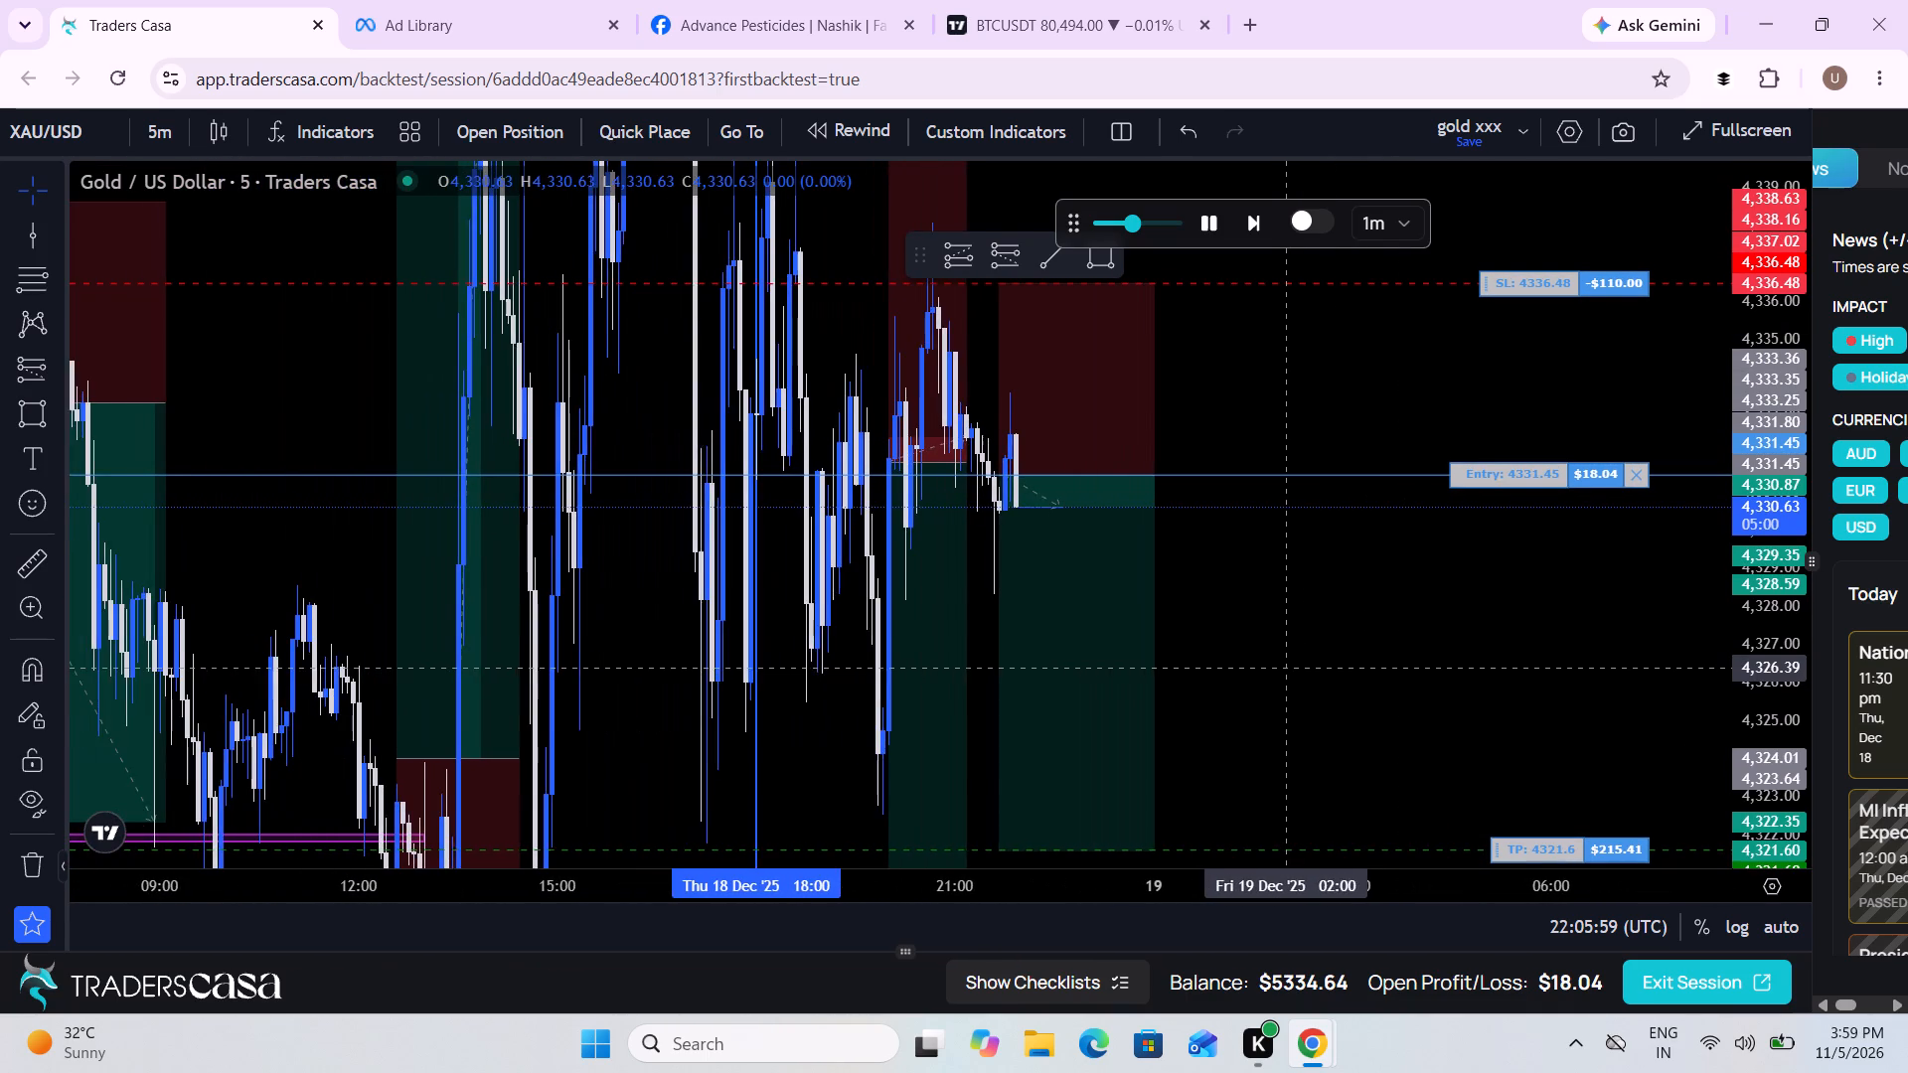
pyautogui.moveTo(1789, 449); pyautogui.dragTo(1771, 561)
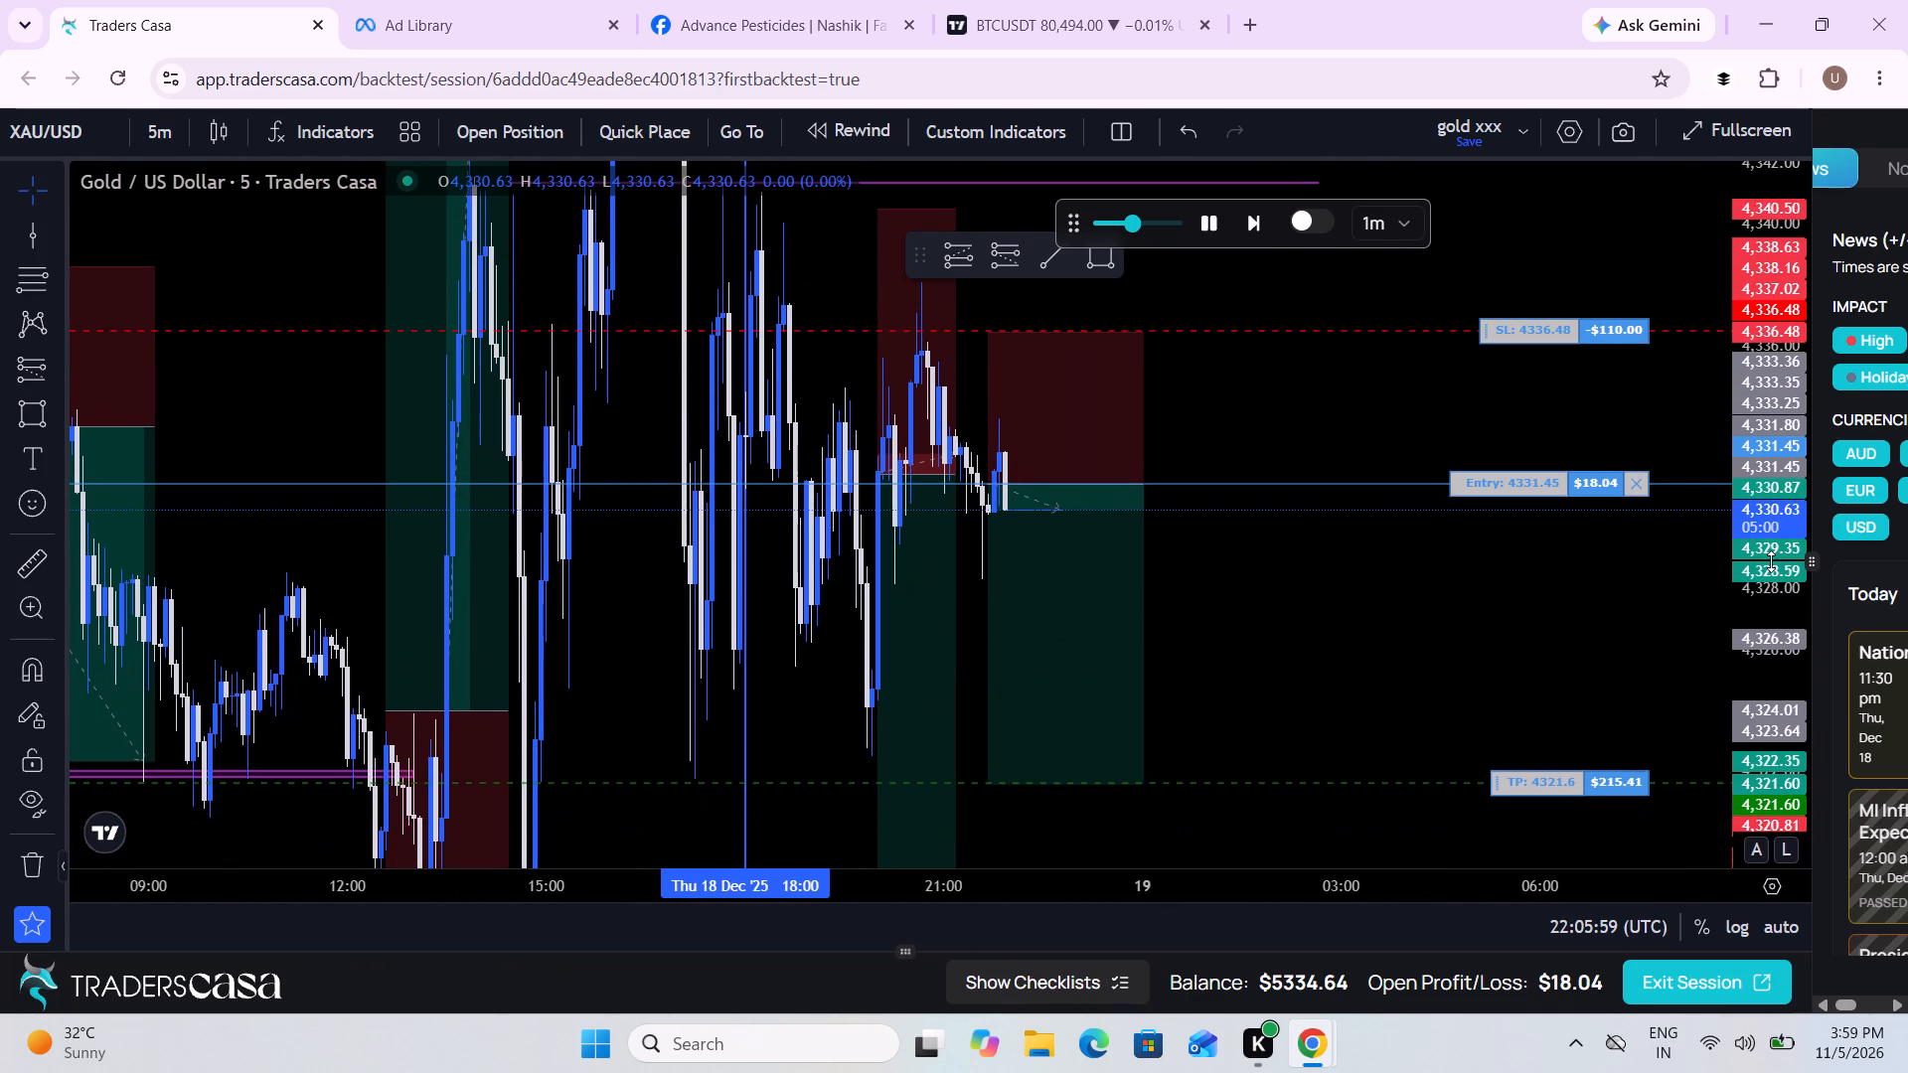
pyautogui.moveTo(1607, 608); pyautogui.dragTo(1352, 634)
pyautogui.scroll(-2, 1352, 634)
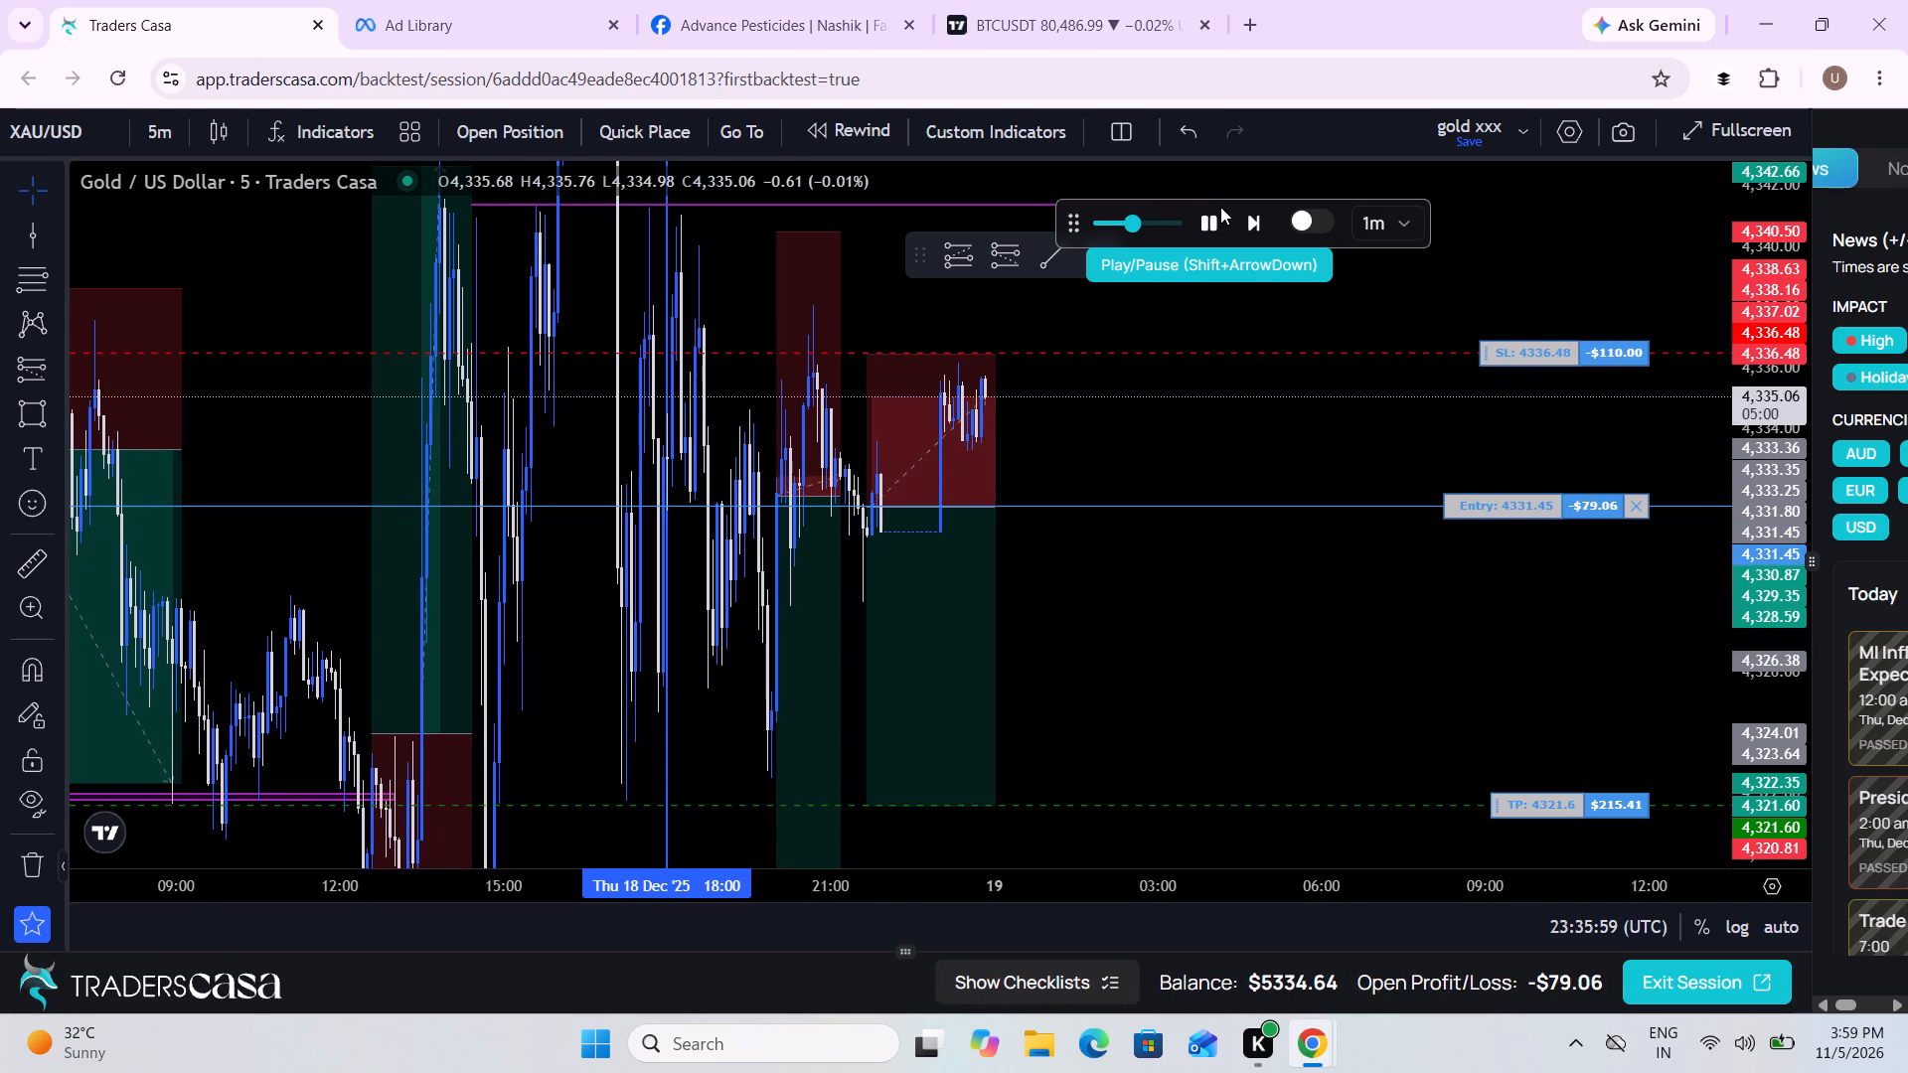
pyautogui.click(1220, 207)
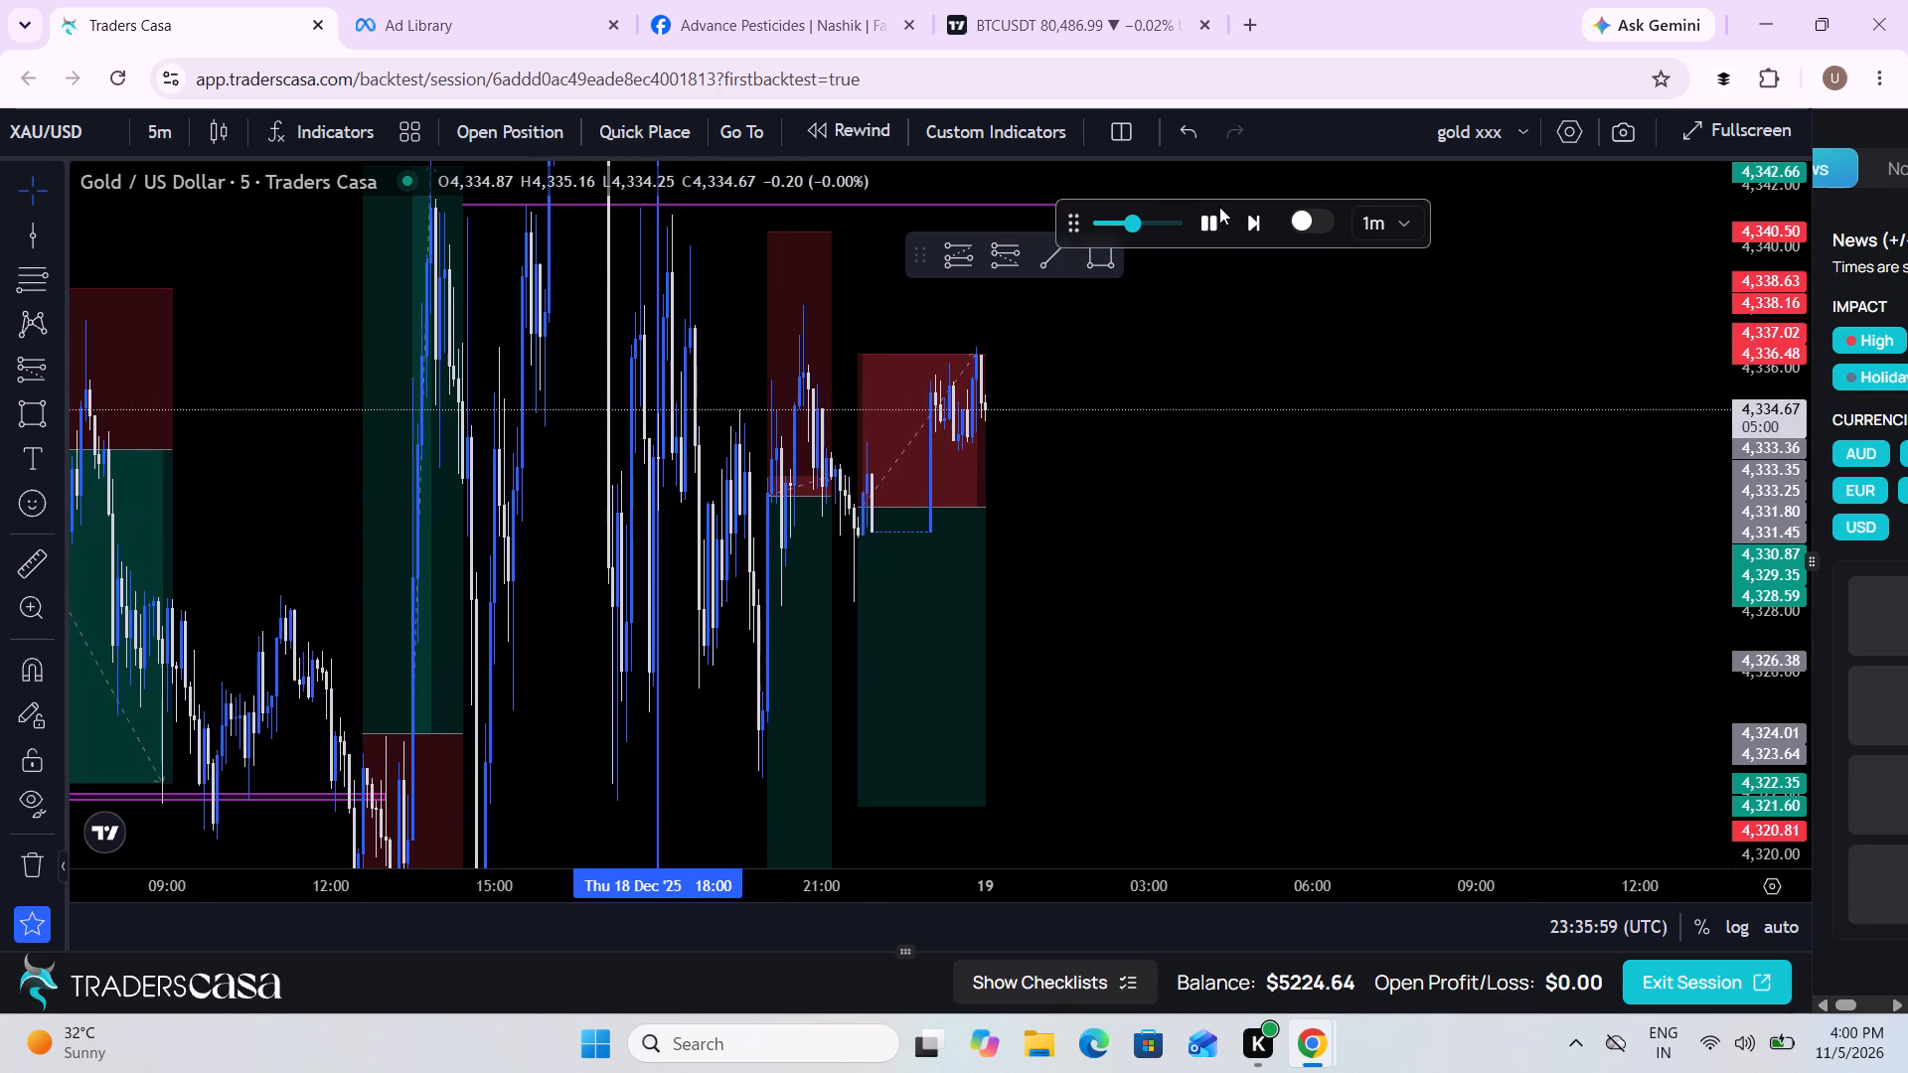
pyautogui.click(1203, 229)
# Add a vertical line to the chart at 22:50 on Thu 18 Dec '25.
pyautogui.moveTo(1174, 481); pyautogui.dragTo(1023, 478)
pyautogui.scroll(-2, 1023, 478)
pyautogui.moveTo(1250, 523); pyautogui.dragTo(1105, 532)
pyautogui.scroll(-1, 1105, 532)
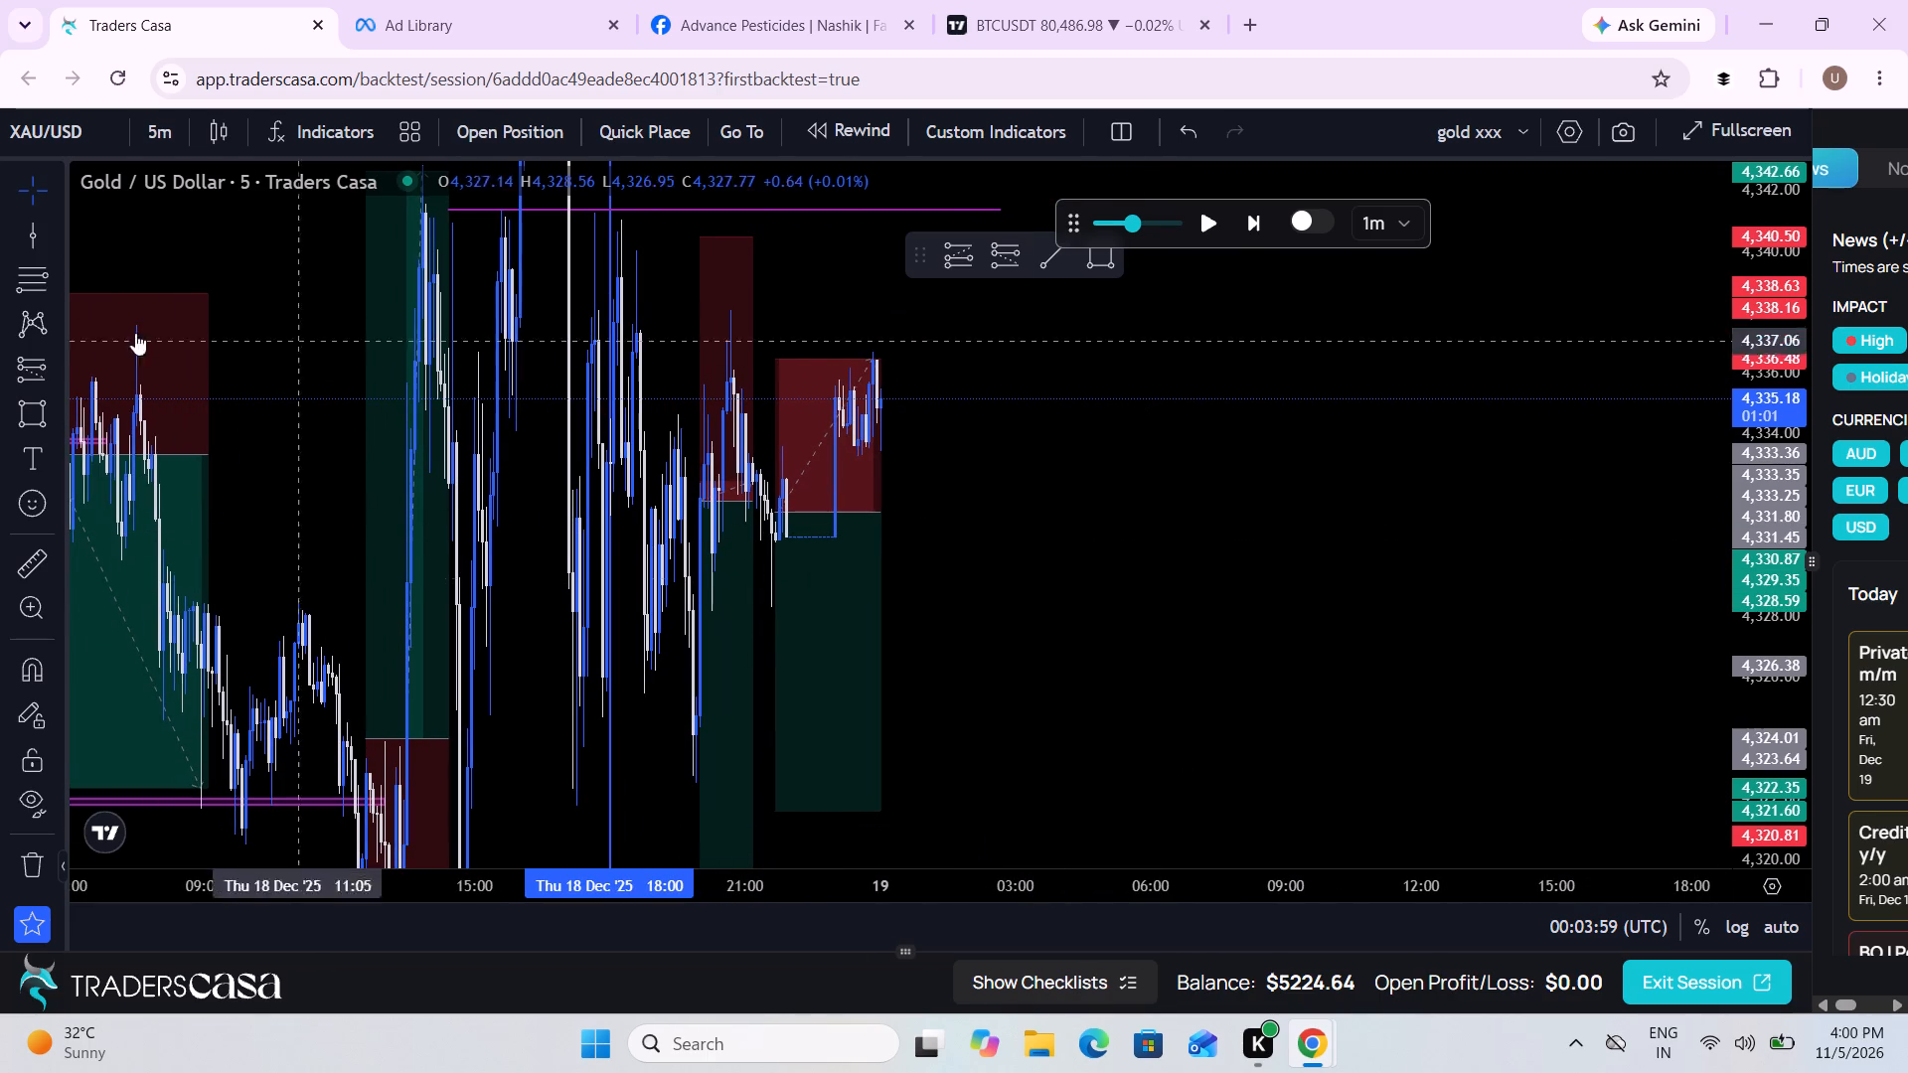
pyautogui.click(39, 221)
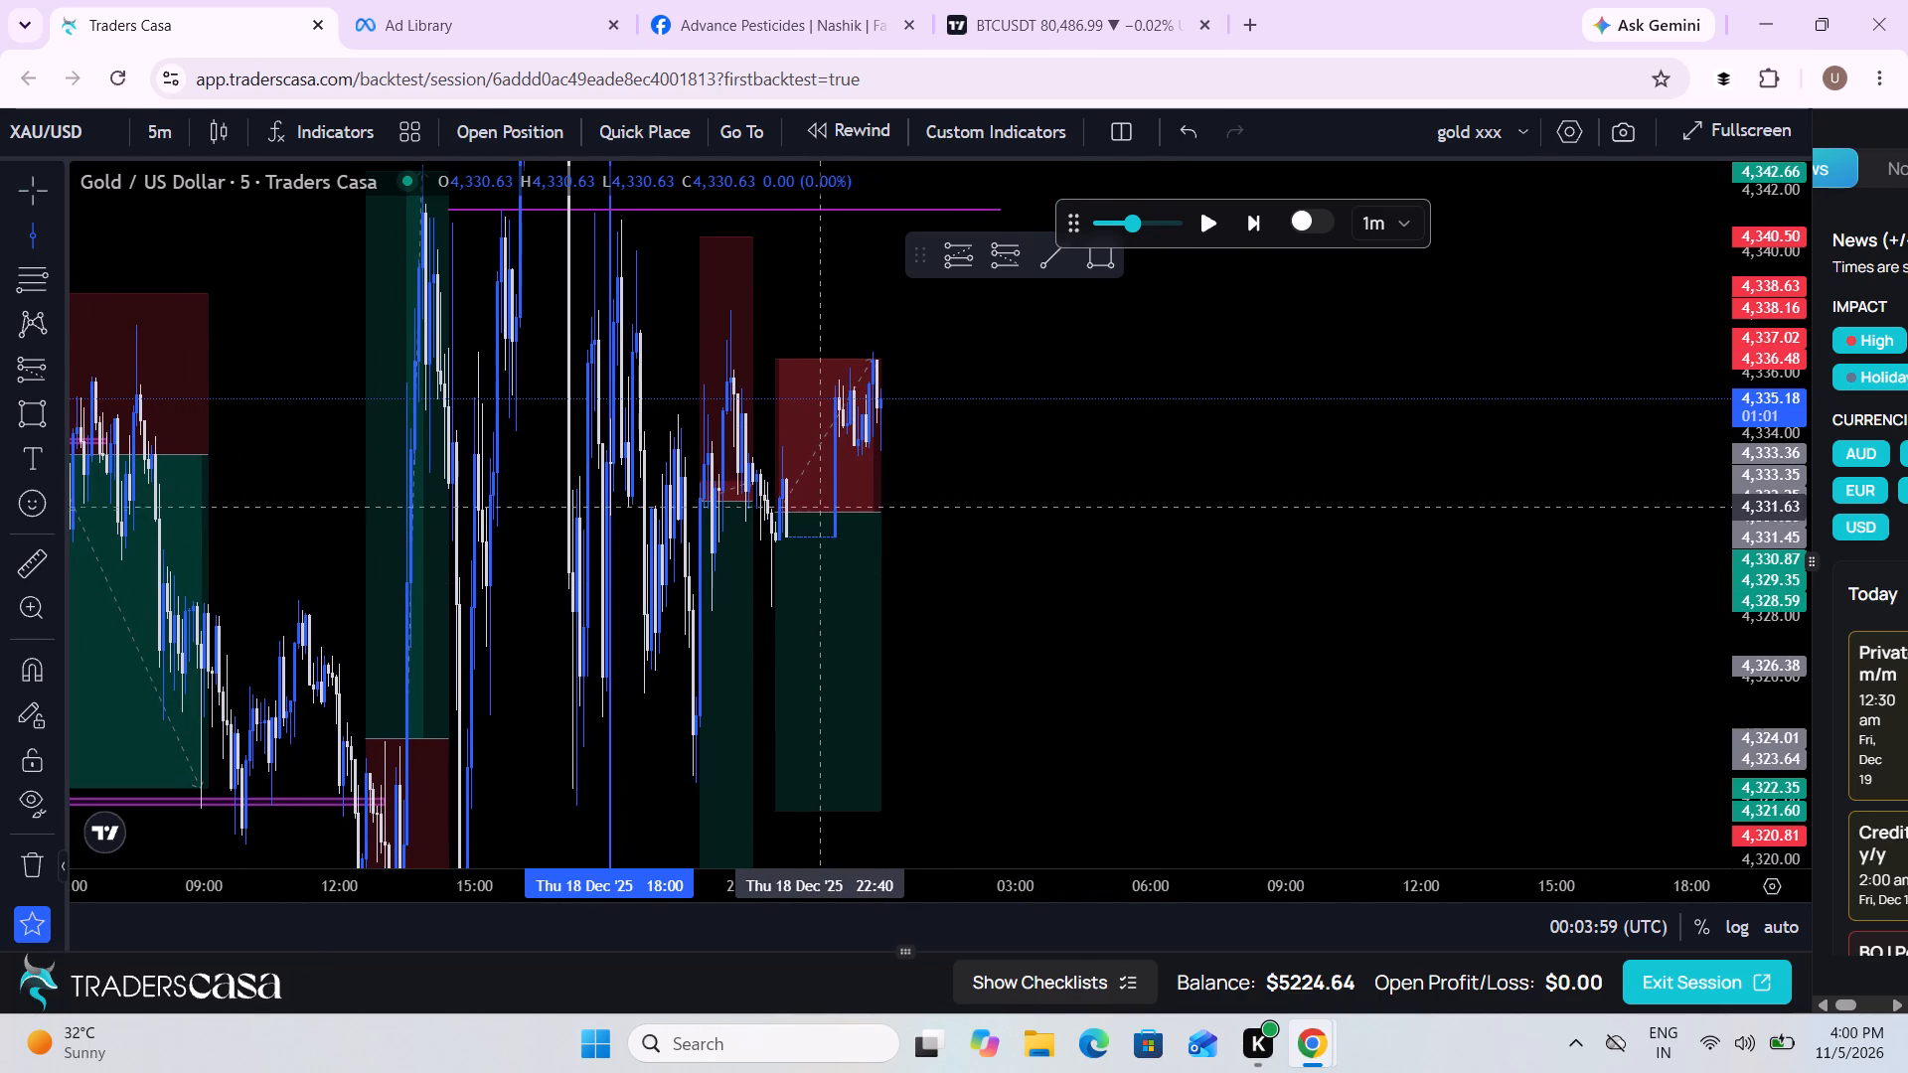
pyautogui.click(828, 514)
# Bring the latest candles into closer view and resume the market replay from 00:03:59 UTC.
pyautogui.moveTo(980, 534); pyautogui.dragTo(950, 559)
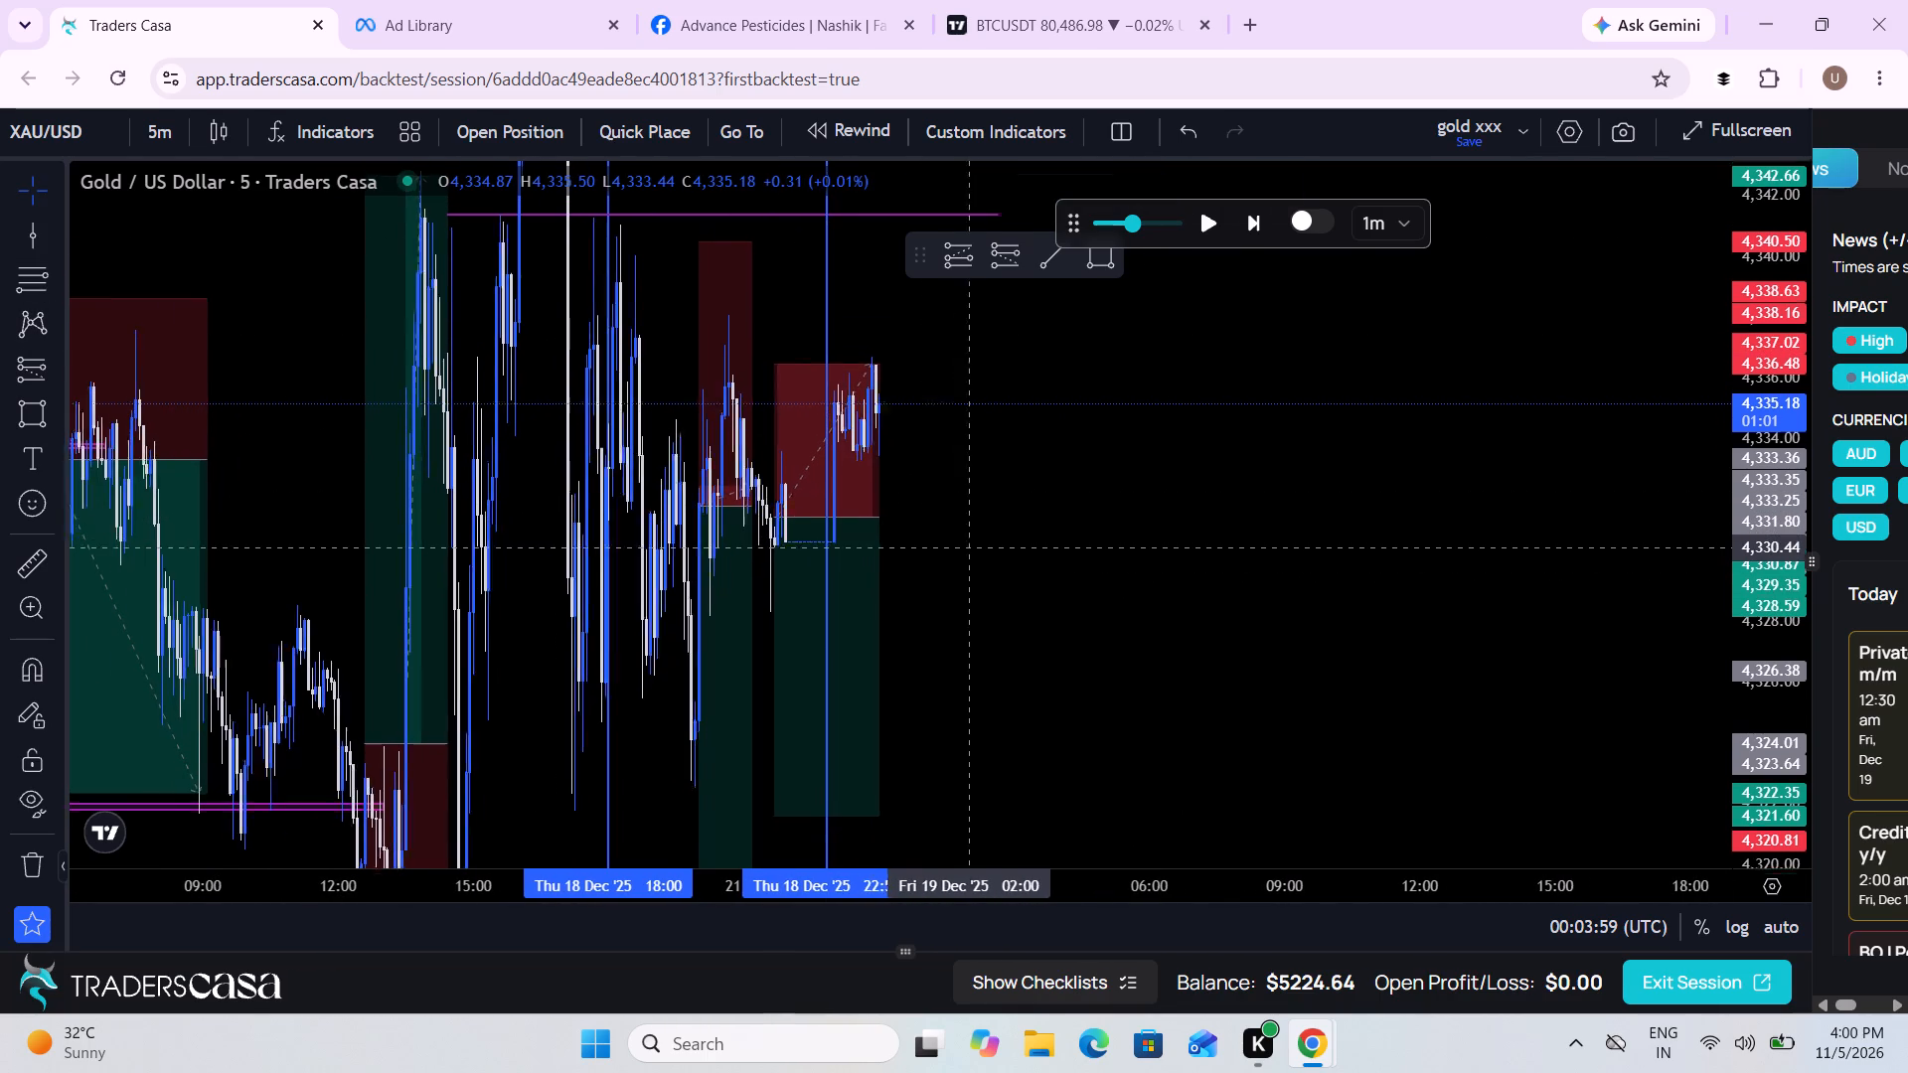
pyautogui.moveTo(950, 559); pyautogui.dragTo(914, 571)
pyautogui.scroll(2, 952, 571)
pyautogui.moveTo(952, 571); pyautogui.dragTo(1480, 671)
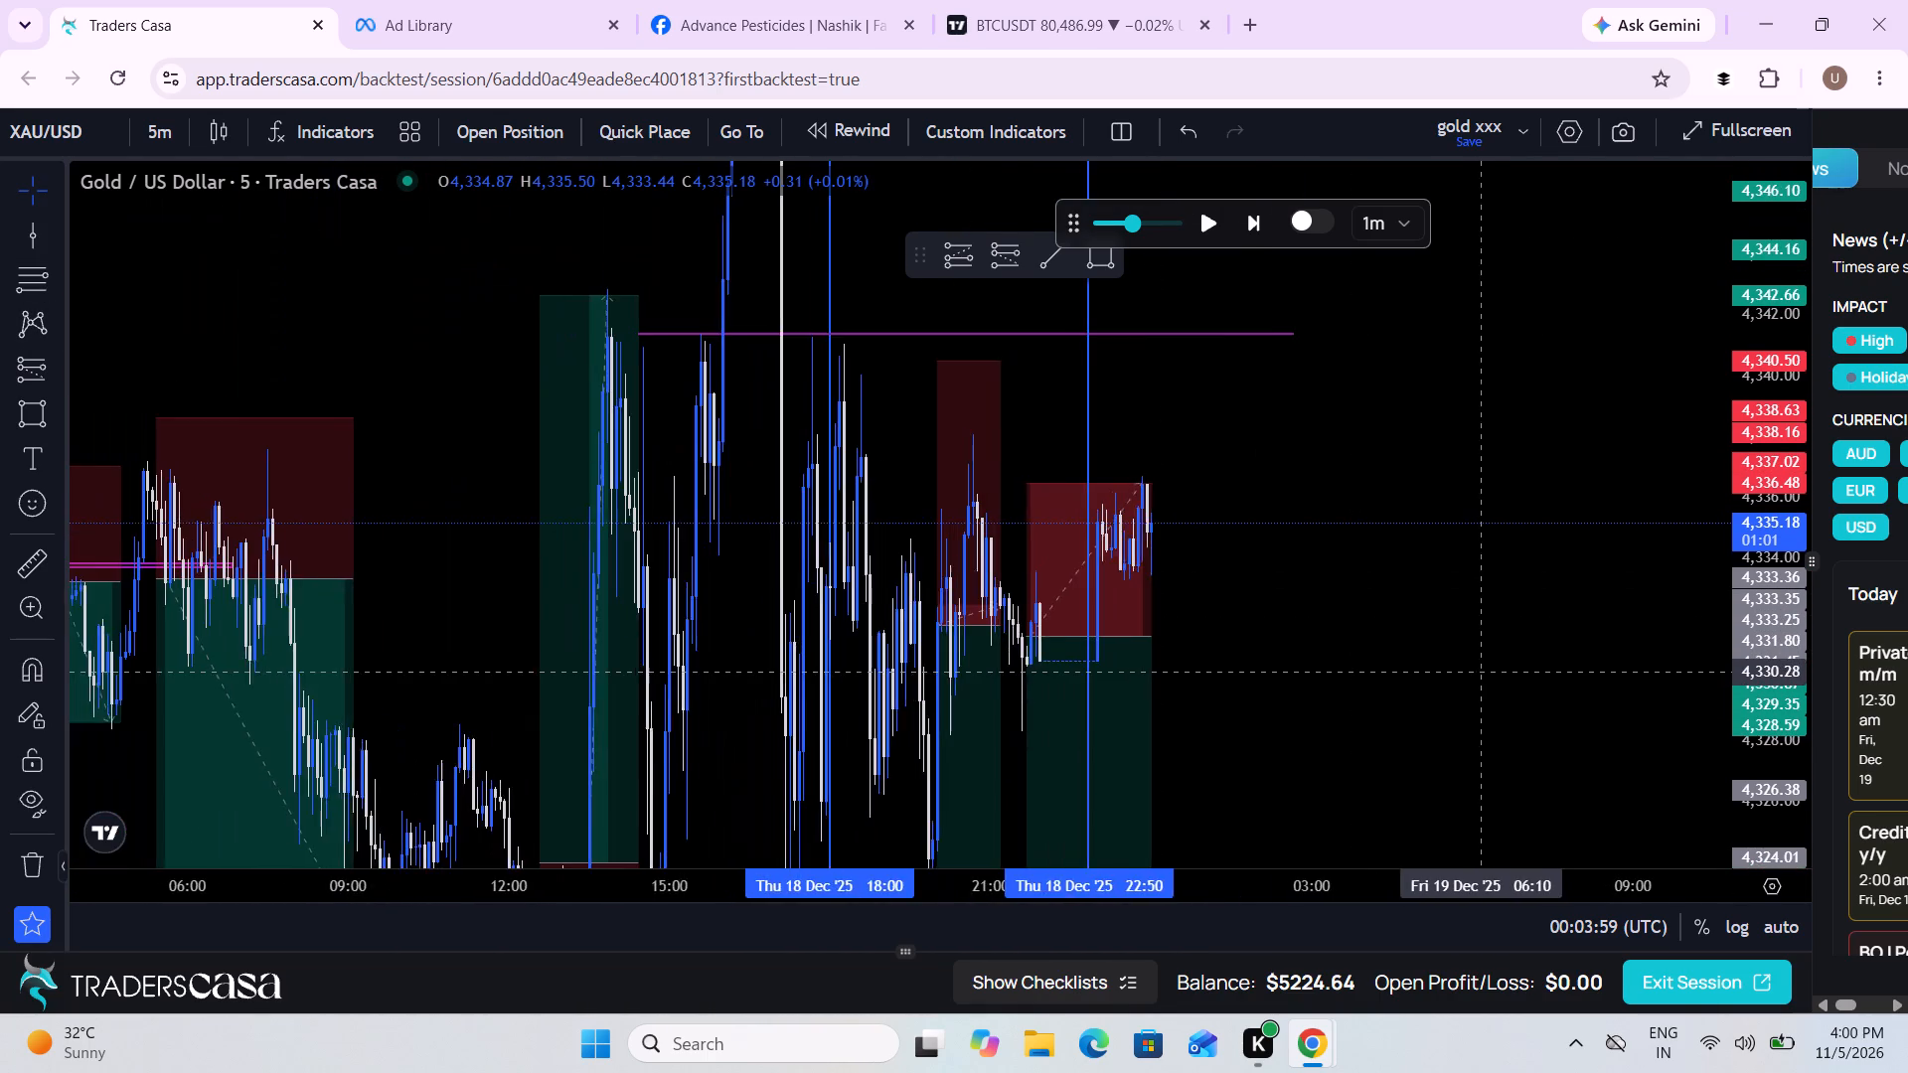
pyautogui.scroll(2, 1480, 671)
pyautogui.moveTo(1480, 671); pyautogui.dragTo(1570, 790)
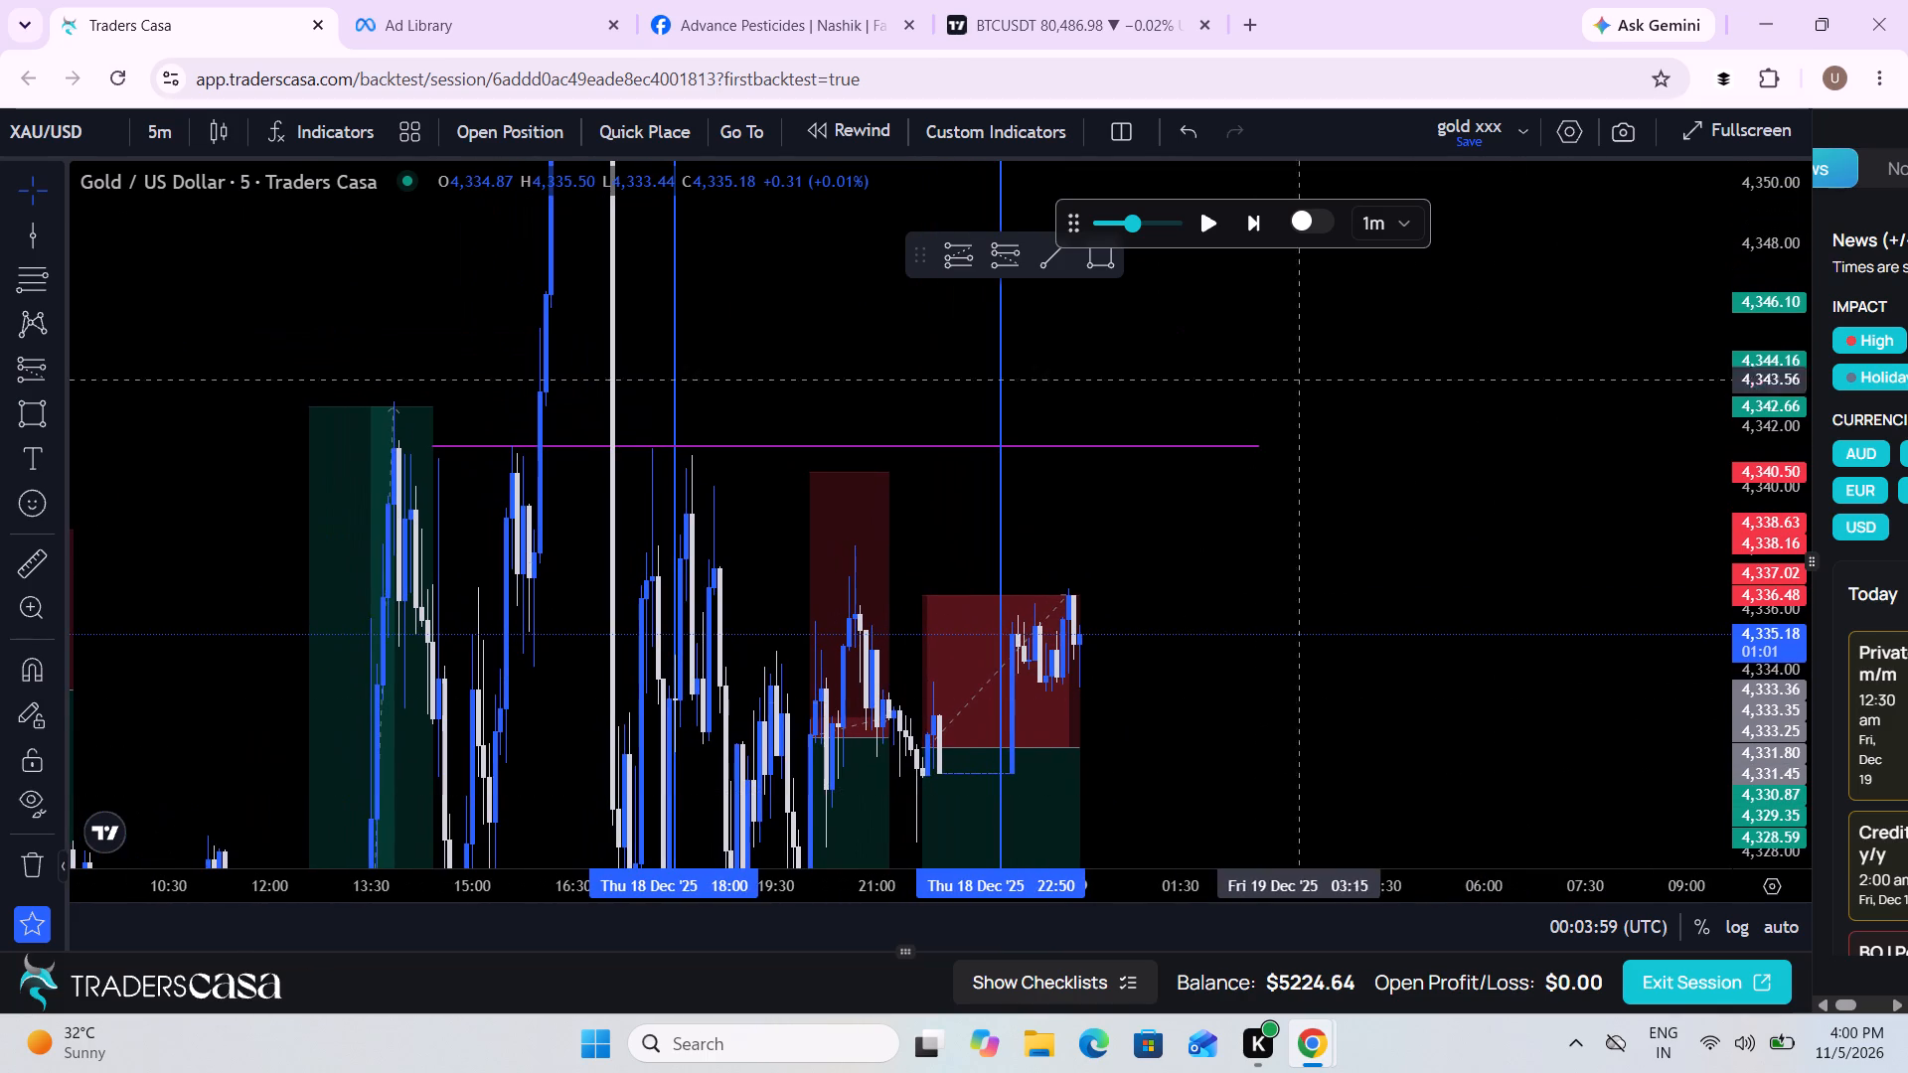
pyautogui.click(1209, 212)
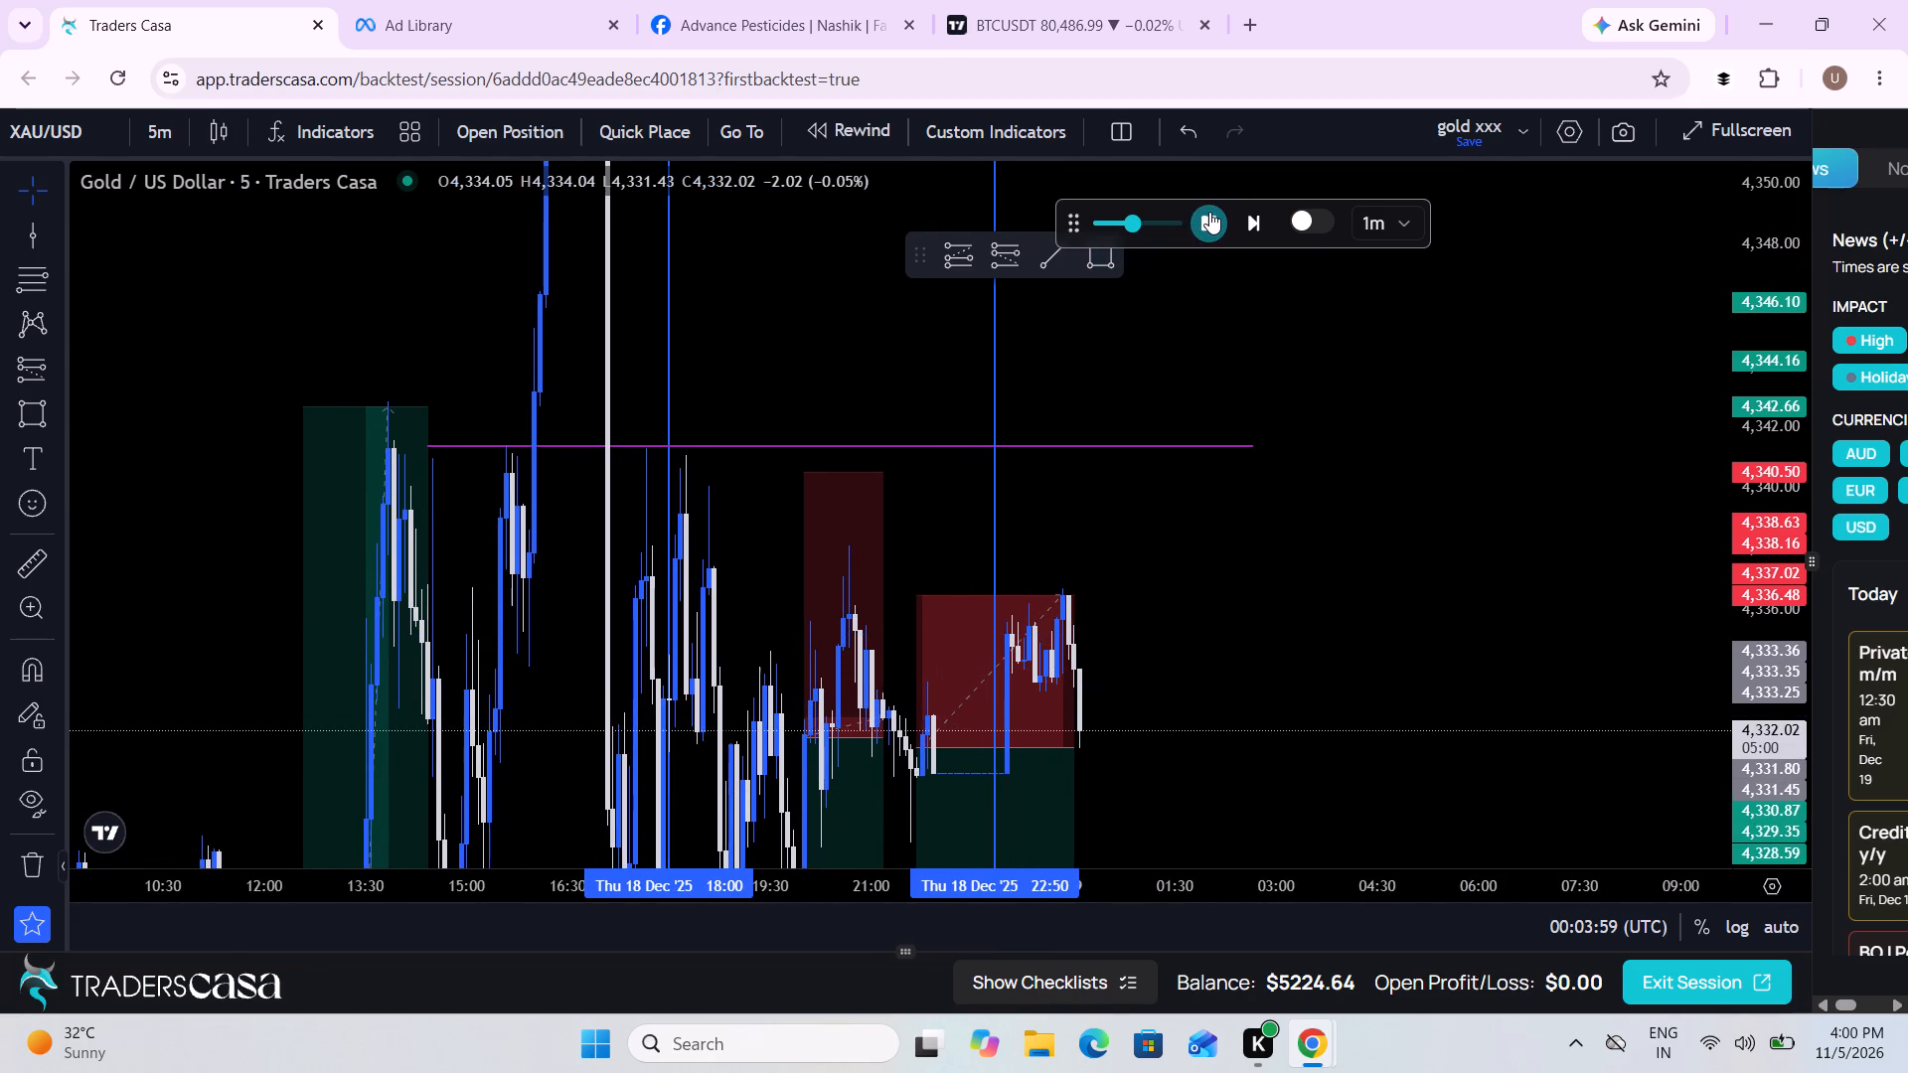
# Pause the running market replay at 00:14:59 UTC.
pyautogui.click(1209, 212)
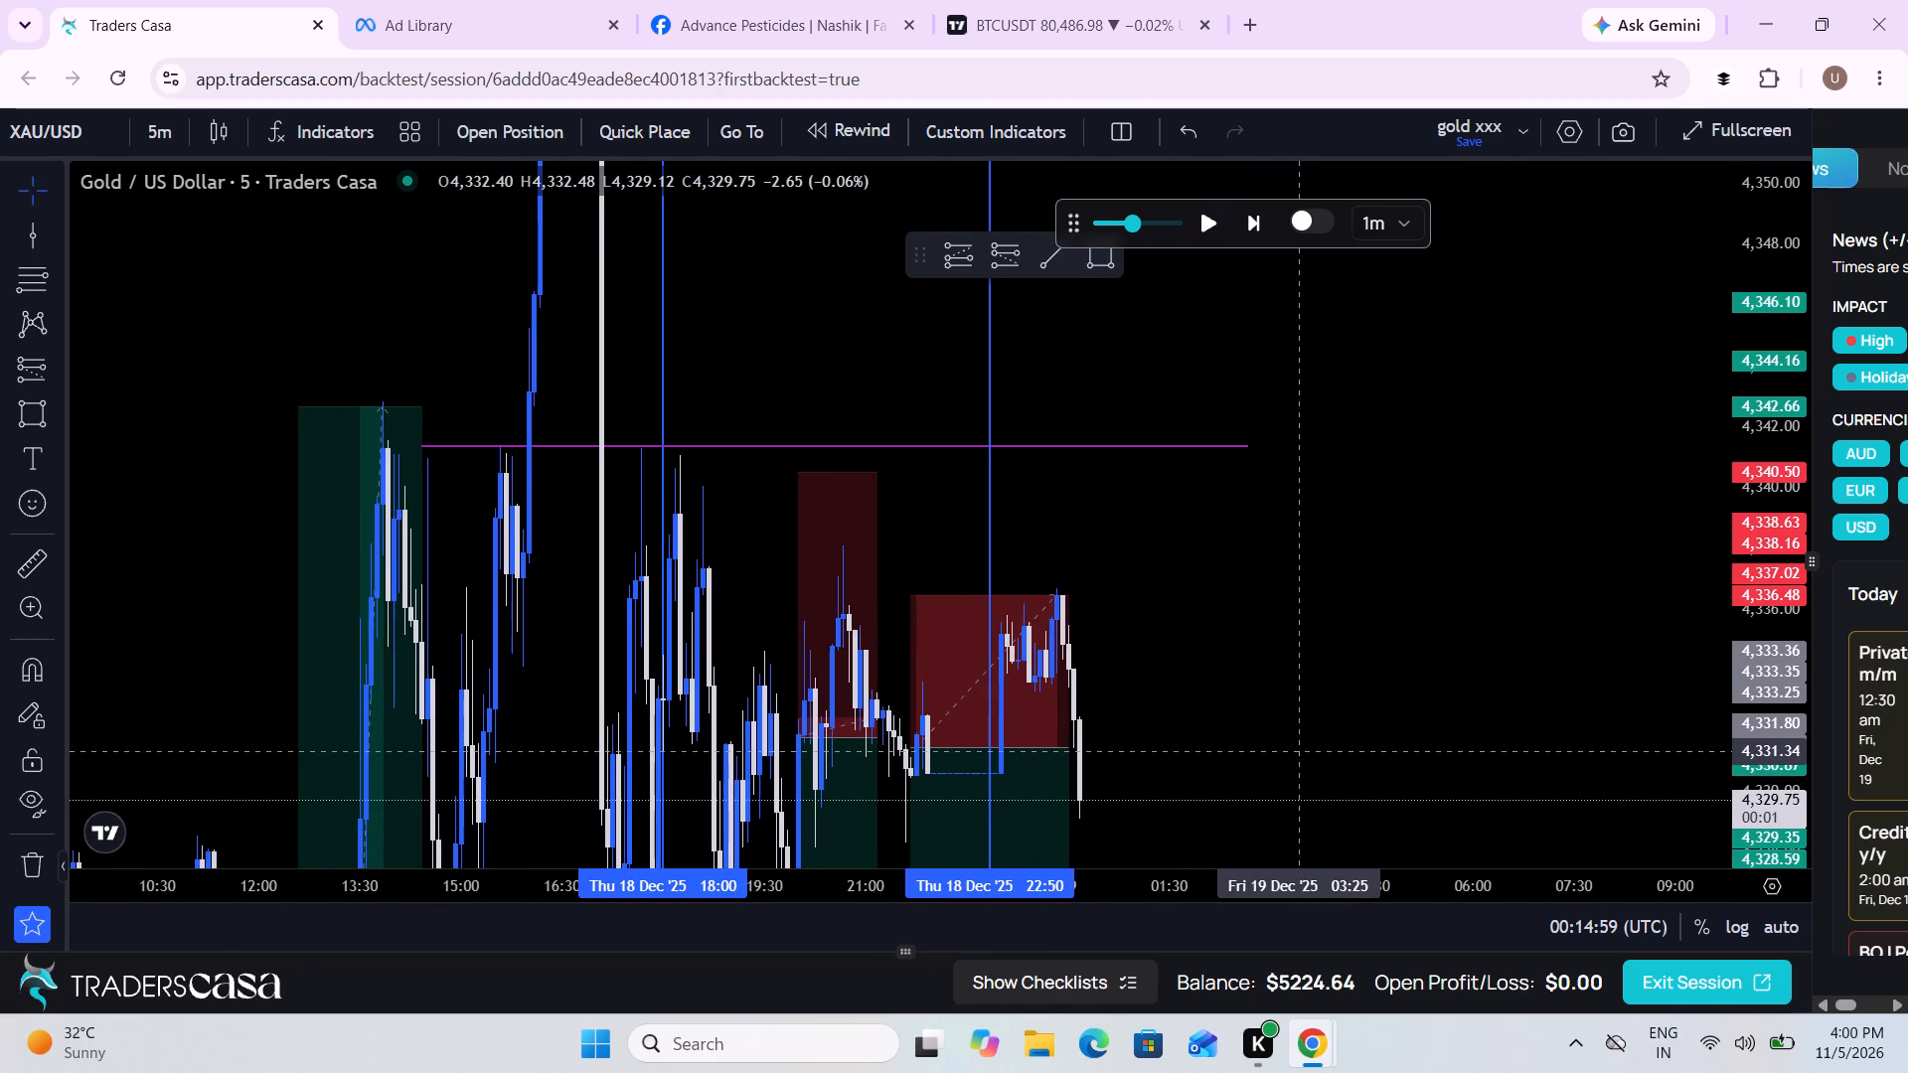
# Measure the price drop from the 19 Dec high near 4,336.69 down to about 4,329.14, beside the latest candles.
pyautogui.moveTo(1300, 751); pyautogui.dragTo(1273, 476)
pyautogui.scroll(3, 1273, 476)
pyautogui.moveTo(1171, 479); pyautogui.dragTo(1231, 592)
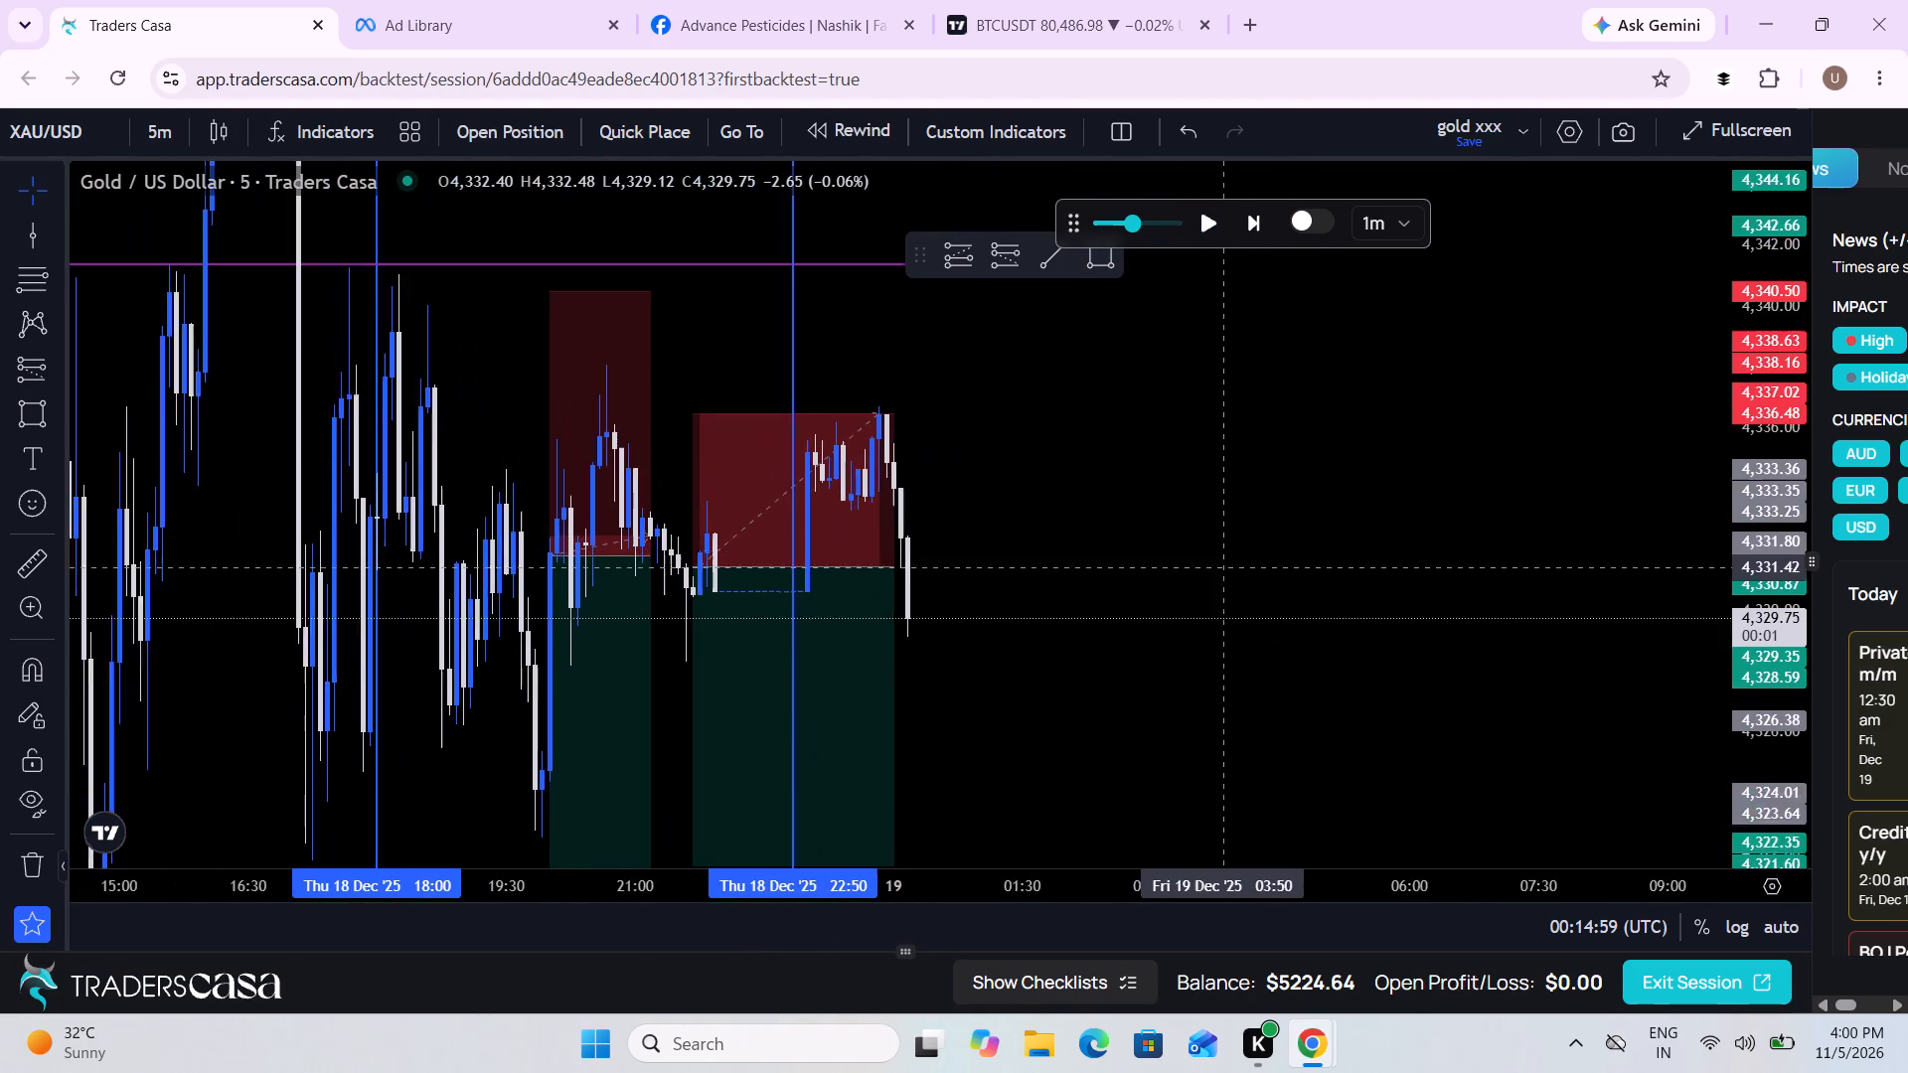
pyautogui.moveTo(1231, 592); pyautogui.dragTo(1250, 634)
pyautogui.click(14, 559)
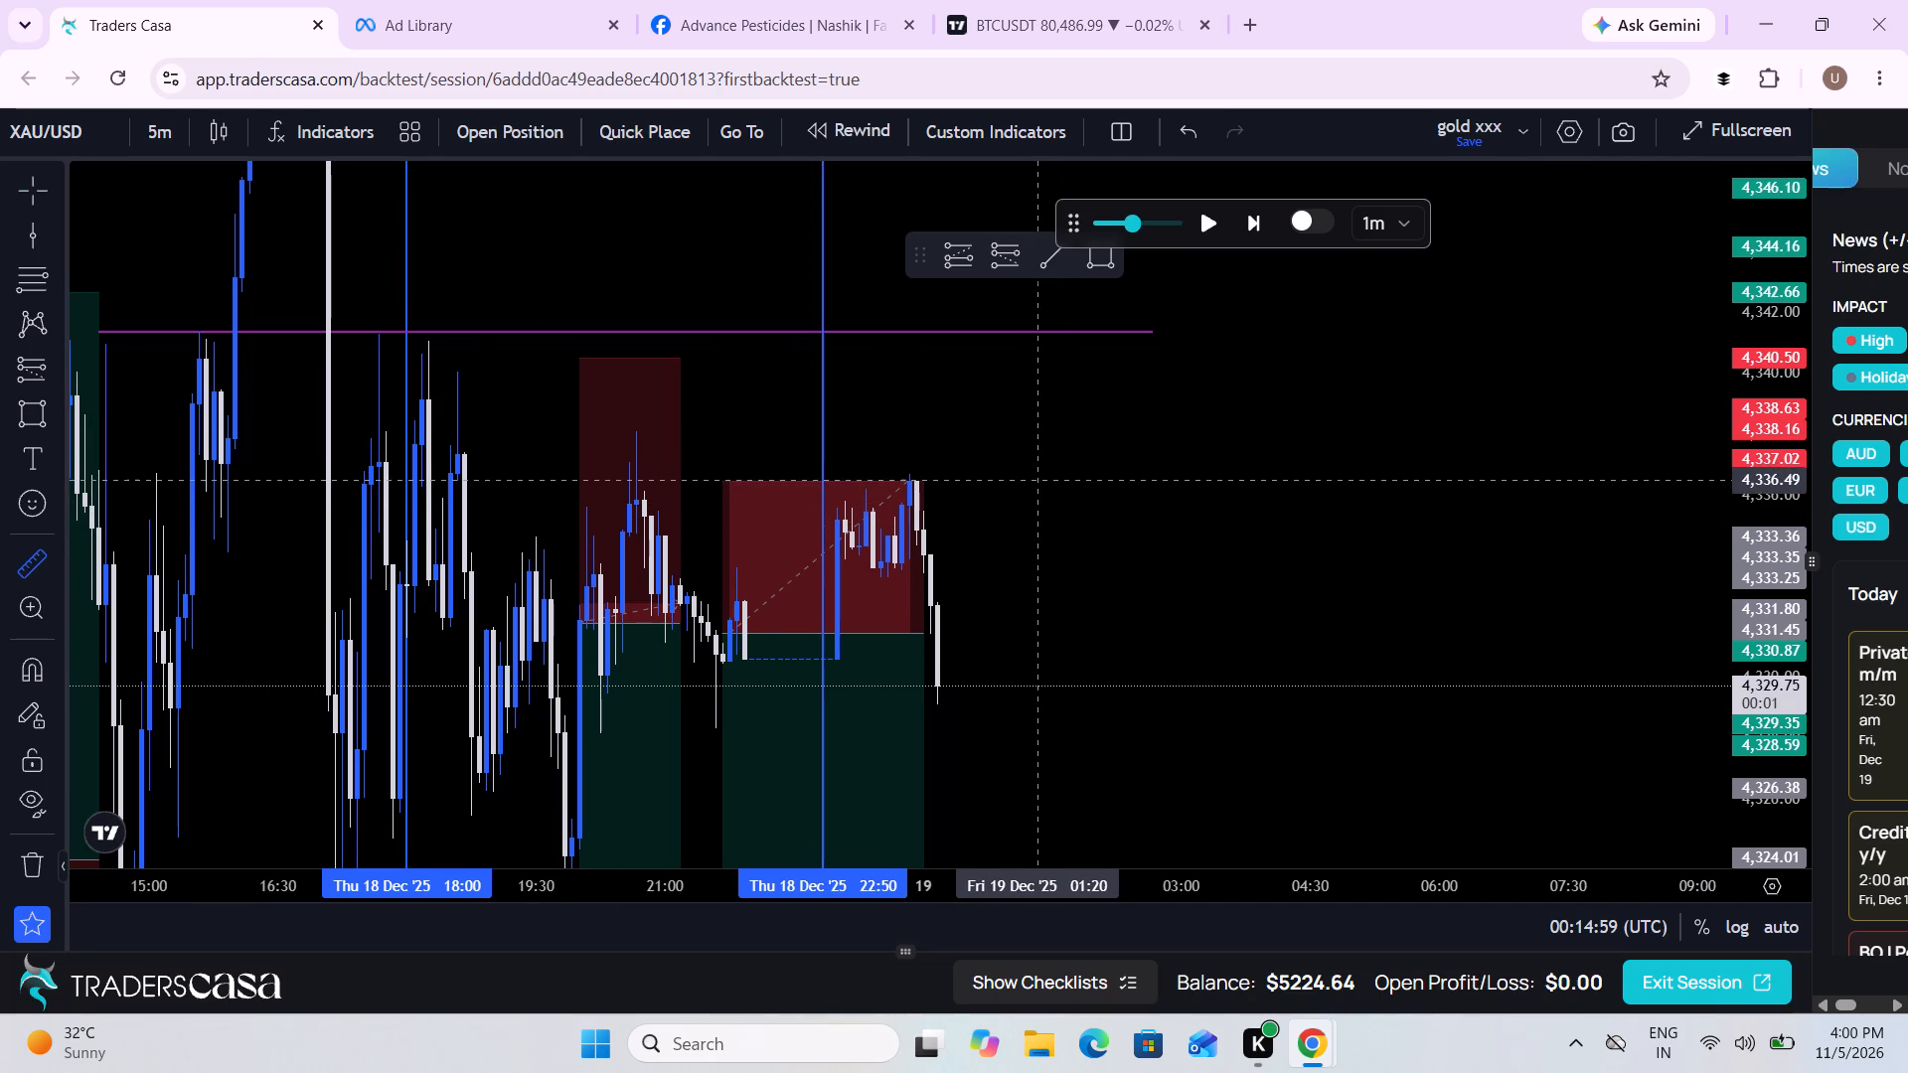
pyautogui.click(1047, 474)
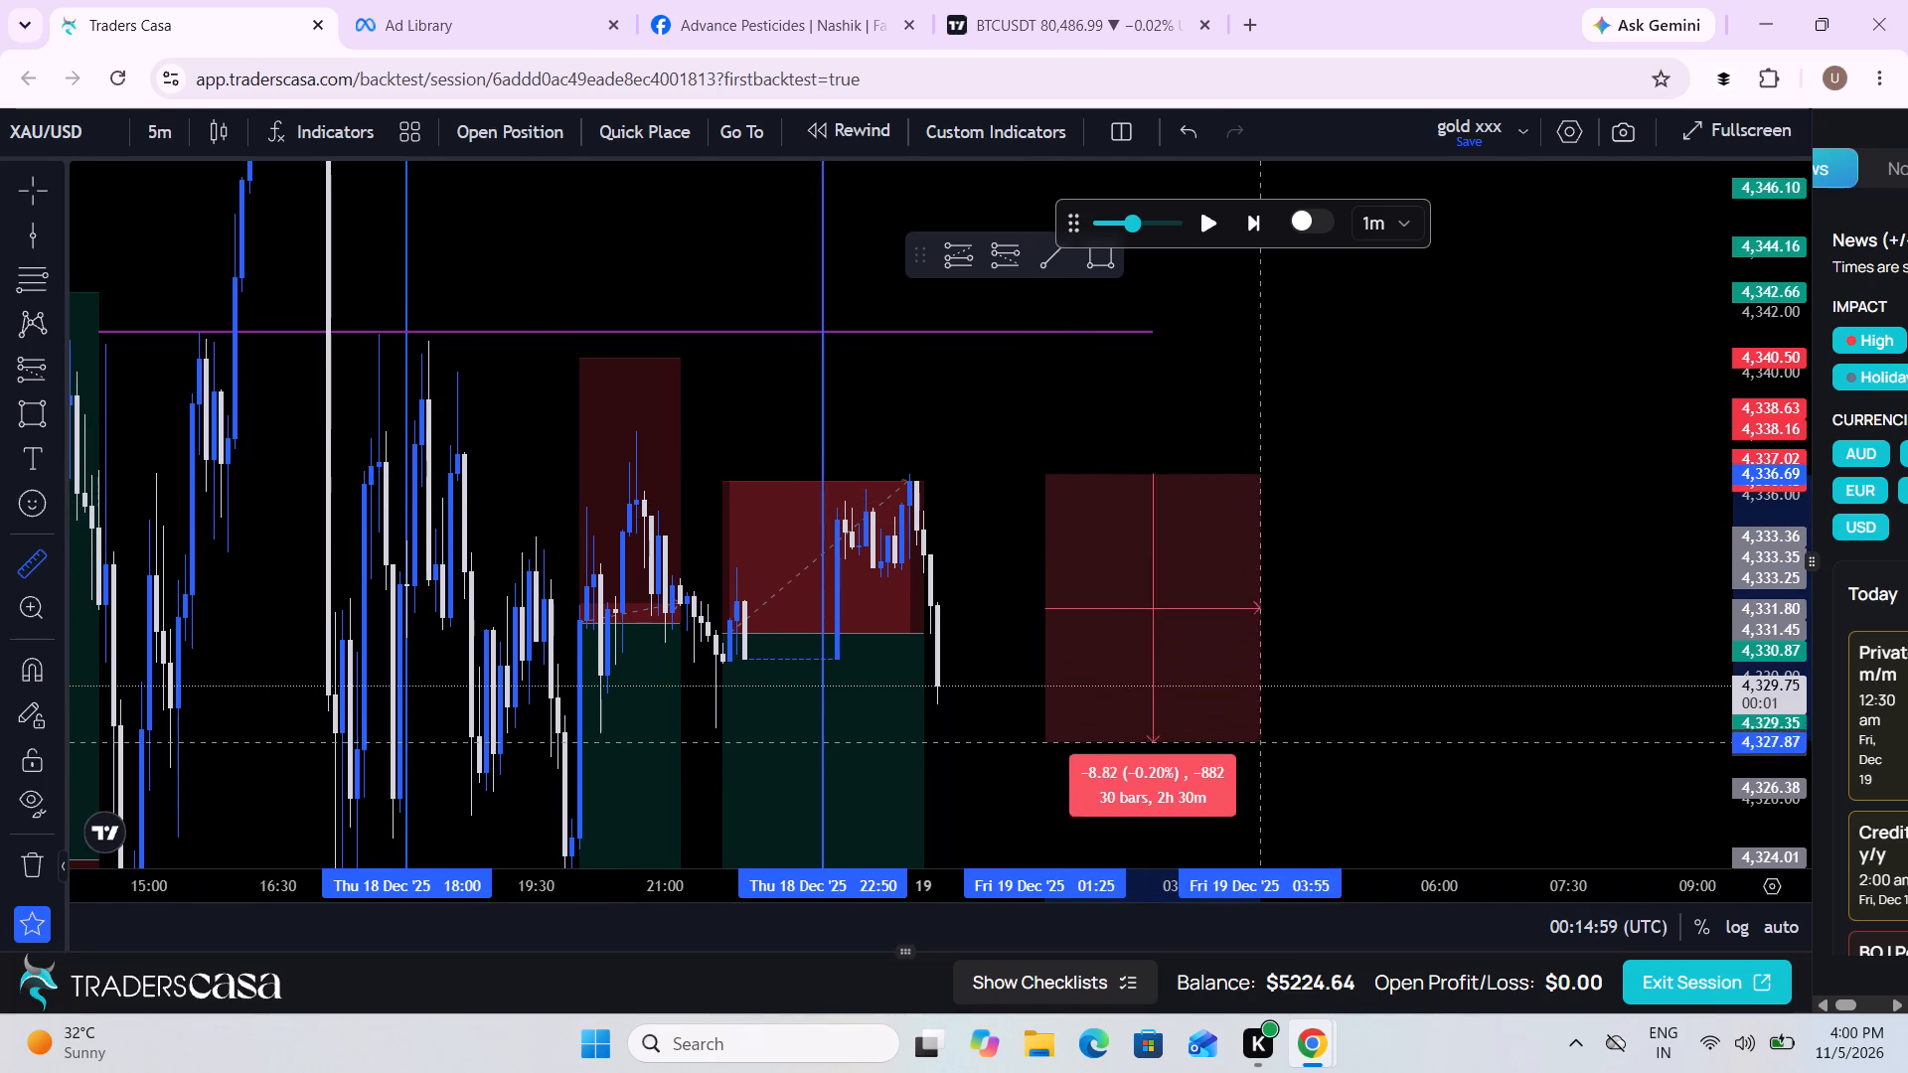
pyautogui.click(1301, 703)
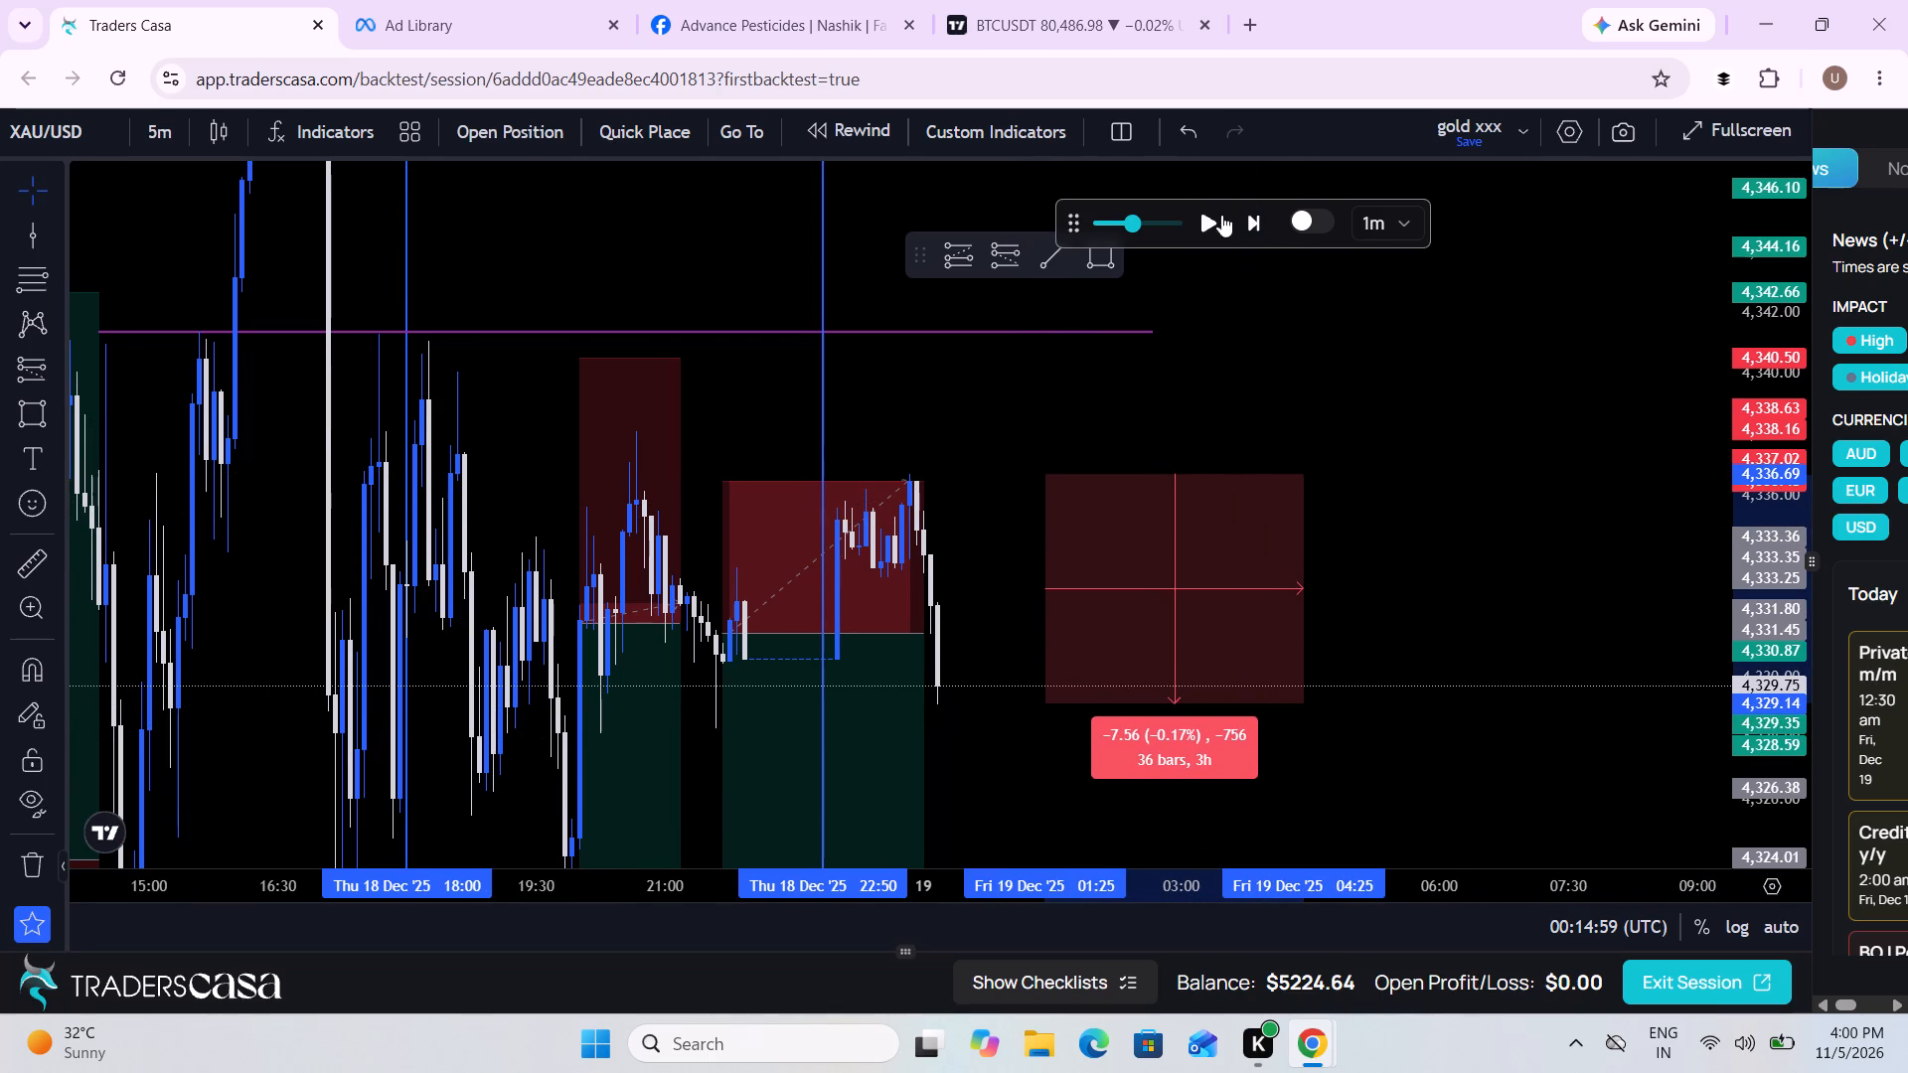
# Resume the market replay from 00:14:59 UTC and pause it at 00:50:59 UTC.
pyautogui.click(1215, 219)
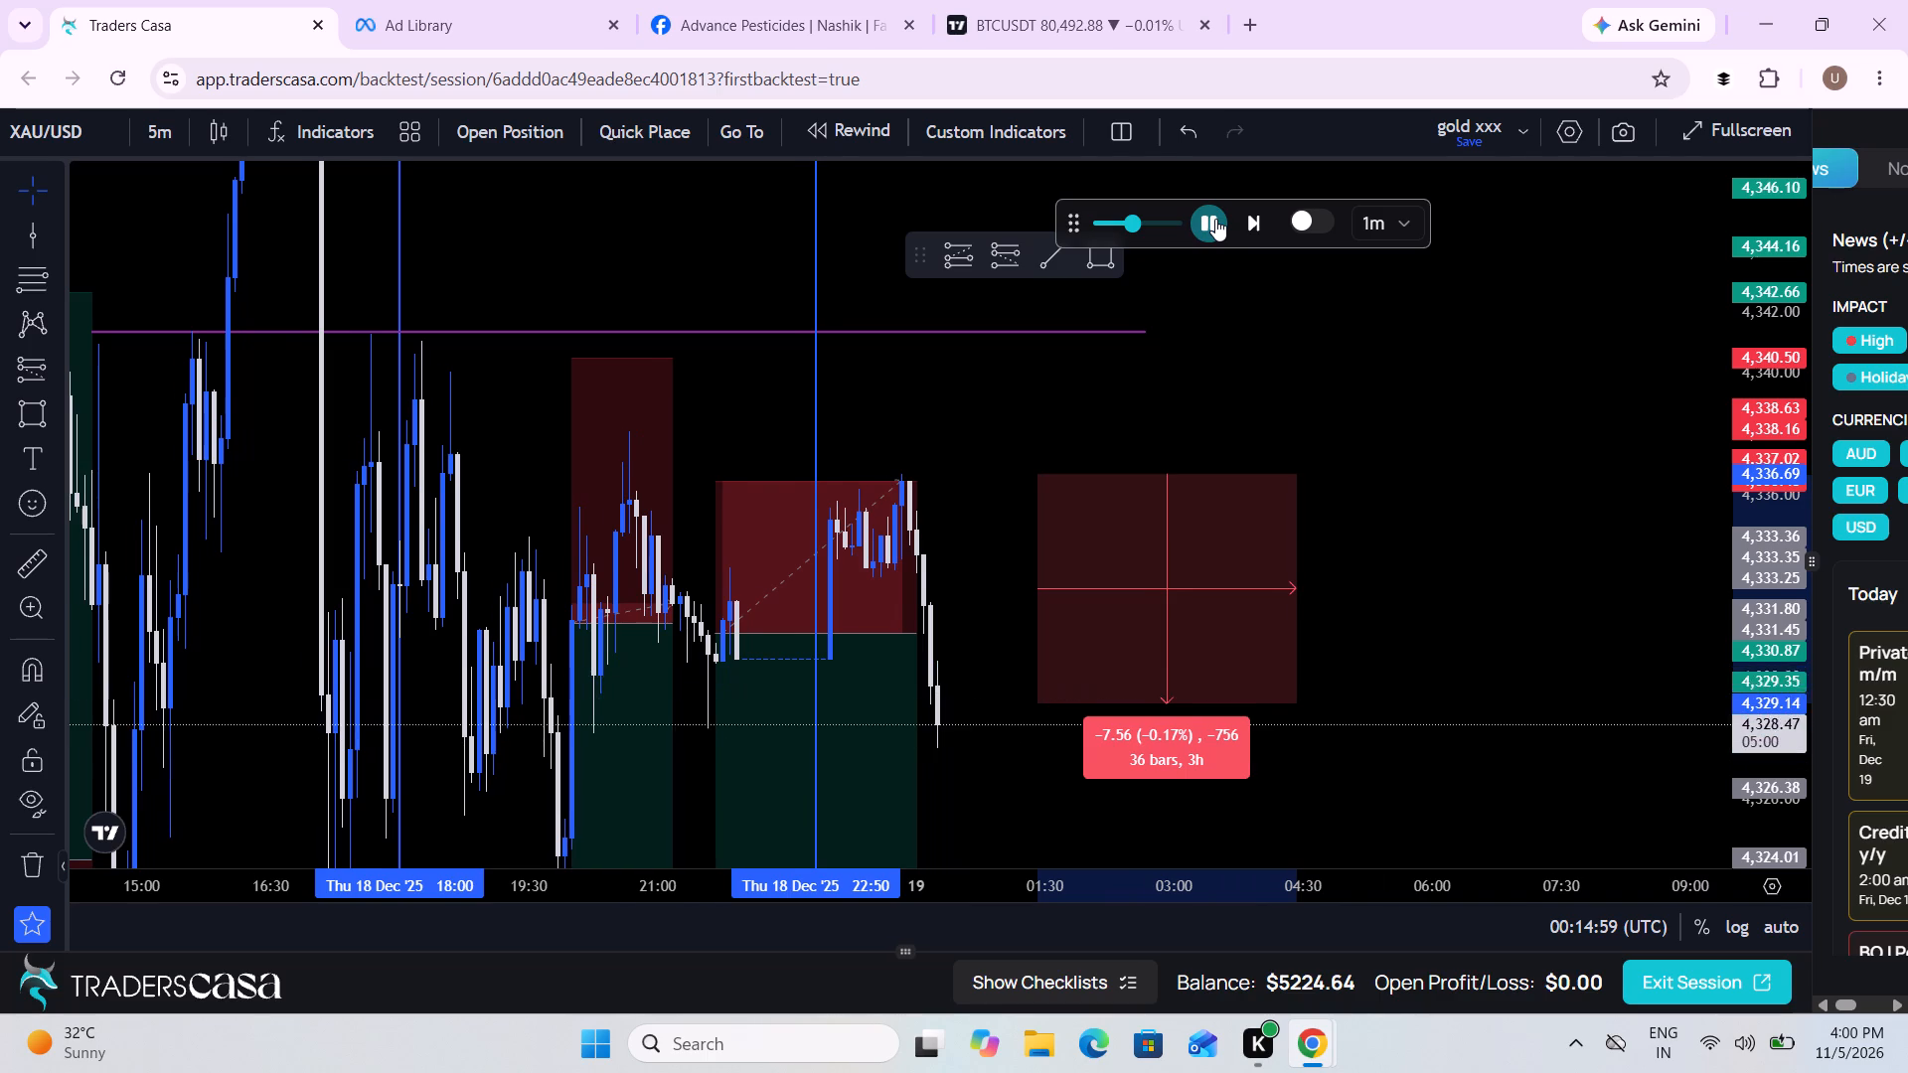
pyautogui.scroll(-1, 1215, 219)
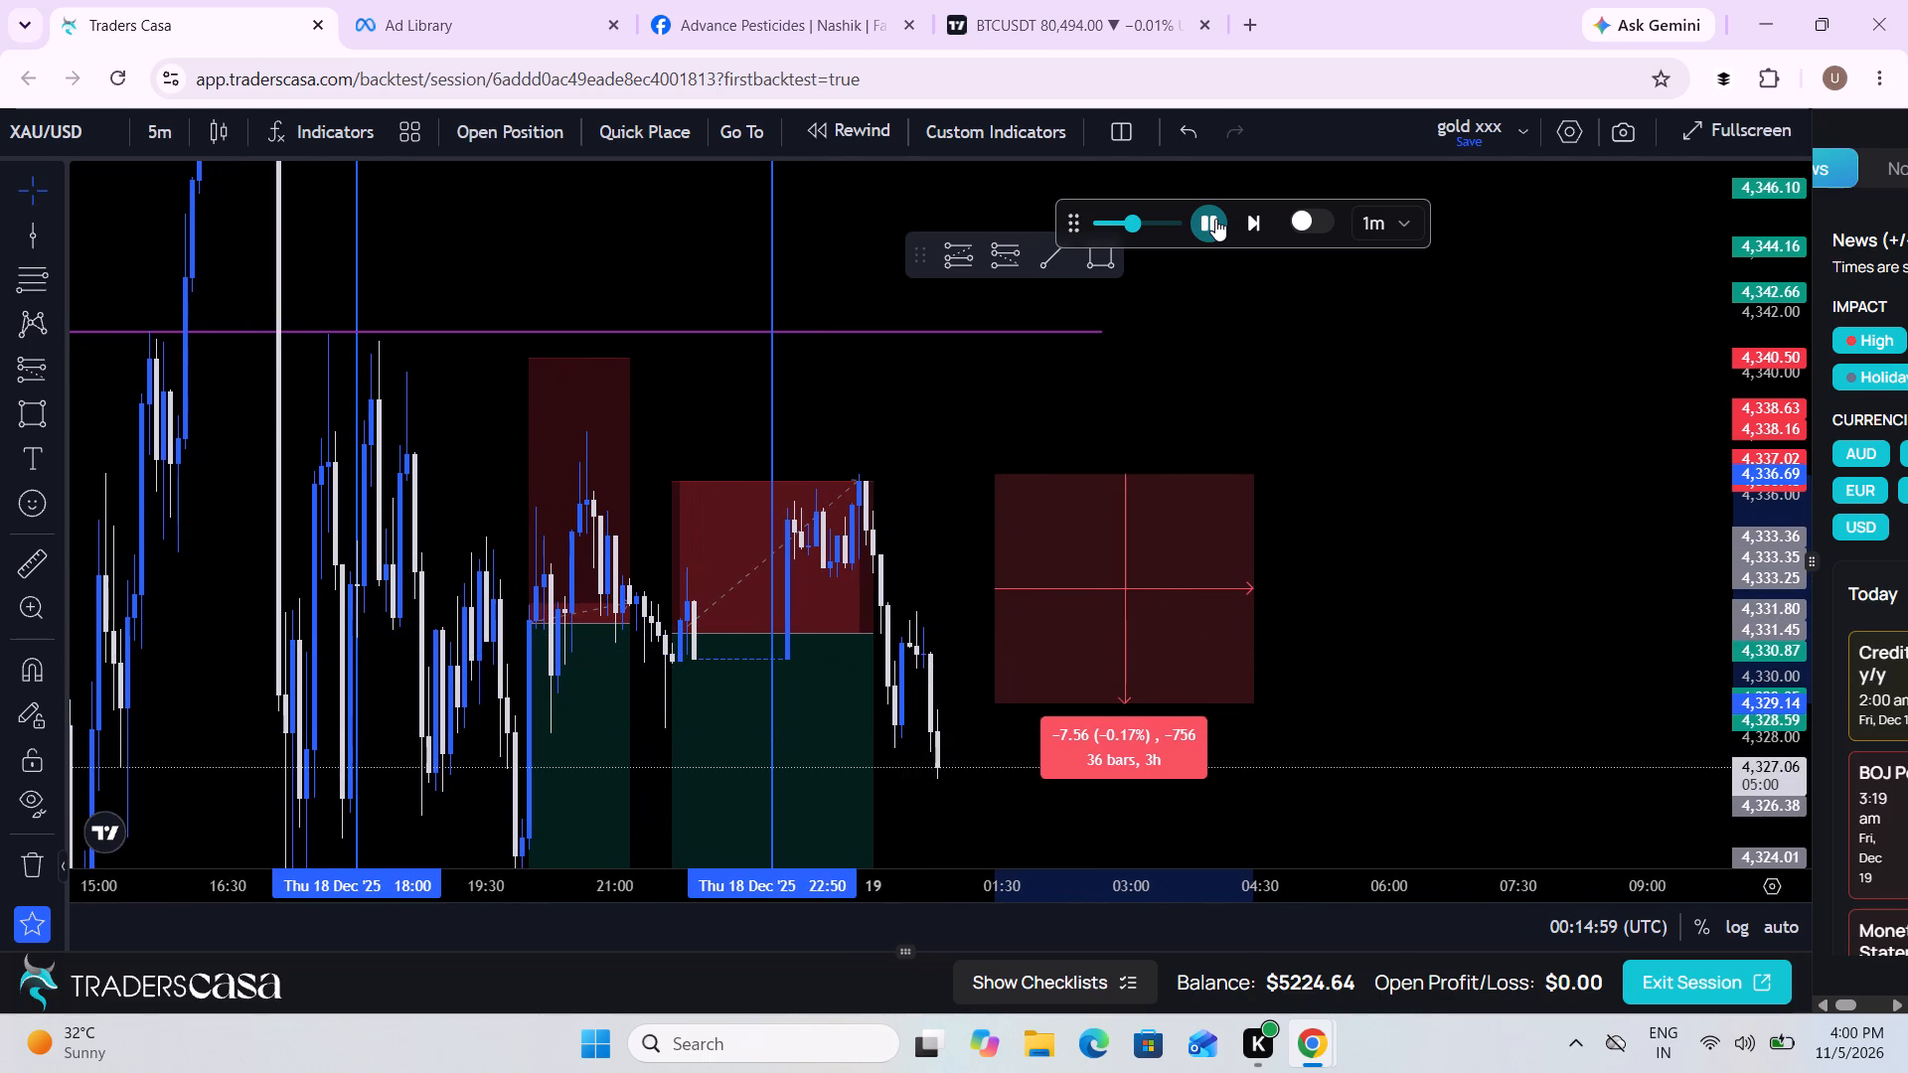
pyautogui.click(1215, 219)
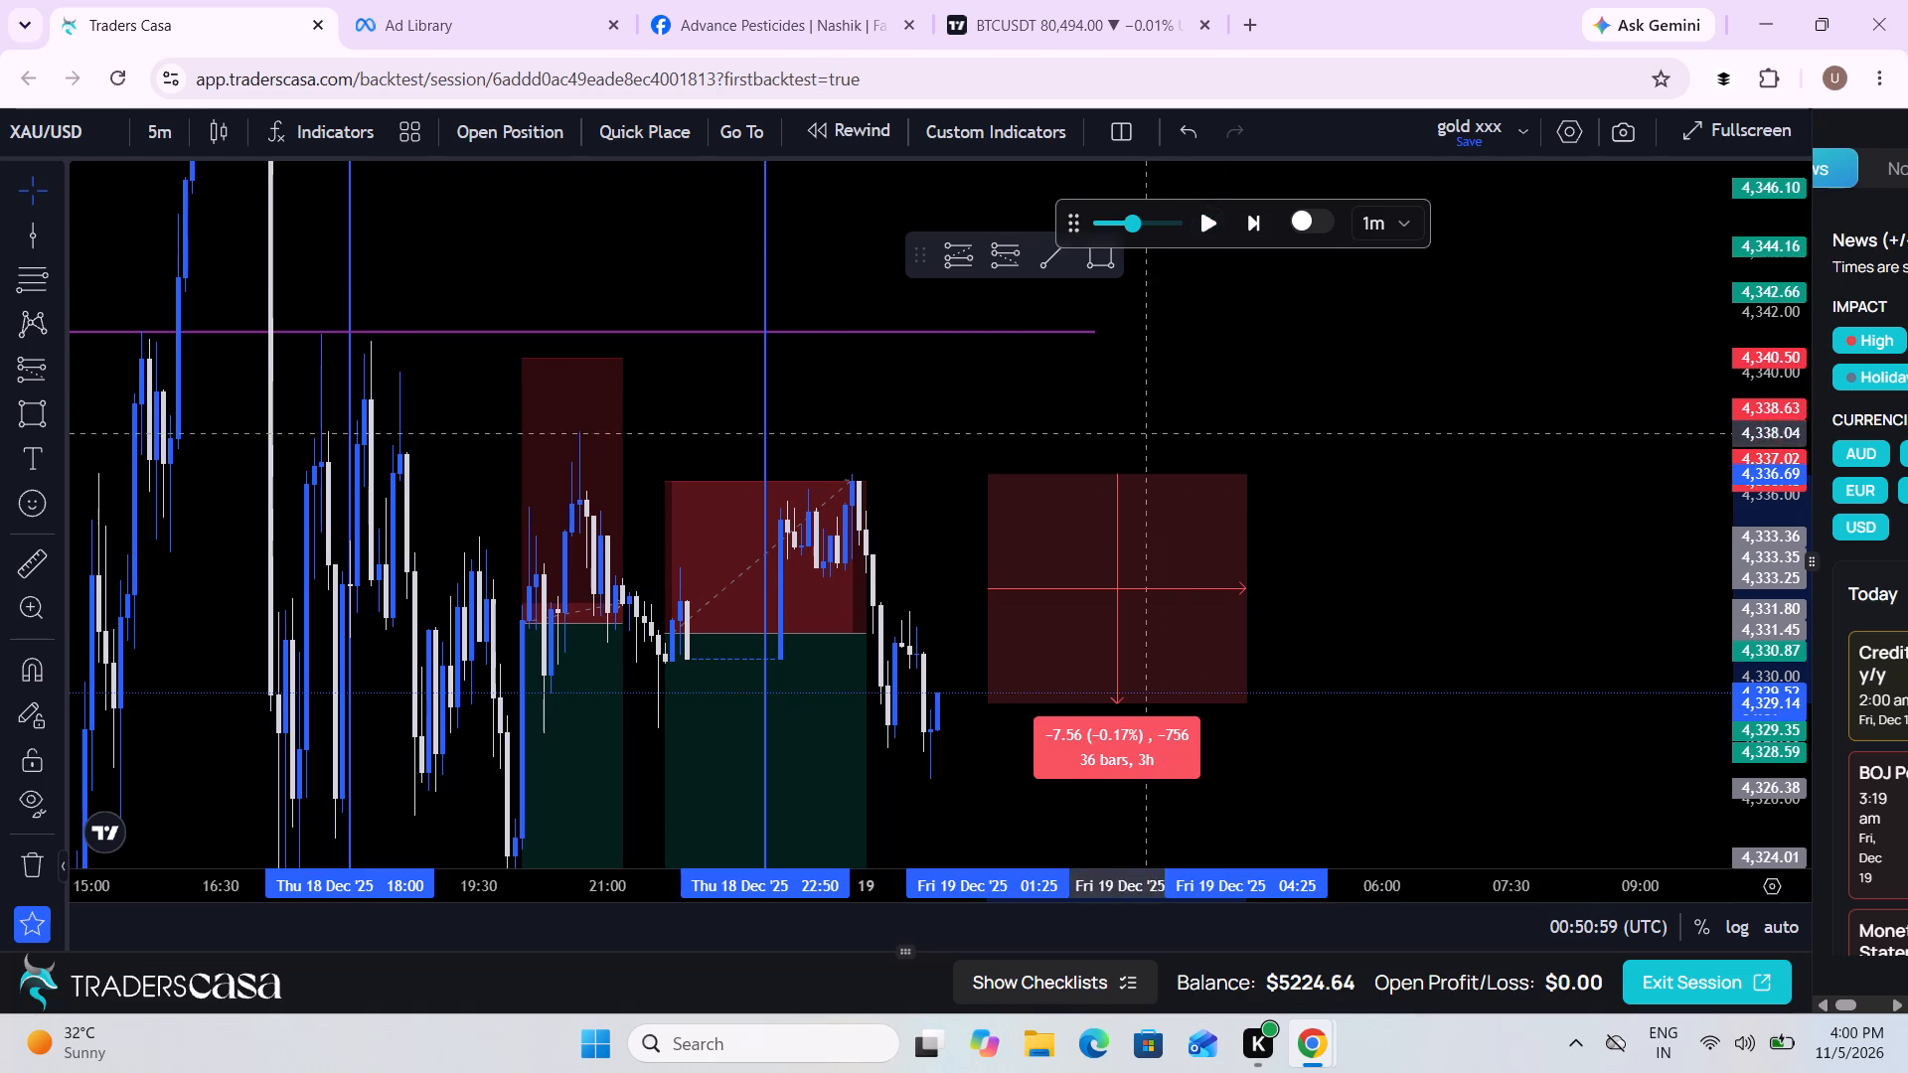
# Measure the price drop from the high near 4,336.69 down to the new low near 4,326.77.
pyautogui.scroll(3, 892, 581)
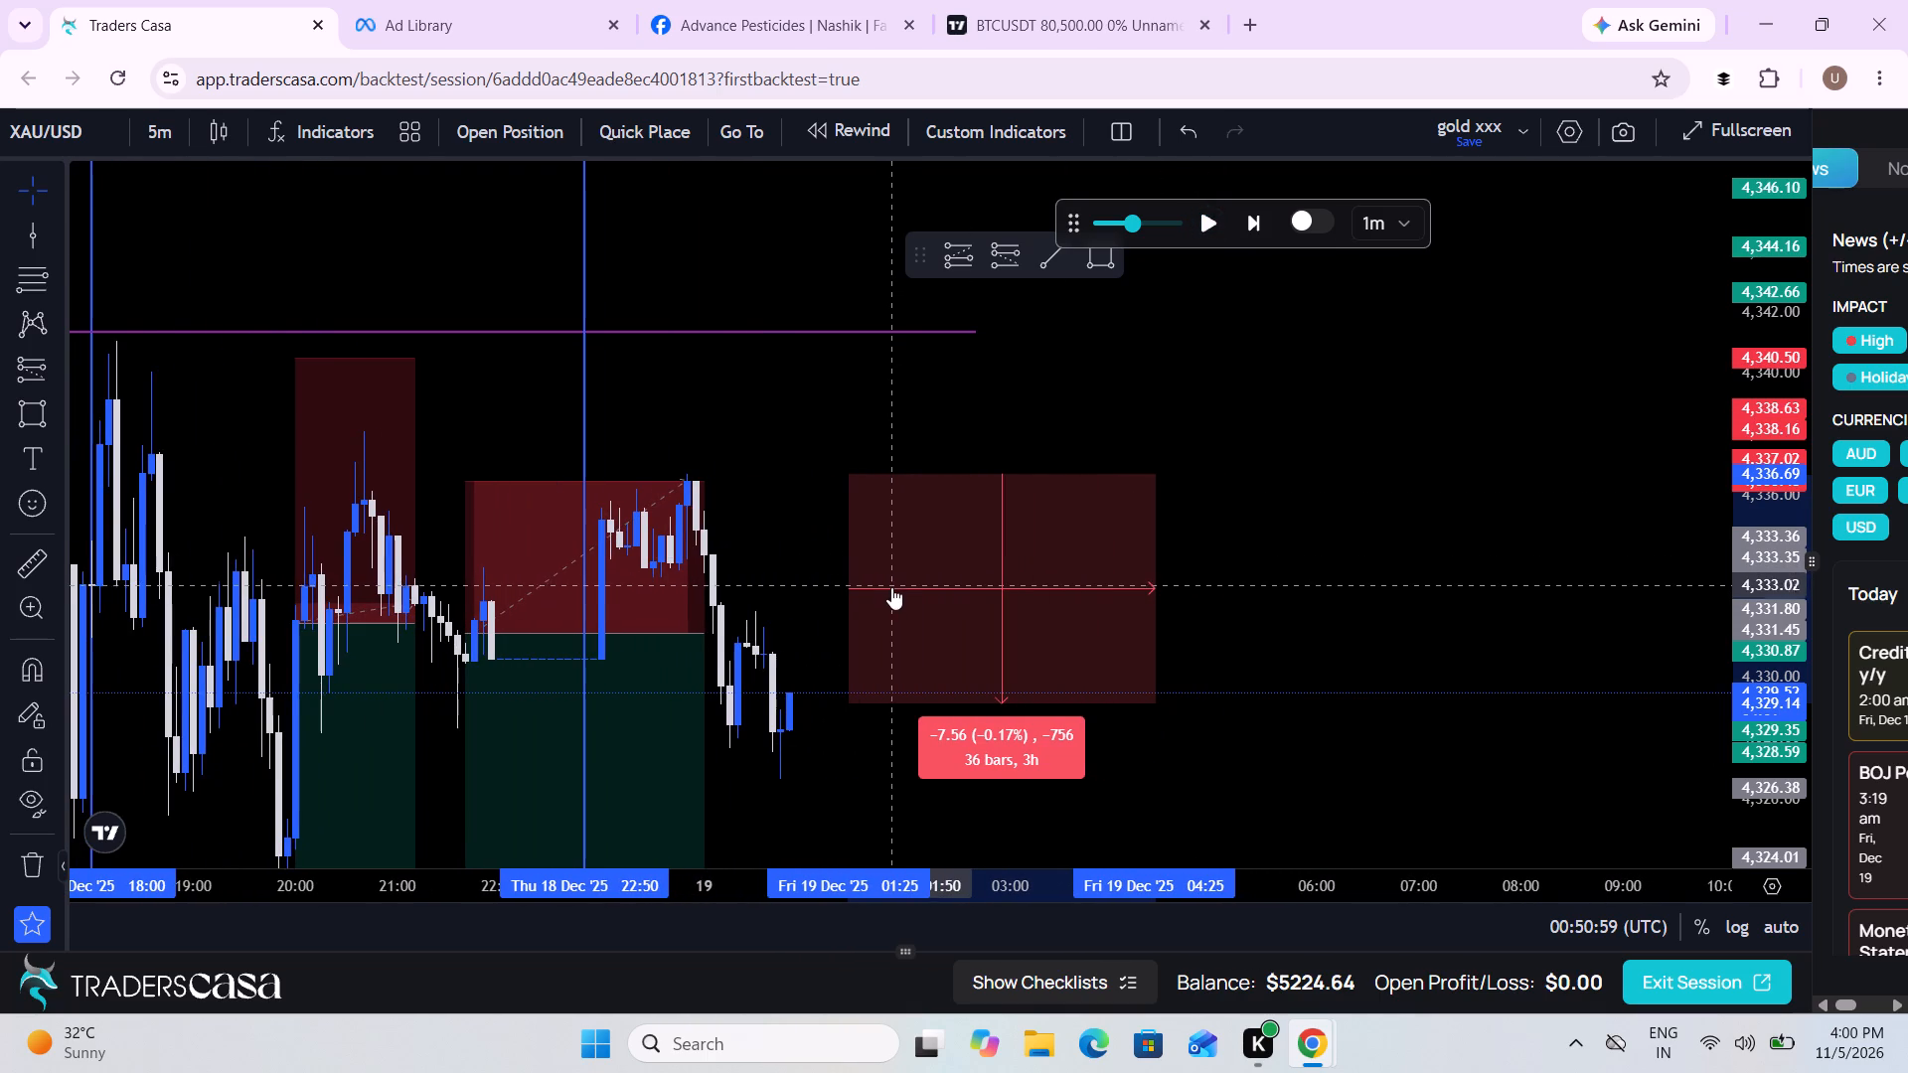
pyautogui.scroll(-1, 889, 588)
pyautogui.scroll(4, 889, 588)
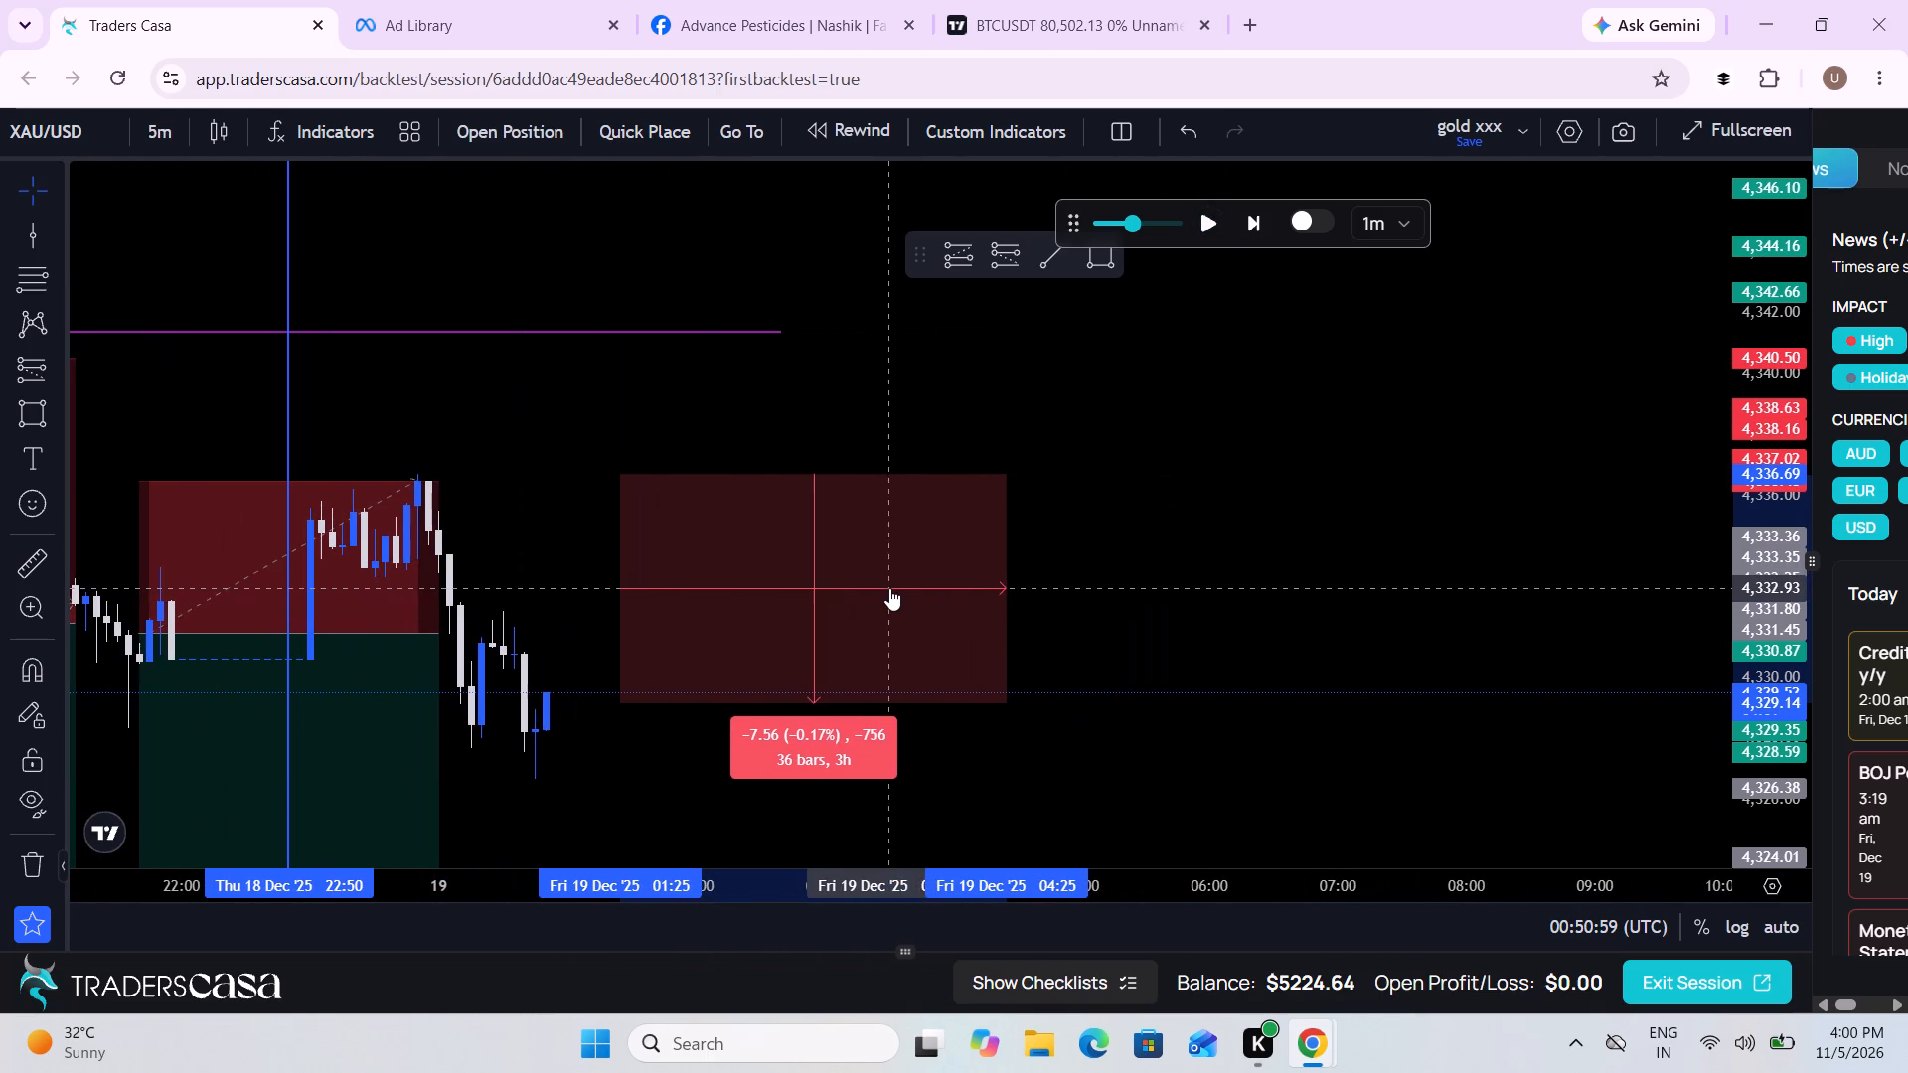
pyautogui.moveTo(626, 774); pyautogui.dragTo(1019, 766)
pyautogui.scroll(1, 1019, 766)
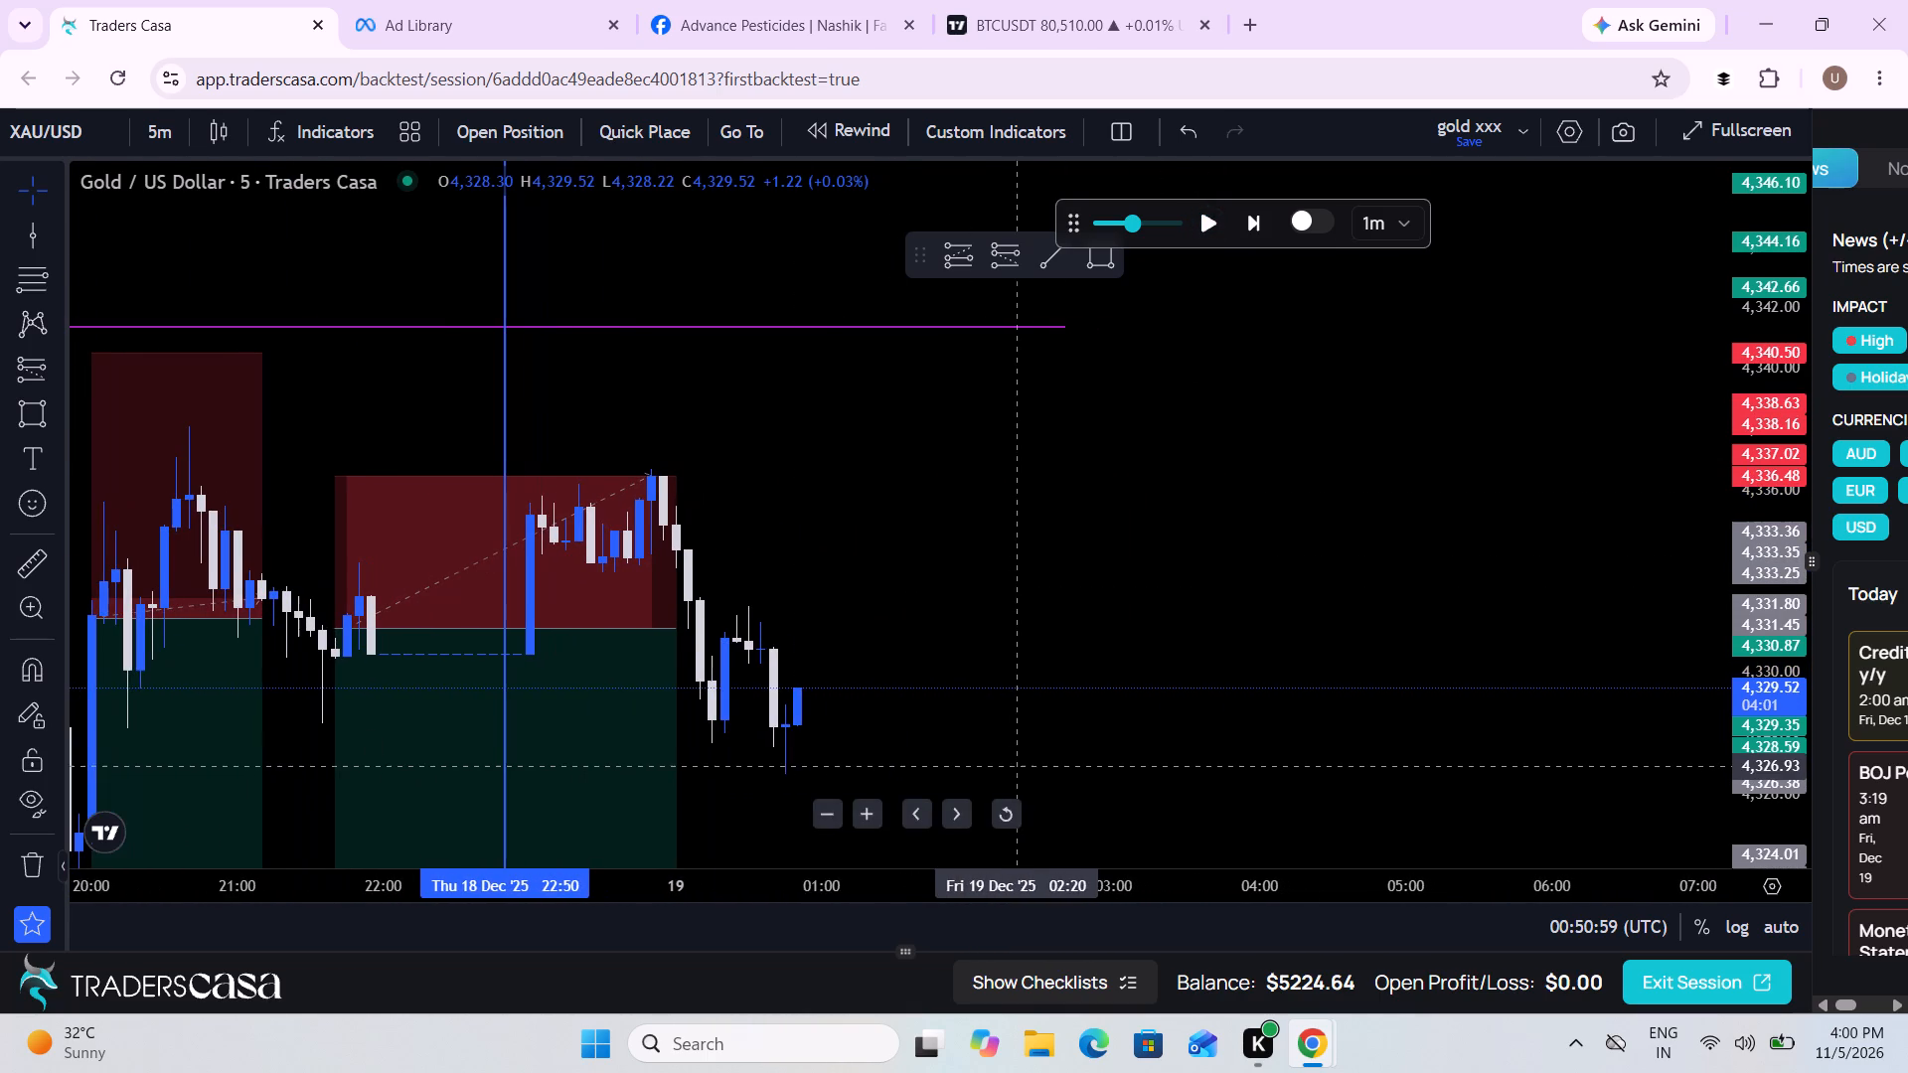
pyautogui.click(16, 558)
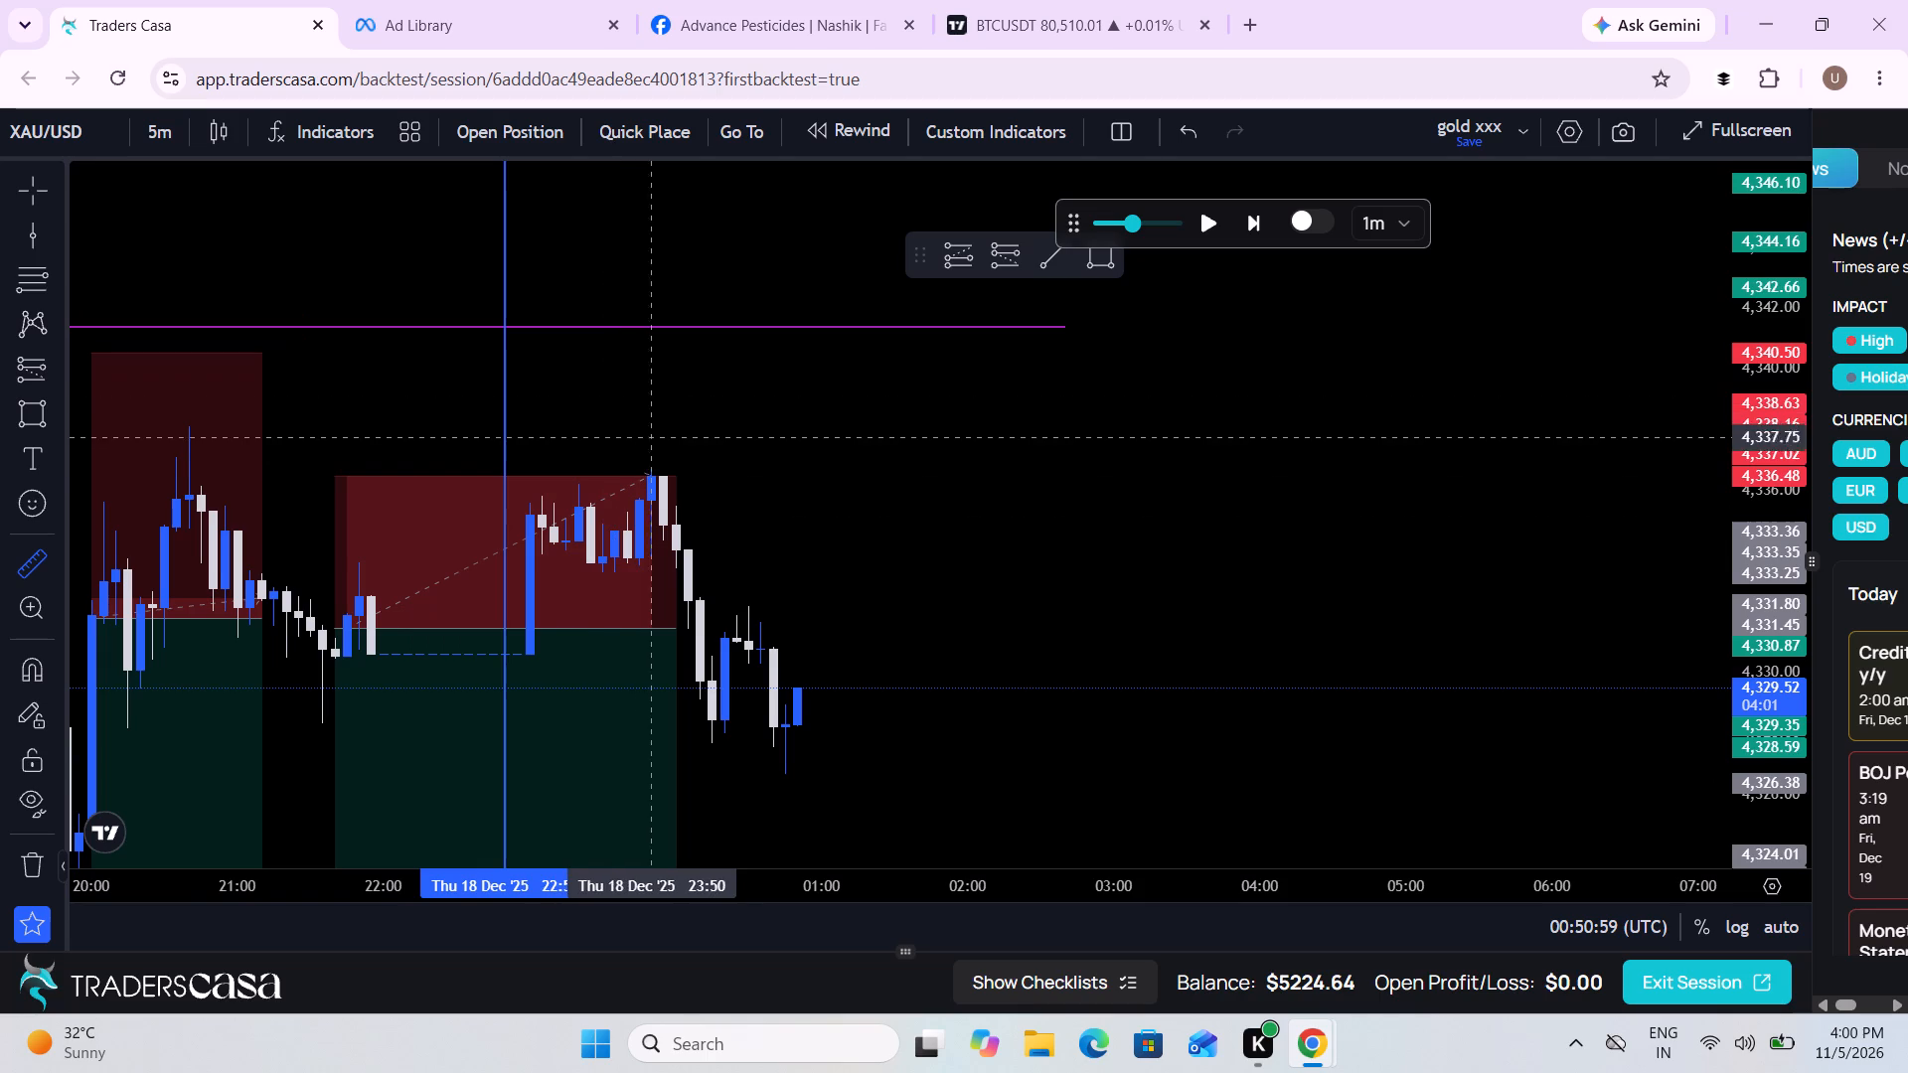
pyautogui.click(744, 469)
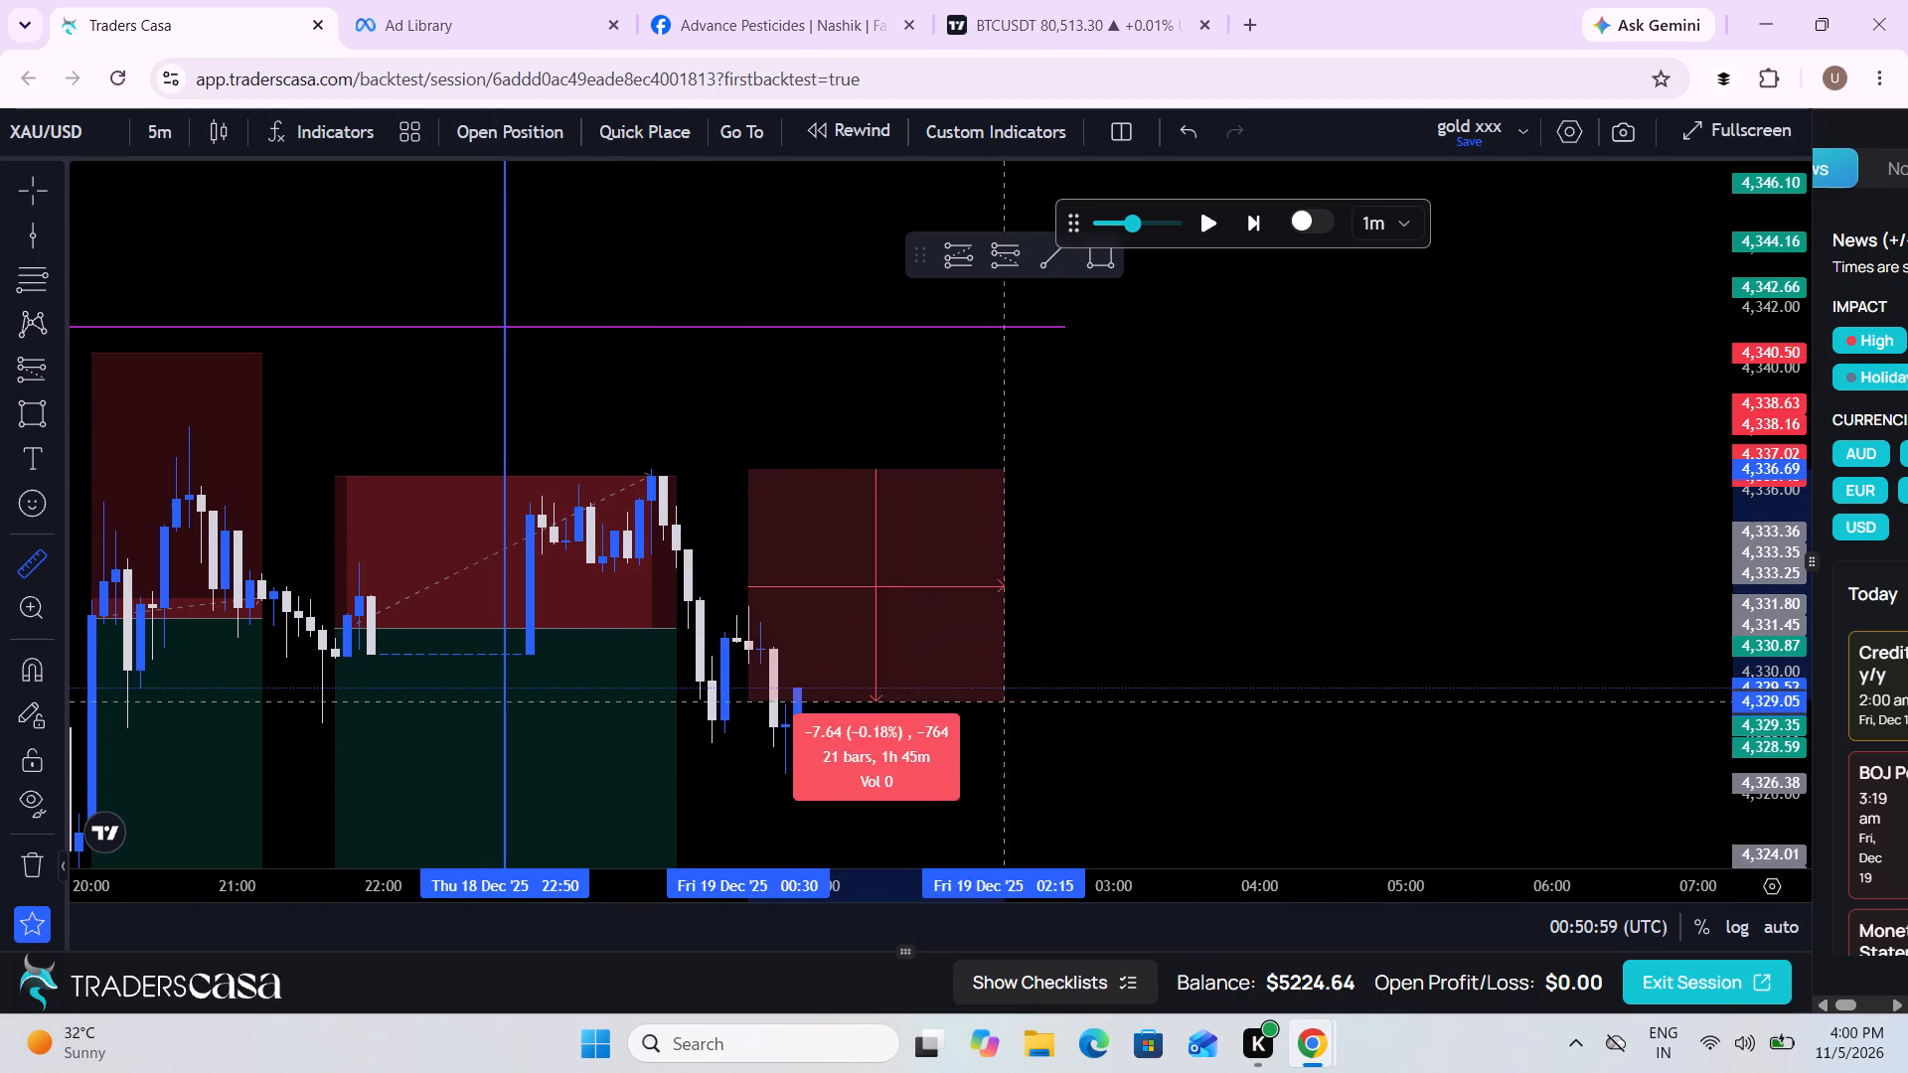
pyautogui.click(1155, 771)
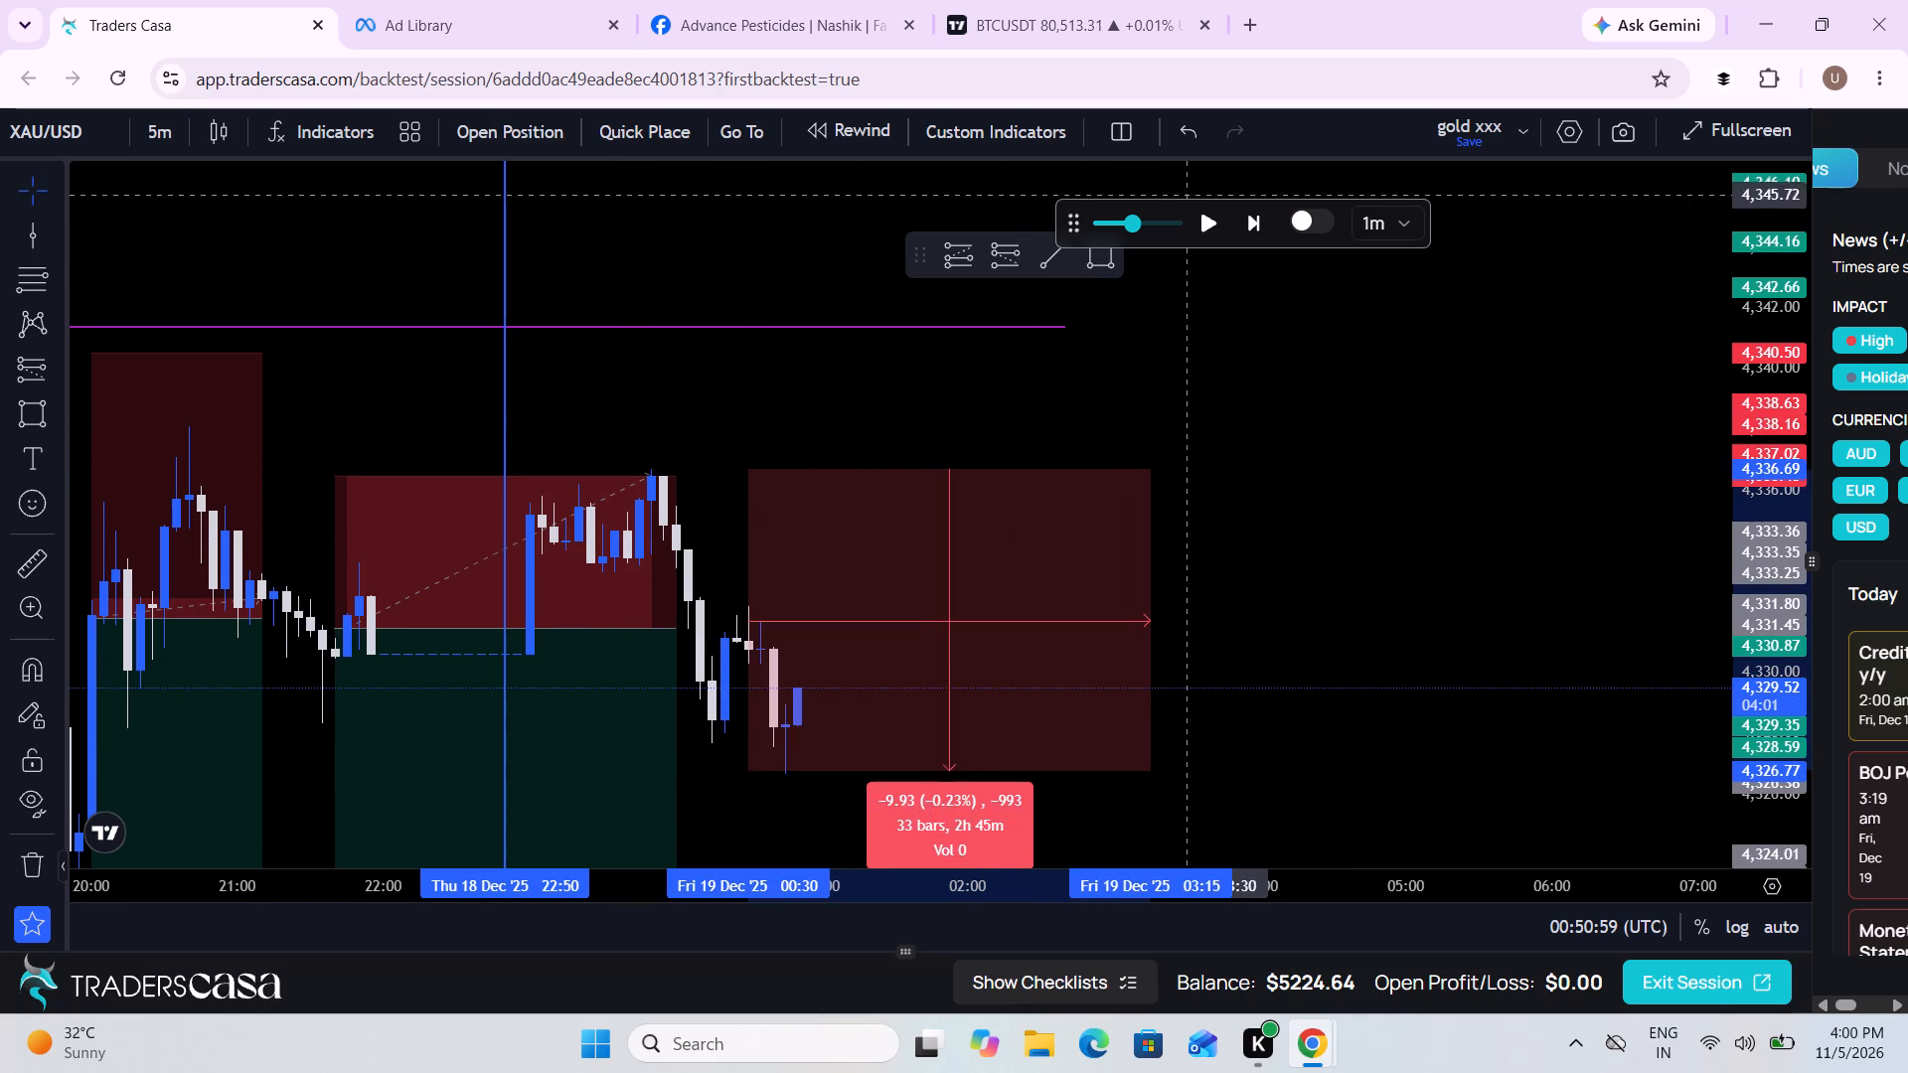
# Resume the market replay from 00:50:59 UTC and pause it at 01:04:59 UTC.
pyautogui.click(1215, 221)
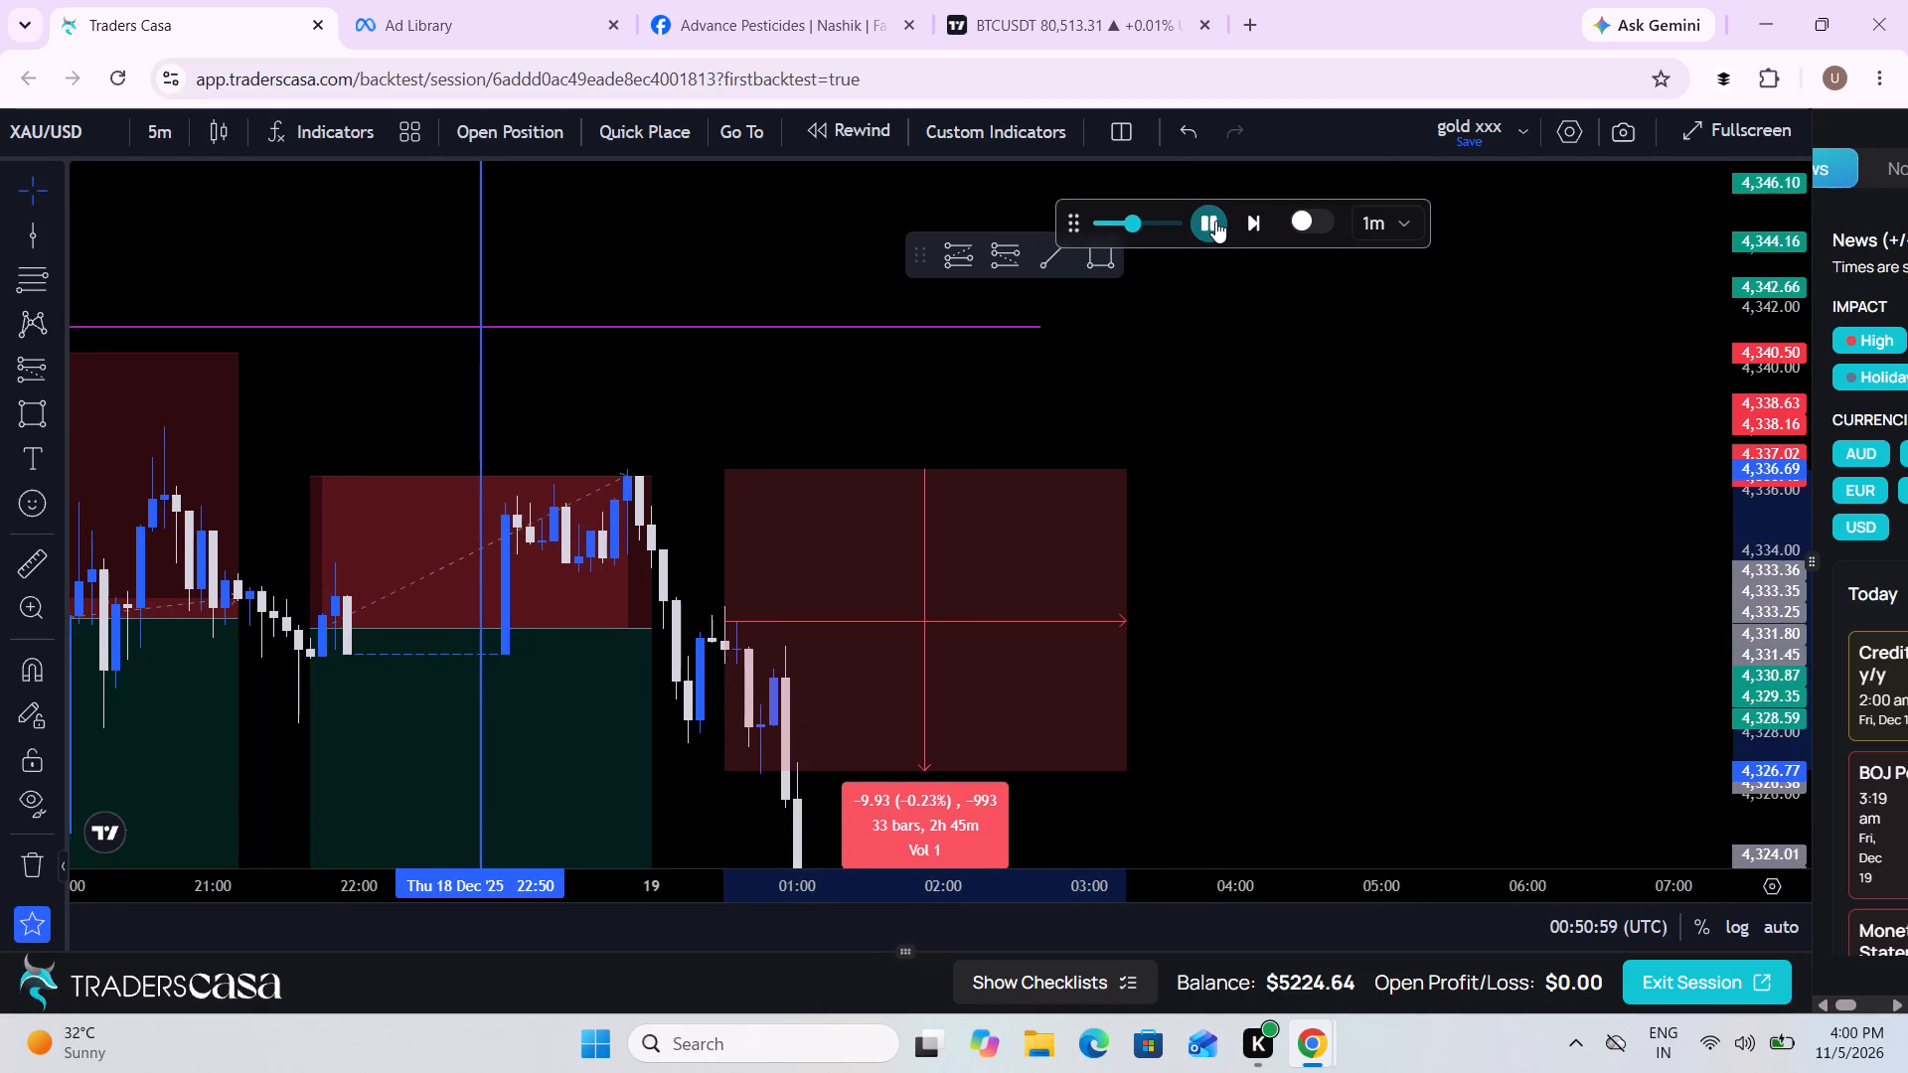
pyautogui.click(1215, 221)
# Measure the price drop from the high near 4,336.70 down to the latest candle's low near 4,320.11.
pyautogui.moveTo(1378, 471); pyautogui.dragTo(1341, 353)
pyautogui.scroll(-1, 1341, 353)
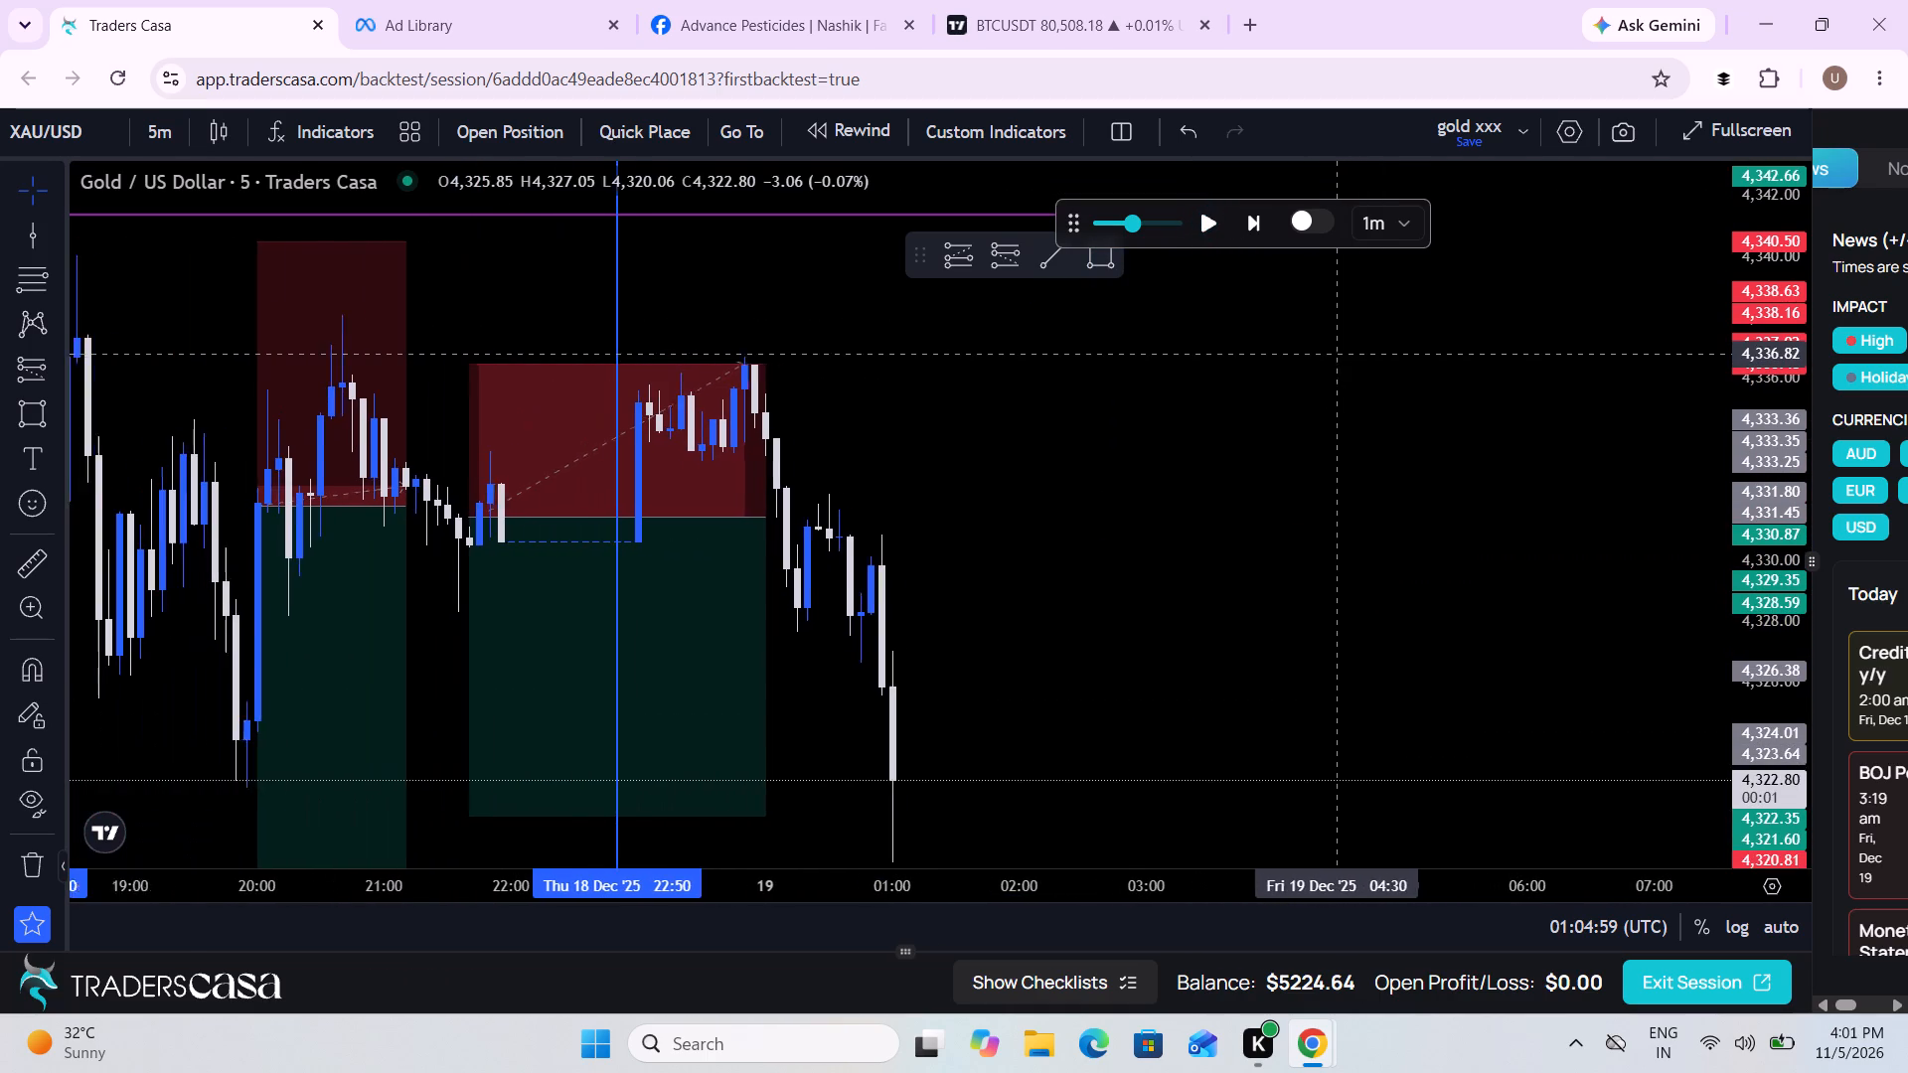
pyautogui.scroll(-1, 1341, 353)
pyautogui.moveTo(1734, 395); pyautogui.dragTo(1710, 476)
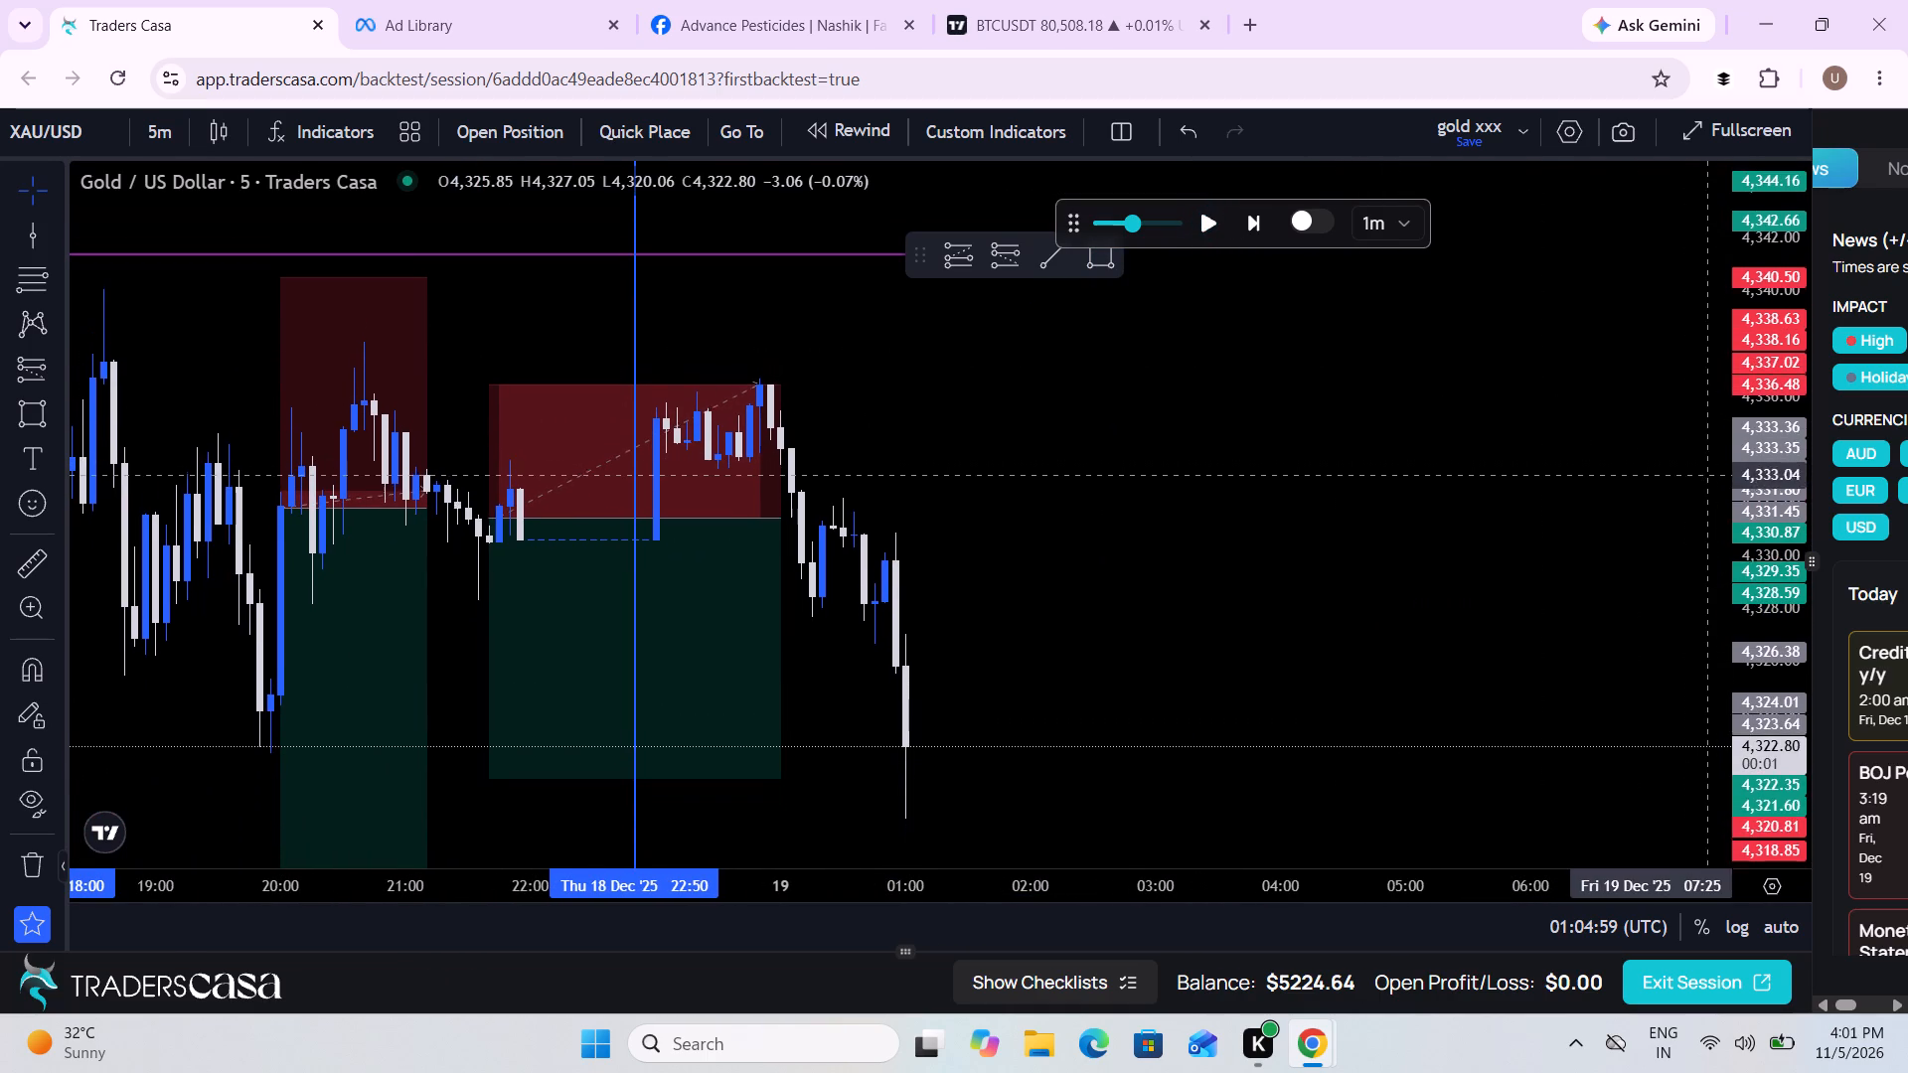
pyautogui.moveTo(1710, 476); pyautogui.dragTo(1700, 485)
pyautogui.scroll(1, 1489, 483)
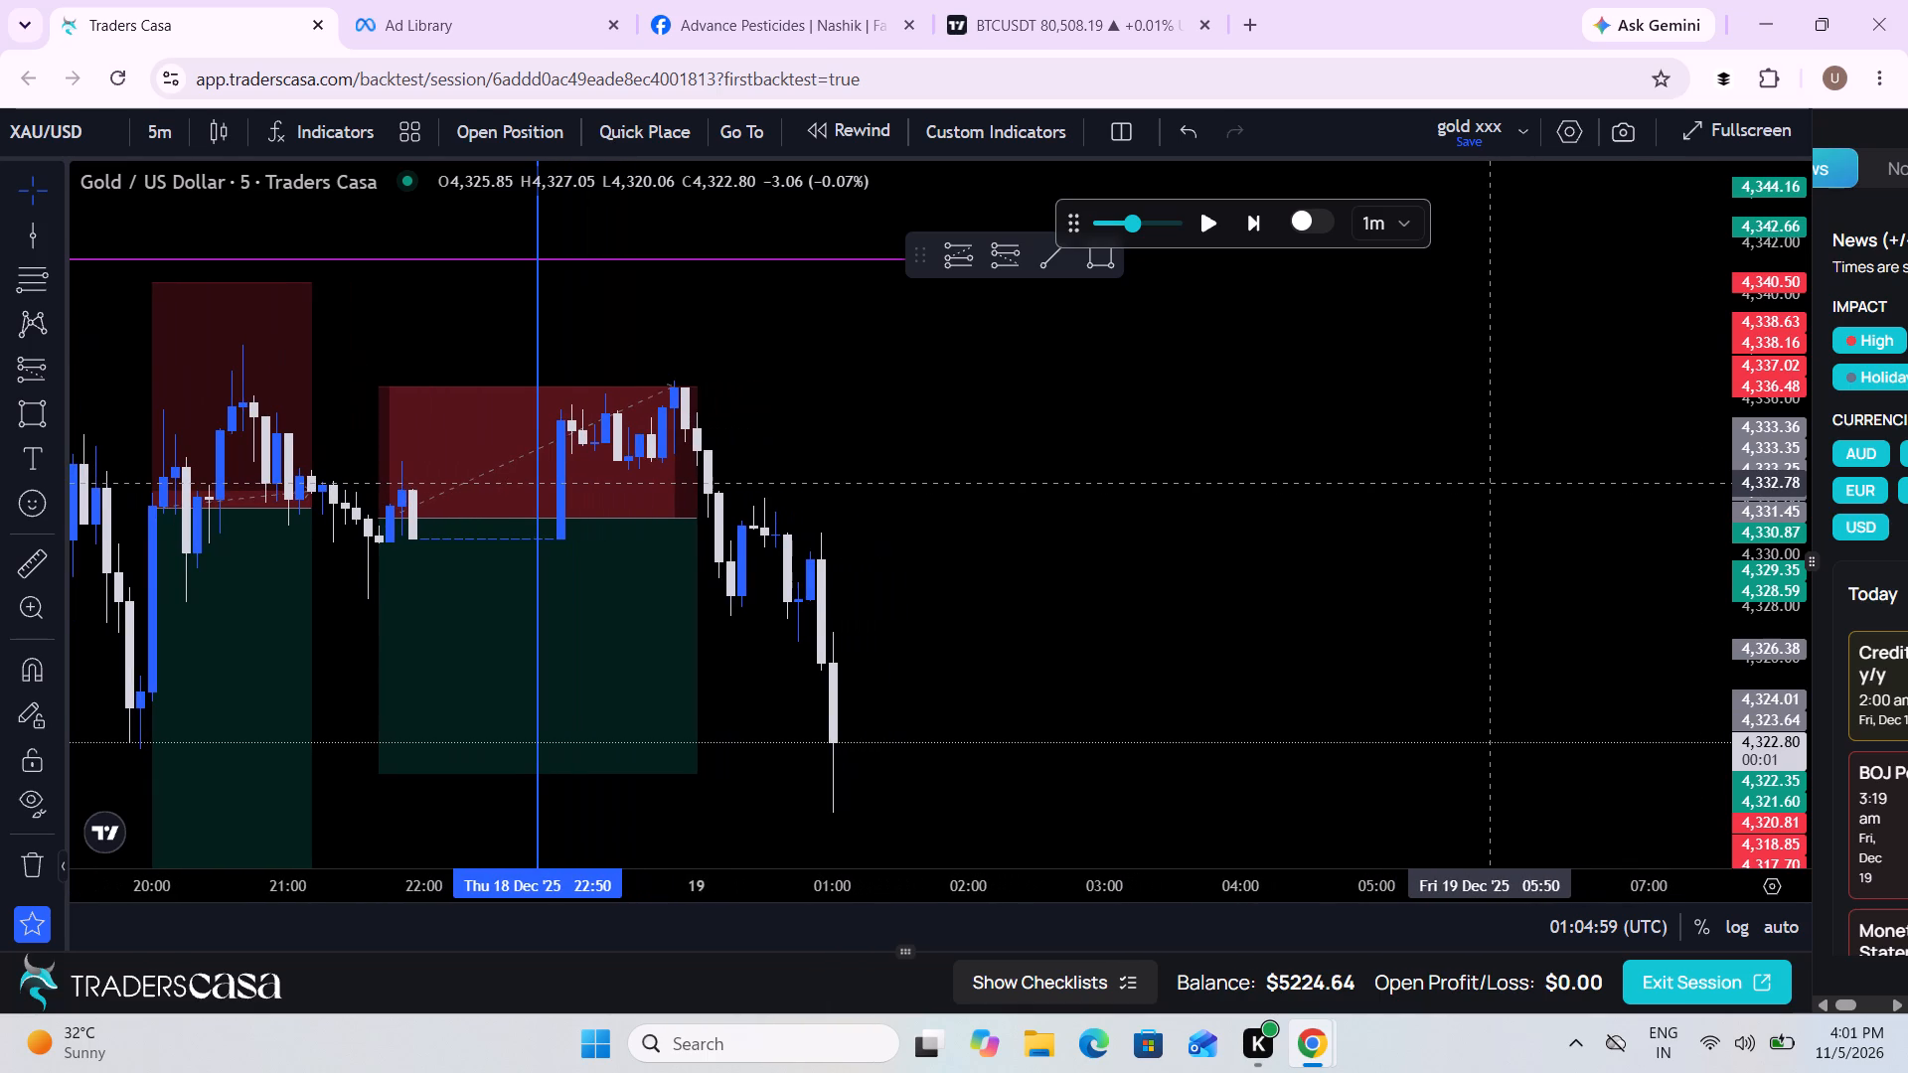
pyautogui.moveTo(1489, 483); pyautogui.dragTo(1507, 486)
pyautogui.moveTo(1349, 477); pyautogui.dragTo(1295, 461)
pyautogui.click(35, 549)
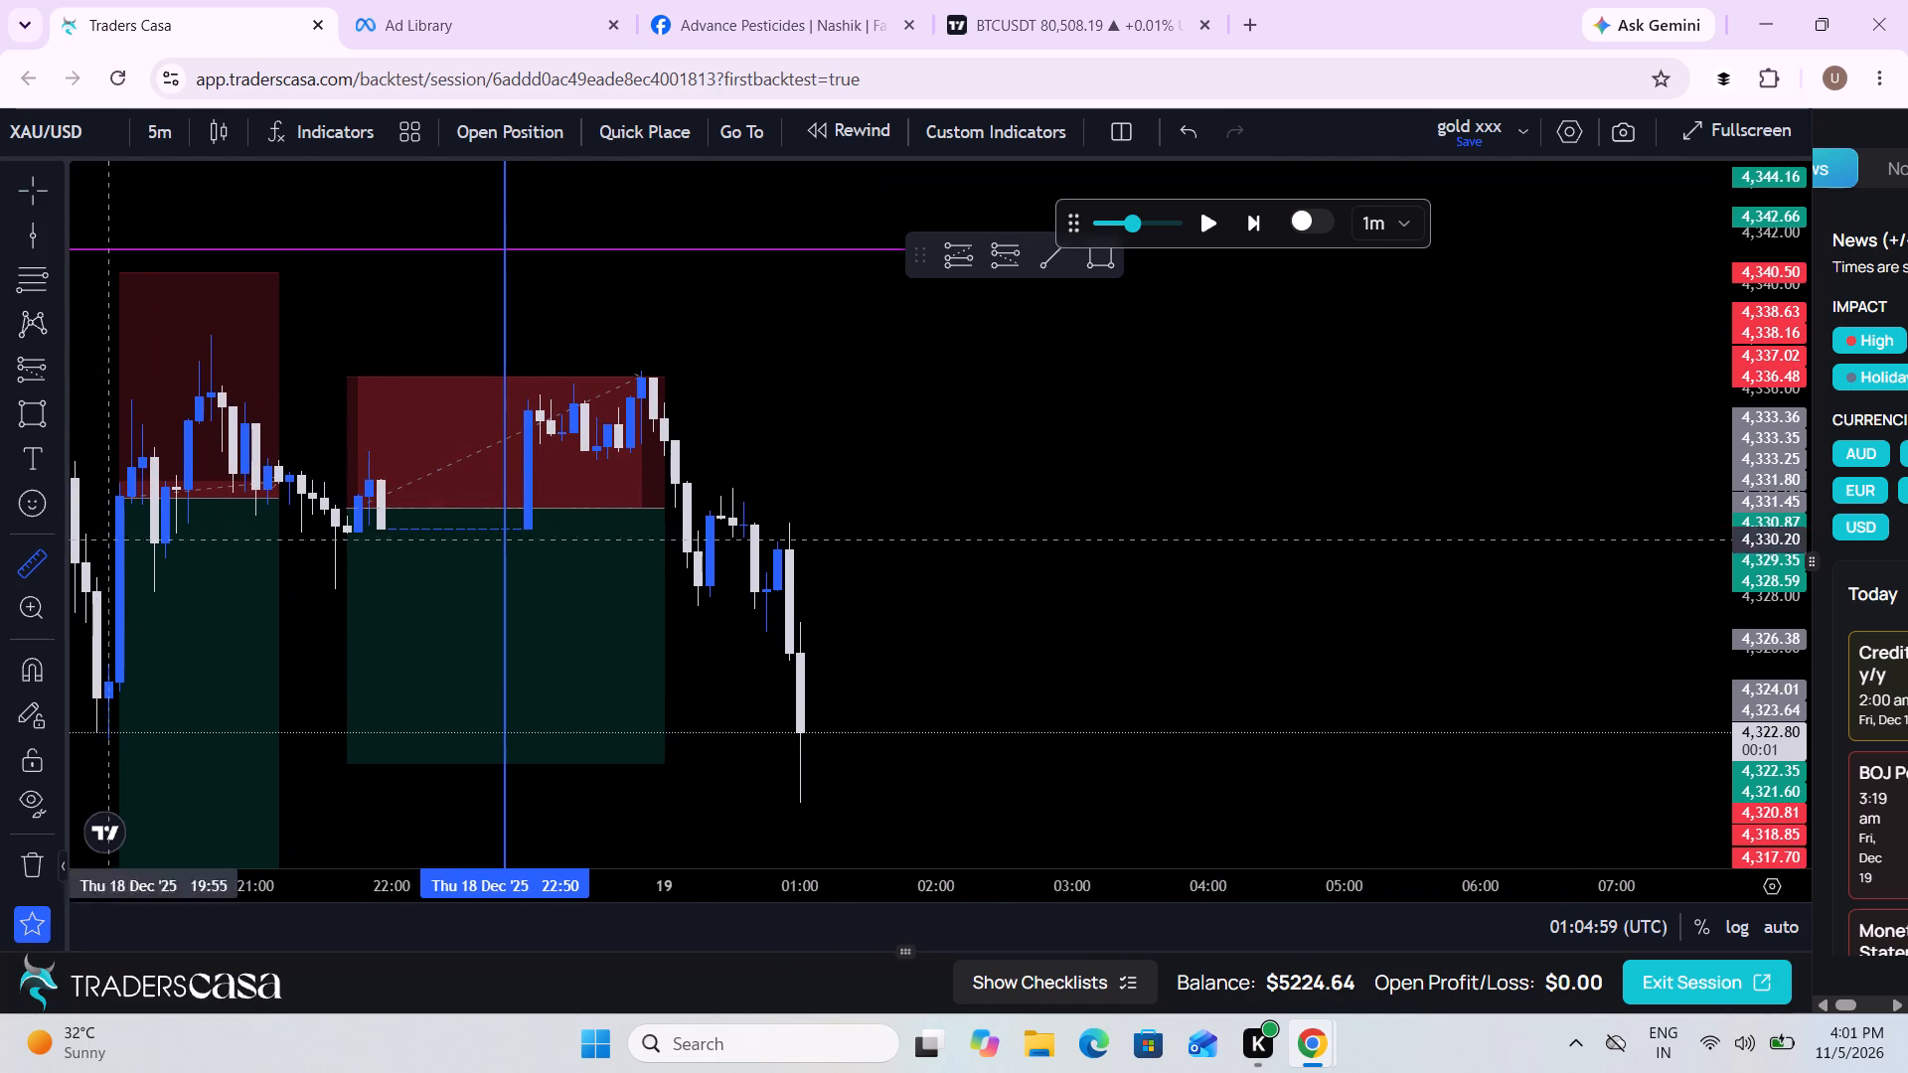
pyautogui.click(831, 371)
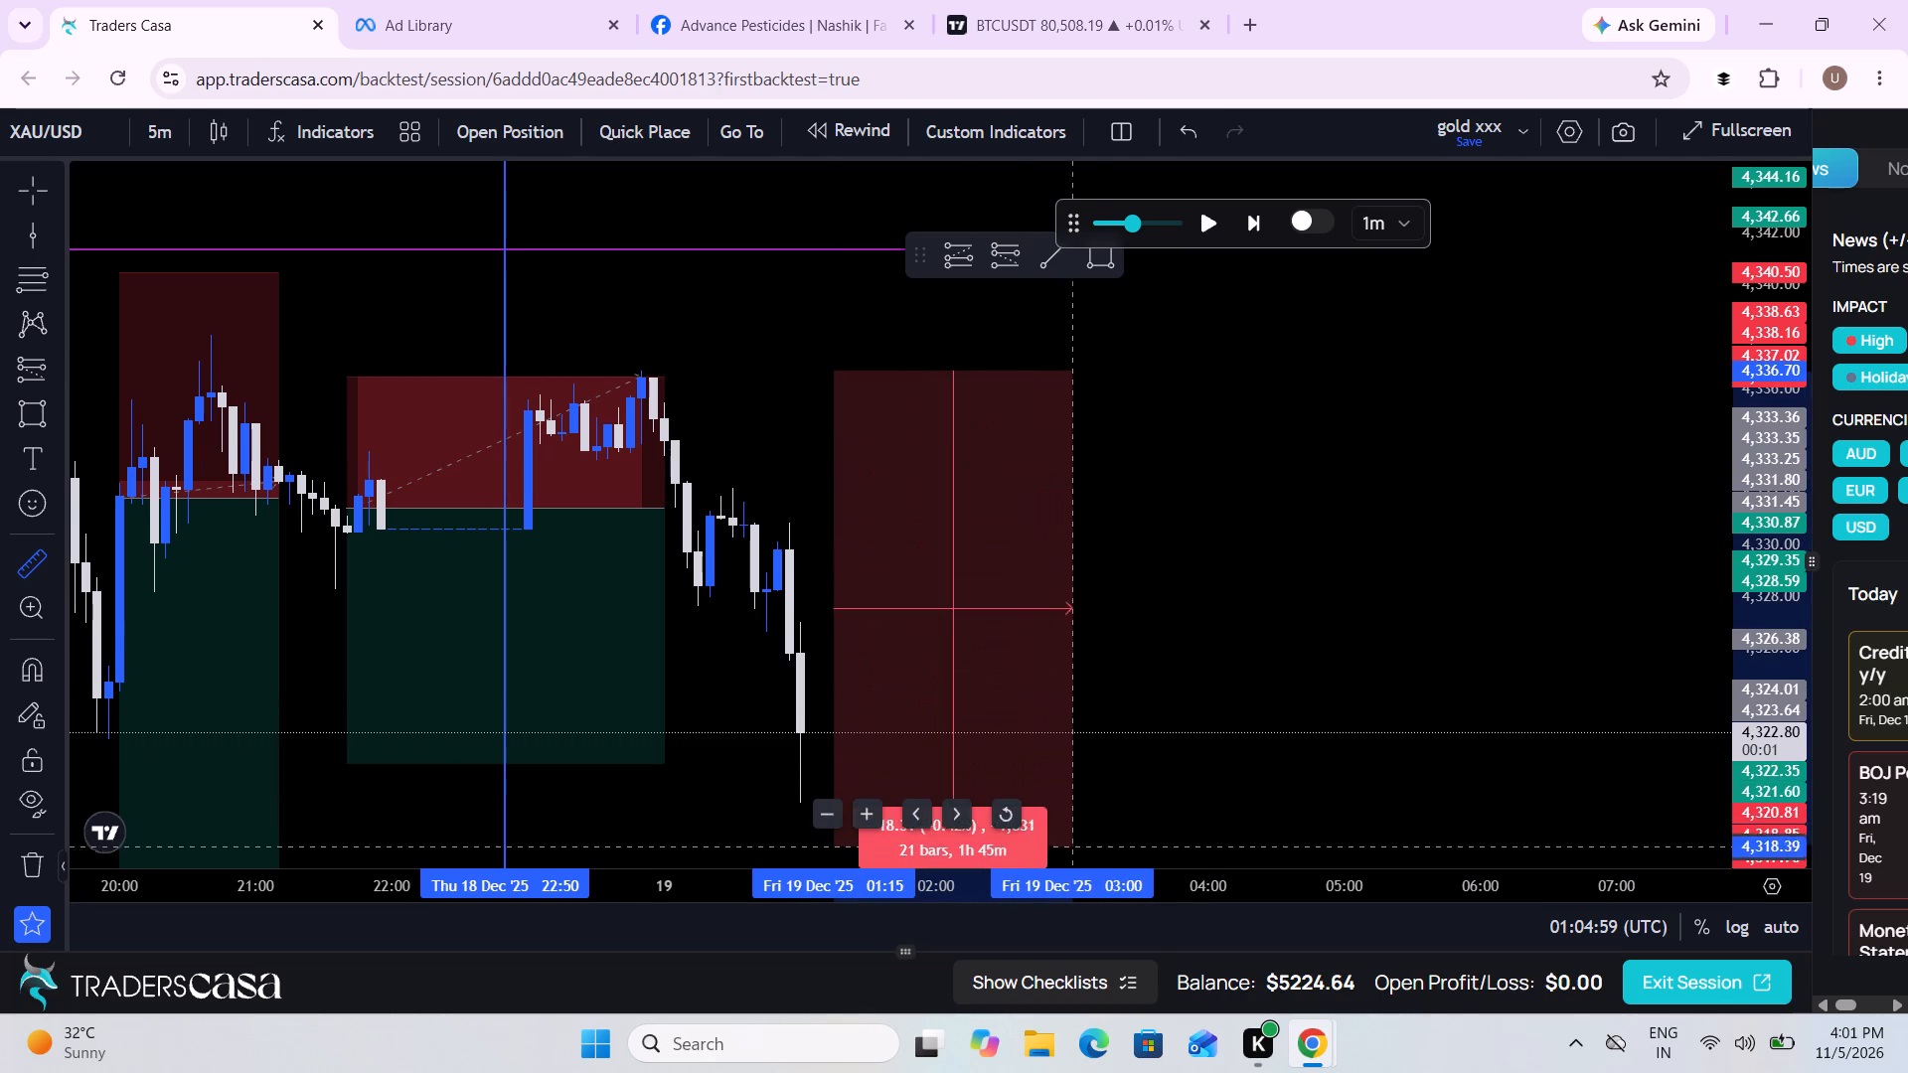
pyautogui.click(1141, 802)
# Resume the market replay from 01:04:59 UTC and pause it at 01:27:59 UTC.
pyautogui.click(1211, 227)
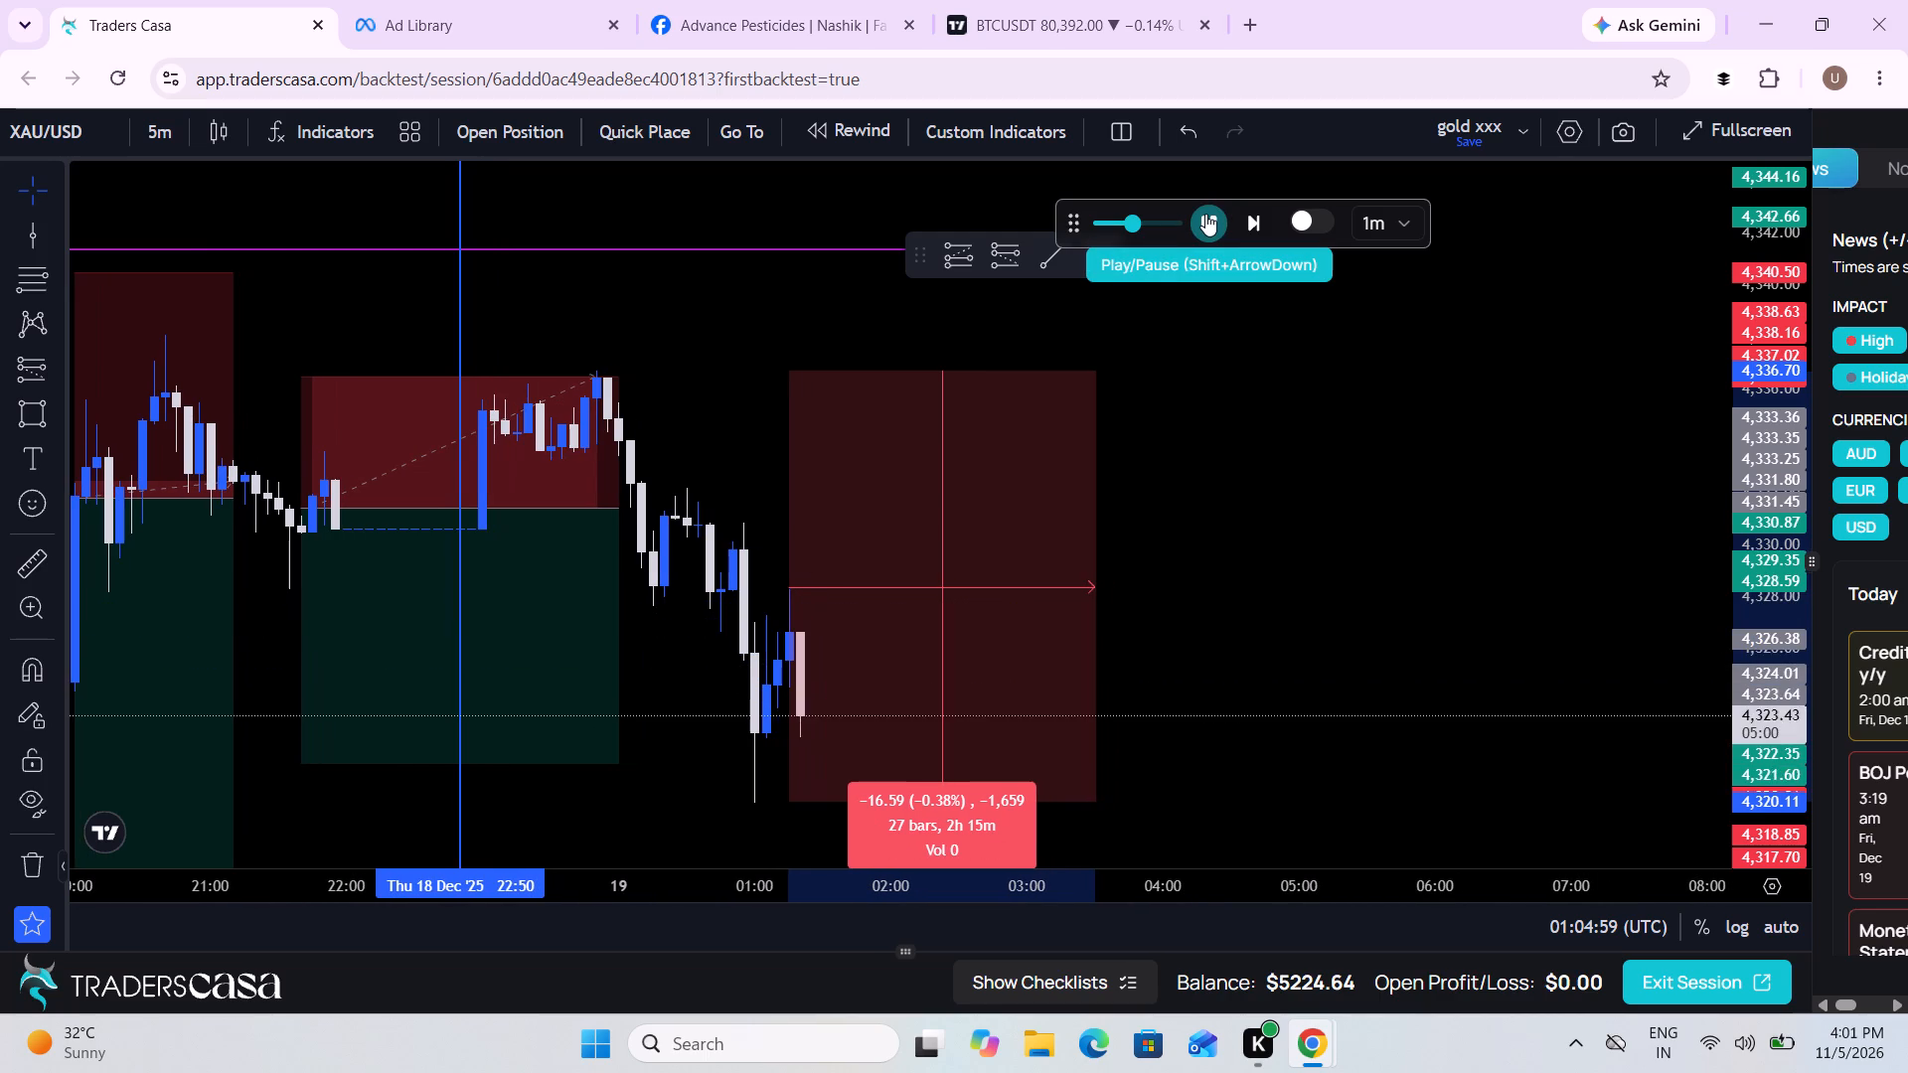
pyautogui.click(1205, 214)
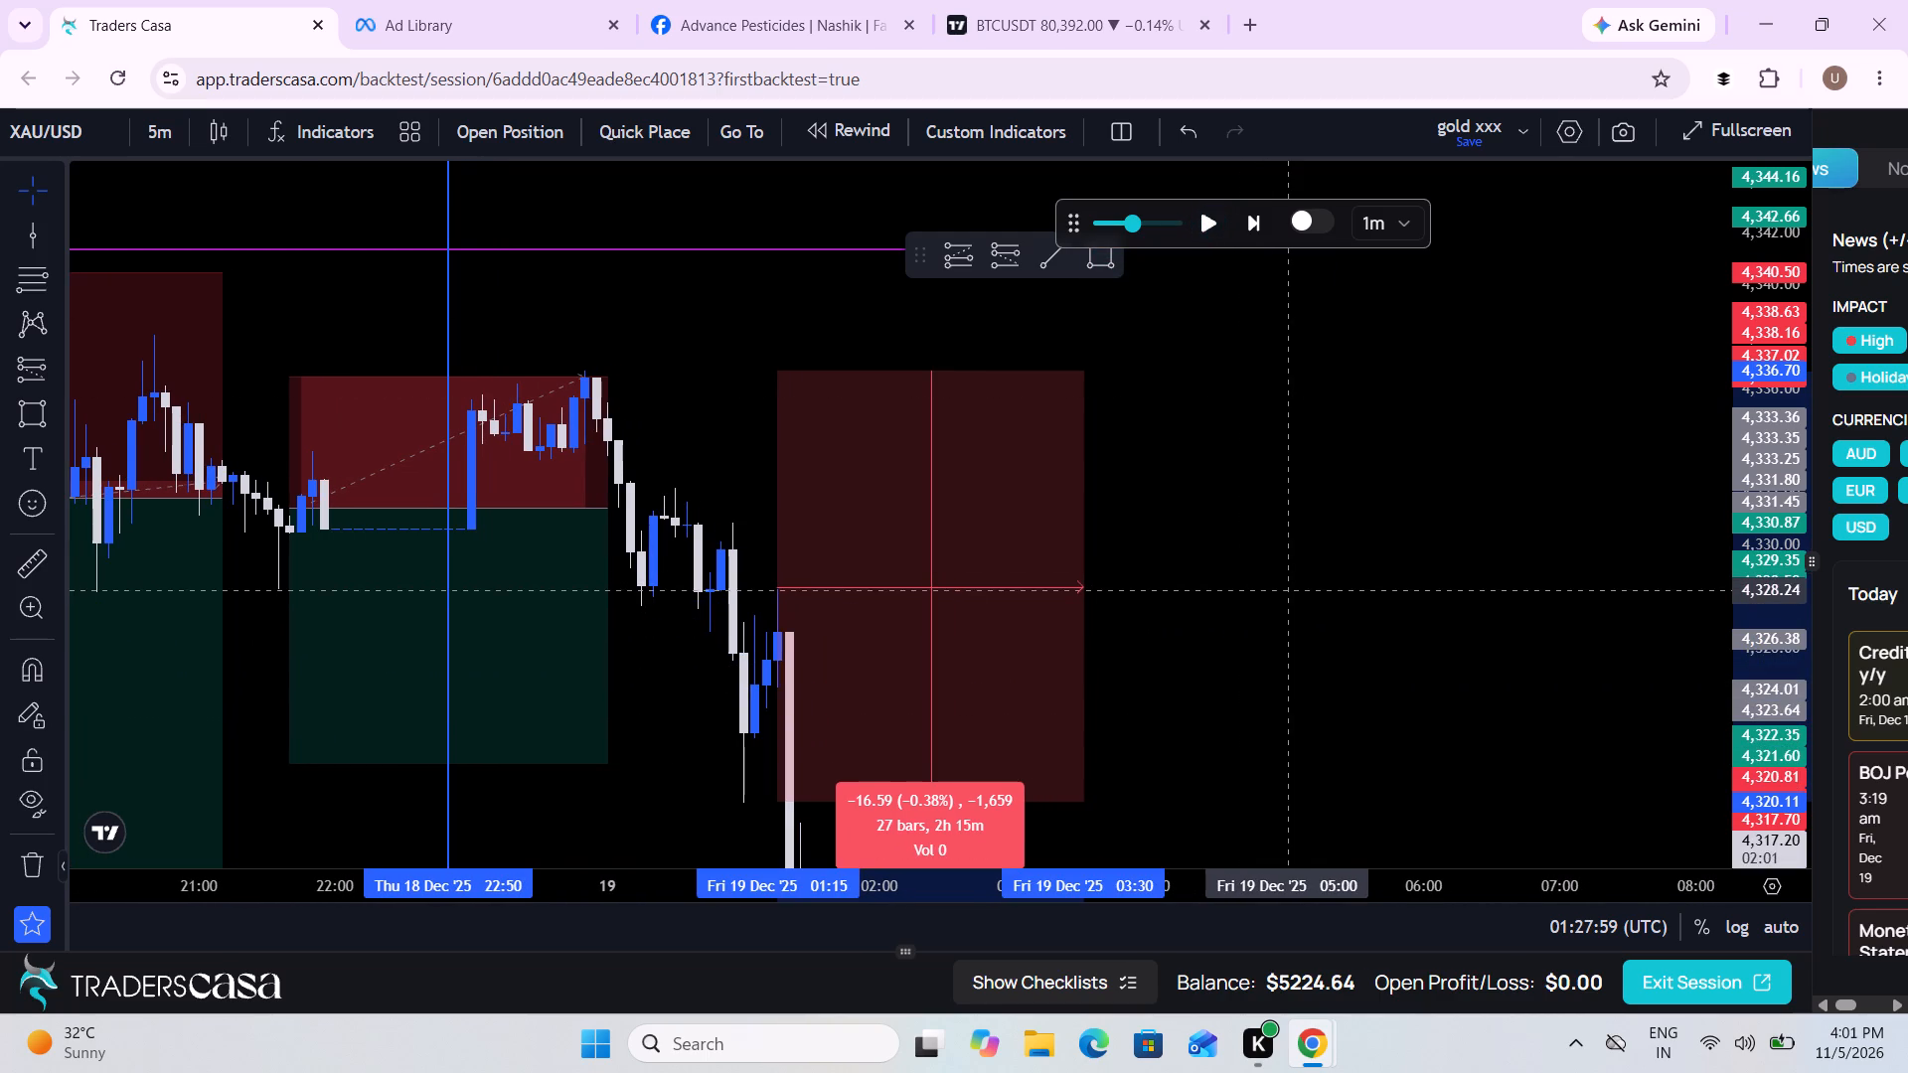
# Measure the price drop from the high near 4,336.58 down to the latest low near 4,314.84.
pyautogui.moveTo(1289, 590); pyautogui.dragTo(1300, 525)
pyautogui.scroll(-1, 1300, 525)
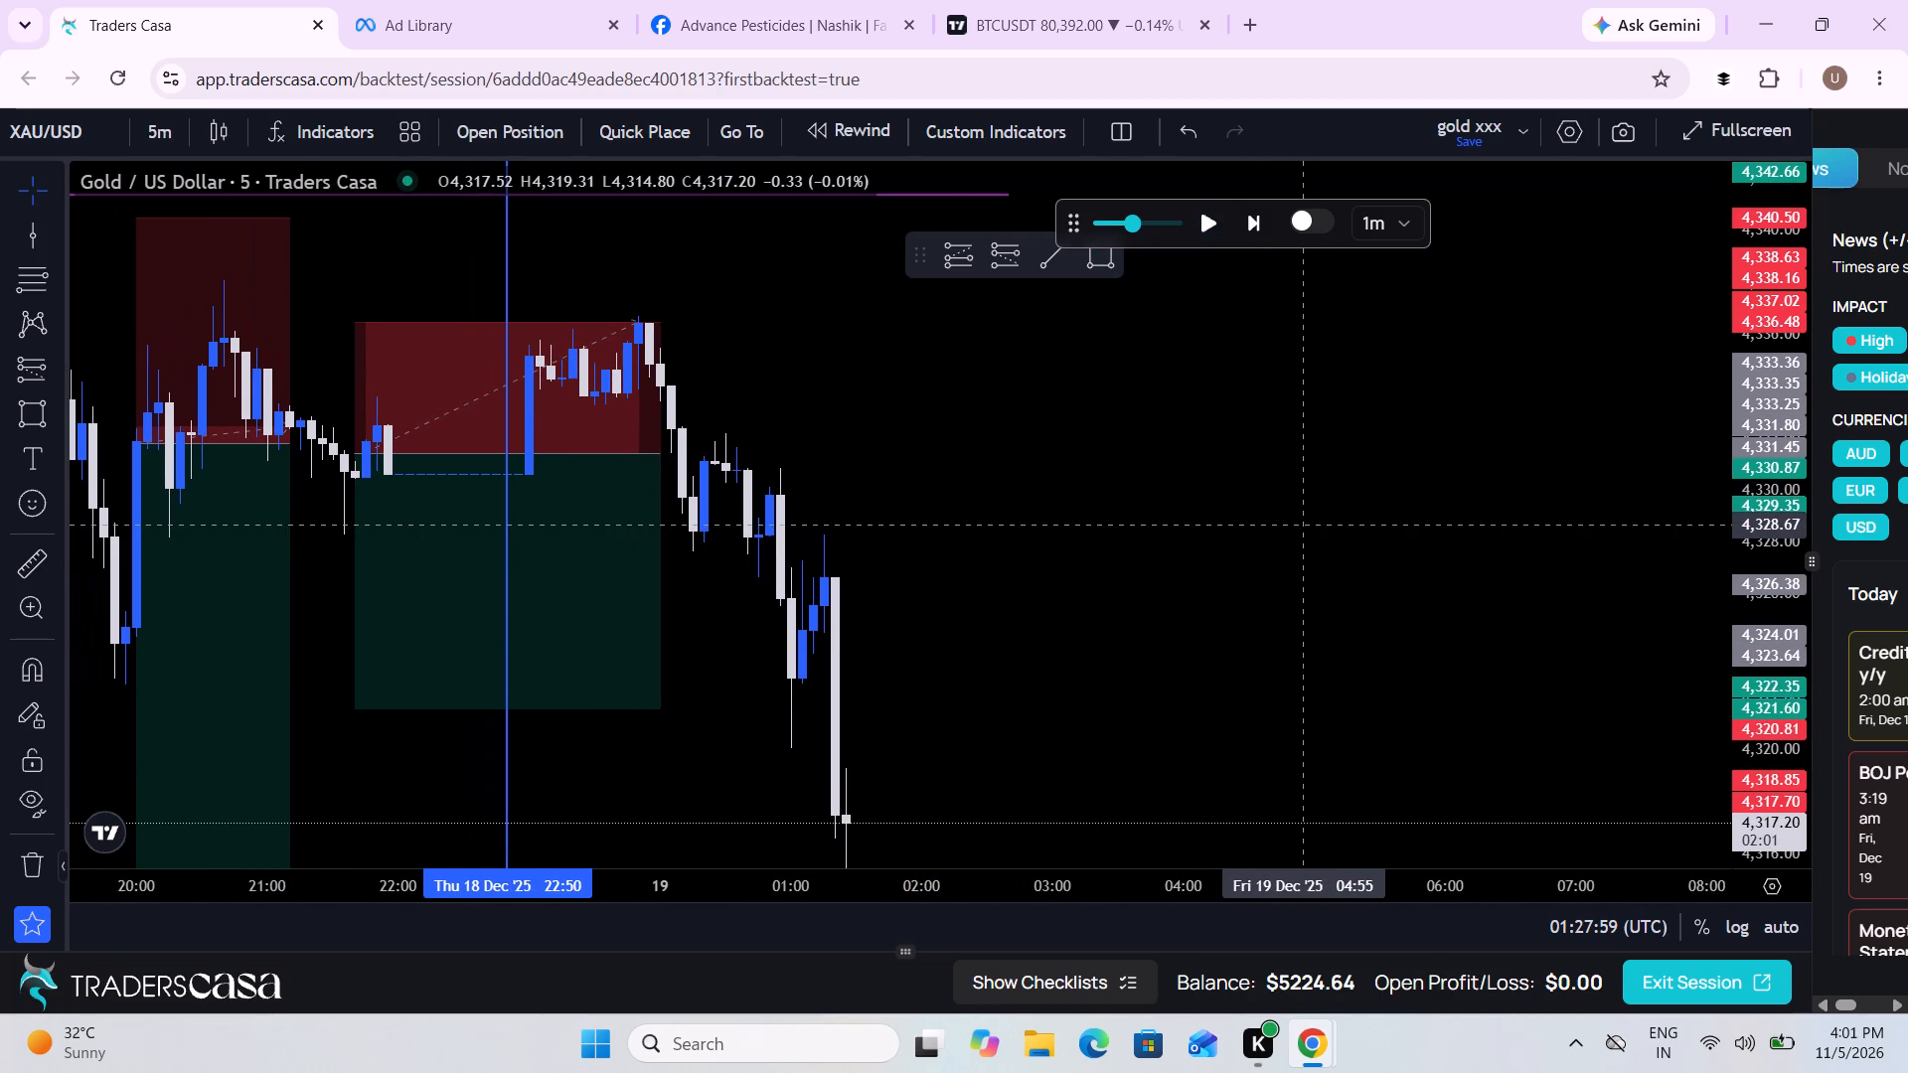
pyautogui.moveTo(1770, 524); pyautogui.dragTo(1766, 569)
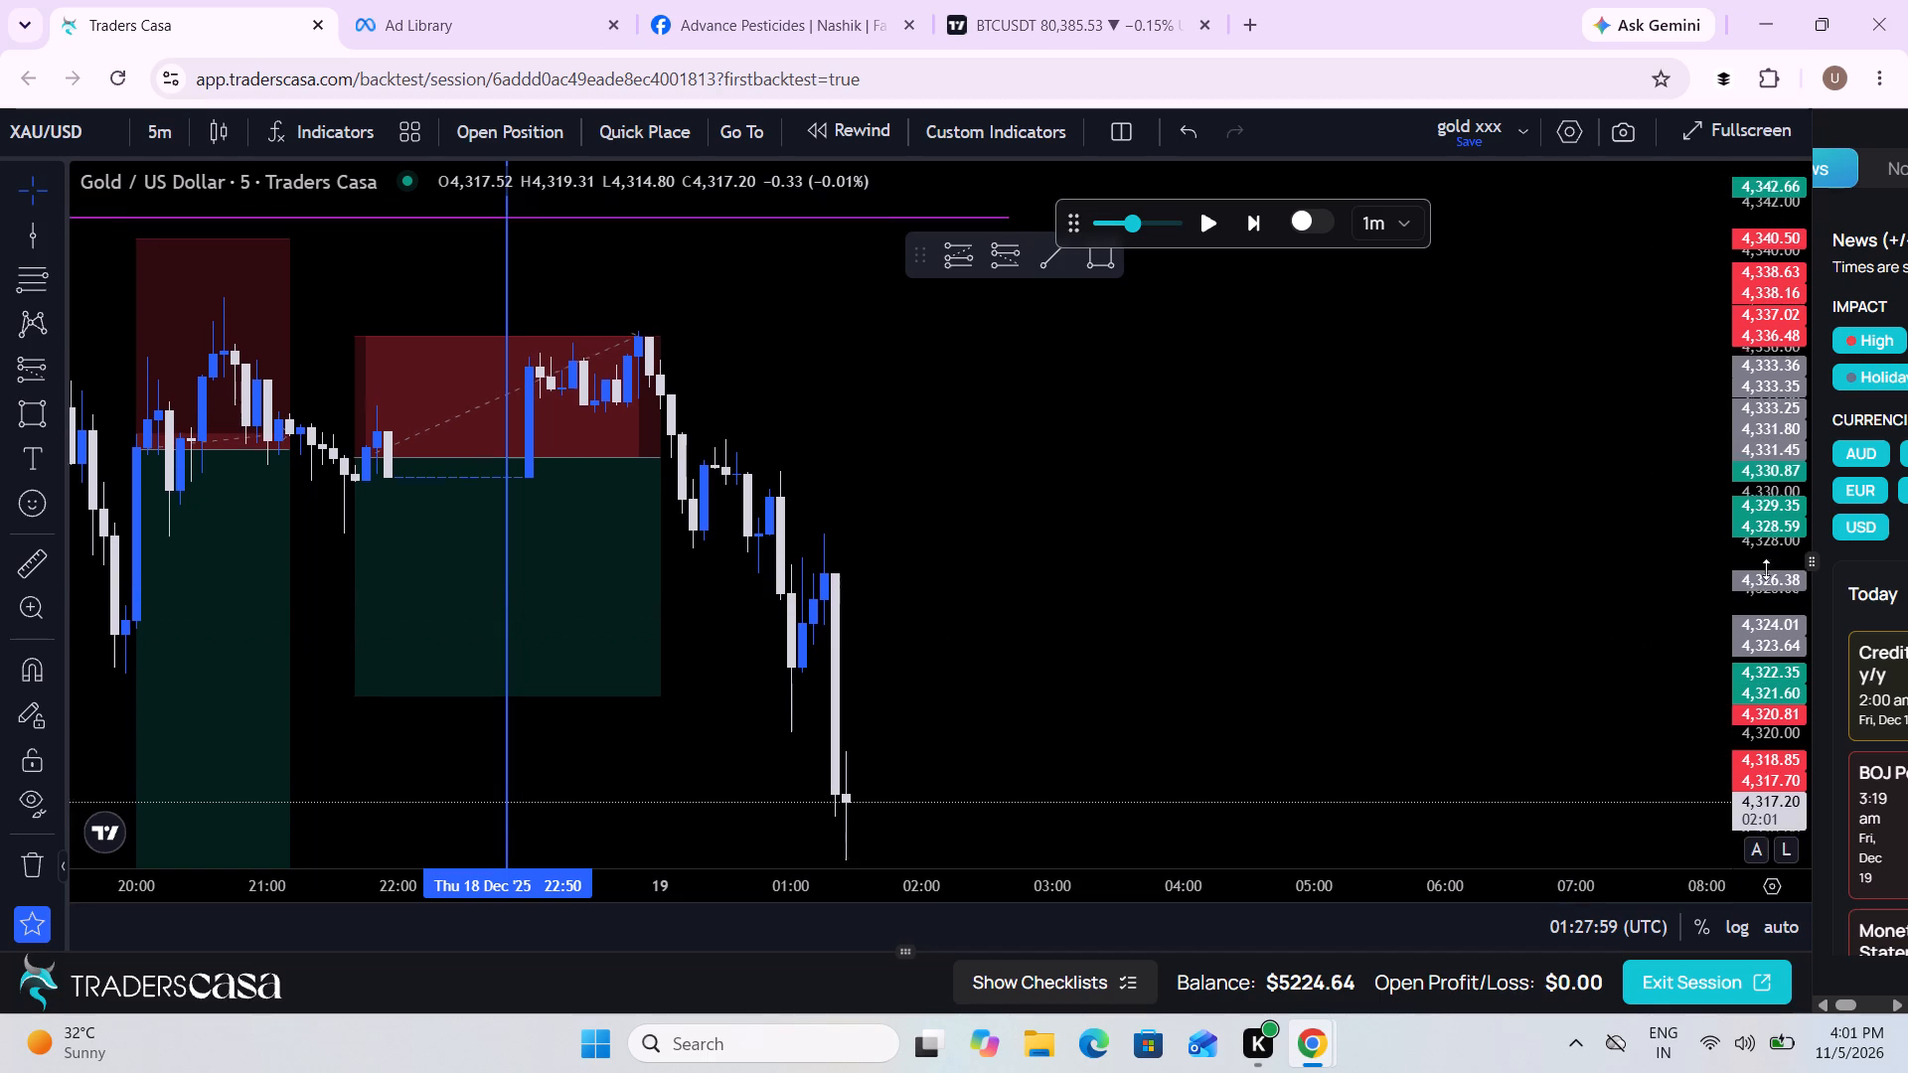
pyautogui.moveTo(1766, 569); pyautogui.dragTo(1763, 605)
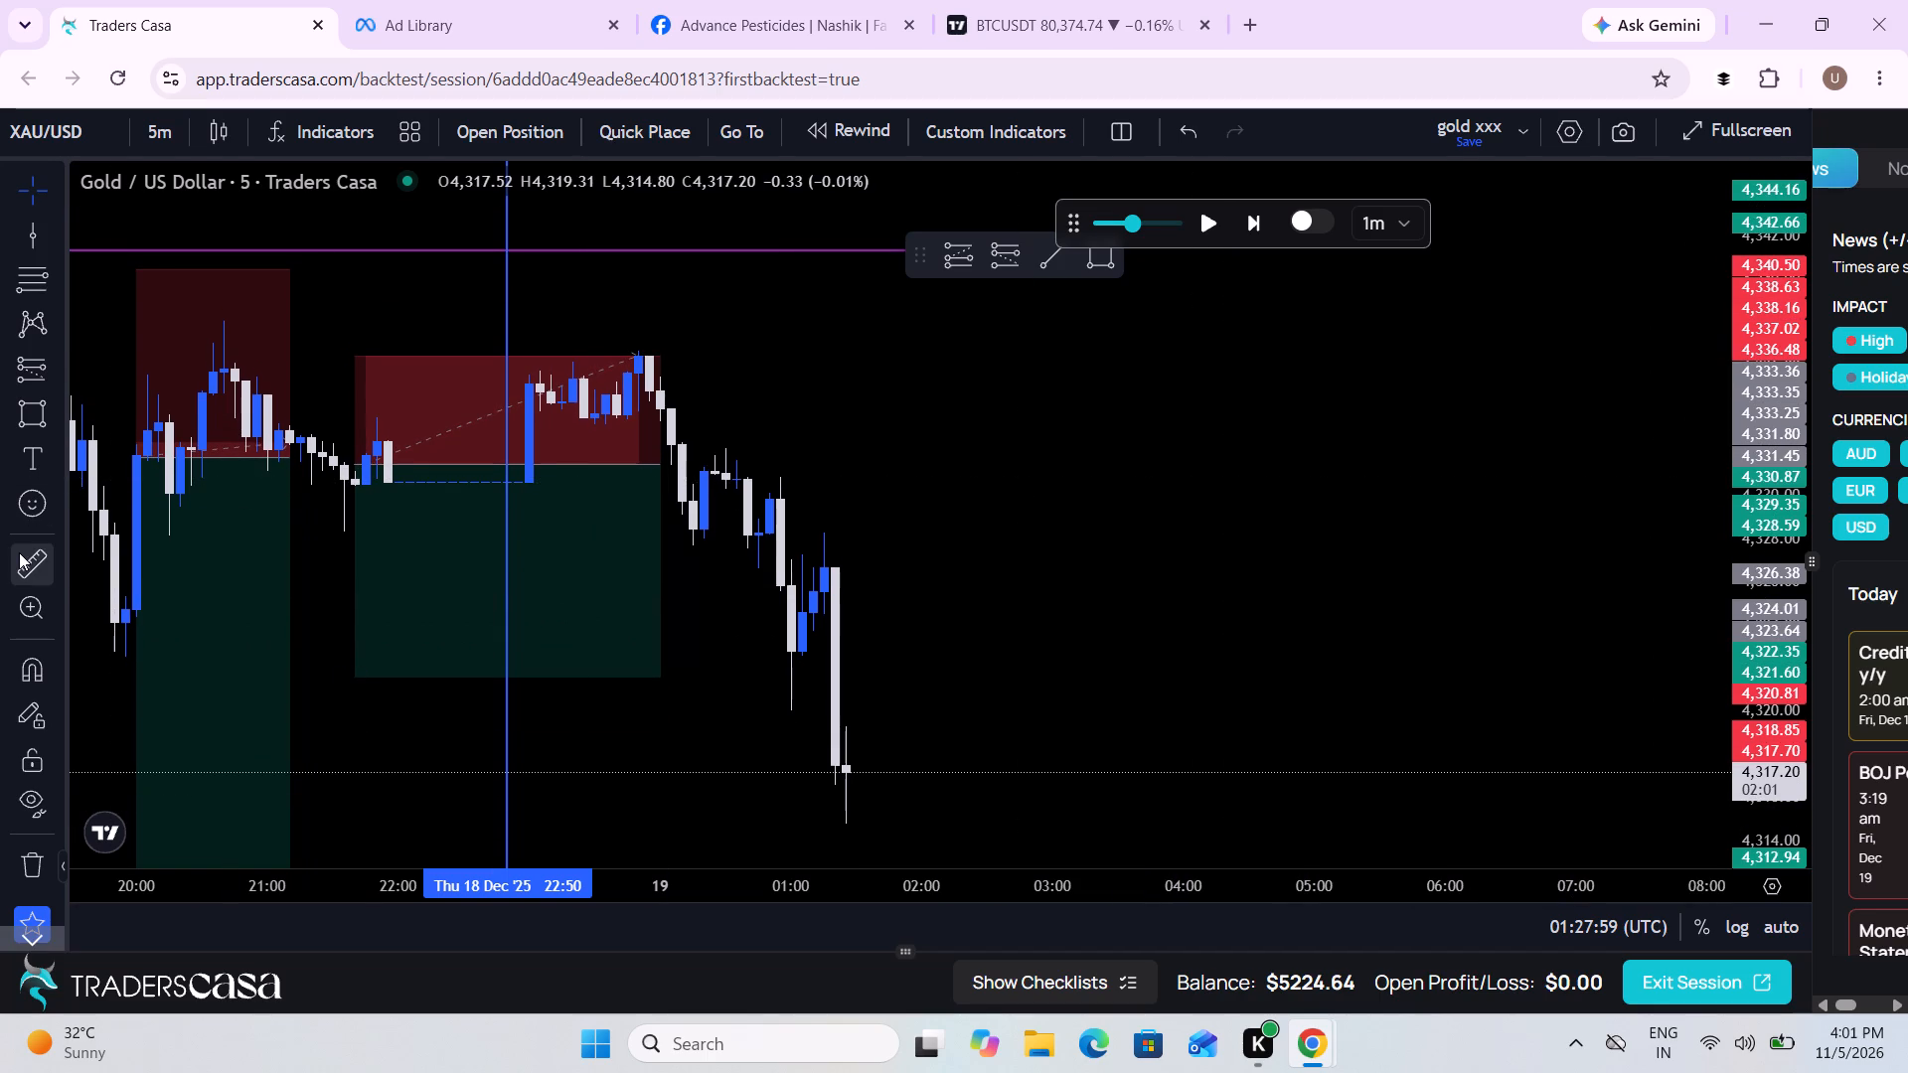
pyautogui.click(19, 552)
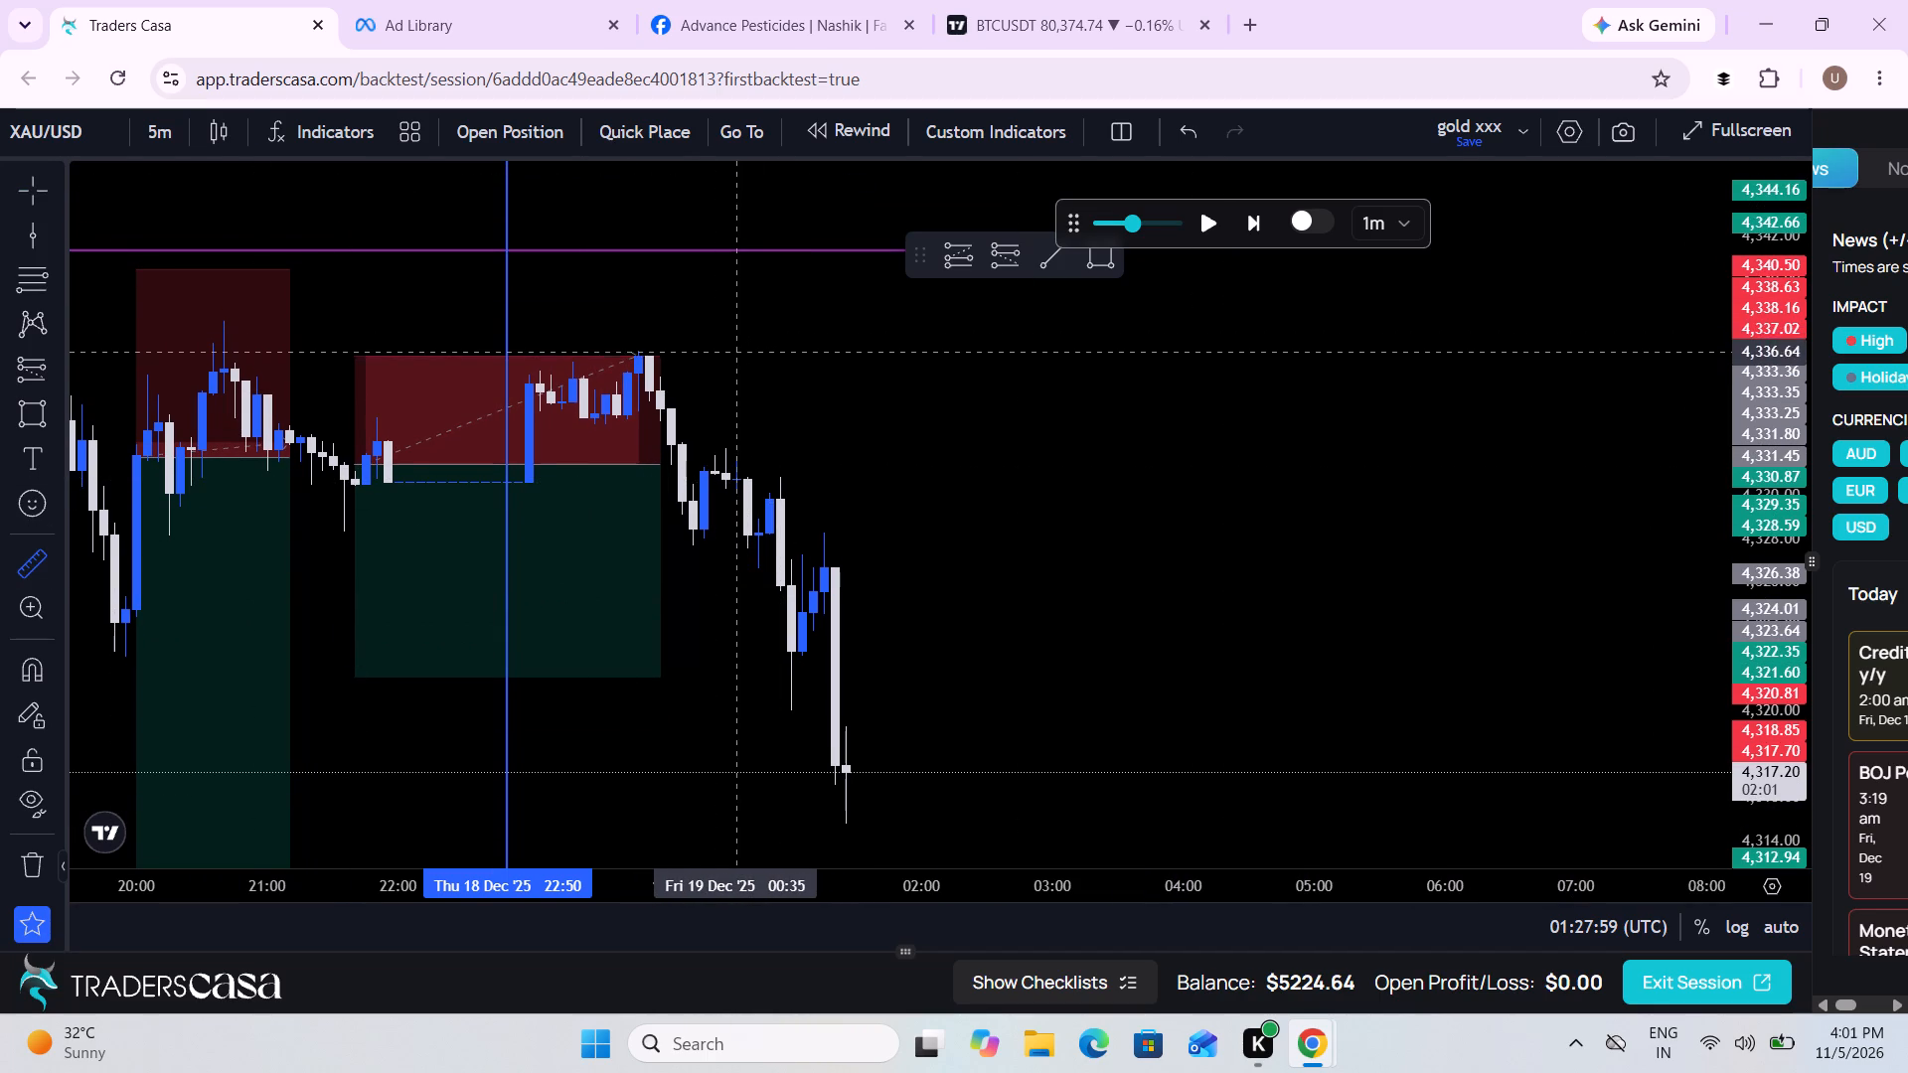
pyautogui.click(736, 353)
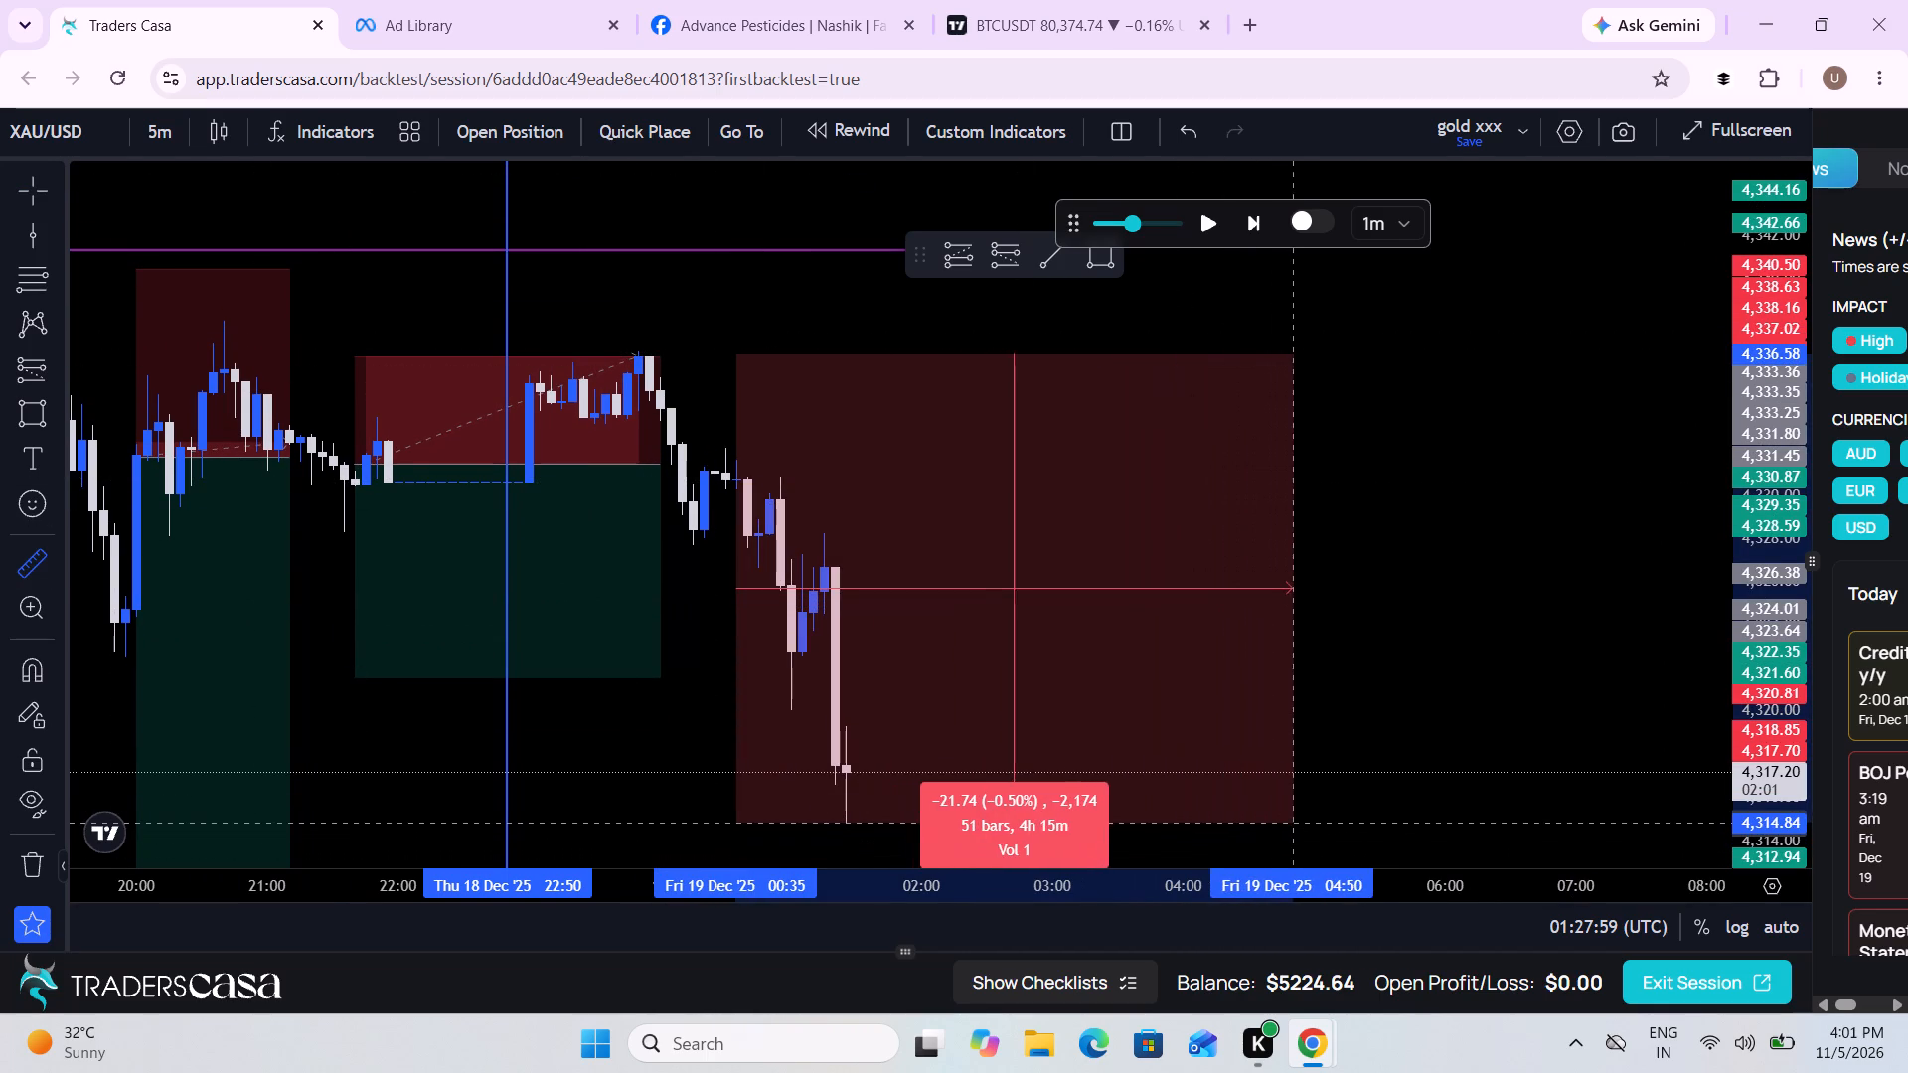
pyautogui.click(1304, 823)
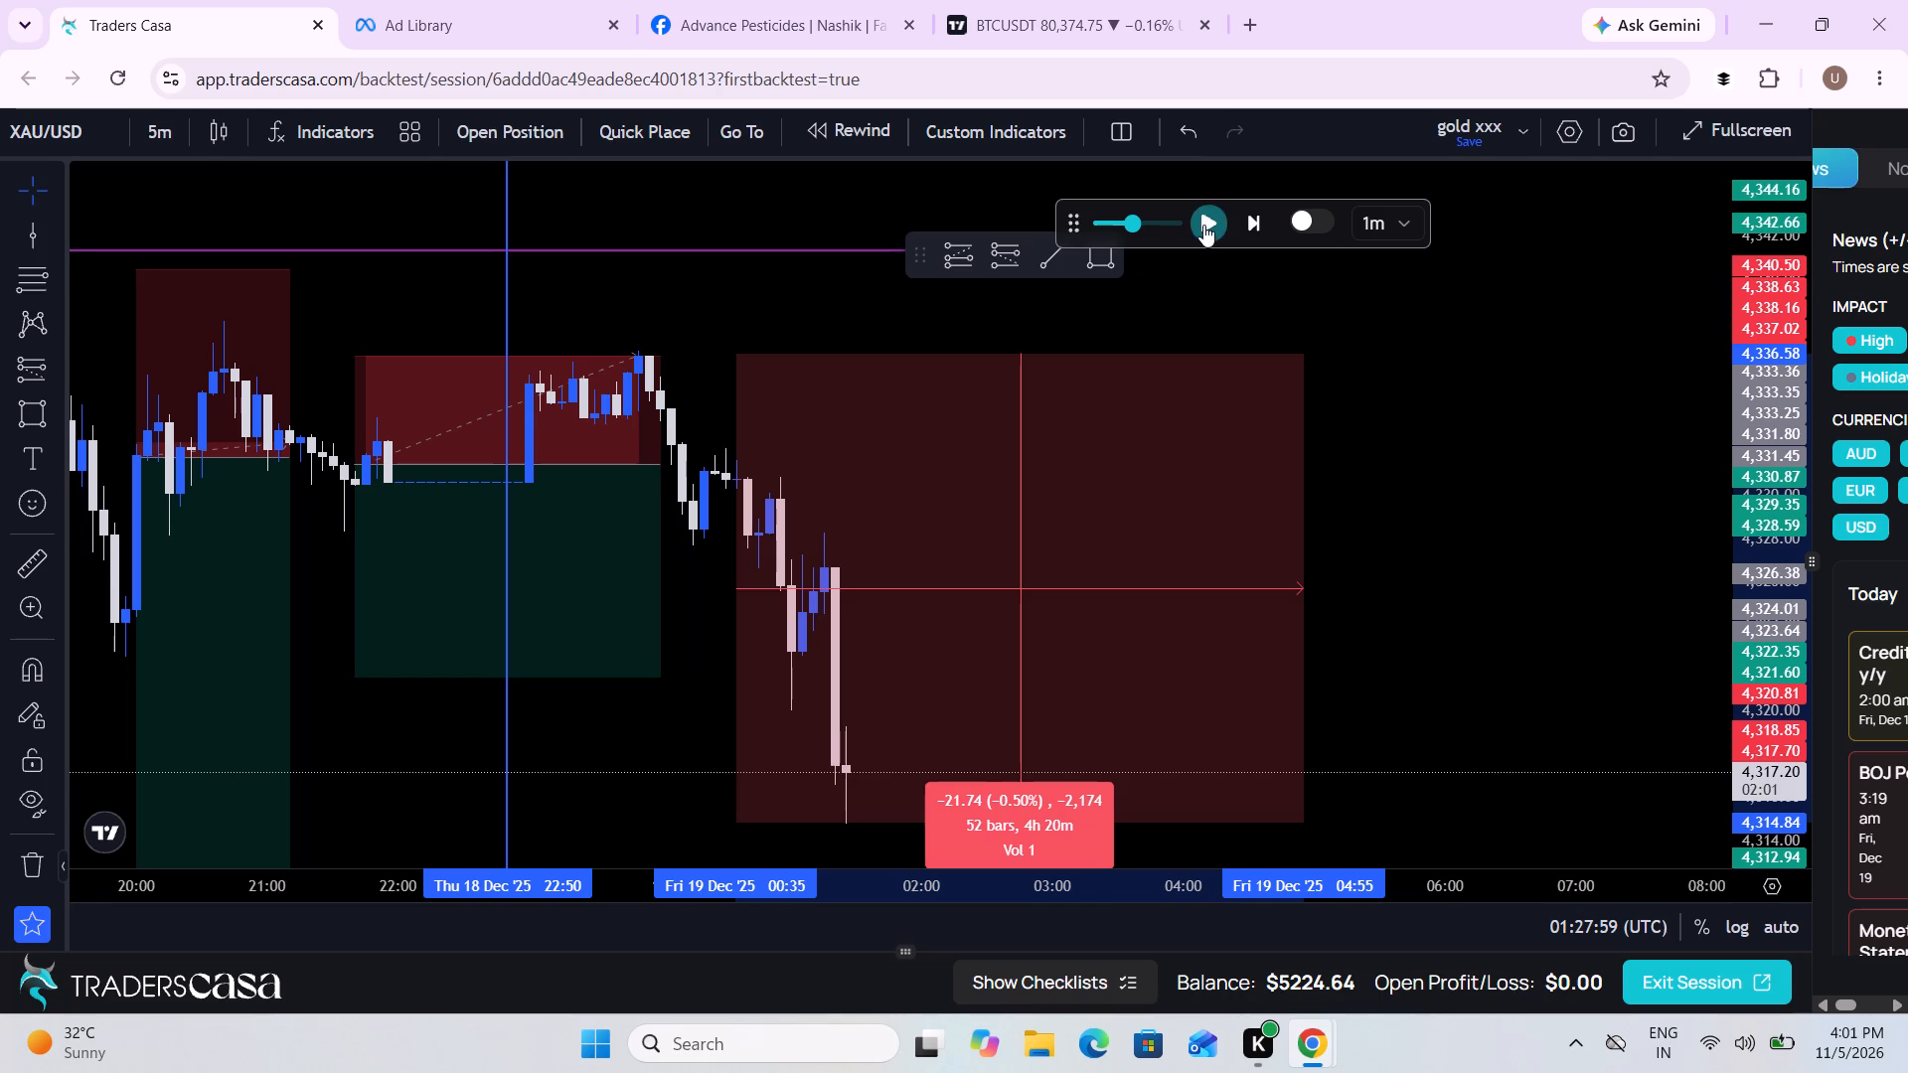
# Resume the market replay from 01:27:59 UTC, clear the measurement, and pause the replay at 01:59:59 UTC.
pyautogui.click(1203, 225)
pyautogui.scroll(-2, 1507, 658)
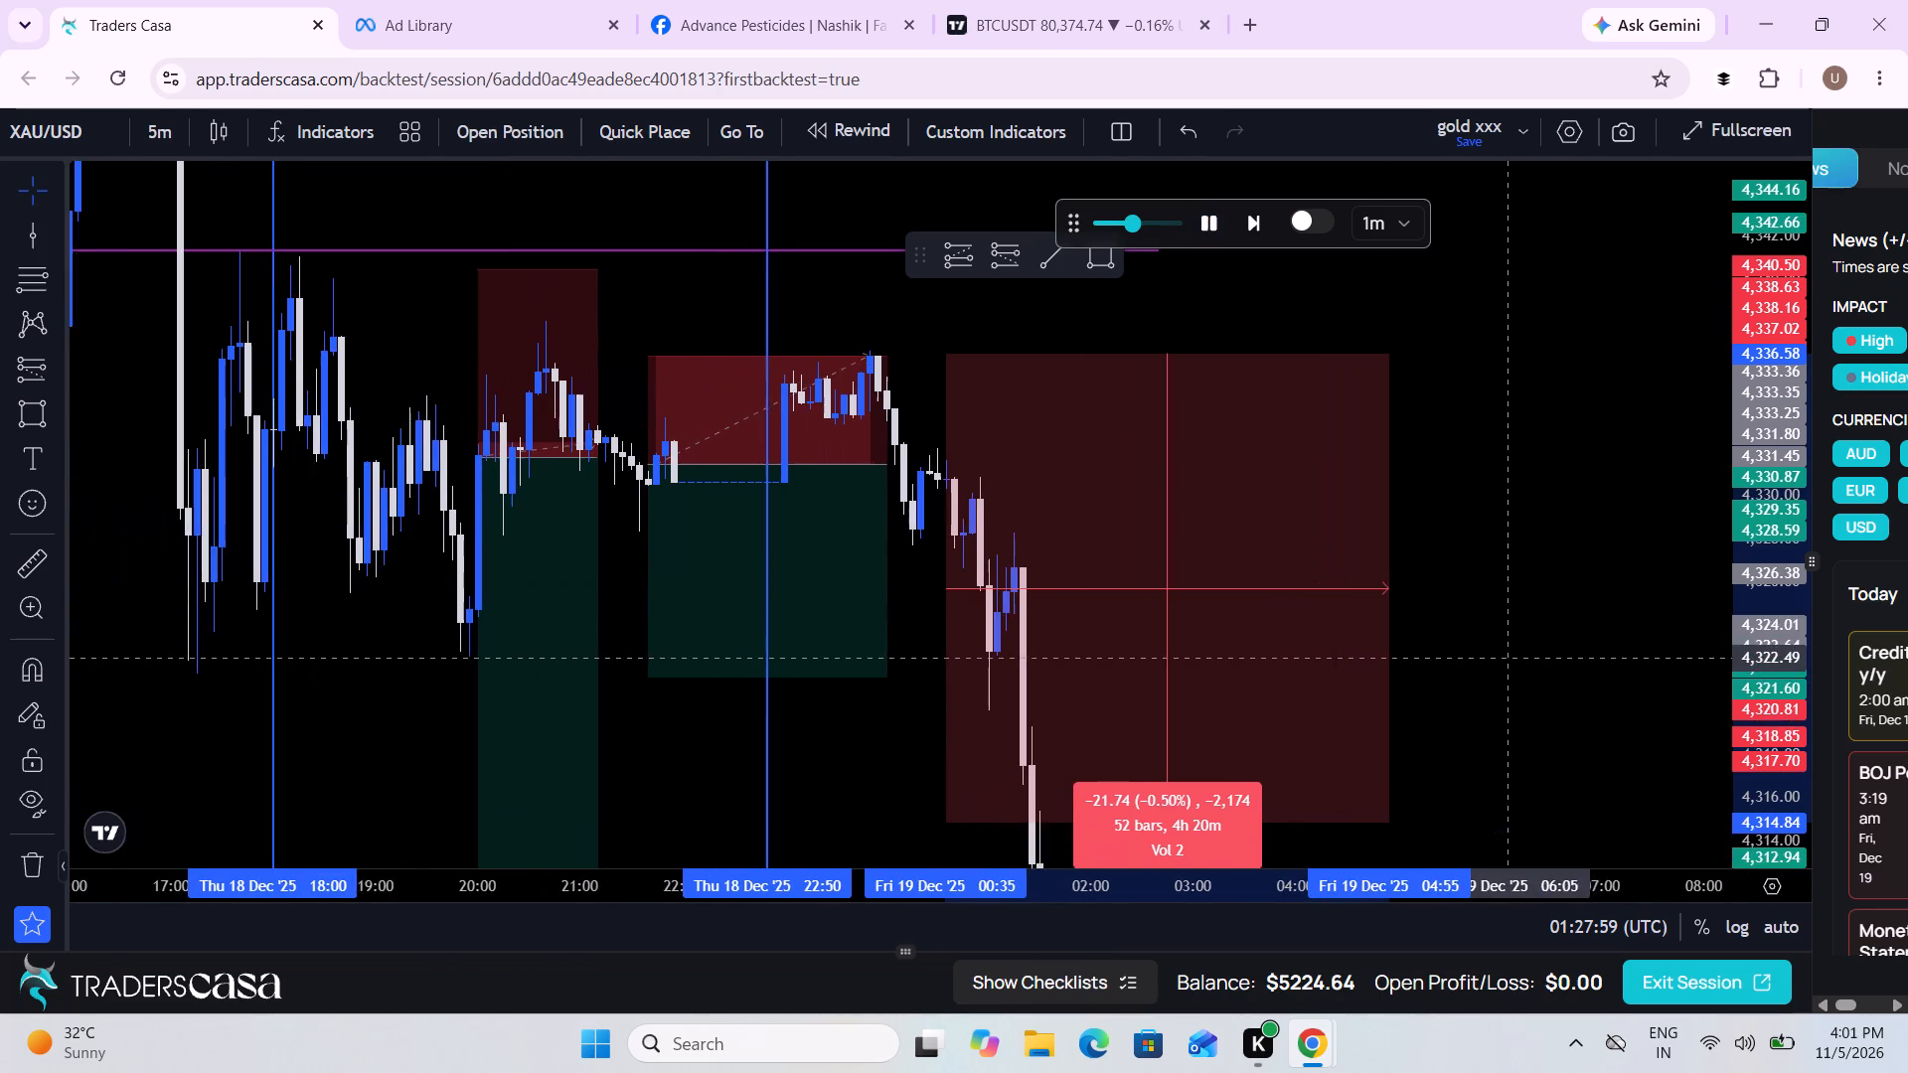
pyautogui.moveTo(1759, 411); pyautogui.dragTo(1718, 661)
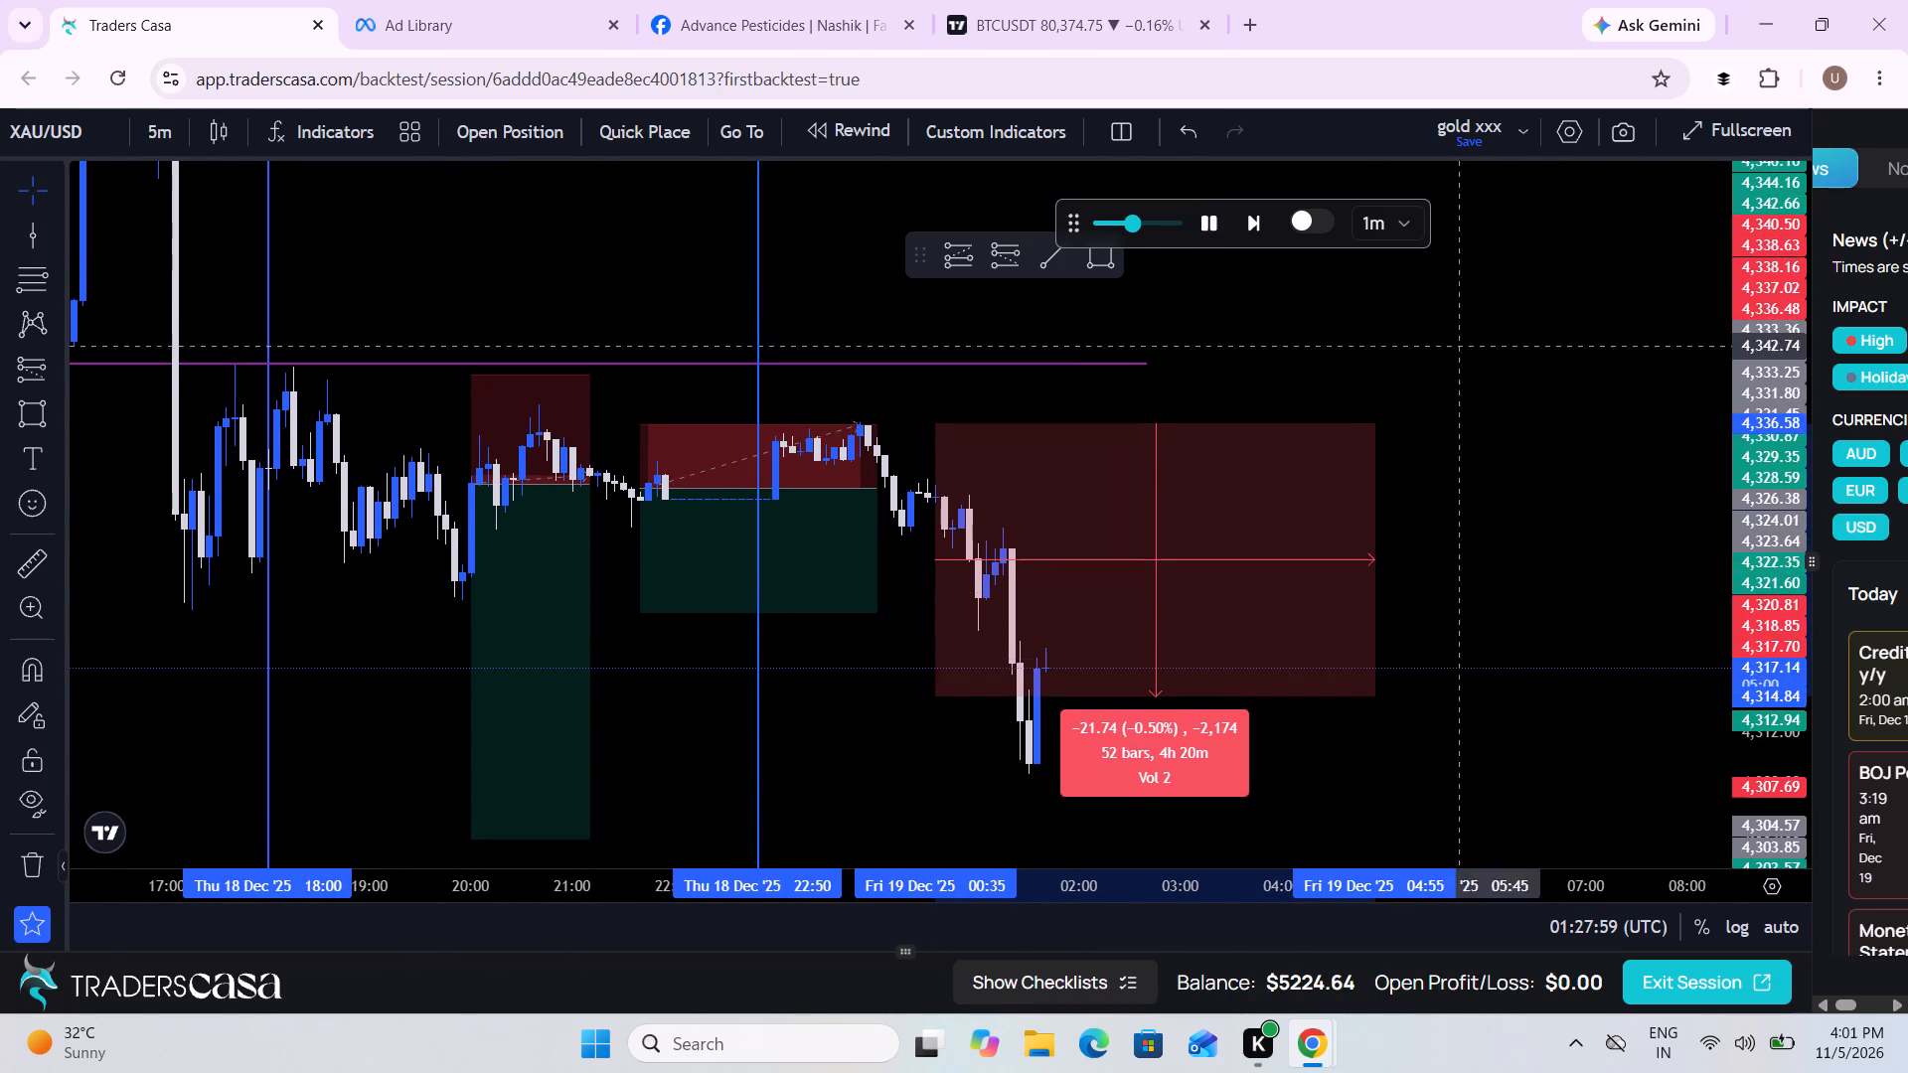
pyautogui.click(1192, 215)
pyautogui.click(1419, 484)
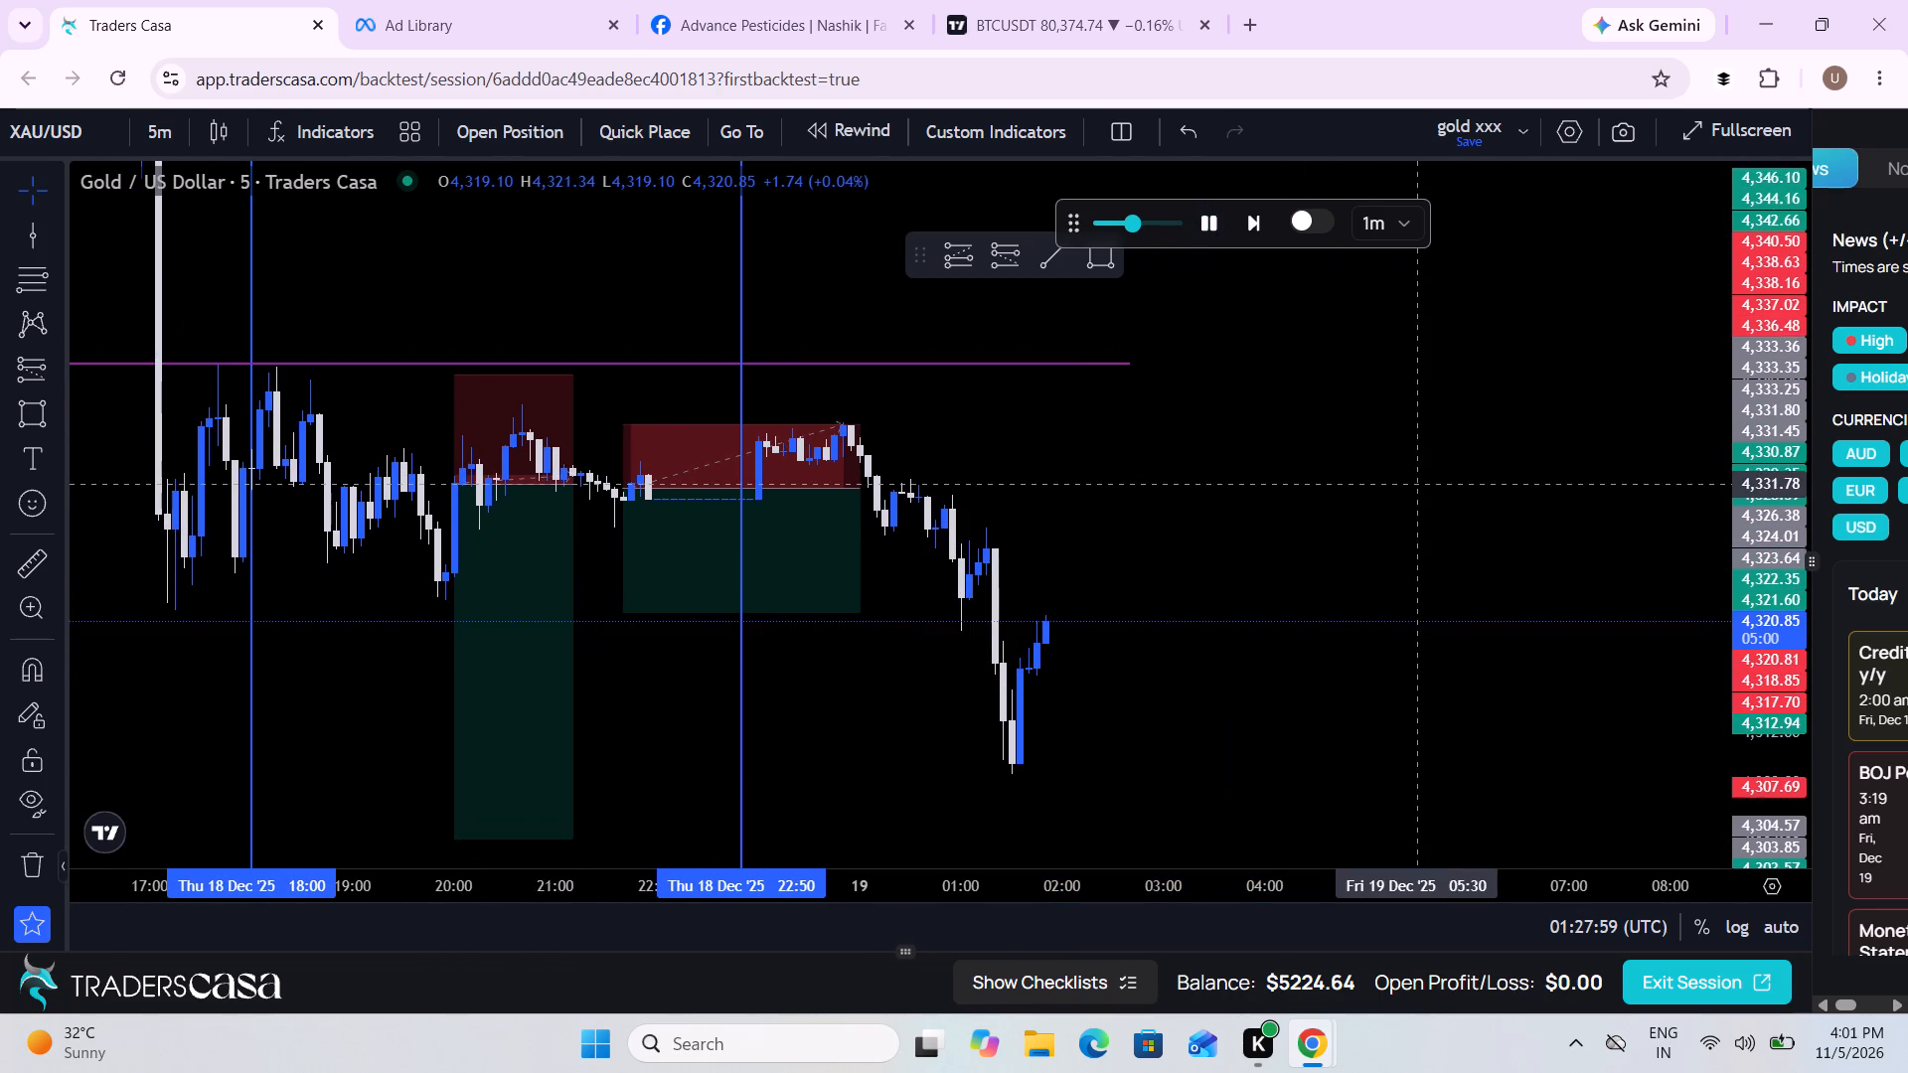
pyautogui.click(1213, 238)
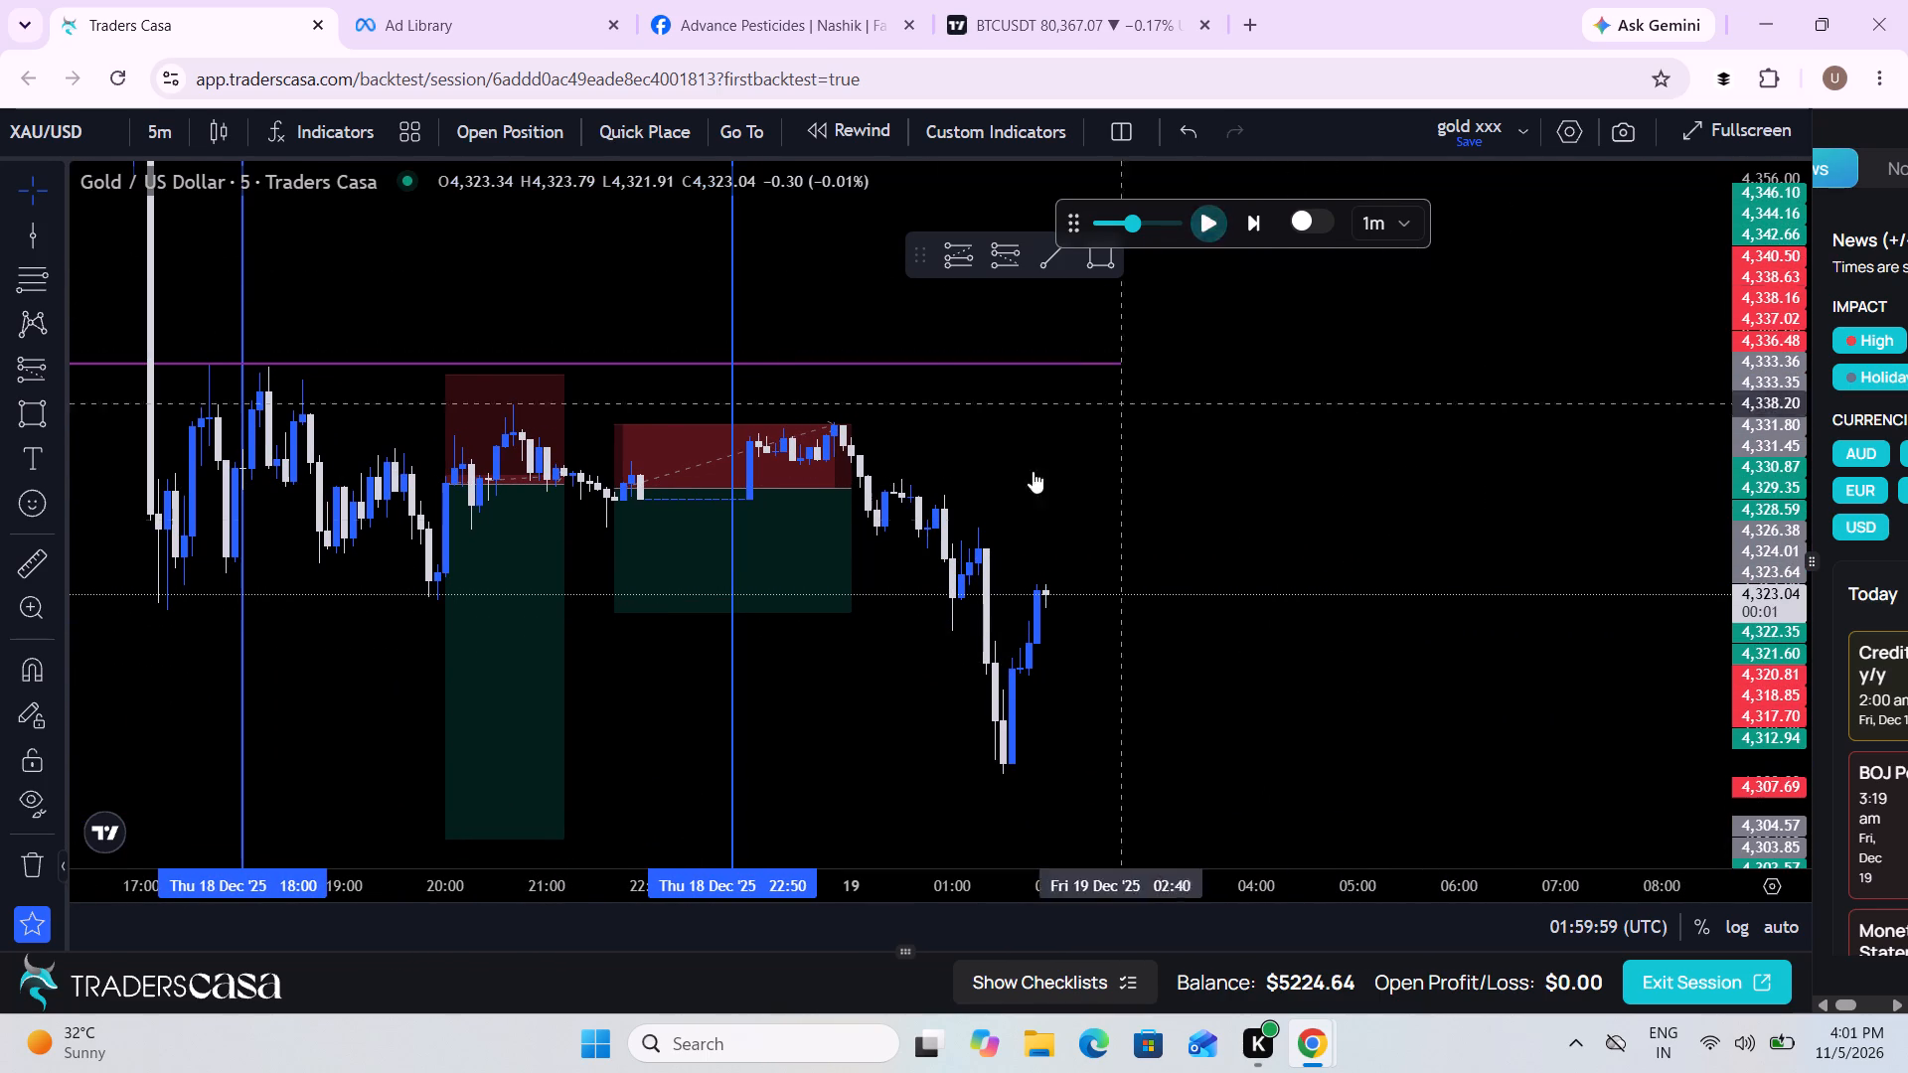
# Measure the price drop from the high near 4,336.62 down to the lowest candle low near 4,308.57.
pyautogui.click(26, 557)
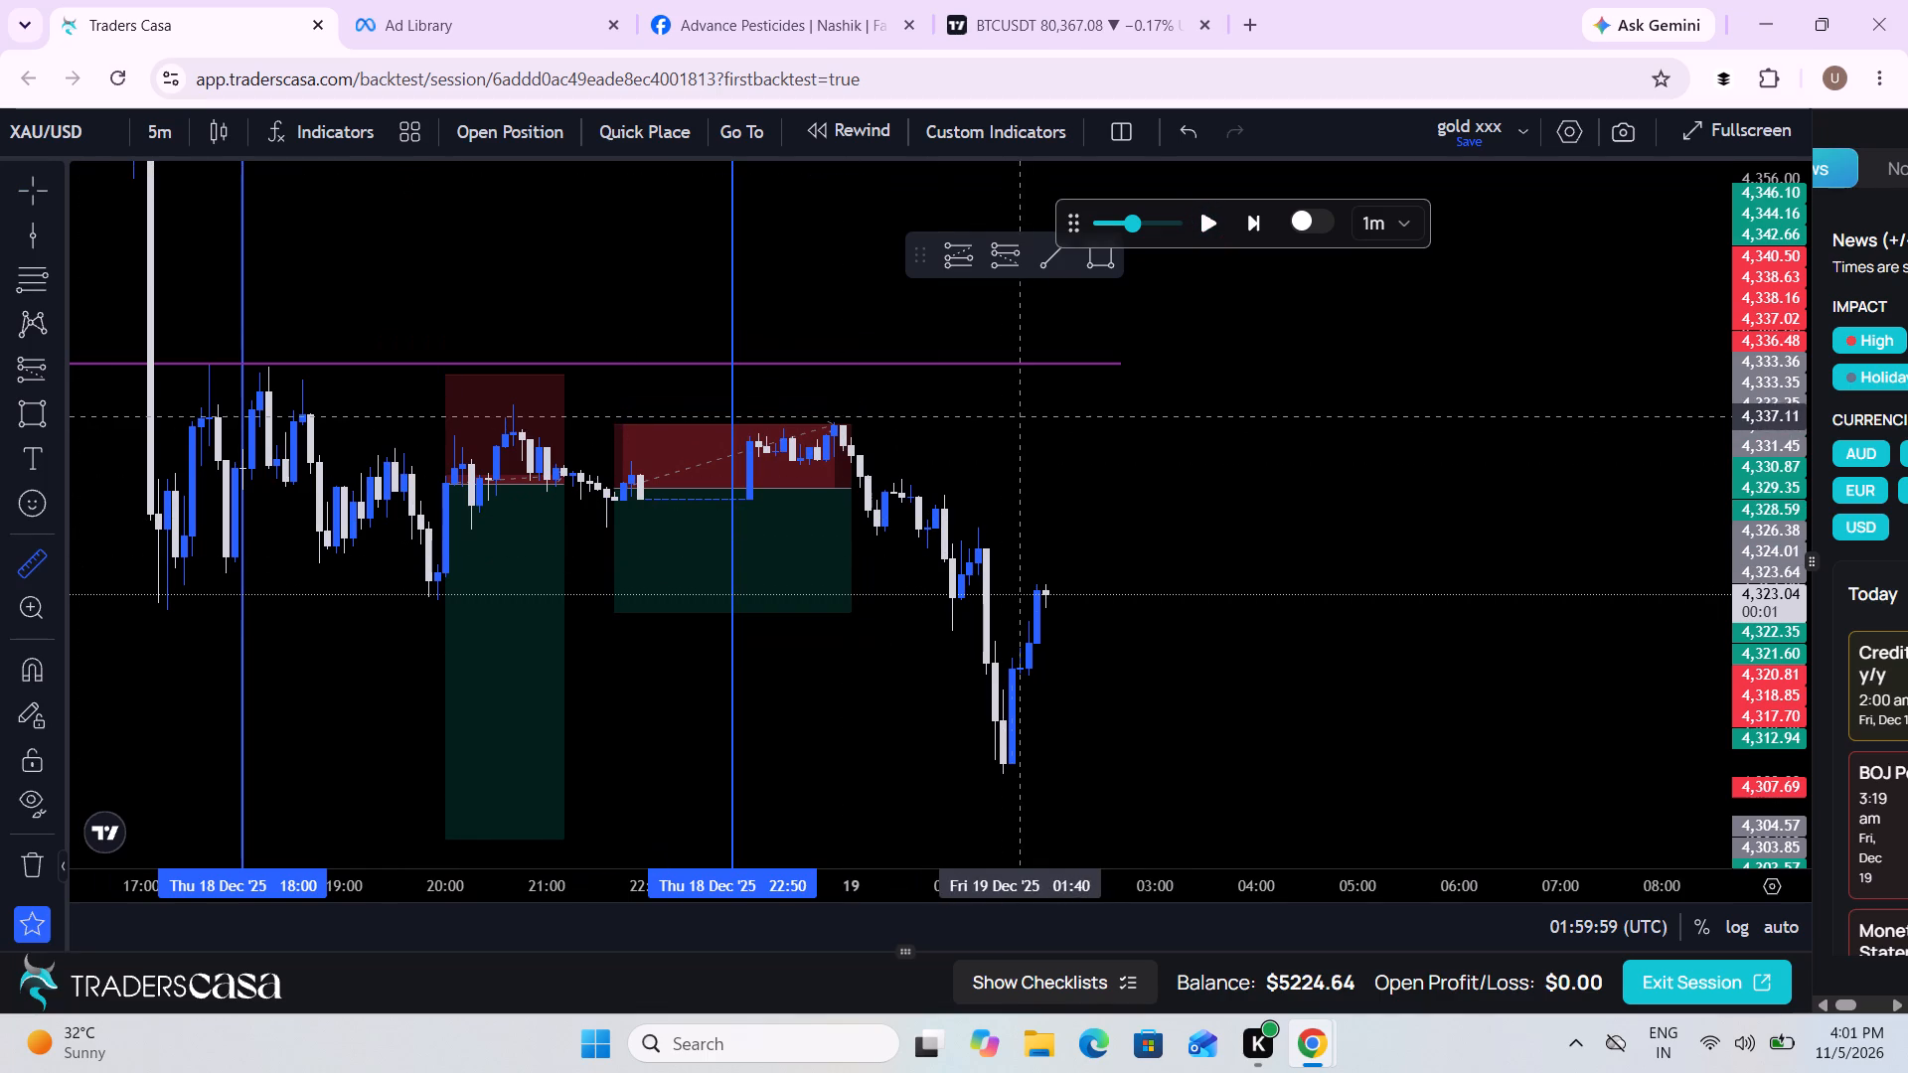
pyautogui.click(1008, 423)
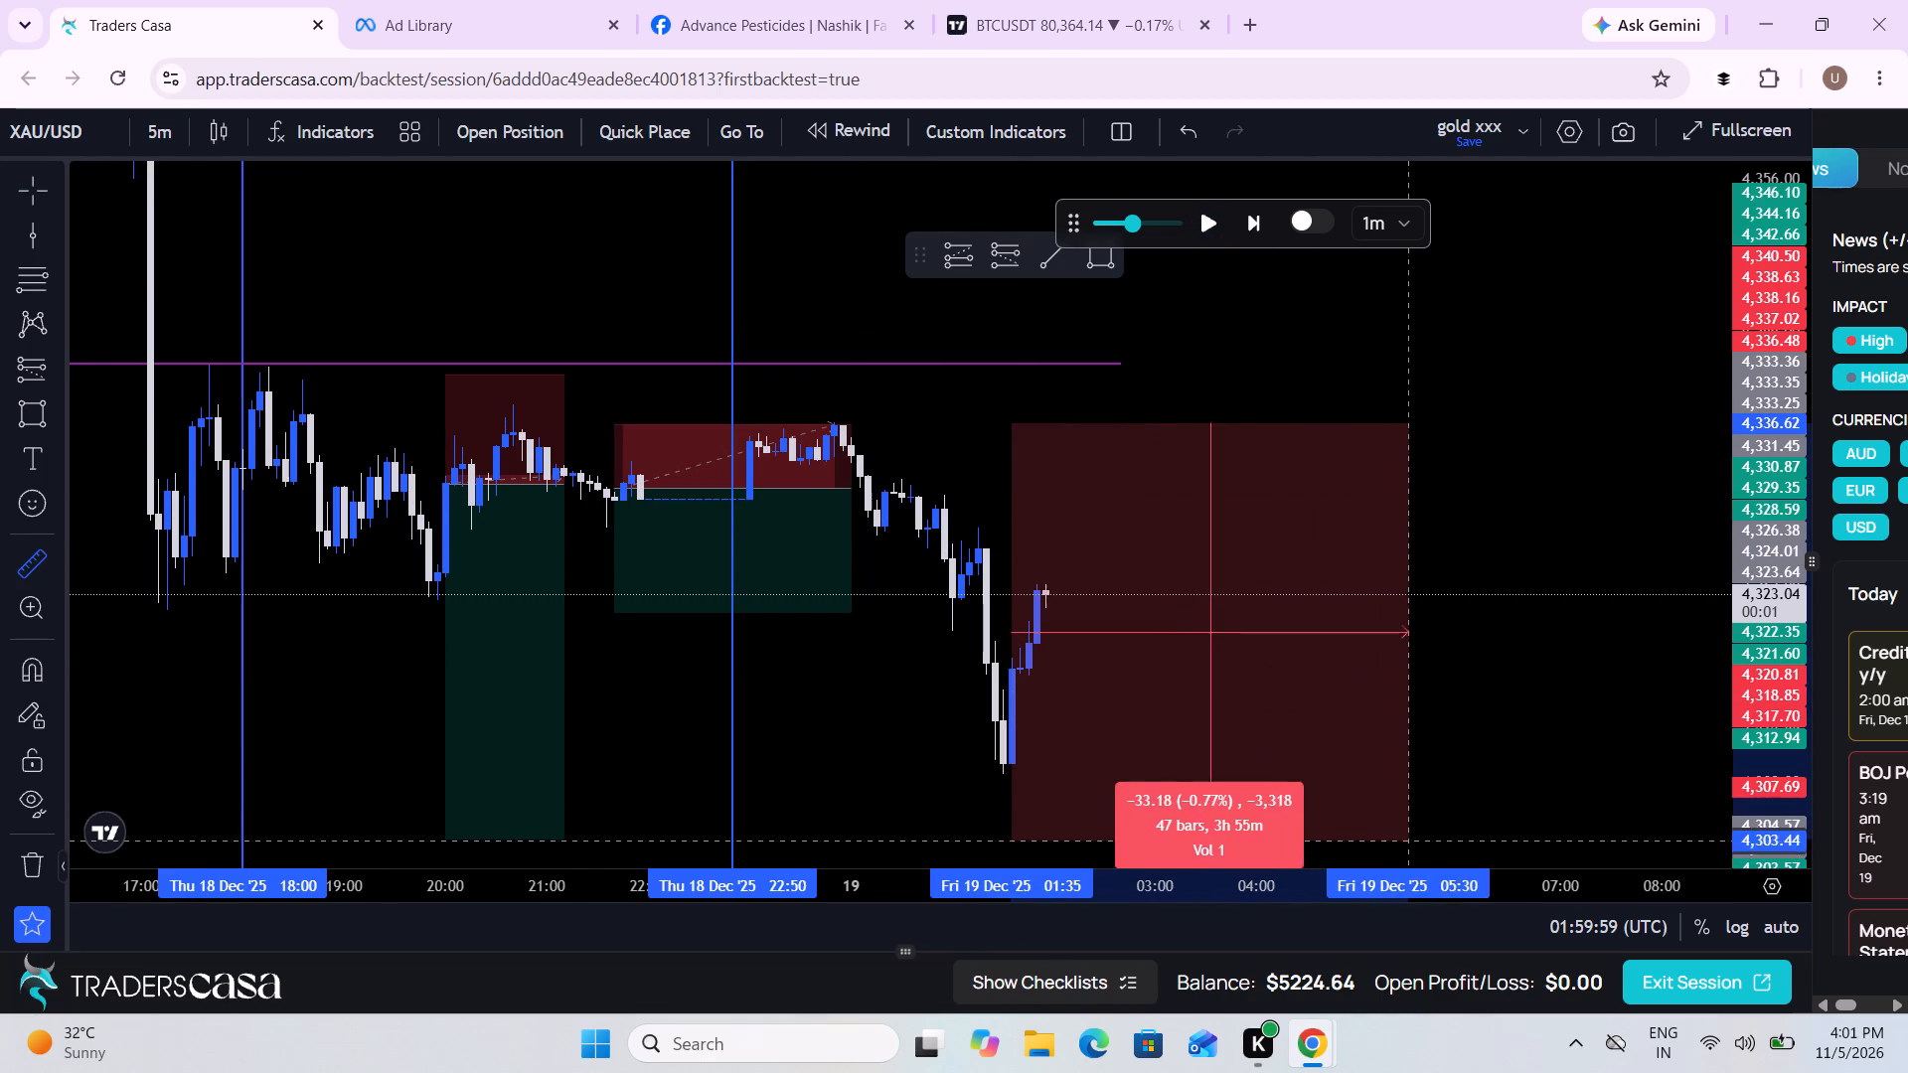
pyautogui.click(1463, 775)
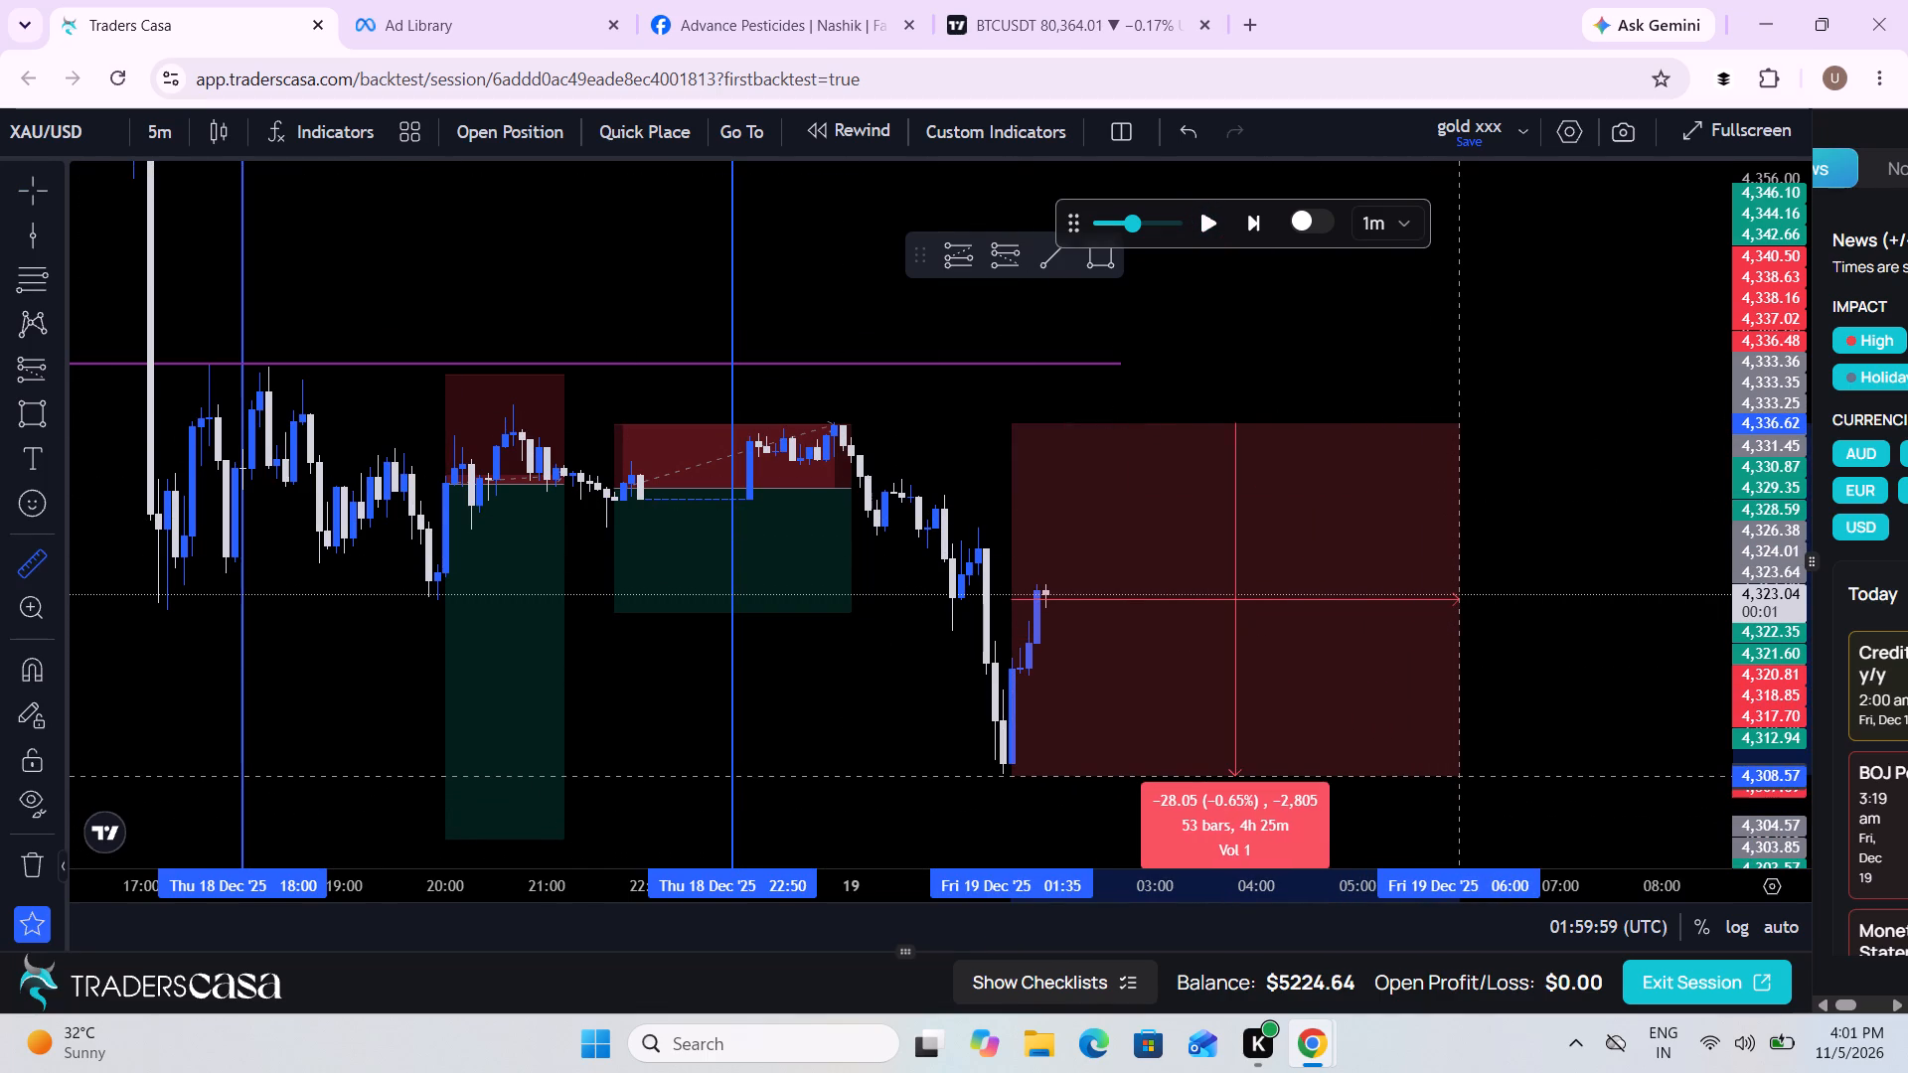
# Place a short position drawing at the latest candle, 19 Dec 01:55, with entry at 4,322.18.
pyautogui.scroll(-5, 1463, 775)
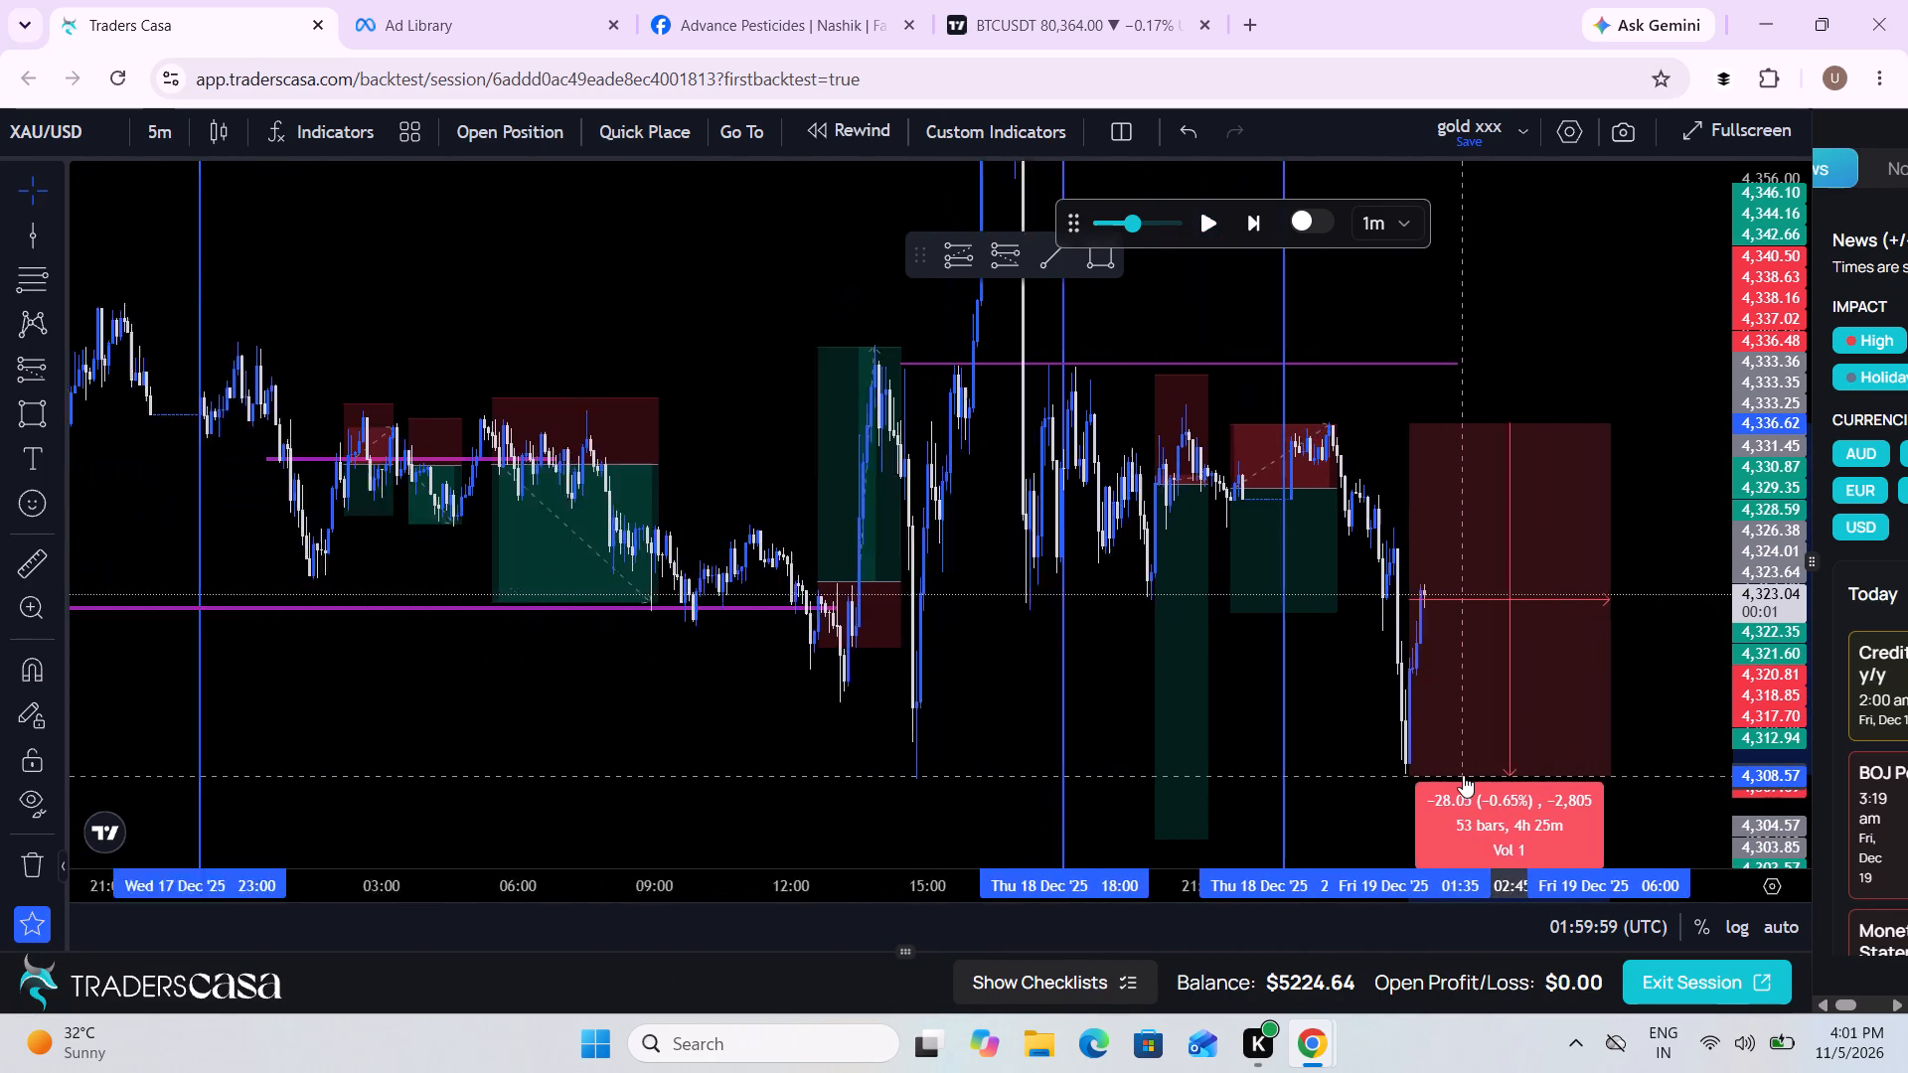
pyautogui.scroll(-2, 1463, 775)
pyautogui.scroll(1, 1463, 775)
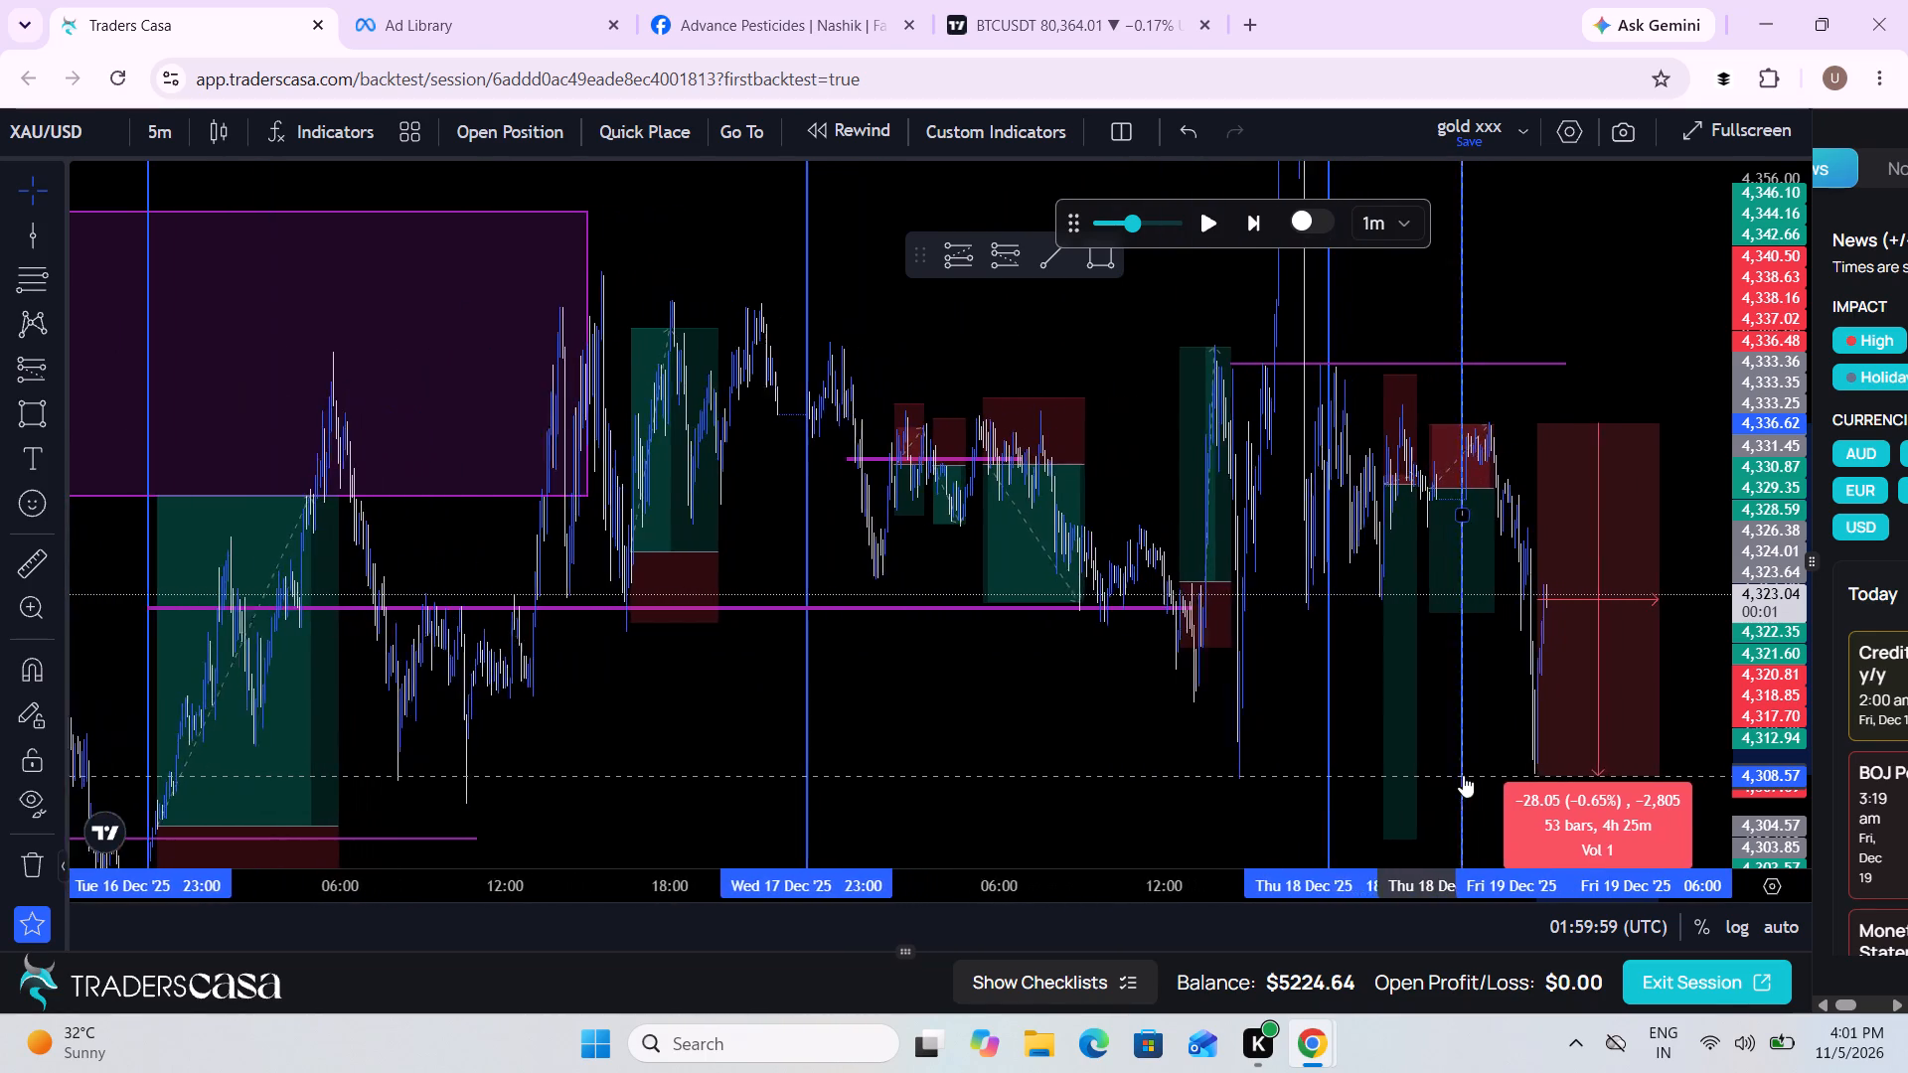
pyautogui.scroll(5, 1463, 775)
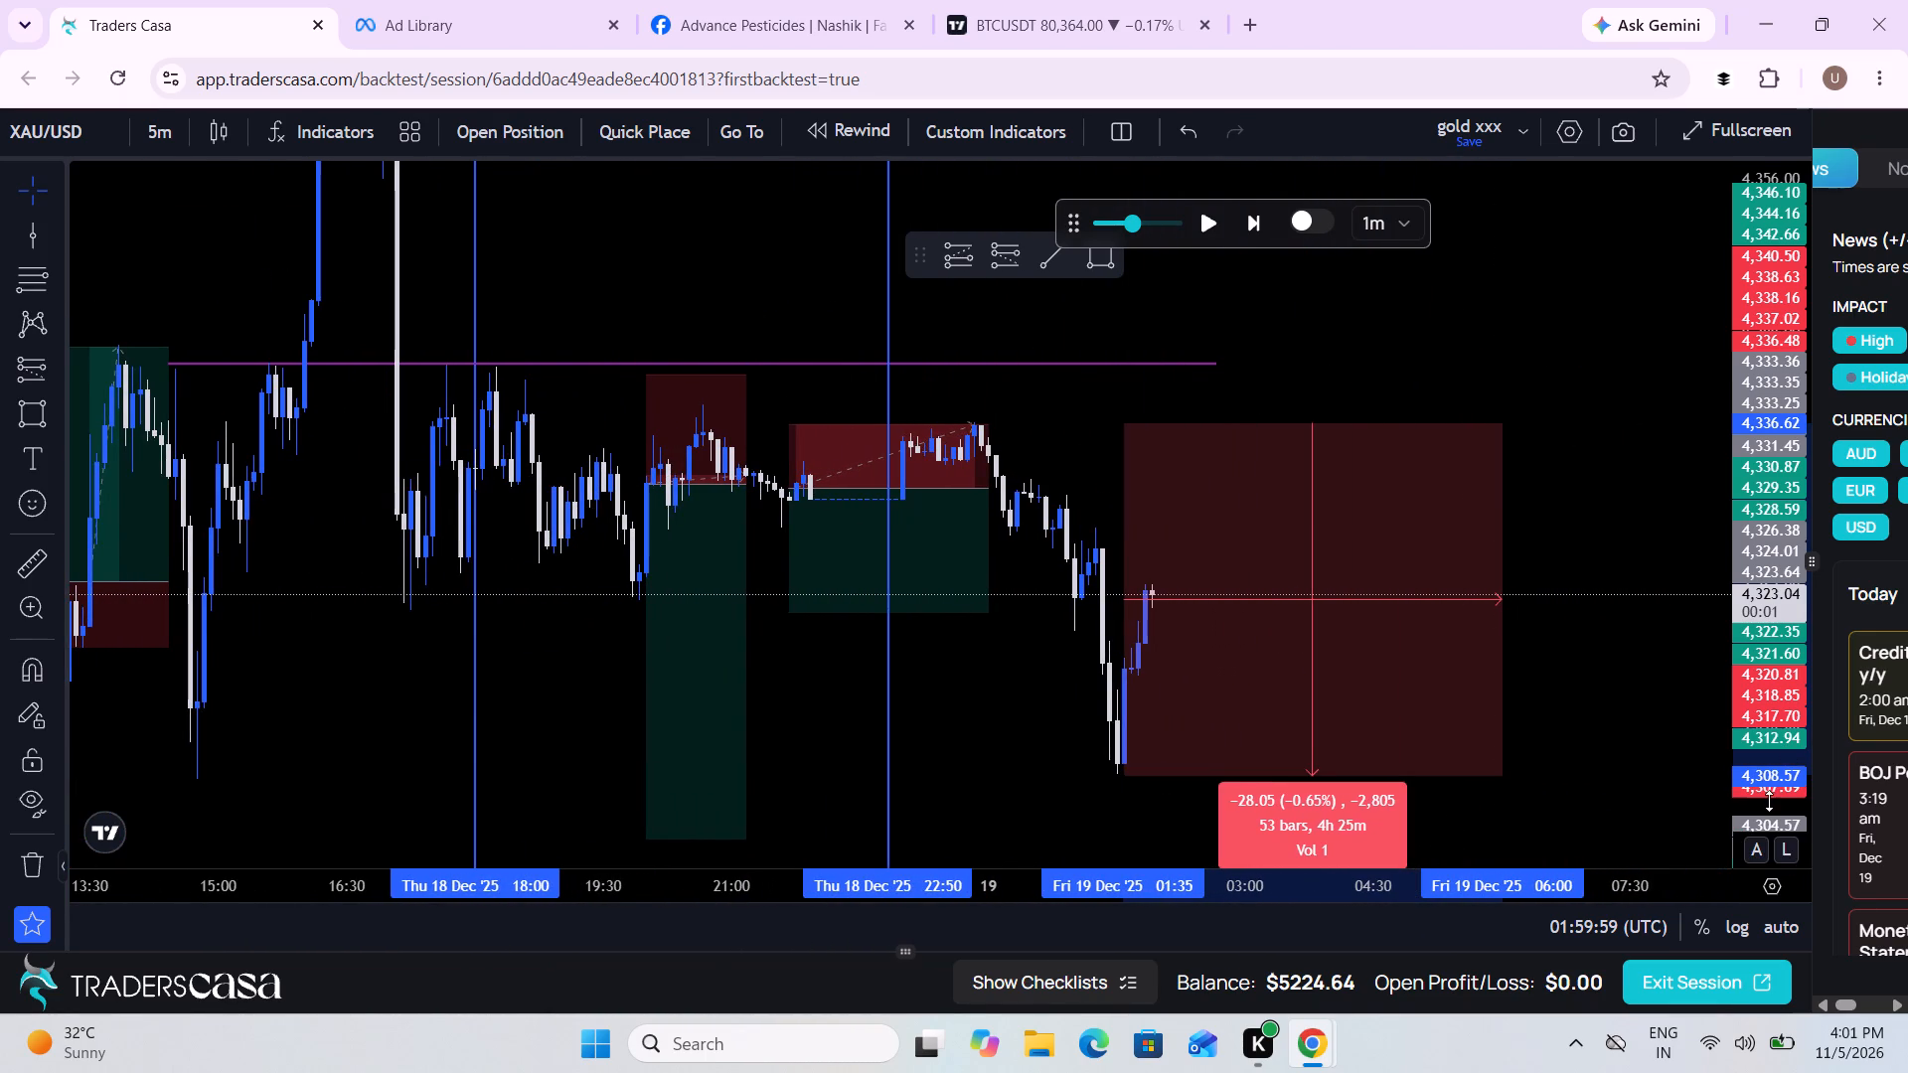
pyautogui.moveTo(1769, 801); pyautogui.dragTo(1734, 645)
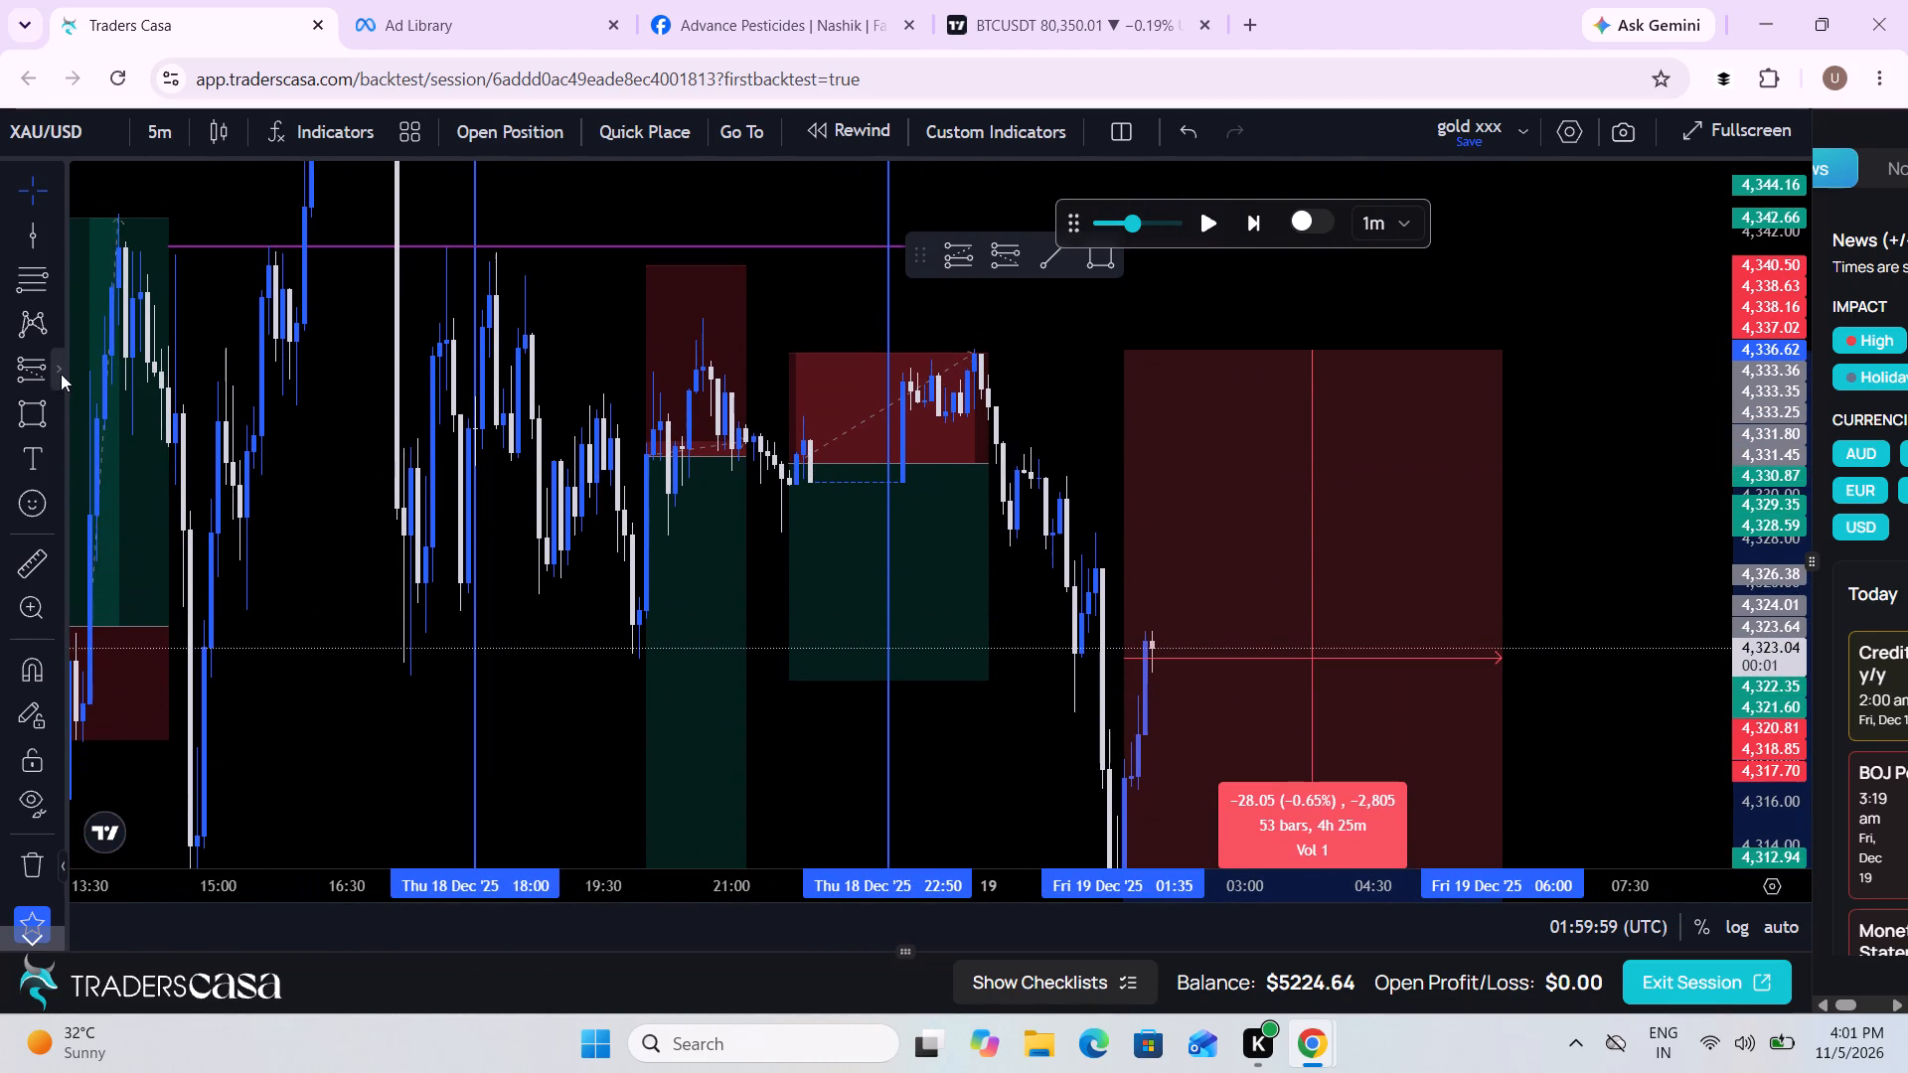
pyautogui.click(61, 370)
pyautogui.click(185, 385)
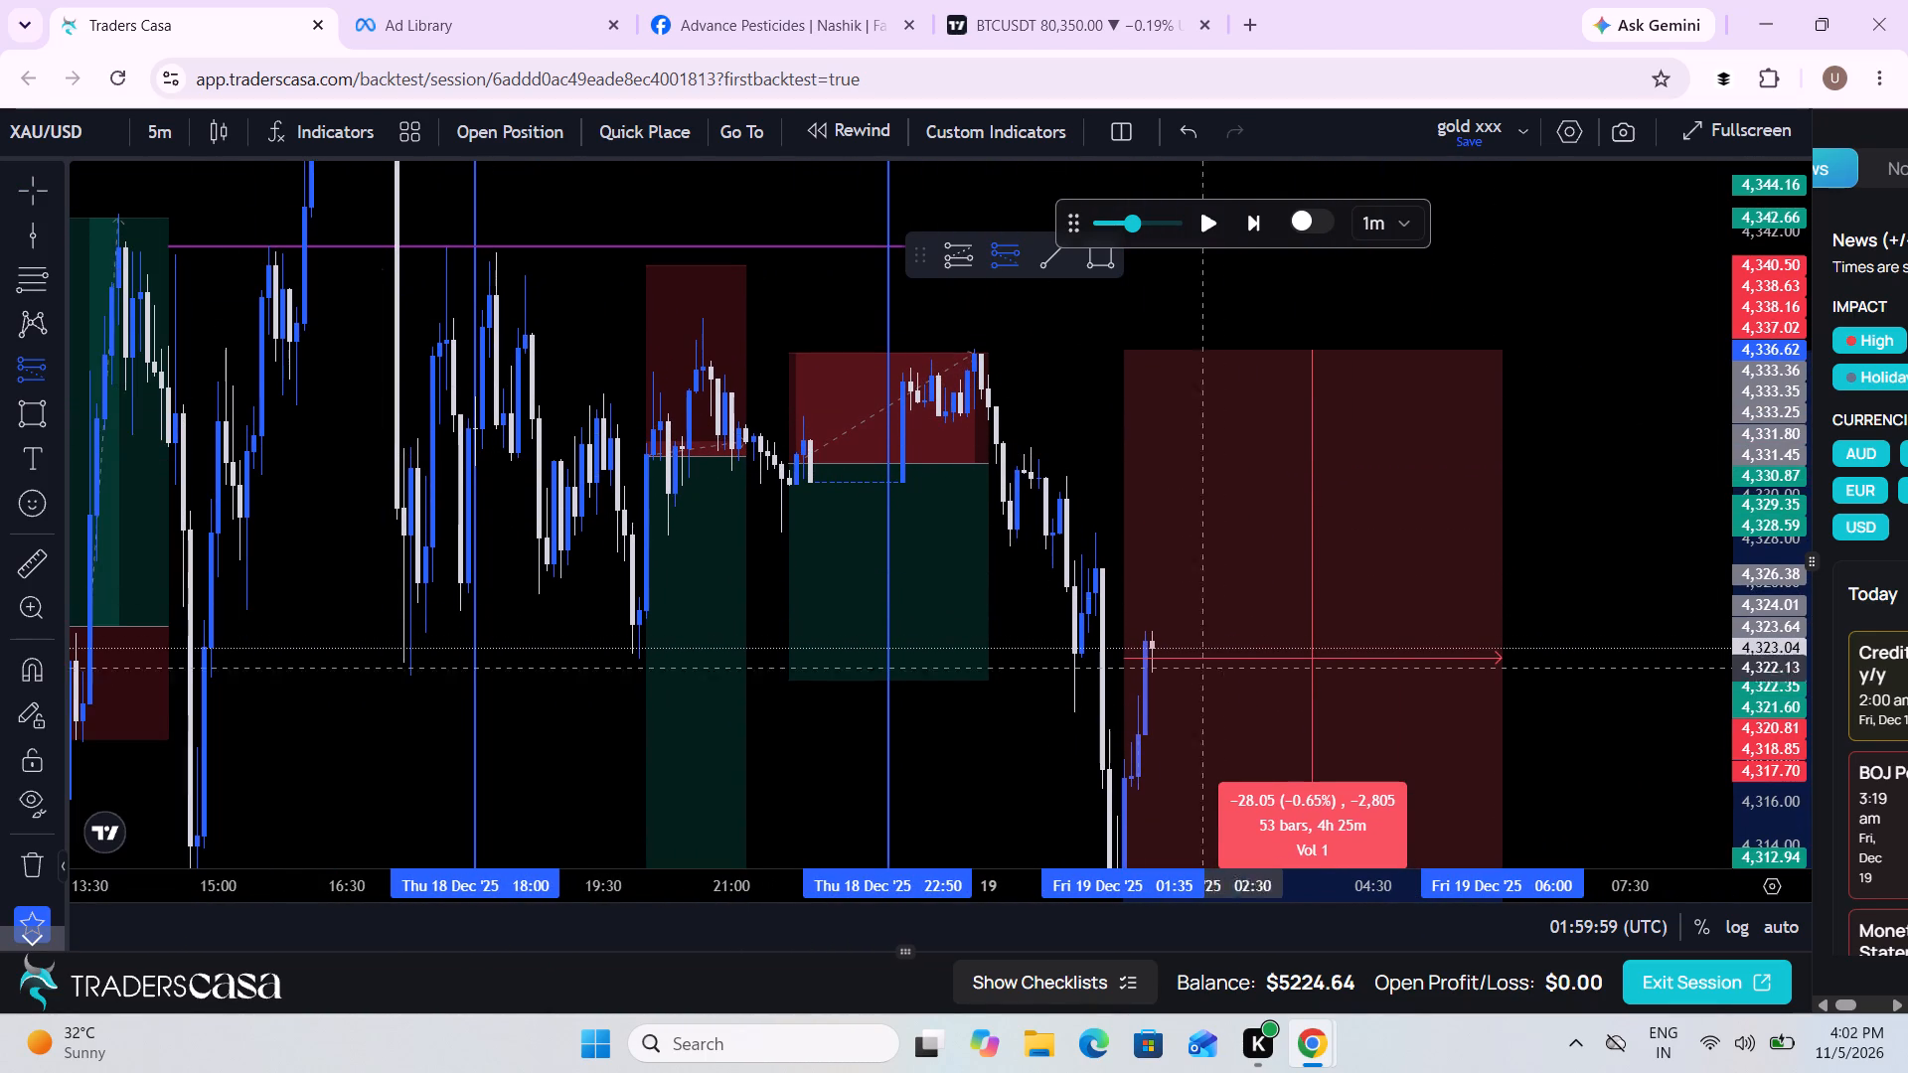
pyautogui.click(1156, 666)
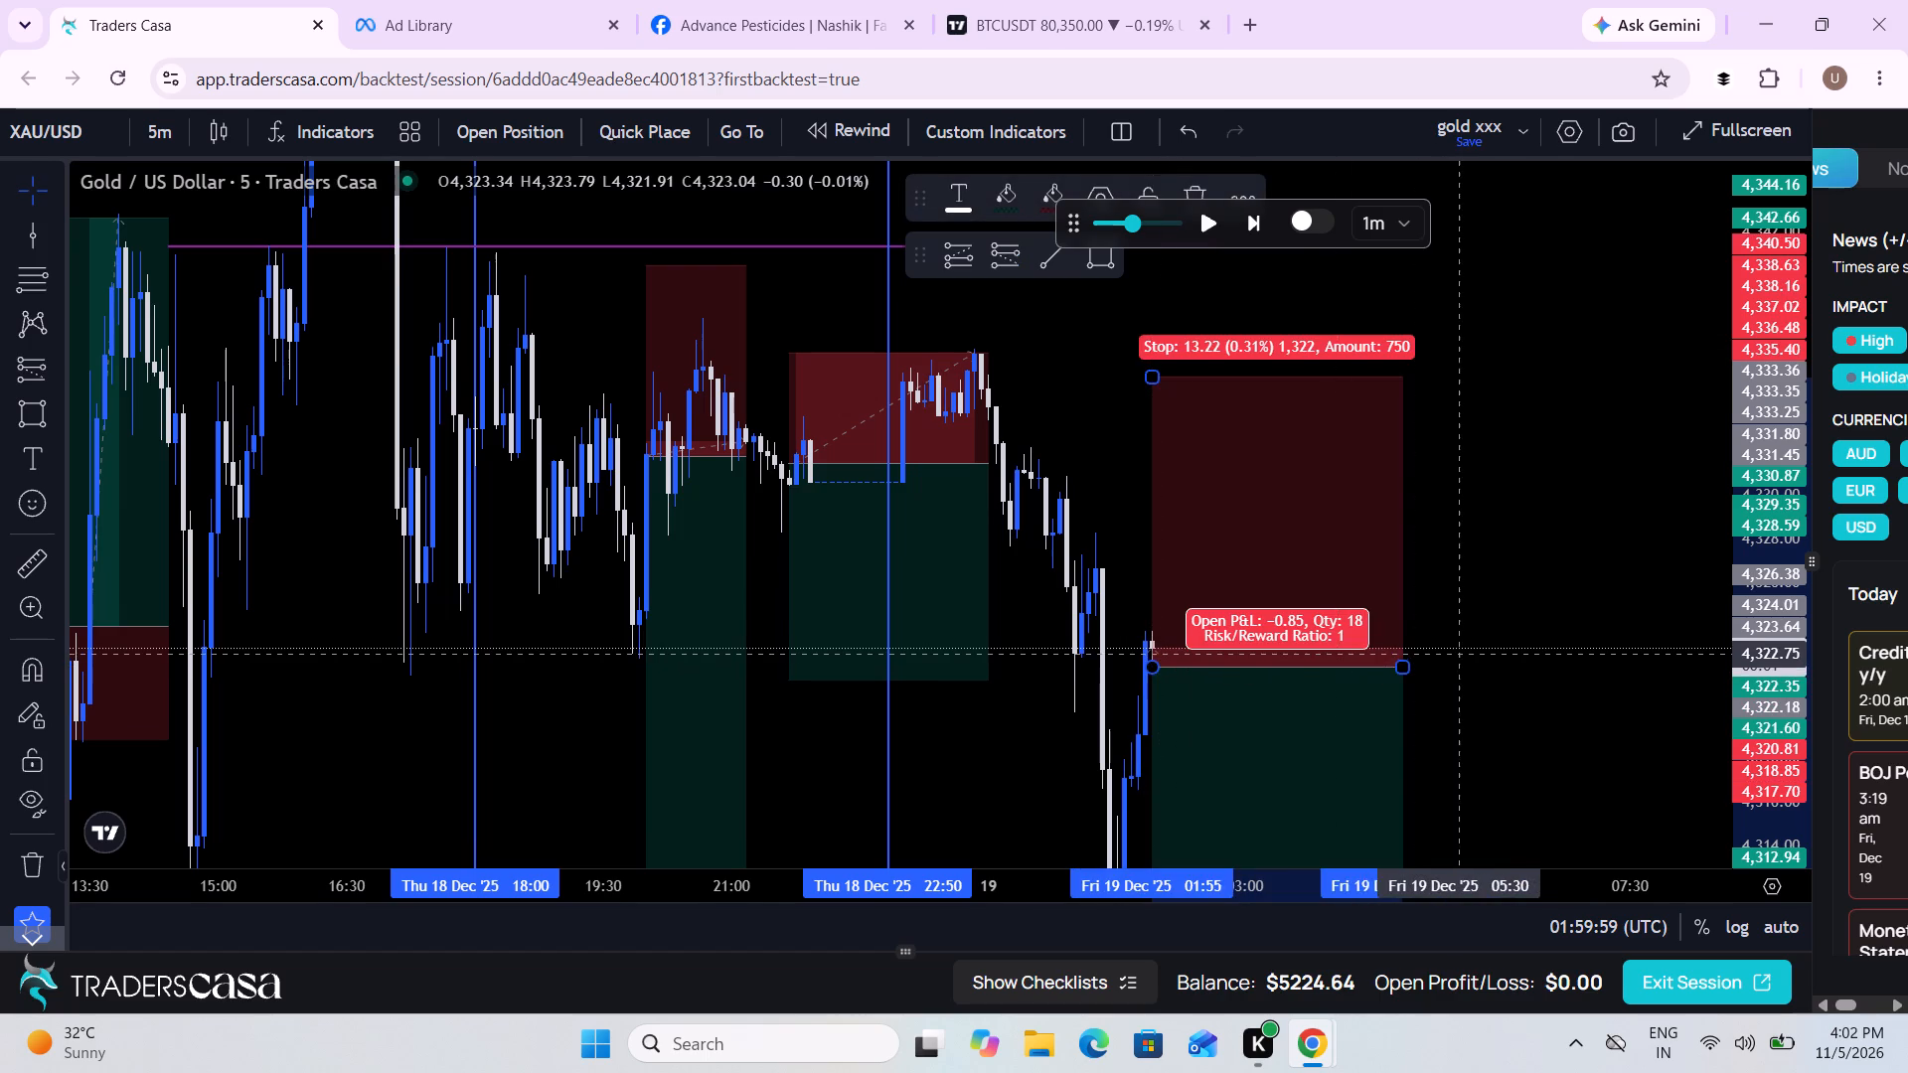
# Adjust the new short position's stop level to 4,326.90 and its target level to 4,303.37.
pyautogui.moveTo(1458, 654); pyautogui.dragTo(1329, 567)
pyautogui.scroll(-3, 1329, 567)
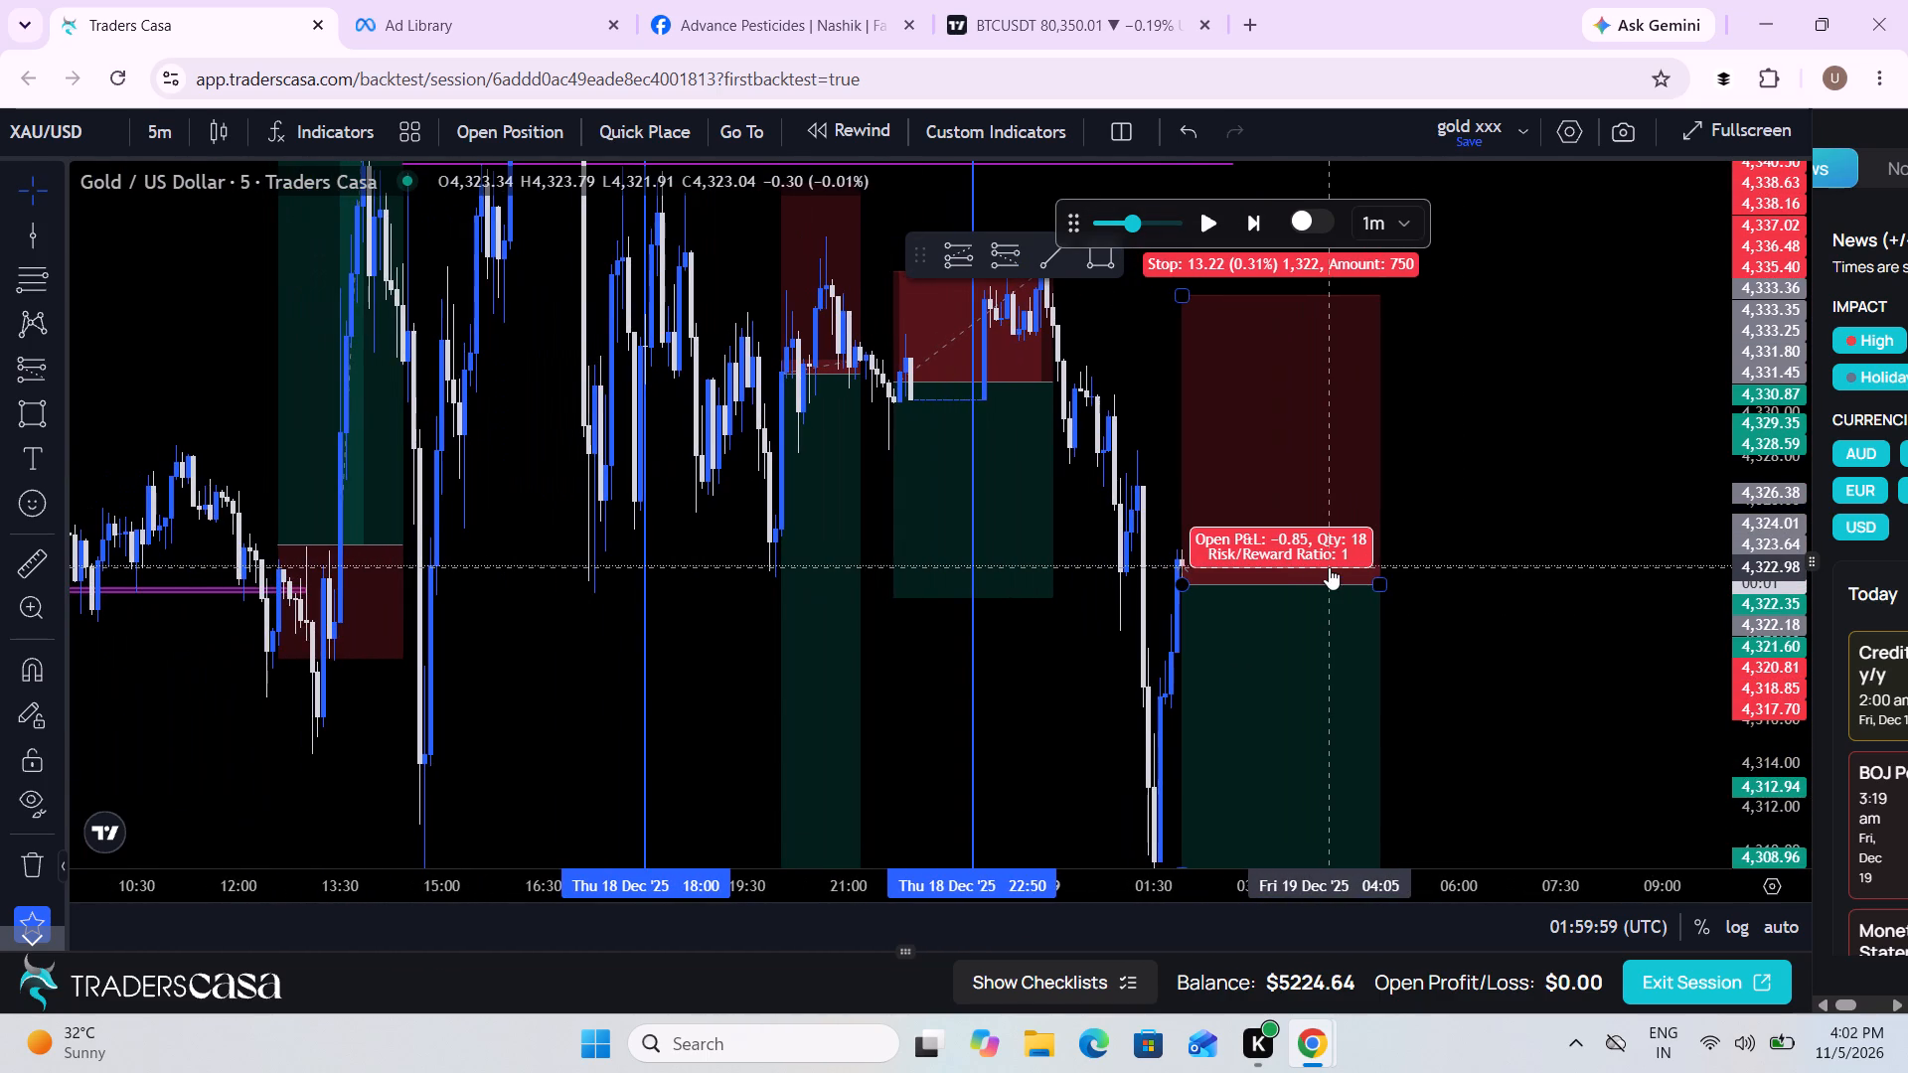
pyautogui.scroll(-1, 1329, 567)
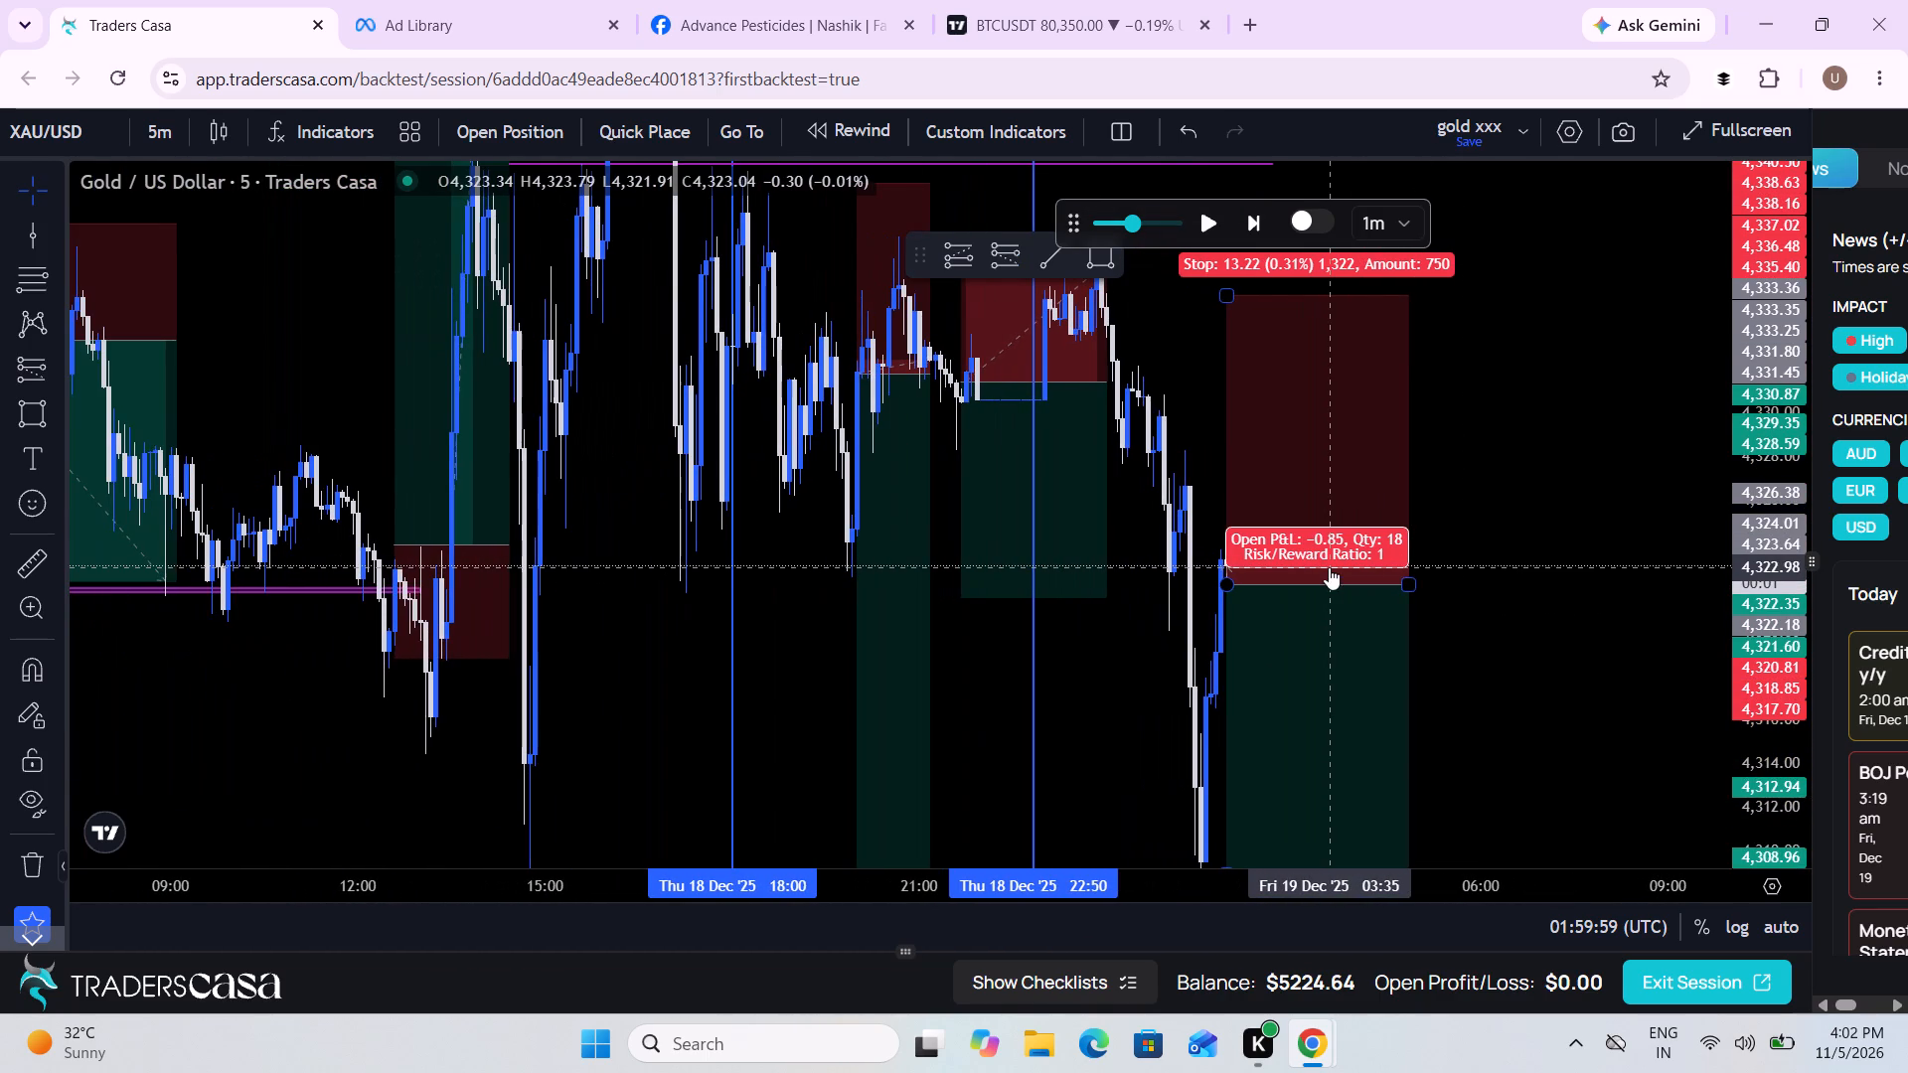
pyautogui.moveTo(1749, 538); pyautogui.dragTo(1742, 609)
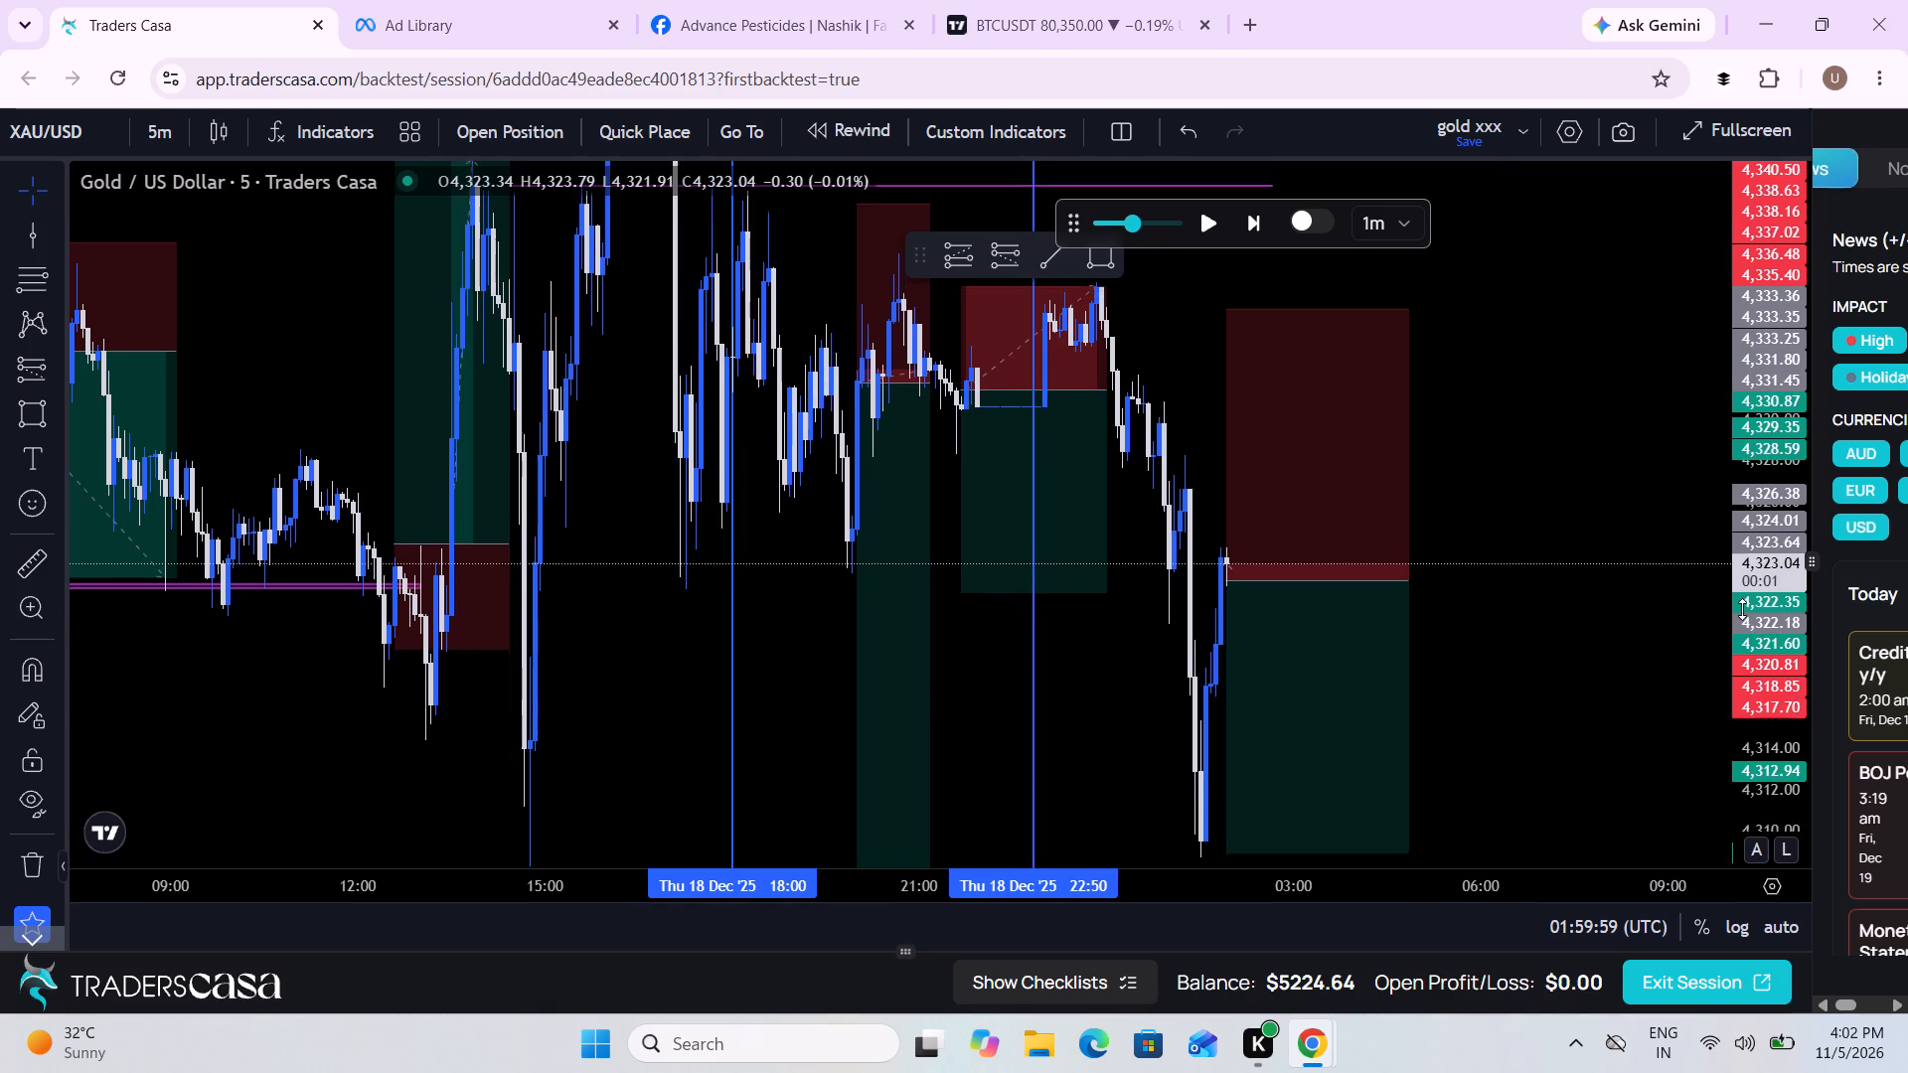
pyautogui.moveTo(1742, 609); pyautogui.dragTo(1716, 791)
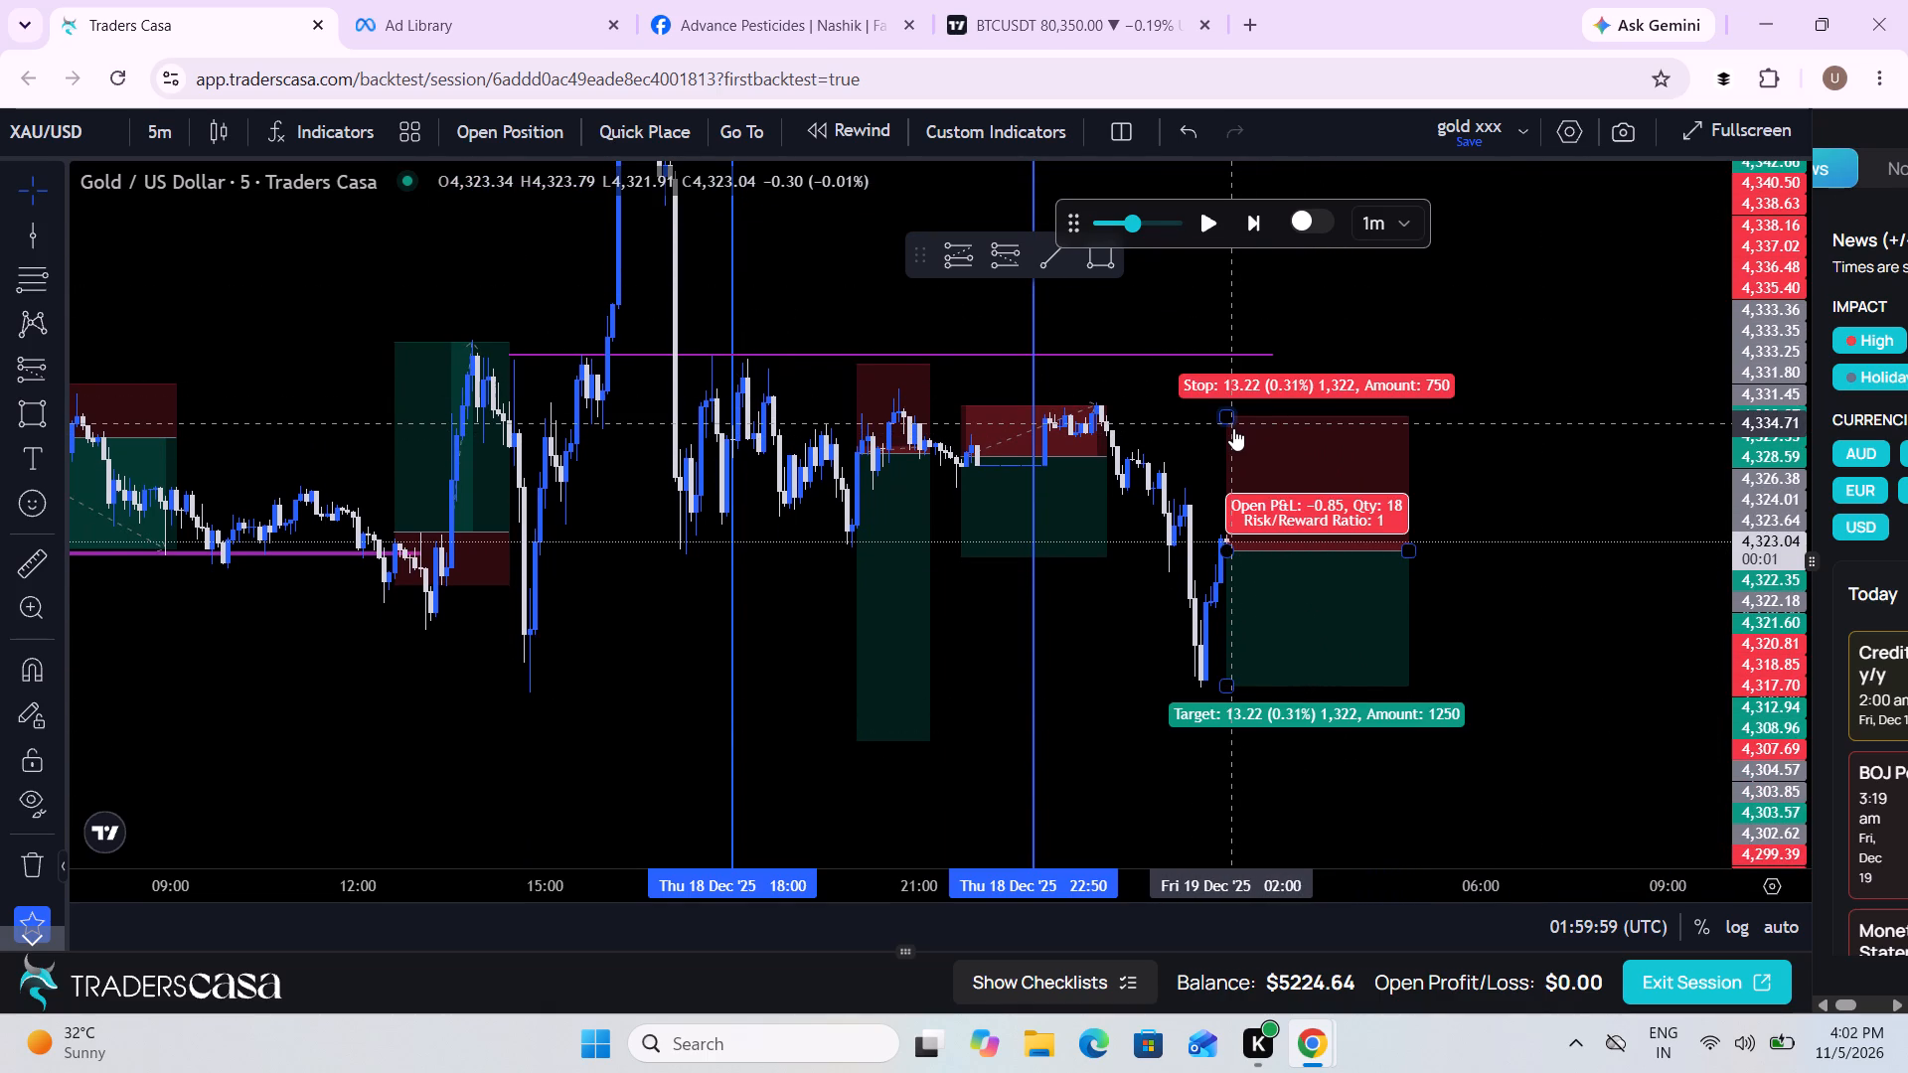
pyautogui.moveTo(1221, 421); pyautogui.dragTo(1221, 438)
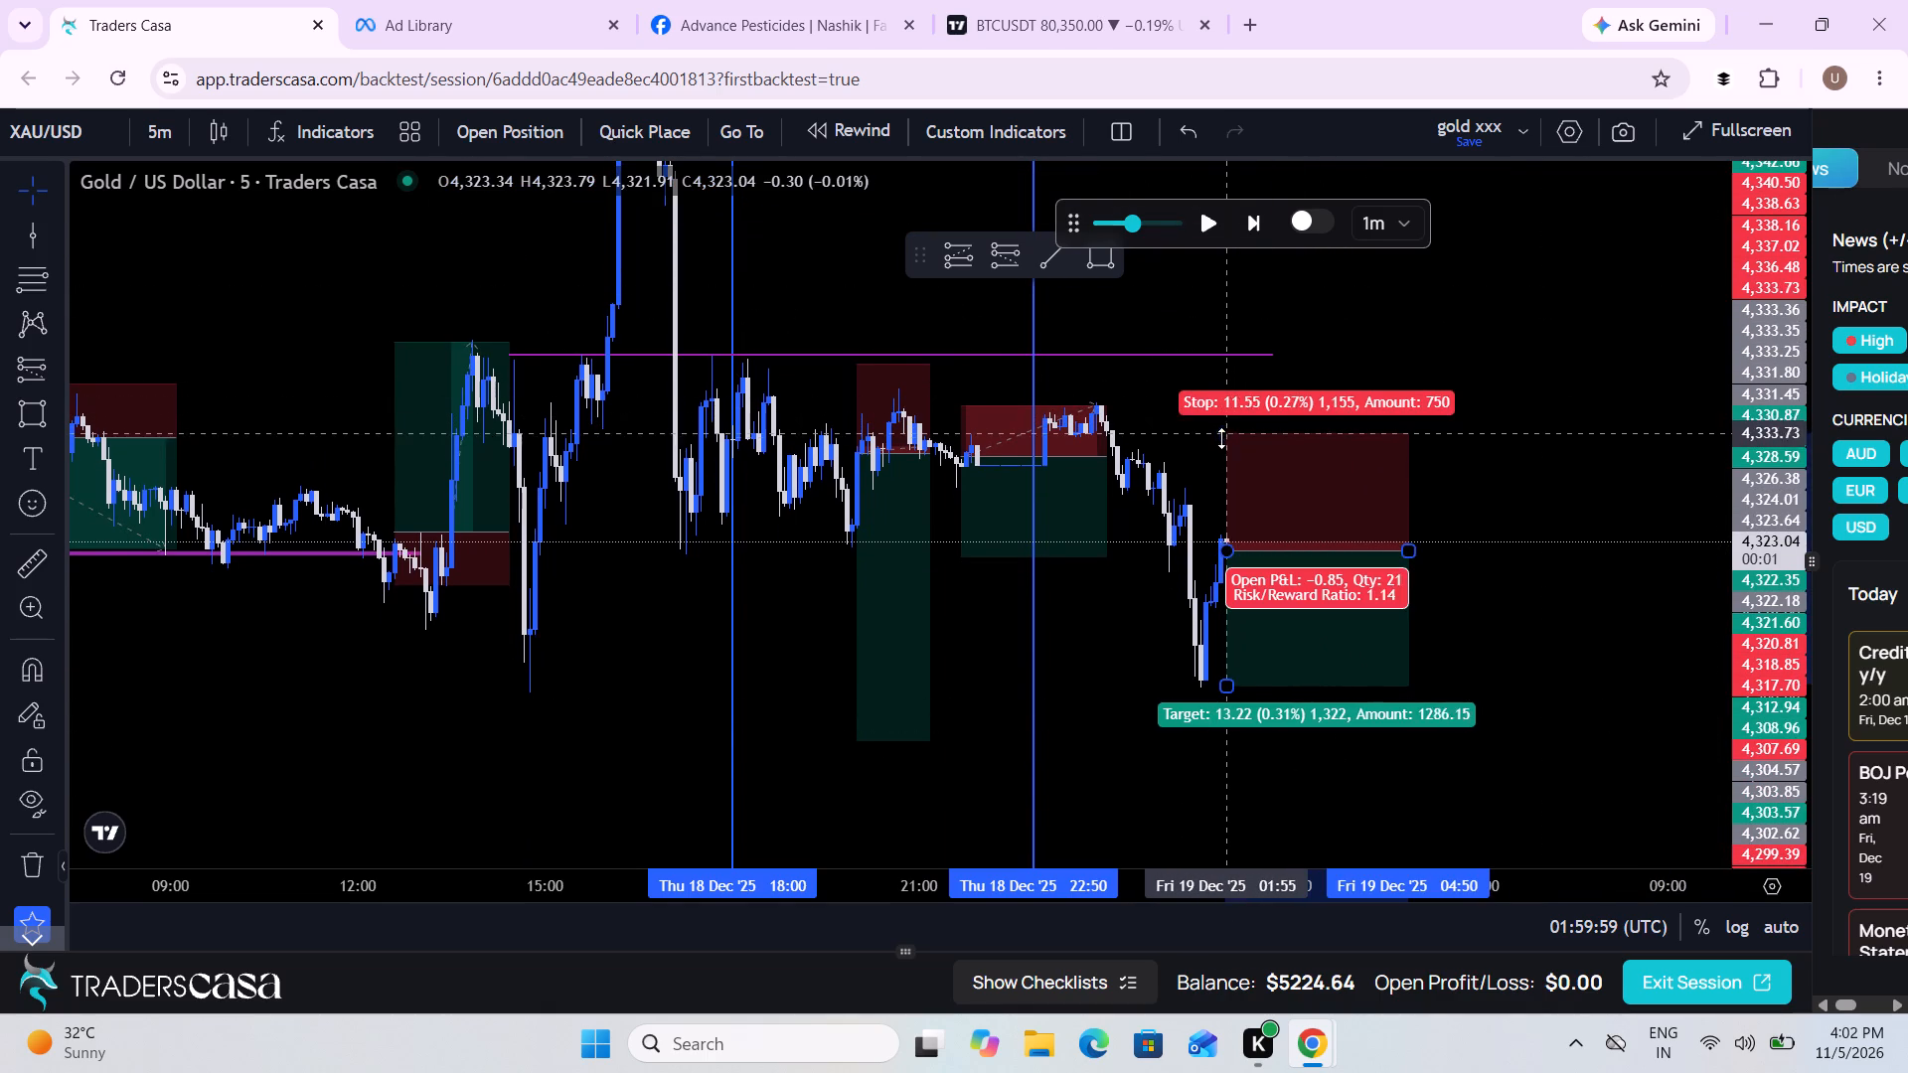
pyautogui.moveTo(1221, 438); pyautogui.dragTo(1220, 502)
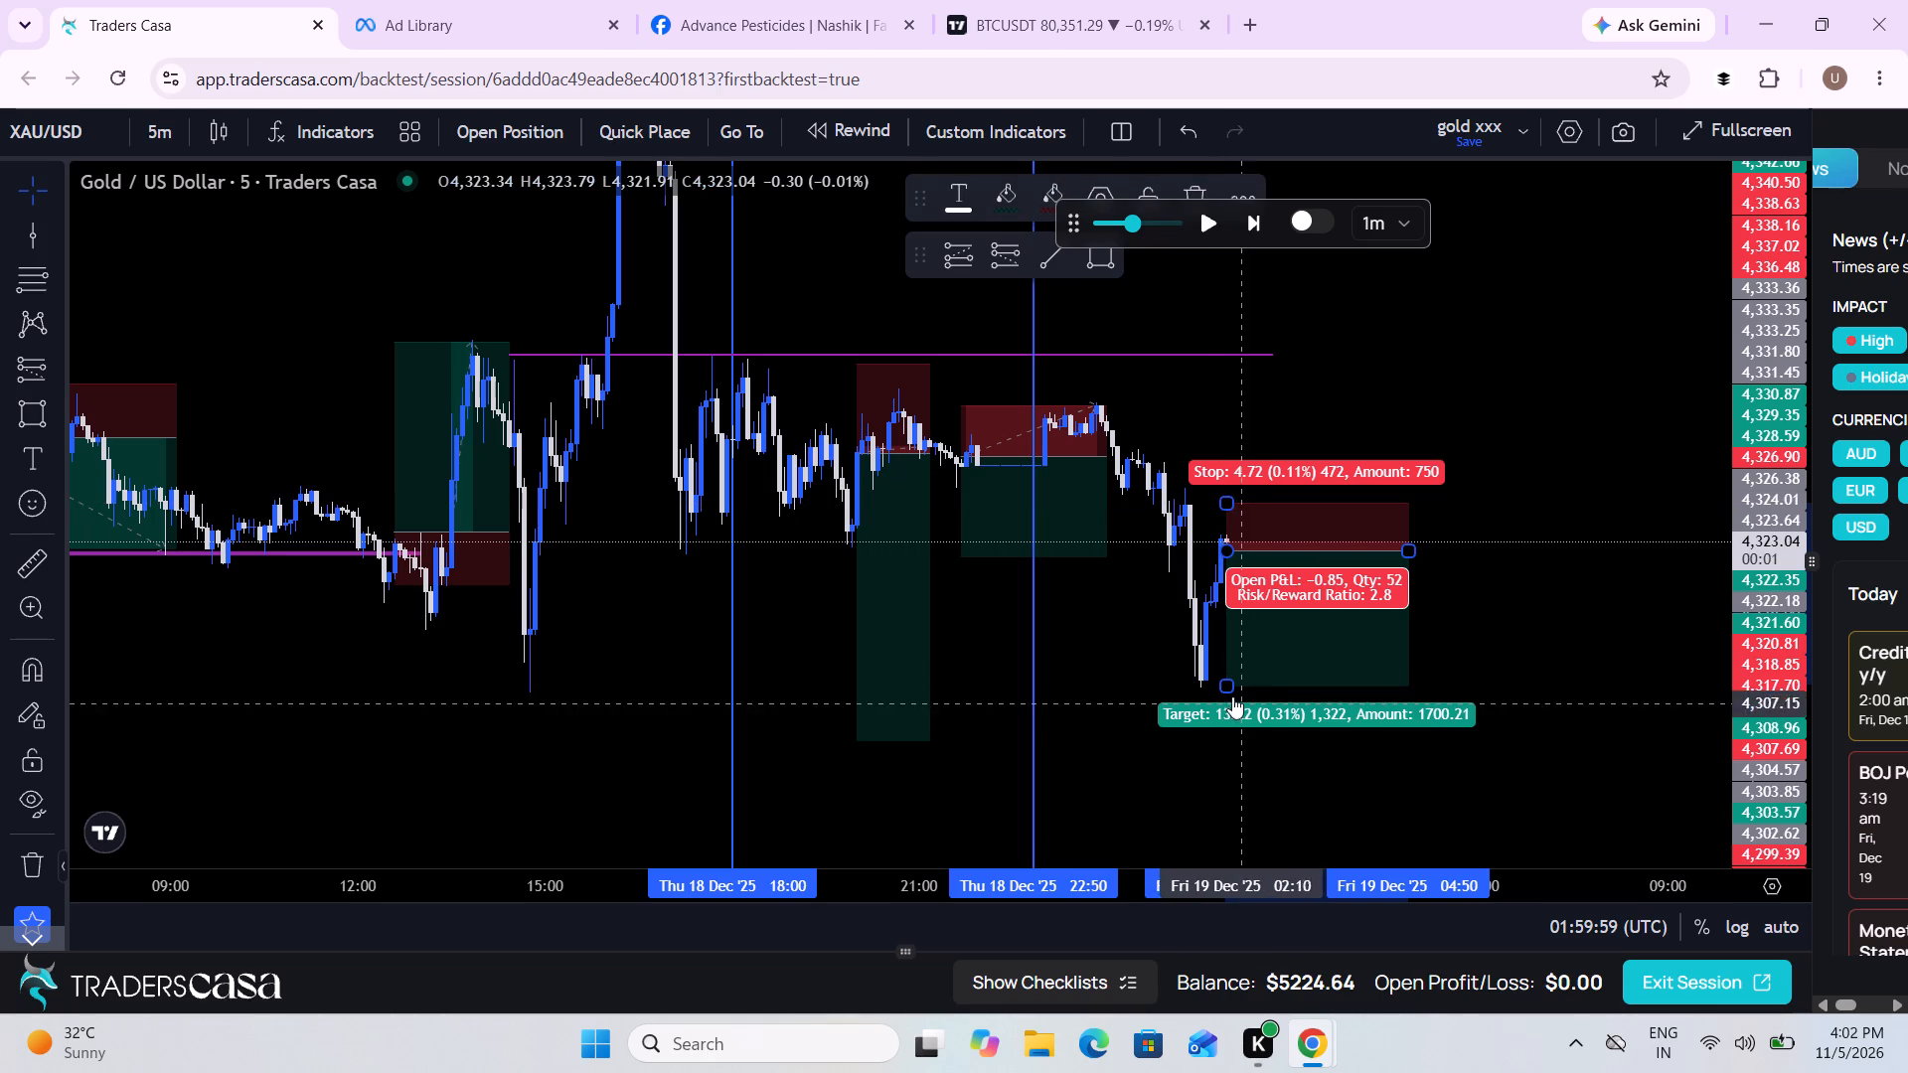
pyautogui.moveTo(1223, 690); pyautogui.dragTo(1197, 739)
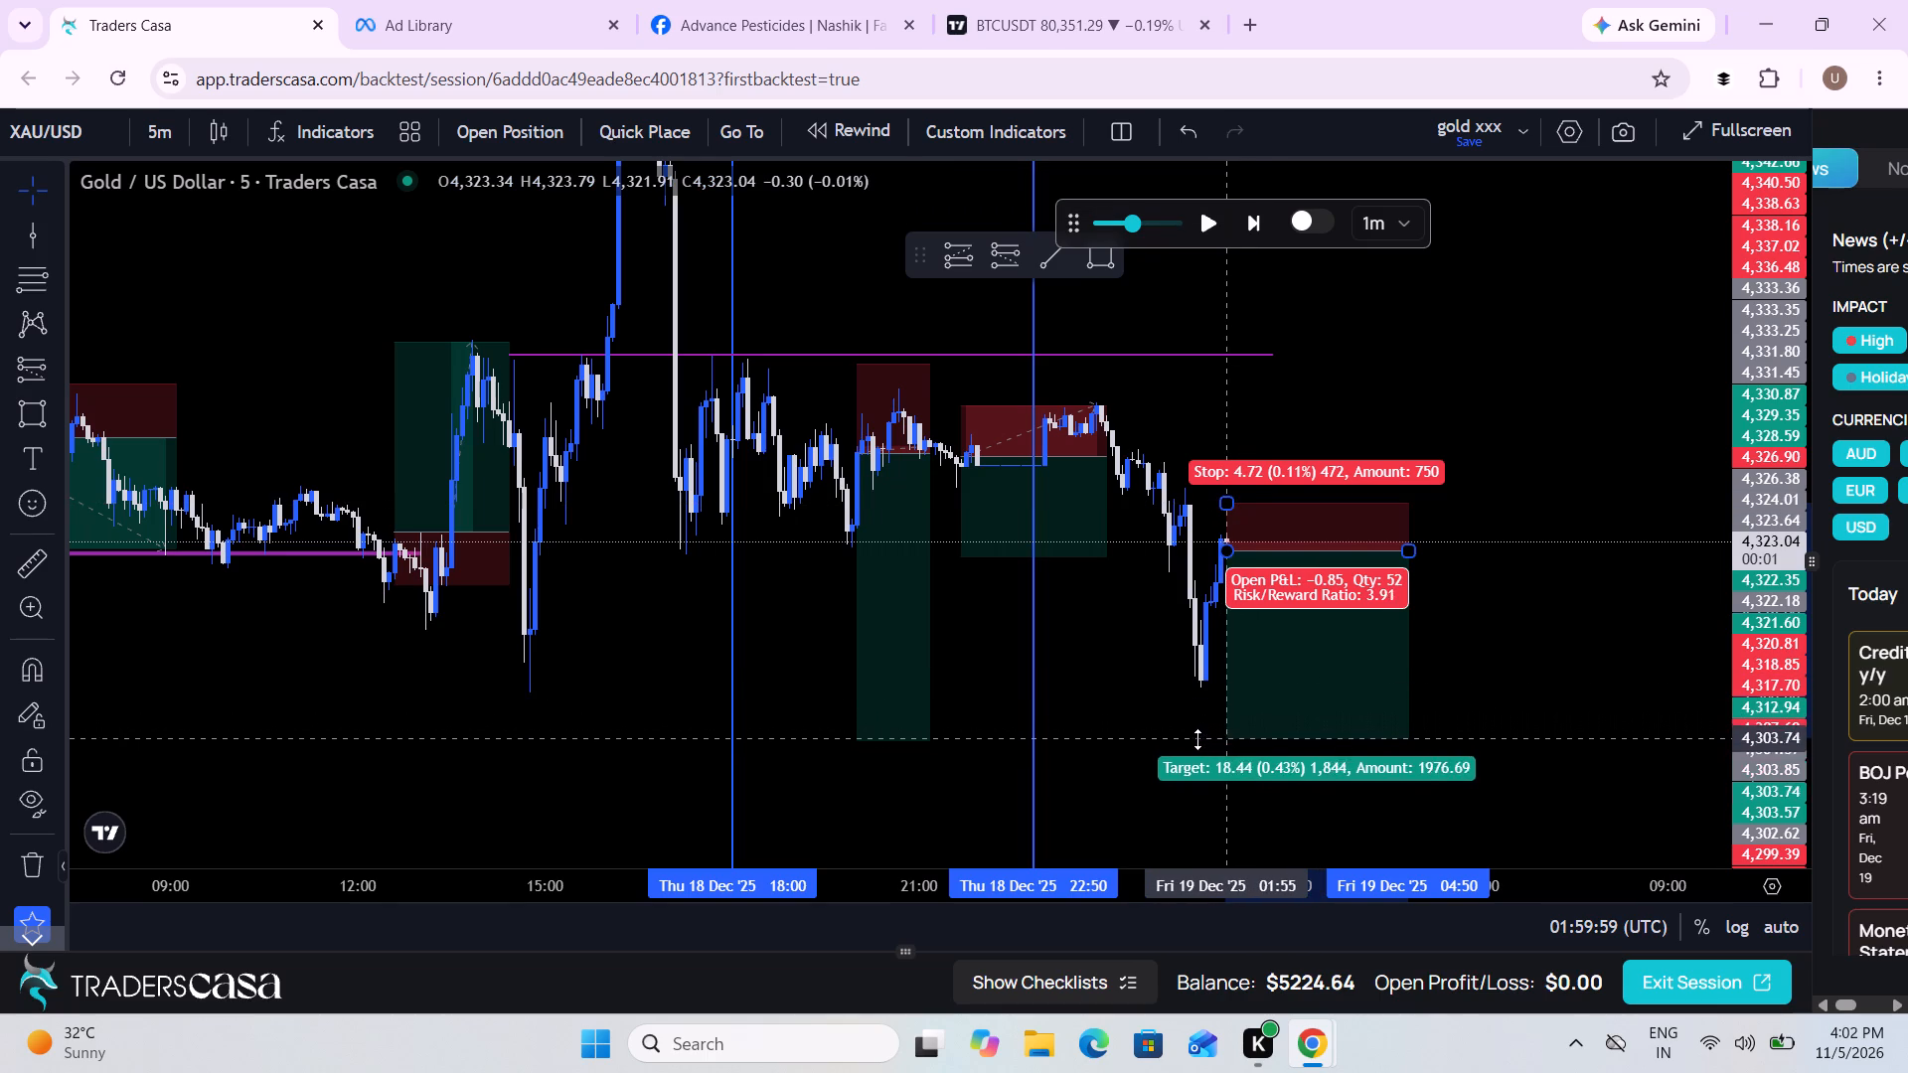
pyautogui.moveTo(1197, 739); pyautogui.dragTo(1197, 742)
# Open a sell stop order from the short position with entry 4322.18, take profit 4303.37, stop loss 4326.9 and 2.2% risk.
pyautogui.scroll(-4, 1197, 742)
pyautogui.scroll(1, 1197, 742)
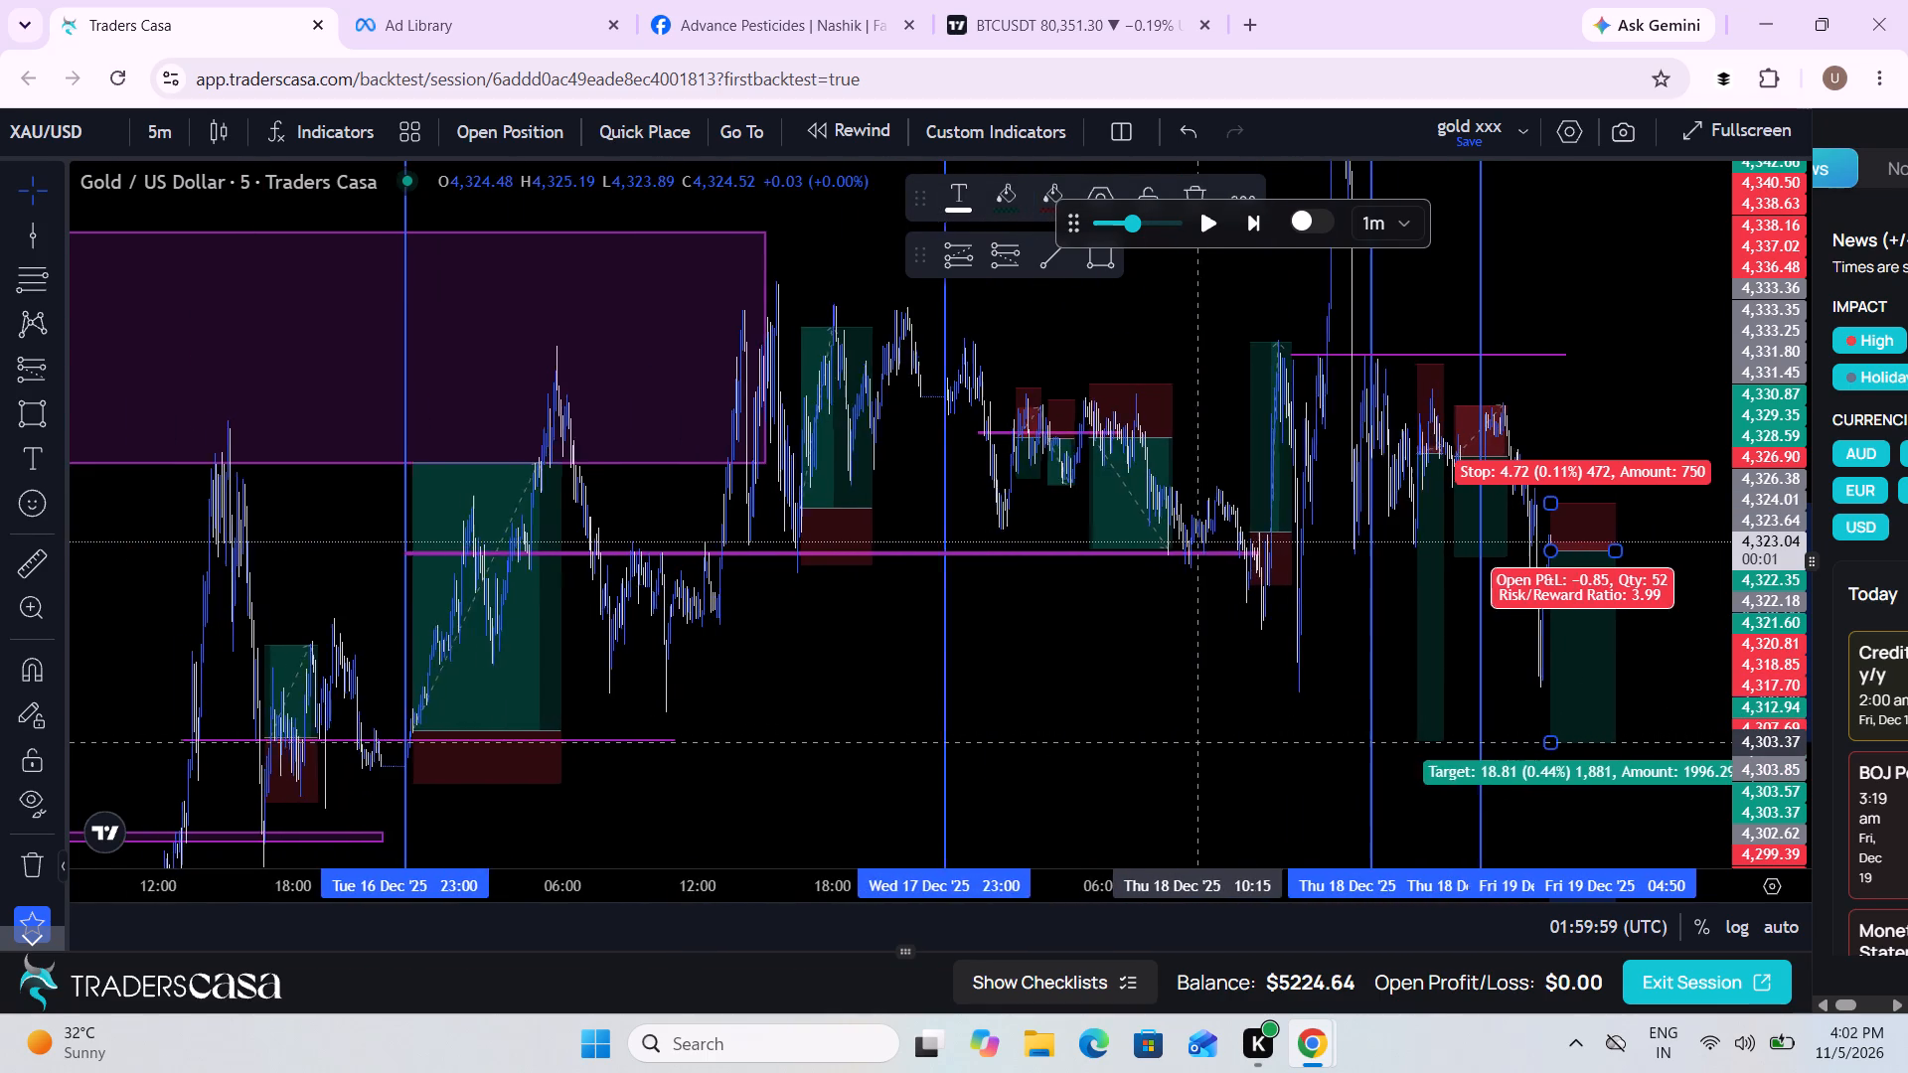
pyautogui.scroll(1, 1197, 742)
pyautogui.click(1359, 718)
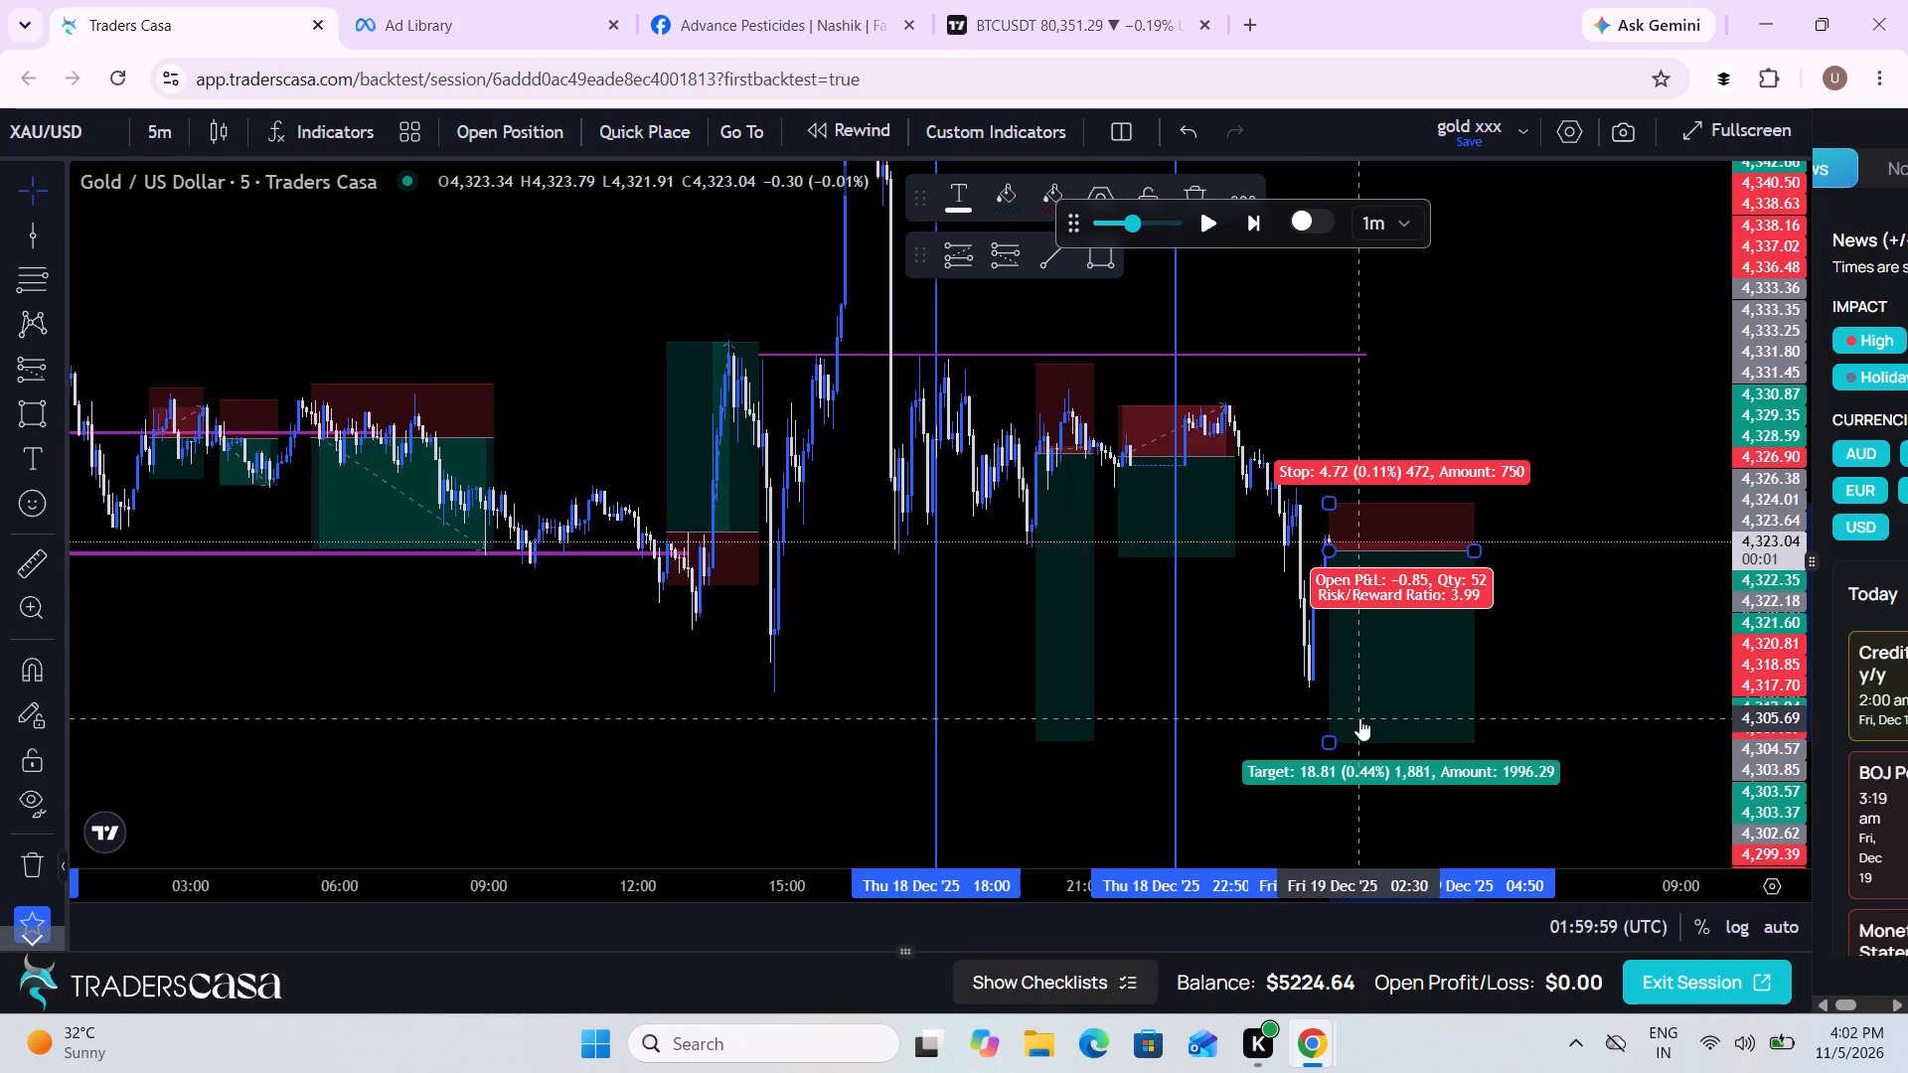
pyautogui.click(516, 134)
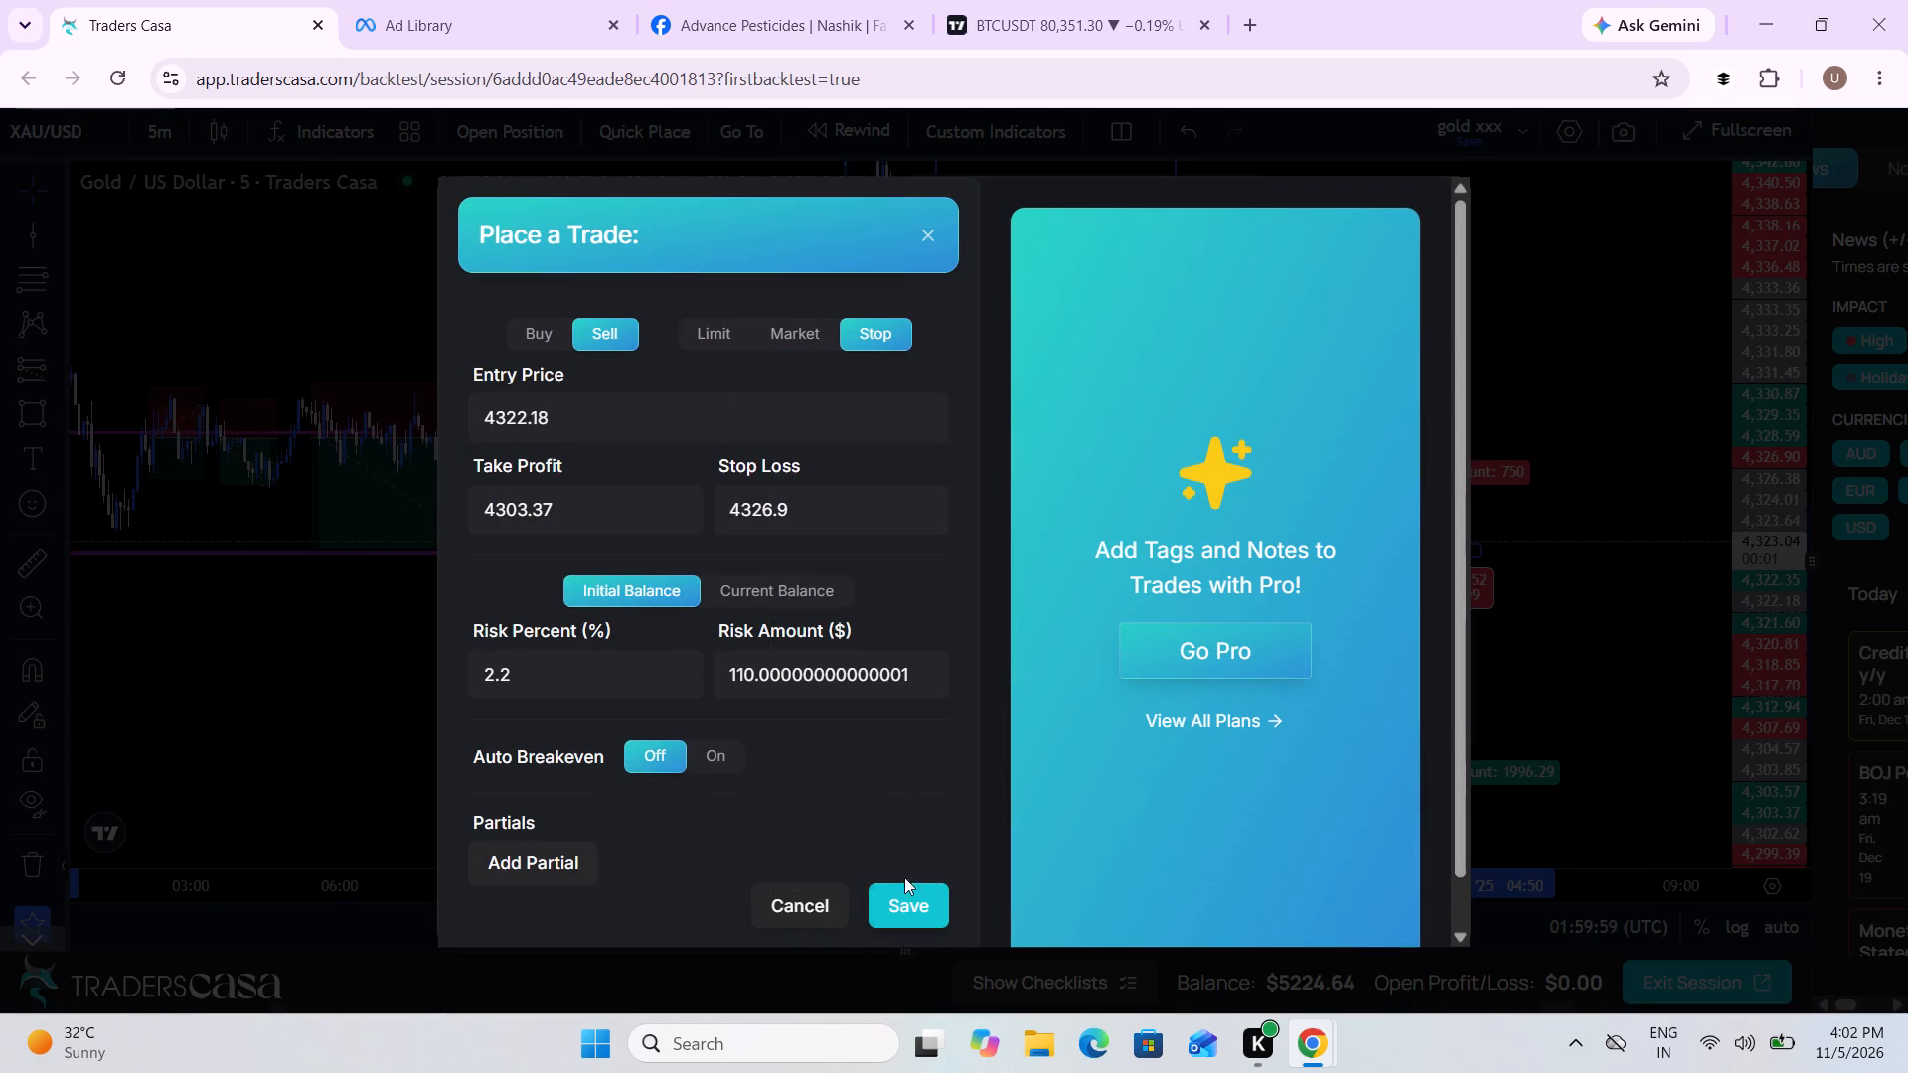
pyautogui.click(916, 890)
# Resume the market replay from 01:59:59 UTC with the new sell order in place.
pyautogui.scroll(5, 1283, 700)
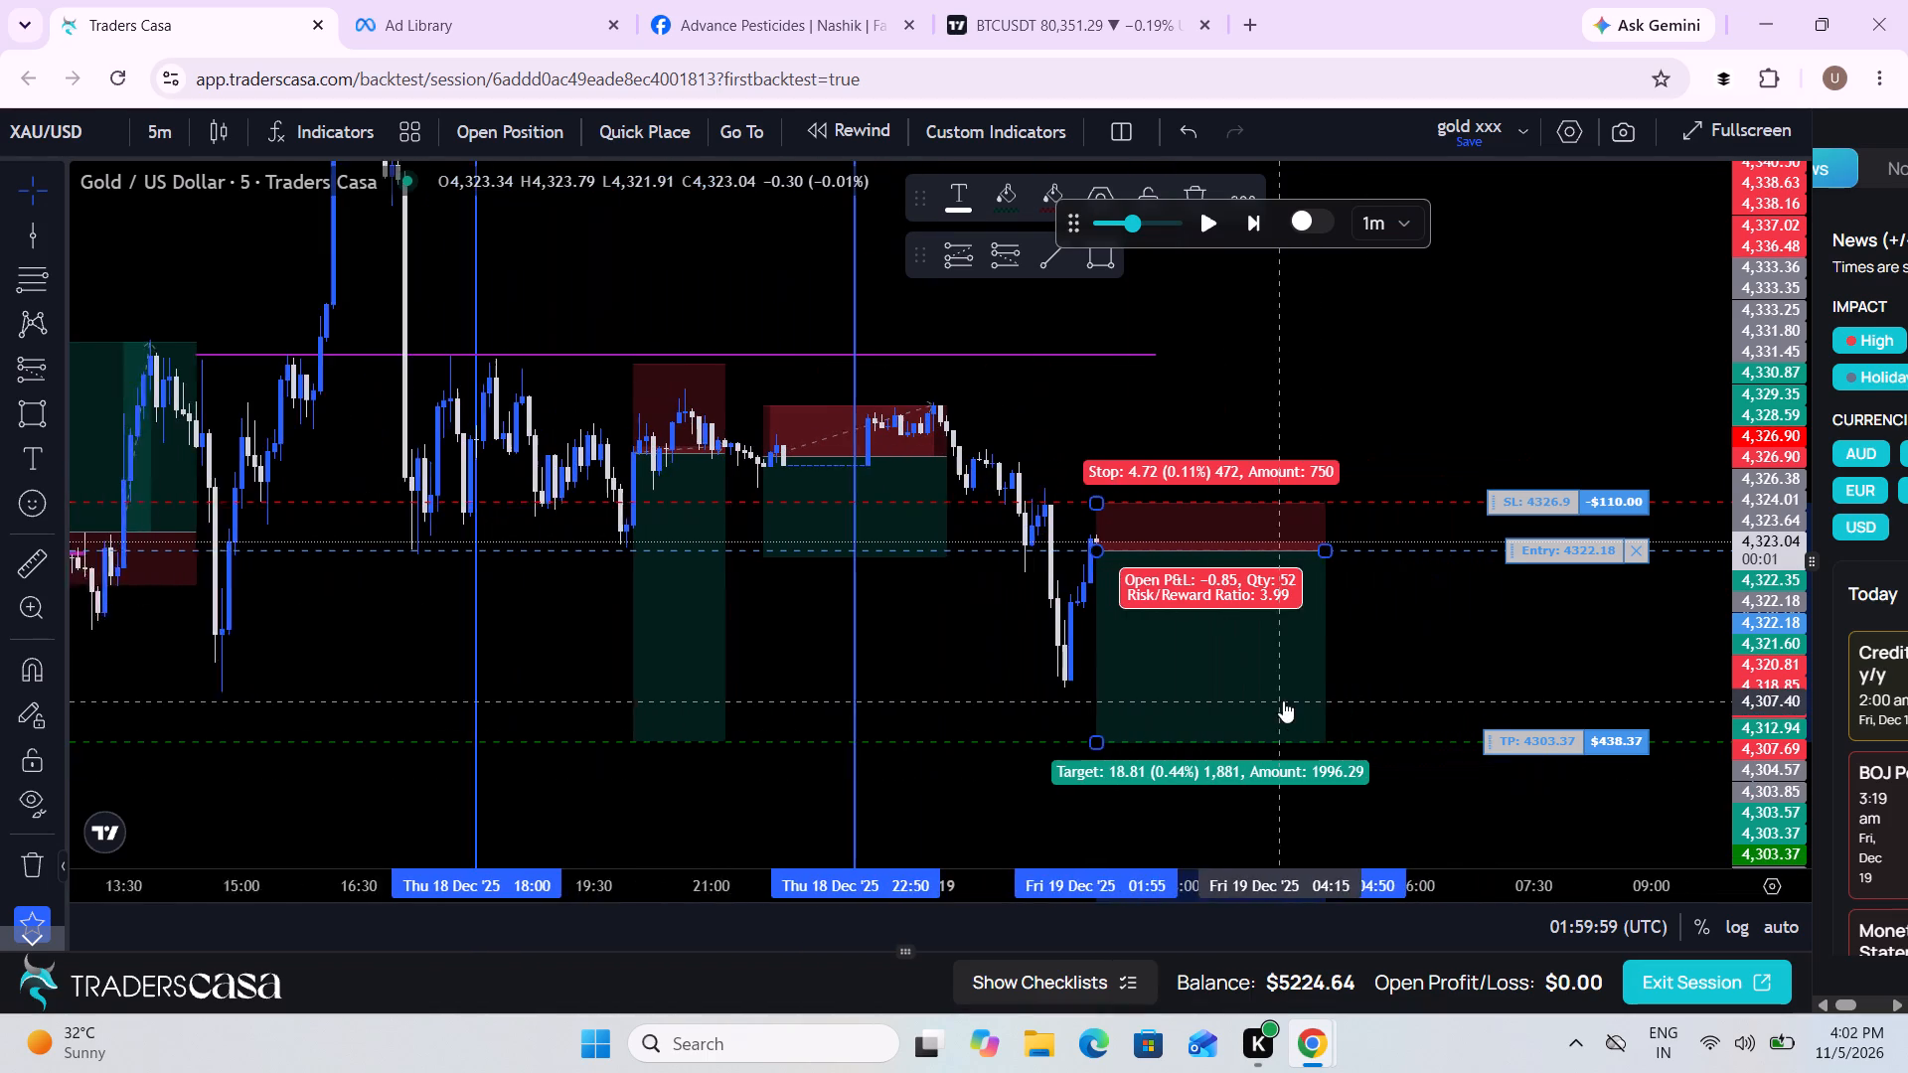
pyautogui.click(1361, 676)
pyautogui.moveTo(1760, 807); pyautogui.dragTo(1735, 714)
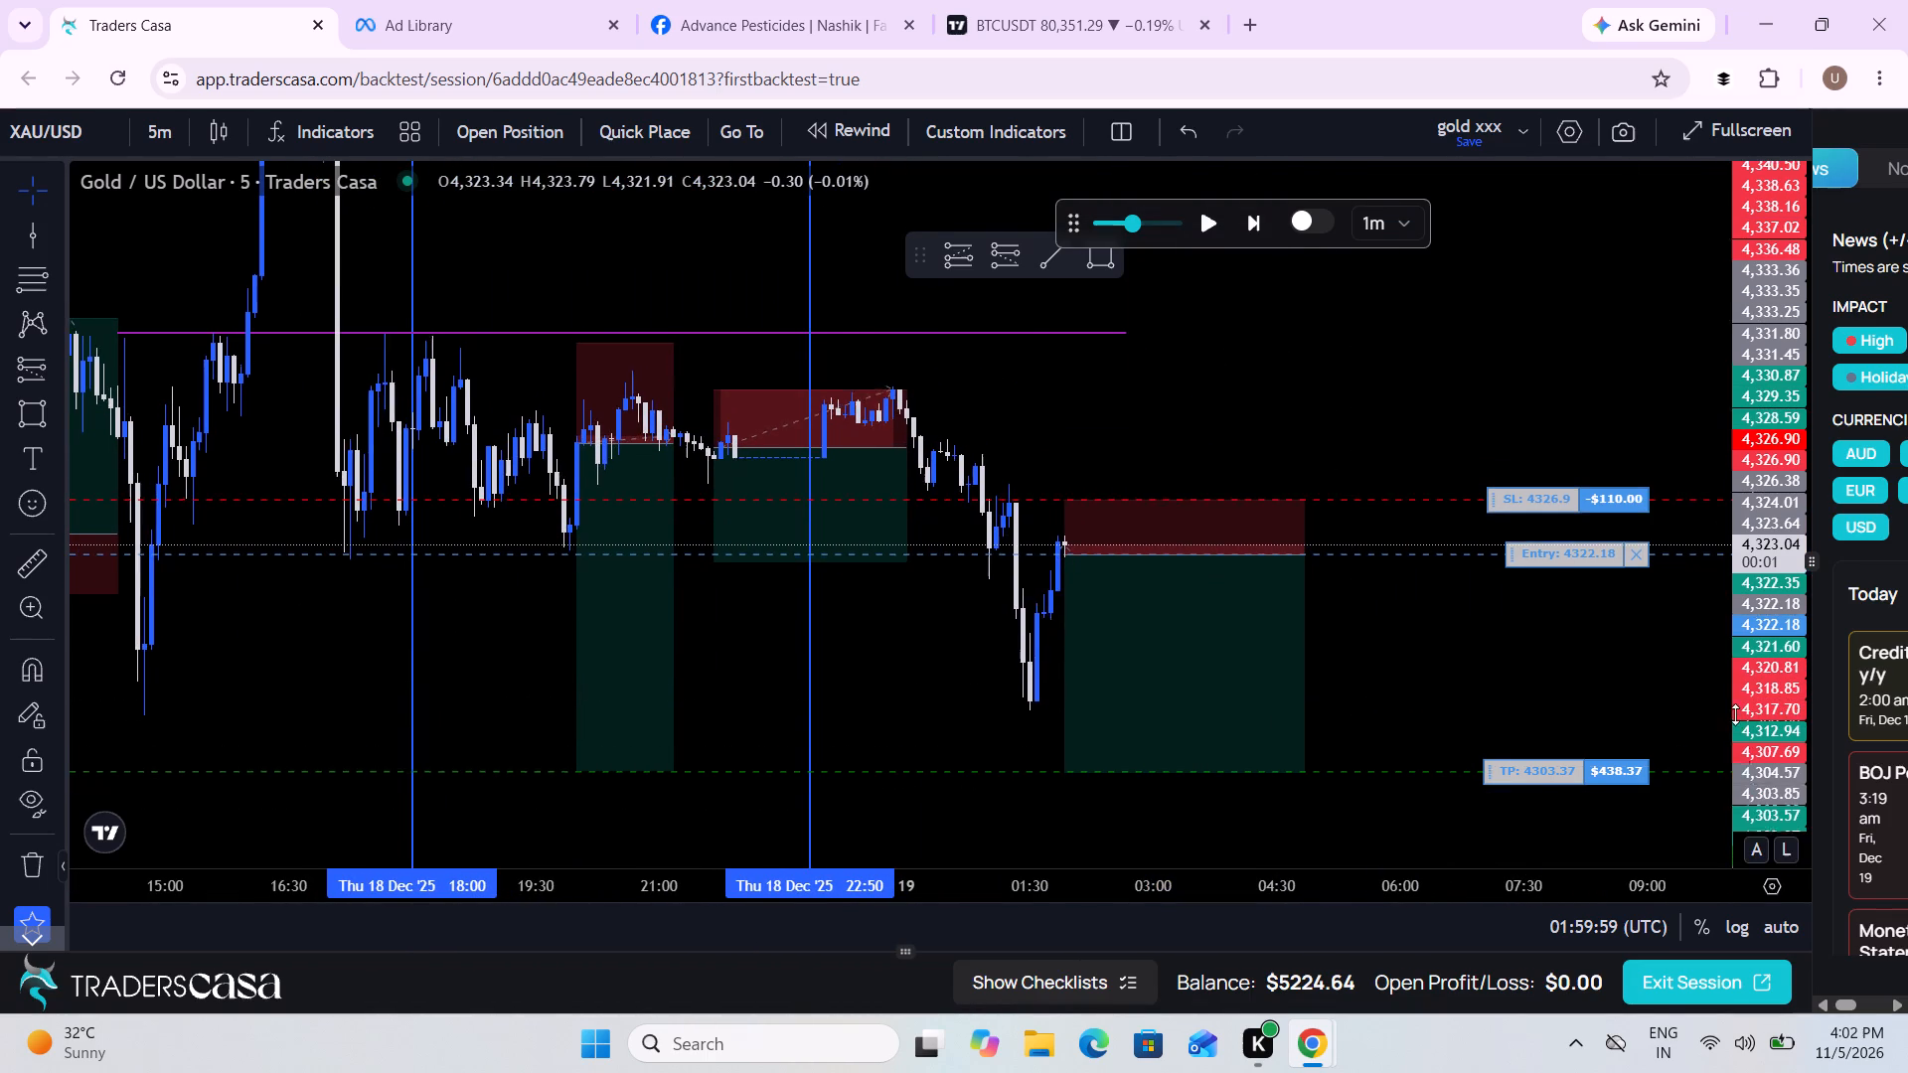
pyautogui.moveTo(1735, 714); pyautogui.dragTo(1719, 629)
pyautogui.scroll(3, 1527, 700)
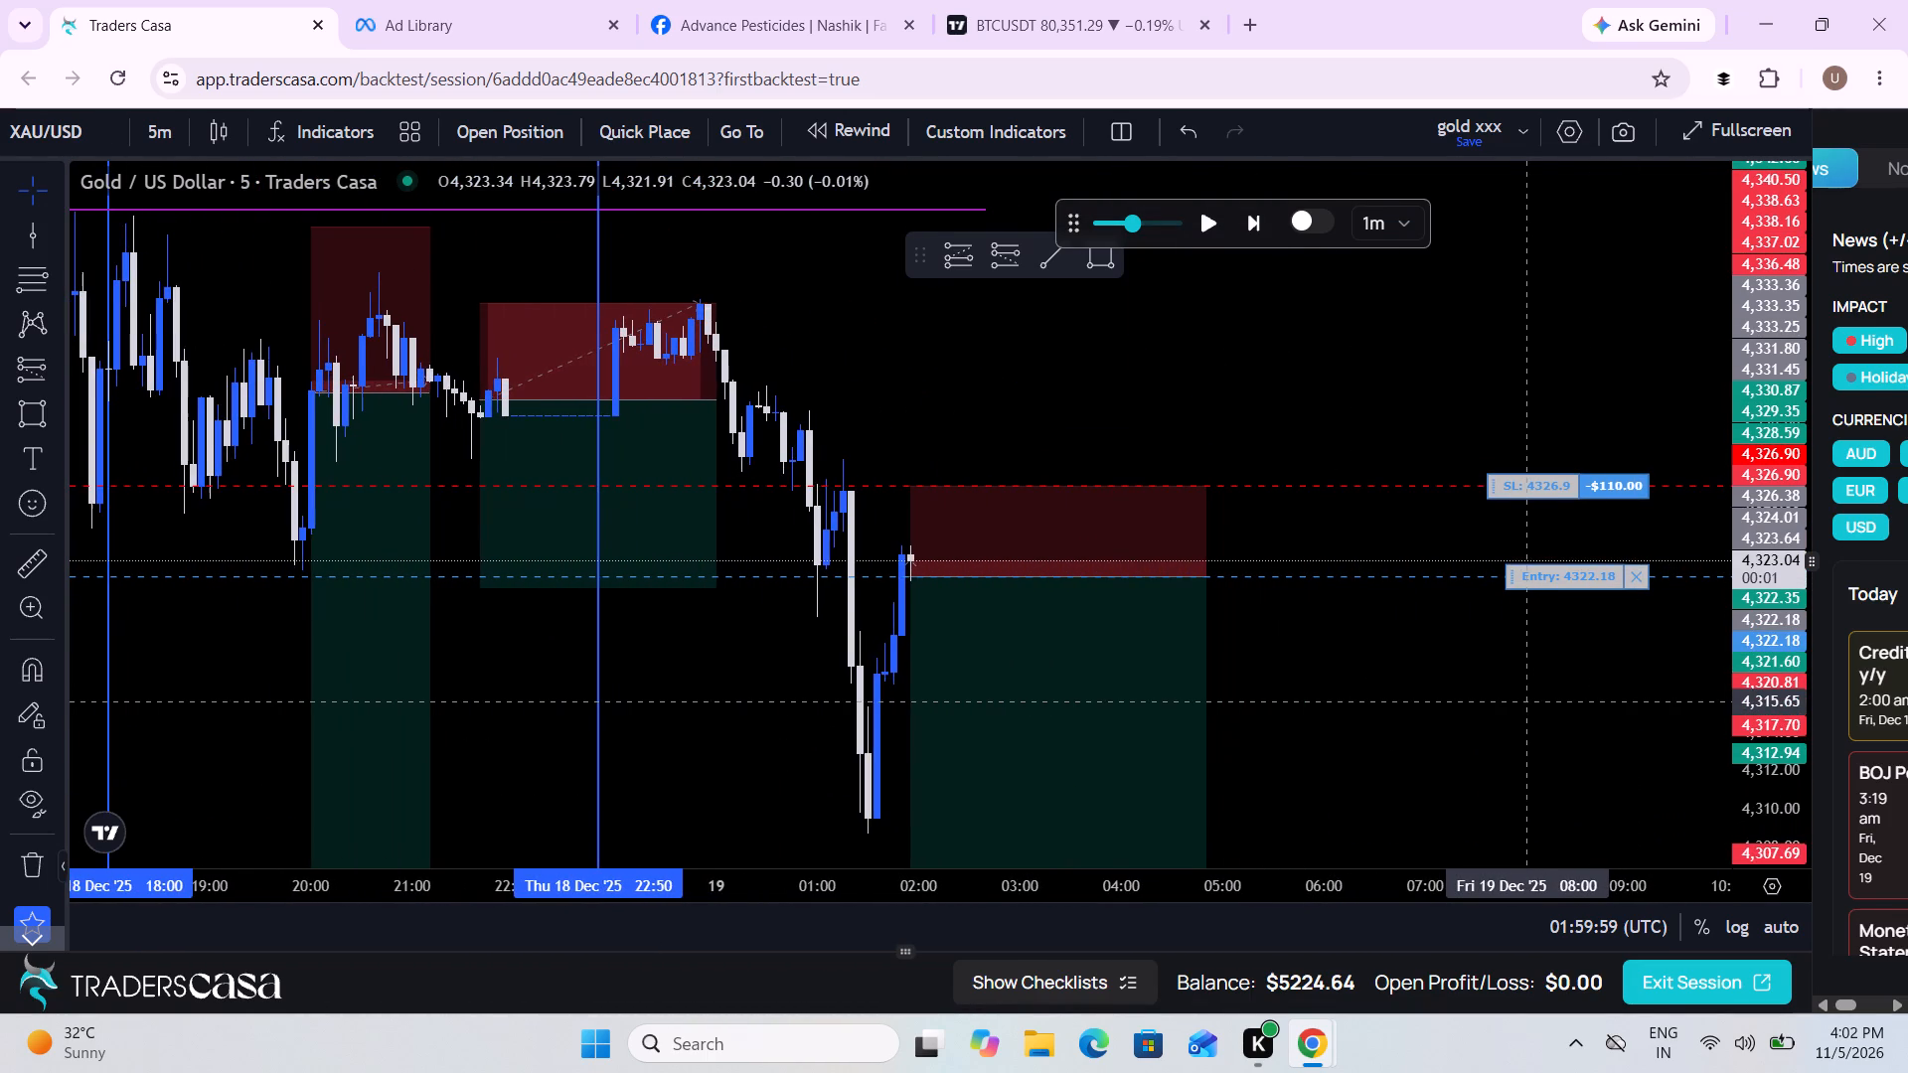
pyautogui.scroll(2, 1527, 700)
pyautogui.moveTo(1218, 686); pyautogui.dragTo(1410, 605)
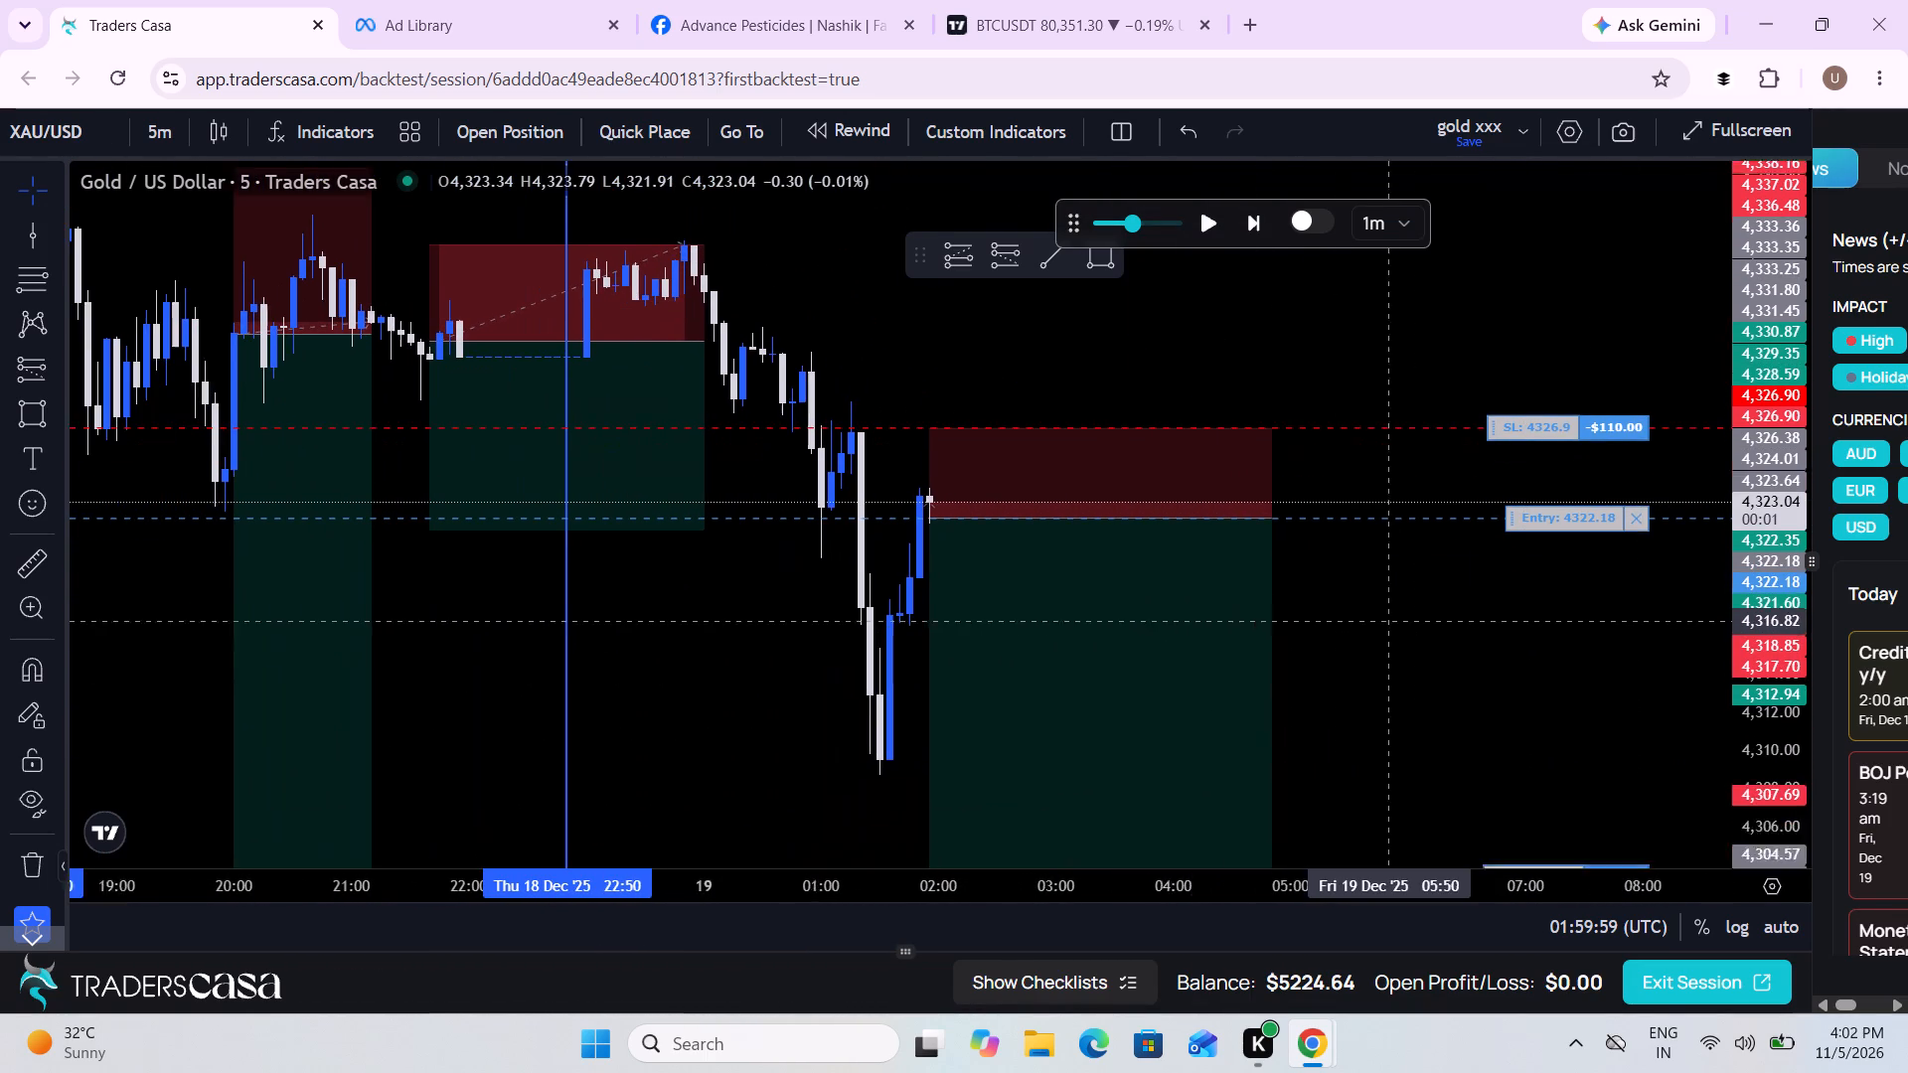
pyautogui.moveTo(1410, 605); pyautogui.dragTo(1414, 601)
pyautogui.click(1205, 219)
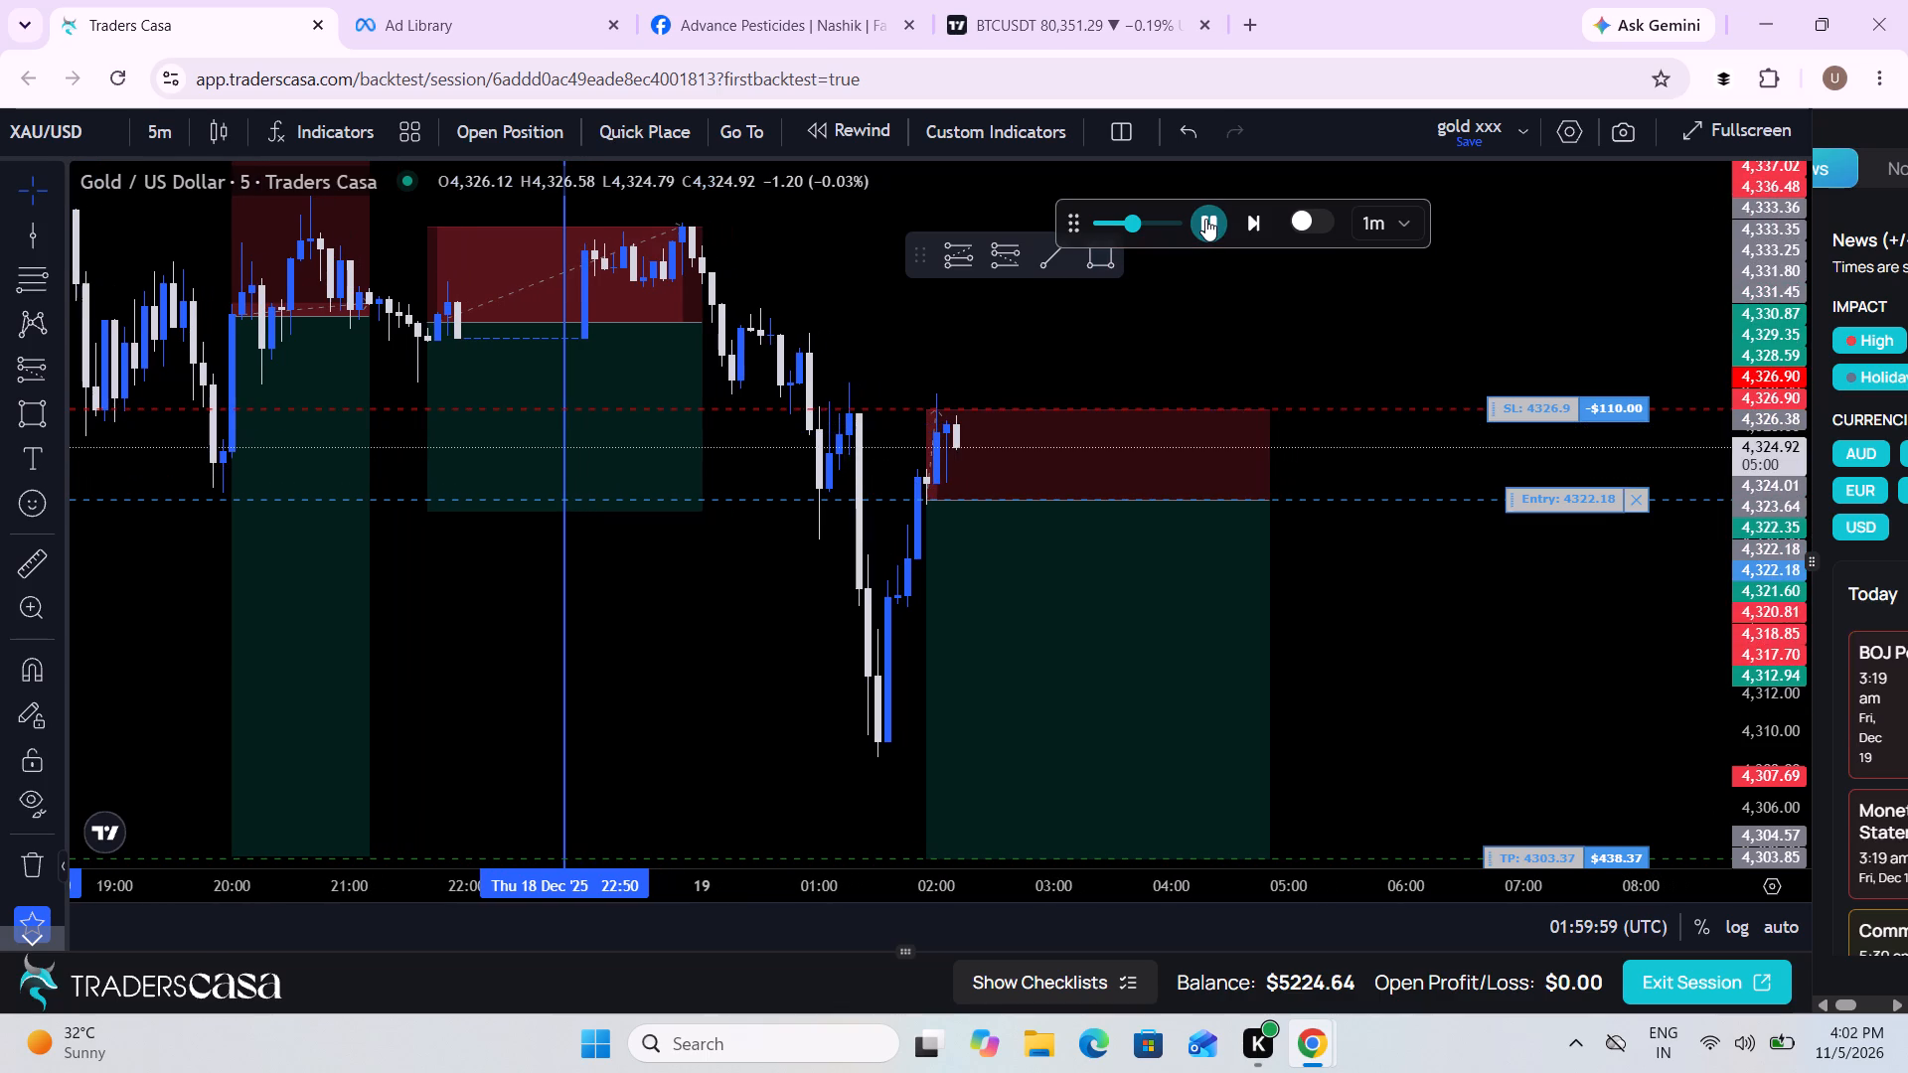
# Move the running sell trade's stop loss close to its entry, at 4,322.34.
pyautogui.scroll(-1, 1404, 647)
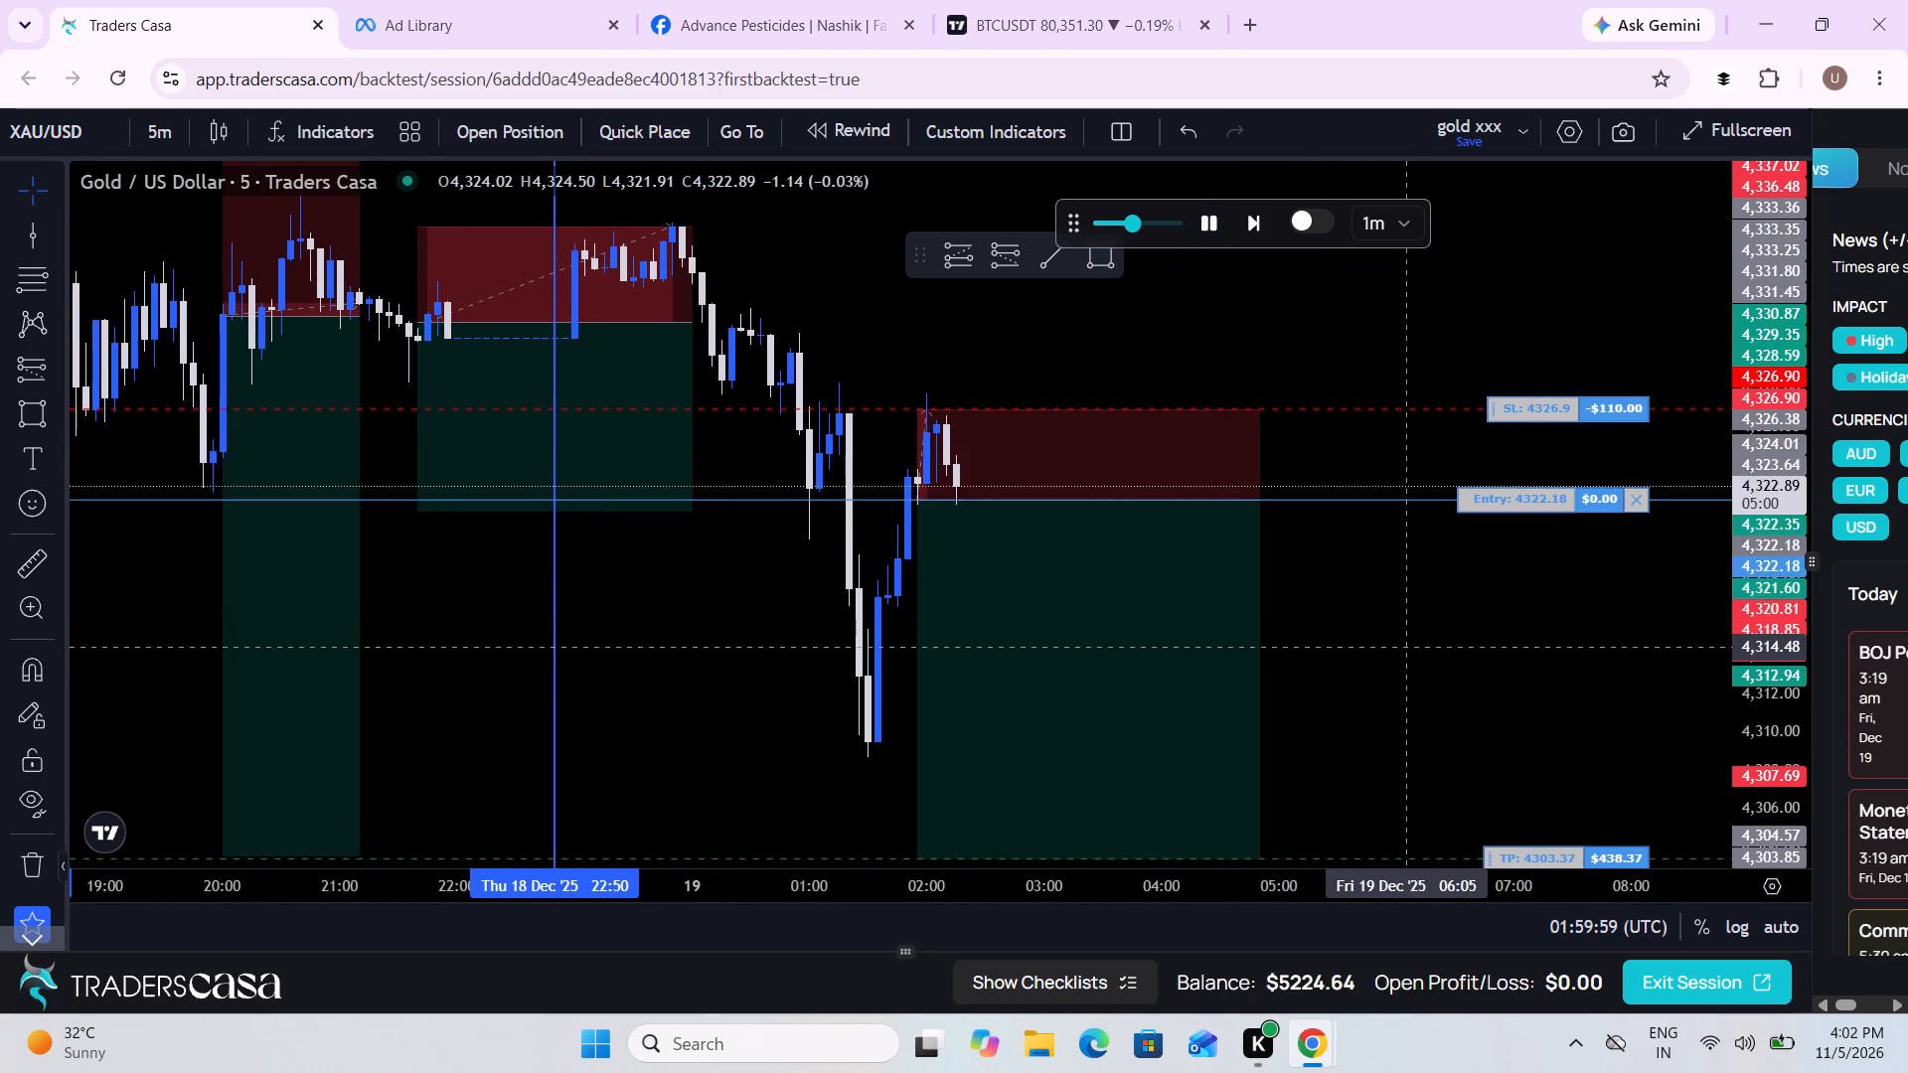
pyautogui.scroll(-1, 1404, 647)
pyautogui.moveTo(1520, 692); pyautogui.dragTo(1510, 690)
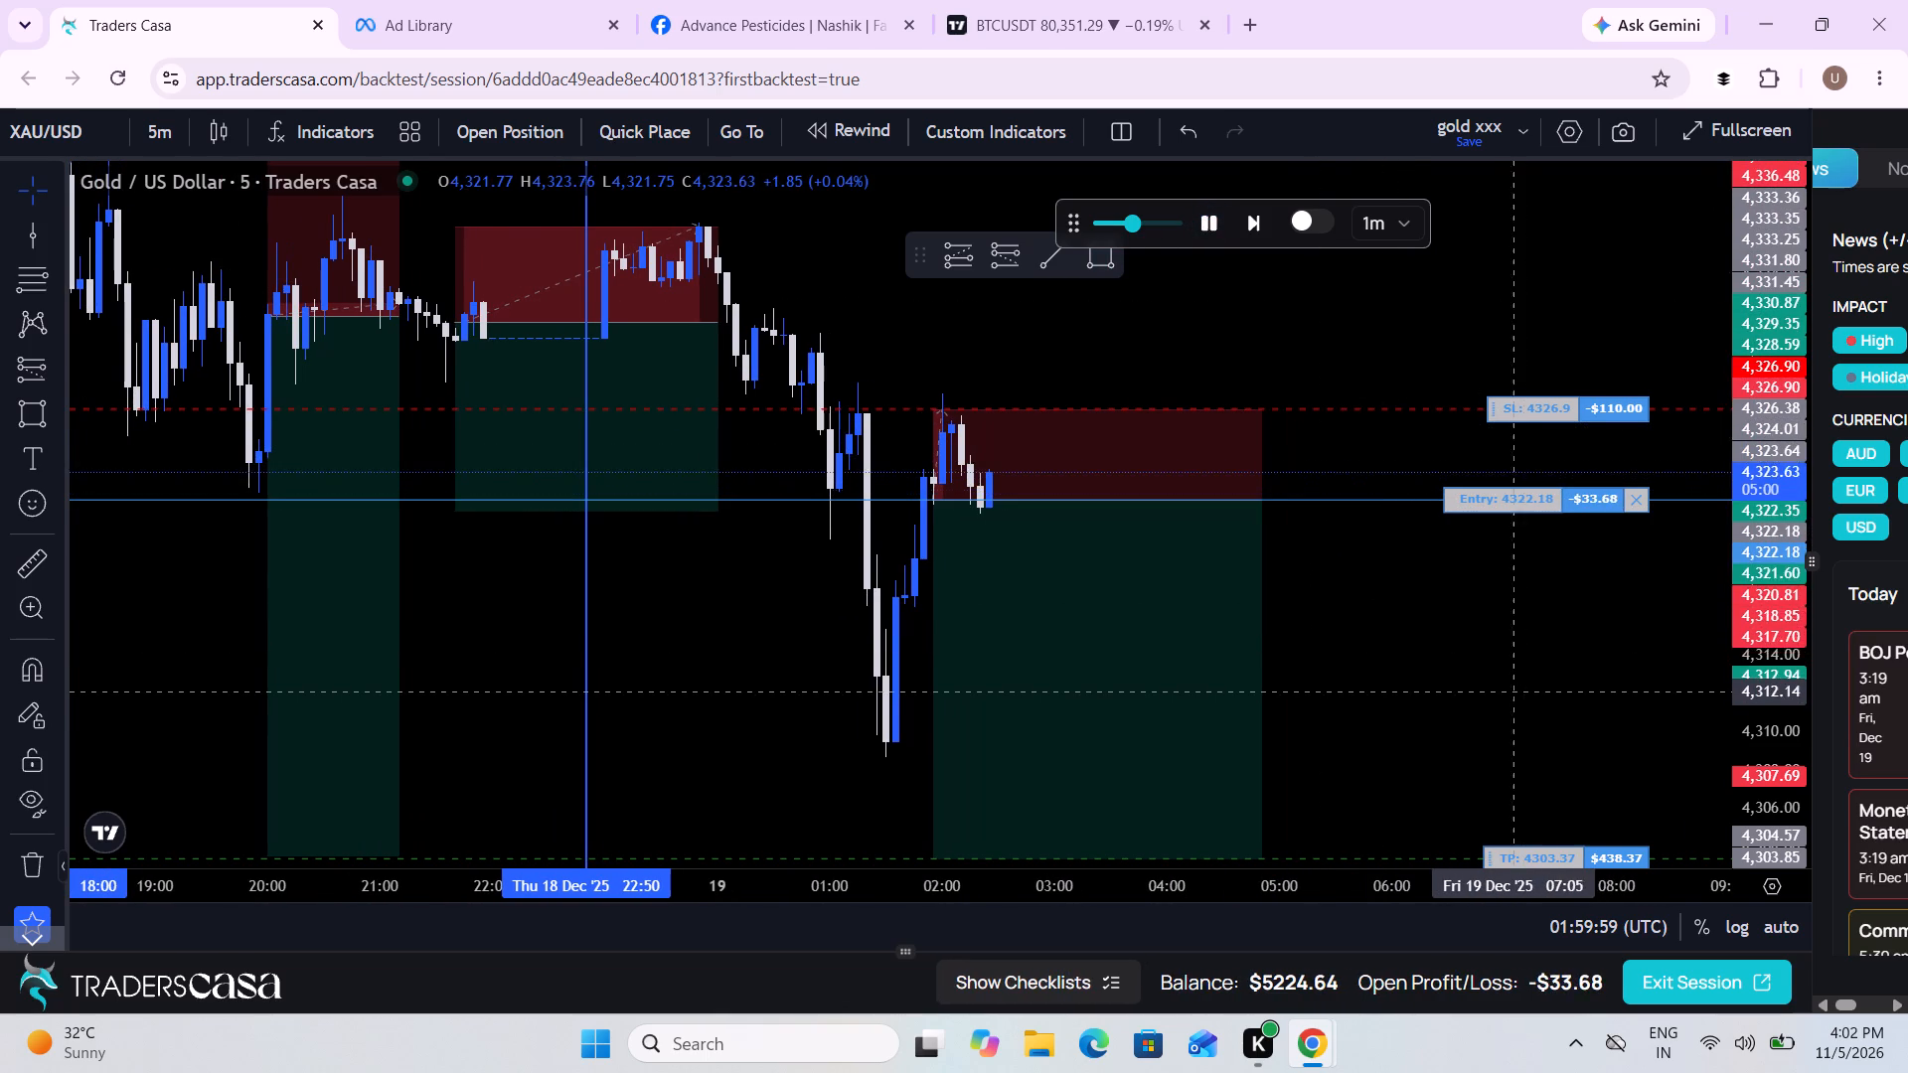
pyautogui.moveTo(1510, 690); pyautogui.dragTo(1491, 681)
pyautogui.scroll(-1, 1491, 681)
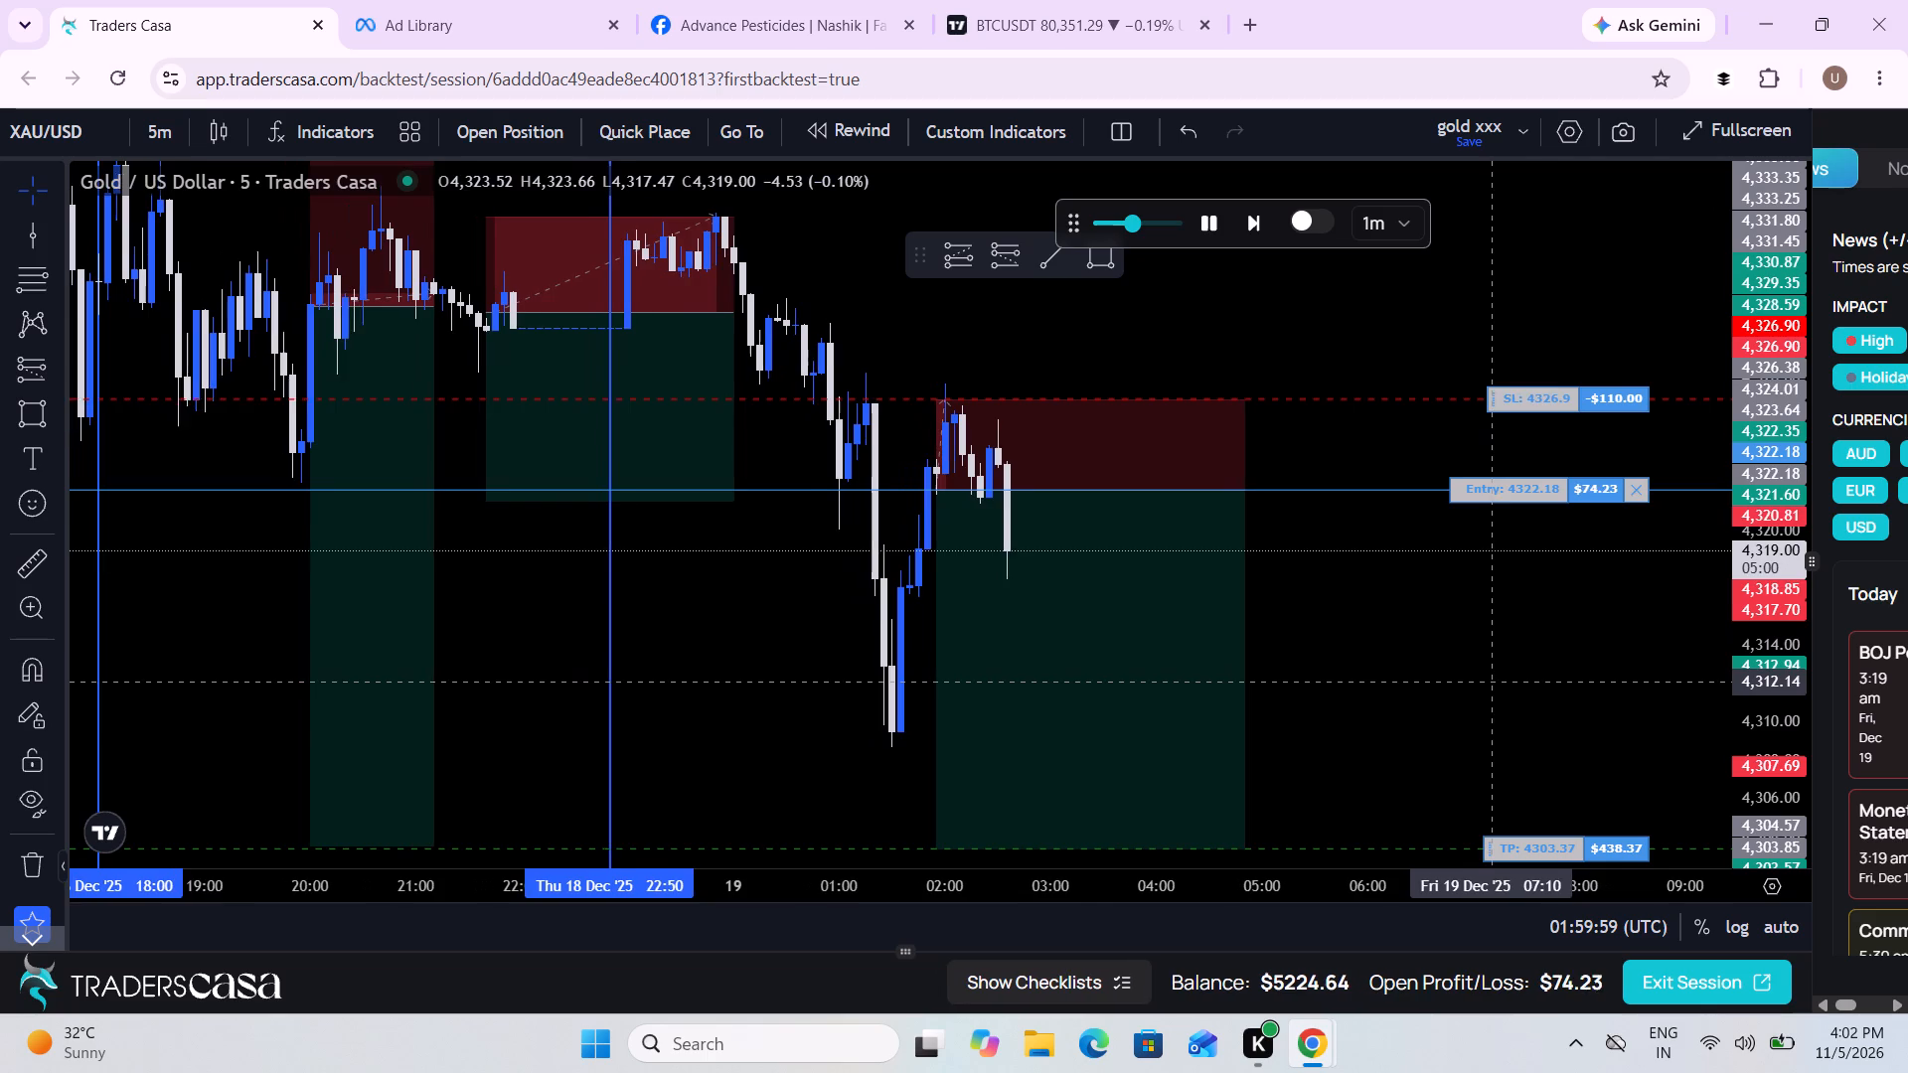
pyautogui.scroll(-1, 1491, 681)
pyautogui.moveTo(1554, 400); pyautogui.dragTo(1521, 486)
# Follow the running gold sell trade on the advancing replay, watching price against the 4,322.34 stop loss and 4,303.37 take profit.
pyautogui.moveTo(1543, 651); pyautogui.dragTo(1453, 458)
pyautogui.scroll(-1, 1453, 458)
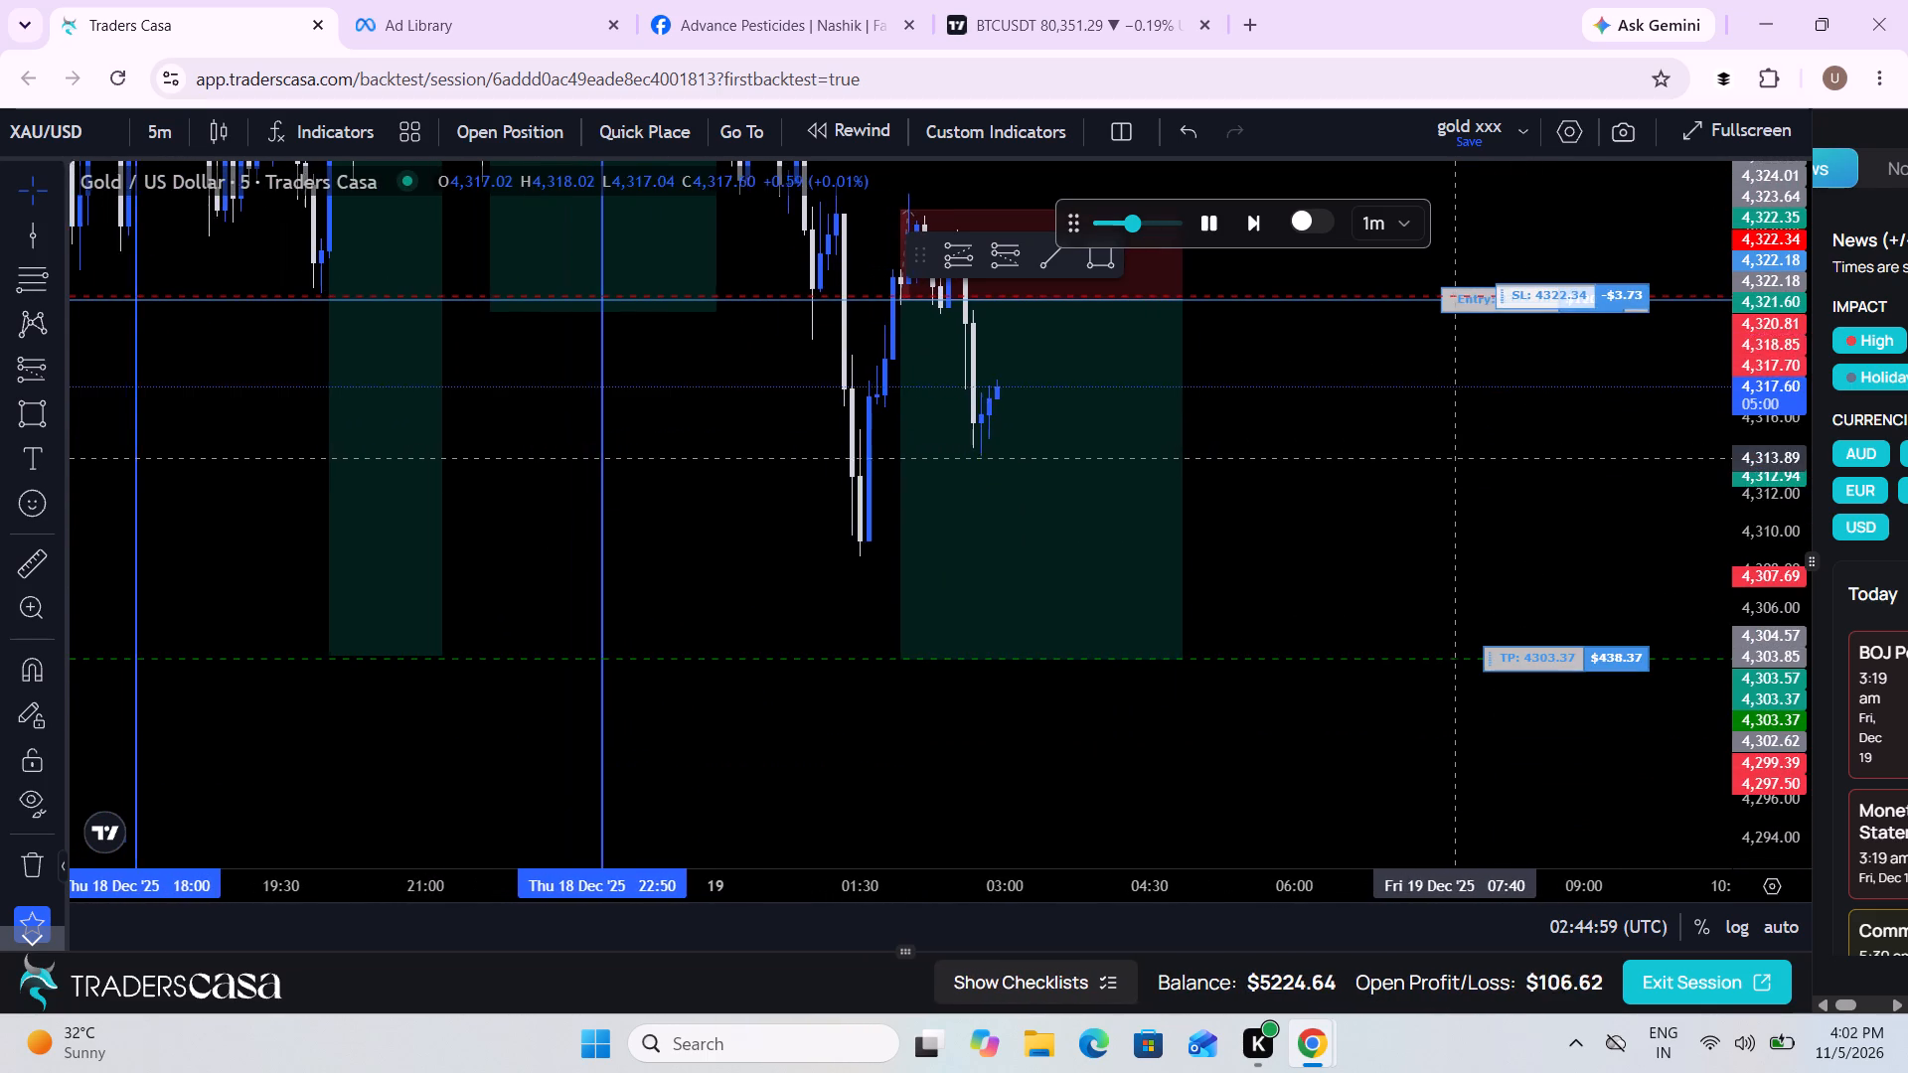
pyautogui.moveTo(1499, 413); pyautogui.dragTo(1469, 418)
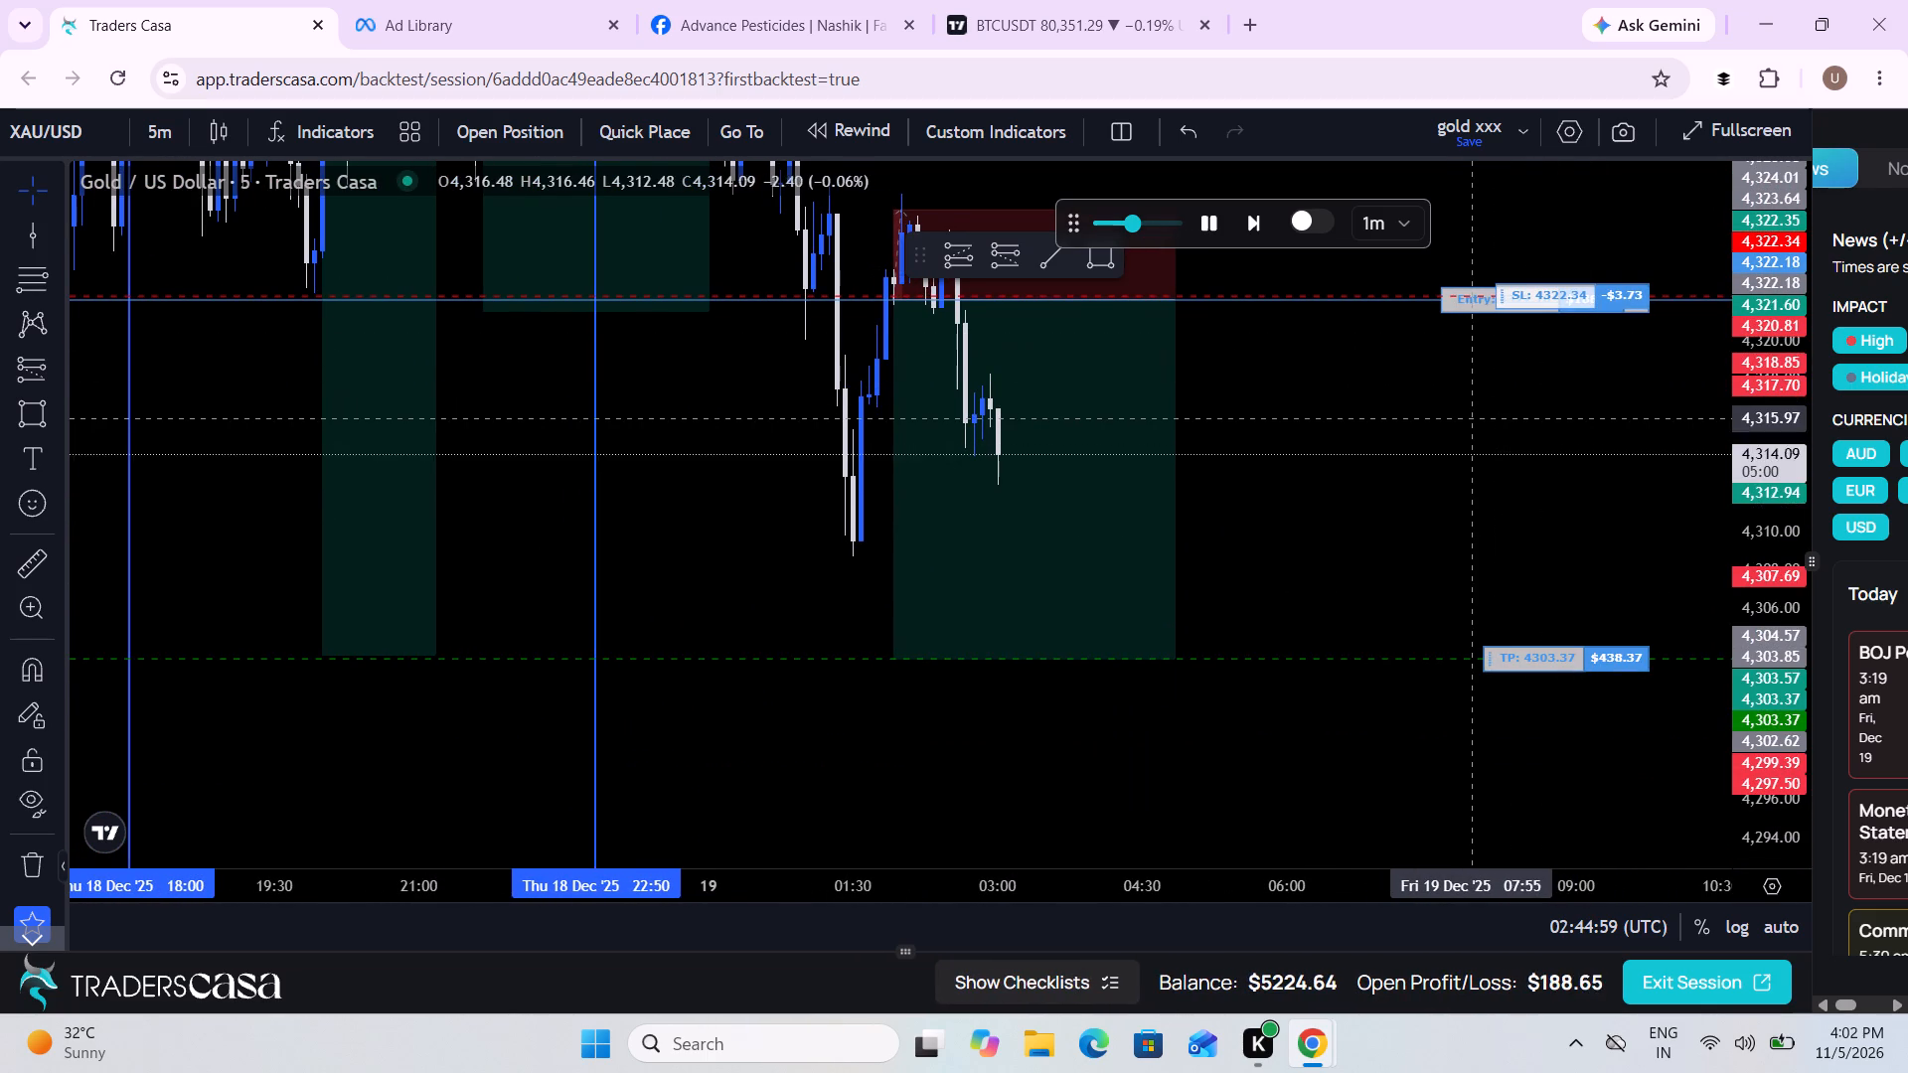
pyautogui.scroll(-1, 1469, 418)
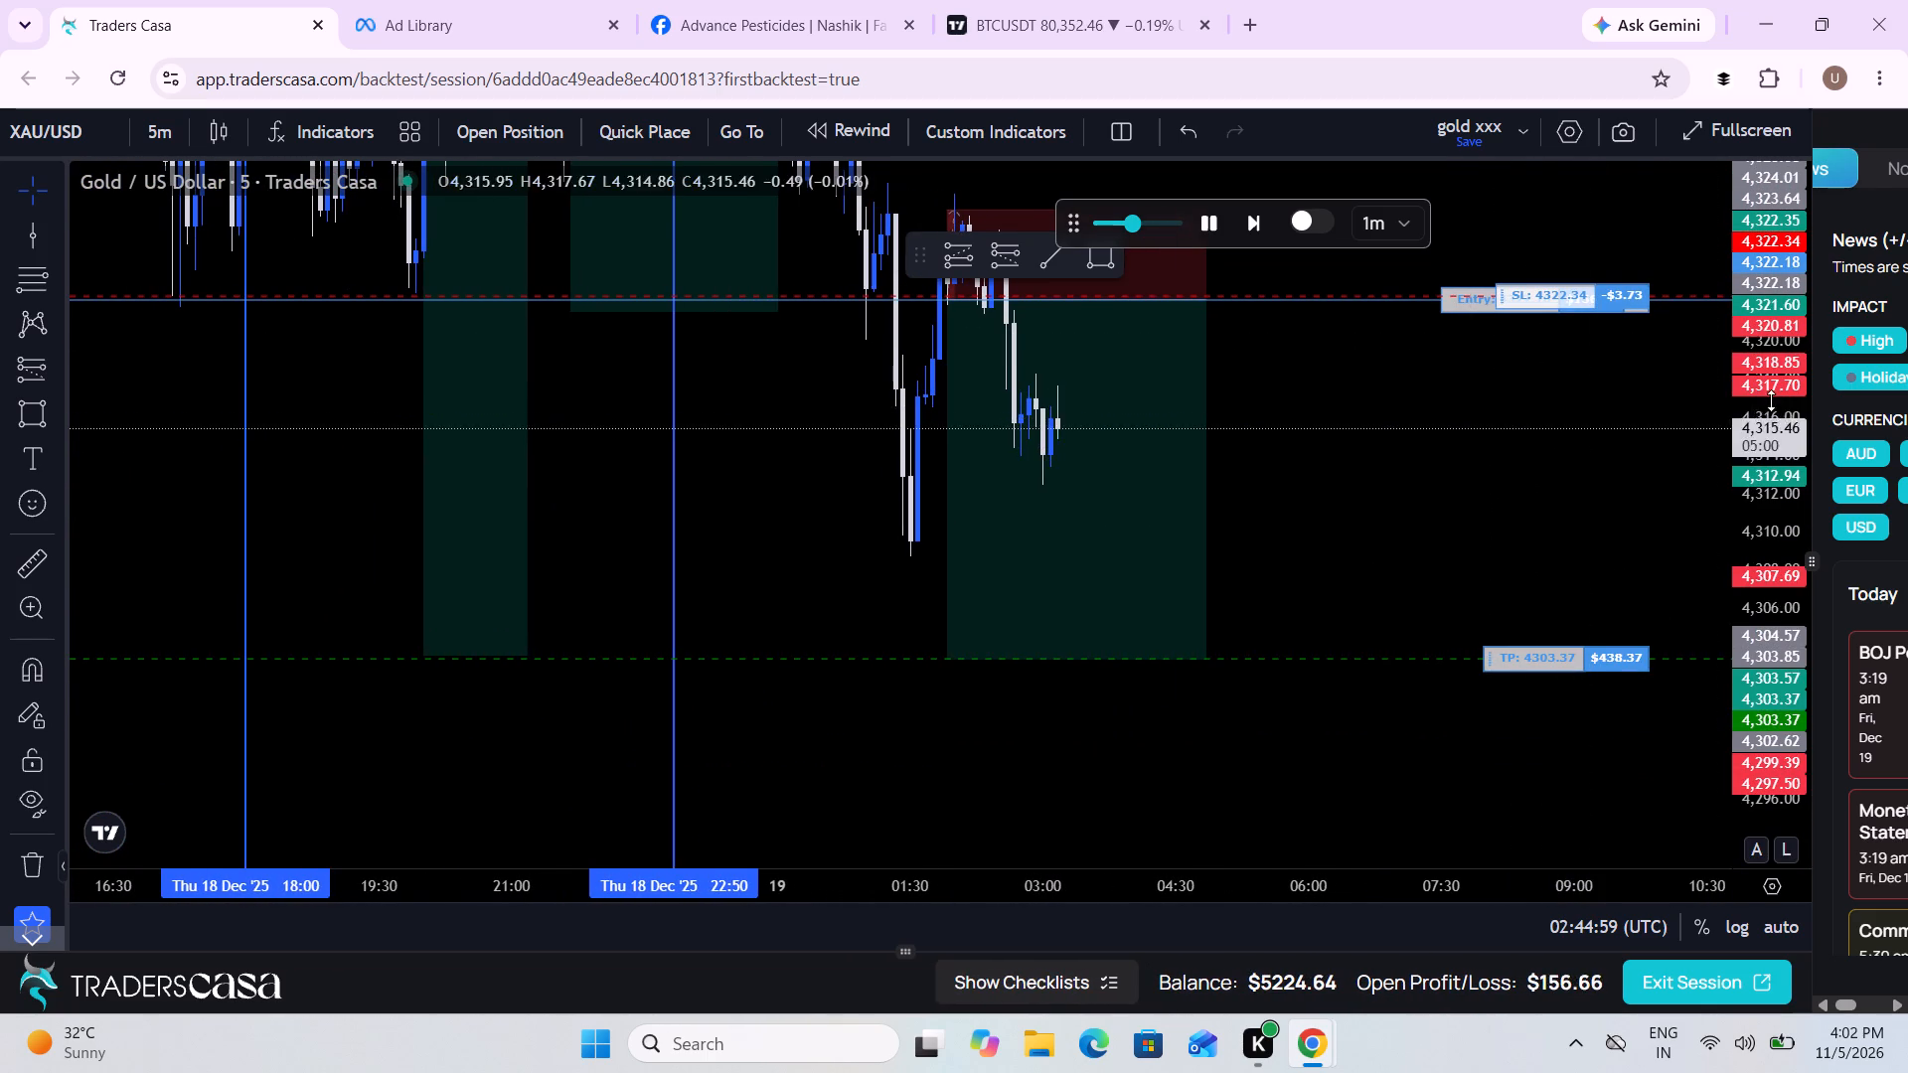
pyautogui.moveTo(1764, 494); pyautogui.dragTo(1759, 412)
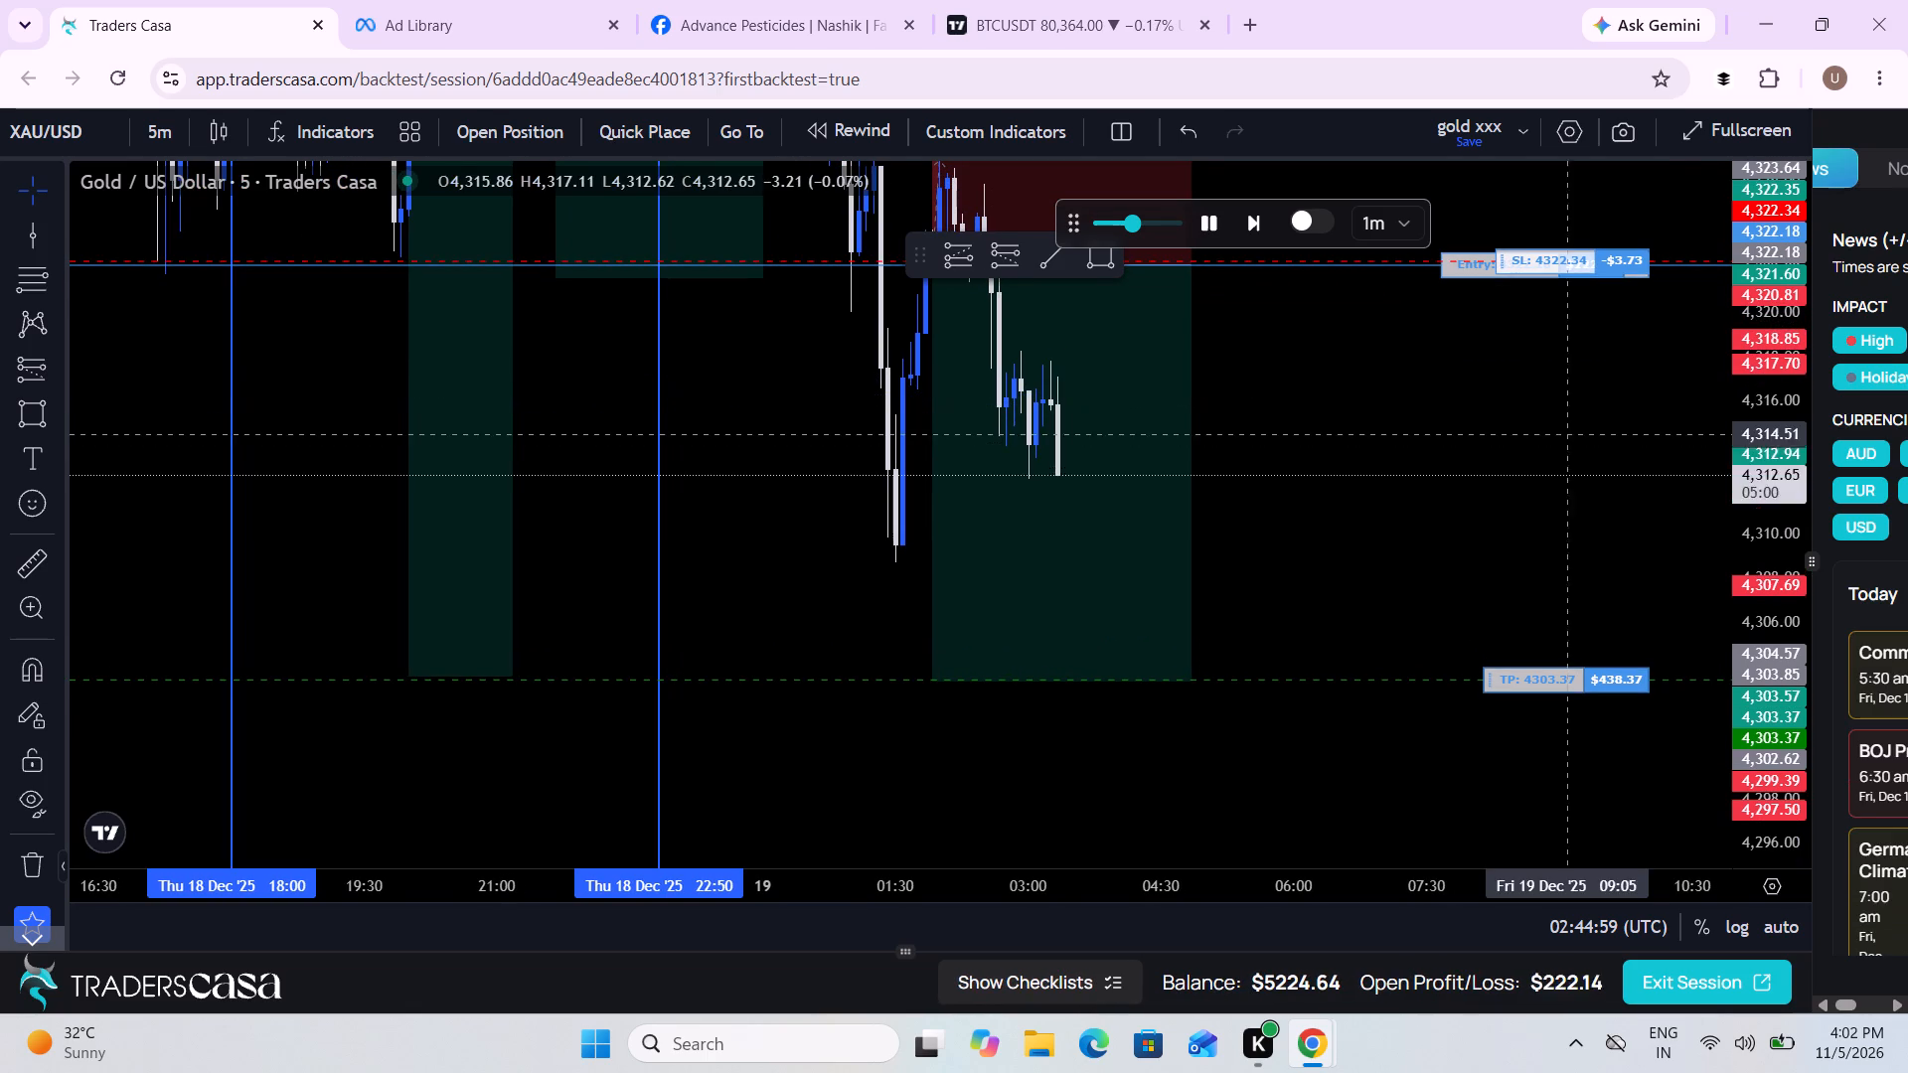
pyautogui.moveTo(1512, 441); pyautogui.dragTo(1491, 480)
pyautogui.scroll(-1, 1491, 480)
pyautogui.moveTo(1491, 480); pyautogui.dragTo(1463, 529)
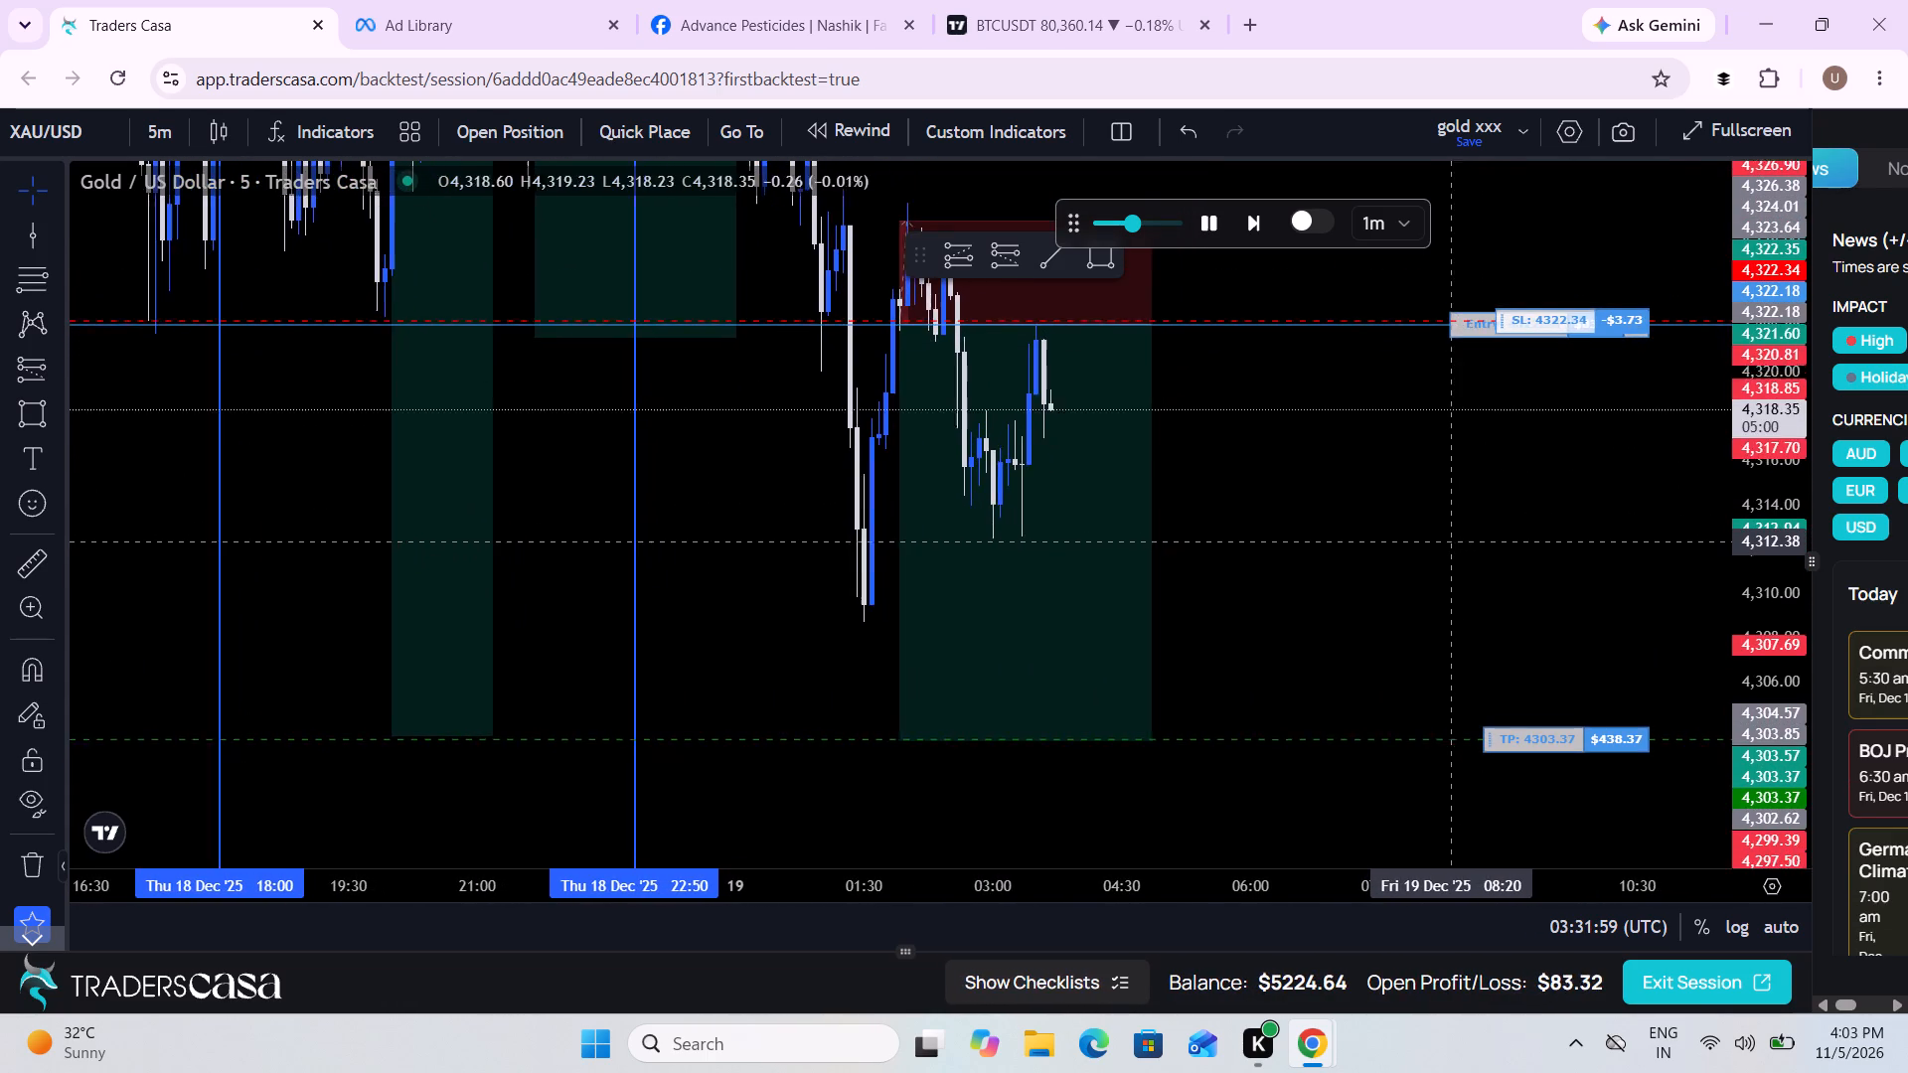
pyautogui.moveTo(1463, 529); pyautogui.dragTo(1456, 501)
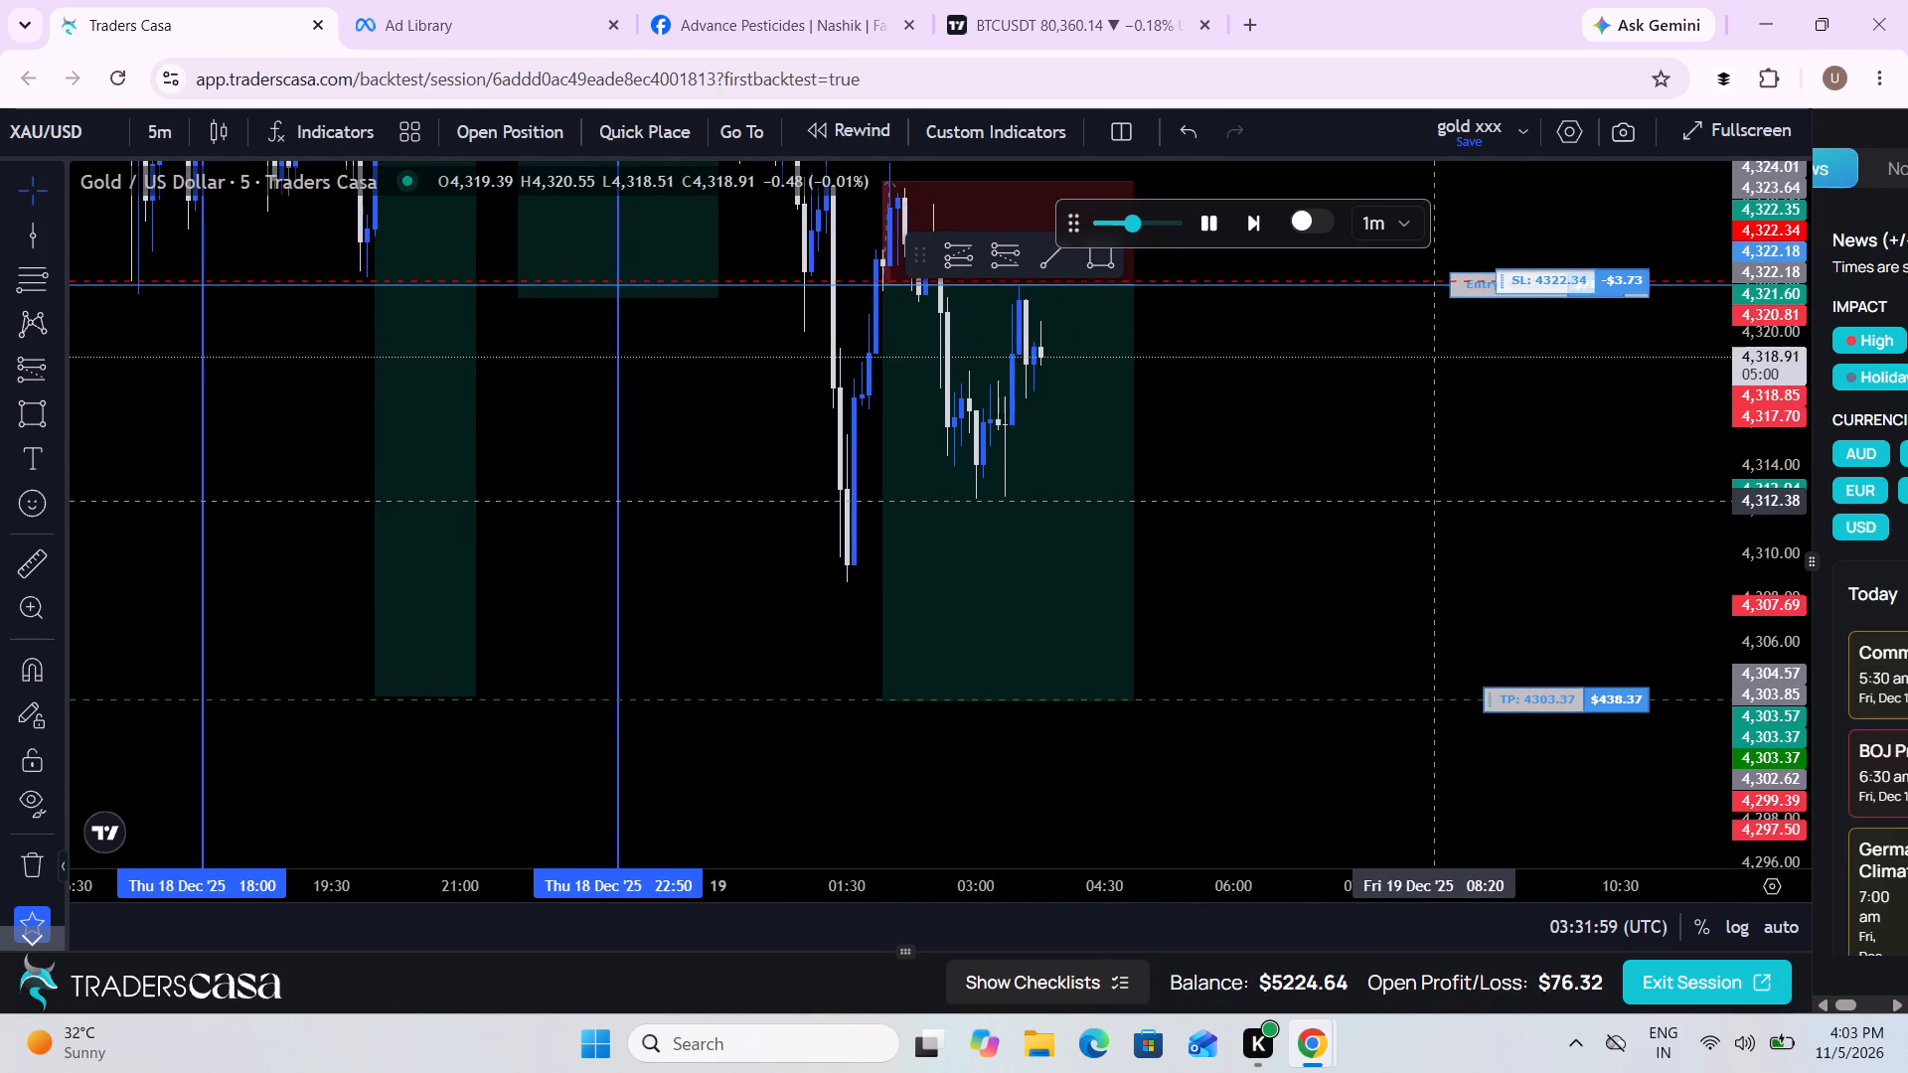
pyautogui.moveTo(1456, 501); pyautogui.dragTo(1450, 477)
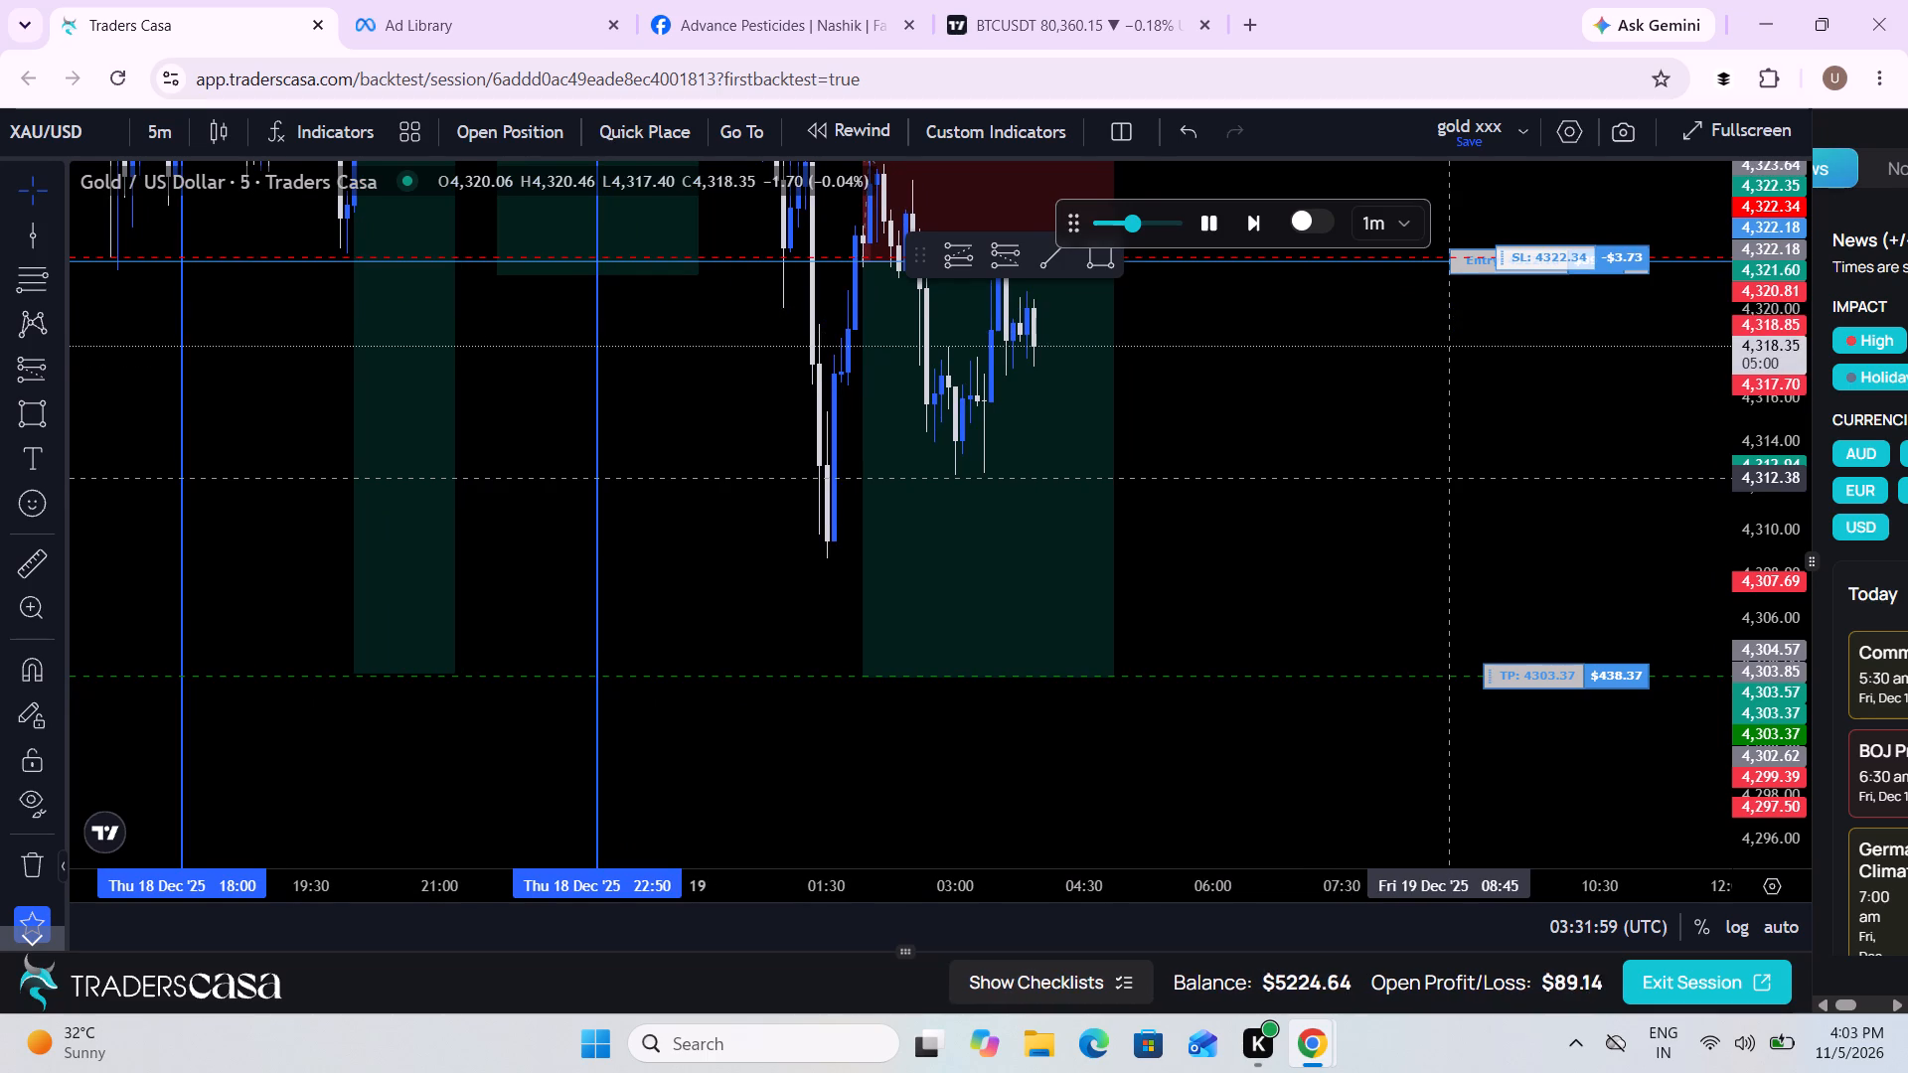
pyautogui.click(1450, 477)
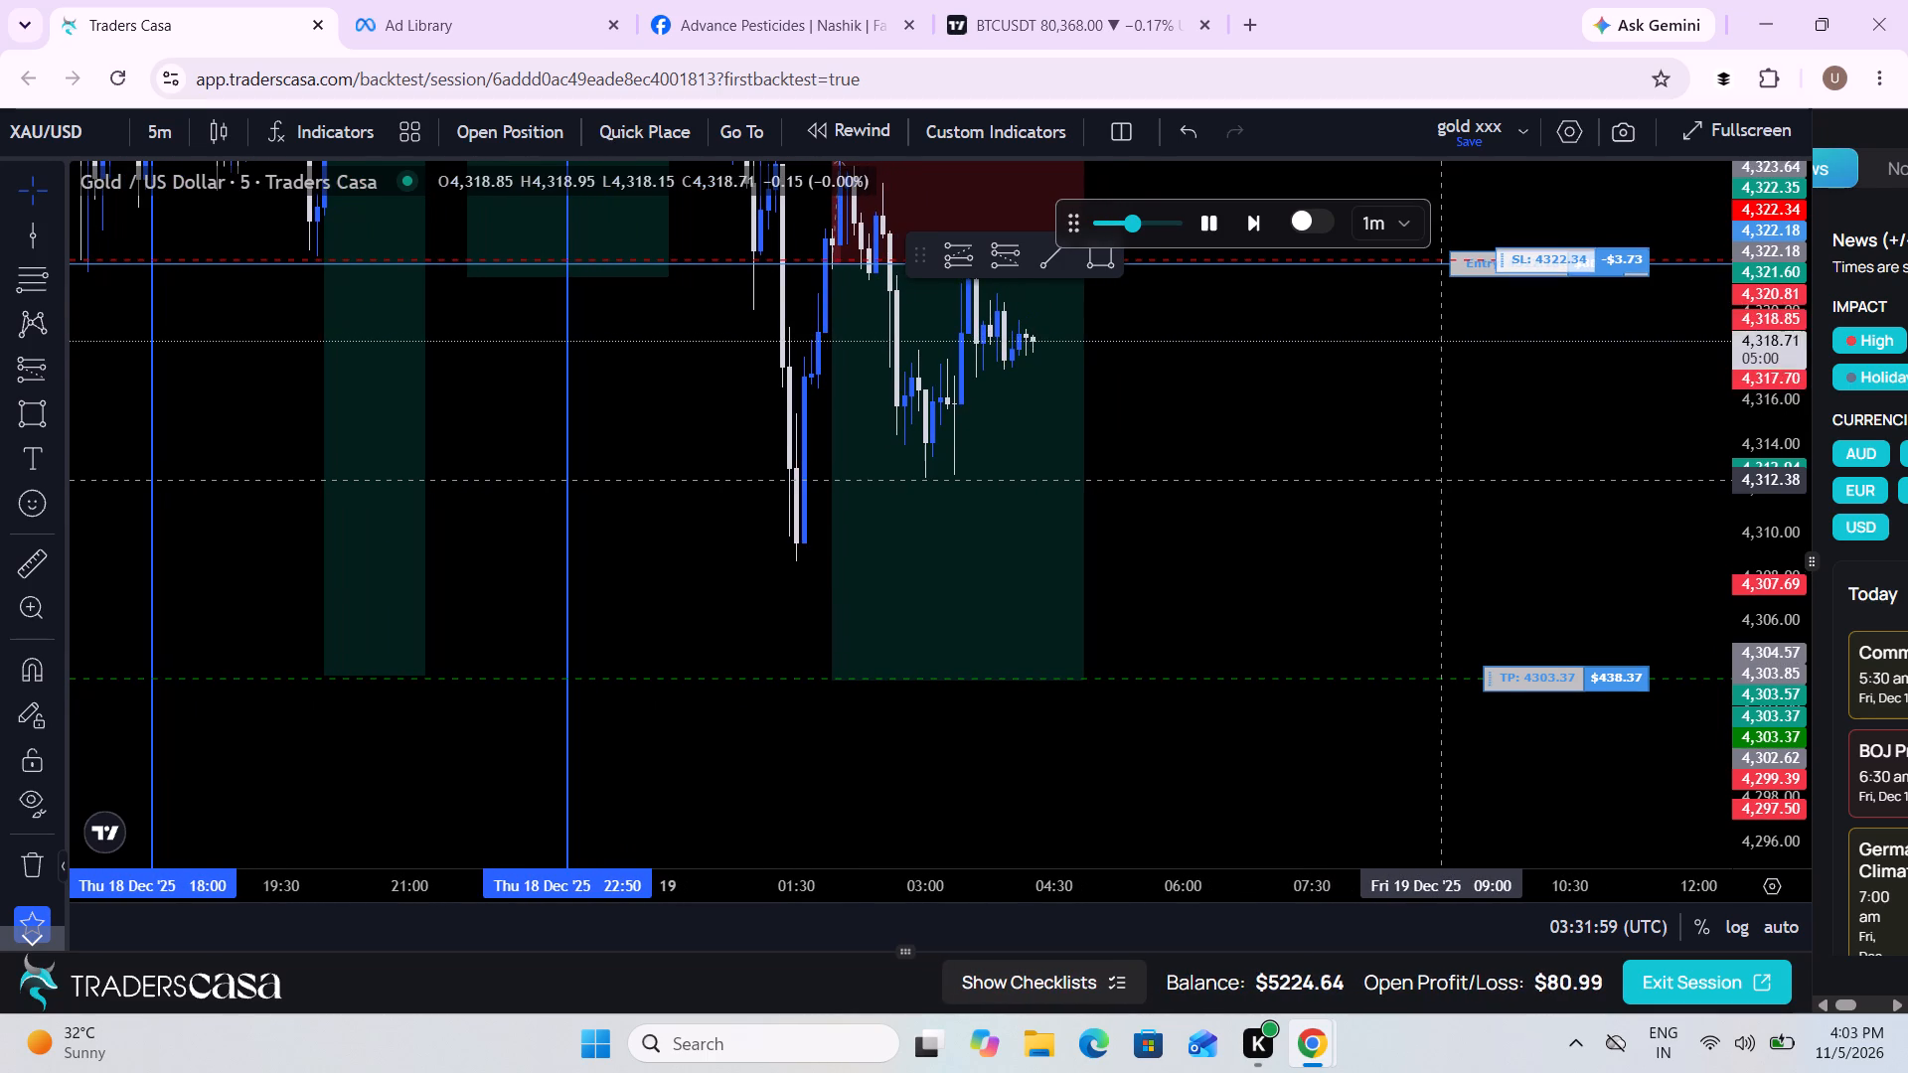
pyautogui.scroll(-2, 1442, 480)
pyautogui.moveTo(1488, 445); pyautogui.dragTo(1474, 446)
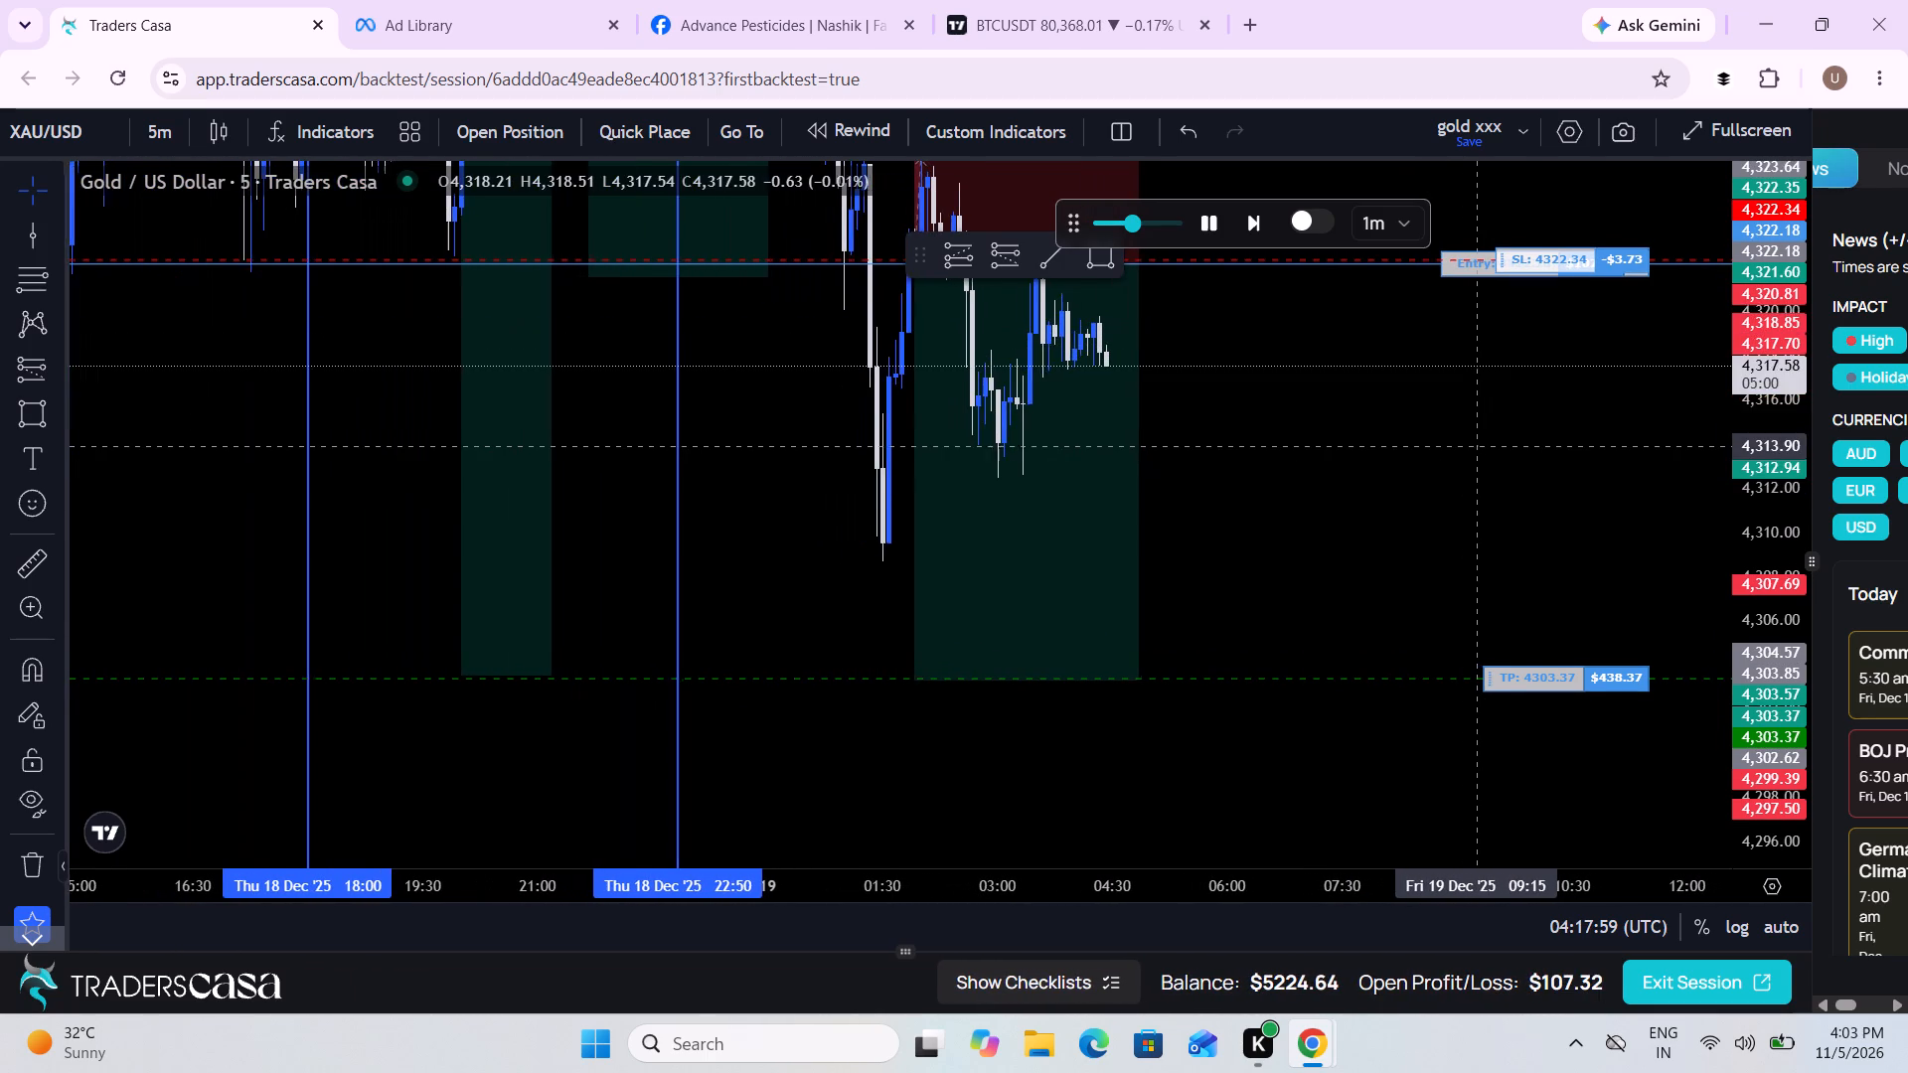
pyautogui.moveTo(1474, 446); pyautogui.dragTo(1464, 447)
pyautogui.click(1464, 447)
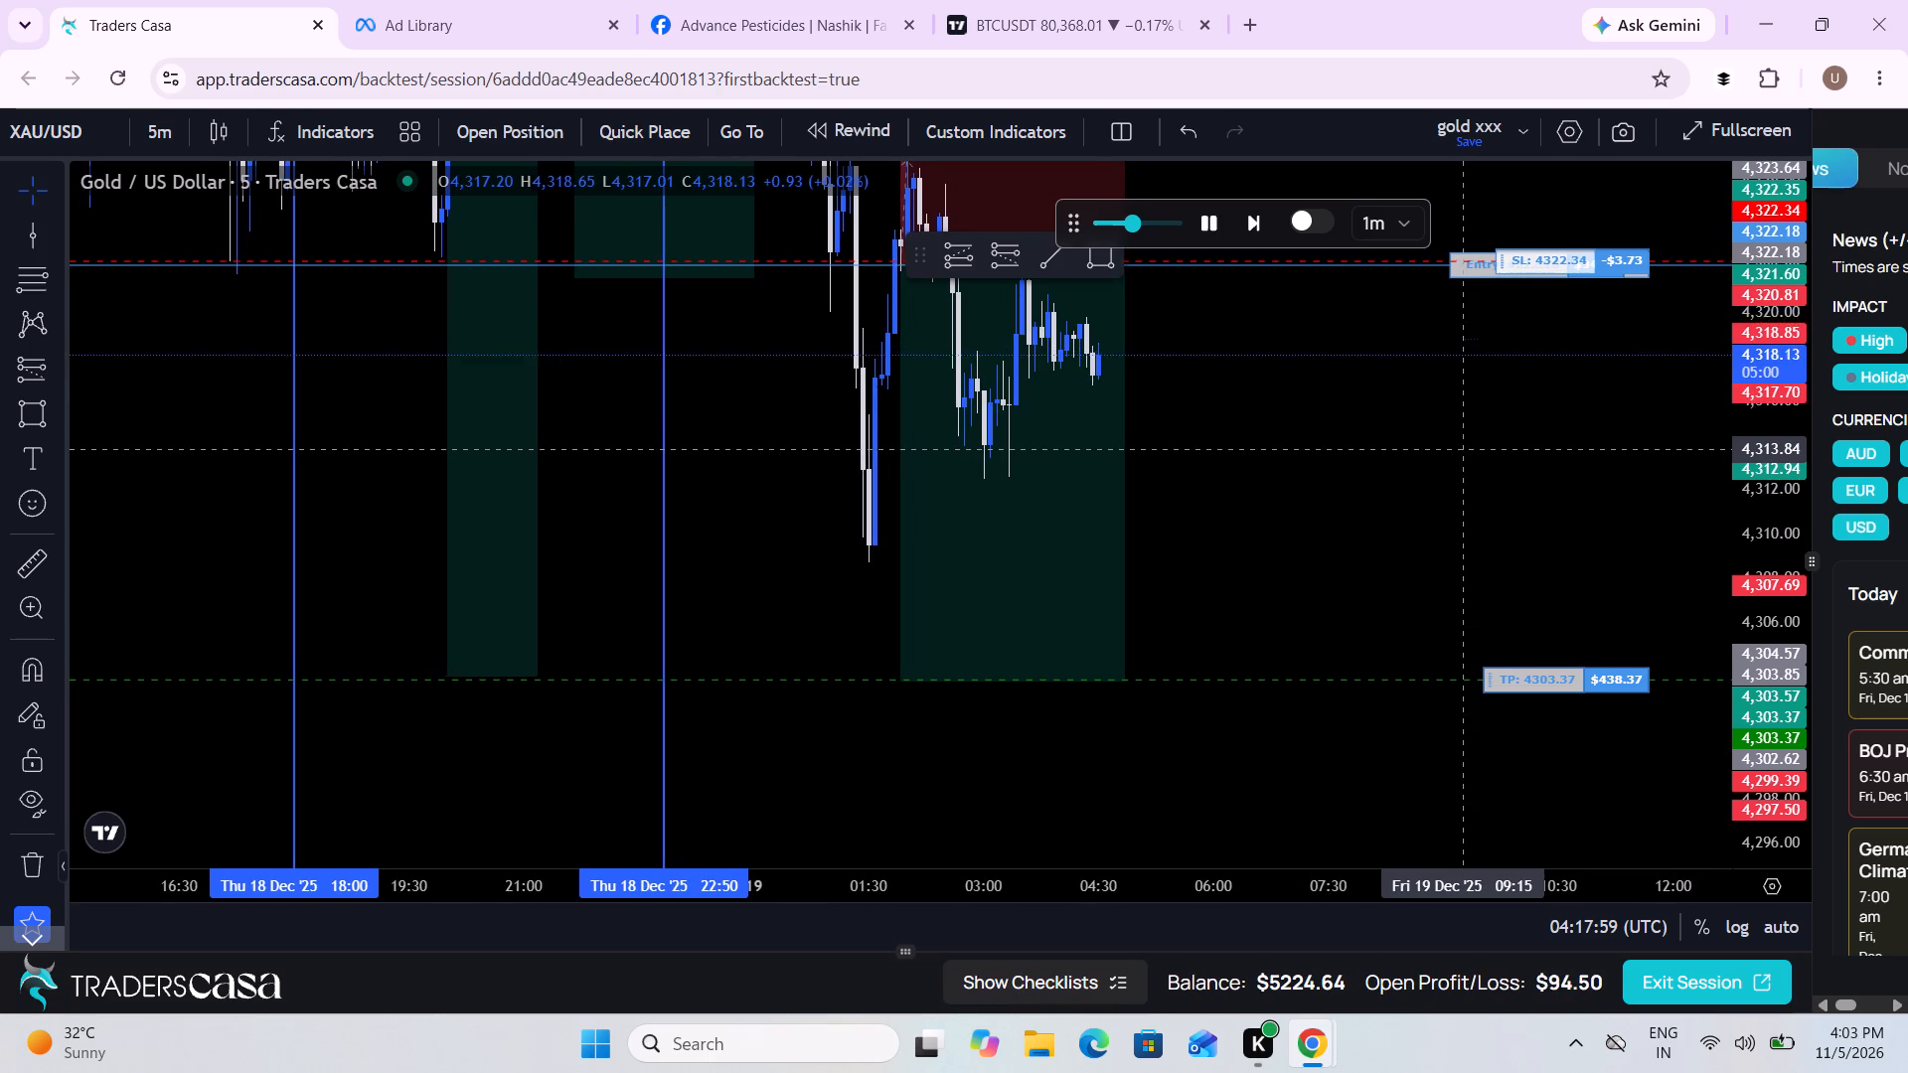
pyautogui.scroll(-1, 1460, 449)
pyautogui.moveTo(1460, 449); pyautogui.dragTo(1453, 450)
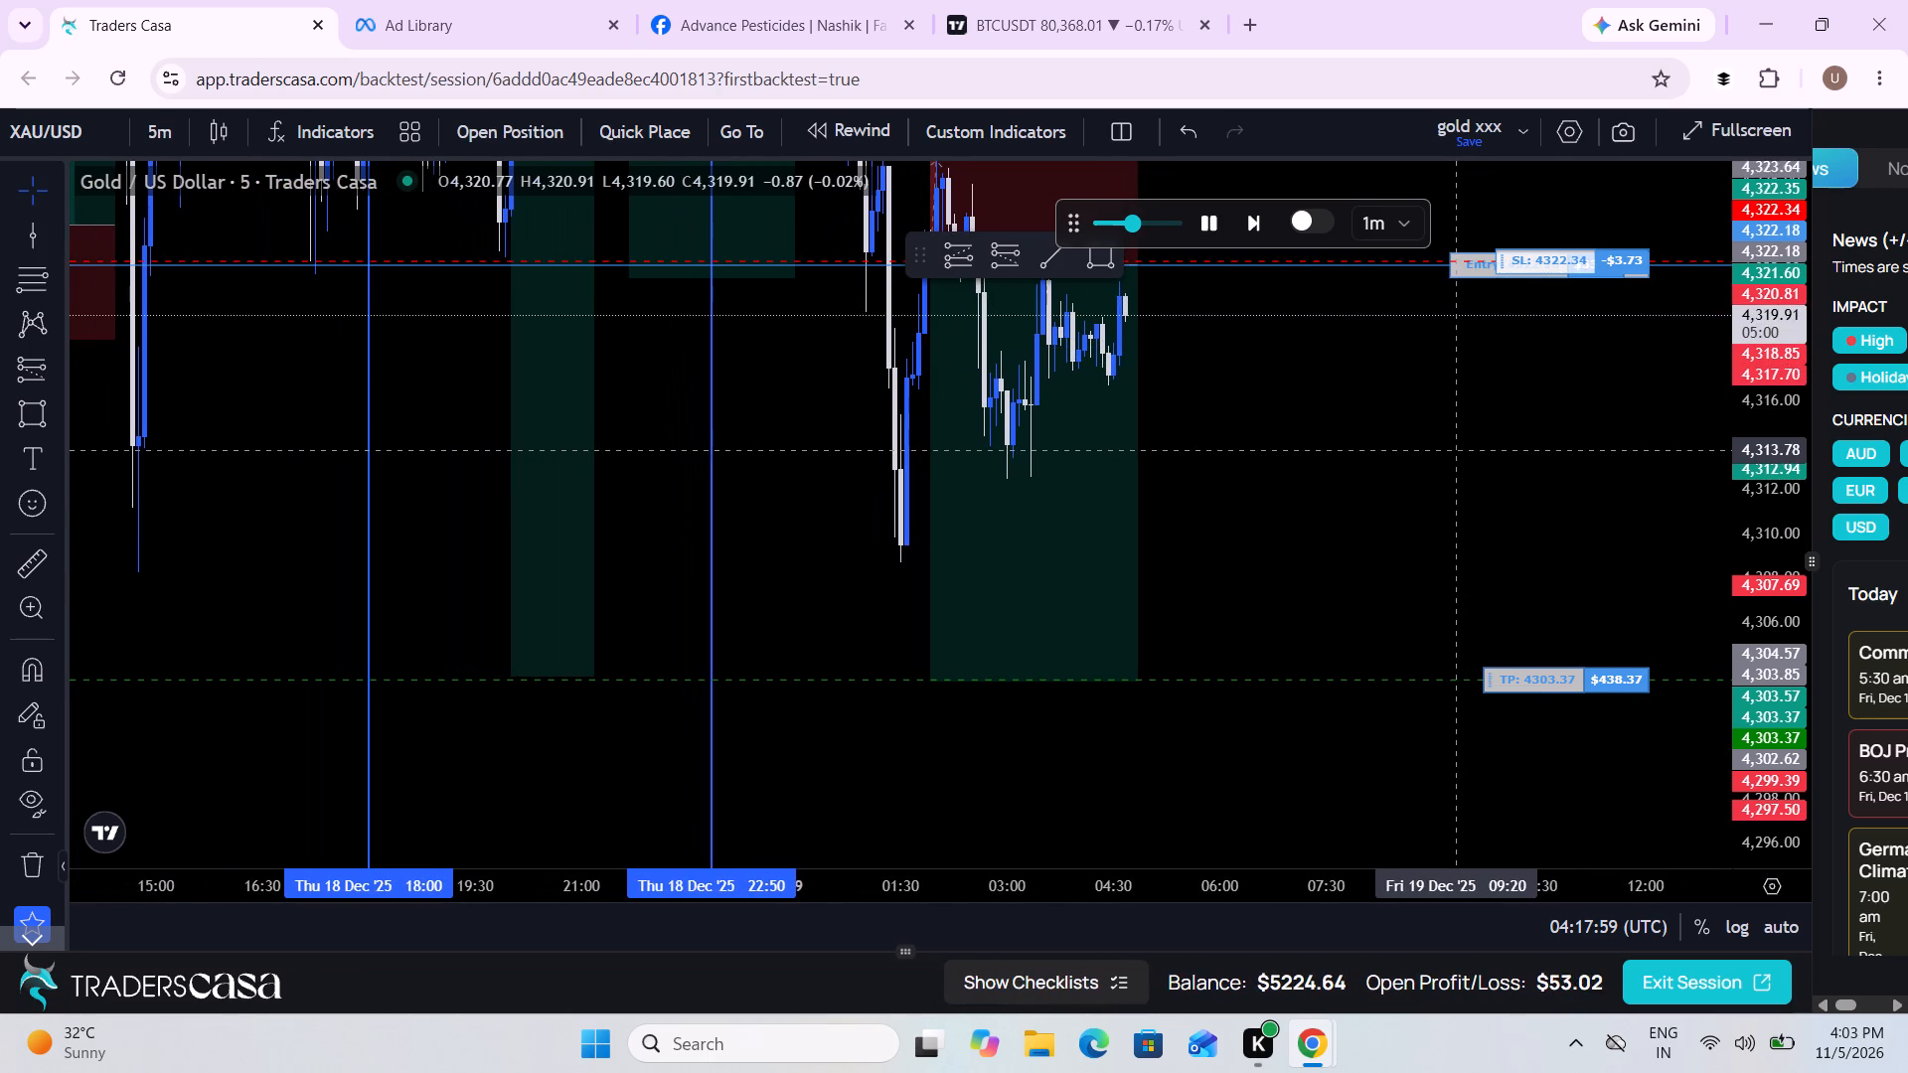
pyautogui.moveTo(1453, 450); pyautogui.dragTo(1440, 445)
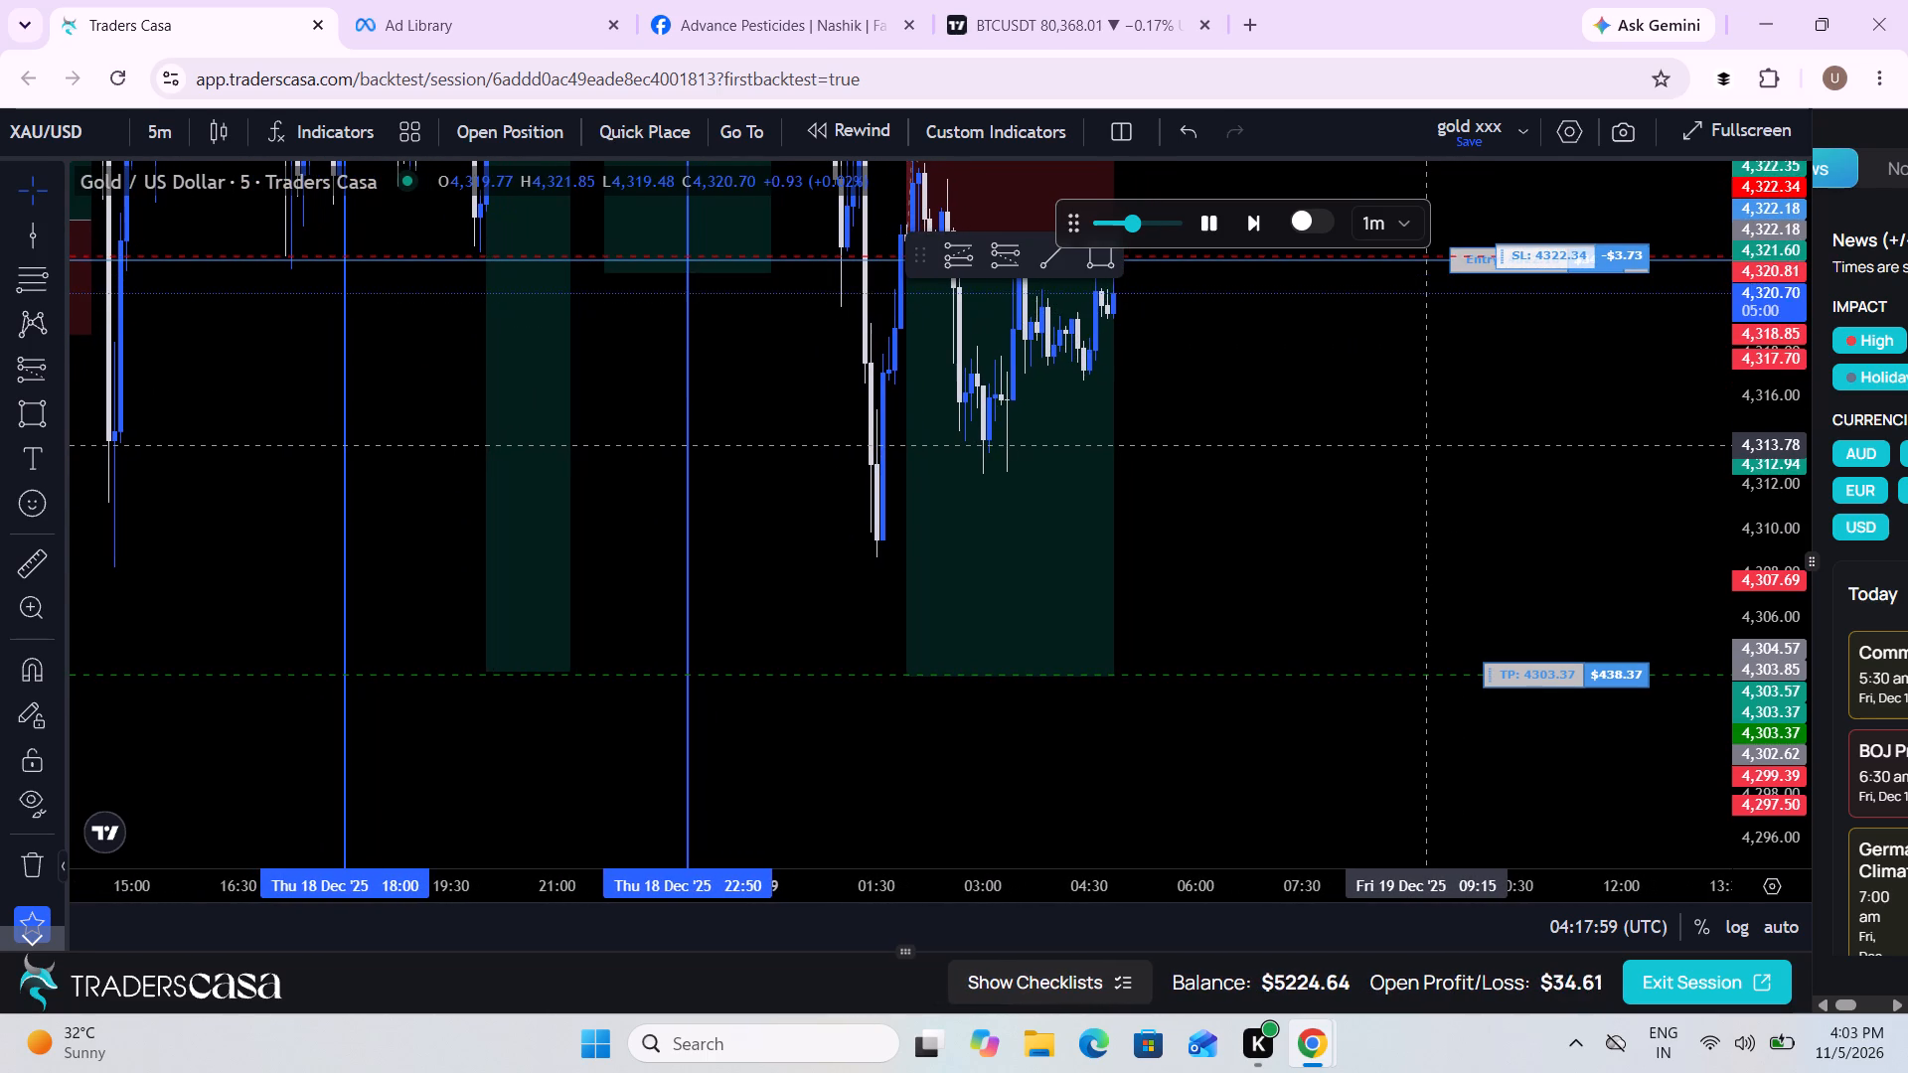
pyautogui.moveTo(1440, 445); pyautogui.dragTo(1440, 444)
# Pause the market replay once the running sell trade has closed.
pyautogui.moveTo(1440, 444); pyautogui.dragTo(1372, 648)
pyautogui.click(1207, 221)
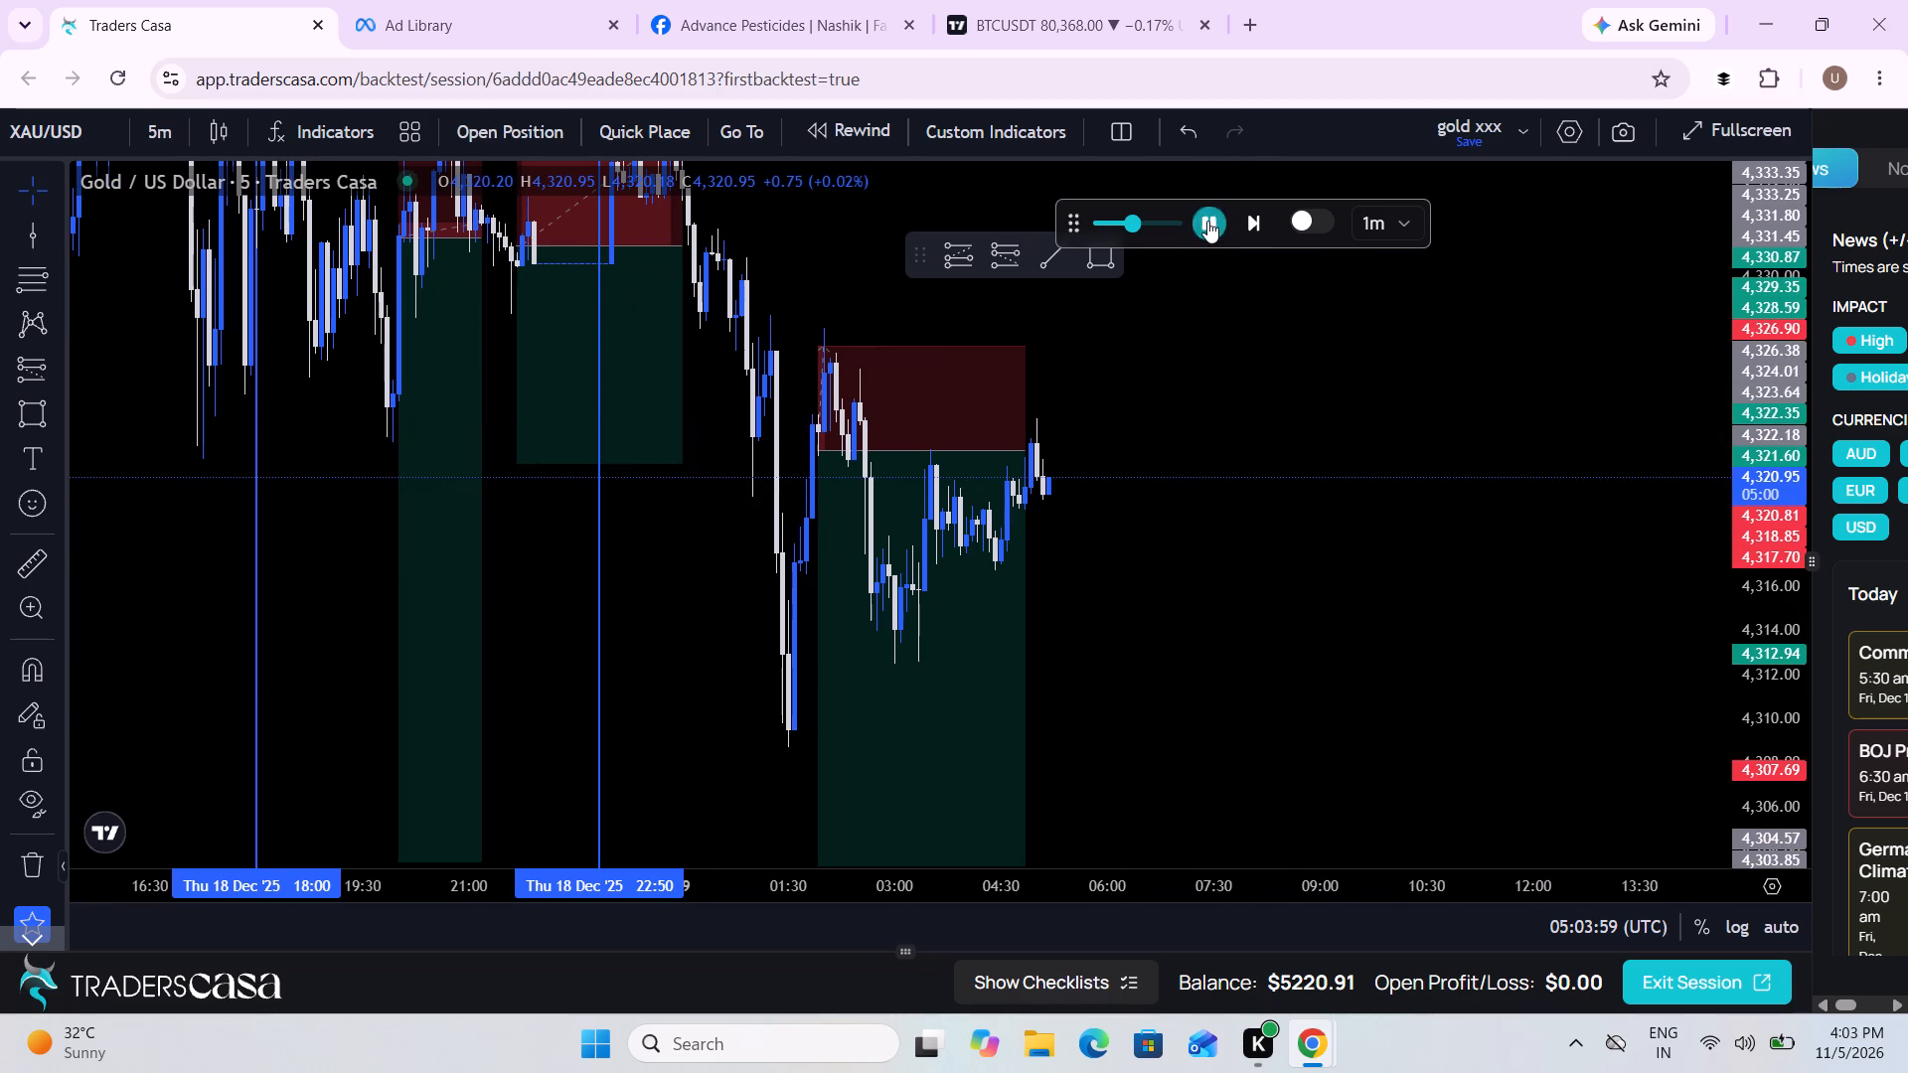
# Shorten the latest short position drawing's target to 4,312.55, near the lows price reached after the entry.
pyautogui.moveTo(1182, 552); pyautogui.dragTo(1154, 443)
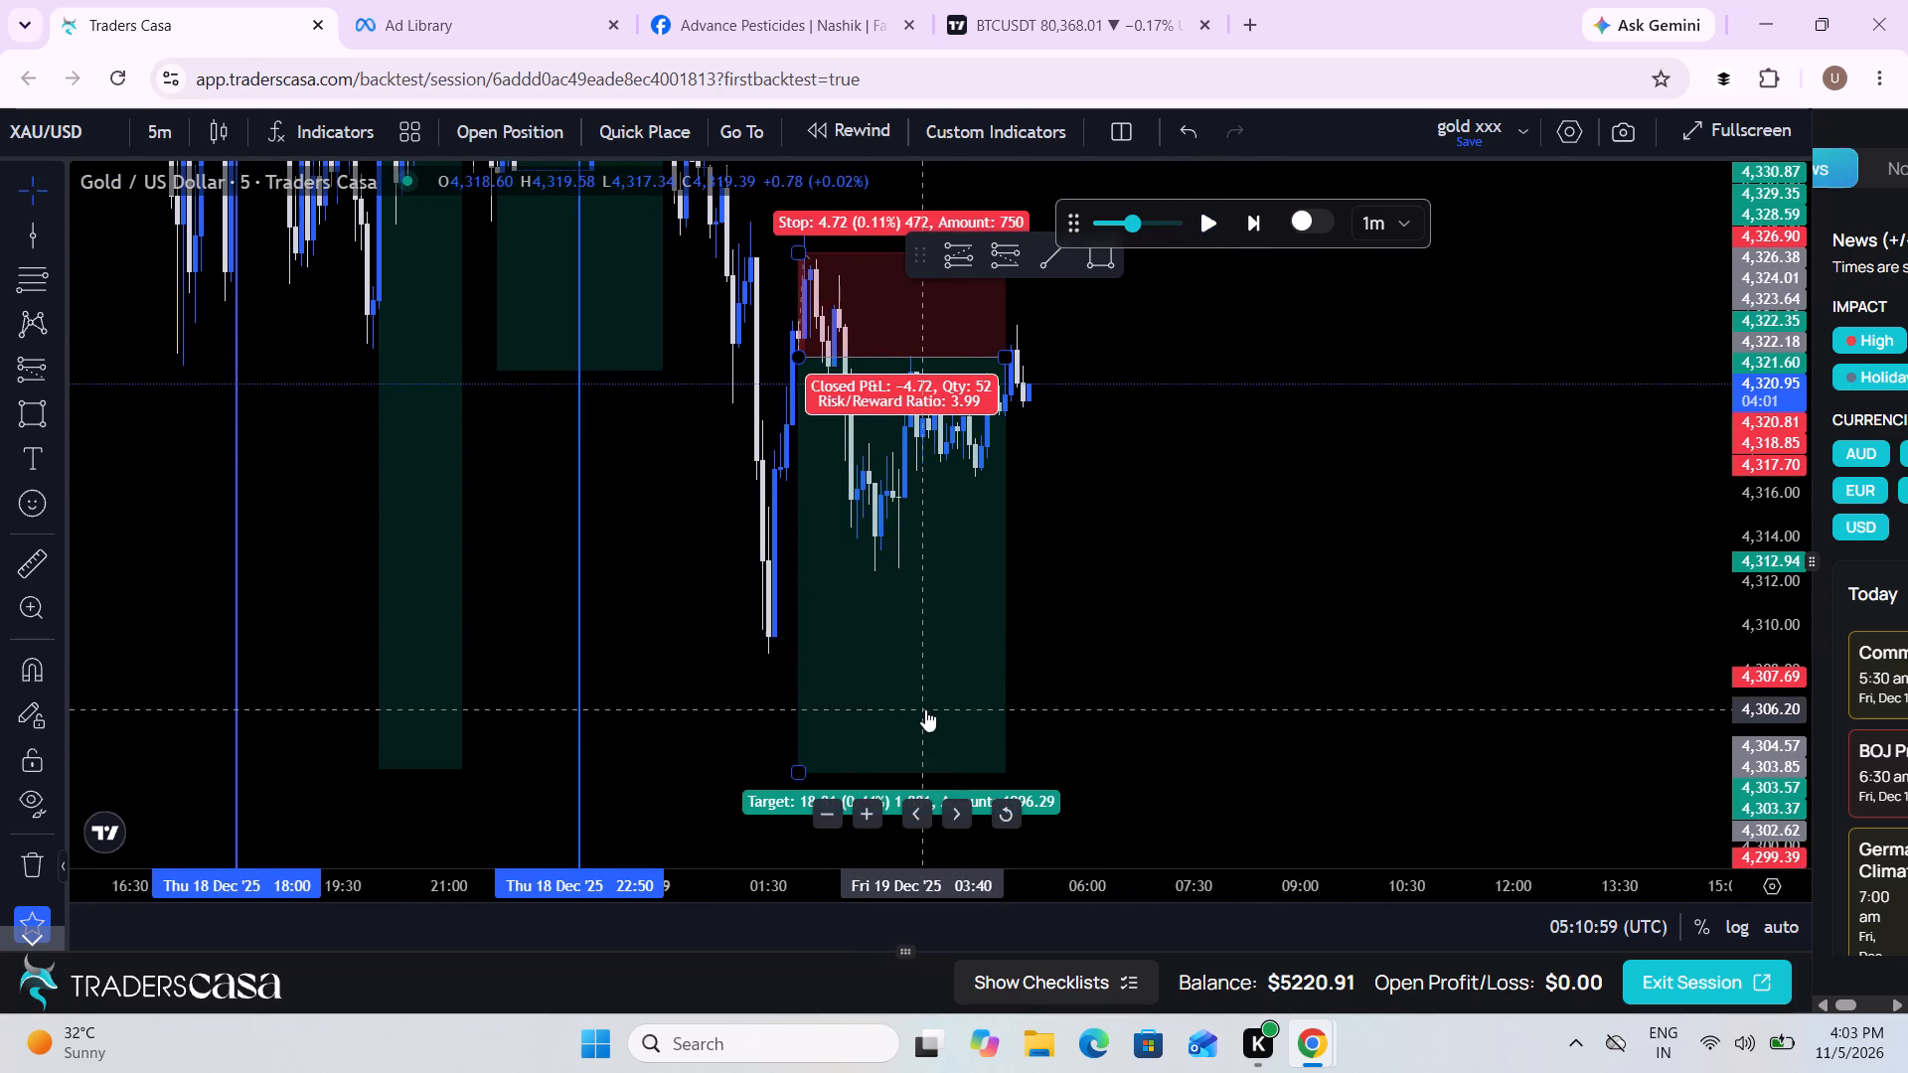
pyautogui.moveTo(798, 774); pyautogui.dragTo(846, 573)
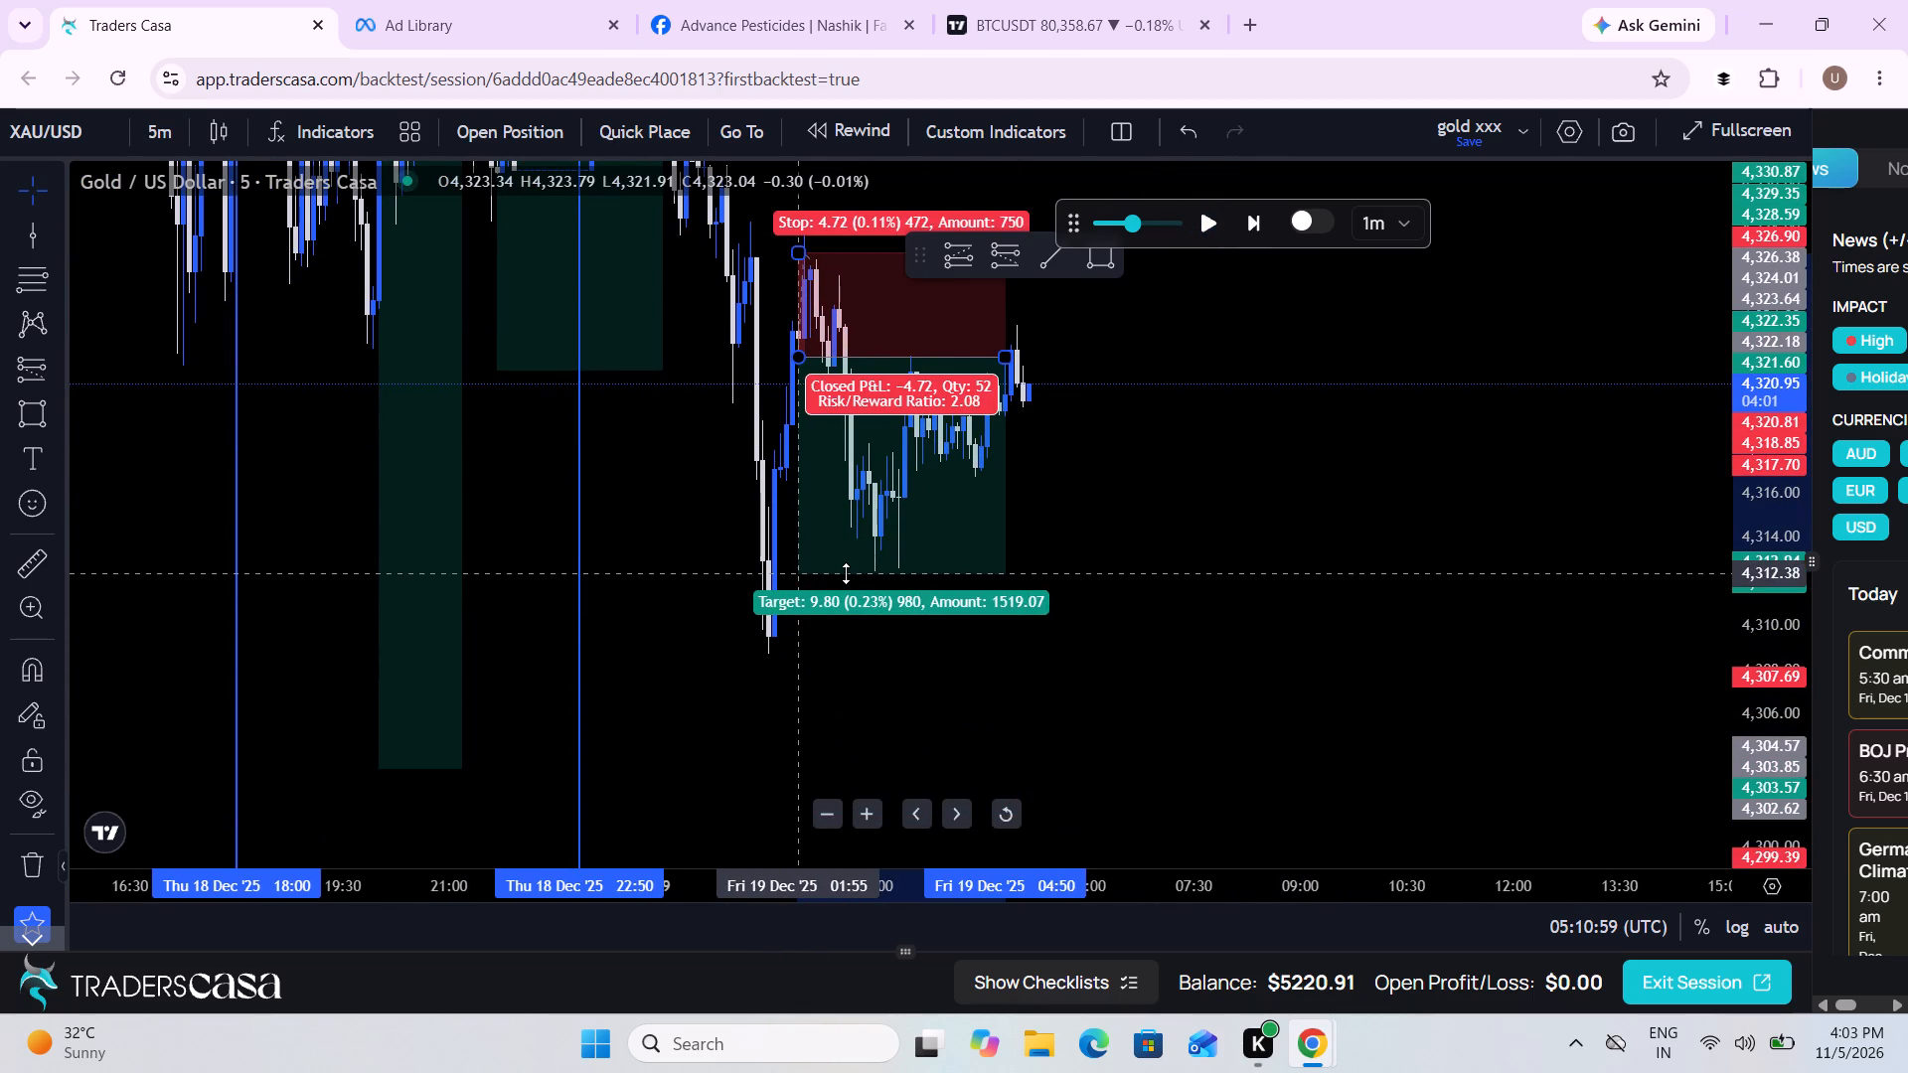
pyautogui.moveTo(846, 573); pyautogui.dragTo(822, 562)
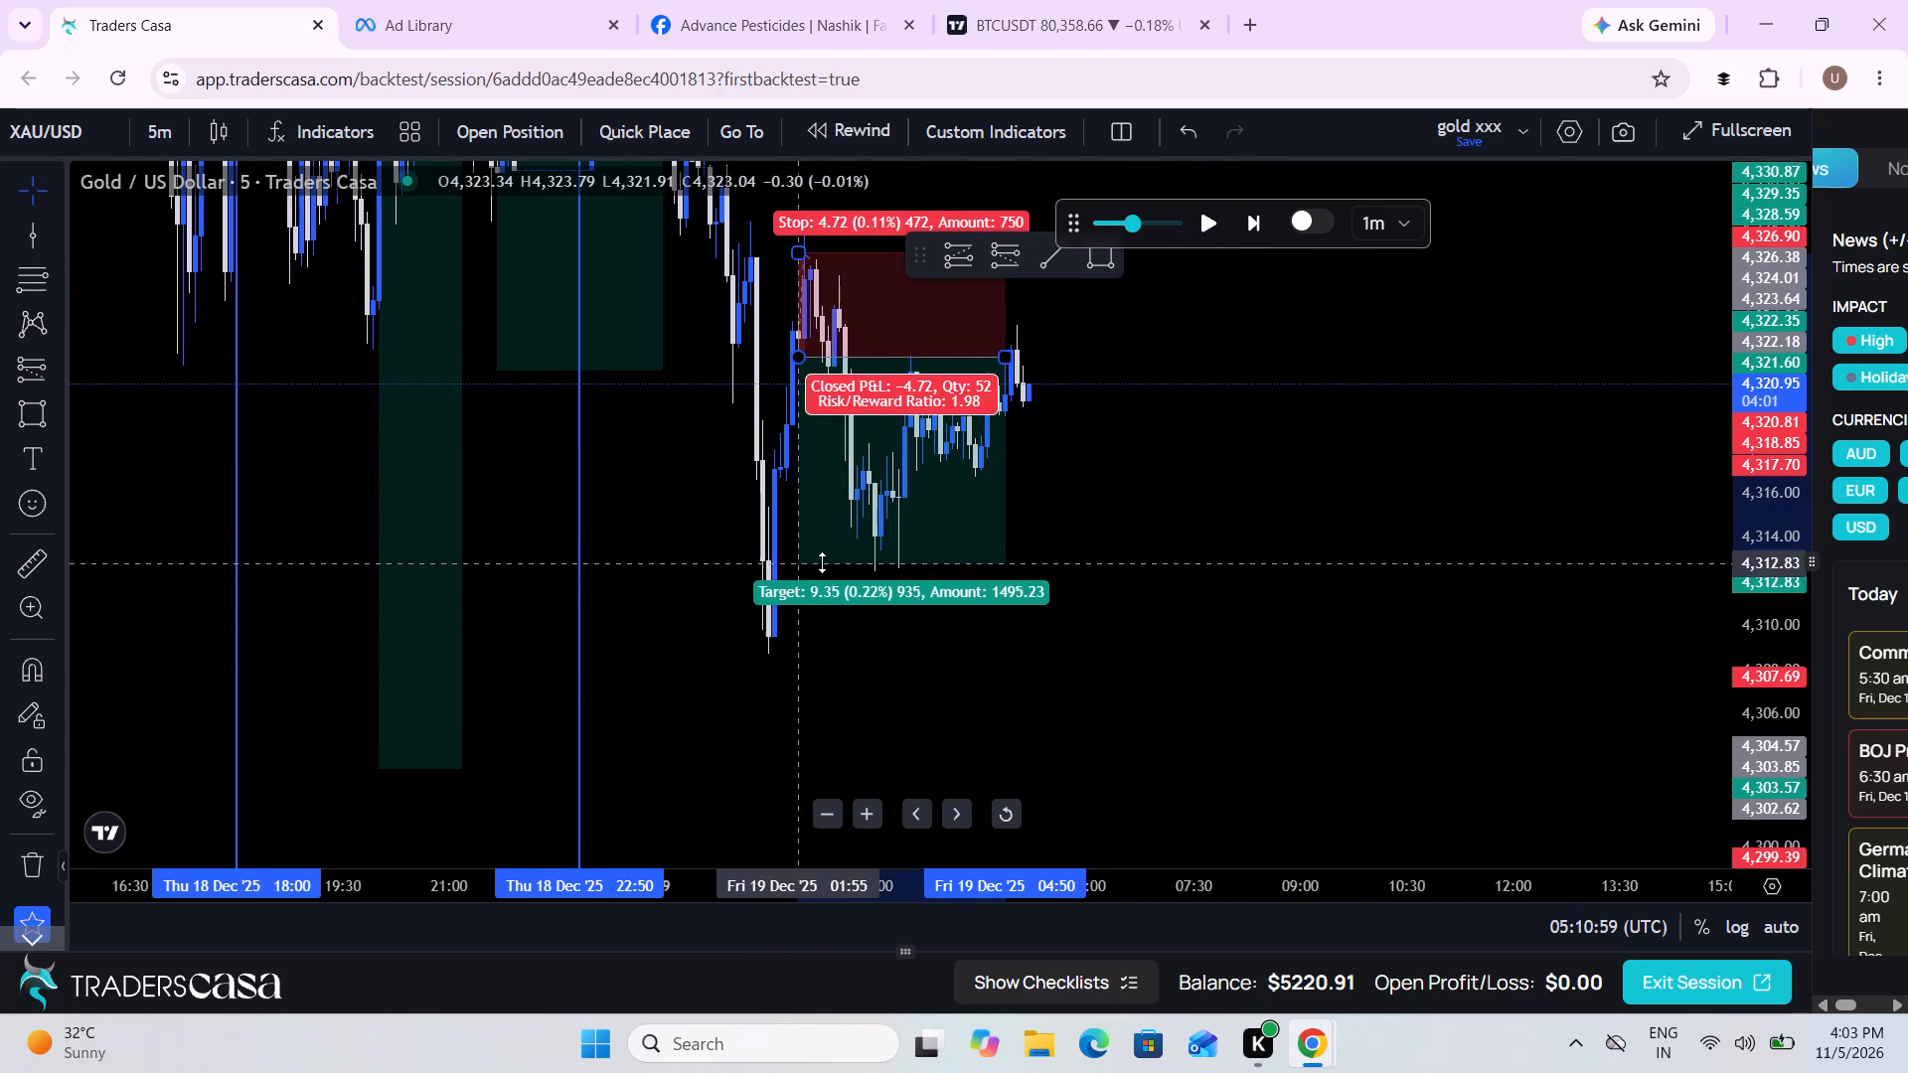
pyautogui.moveTo(822, 562); pyautogui.dragTo(816, 569)
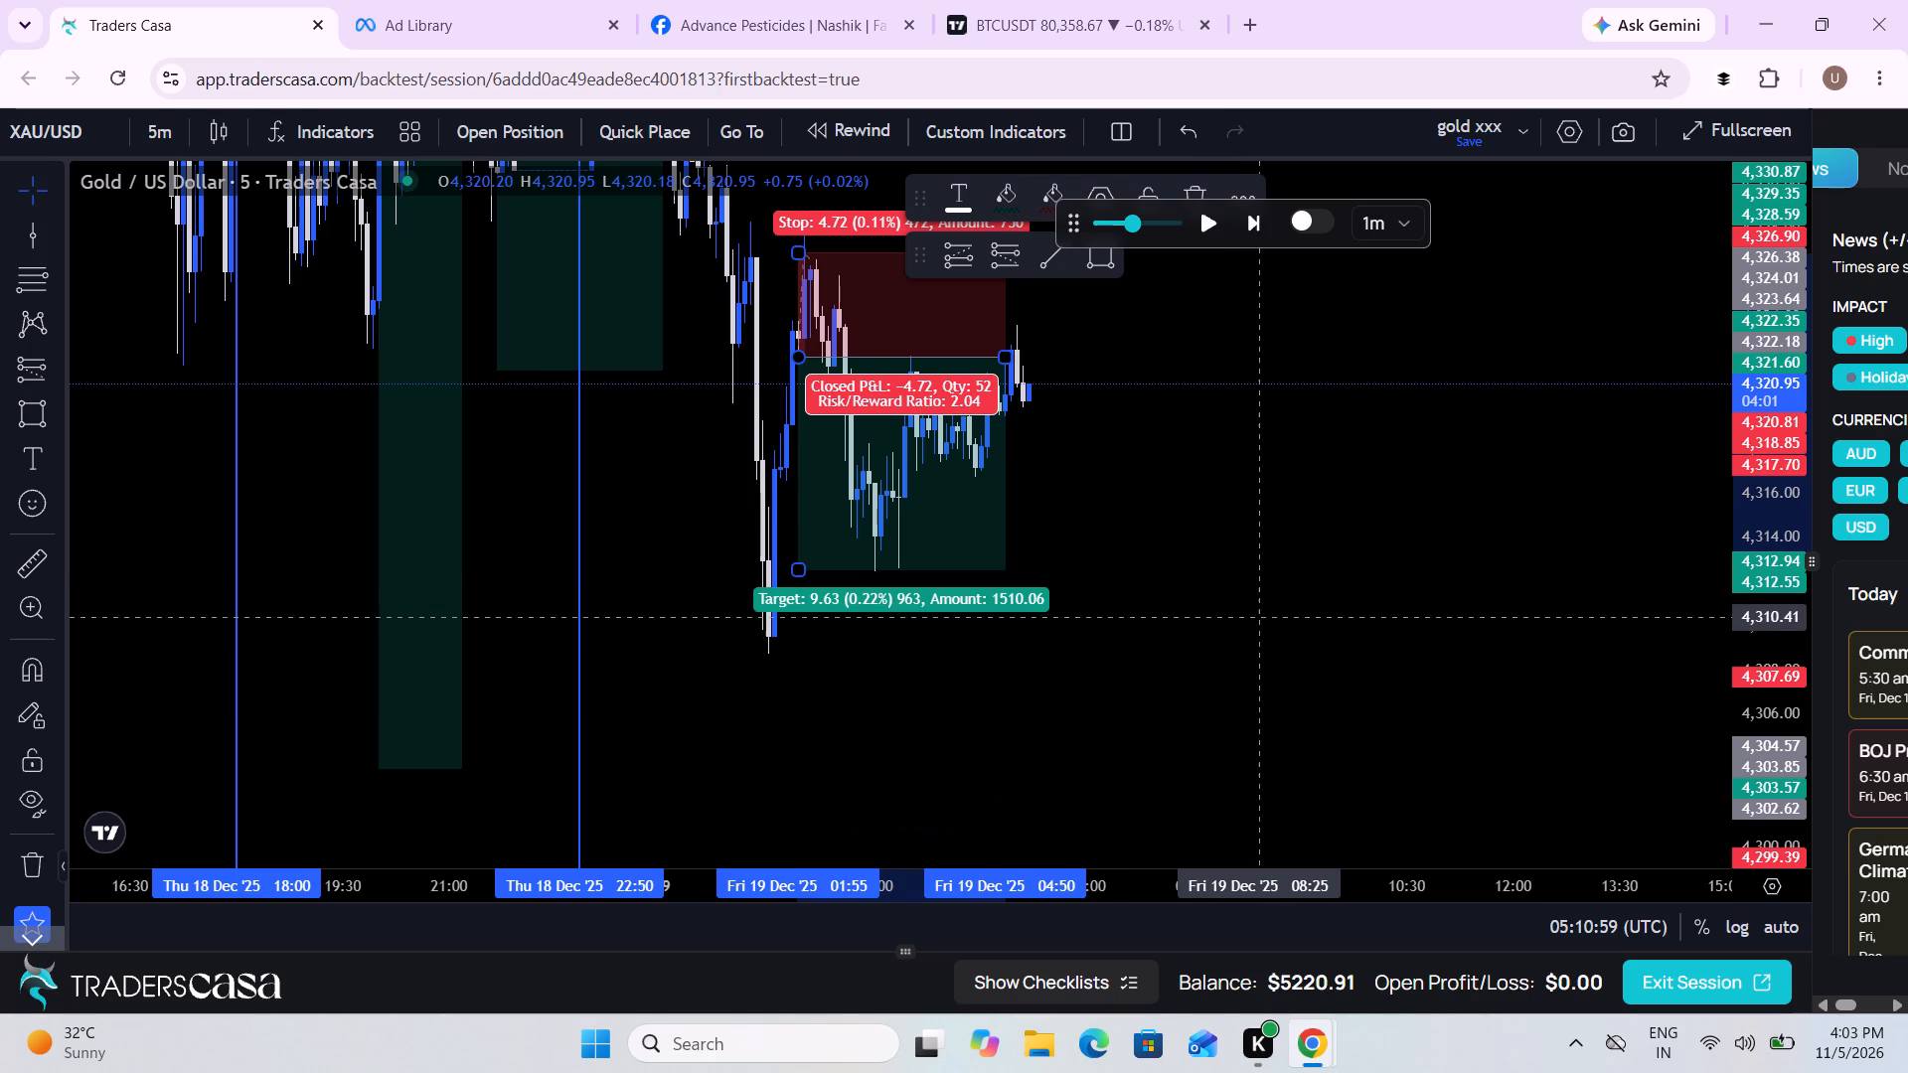
# Resume the market replay from 05:10:59 UTC and pause it at 05:41:59 UTC.
pyautogui.moveTo(1262, 618); pyautogui.dragTo(1243, 796)
pyautogui.scroll(2, 1243, 796)
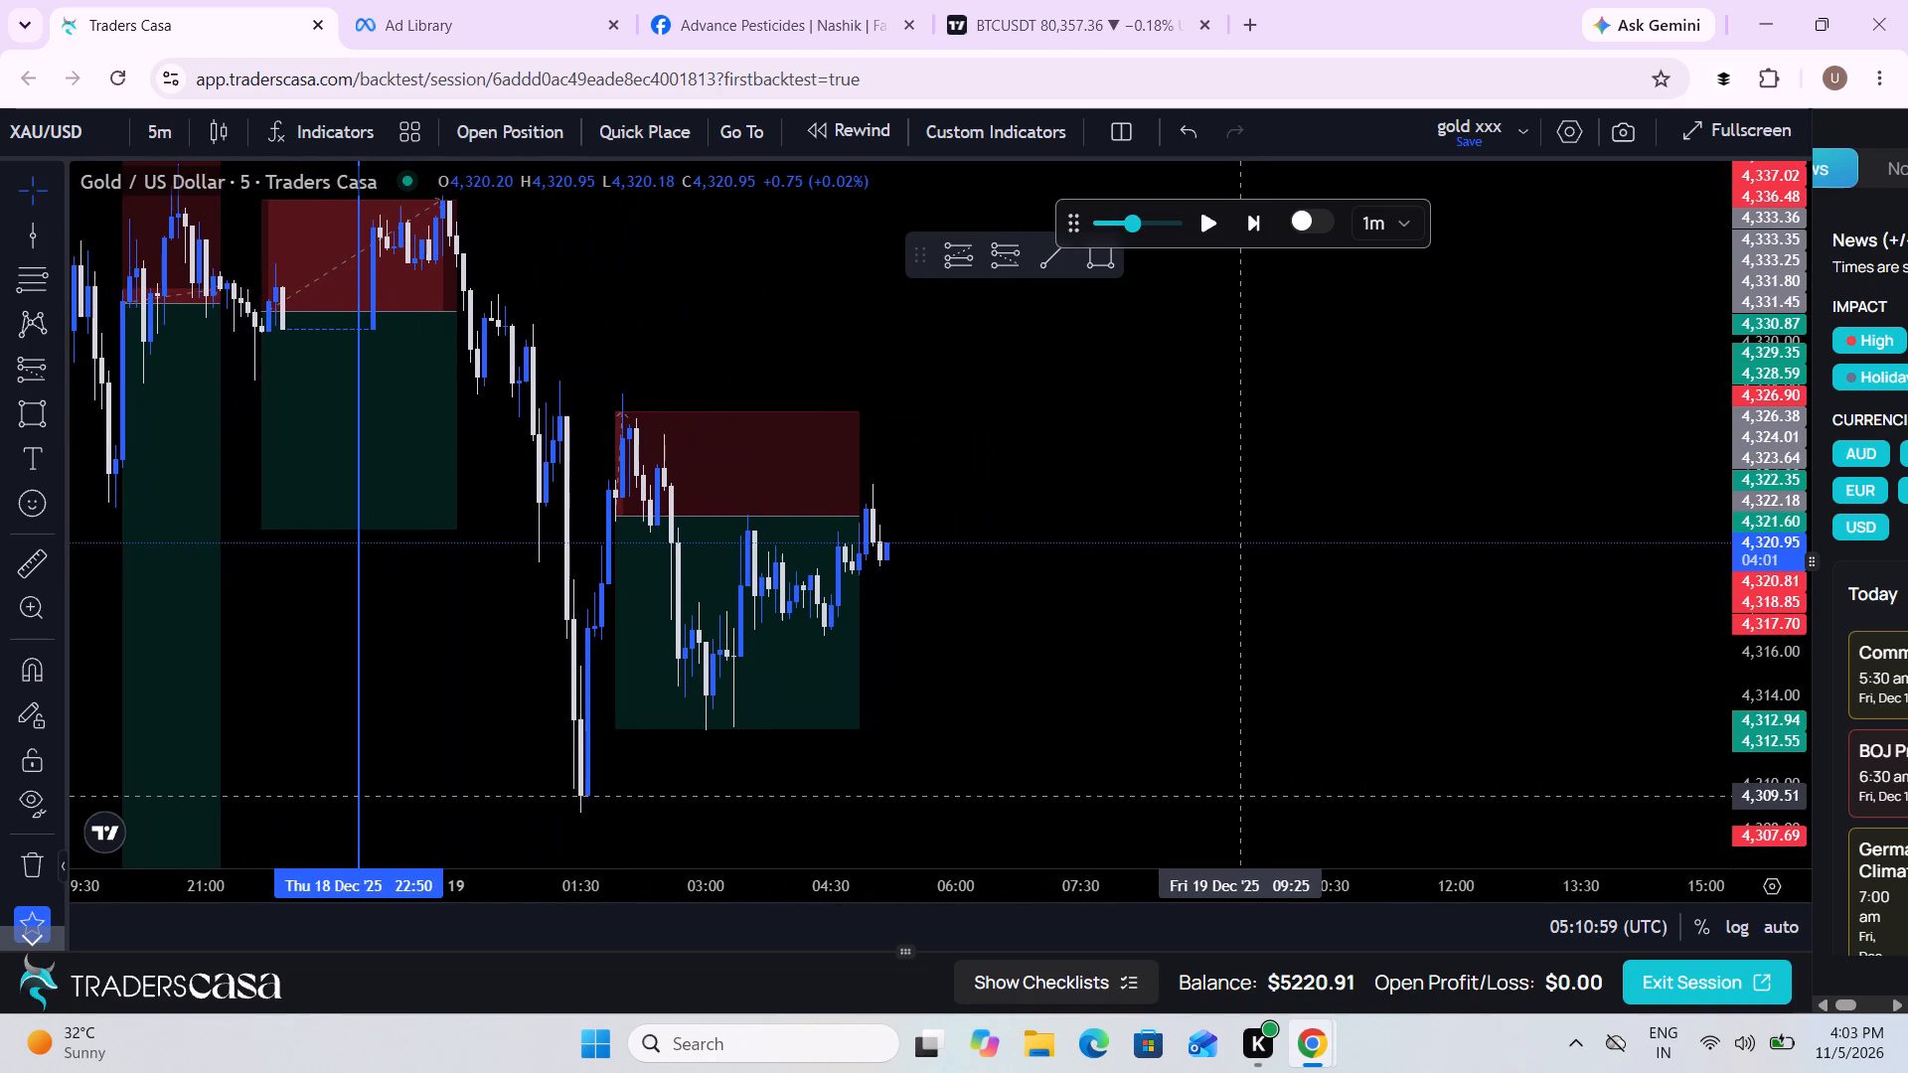
pyautogui.click(1197, 210)
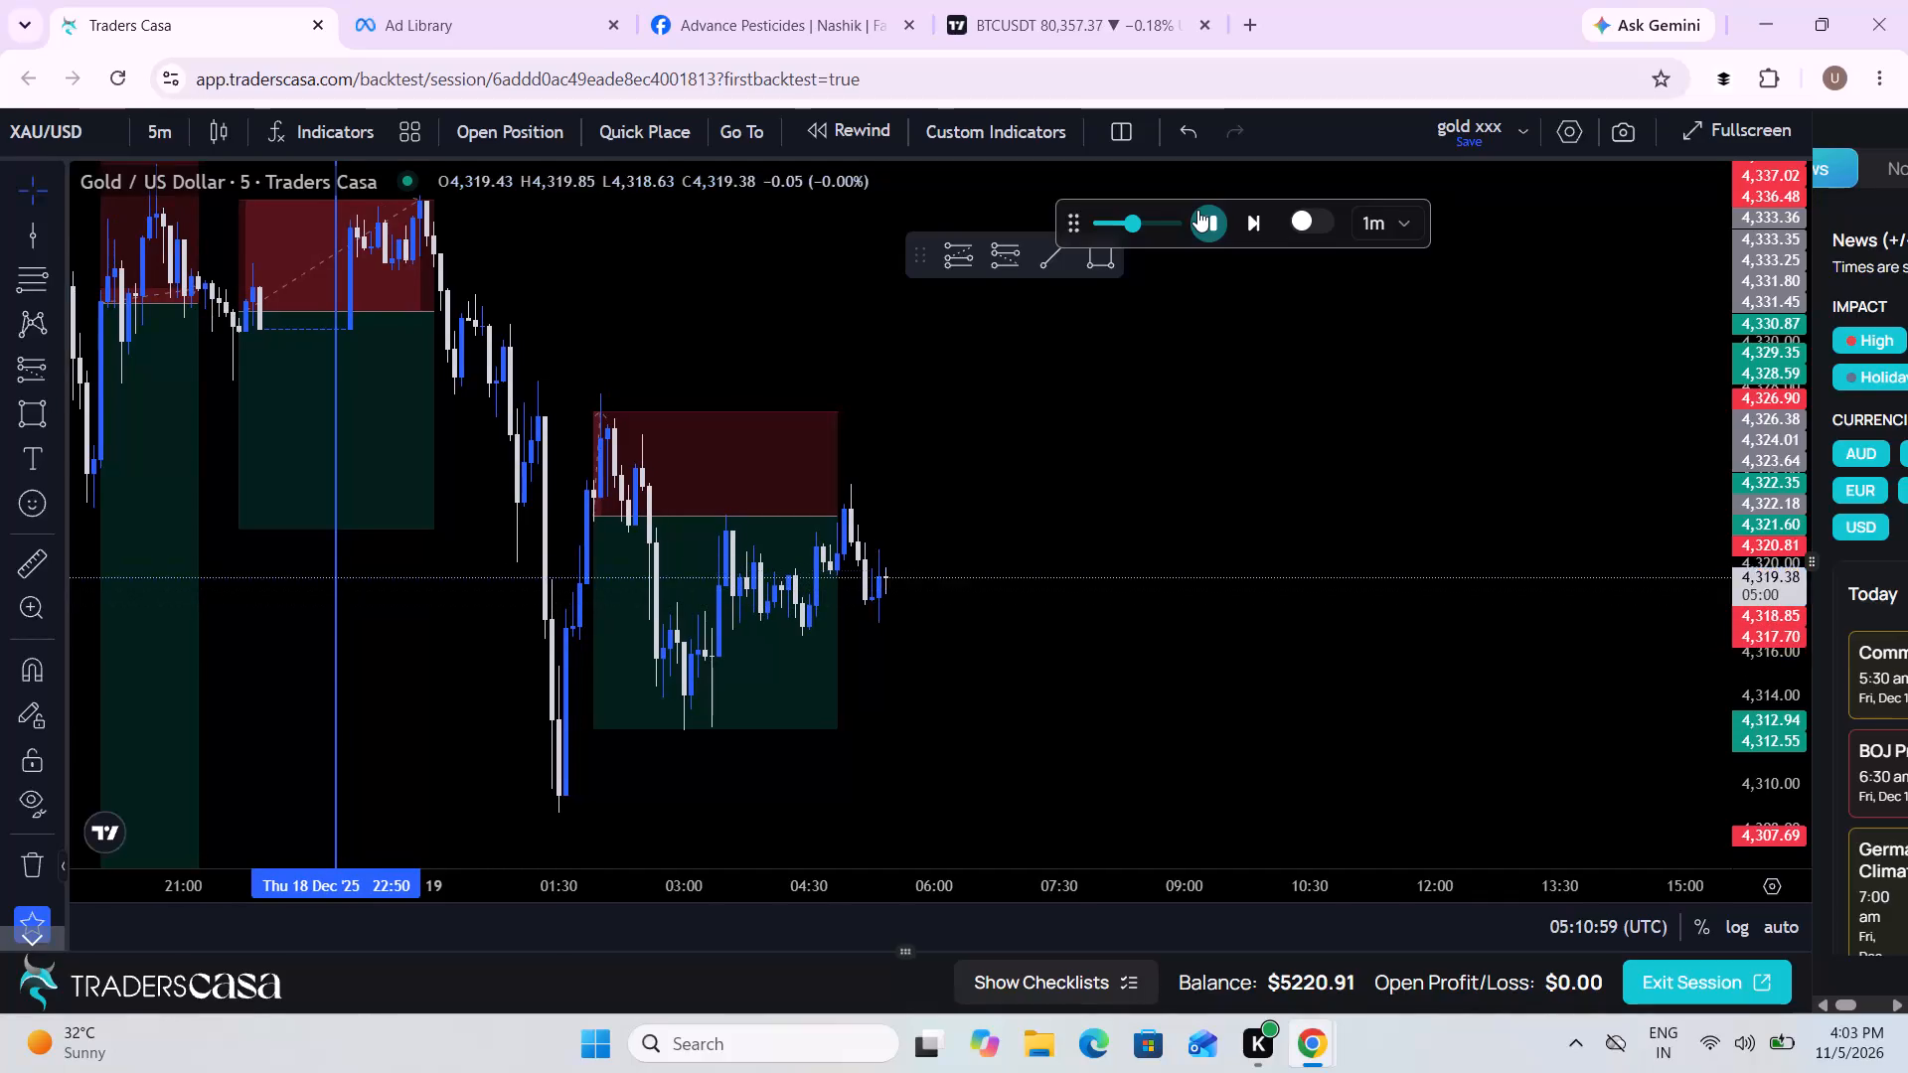
pyautogui.scroll(-2, 1180, 495)
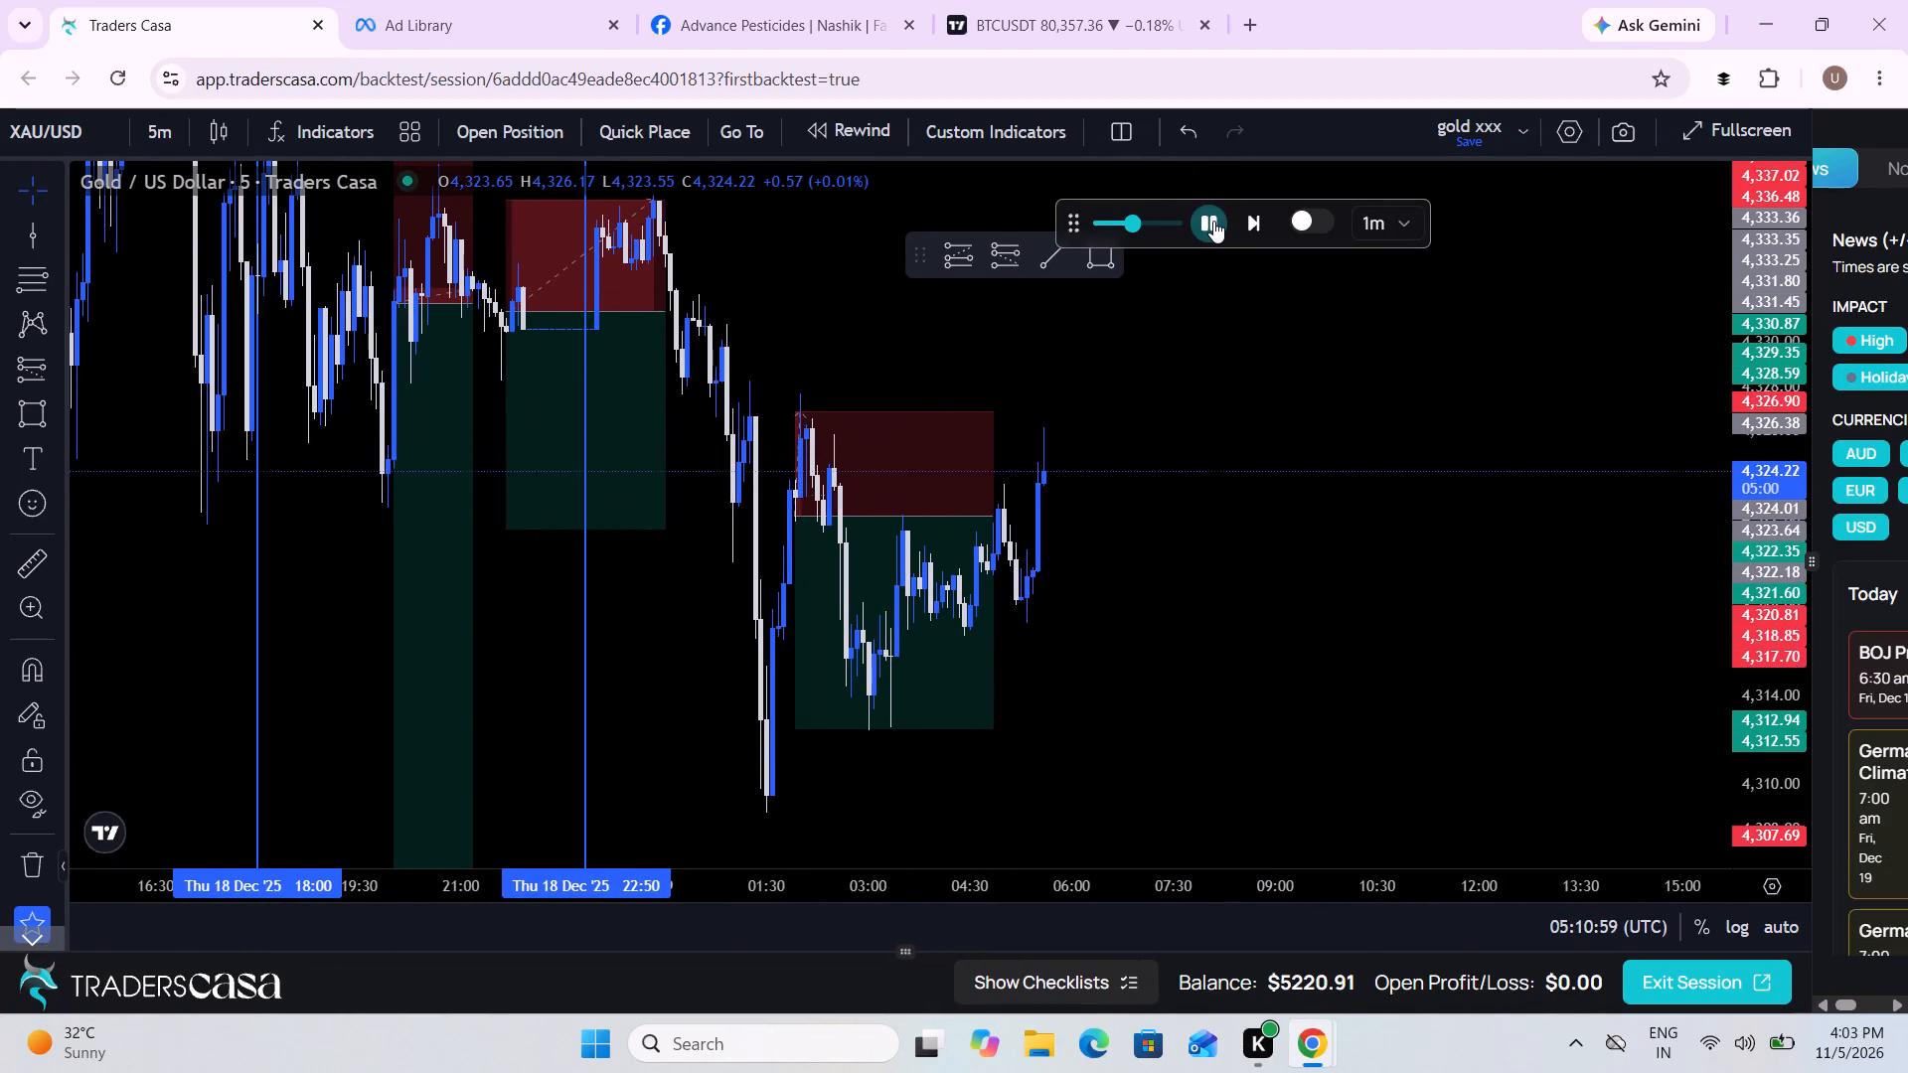
pyautogui.click(1213, 221)
# Switch the gold chart from the 5-minute to the 1-hour timeframe.
pyautogui.moveTo(1293, 584); pyautogui.dragTo(1068, 606)
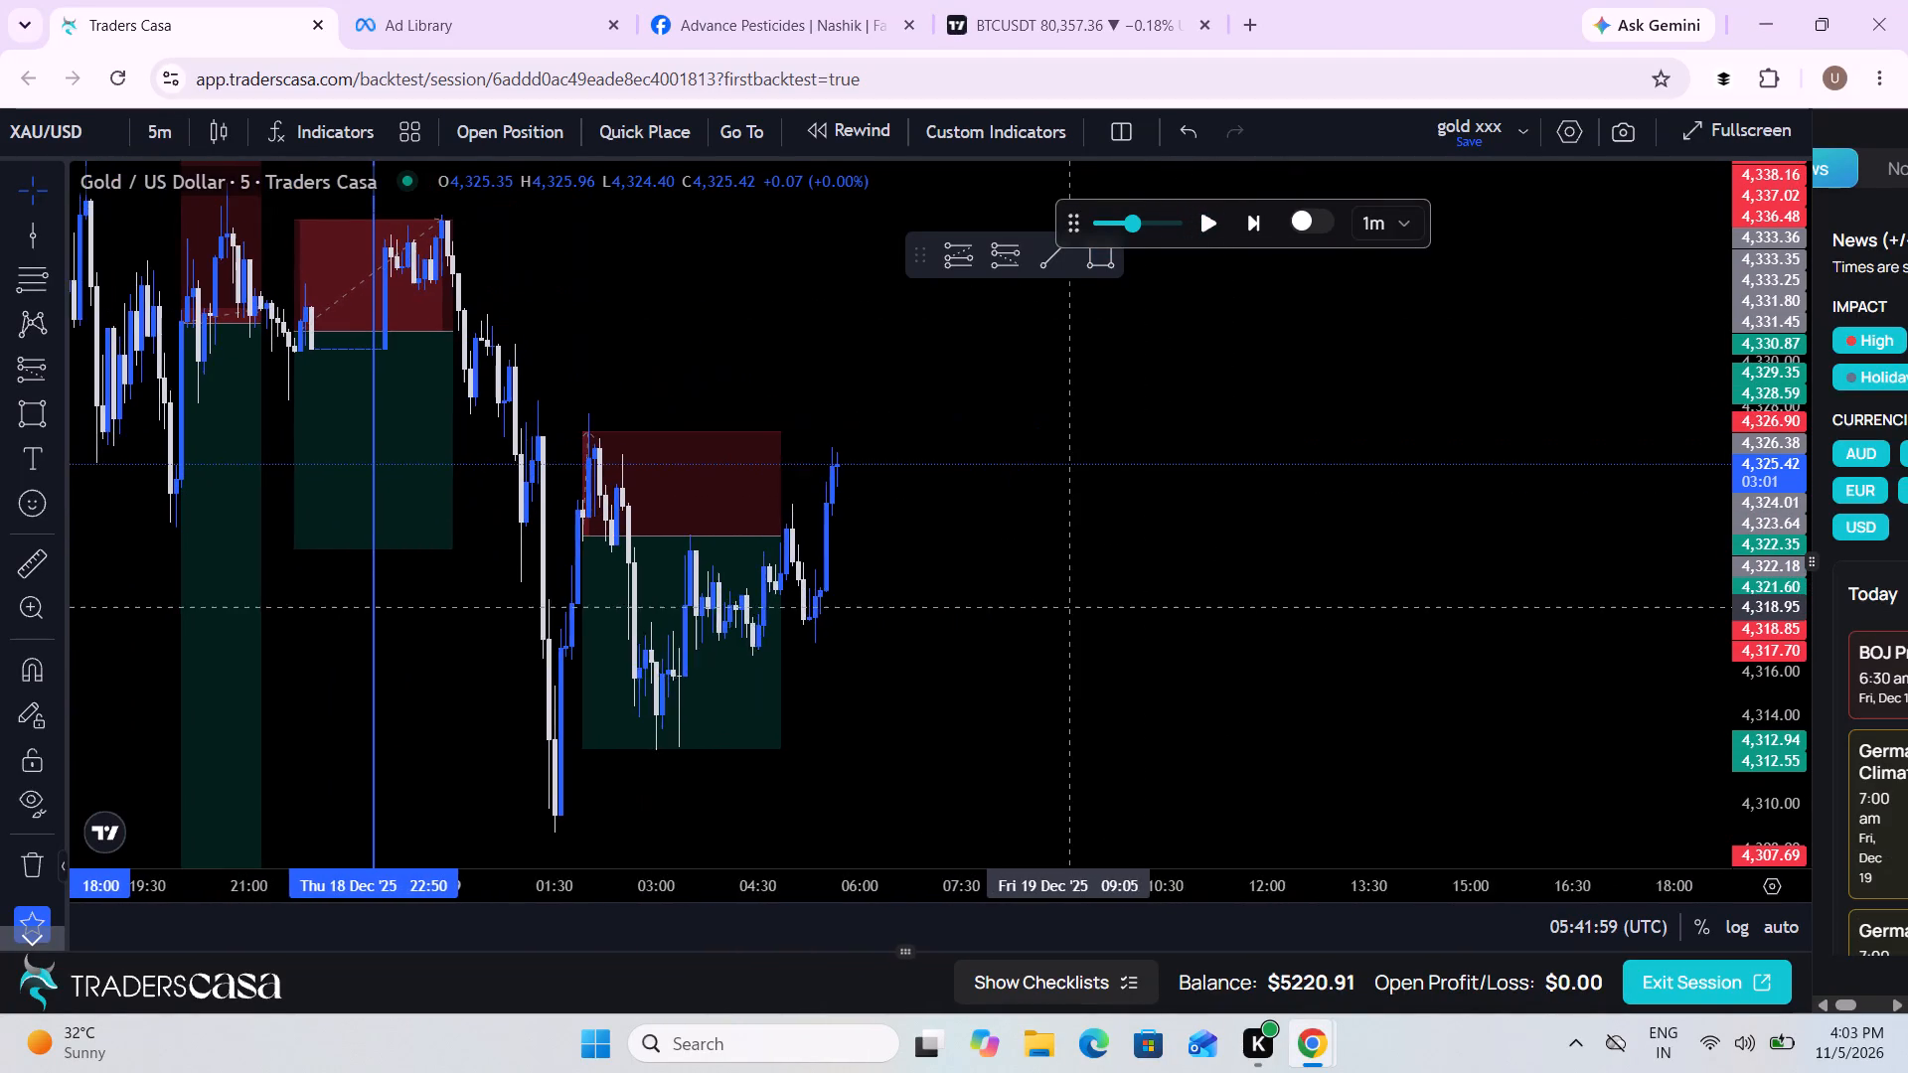
pyautogui.scroll(-3, 1068, 606)
pyautogui.moveTo(1272, 626); pyautogui.dragTo(991, 640)
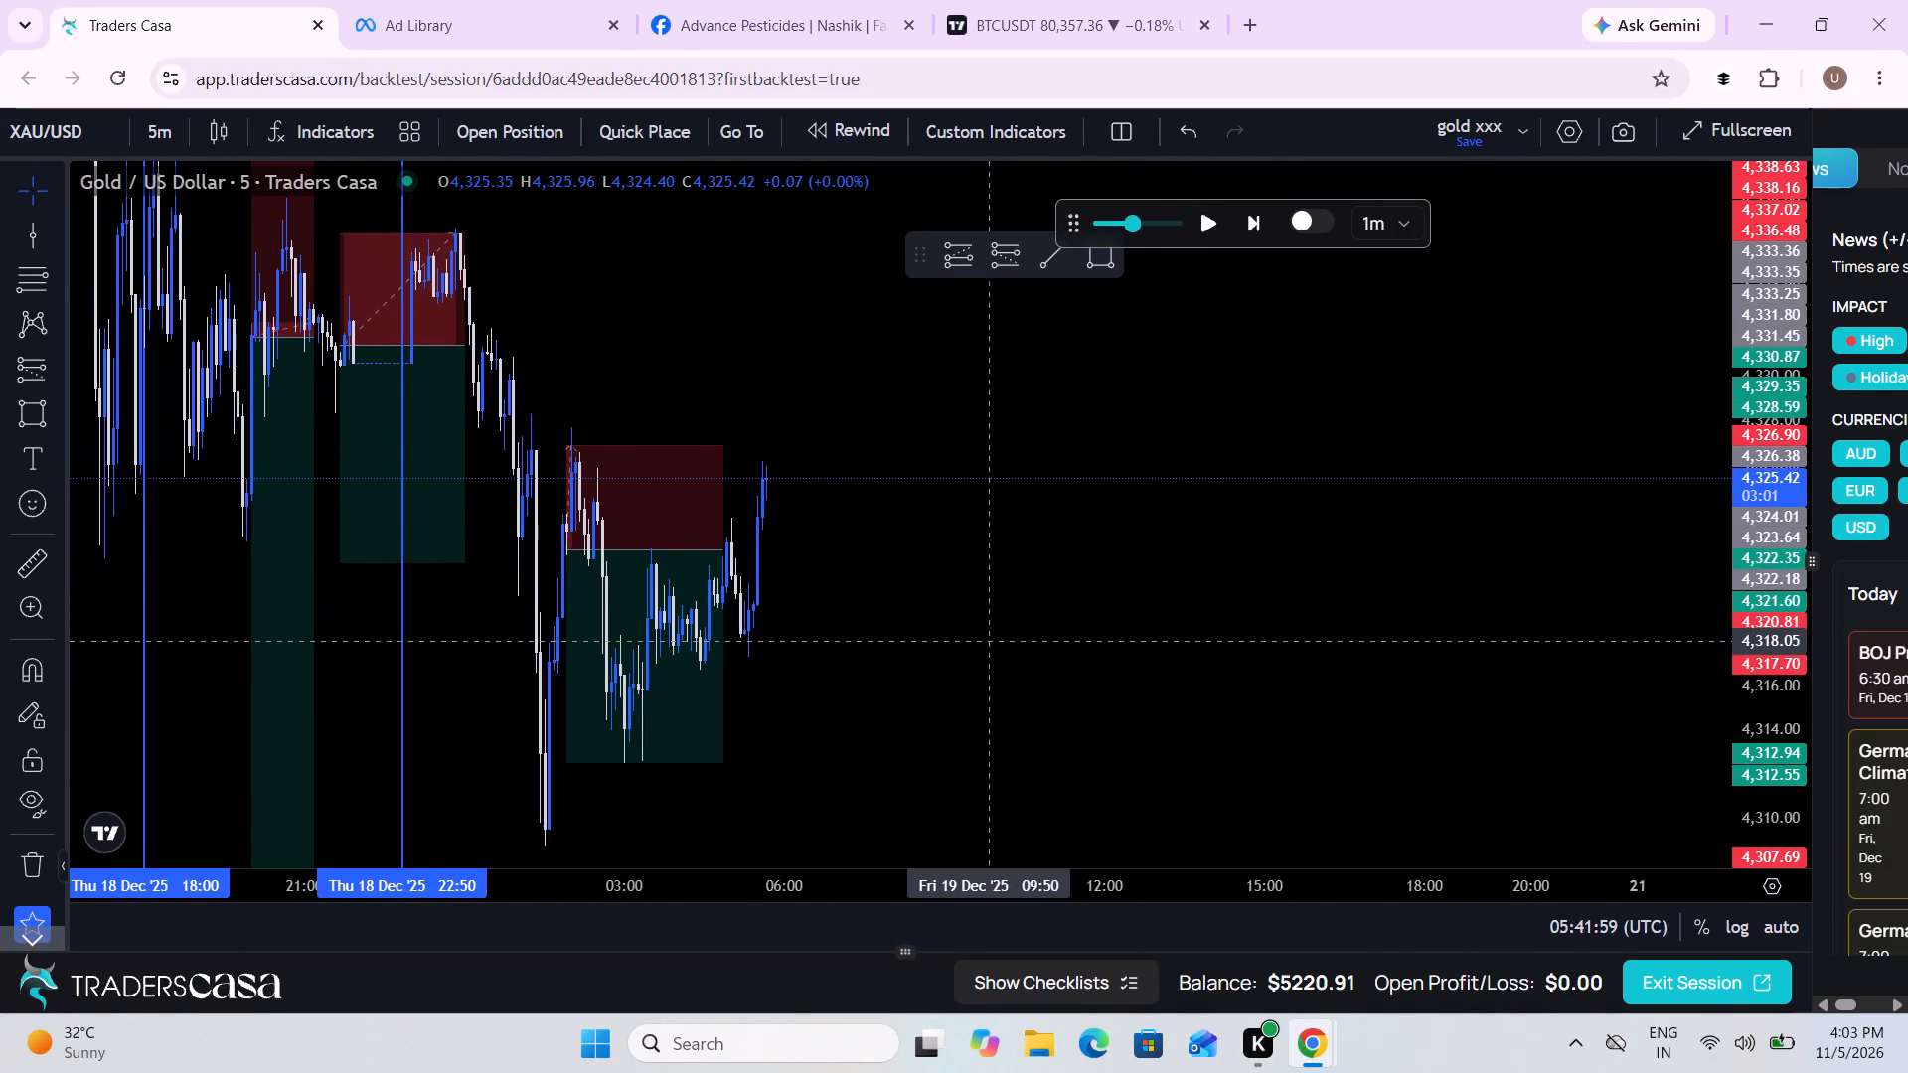
pyautogui.scroll(-1, 991, 640)
pyautogui.moveTo(991, 640); pyautogui.dragTo(814, 621)
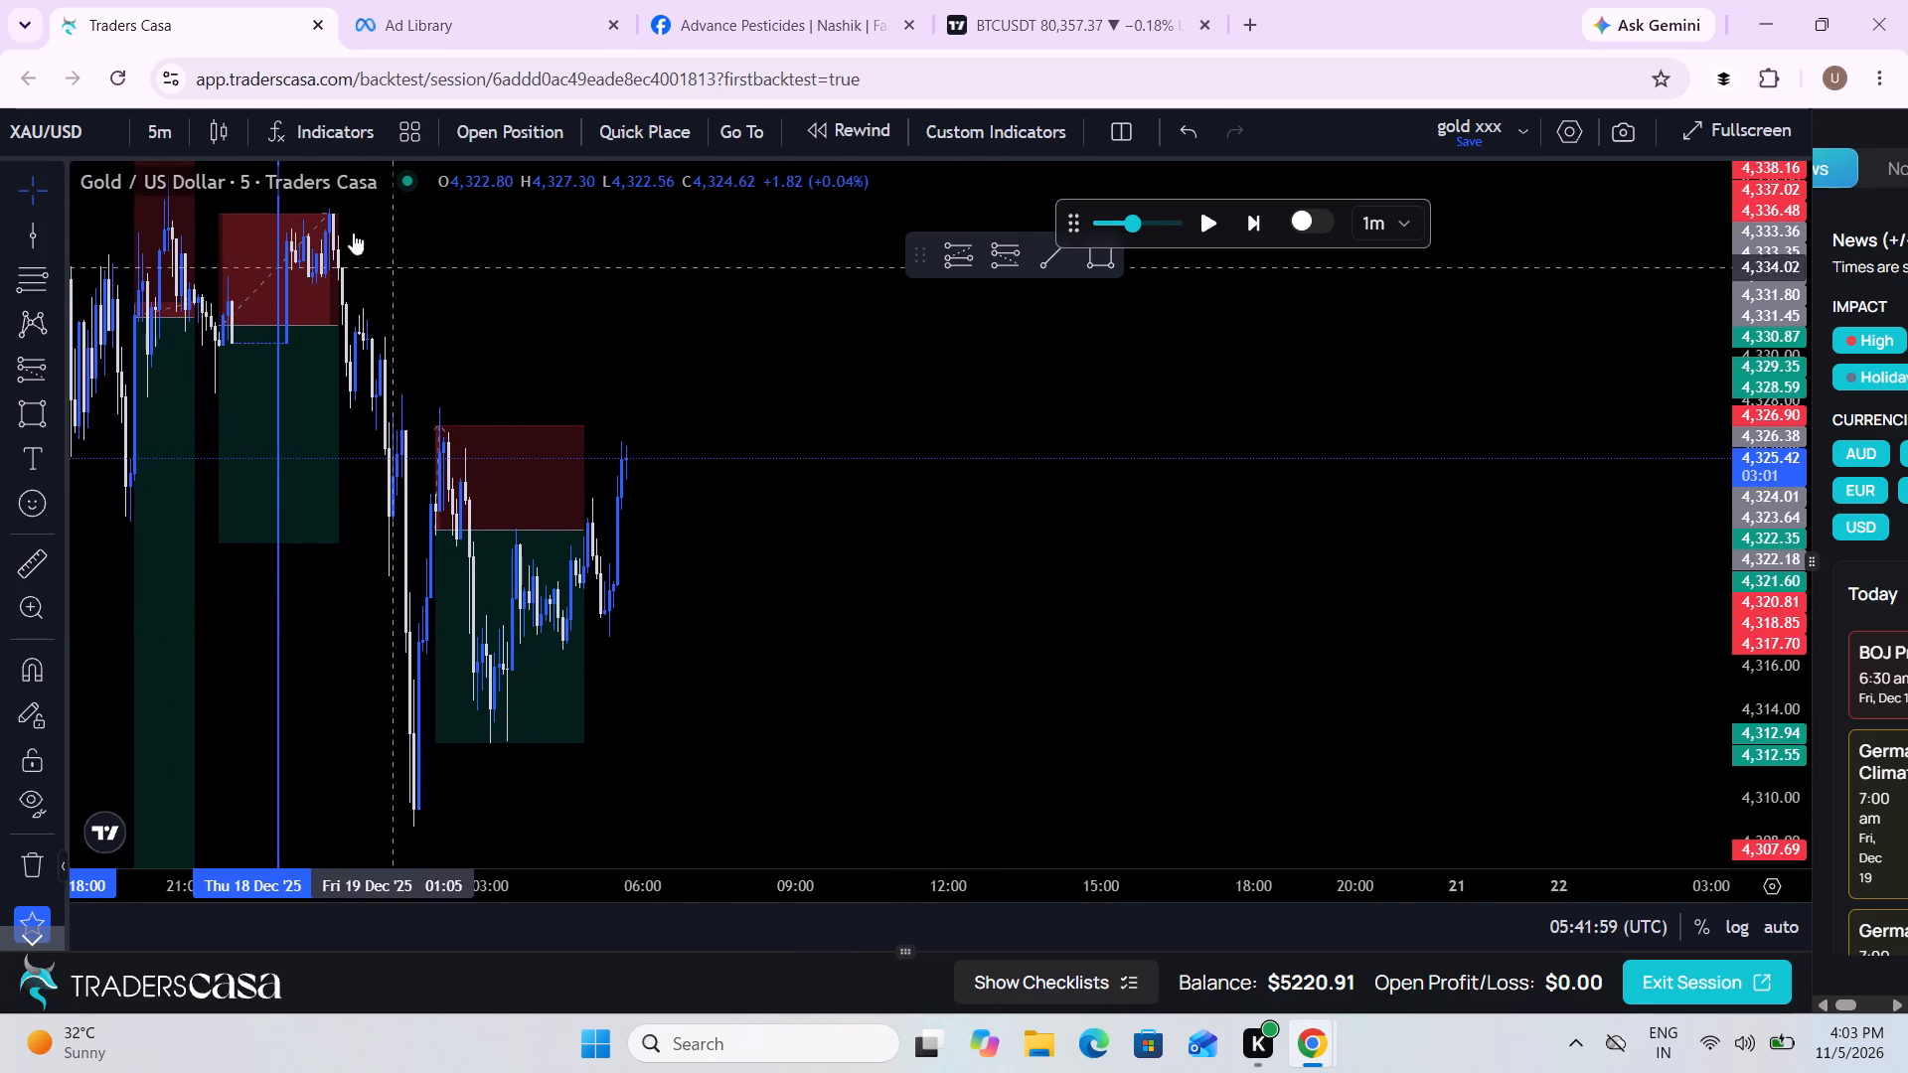
pyautogui.click(155, 134)
pyautogui.click(216, 611)
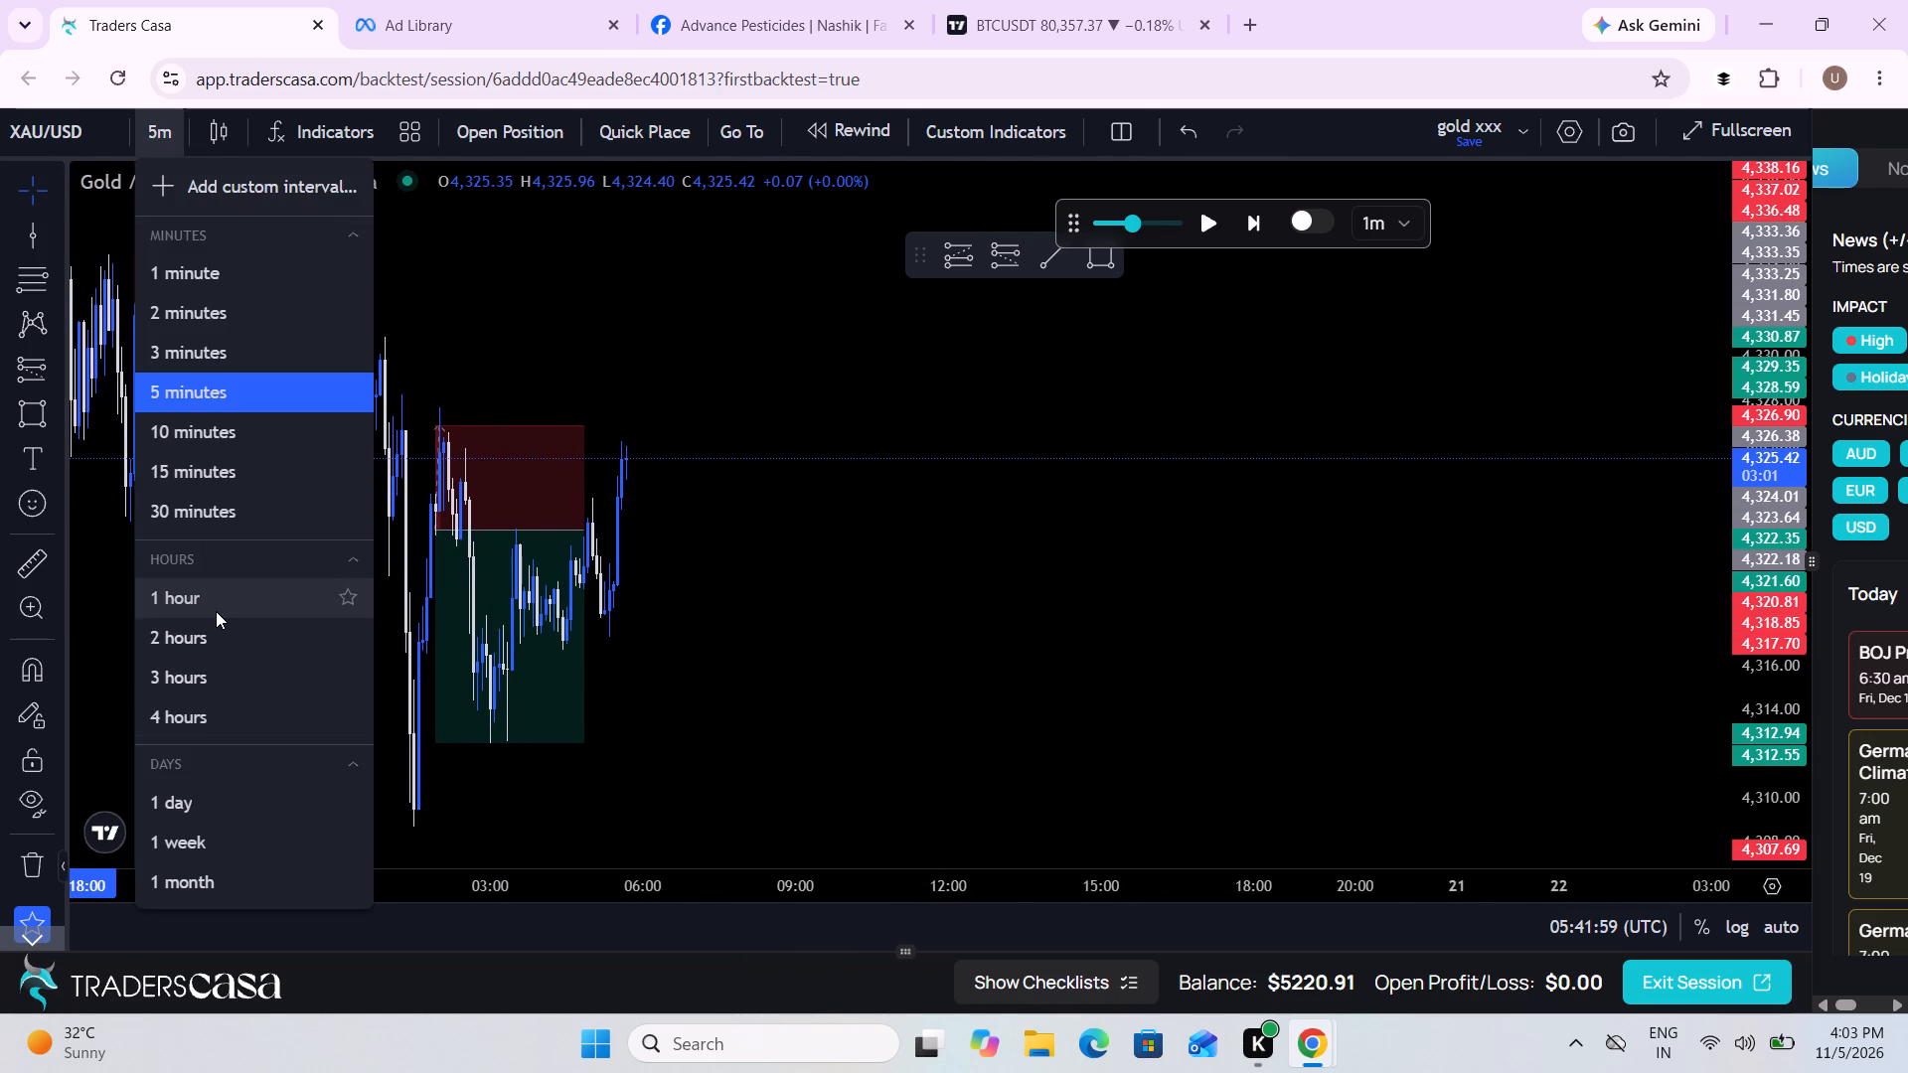
# Examine the 1-hour gold price action from 16 to 19 Dec 2025, including earlier trades, marked zones and price levels.
pyautogui.scroll(4, 601, 642)
pyautogui.moveTo(226, 650); pyautogui.dragTo(886, 637)
pyautogui.scroll(5, 886, 637)
pyautogui.moveTo(365, 692); pyautogui.dragTo(529, 690)
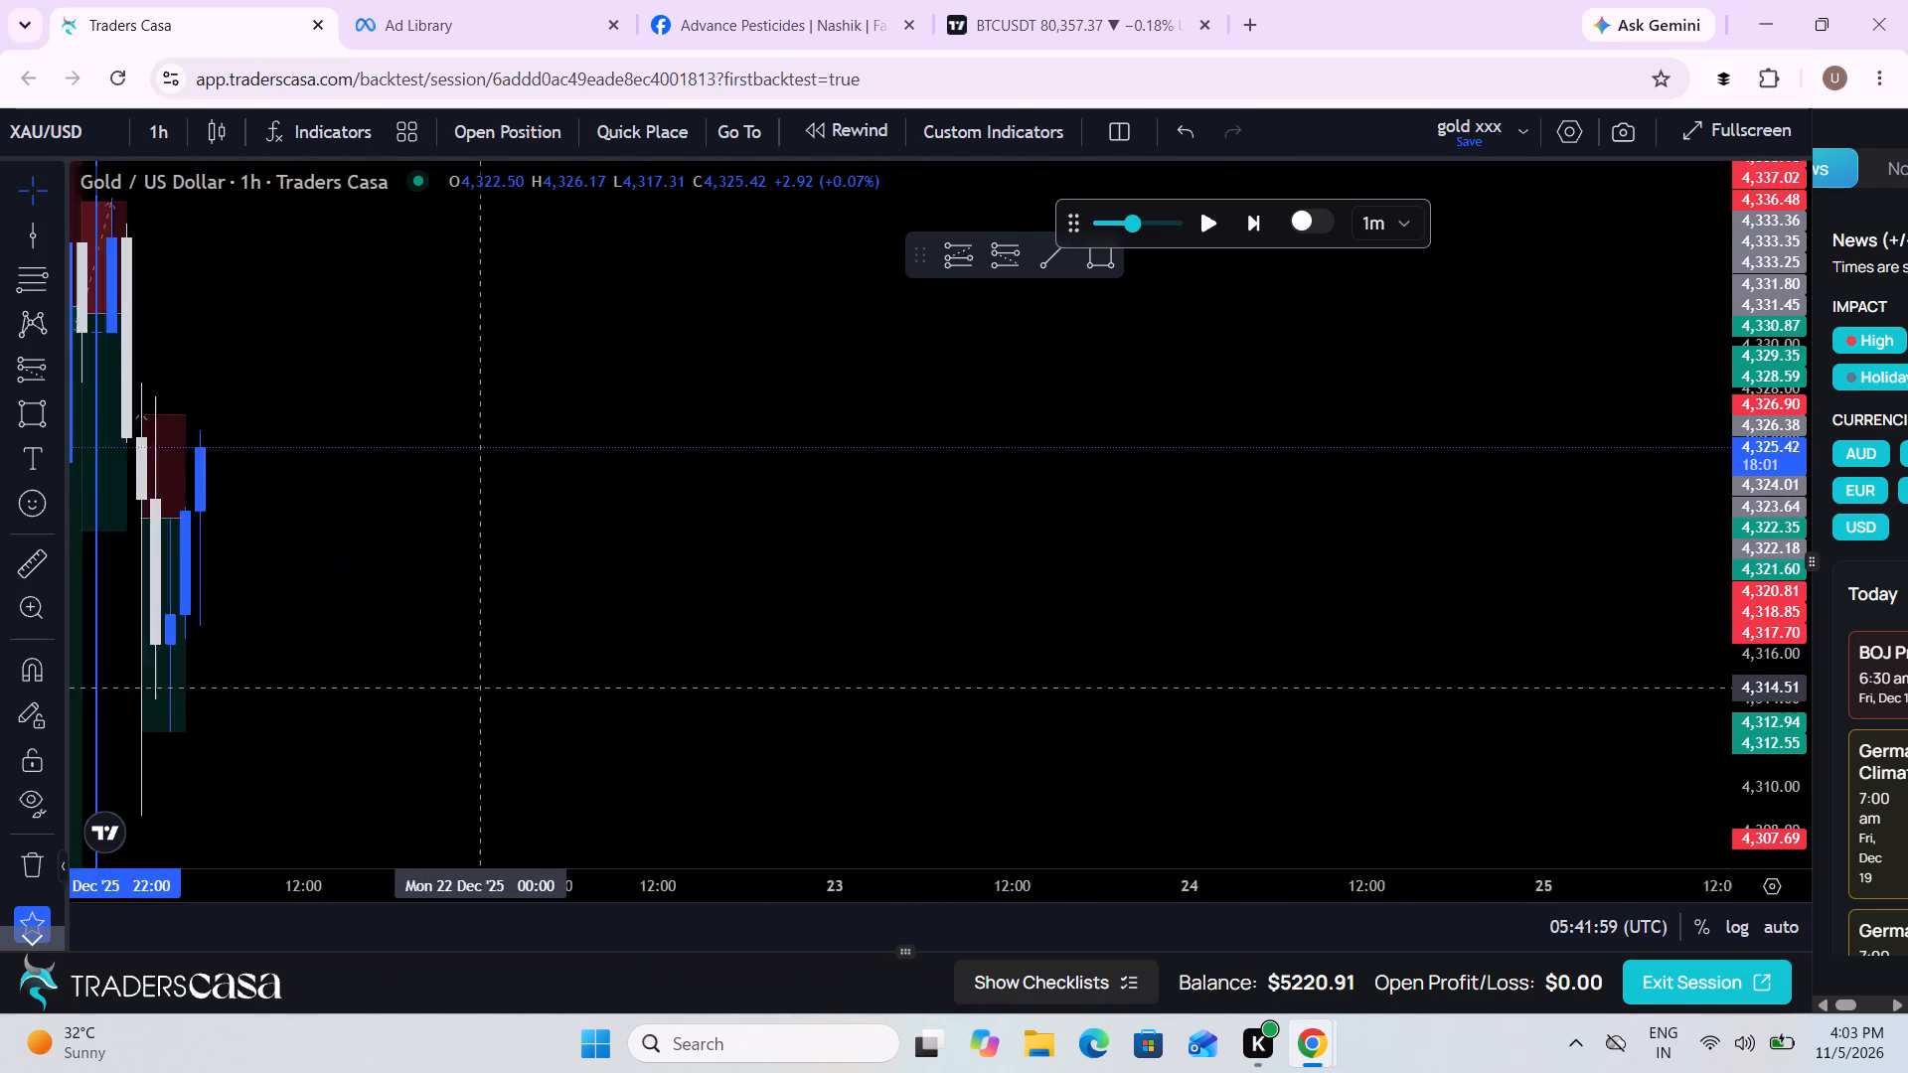
pyautogui.moveTo(529, 690); pyautogui.dragTo(1068, 636)
pyautogui.scroll(3, 1068, 636)
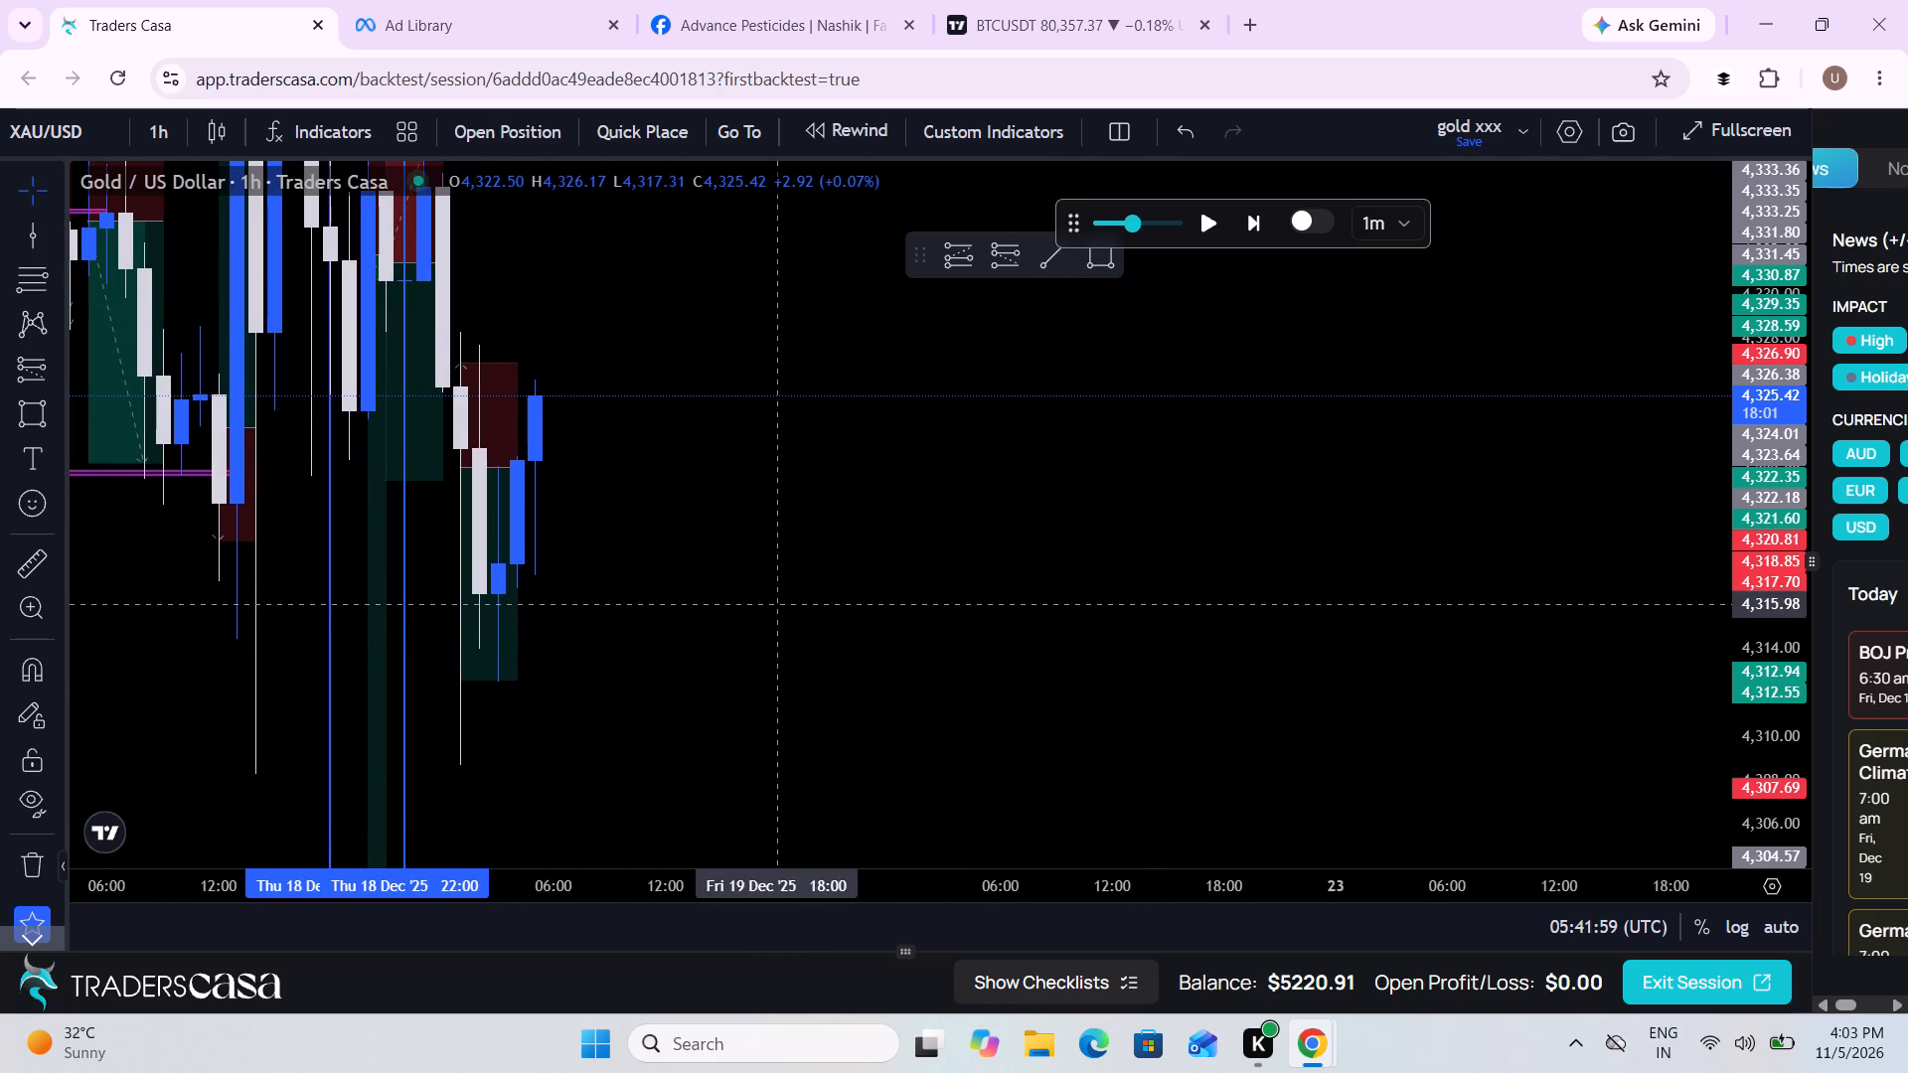
pyautogui.moveTo(762, 603); pyautogui.dragTo(1205, 660)
pyautogui.scroll(1, 1205, 660)
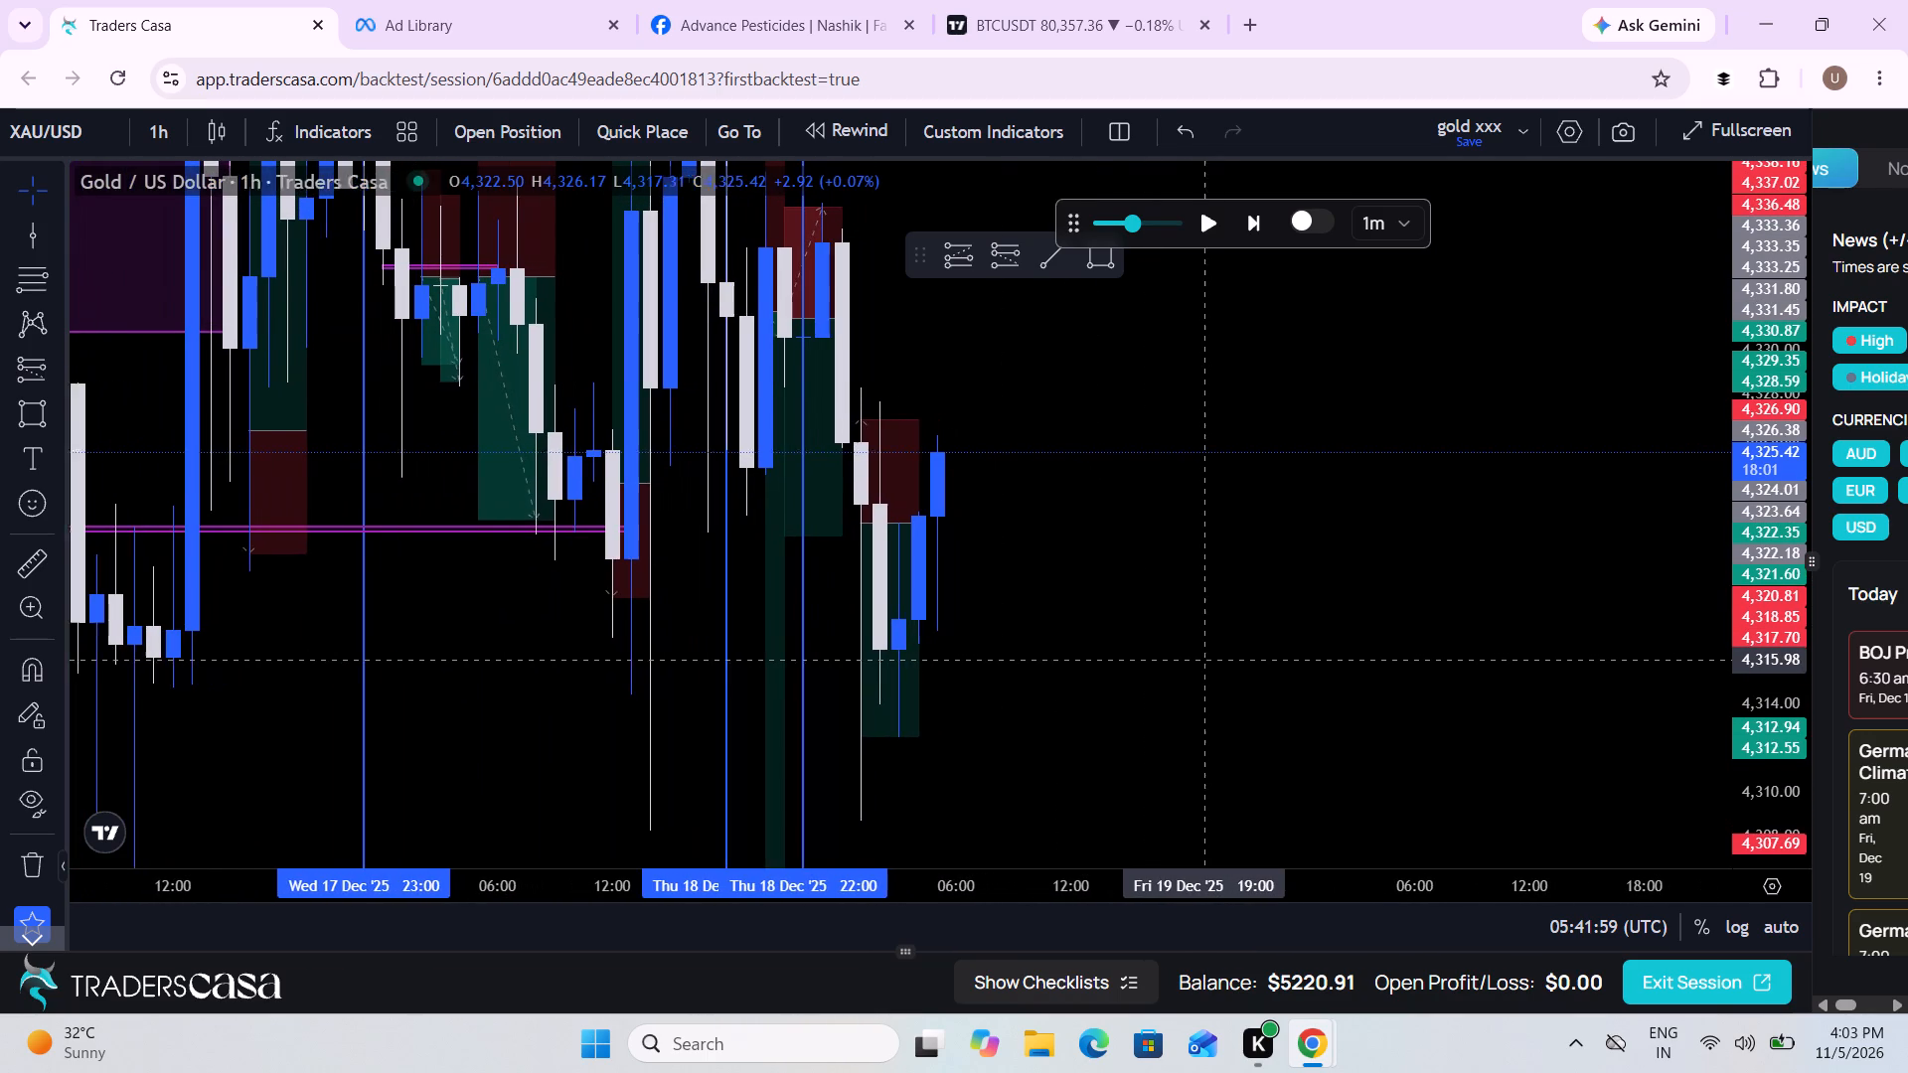
pyautogui.scroll(2, 1205, 660)
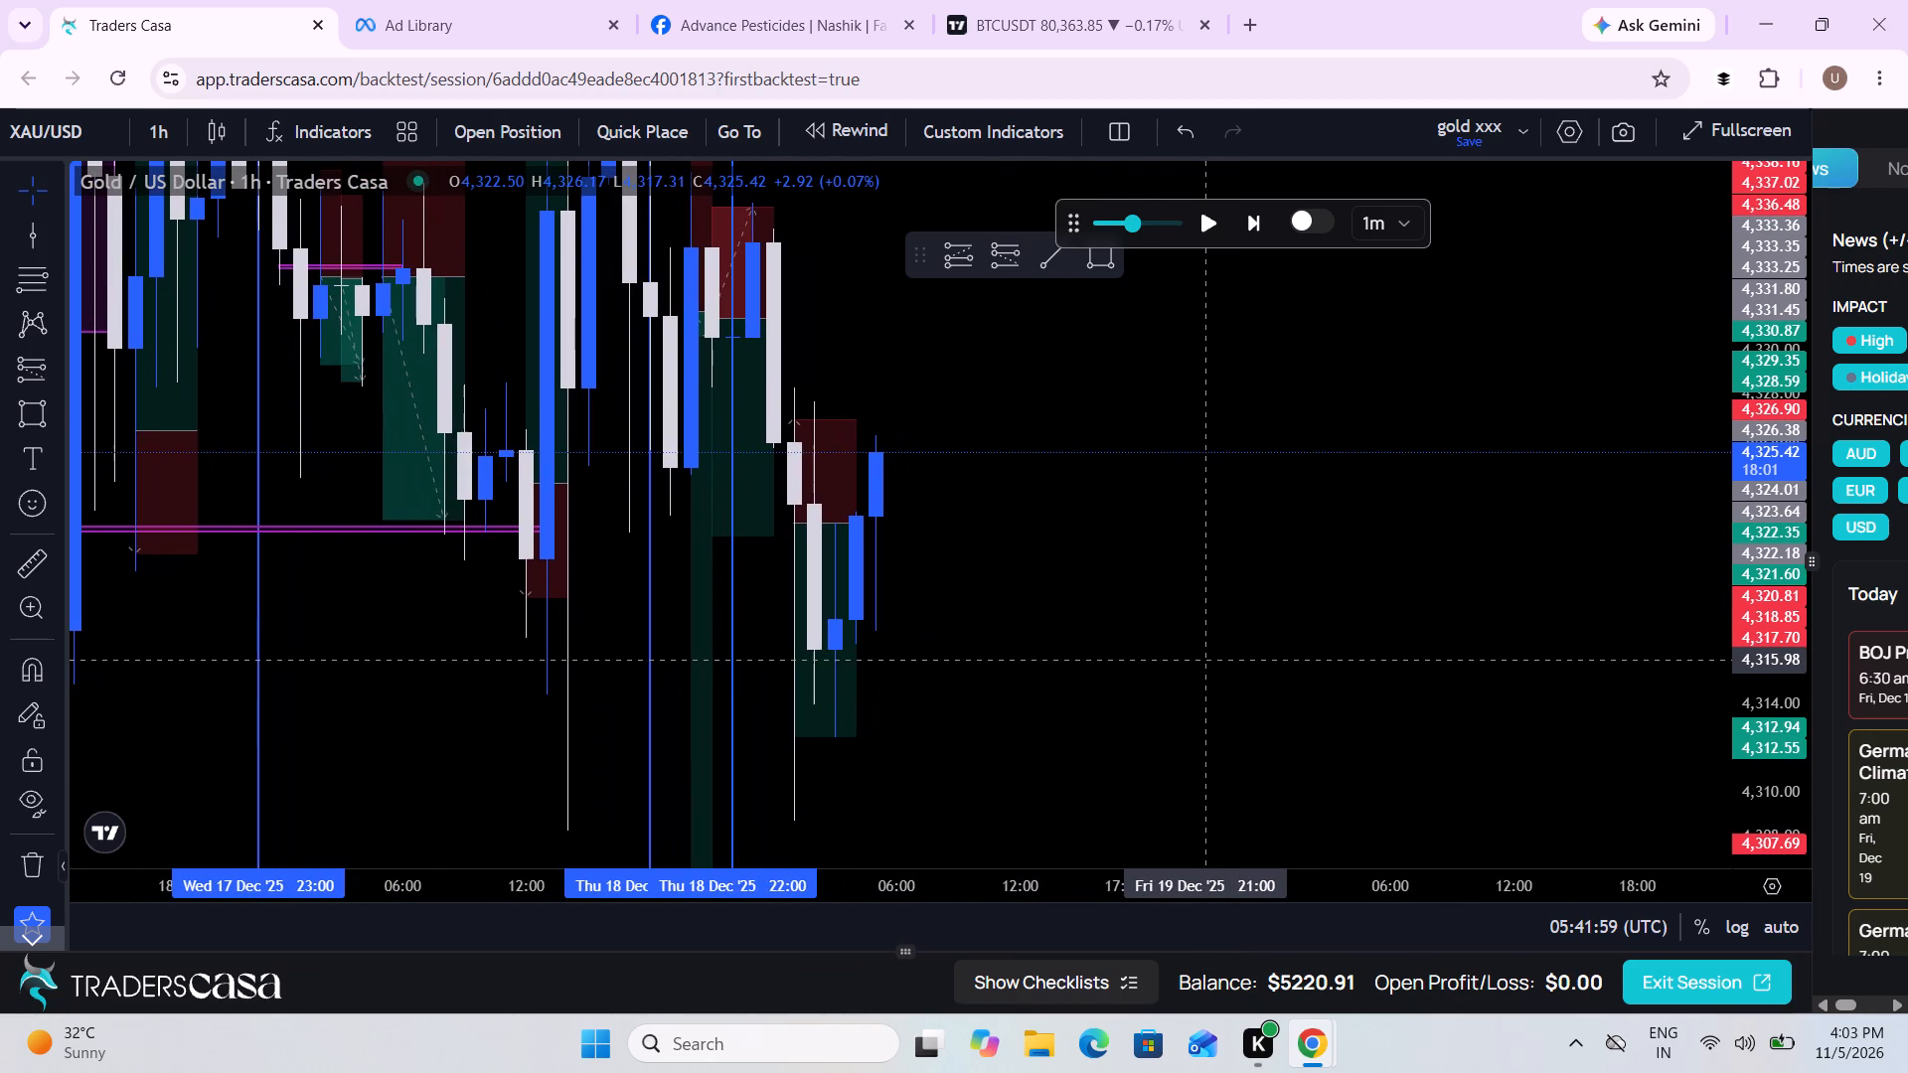
pyautogui.moveTo(1133, 635); pyautogui.dragTo(1370, 657)
pyautogui.moveTo(1370, 657); pyautogui.dragTo(1375, 677)
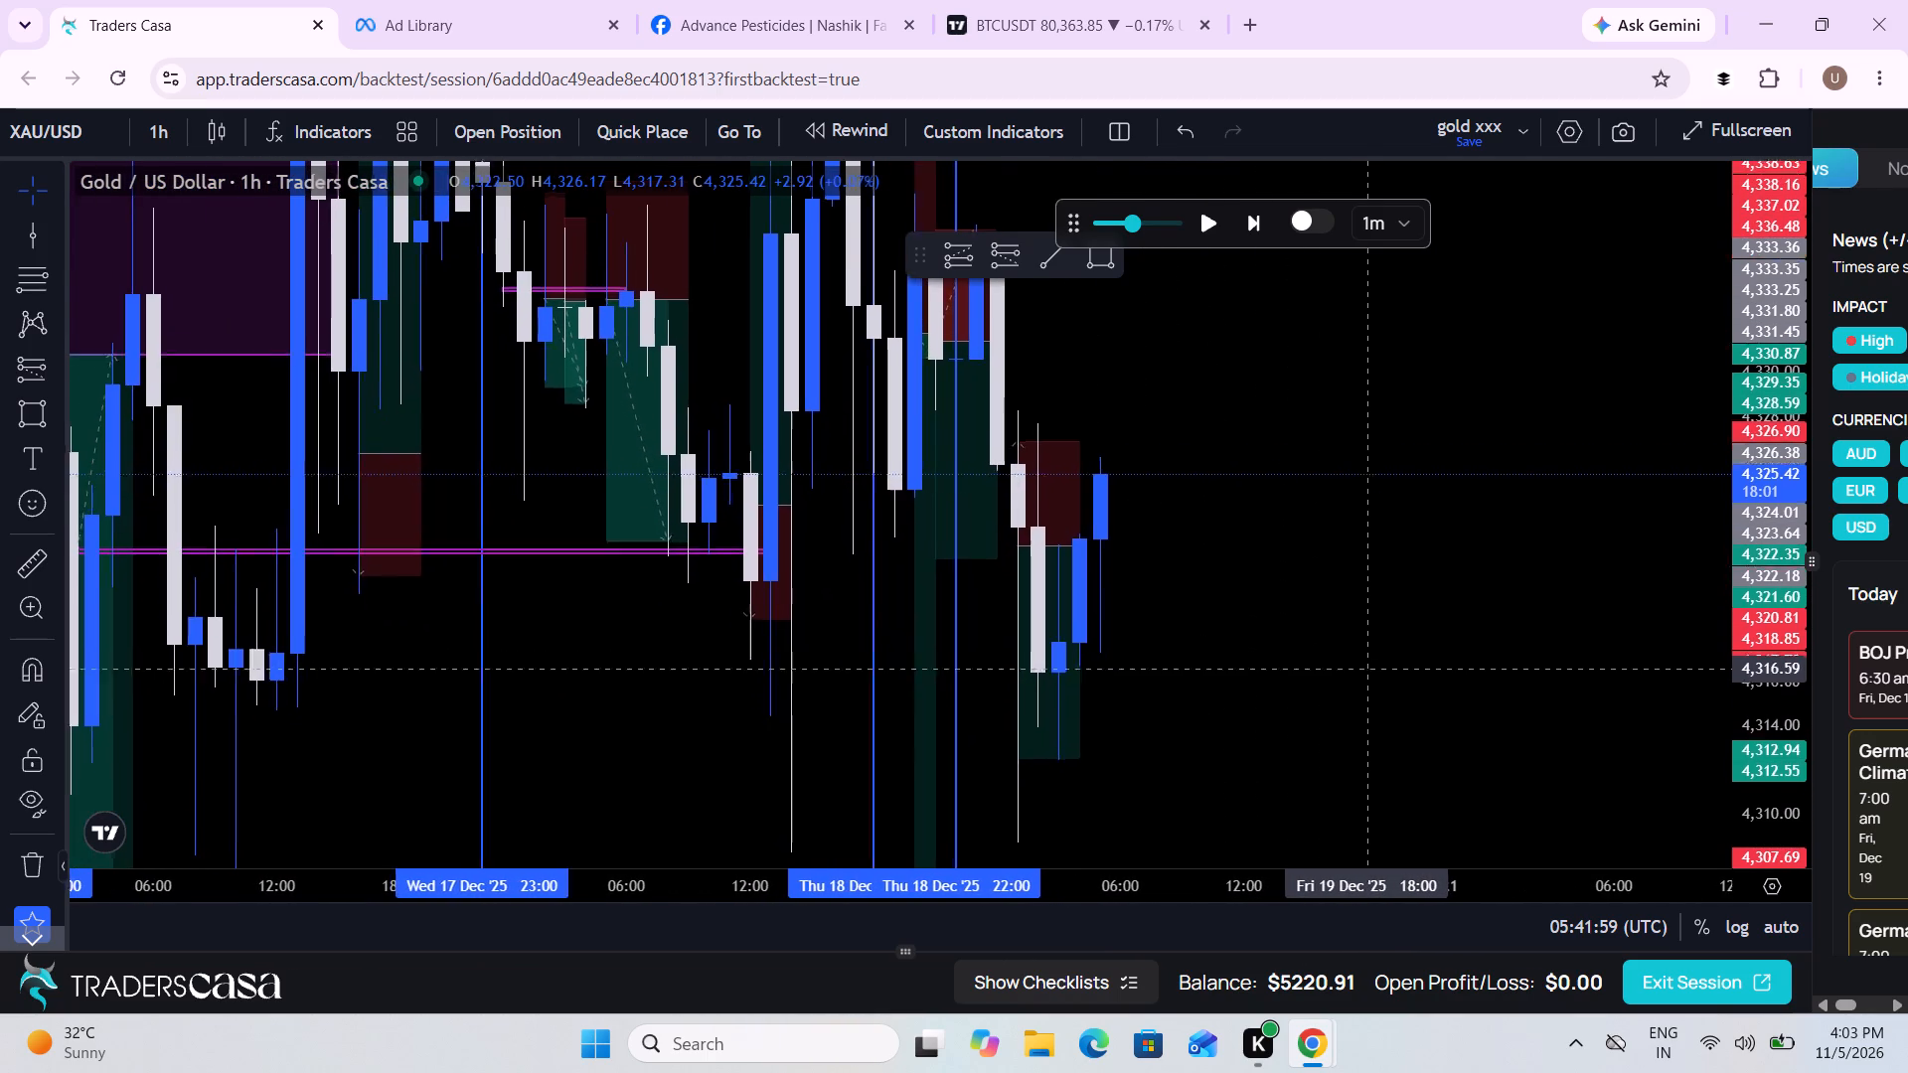
pyautogui.moveTo(1375, 677); pyautogui.dragTo(1400, 823)
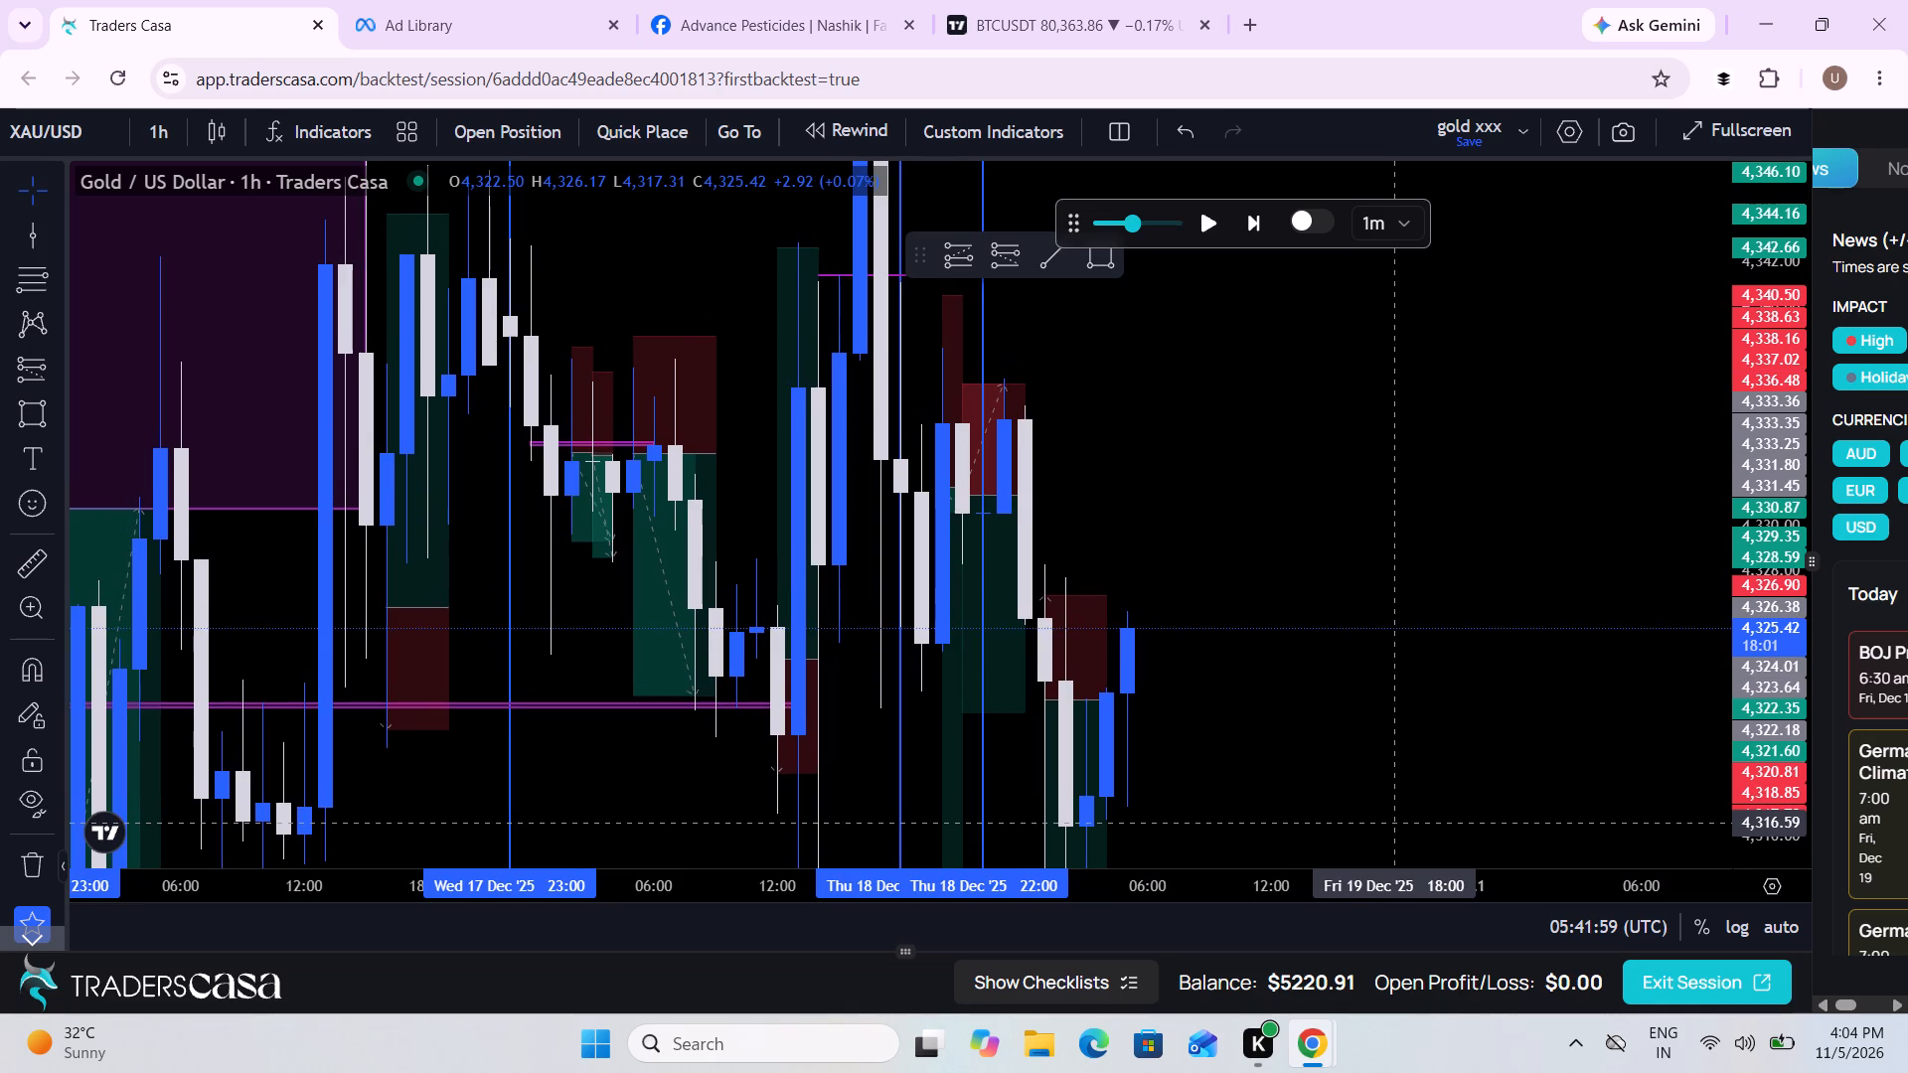
pyautogui.moveTo(1400, 823); pyautogui.dragTo(1351, 624)
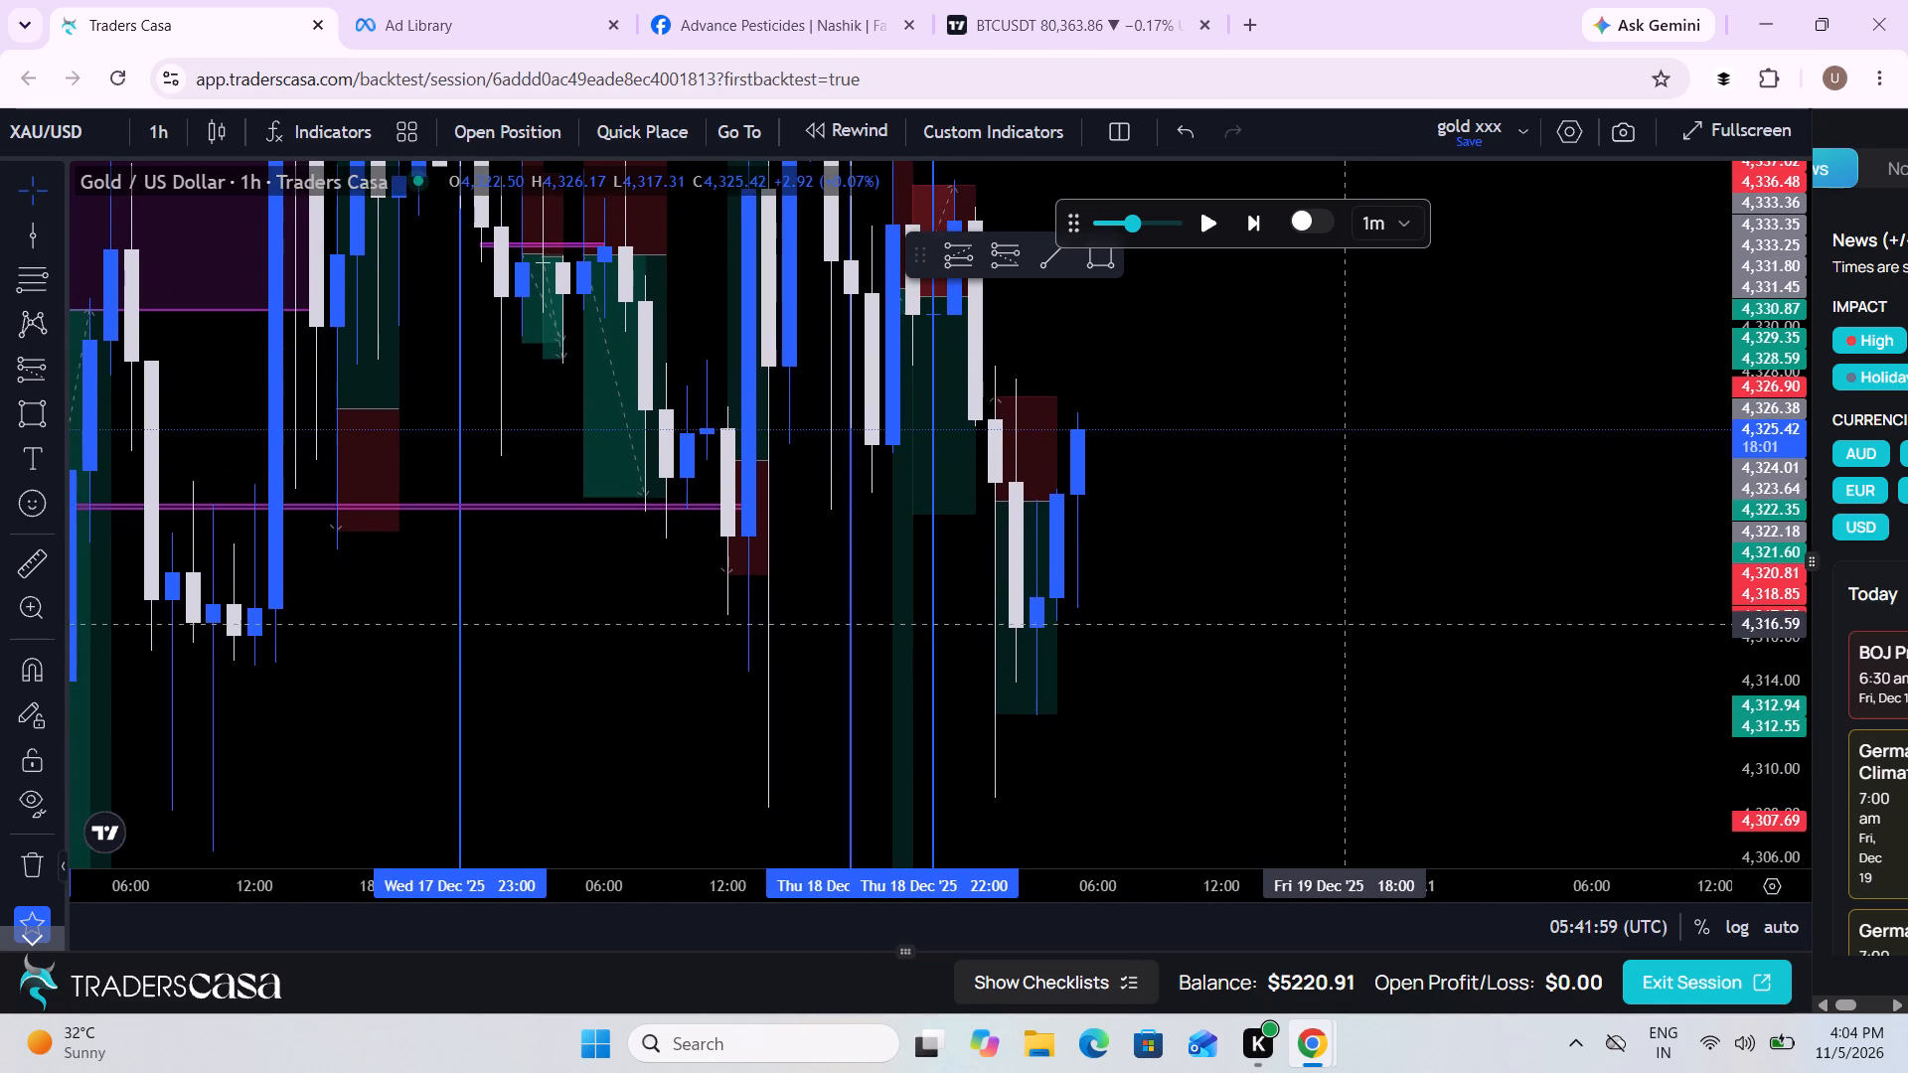
pyautogui.moveTo(1351, 624); pyautogui.dragTo(1419, 576)
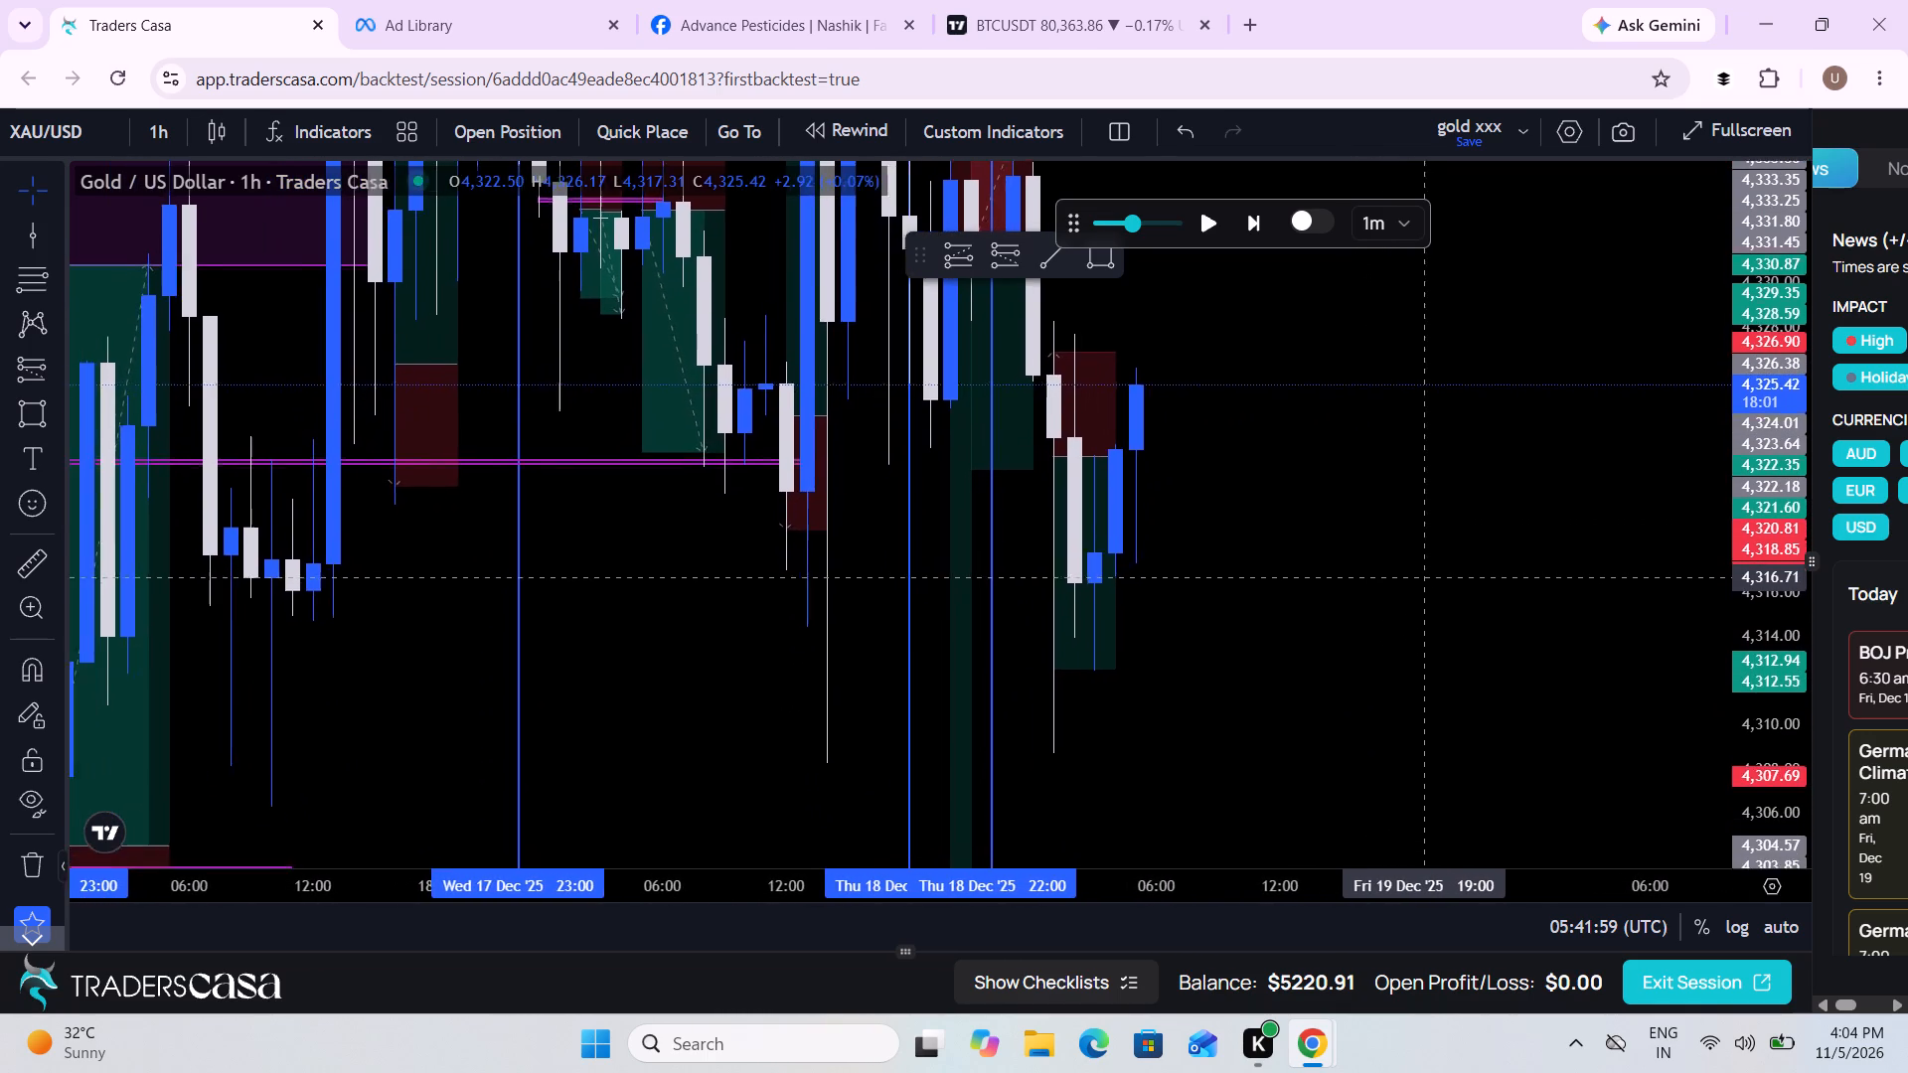
pyautogui.moveTo(1419, 576); pyautogui.dragTo(1554, 355)
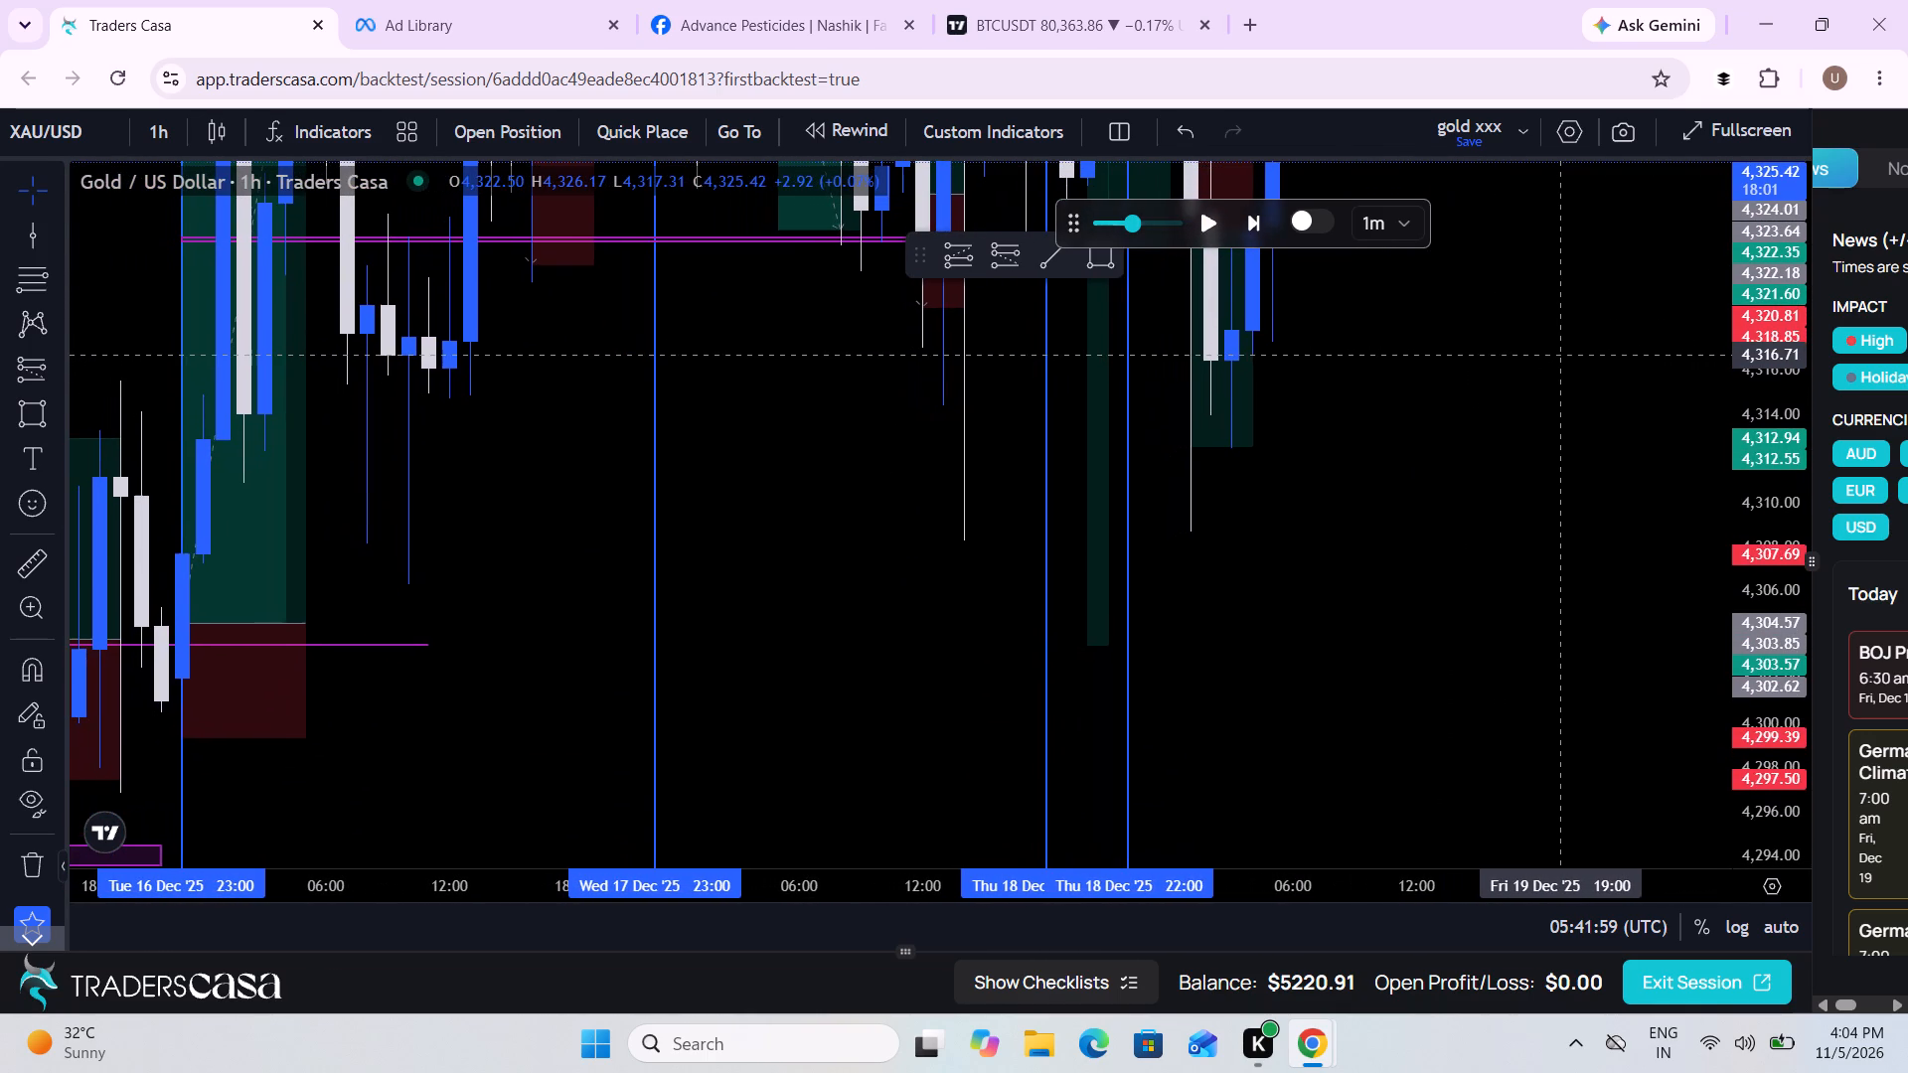
pyautogui.moveTo(1554, 355); pyautogui.dragTo(1556, 355)
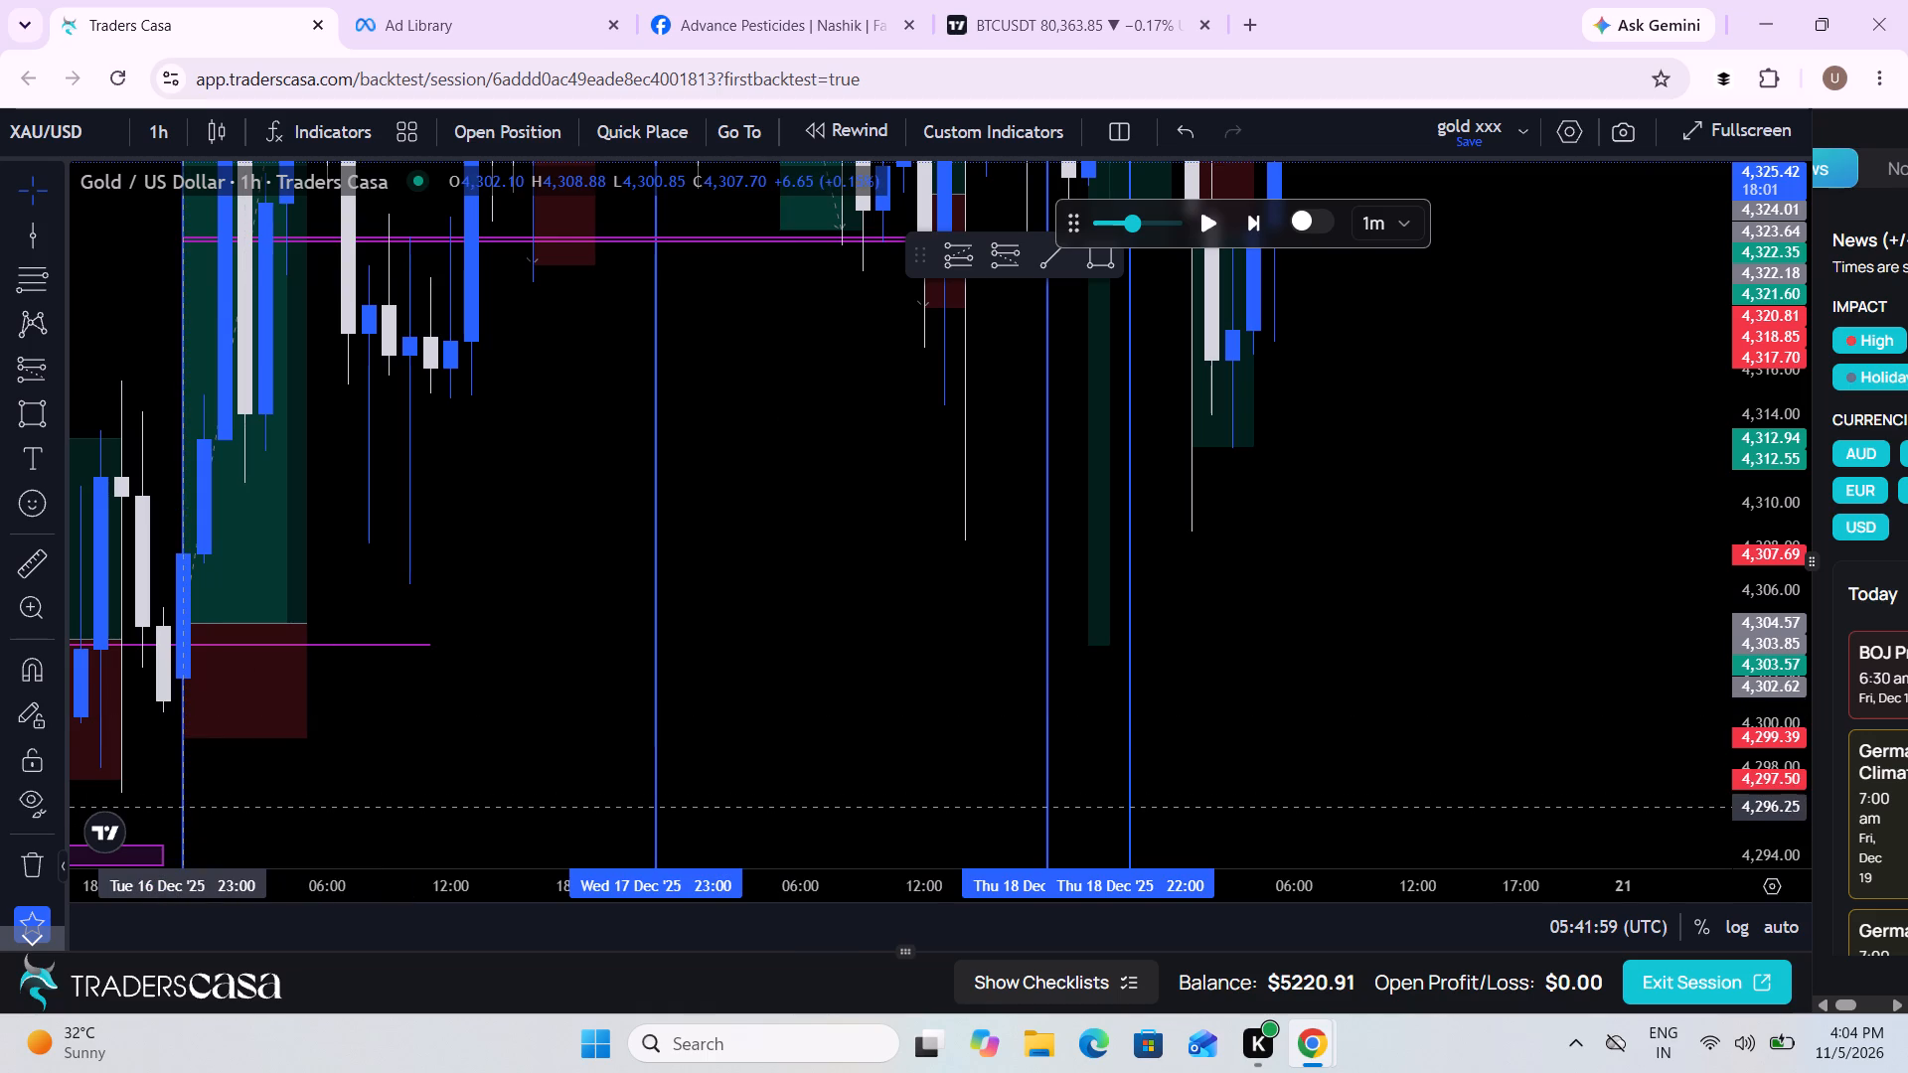
# Draw a rectangle zone from about 4,305.30 down to 4,300.52, spanning 16 Dec 21:00 to 19 Dec 11:00.
pyautogui.click(183, 808)
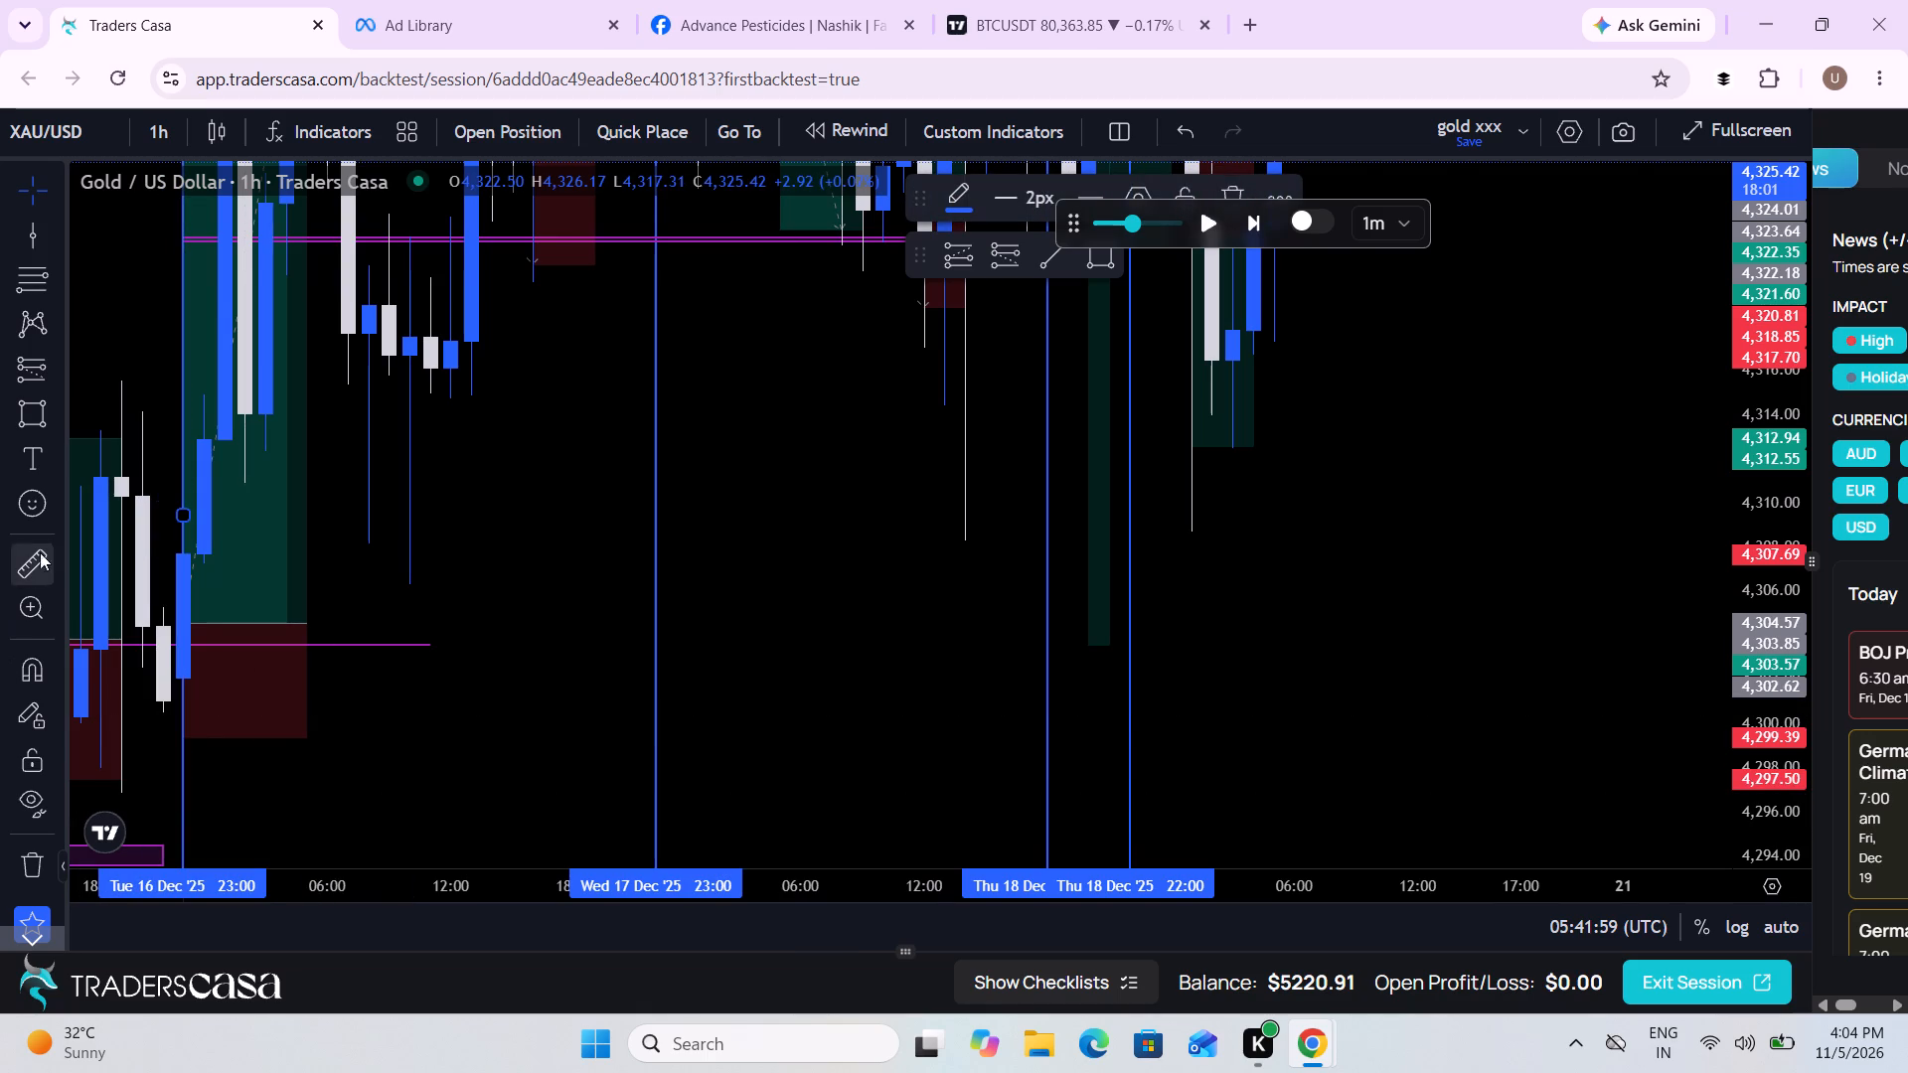
pyautogui.click(28, 420)
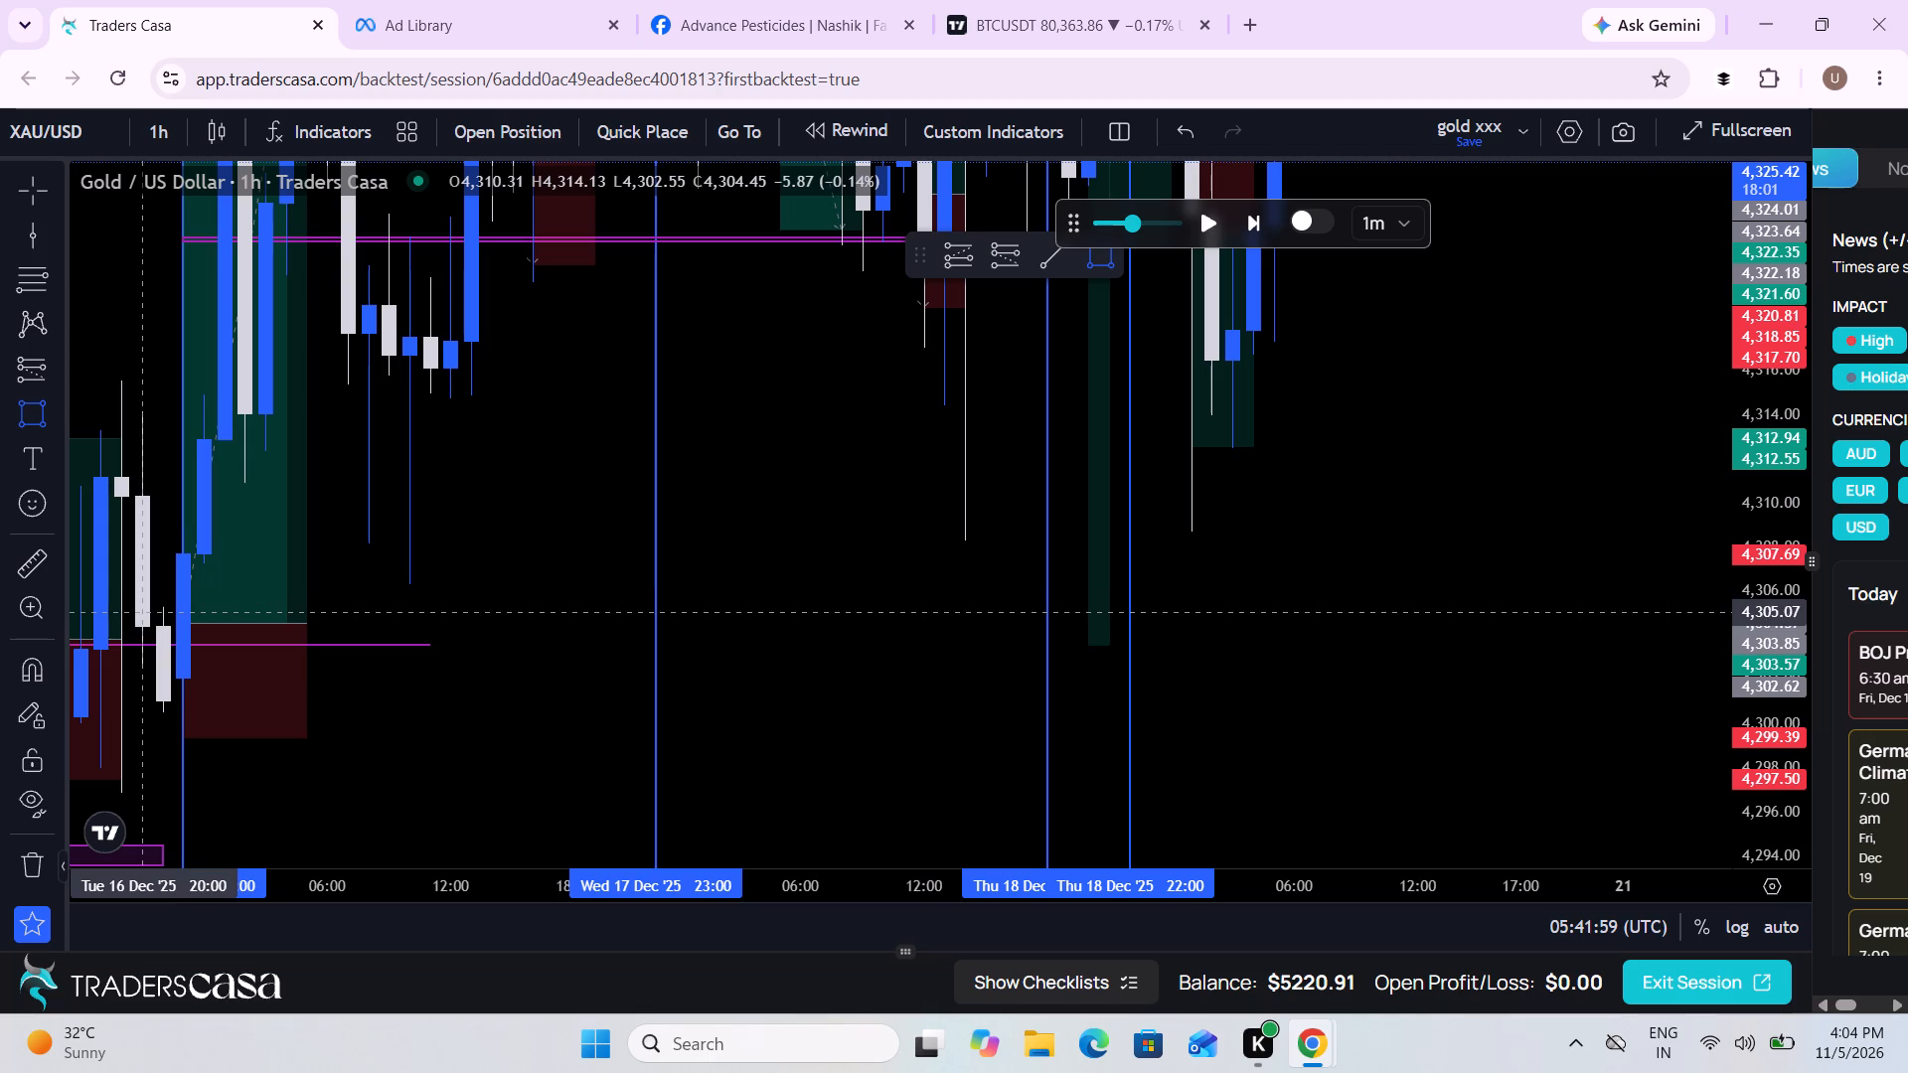
pyautogui.click(155, 606)
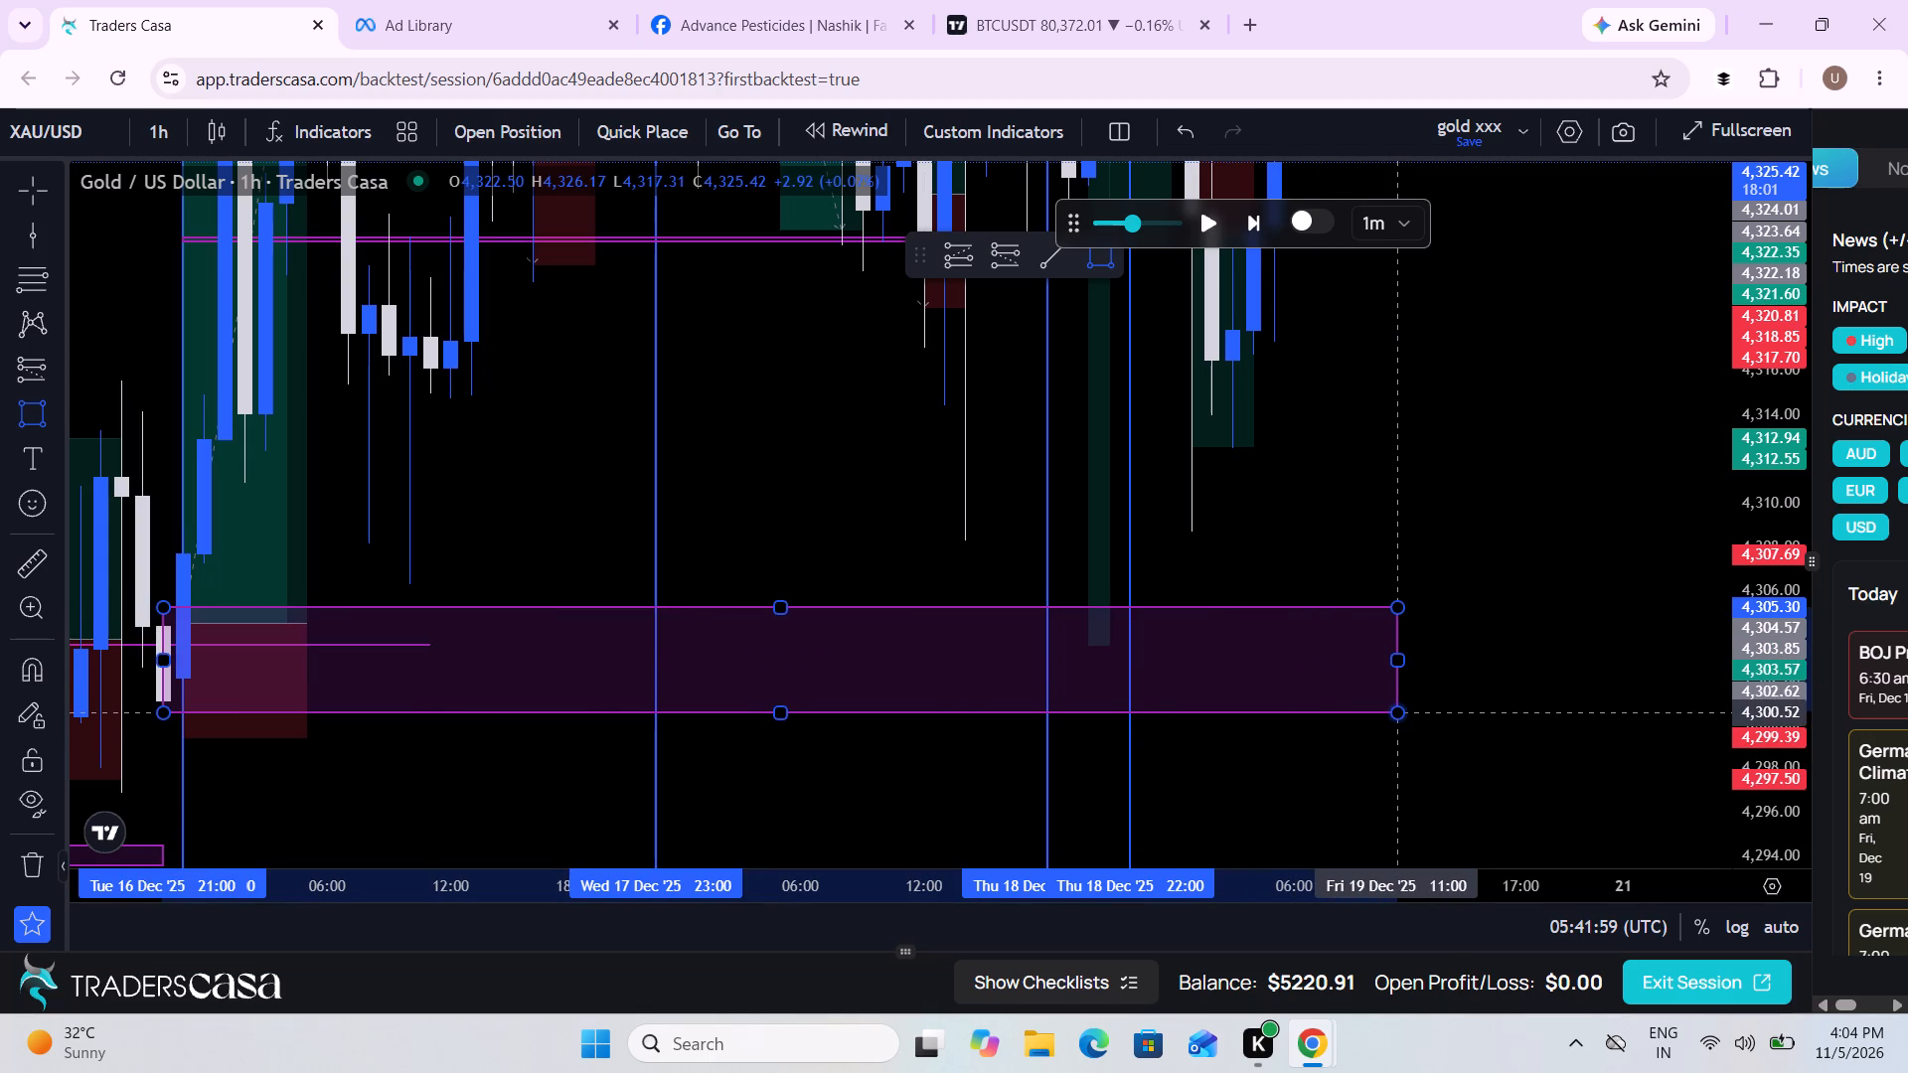
pyautogui.click(1391, 712)
pyautogui.click(1468, 517)
# Draw a rectangle zone from about 4,336.60 down to 4,330.64, starting at the 18 Dec 23:00 candle before the sell-off.
pyautogui.moveTo(1468, 517); pyautogui.dragTo(1415, 652)
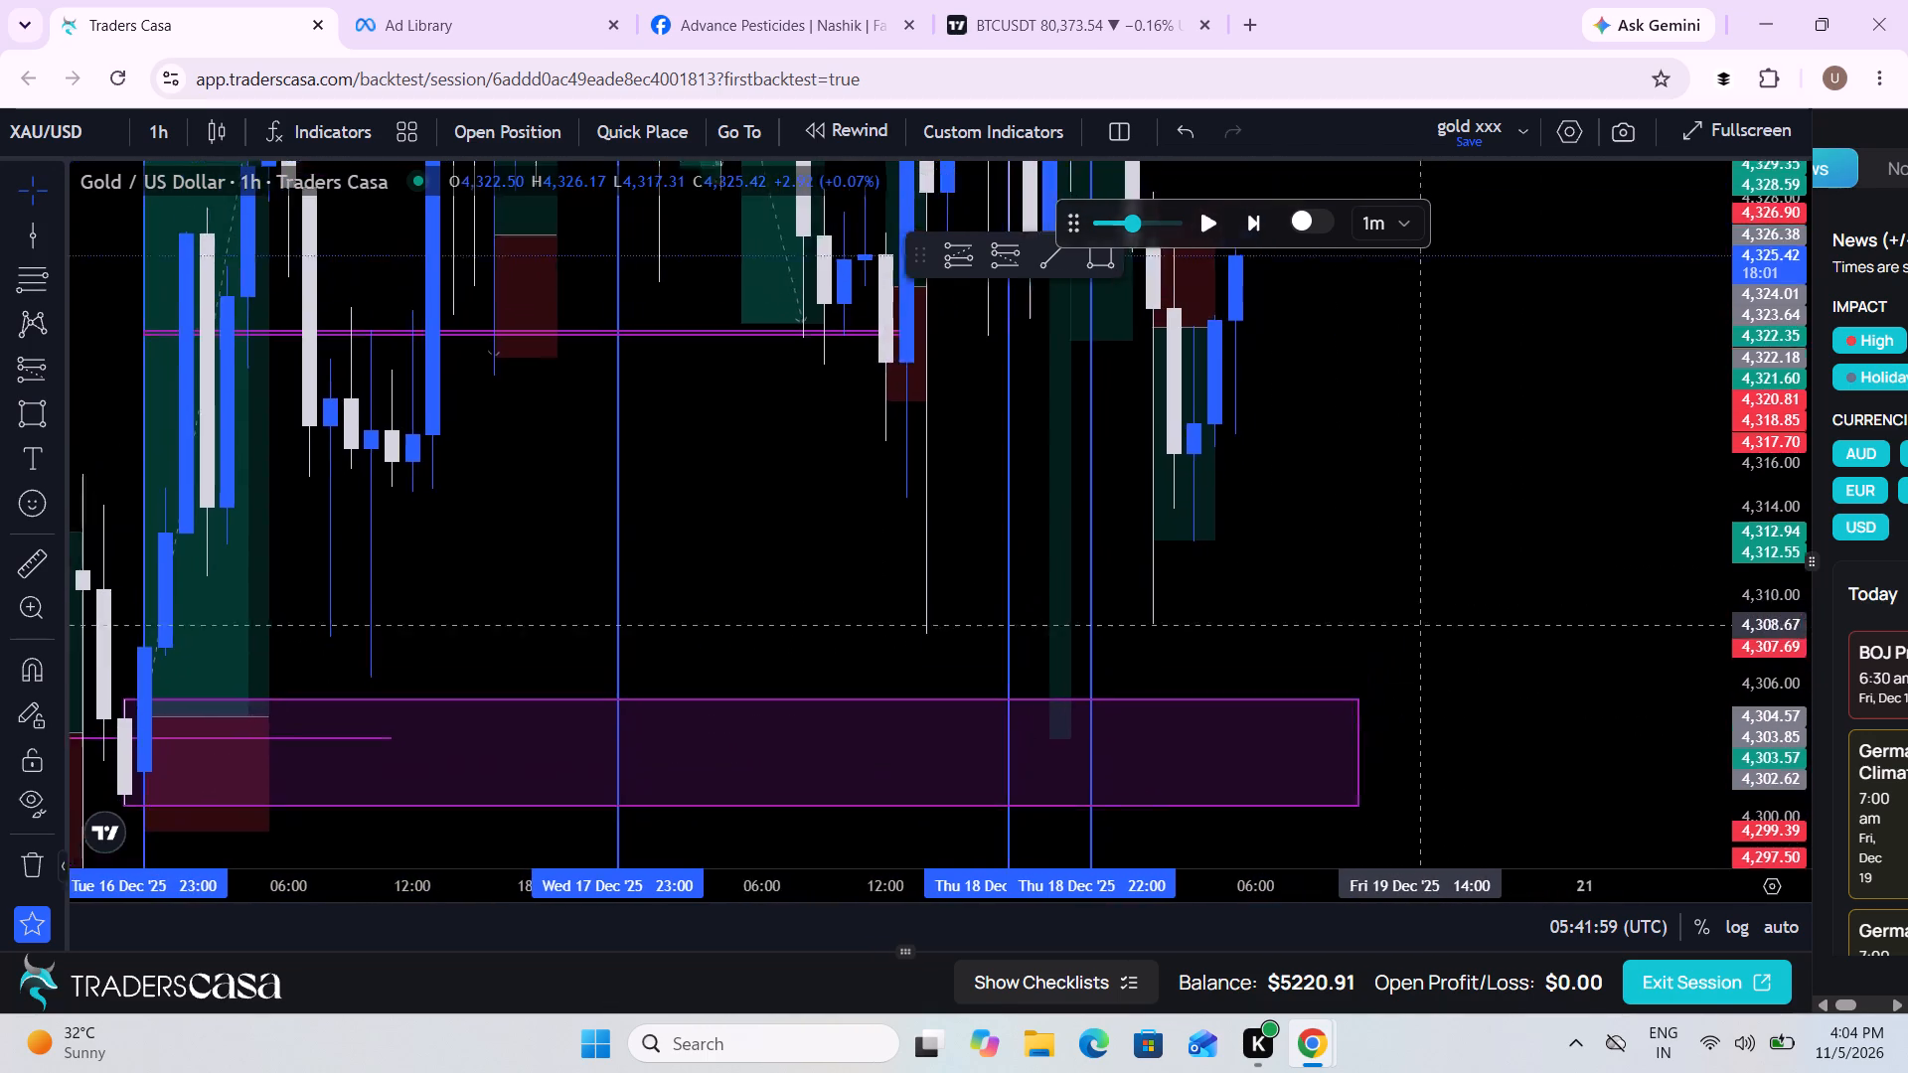
pyautogui.moveTo(1415, 652); pyautogui.dragTo(1406, 832)
pyautogui.moveTo(1363, 608); pyautogui.dragTo(1370, 820)
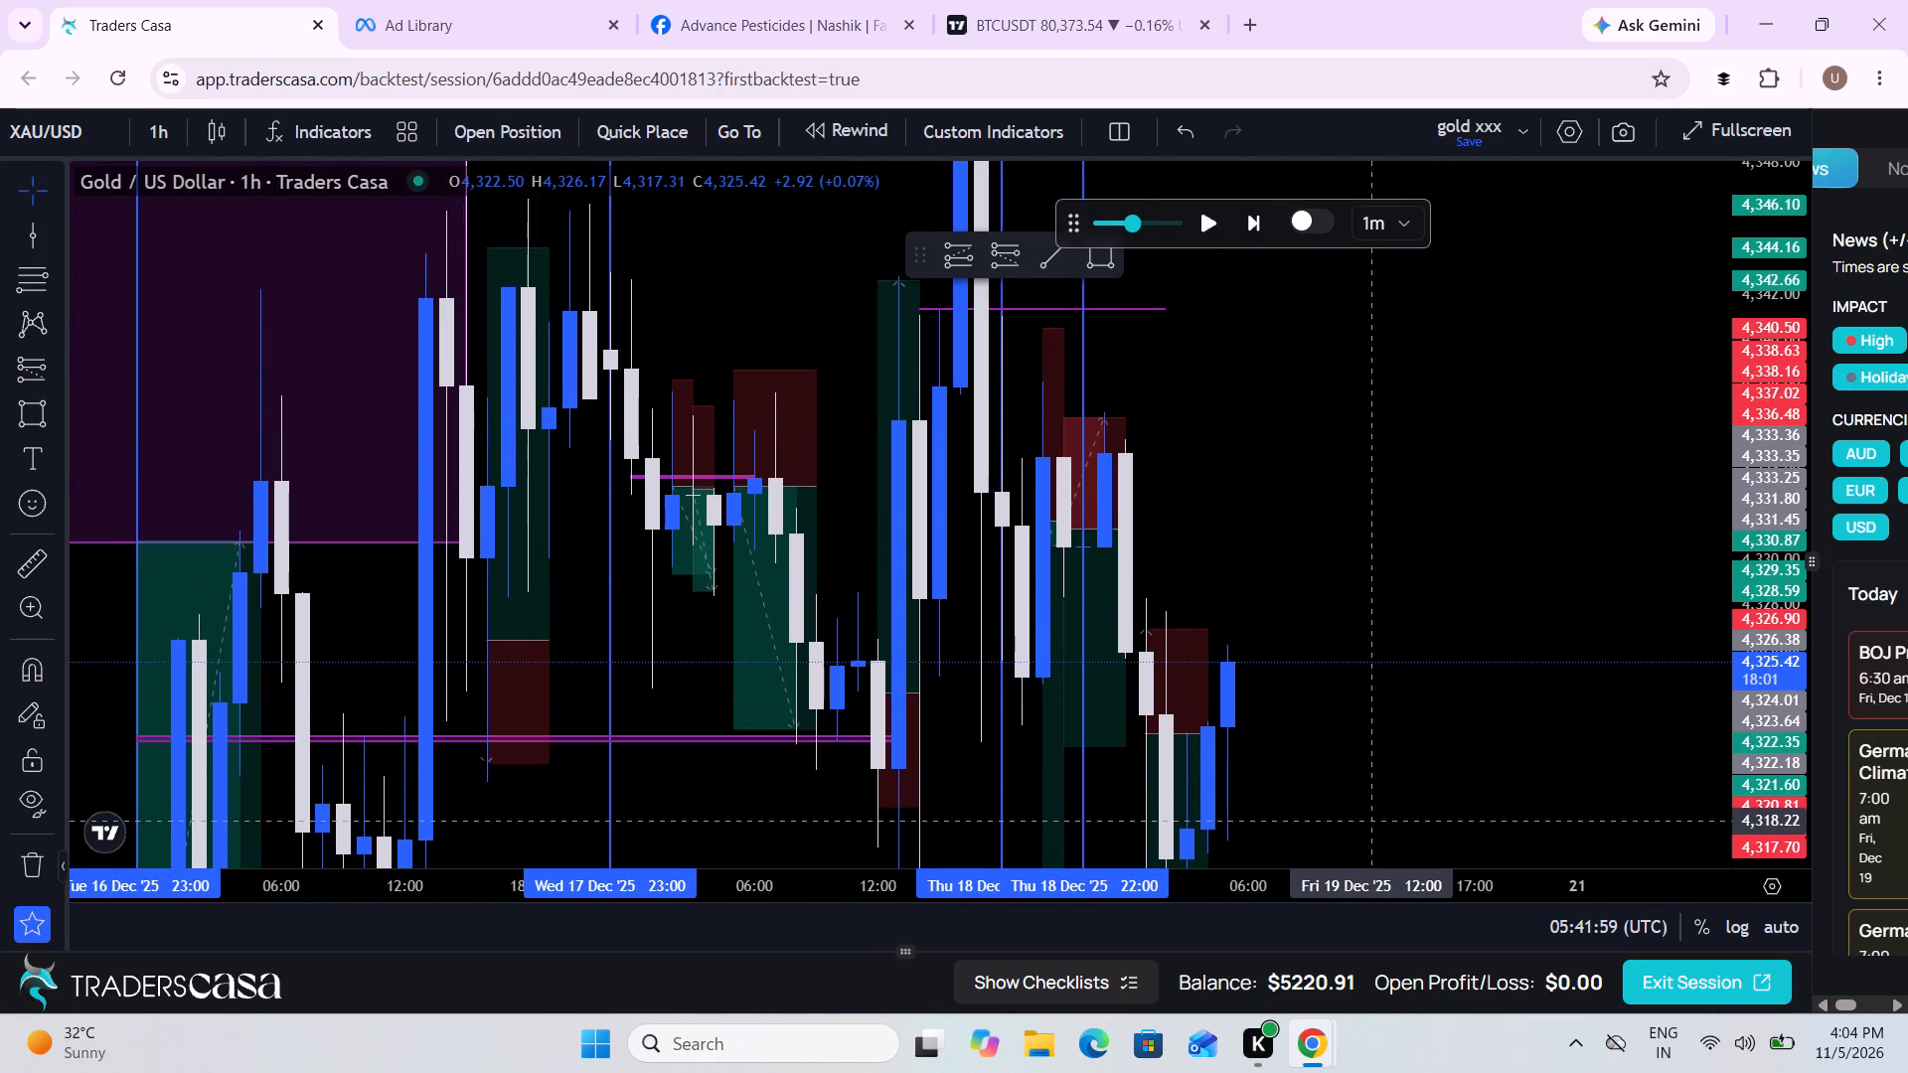
pyautogui.scroll(4, 1370, 820)
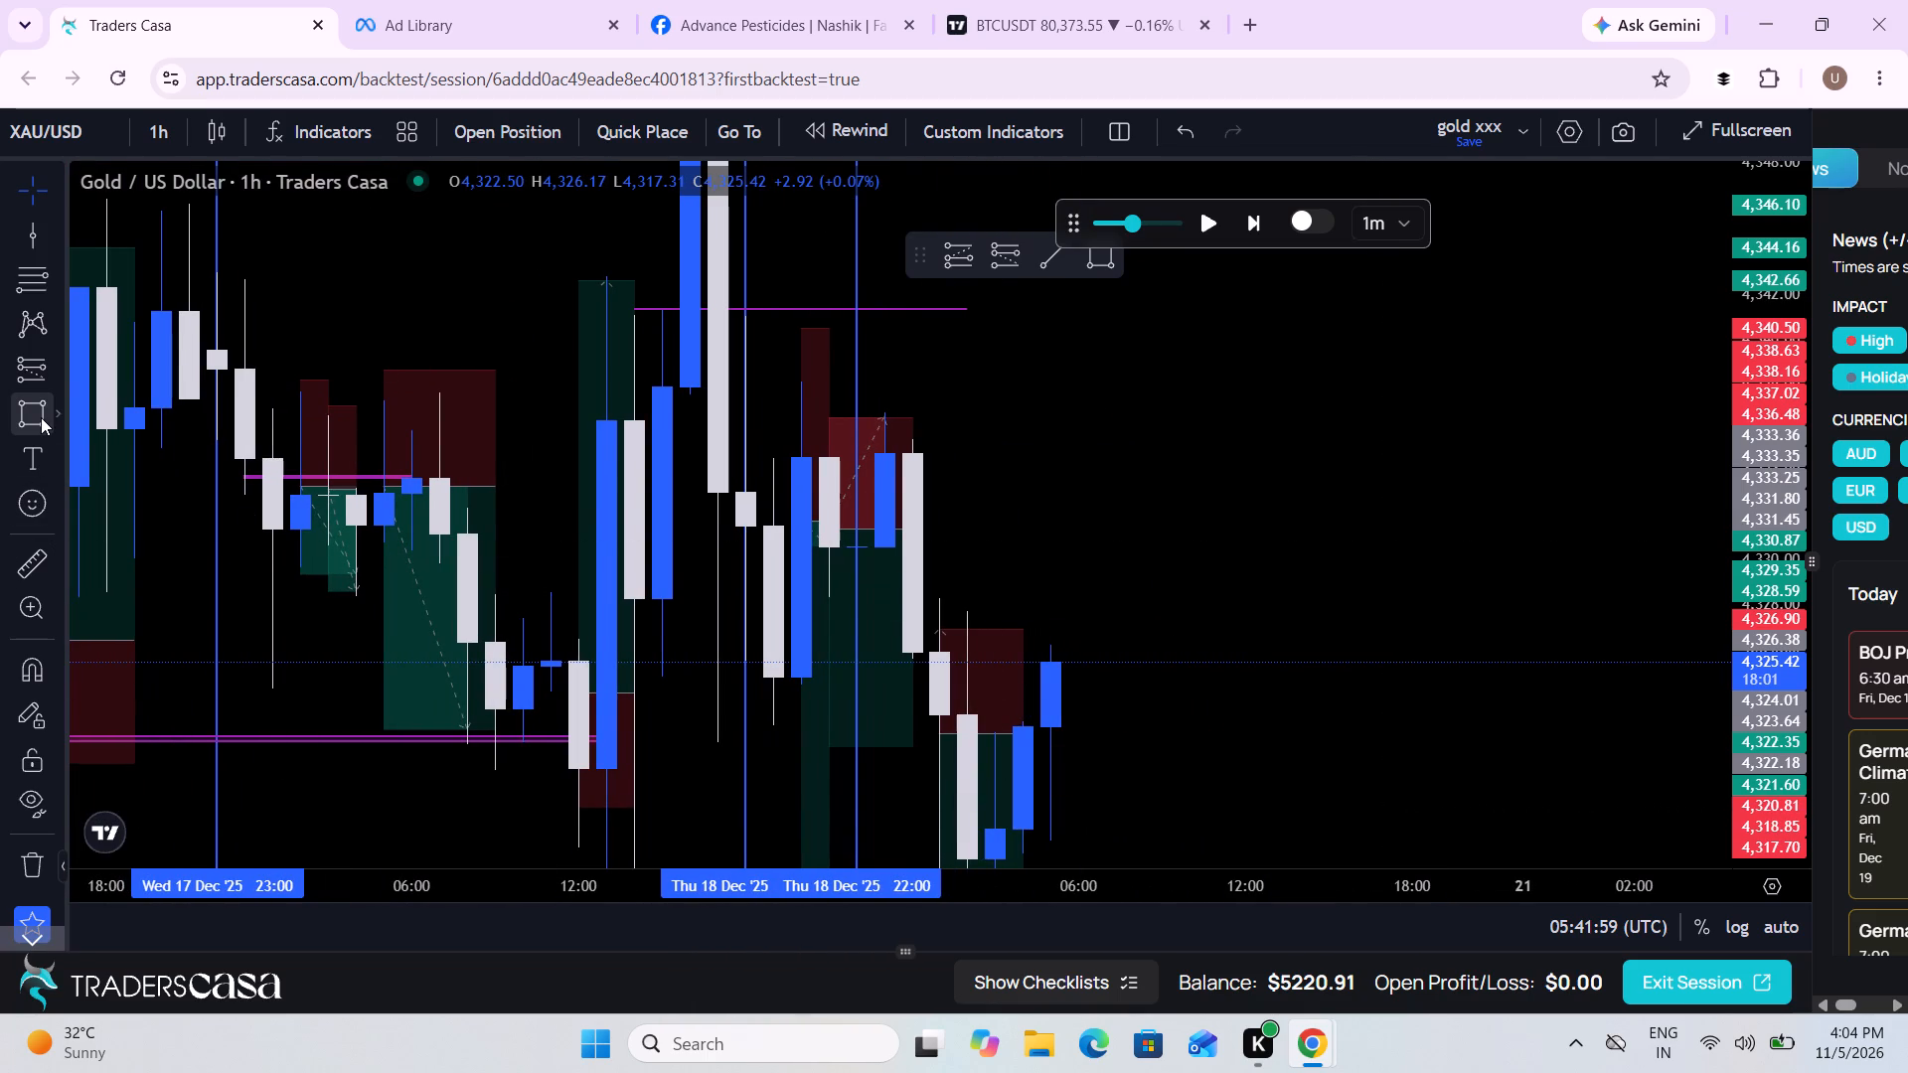
pyautogui.click(41, 417)
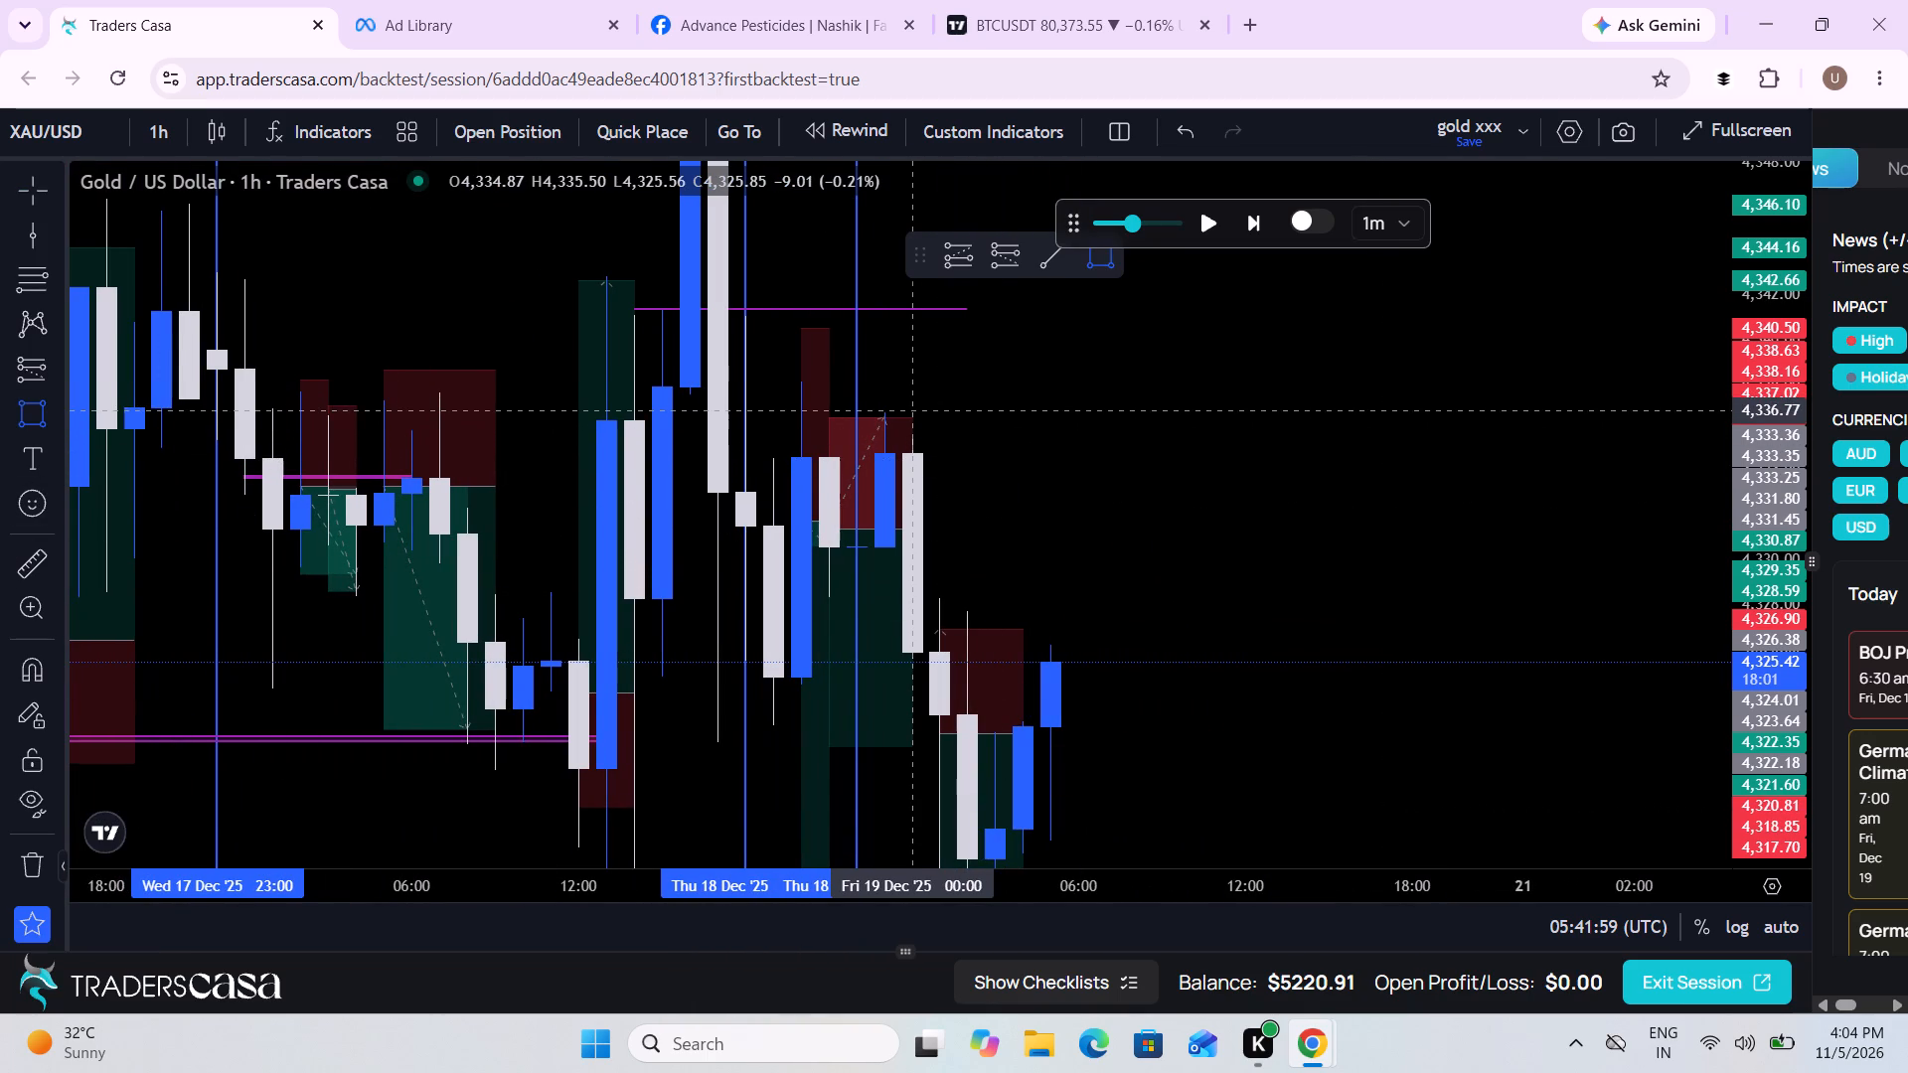
pyautogui.moveTo(900, 411); pyautogui.dragTo(1182, 542)
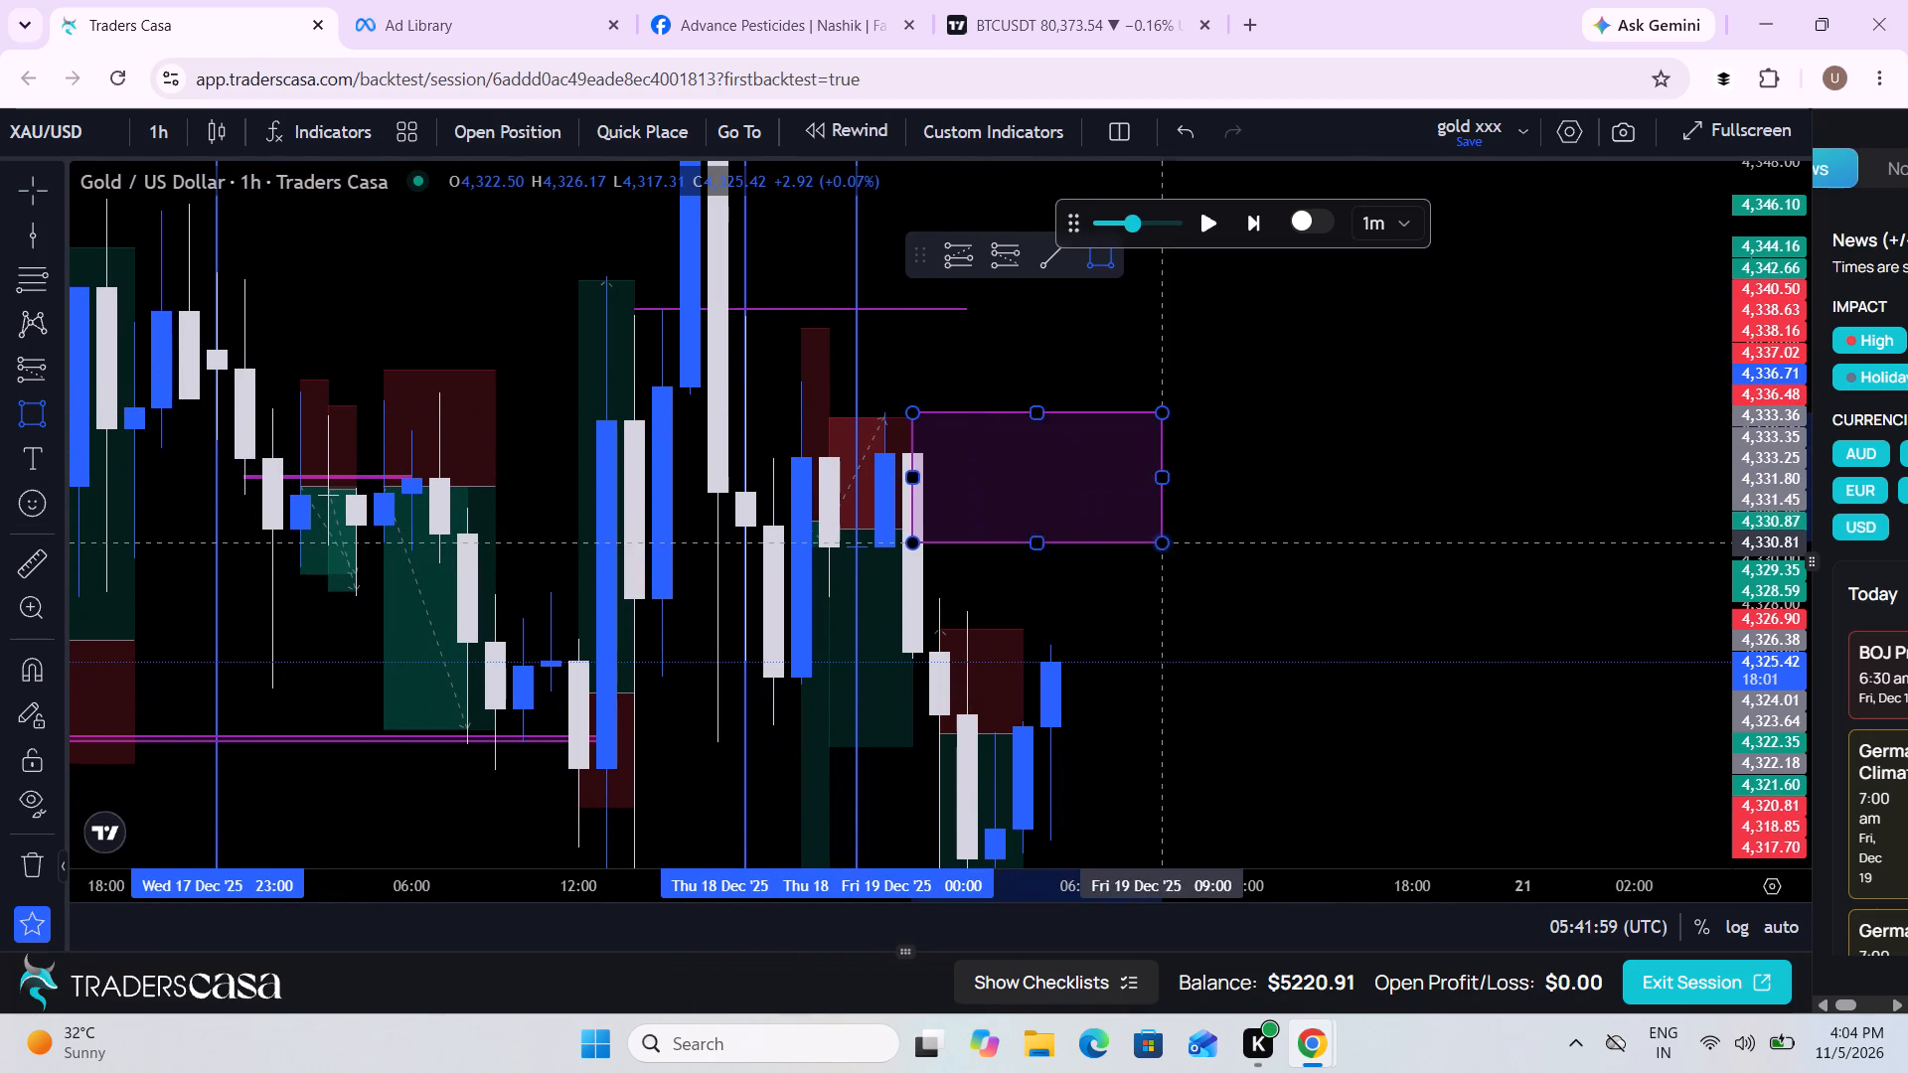
pyautogui.moveTo(1182, 542); pyautogui.dragTo(1368, 543)
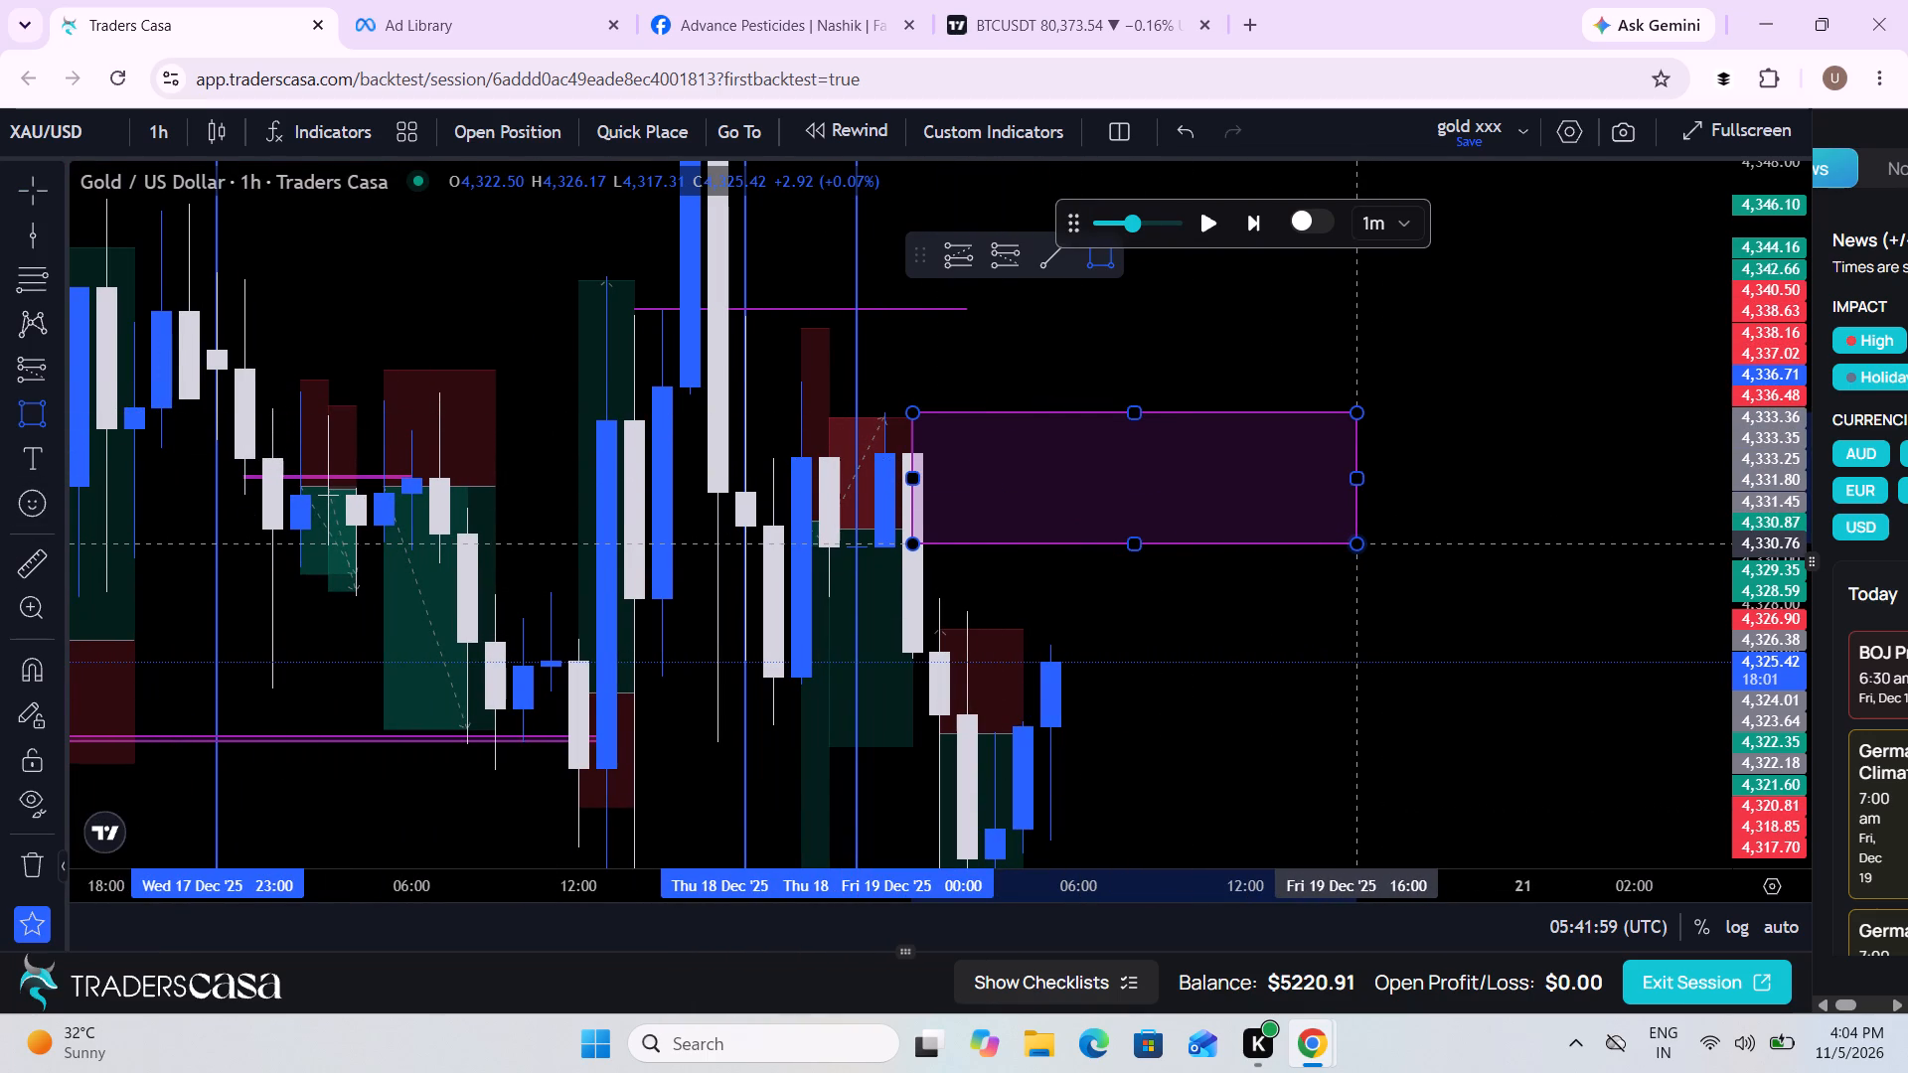
pyautogui.click(1368, 543)
pyautogui.moveTo(1201, 522); pyautogui.dragTo(1164, 525)
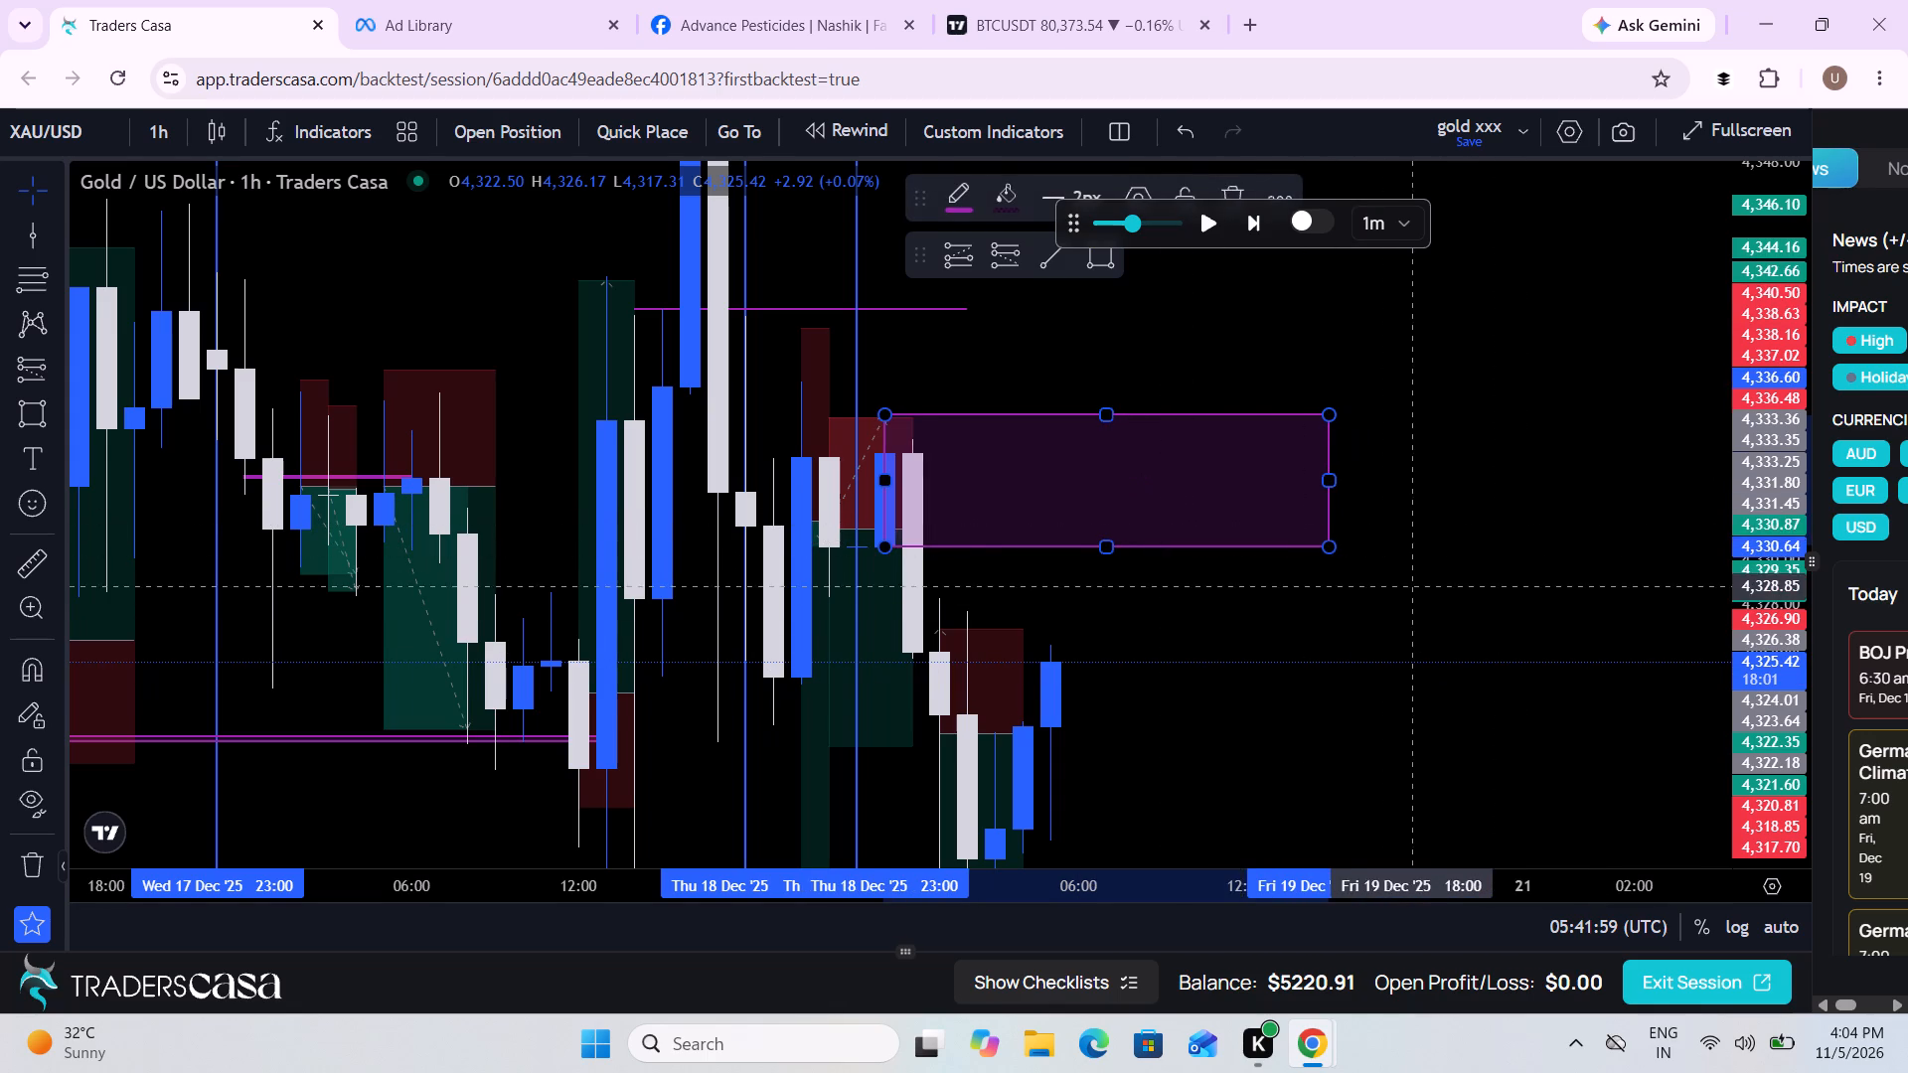
pyautogui.click(1474, 603)
# Extend the new upper zone forward in time to about 22 Dec 10:00.
pyautogui.moveTo(1474, 603); pyautogui.dragTo(1282, 536)
pyautogui.scroll(-1, 1282, 536)
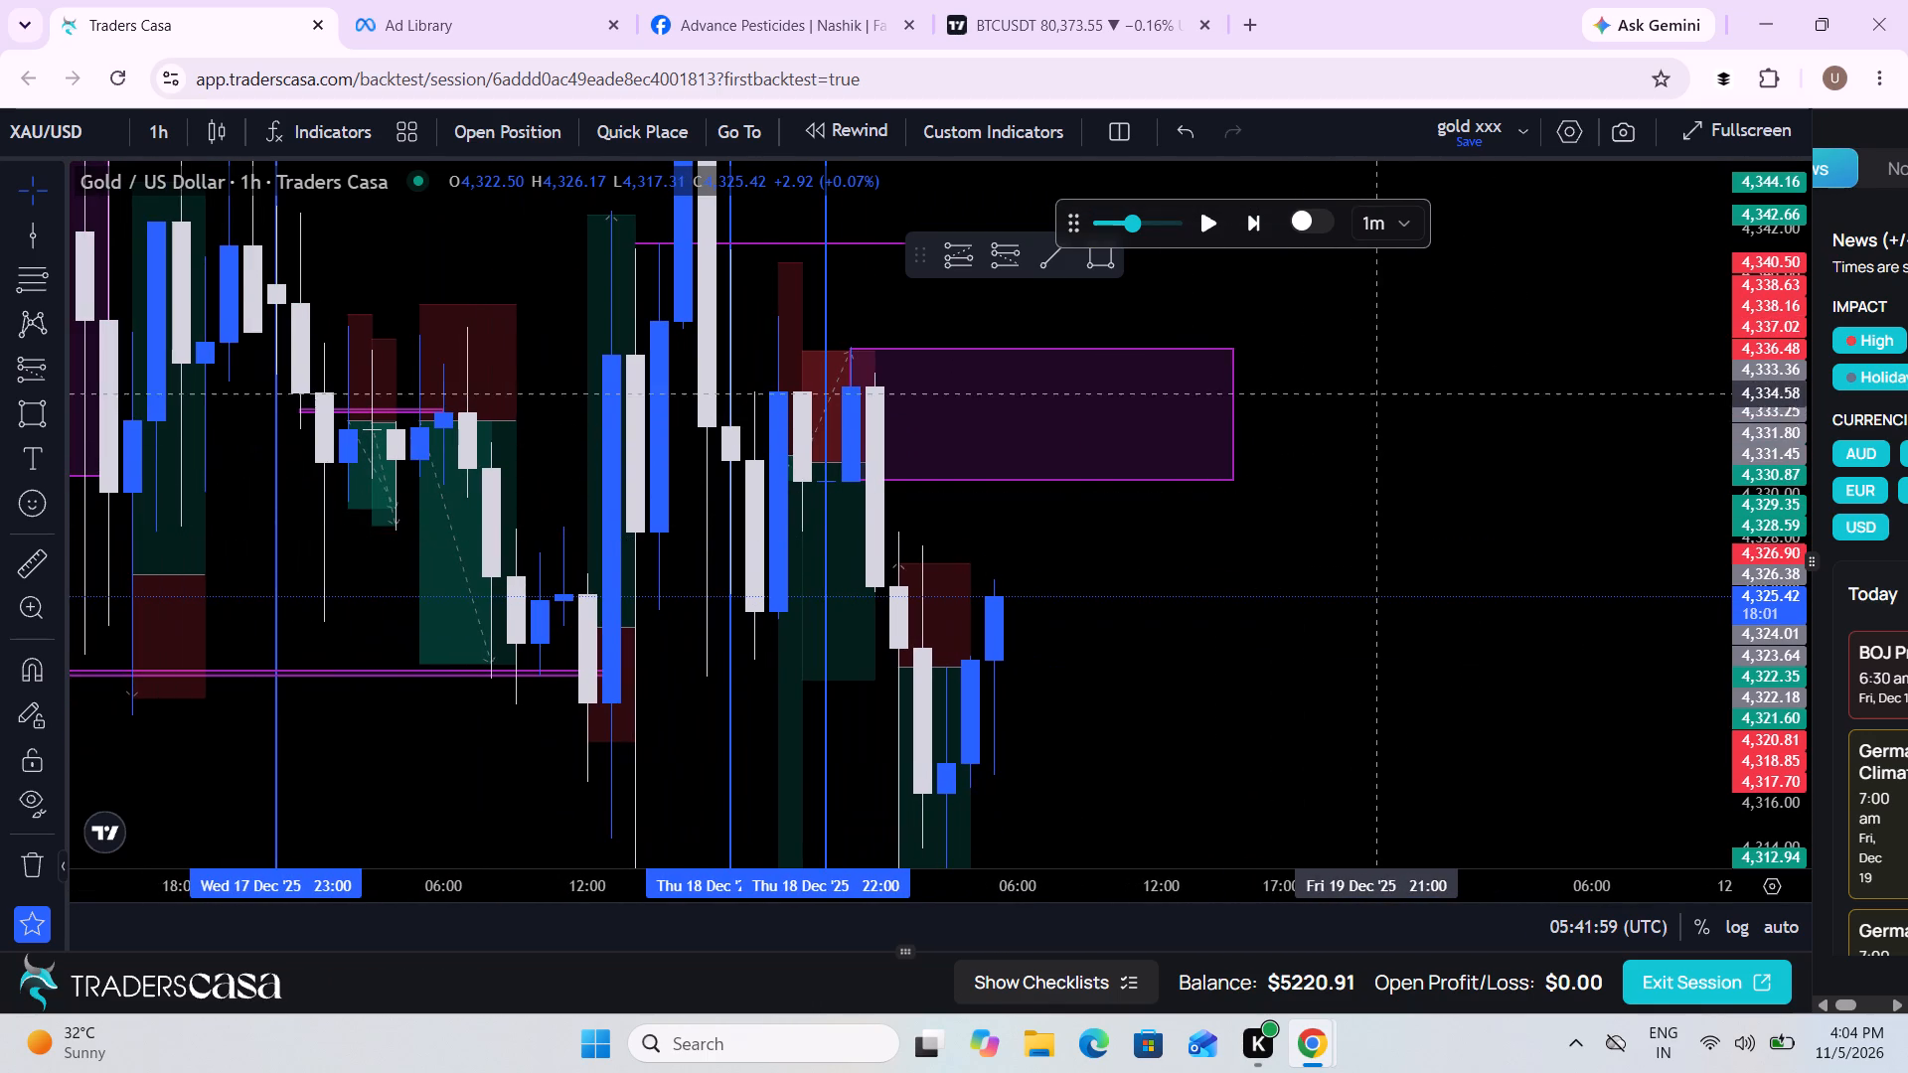
pyautogui.moveTo(1232, 411); pyautogui.dragTo(1683, 369)
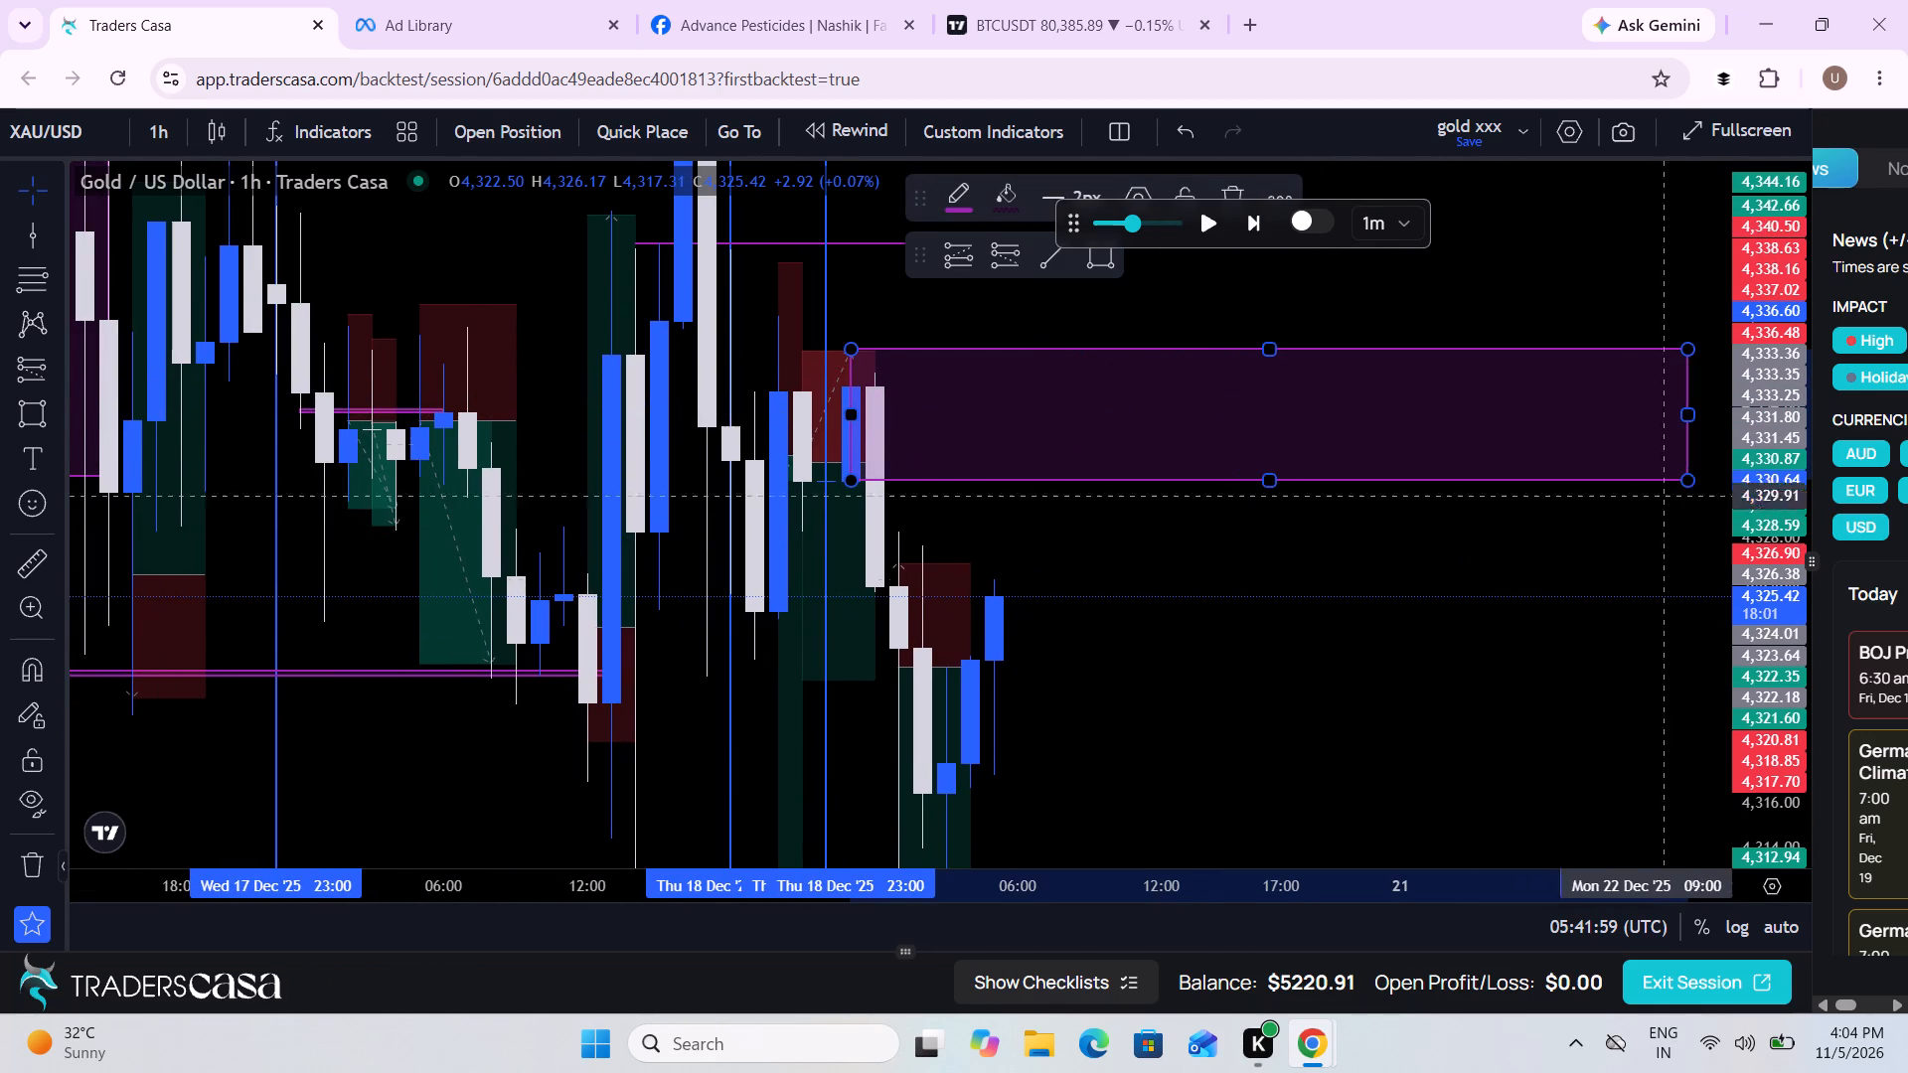
pyautogui.click(1408, 634)
# Measure the price range from the 19 Dec swing low near 4,308.69 up to the upper zone's top edge.
pyautogui.moveTo(1408, 634); pyautogui.dragTo(1329, 434)
pyautogui.scroll(-2, 1329, 434)
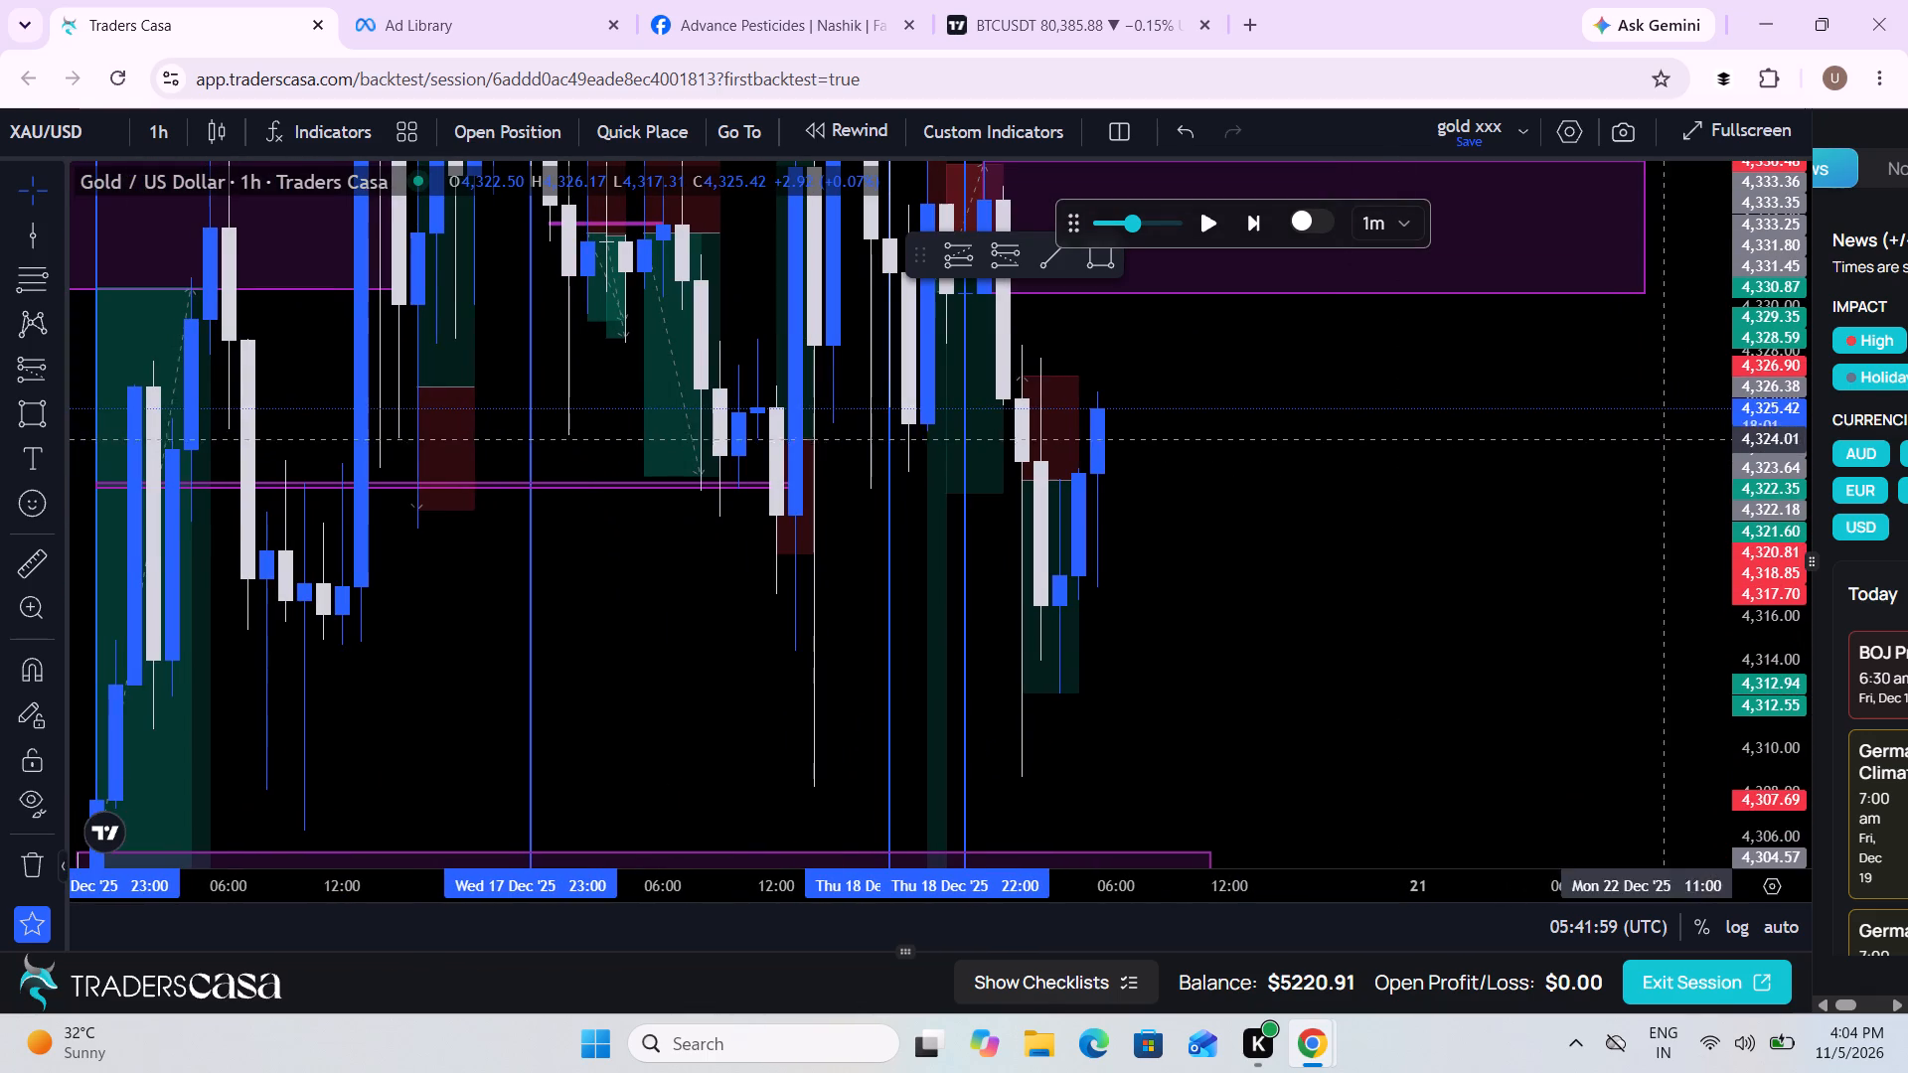
pyautogui.moveTo(1746, 394); pyautogui.dragTo(1706, 565)
pyautogui.moveTo(1424, 527); pyautogui.dragTo(1424, 648)
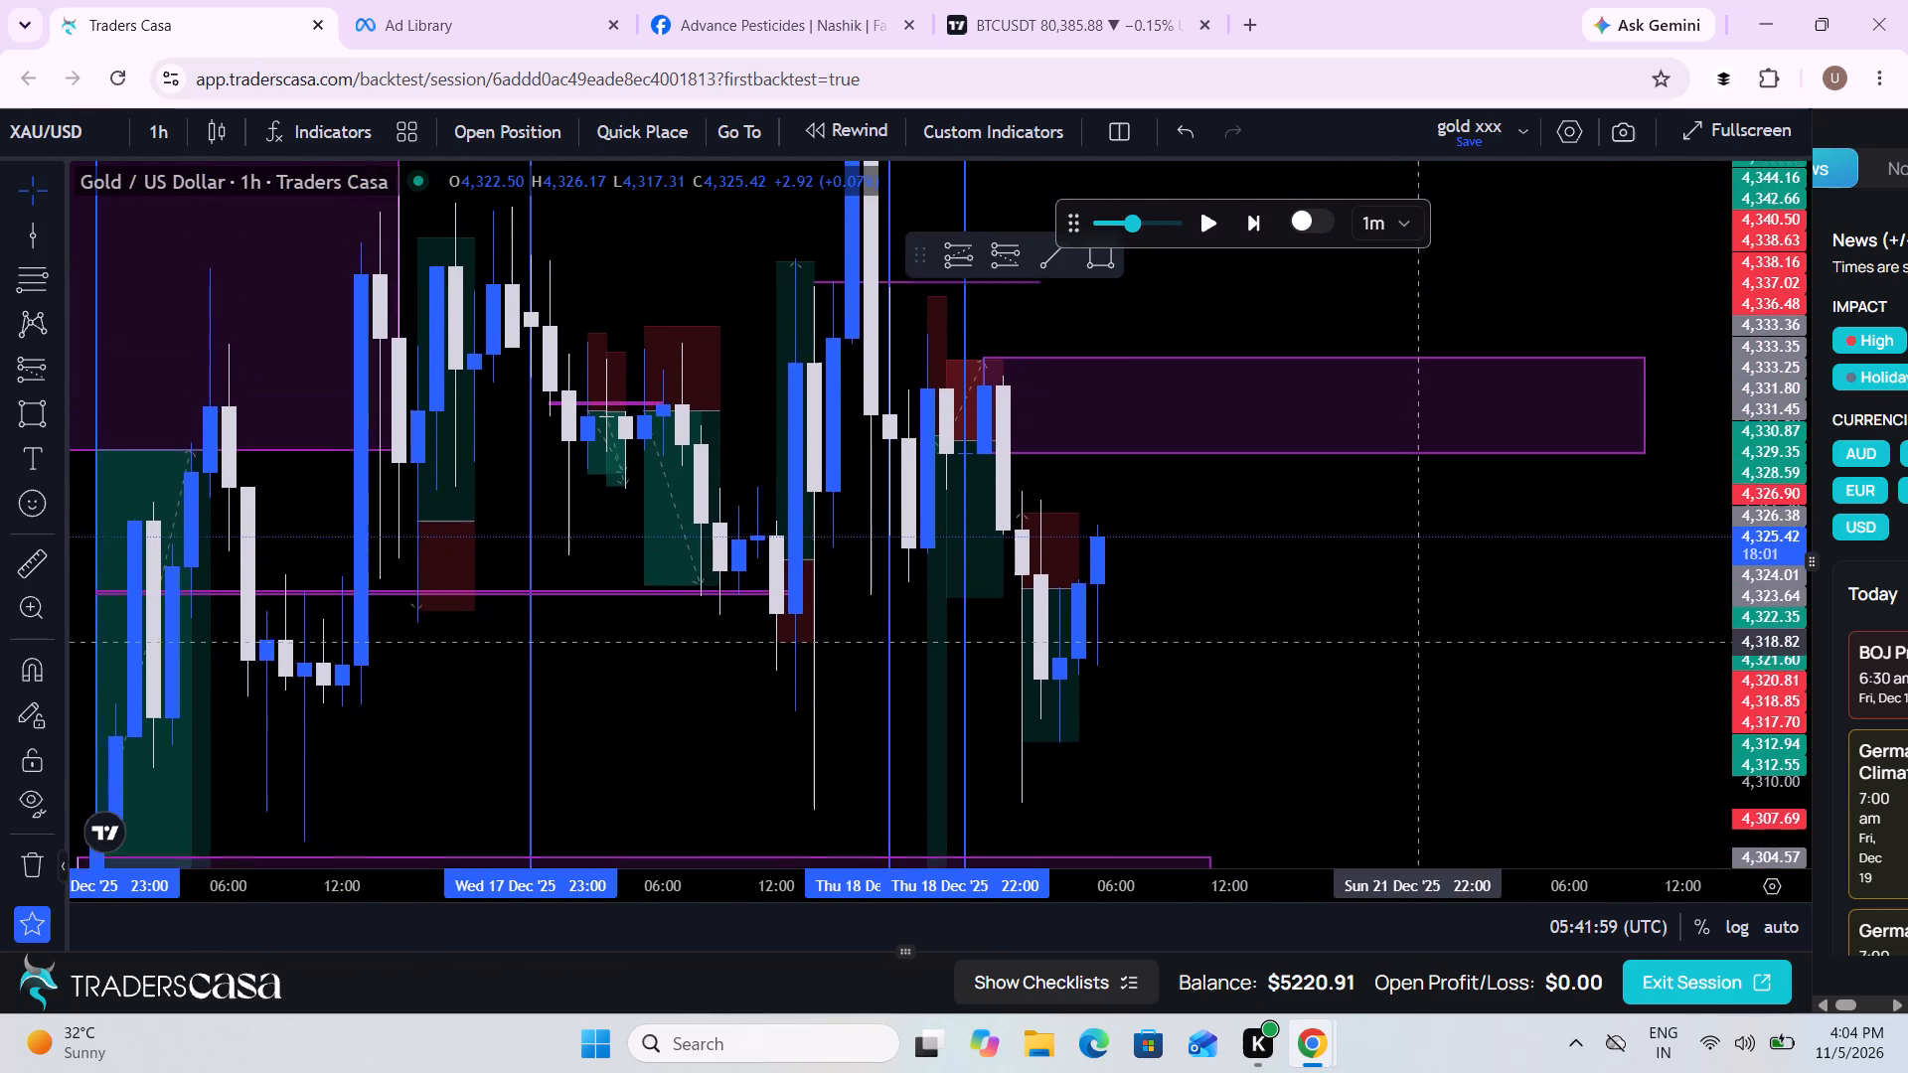
pyautogui.moveTo(1424, 648); pyautogui.dragTo(1420, 656)
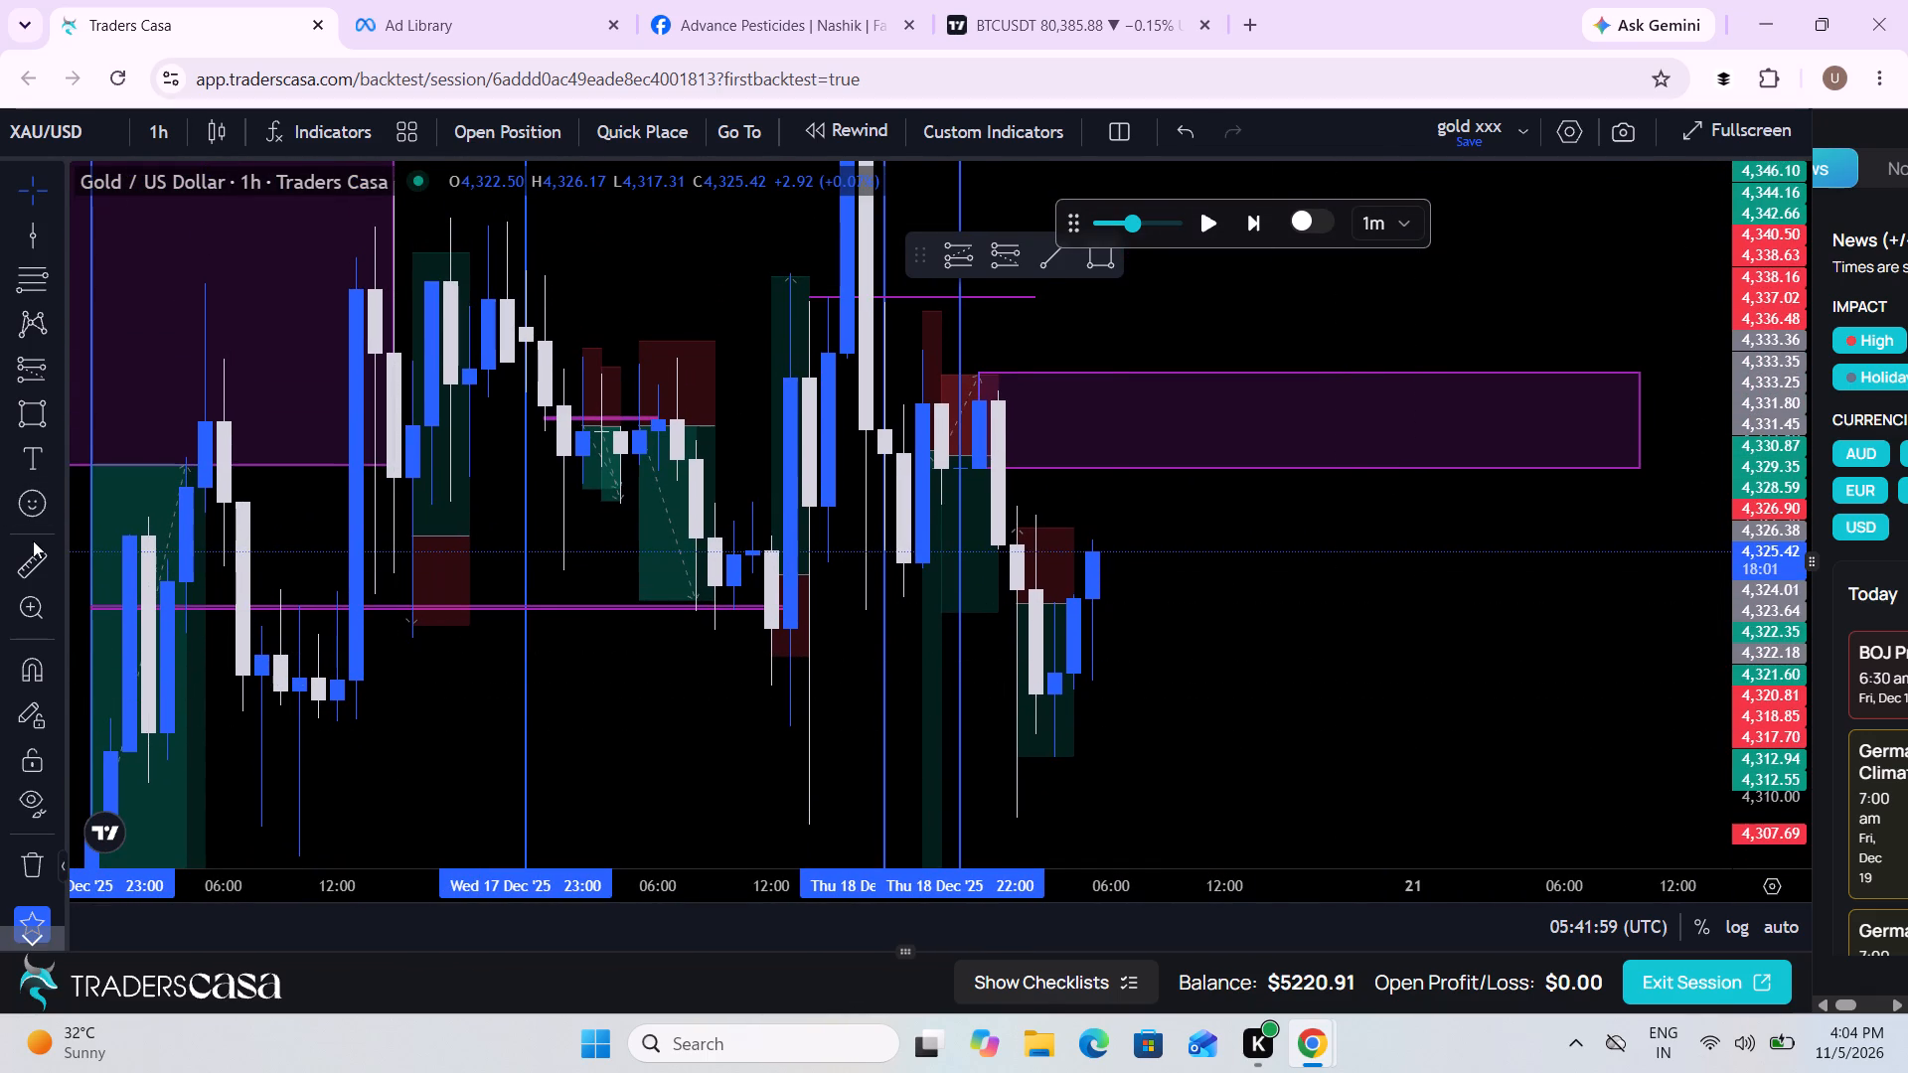
pyautogui.click(47, 568)
pyautogui.hscroll(1, 1106, 823)
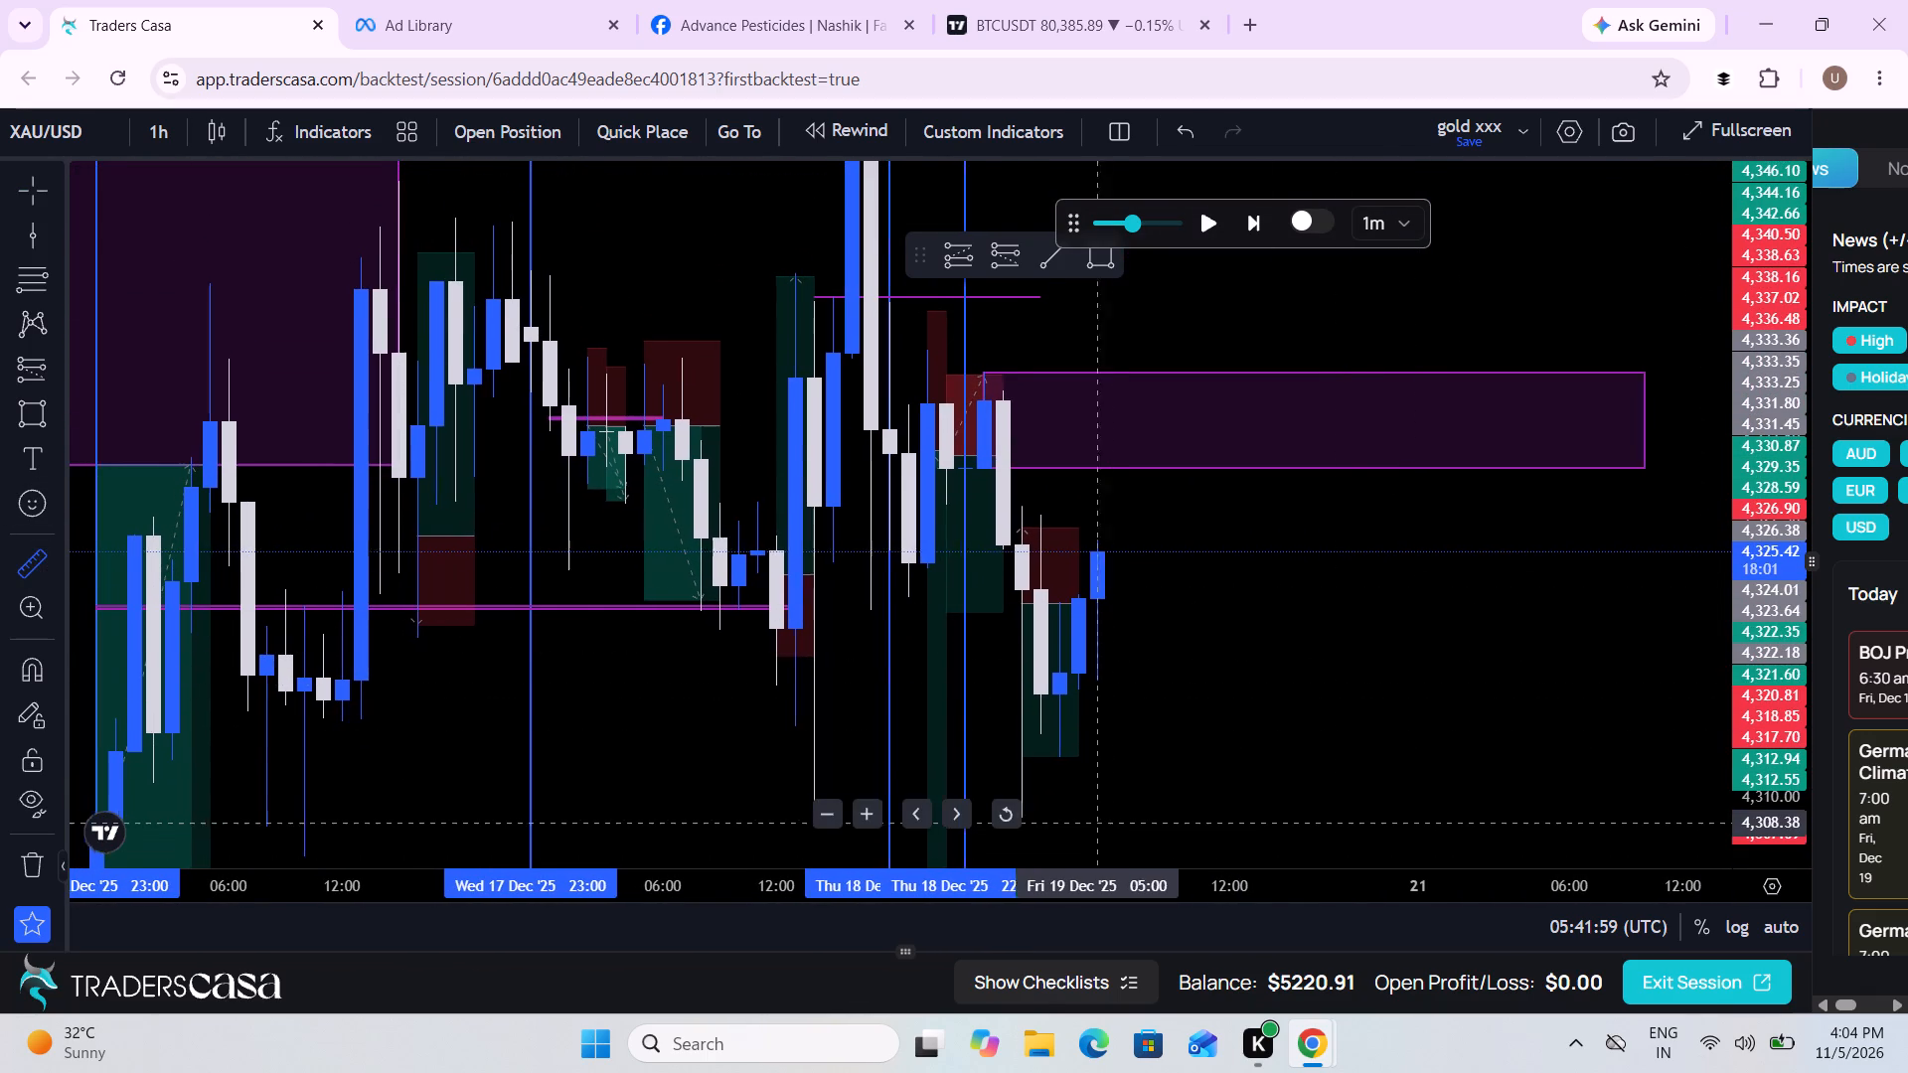
pyautogui.hscroll(1, 1106, 823)
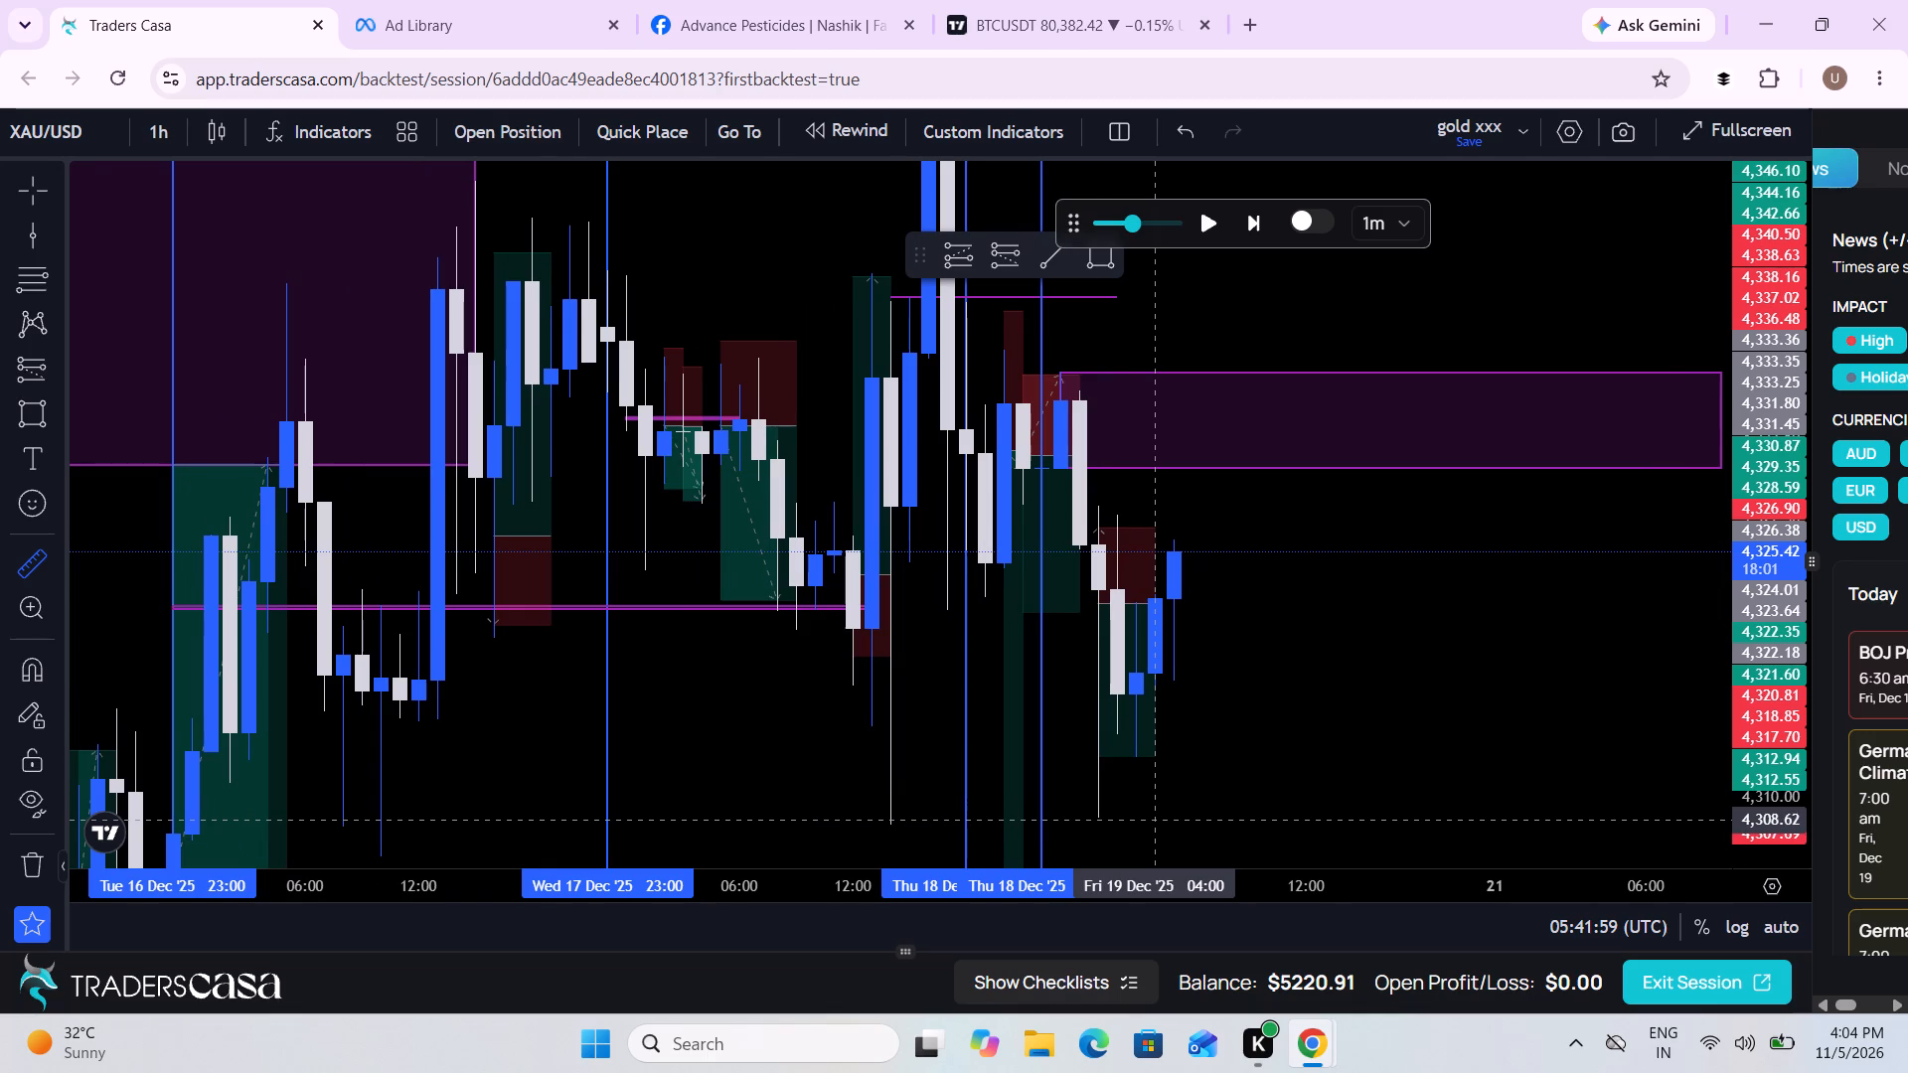
pyautogui.click(1165, 818)
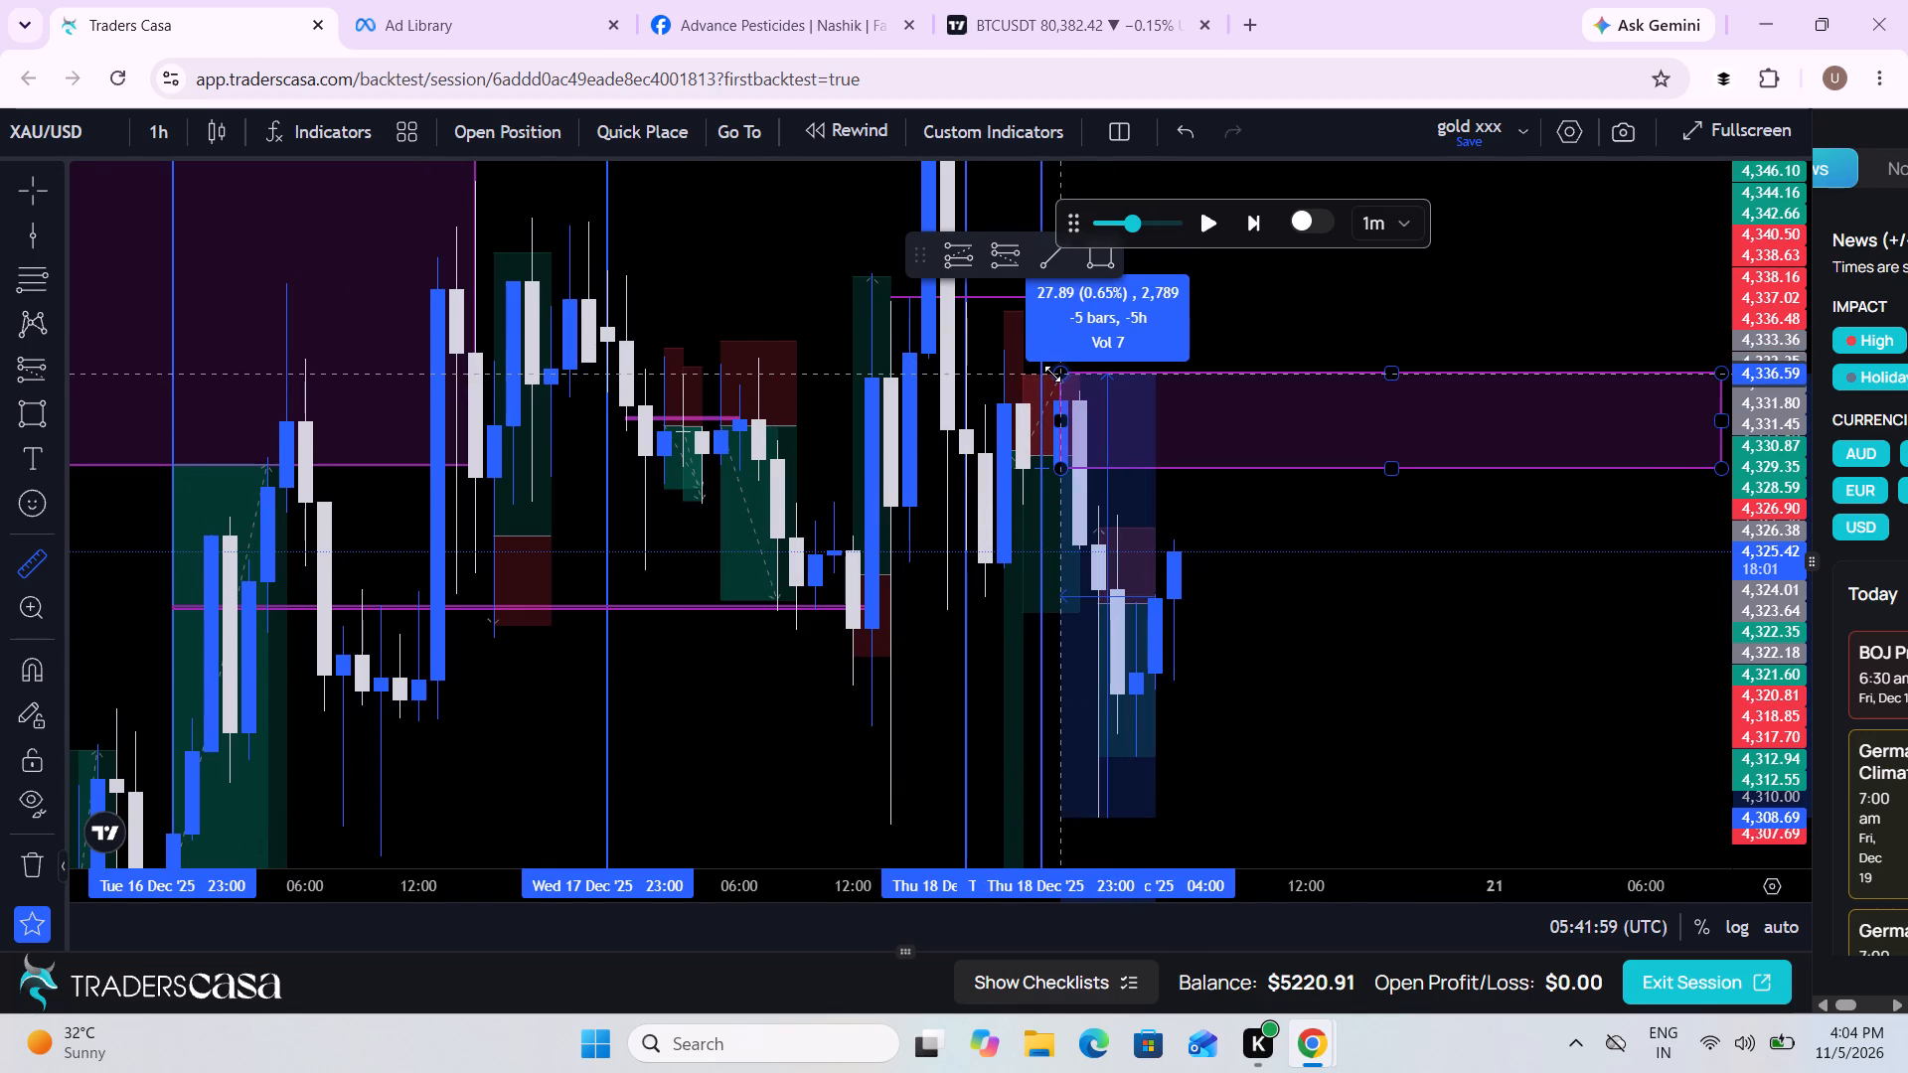
pyautogui.click(1052, 374)
# Place a short position drawing at the 19 Dec 05:00 candle with entry 4,322.17 and stop 4,327.77.
pyautogui.scroll(4, 1289, 605)
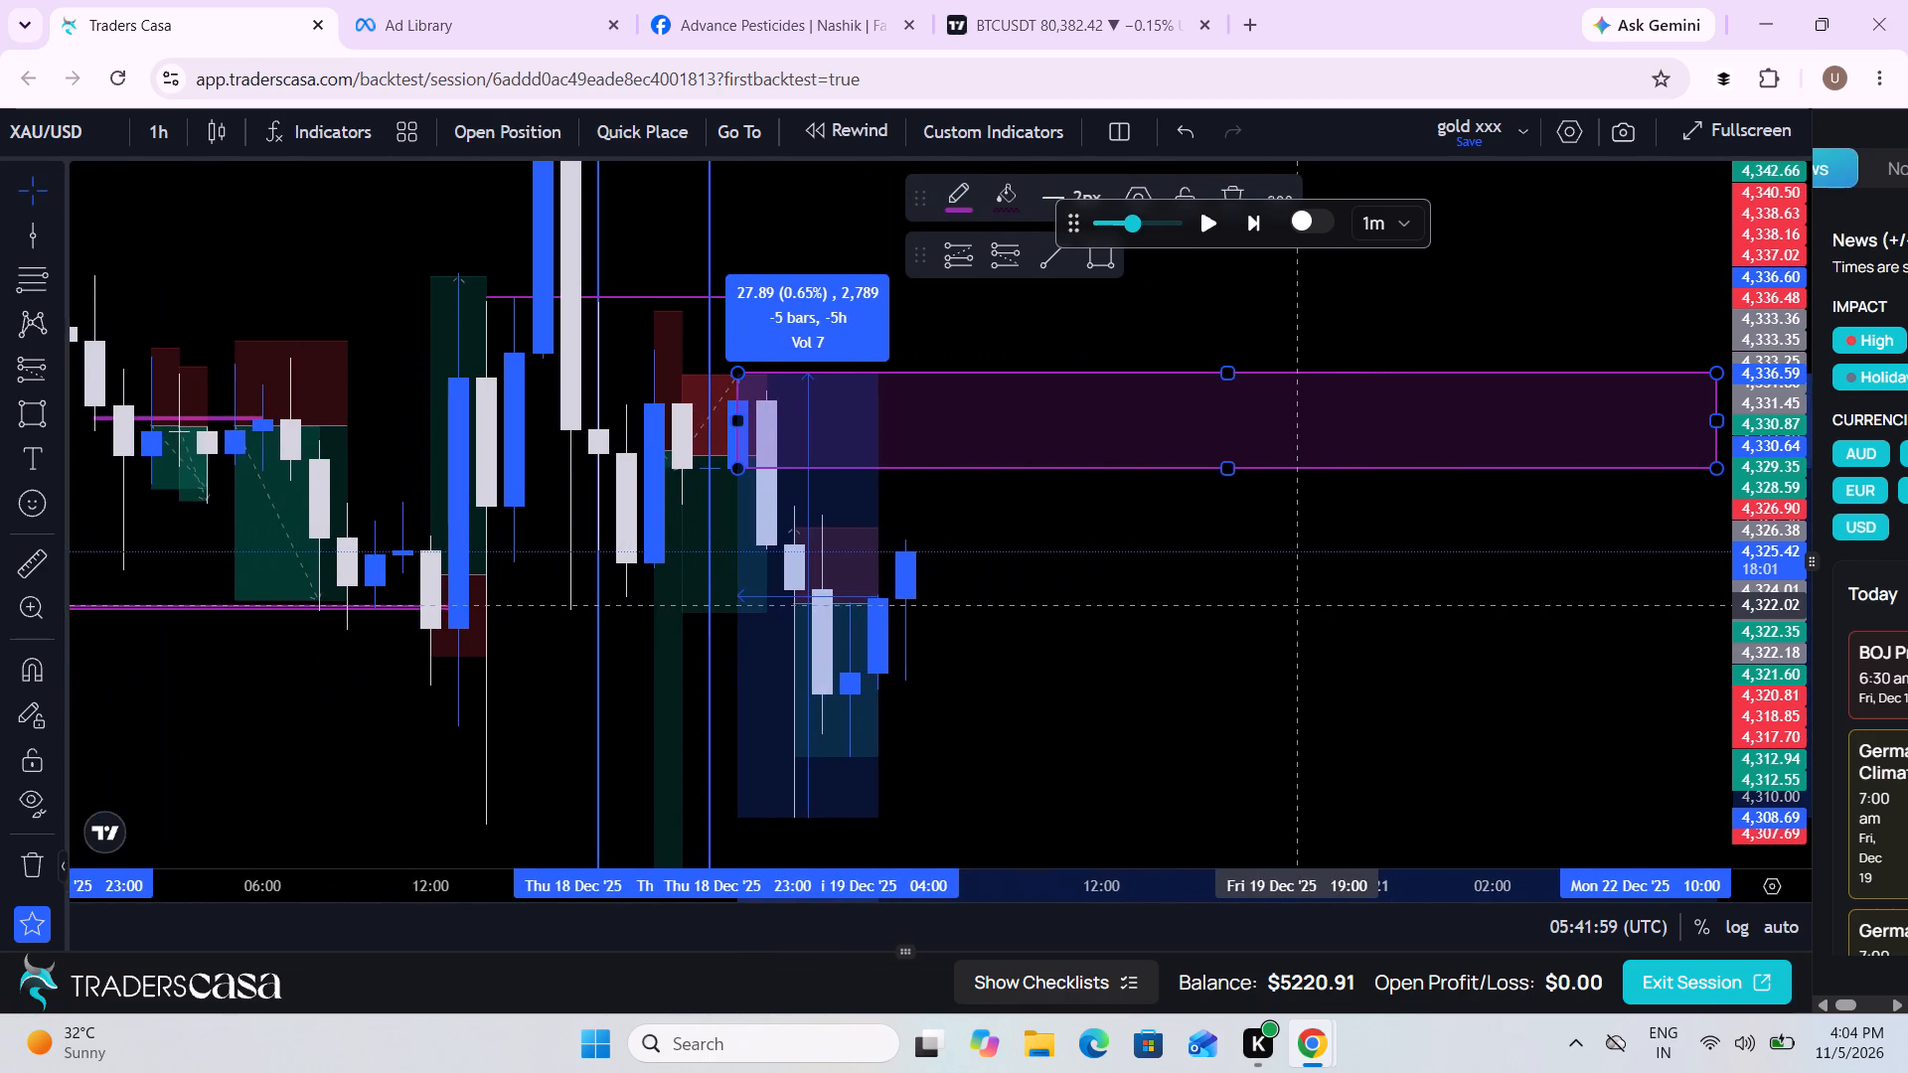
pyautogui.scroll(3, 1289, 605)
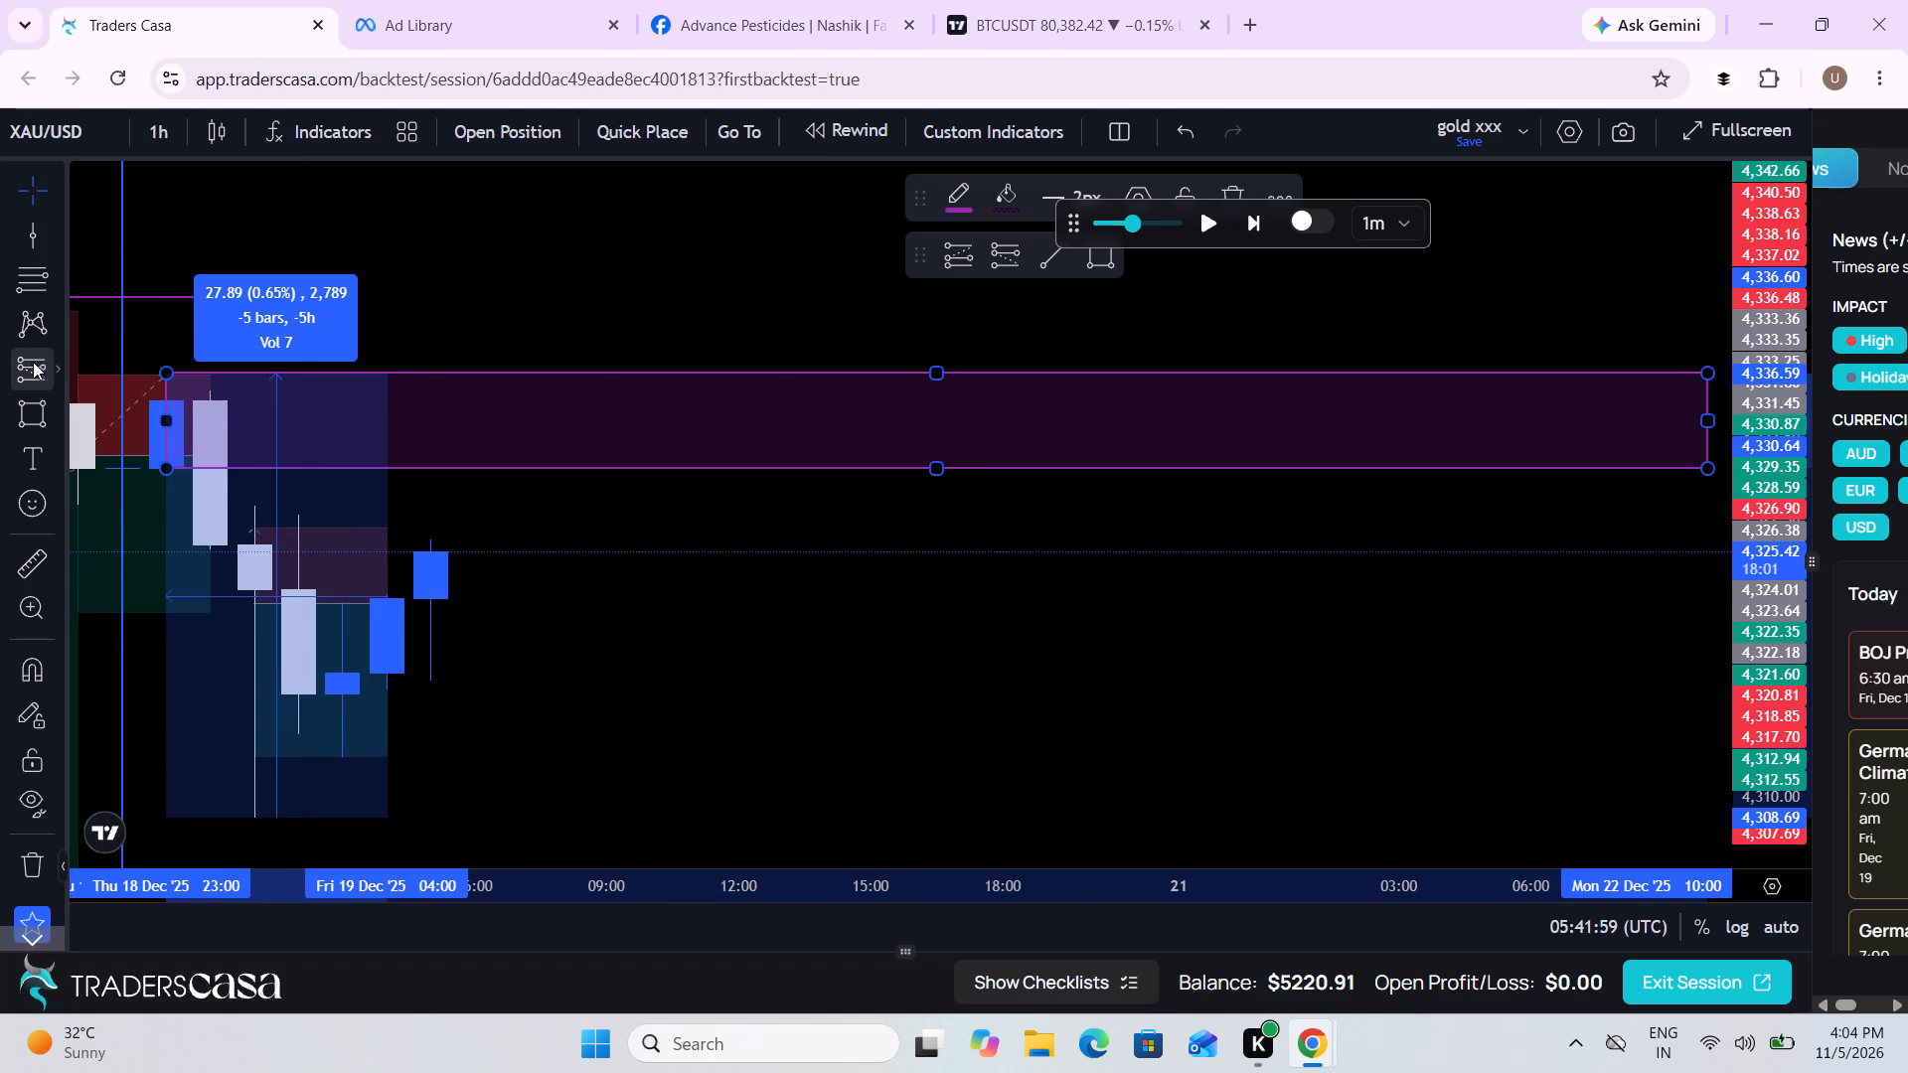
pyautogui.click(31, 362)
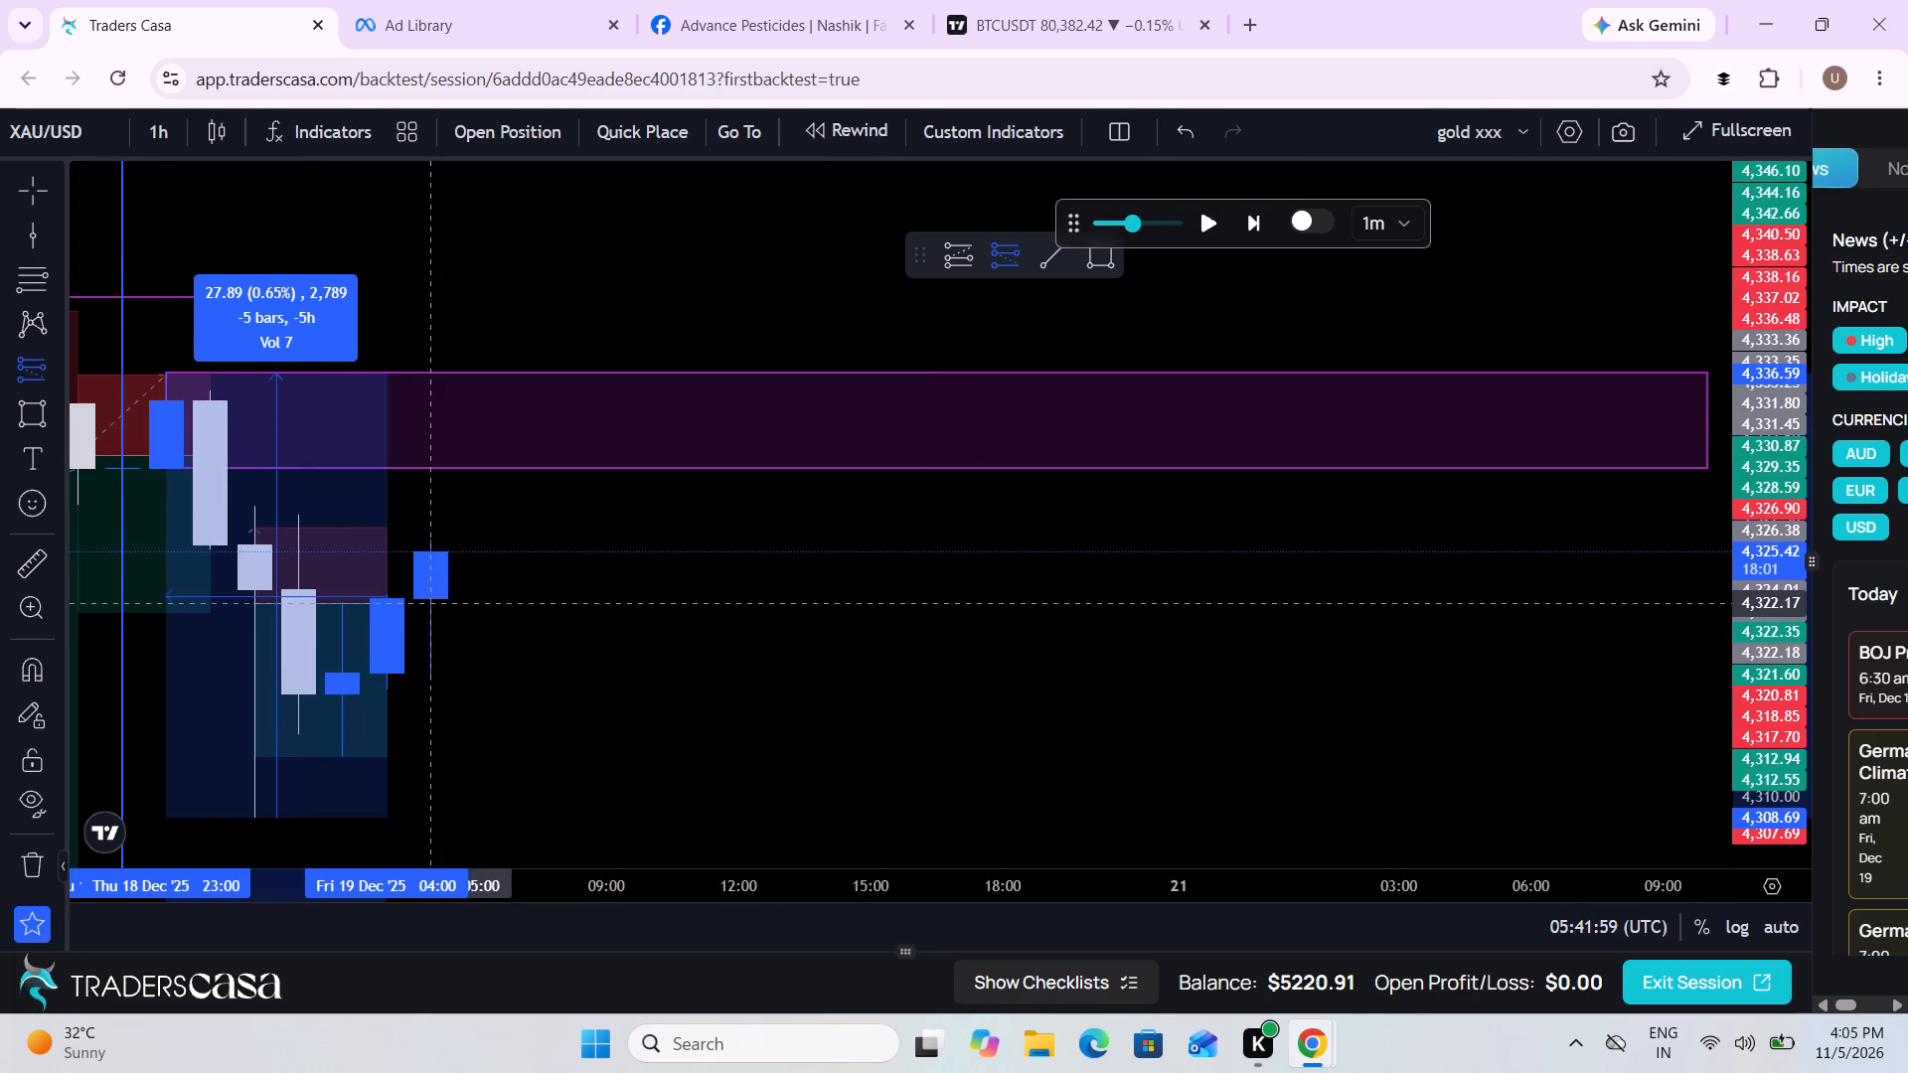
pyautogui.click(429, 603)
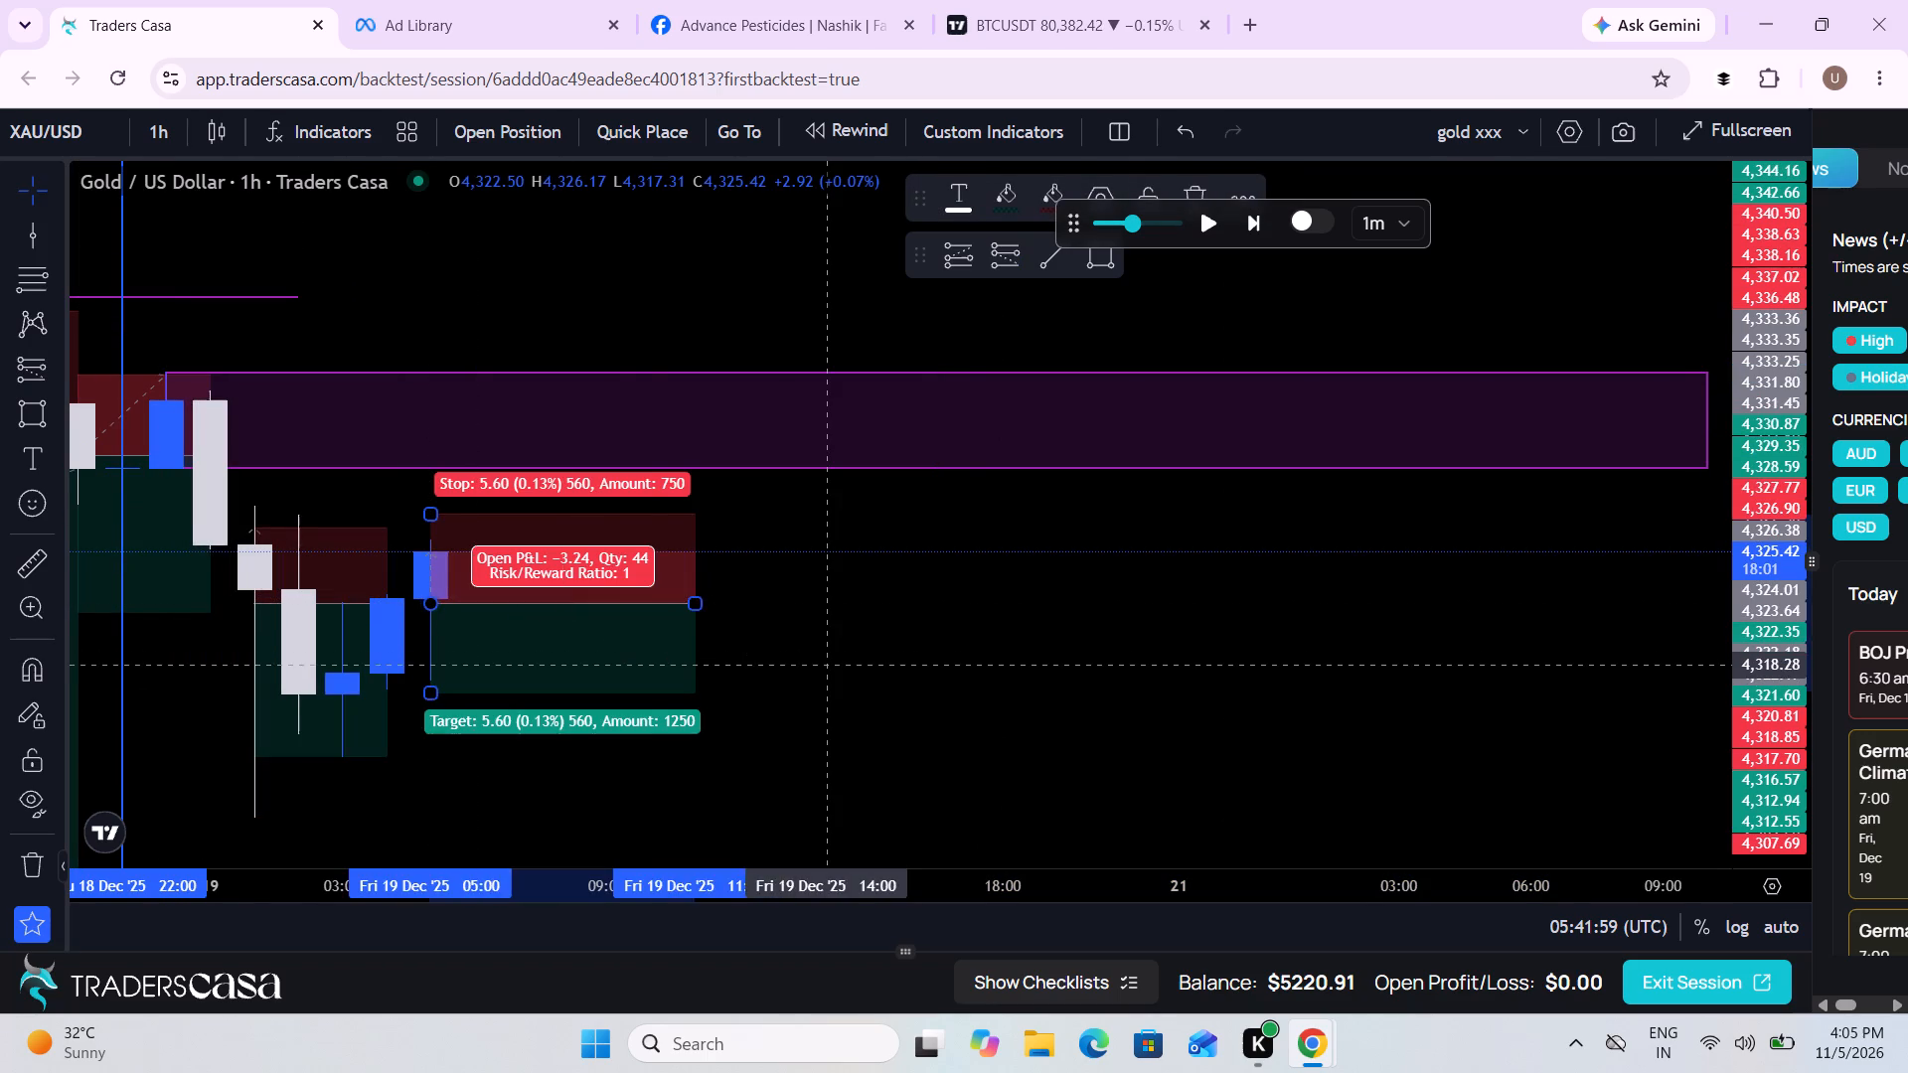
# Switch the gold chart from the 1-hour to the 5-minute timeframe.
pyautogui.moveTo(827, 665); pyautogui.dragTo(911, 610)
pyautogui.scroll(-5, 911, 610)
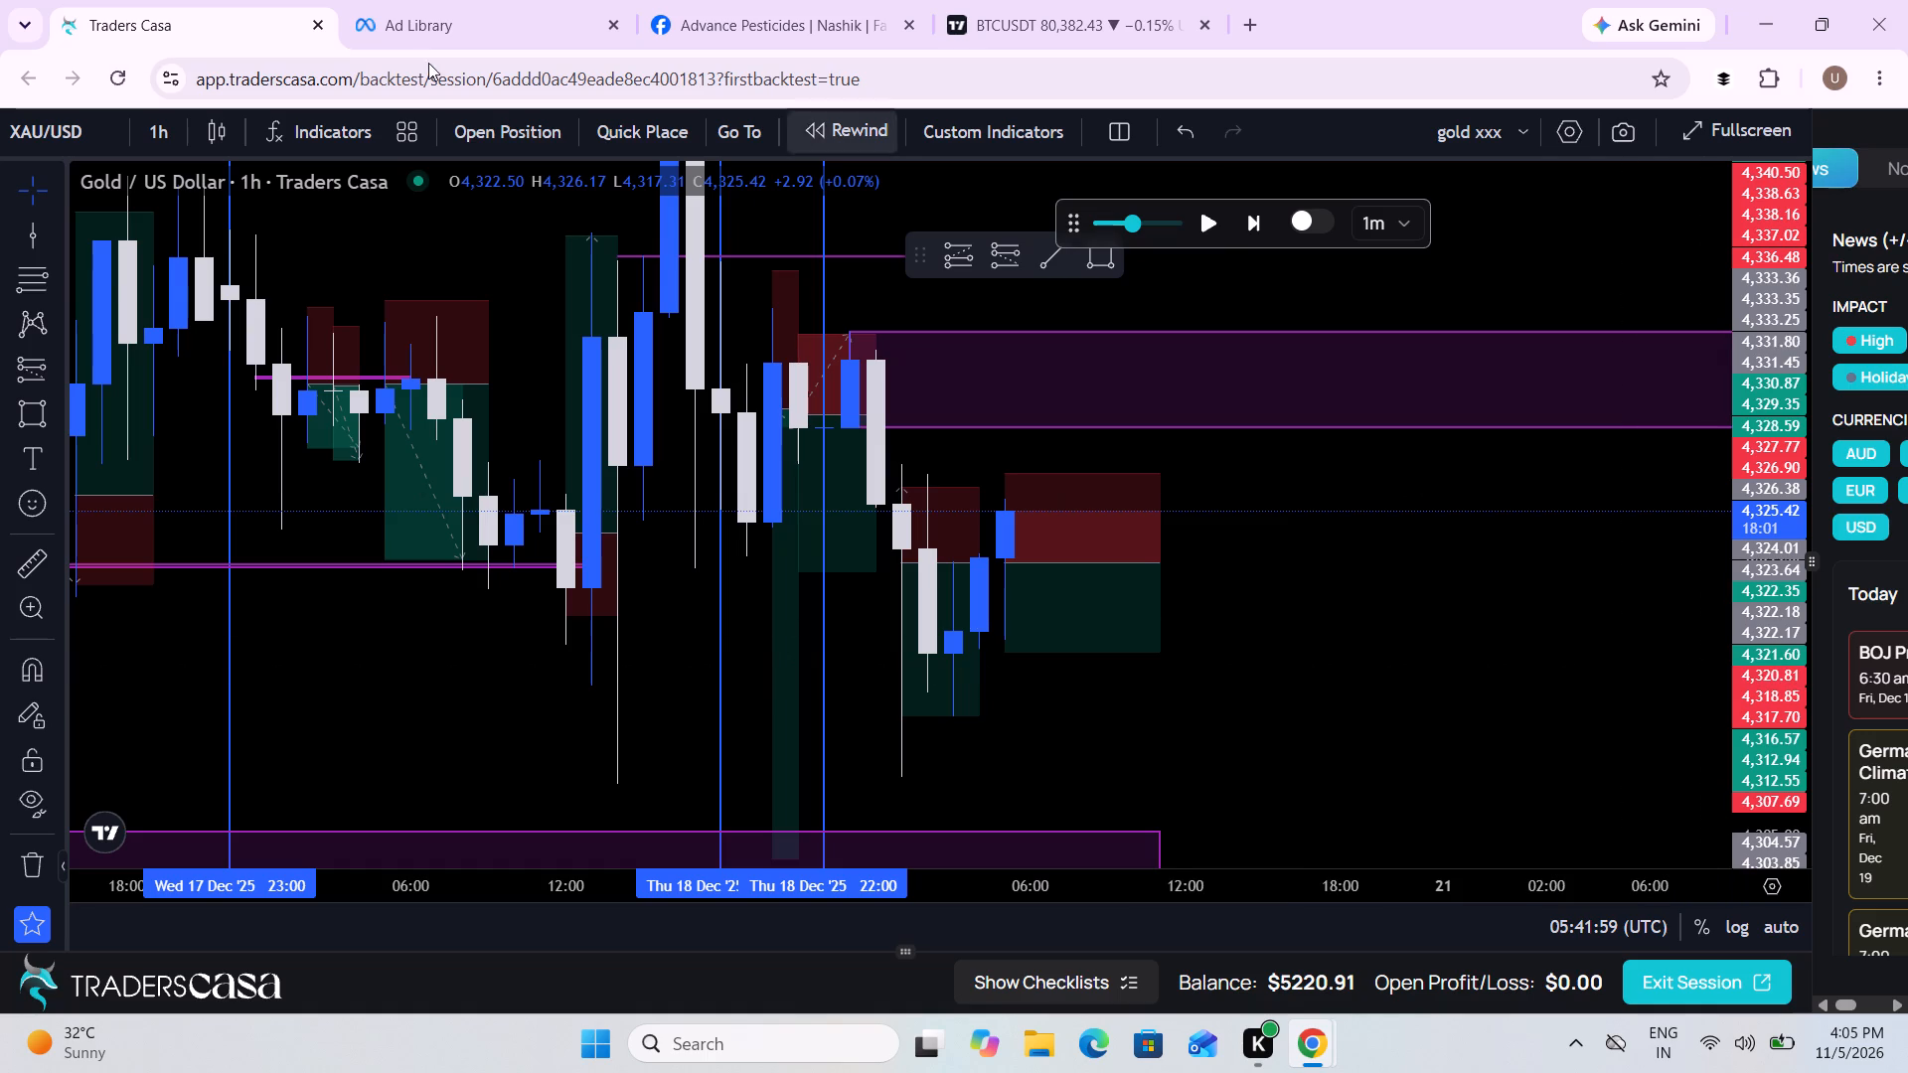
pyautogui.click(174, 149)
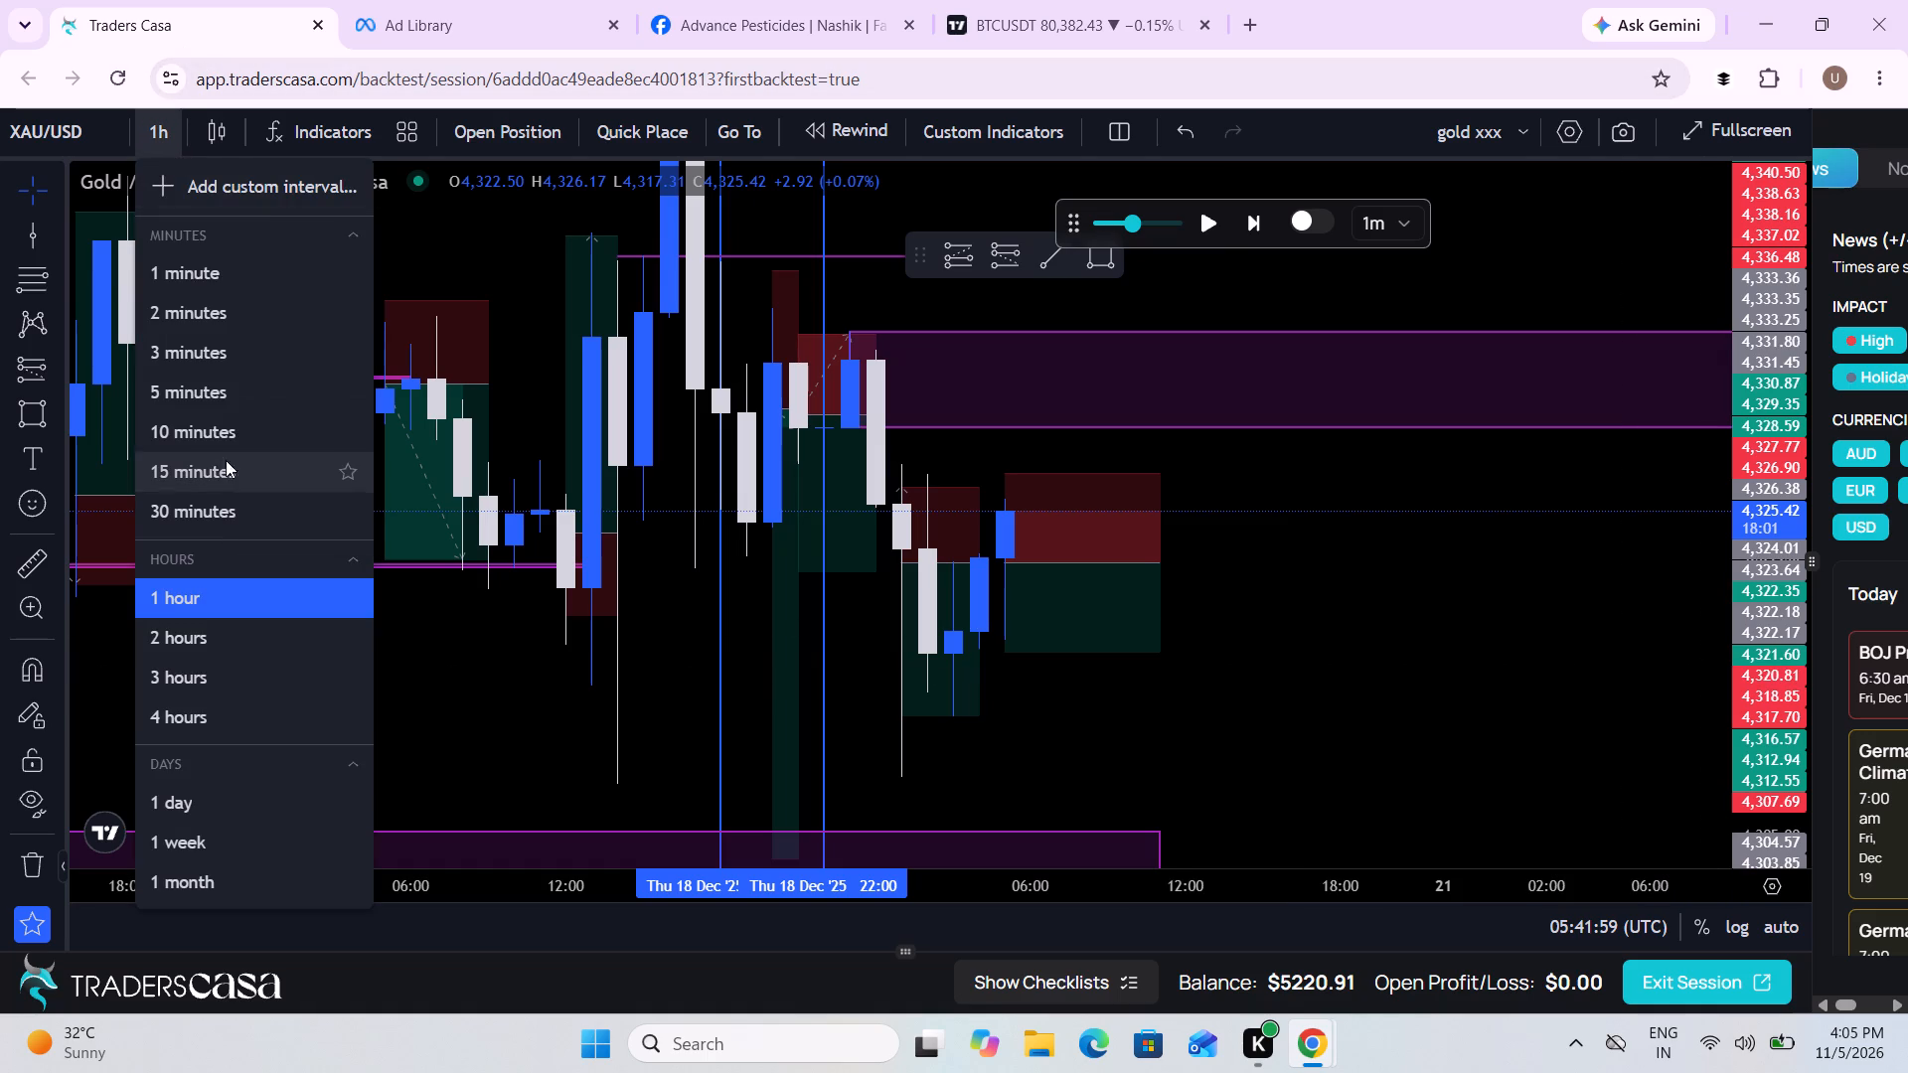
pyautogui.click(209, 401)
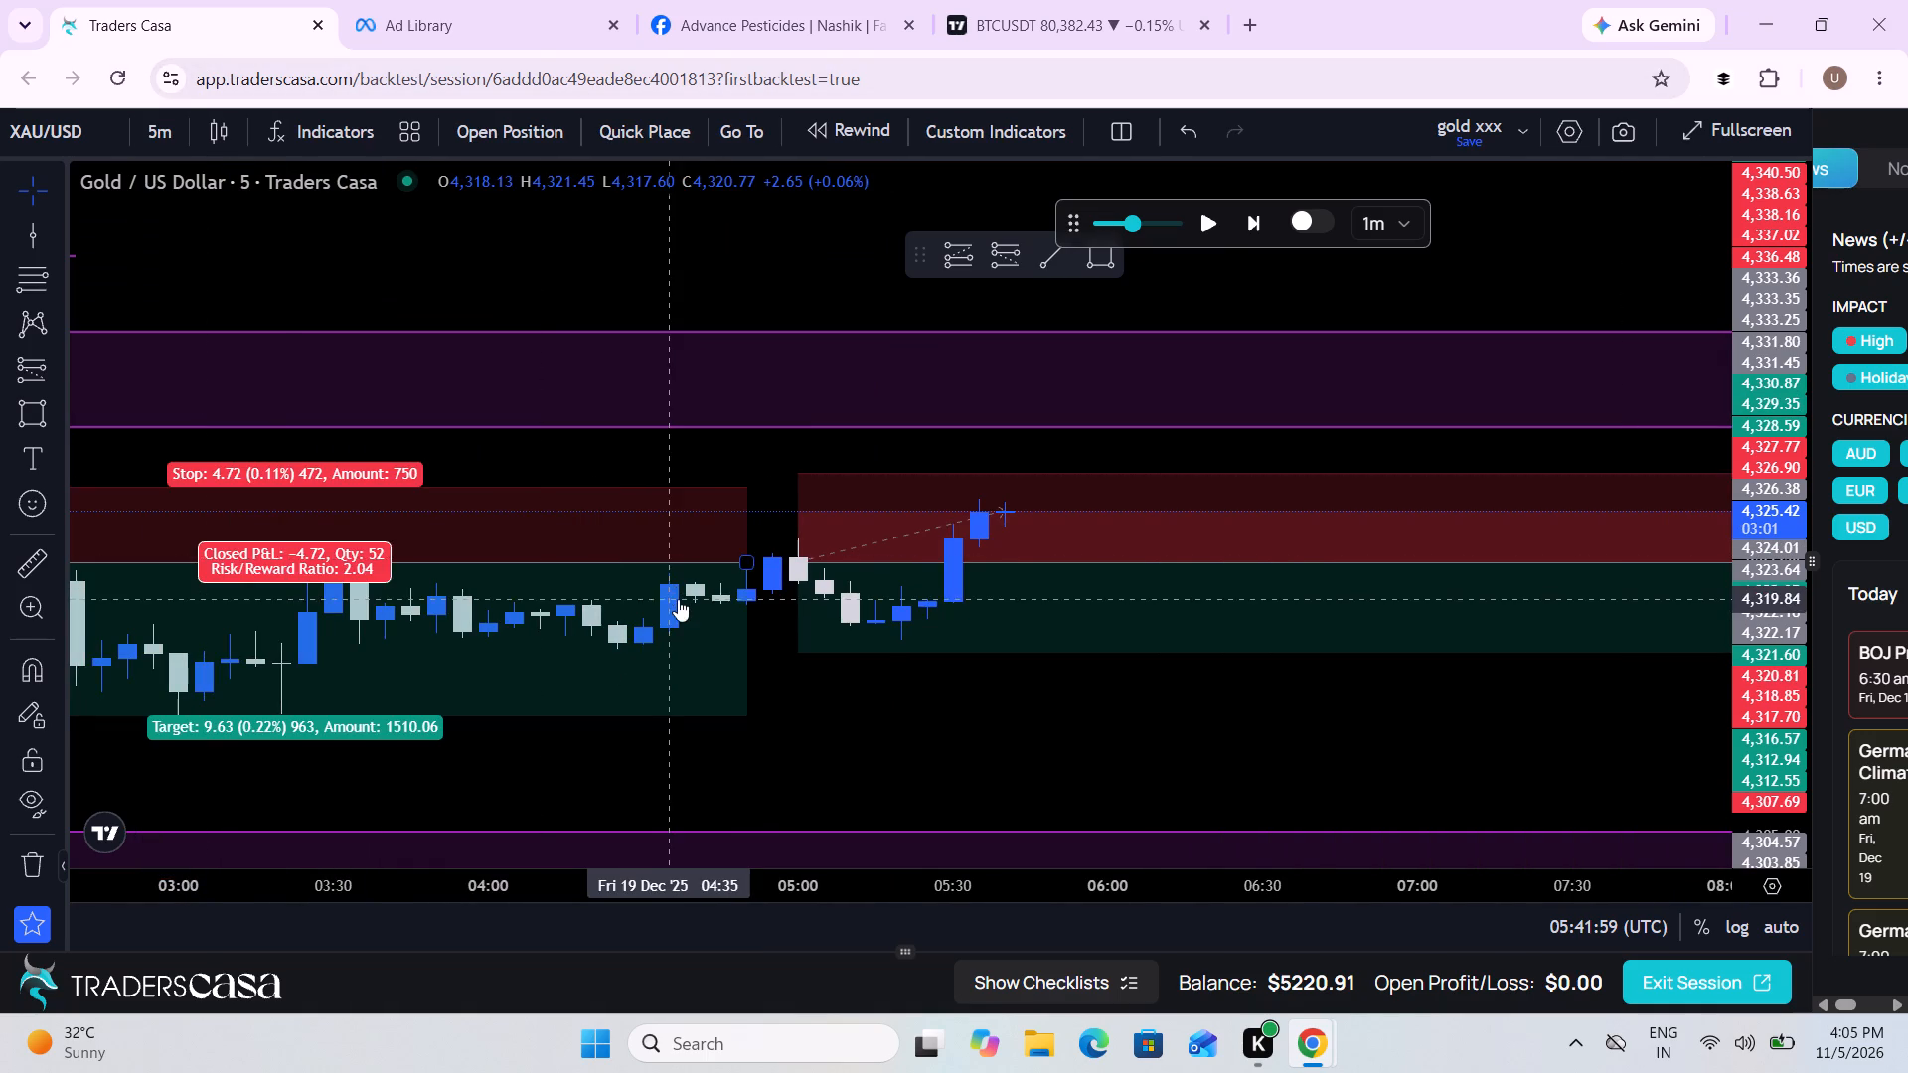
# Extend the new short position drawing's target down to 4,305.05, at the top of the lower zone.
pyautogui.scroll(-5, 678, 599)
pyautogui.moveTo(1503, 695); pyautogui.dragTo(982, 648)
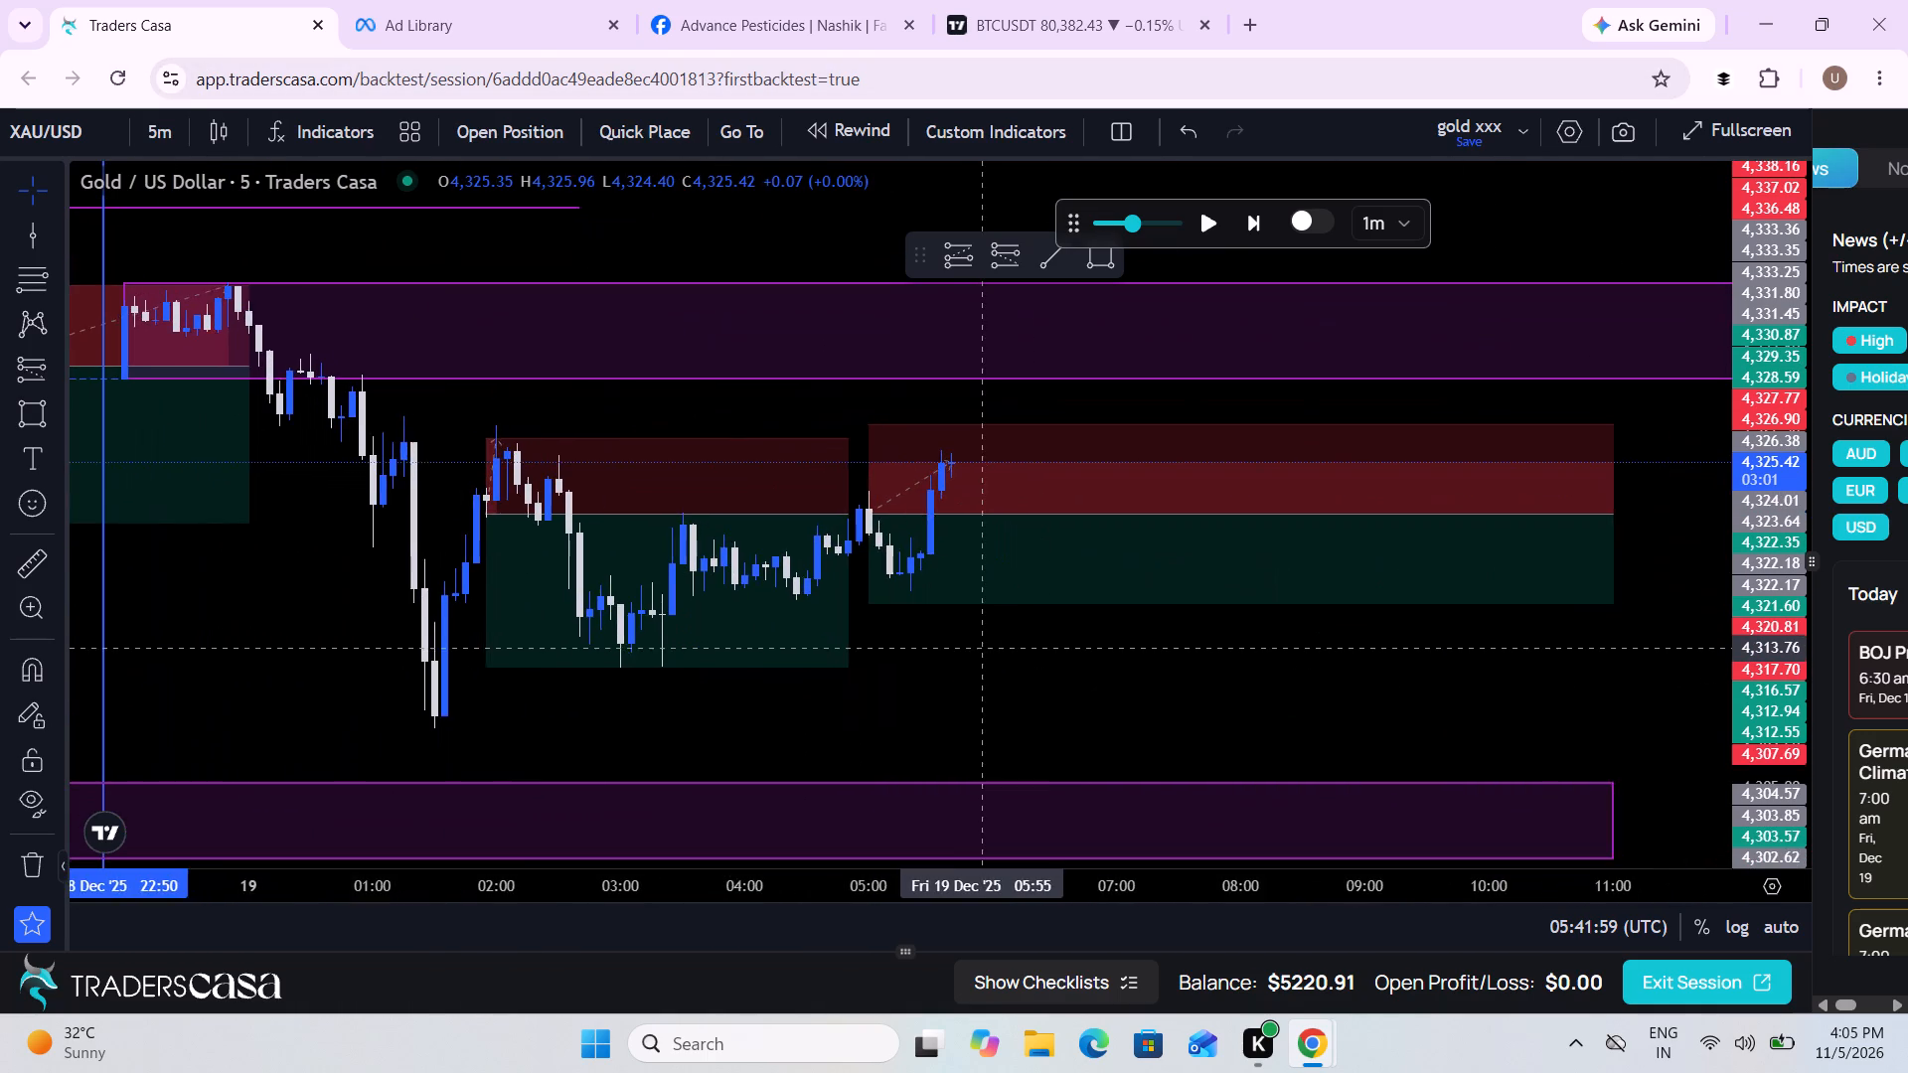
pyautogui.scroll(-2, 982, 648)
pyautogui.moveTo(1270, 713); pyautogui.dragTo(904, 711)
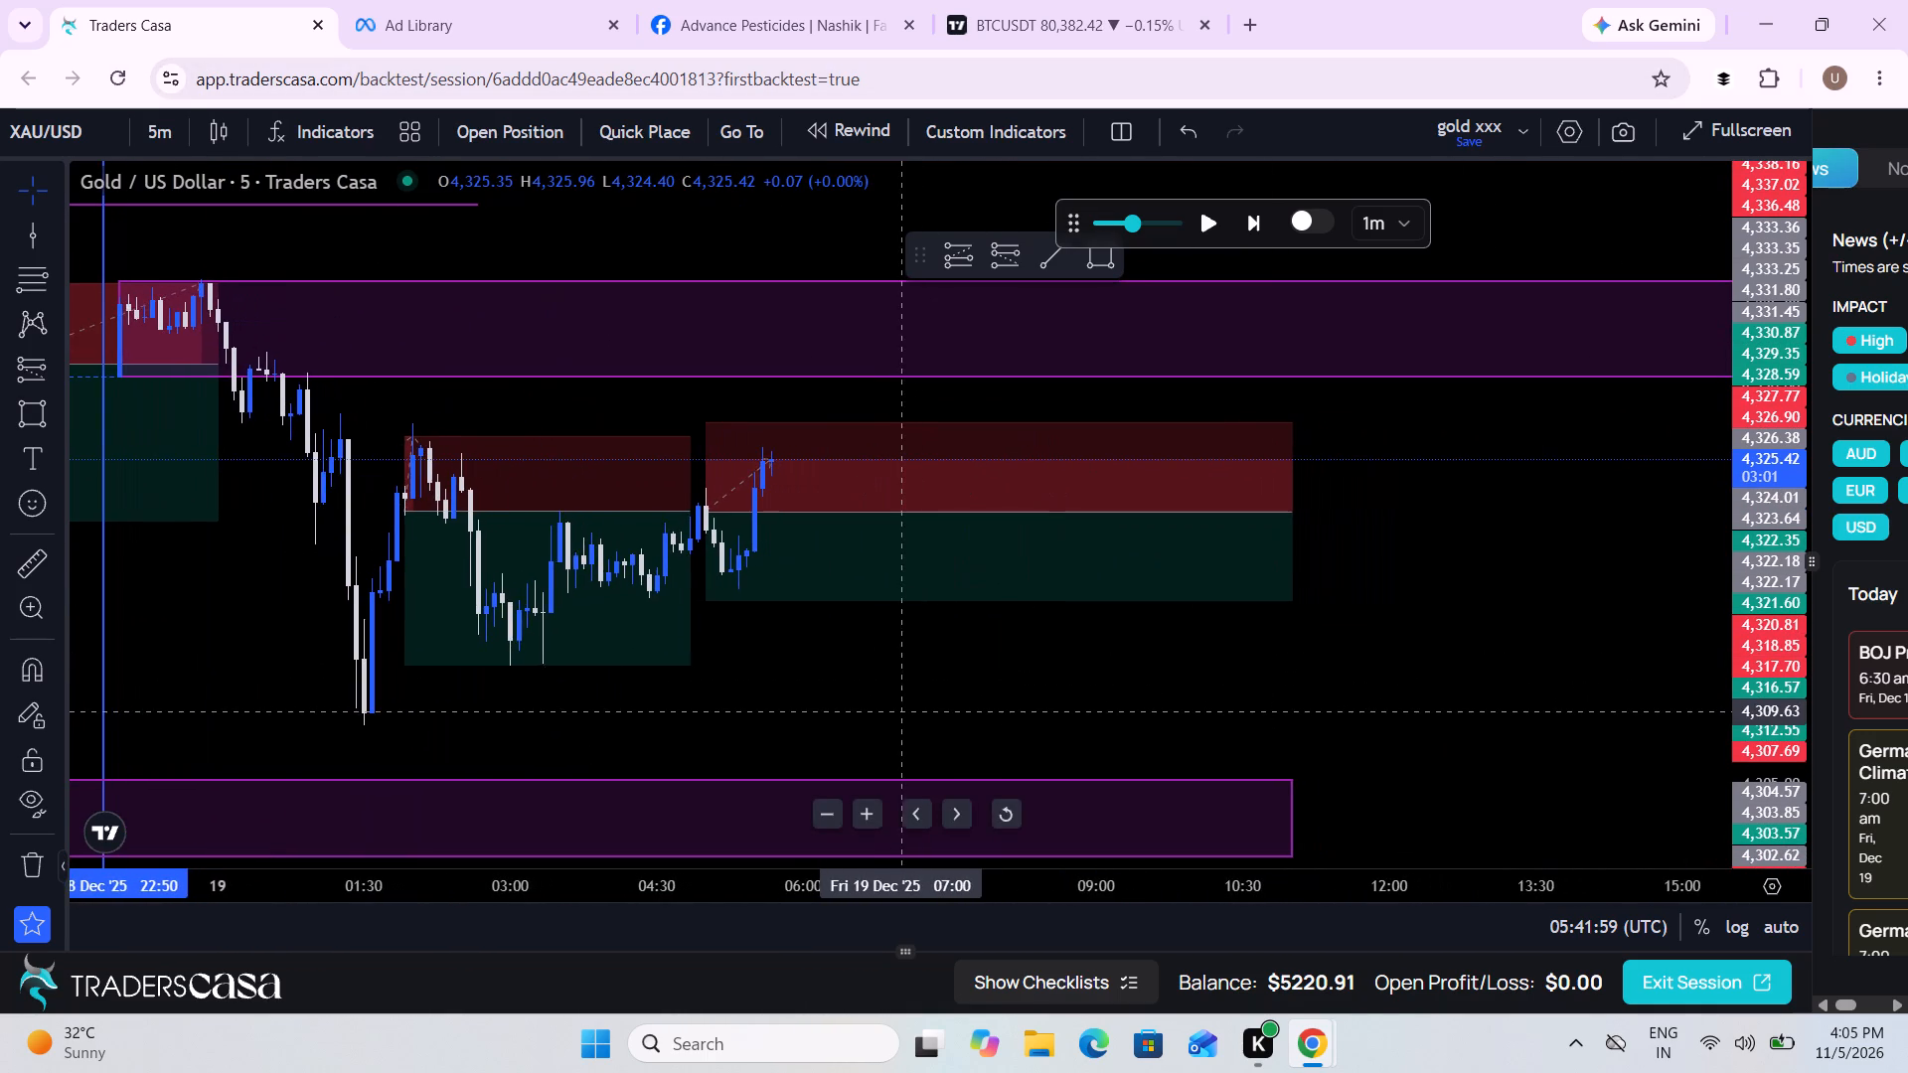
pyautogui.scroll(-2, 904, 711)
pyautogui.moveTo(1023, 701); pyautogui.dragTo(906, 707)
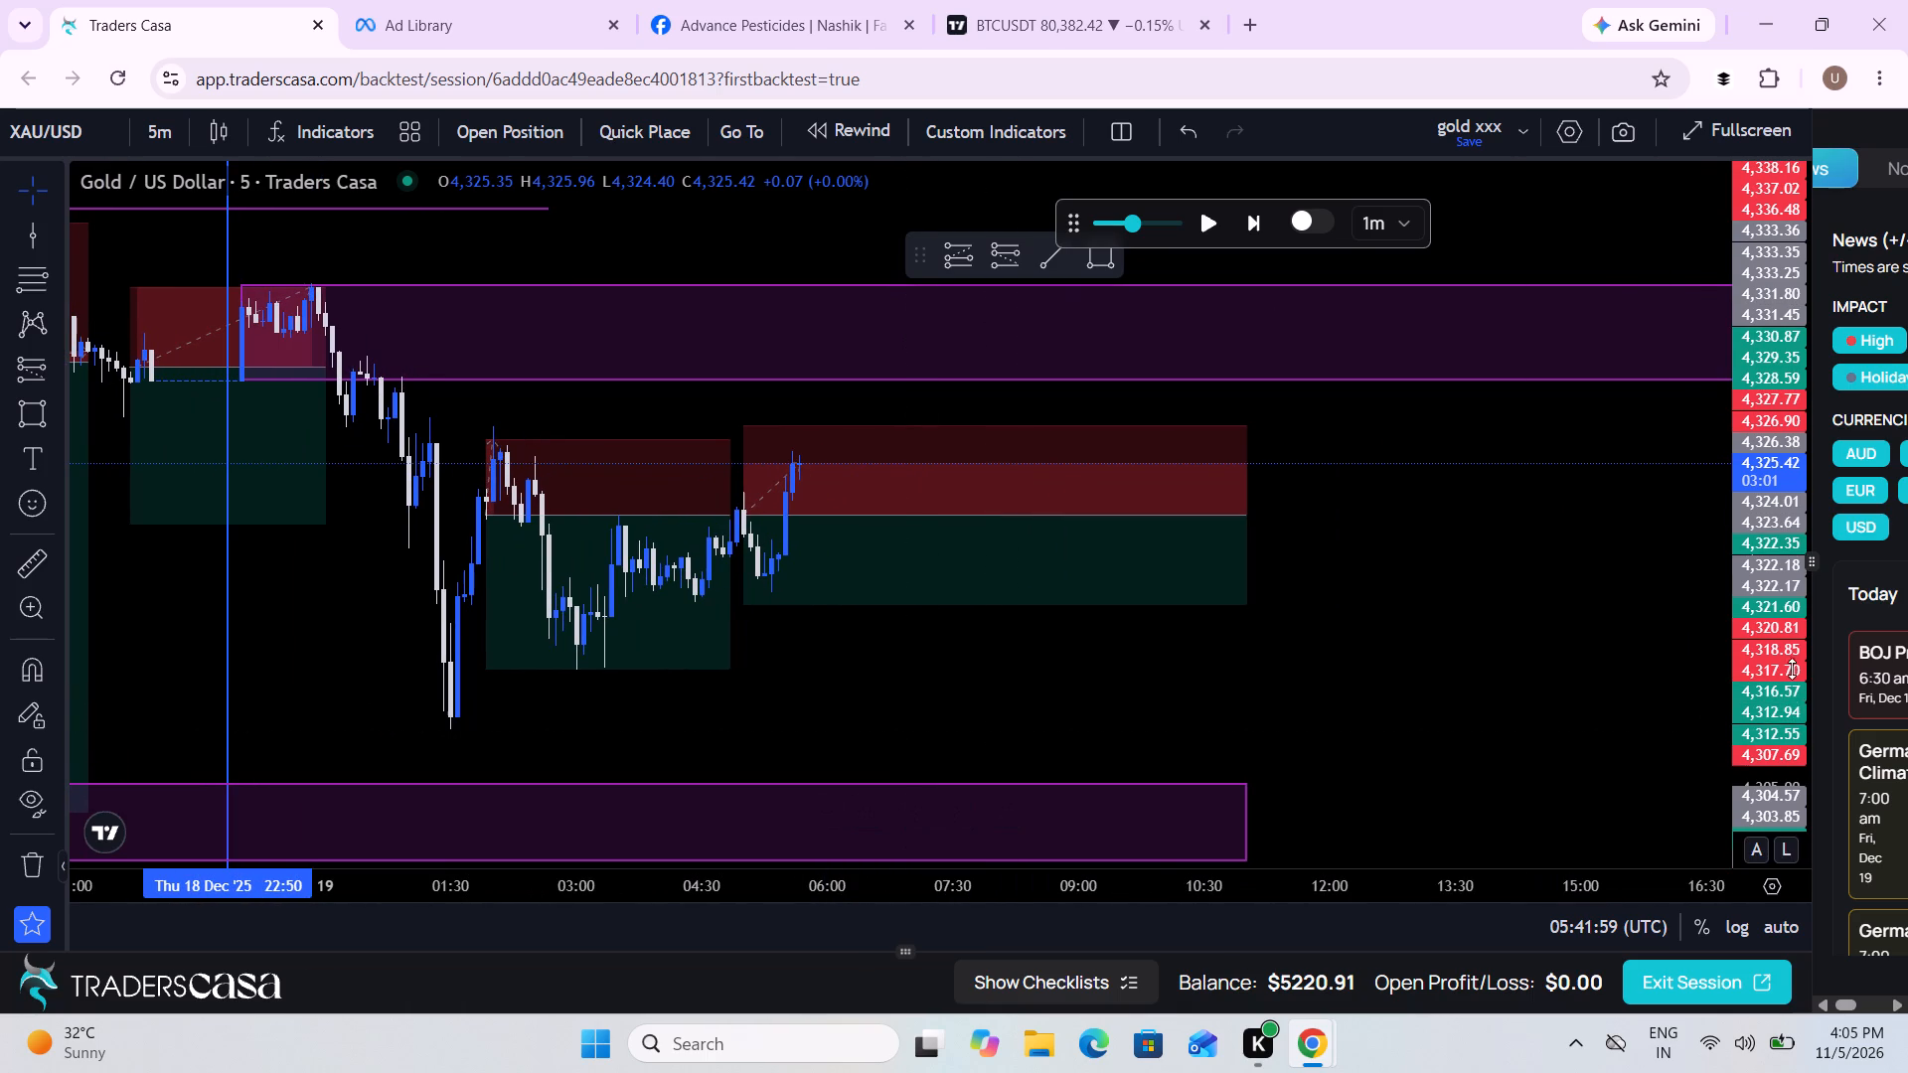
pyautogui.moveTo(1777, 747); pyautogui.dragTo(1736, 583)
pyautogui.moveTo(1240, 721); pyautogui.dragTo(1227, 480)
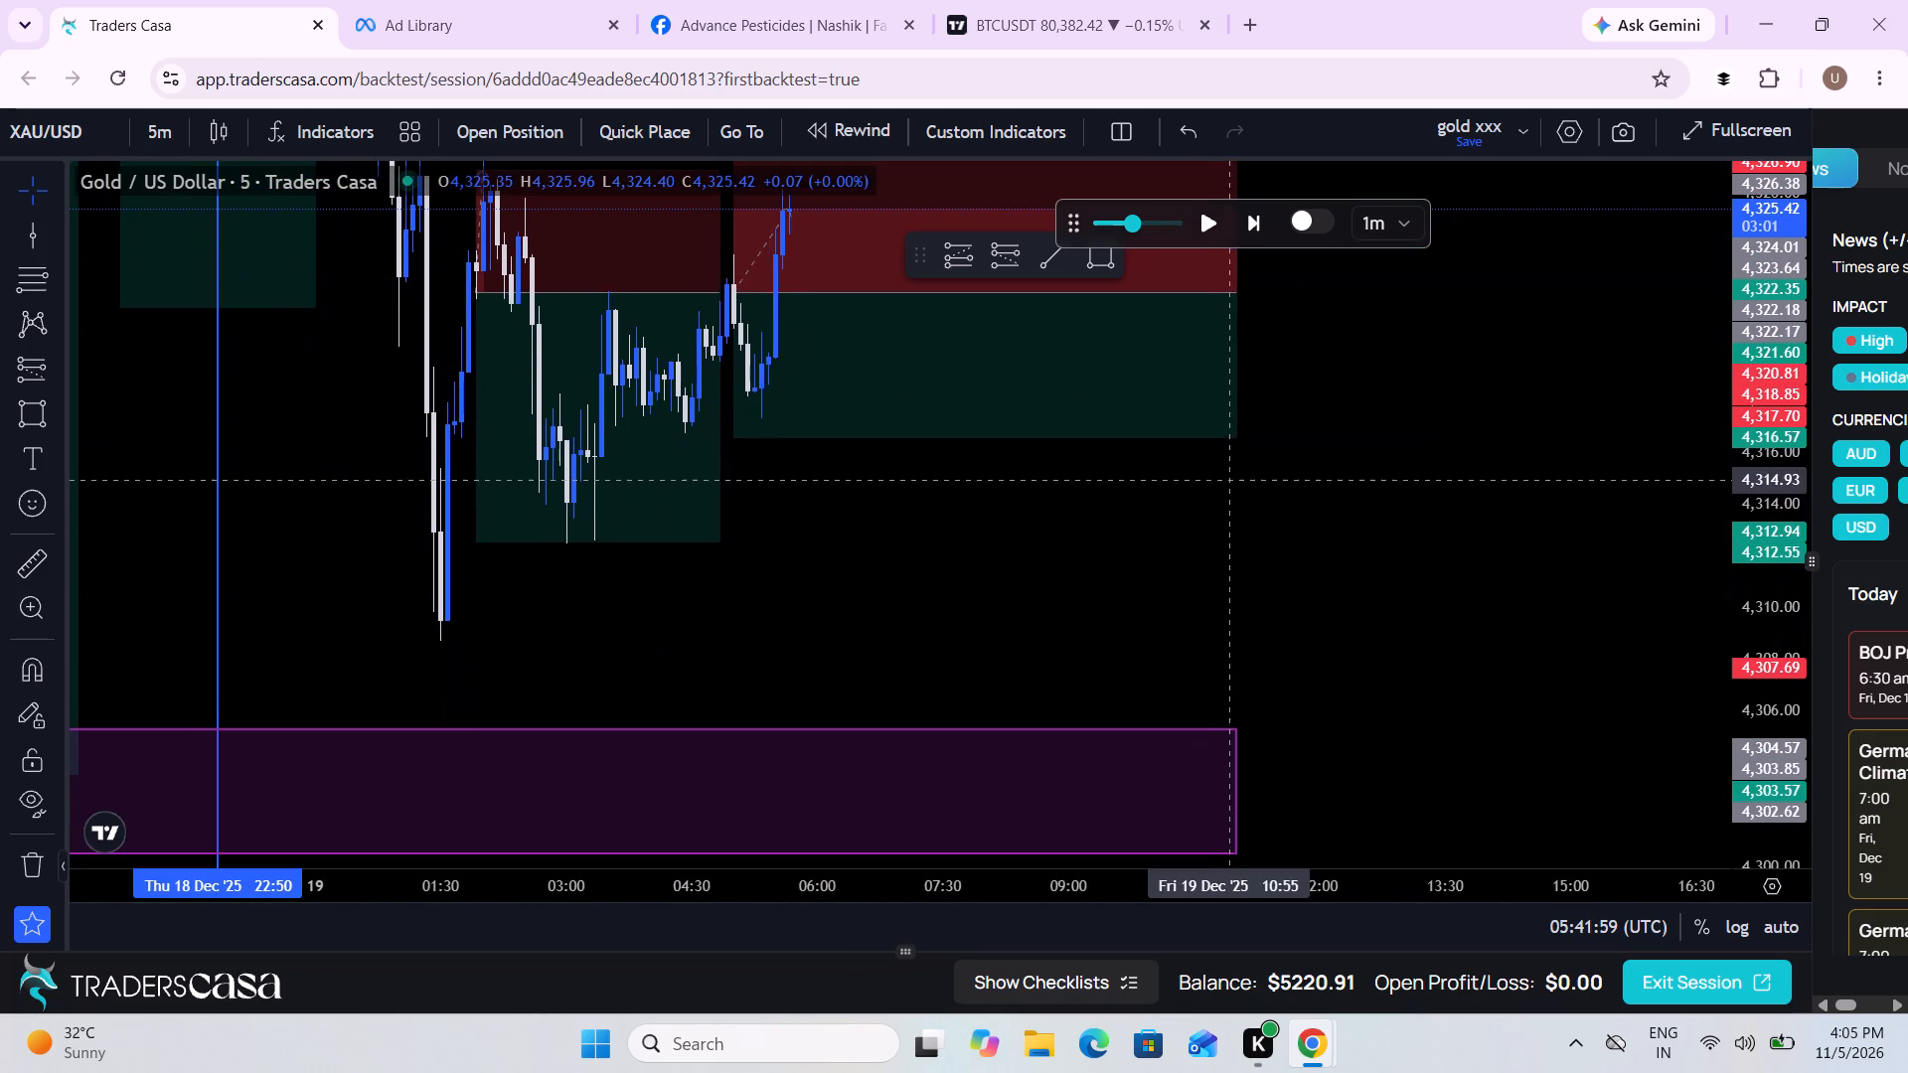
pyautogui.moveTo(738, 441); pyautogui.dragTo(753, 735)
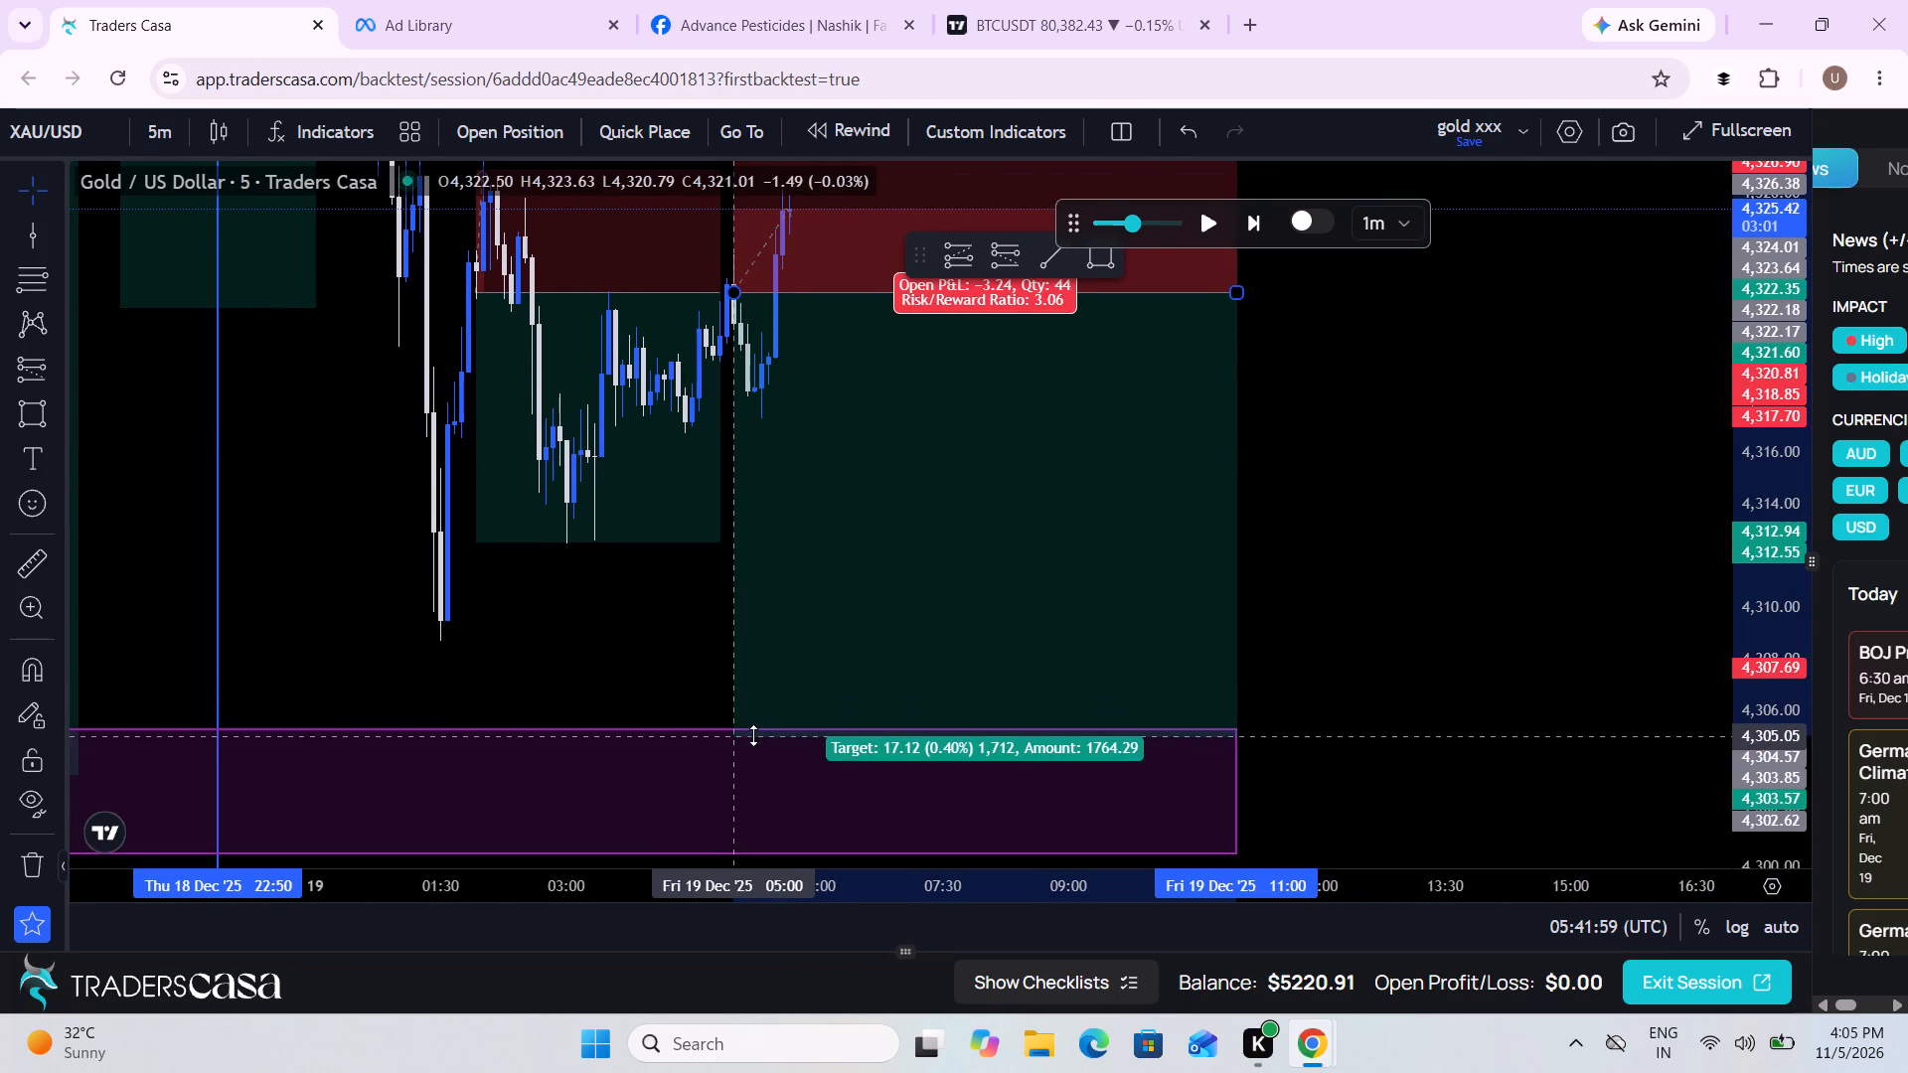
pyautogui.moveTo(753, 735); pyautogui.dragTo(752, 736)
# Place a sell stop order from the short position drawing: entry 4322.17, take profit 4305.05, stop loss 4327.77, risk 2.2%.
pyautogui.moveTo(1449, 417); pyautogui.dragTo(1356, 695)
pyautogui.scroll(-2, 1356, 695)
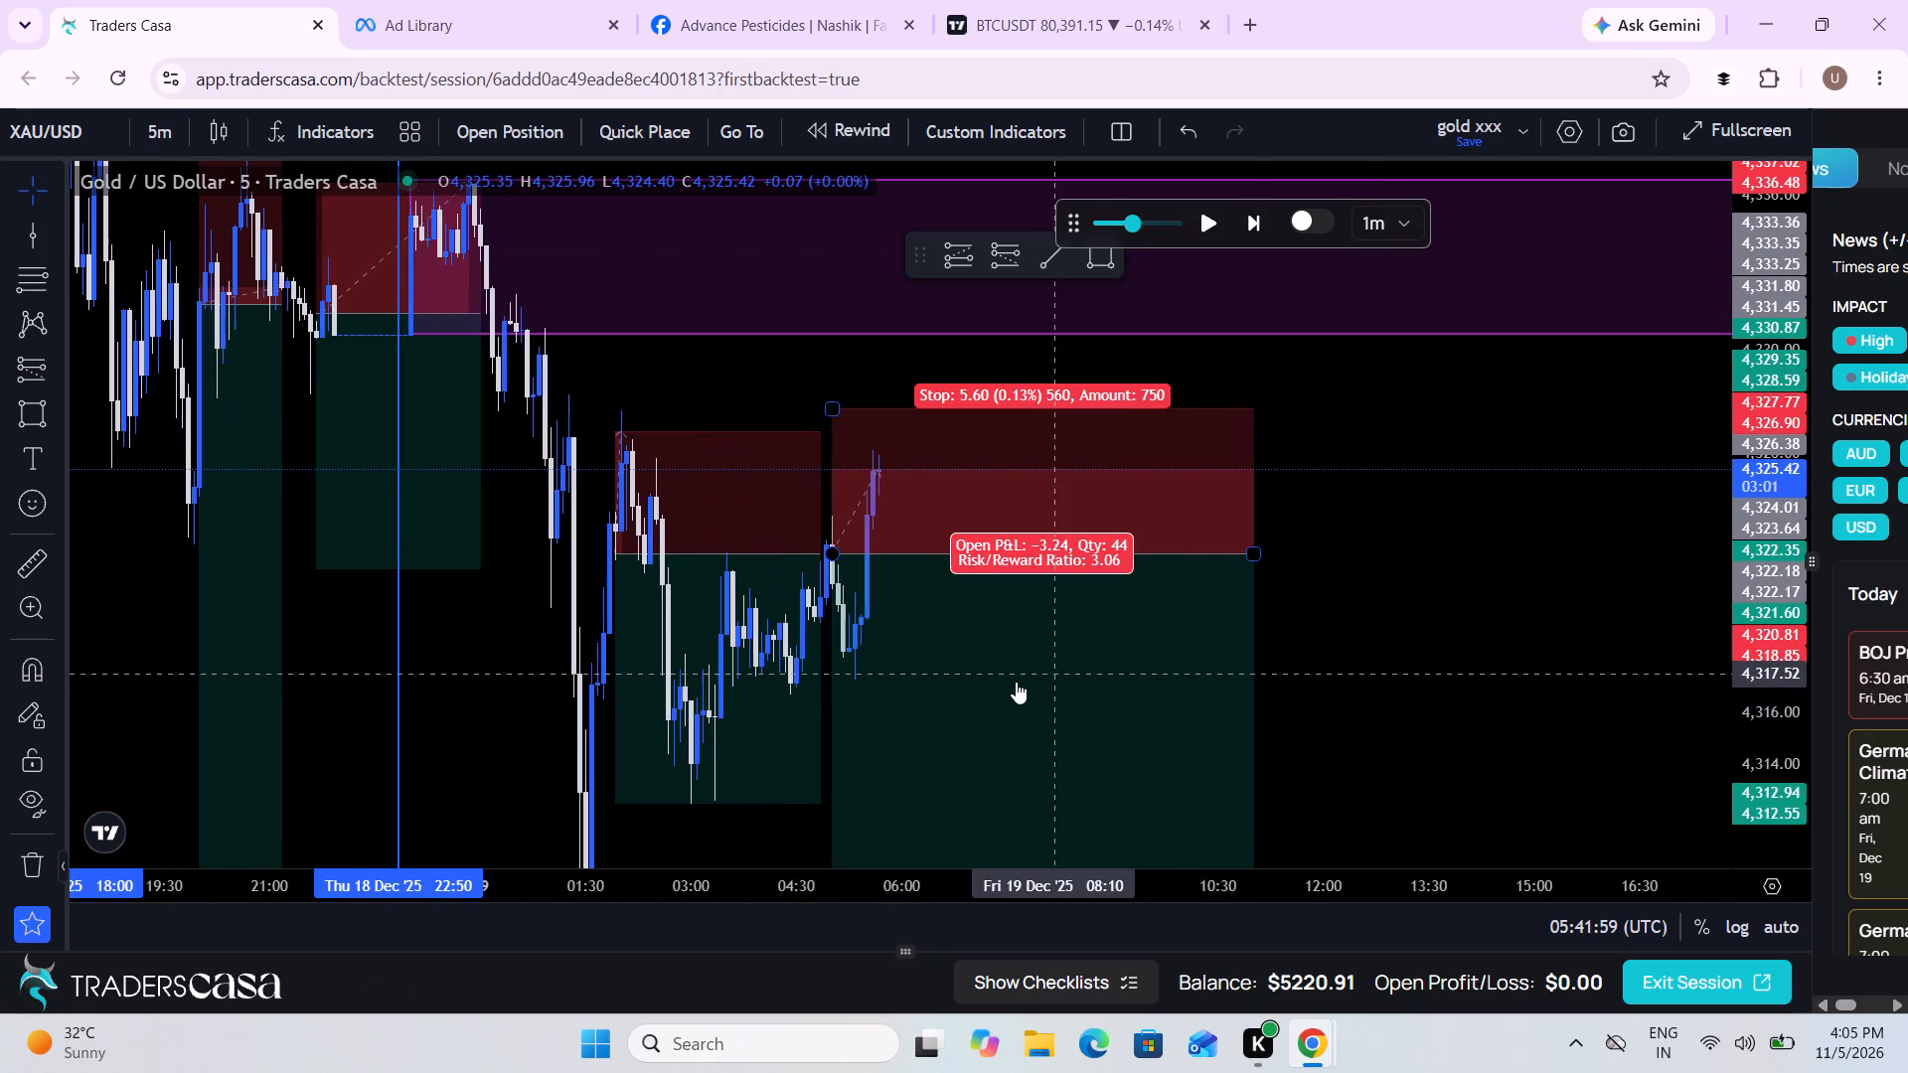
pyautogui.click(1016, 682)
pyautogui.click(513, 132)
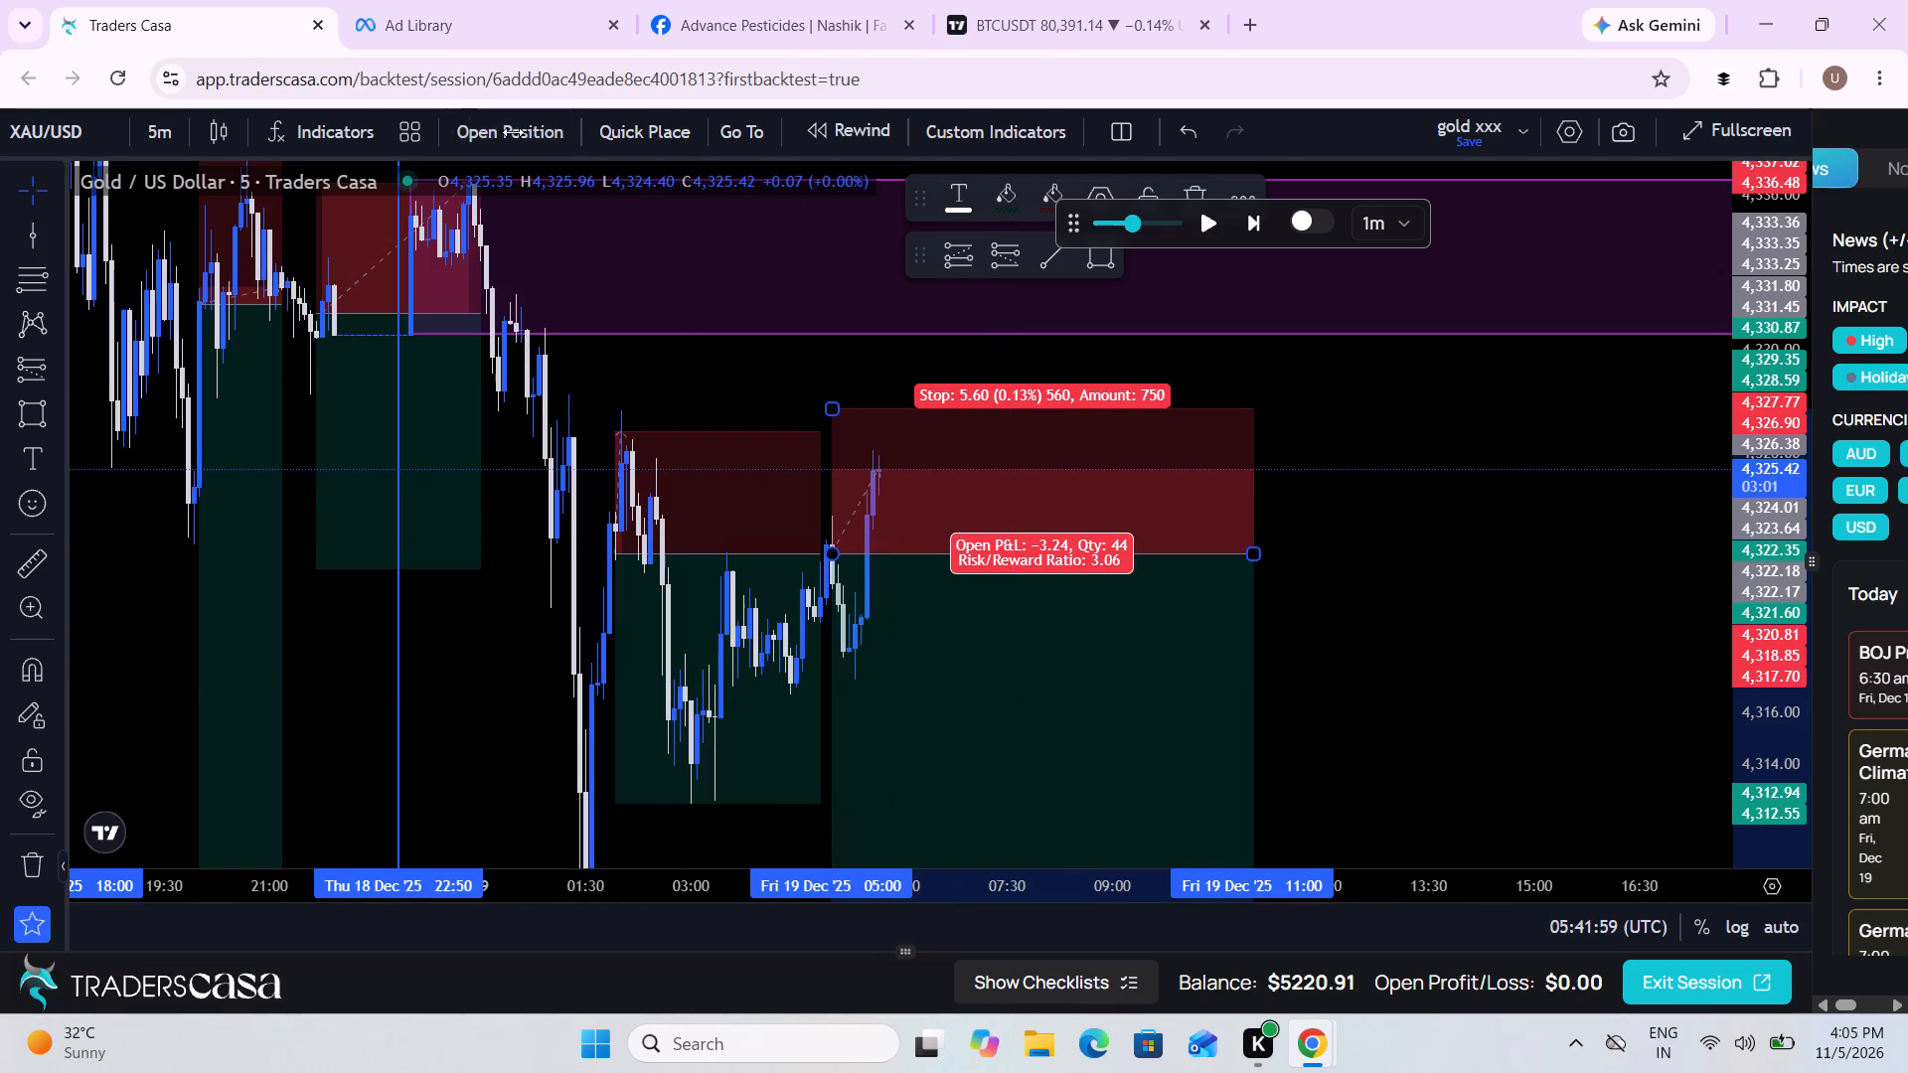
pyautogui.click(910, 911)
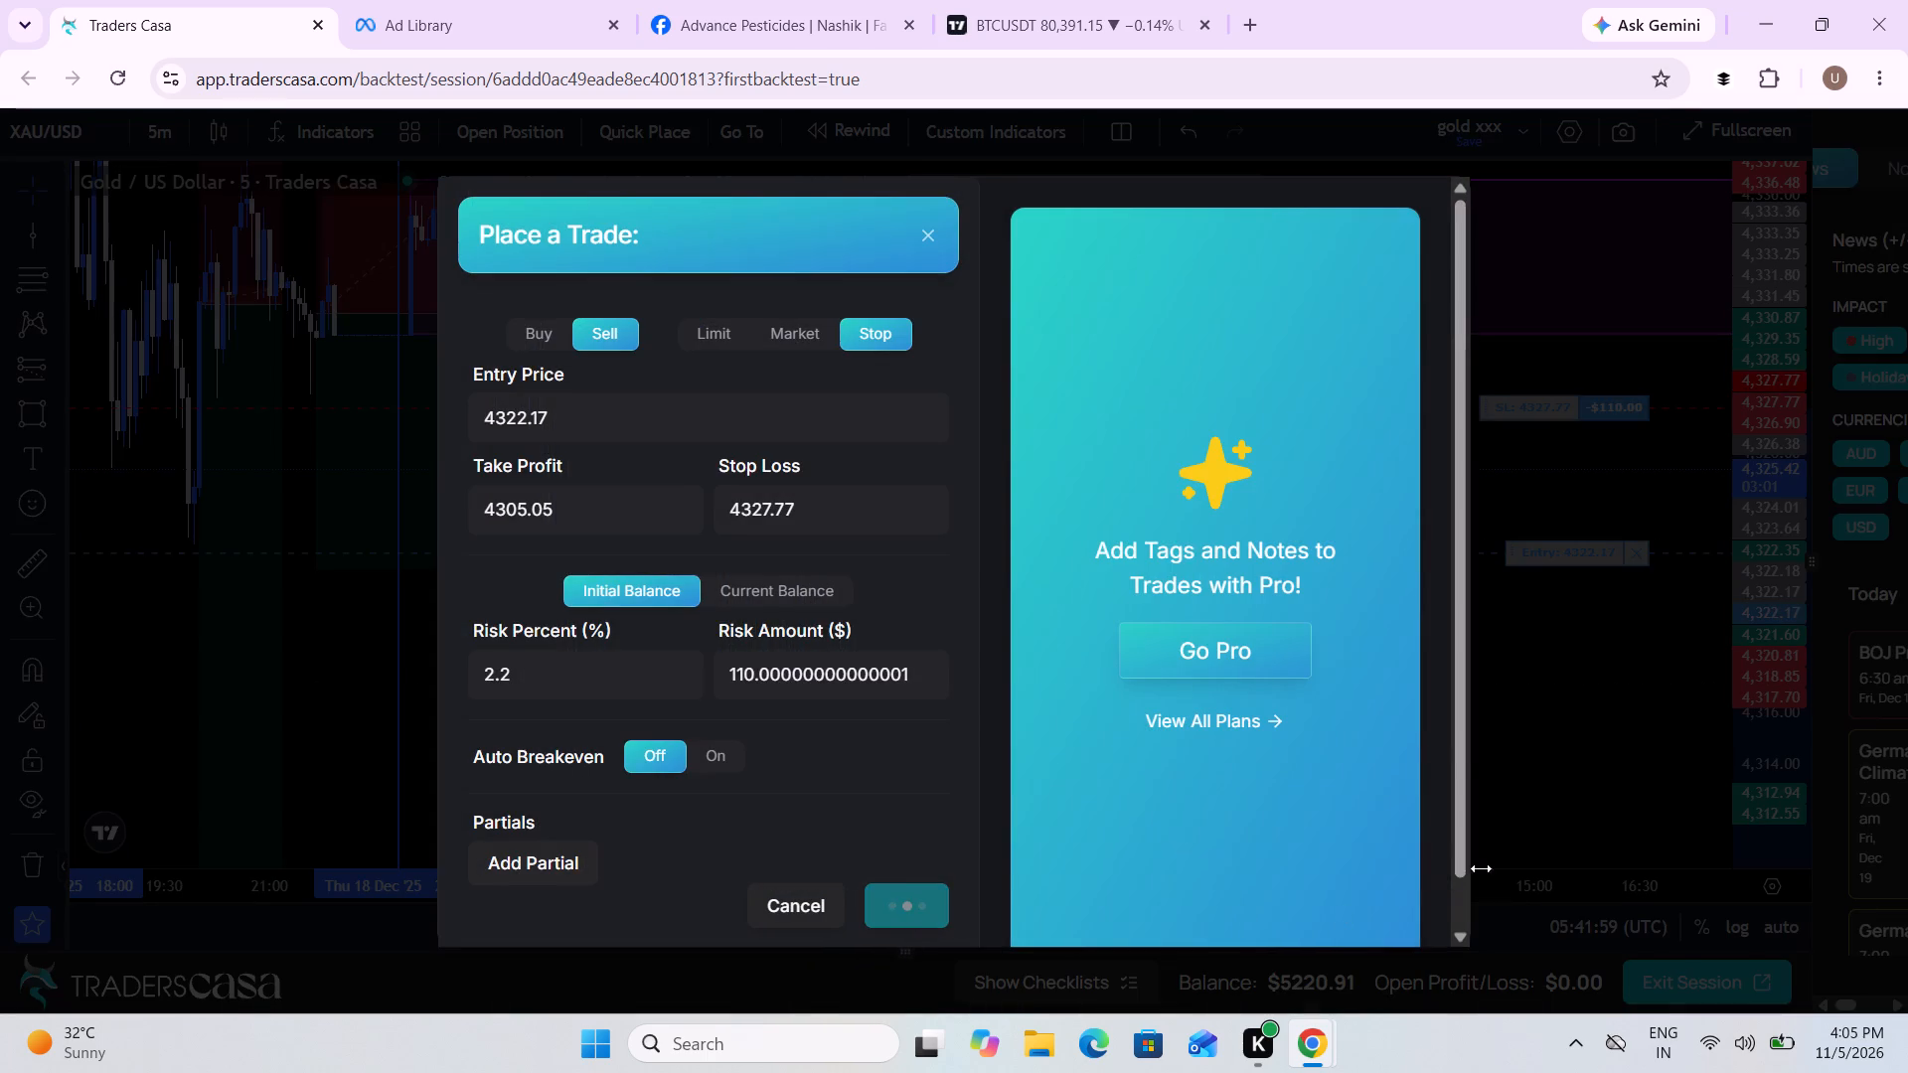
# Replay the gold chart forward from 05:41 to 07:17 UTC on 19 Dec and pause it there.
pyautogui.moveTo(1376, 732); pyautogui.dragTo(1382, 708)
pyautogui.scroll(1, 1382, 708)
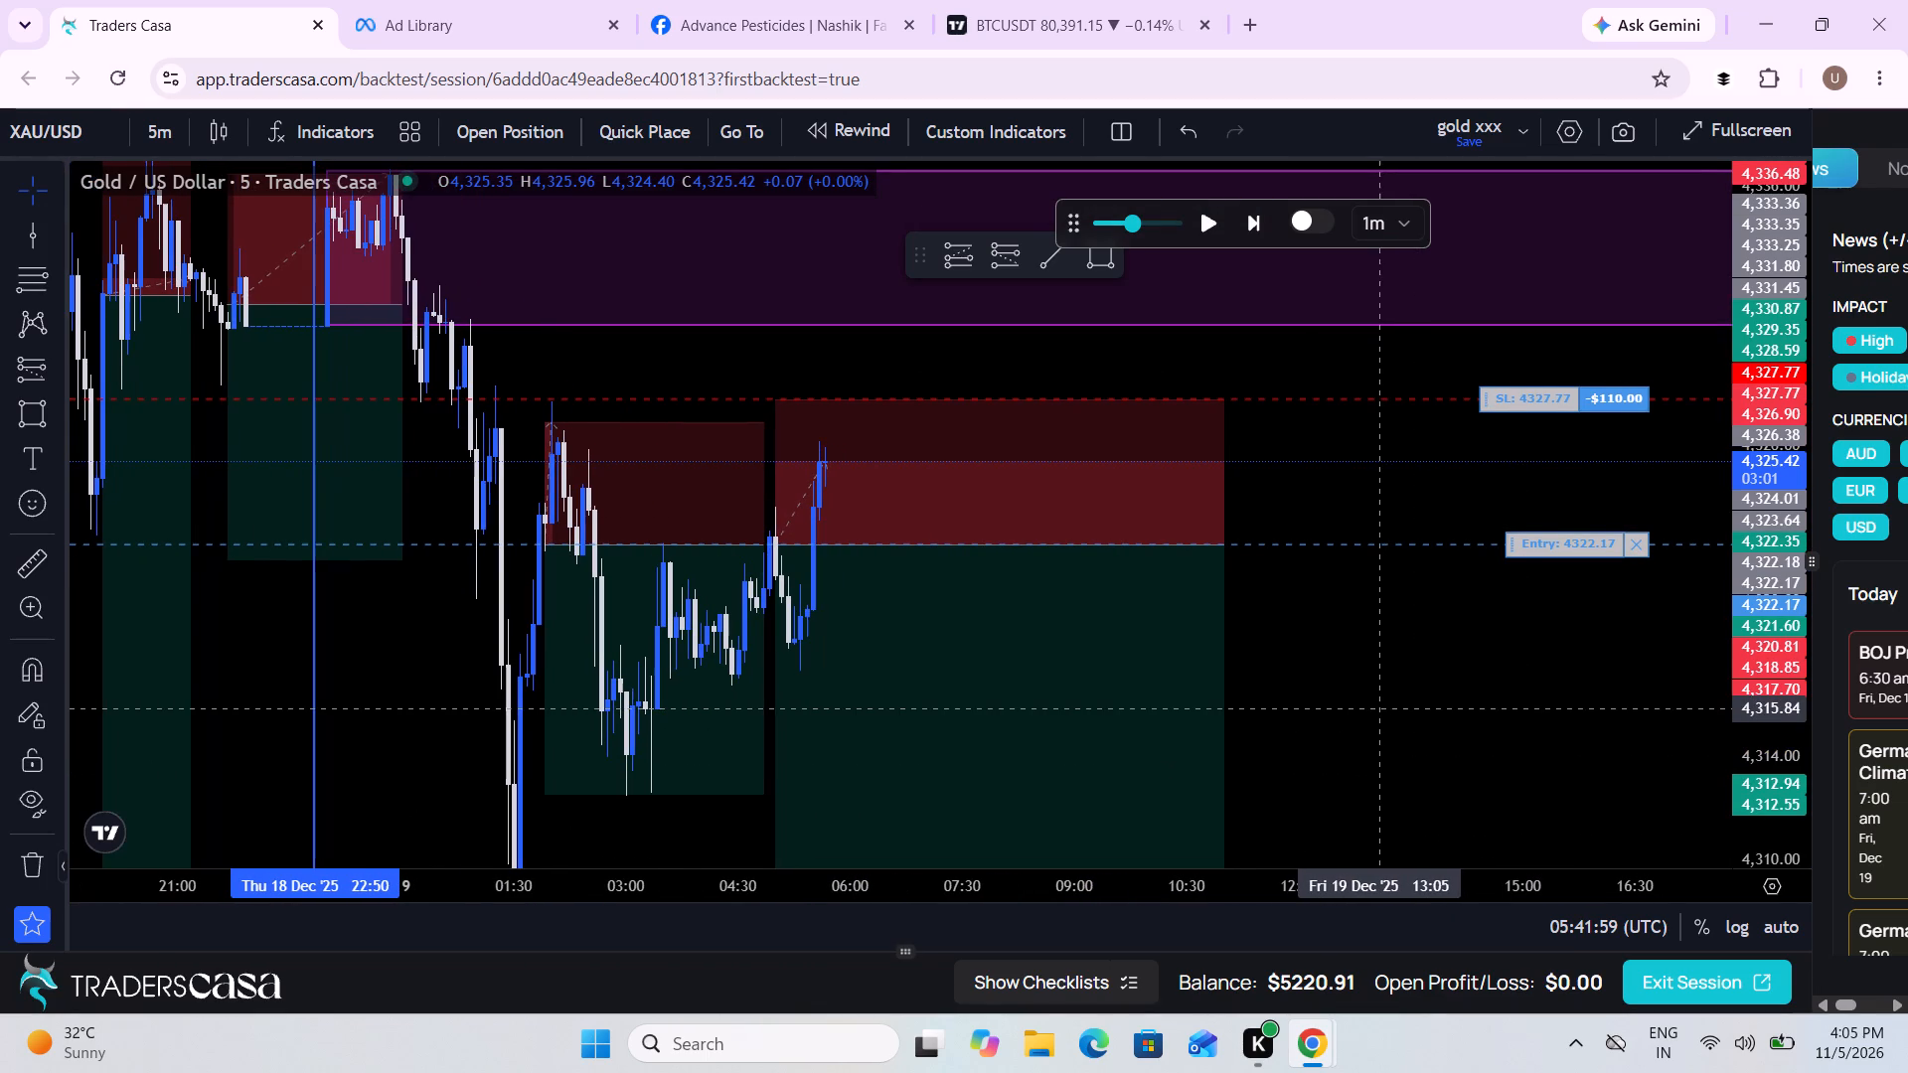
pyautogui.click(1209, 230)
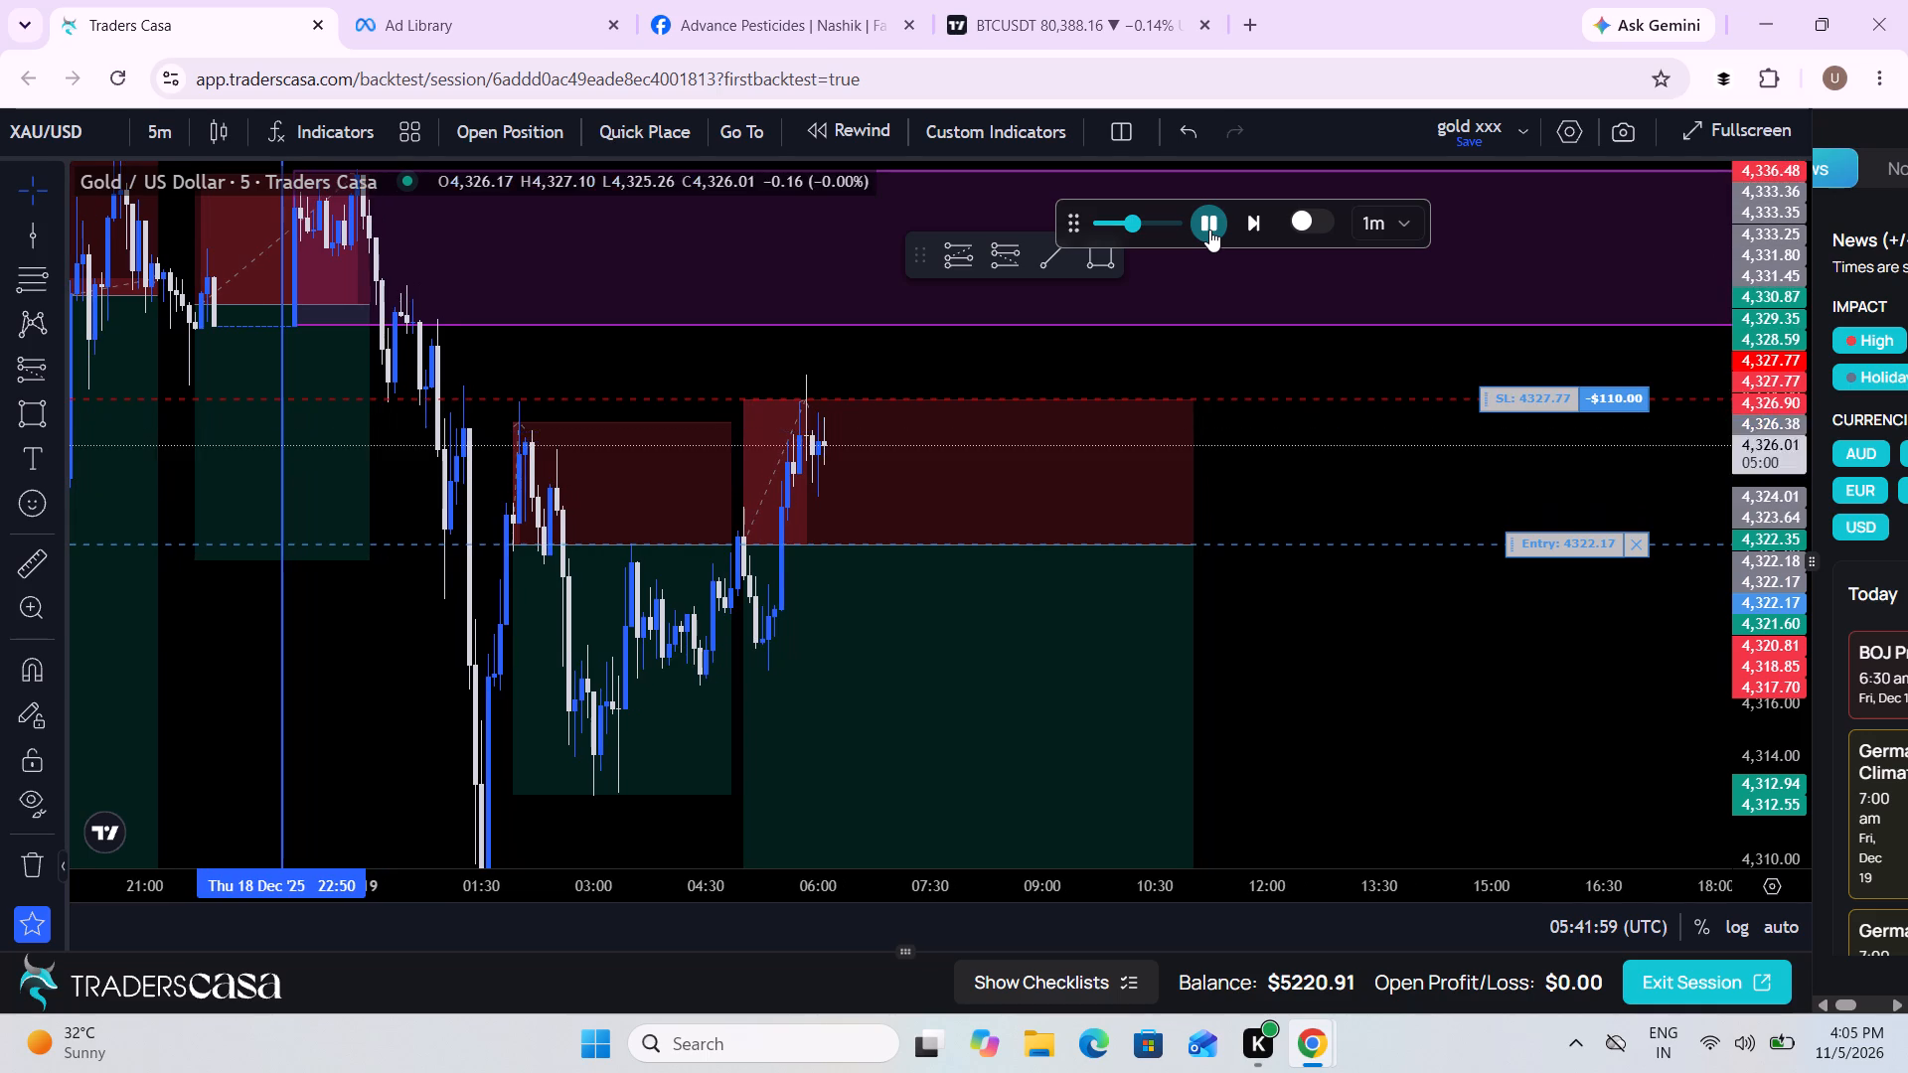
pyautogui.scroll(-1, 1490, 455)
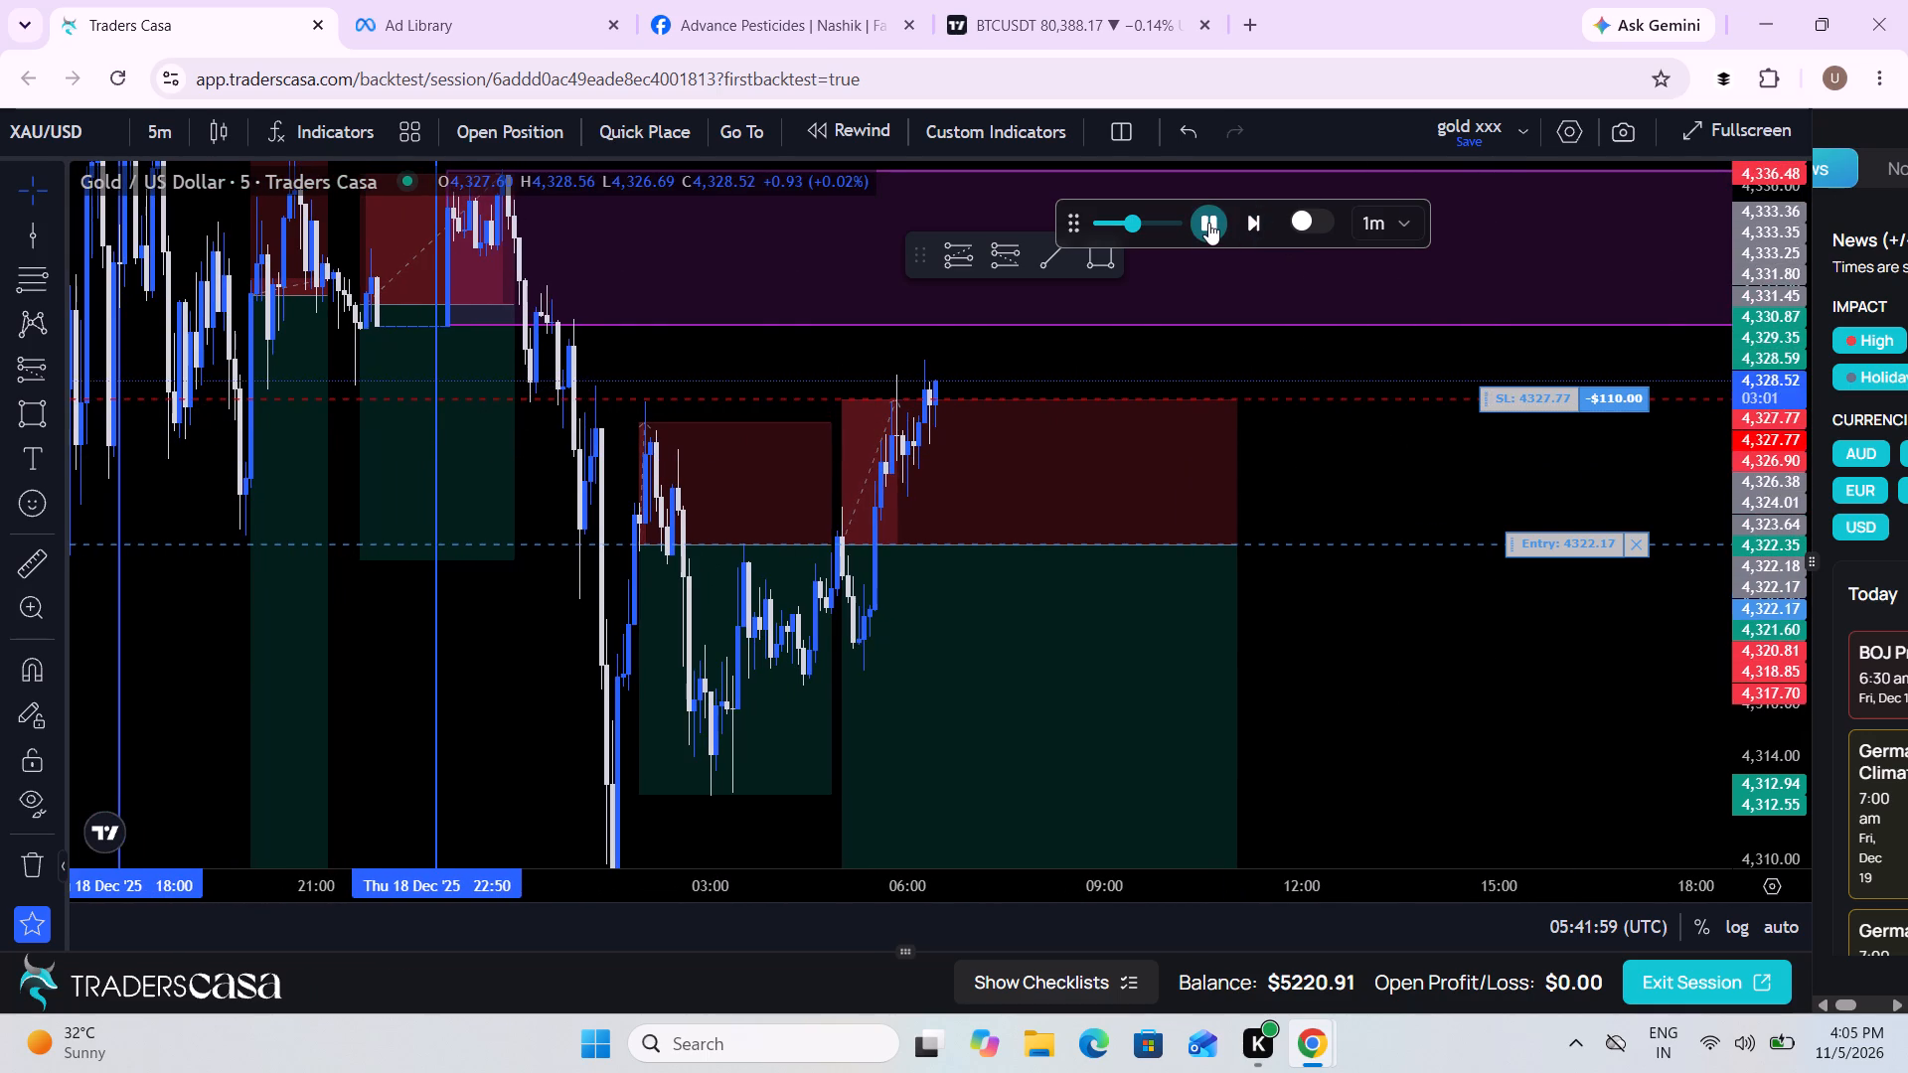
pyautogui.scroll(-2, 1330, 496)
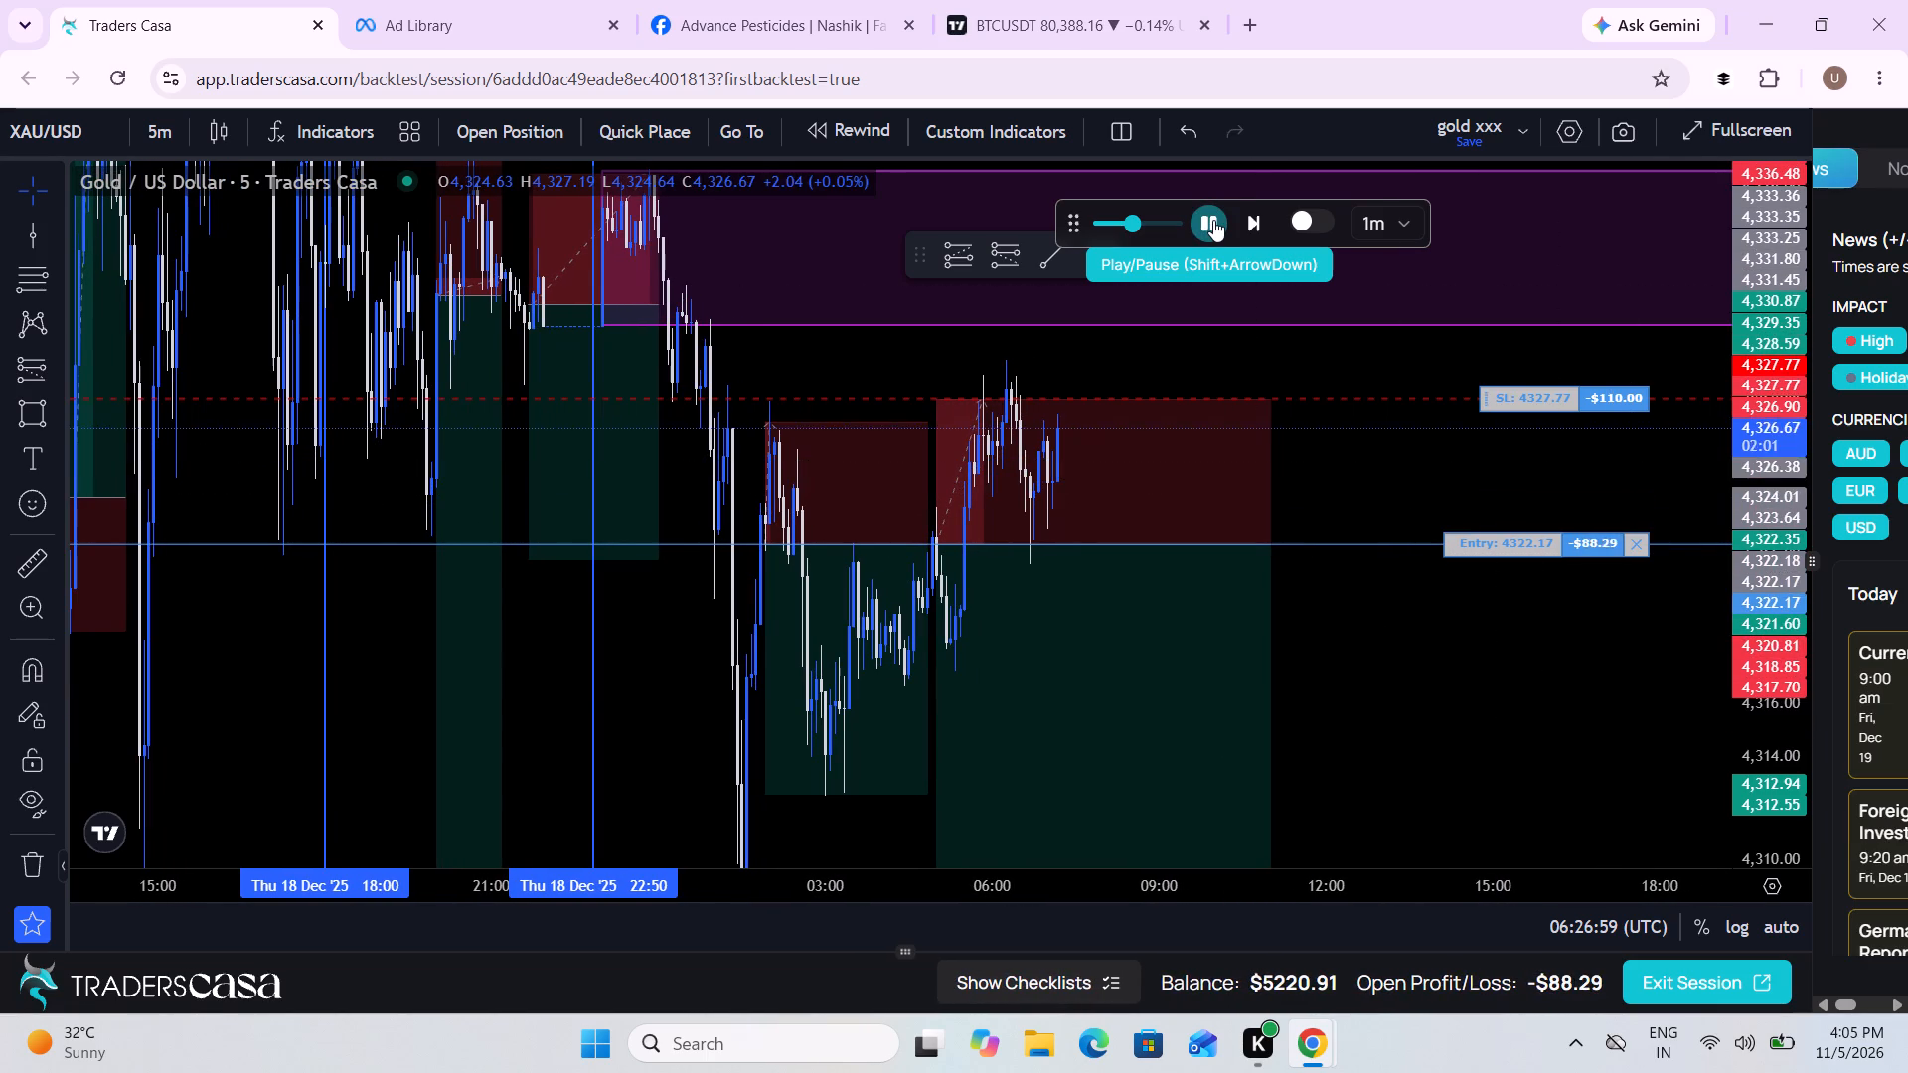
pyautogui.click(1213, 220)
# Place another sell stop order from the 05:00 short position drawing: entry 4322.17, take profit 4305.05, stop loss 4327.77, risk 2.2%.
pyautogui.moveTo(1367, 595); pyautogui.dragTo(1154, 593)
pyautogui.scroll(-2, 1154, 593)
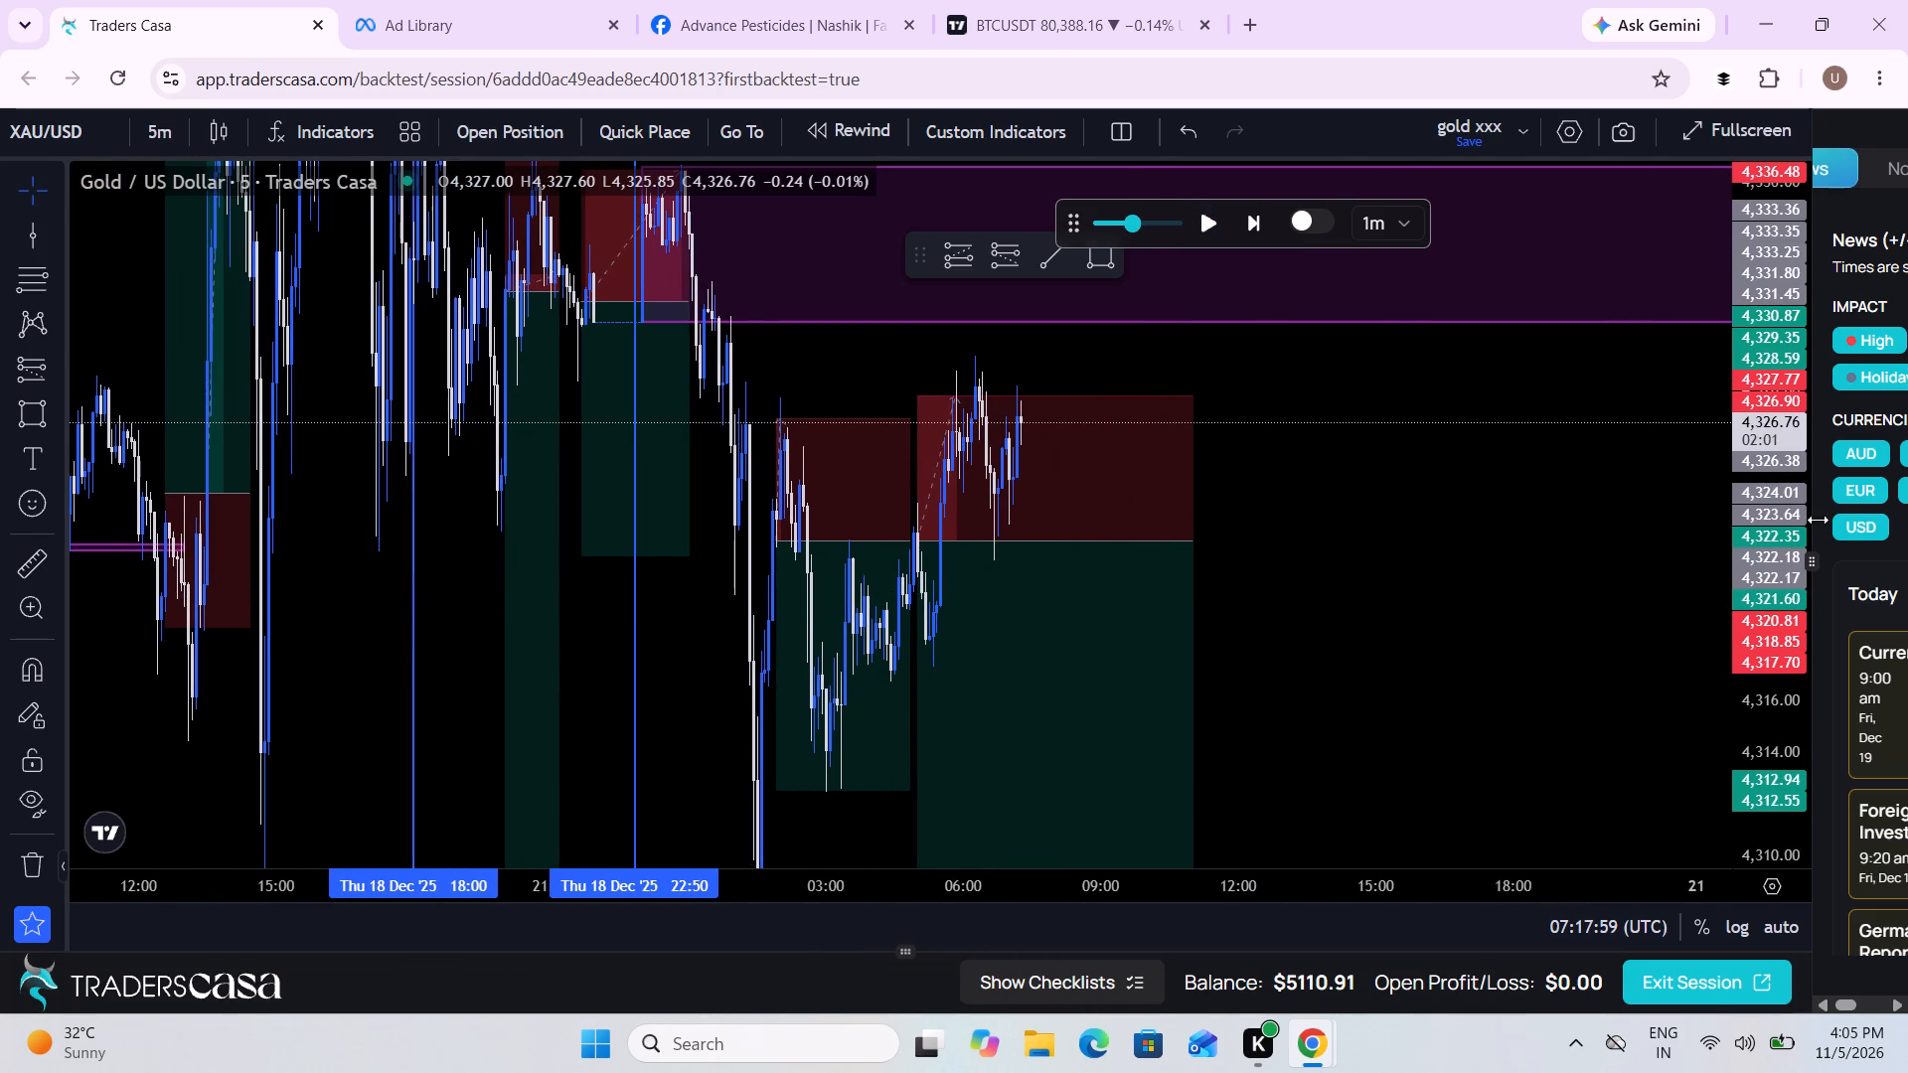
pyautogui.moveTo(1786, 497); pyautogui.dragTo(1767, 633)
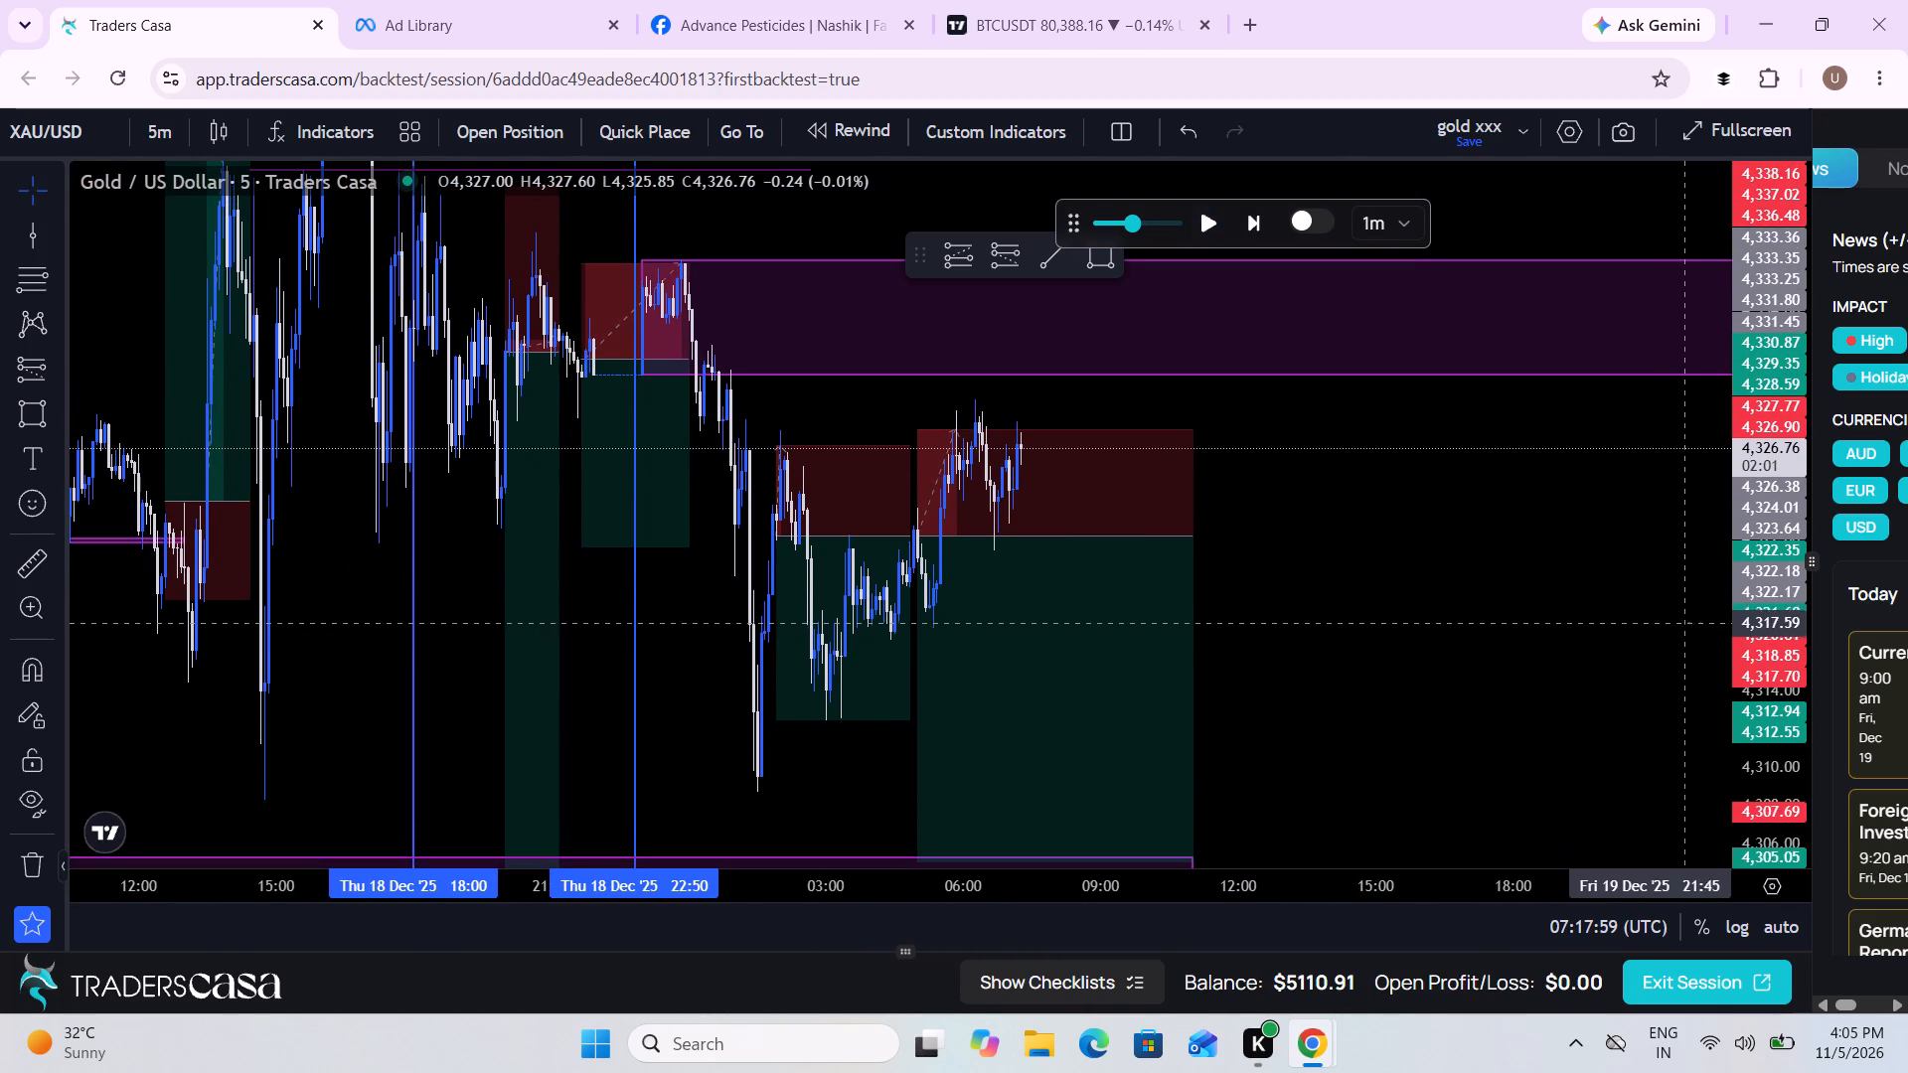
pyautogui.moveTo(1507, 585); pyautogui.dragTo(1431, 567)
pyautogui.scroll(1, 1431, 567)
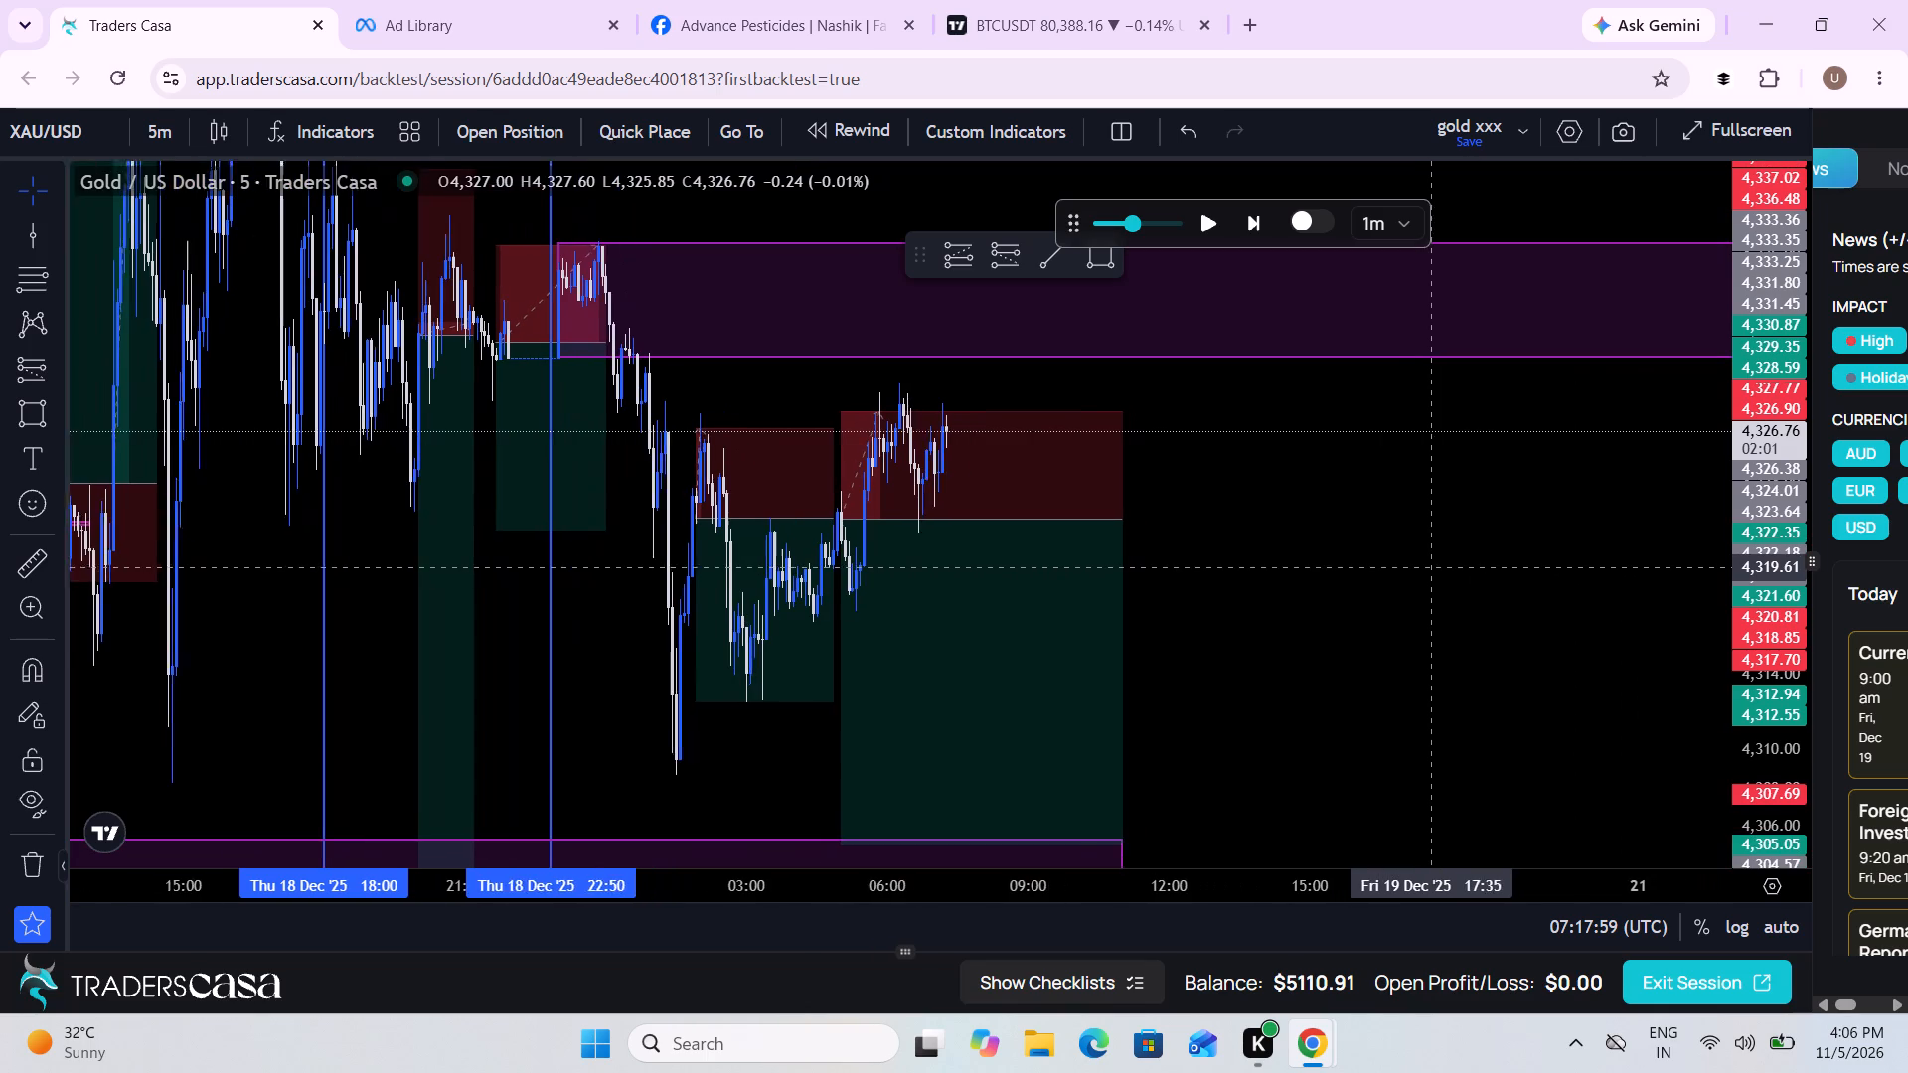
pyautogui.scroll(1, 1431, 567)
pyautogui.click(986, 556)
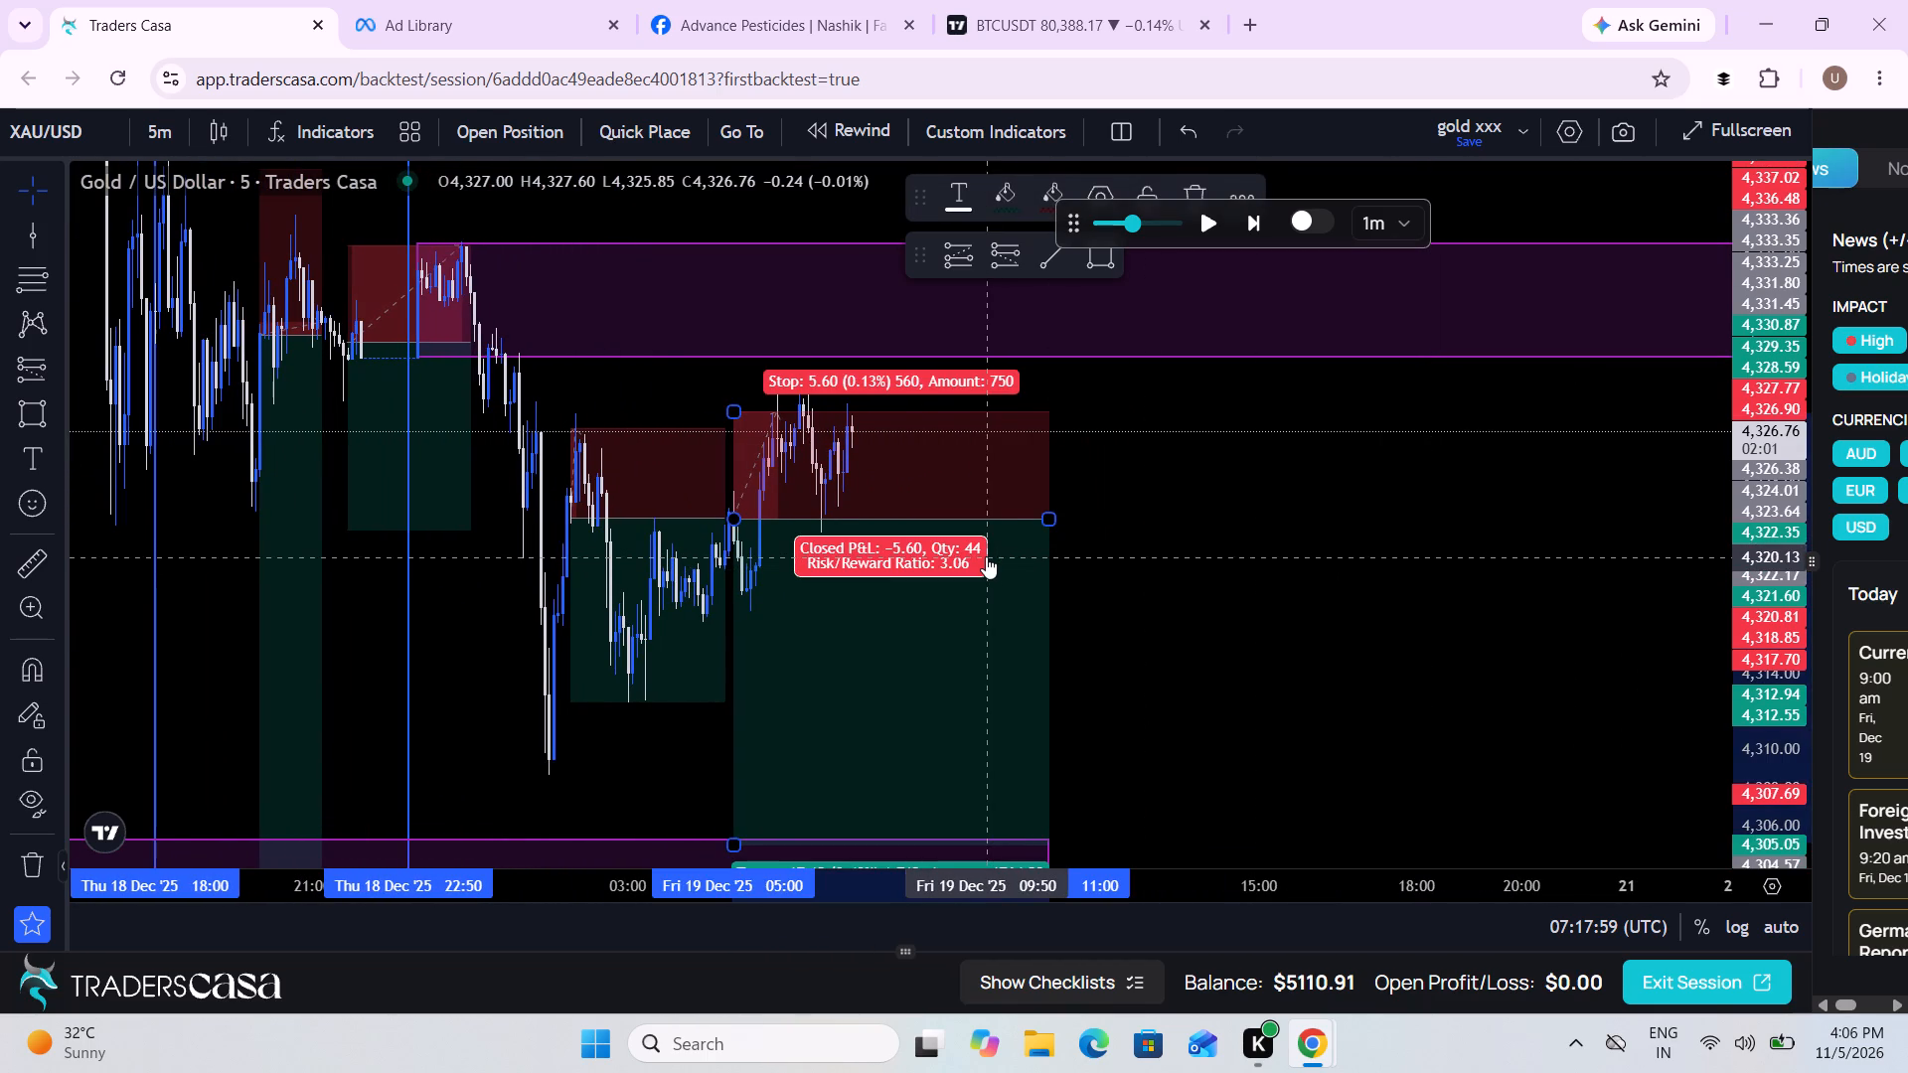
pyautogui.click(511, 148)
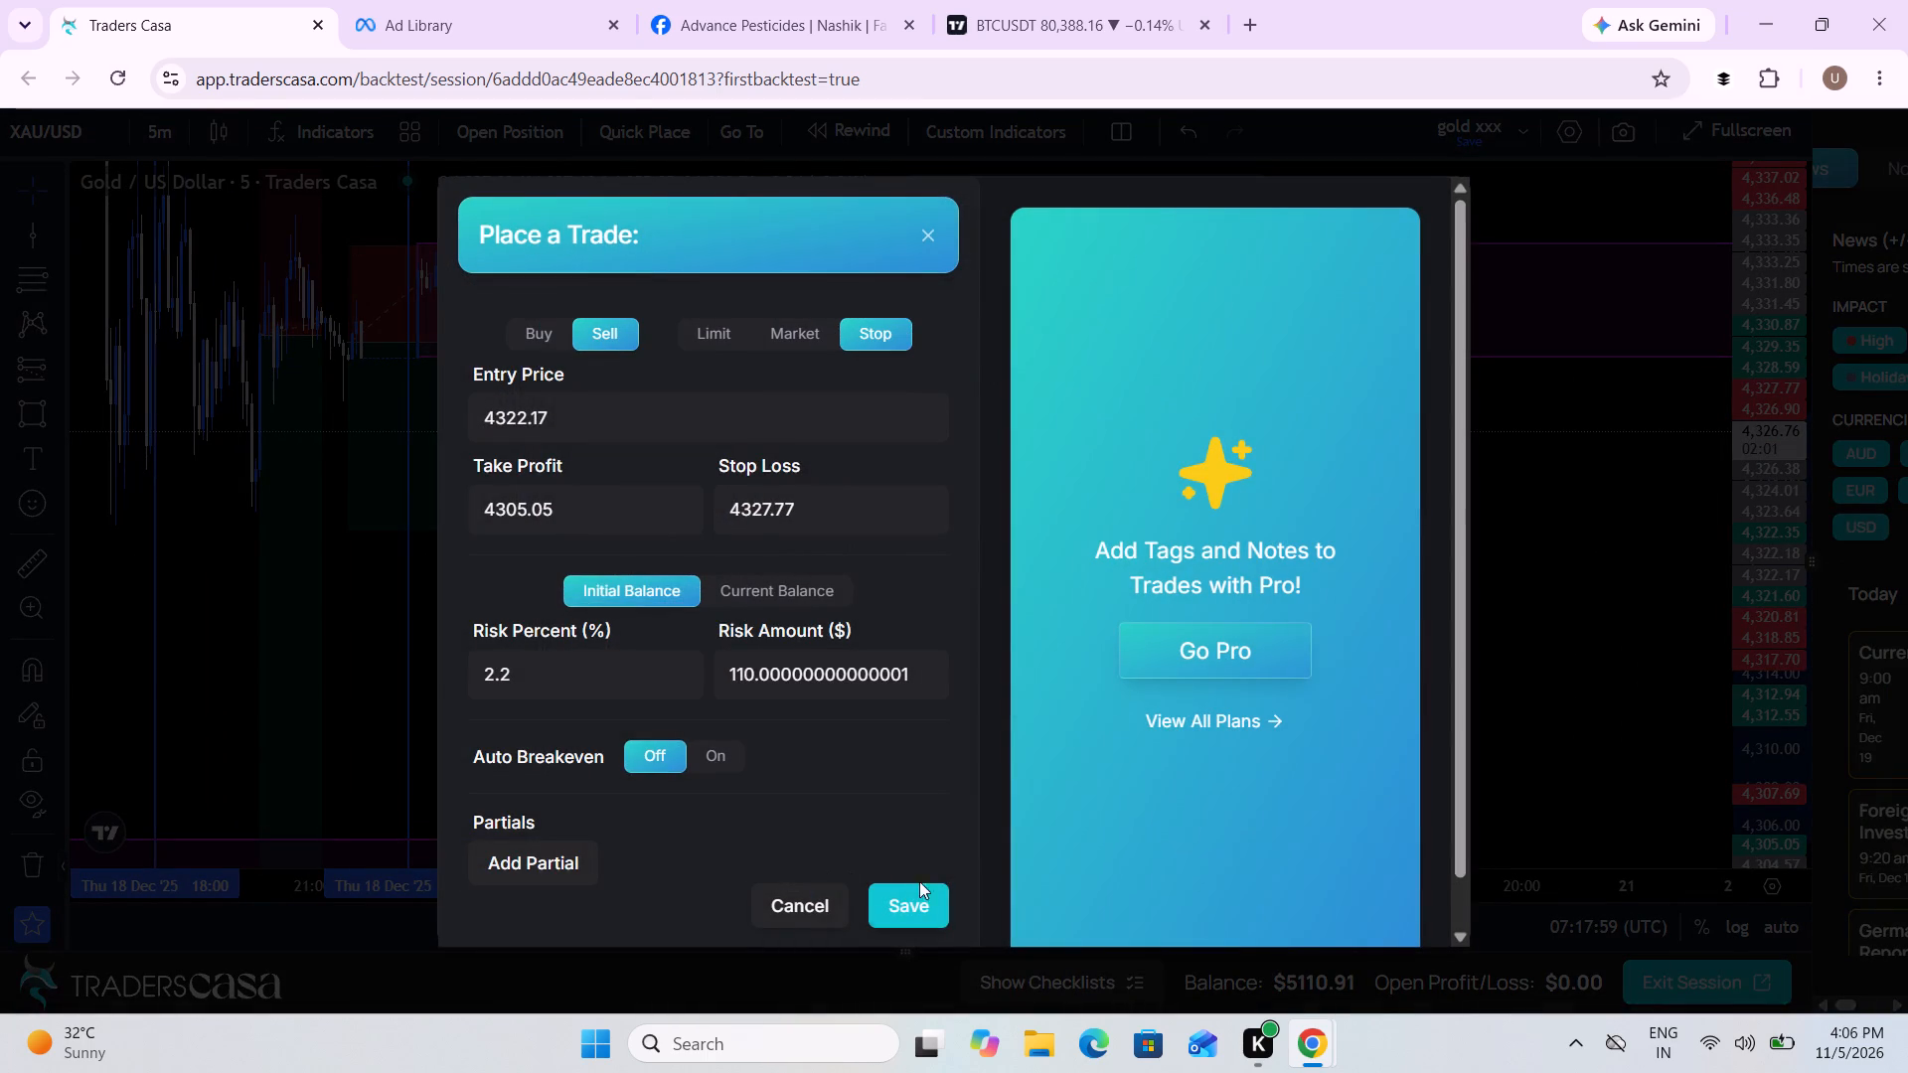
pyautogui.click(929, 899)
# Replay the chart from 07:17 to 09:30 UTC on 19 Dec, following price around the sell order's levels, and pause it.
pyautogui.moveTo(1229, 712); pyautogui.dragTo(1376, 622)
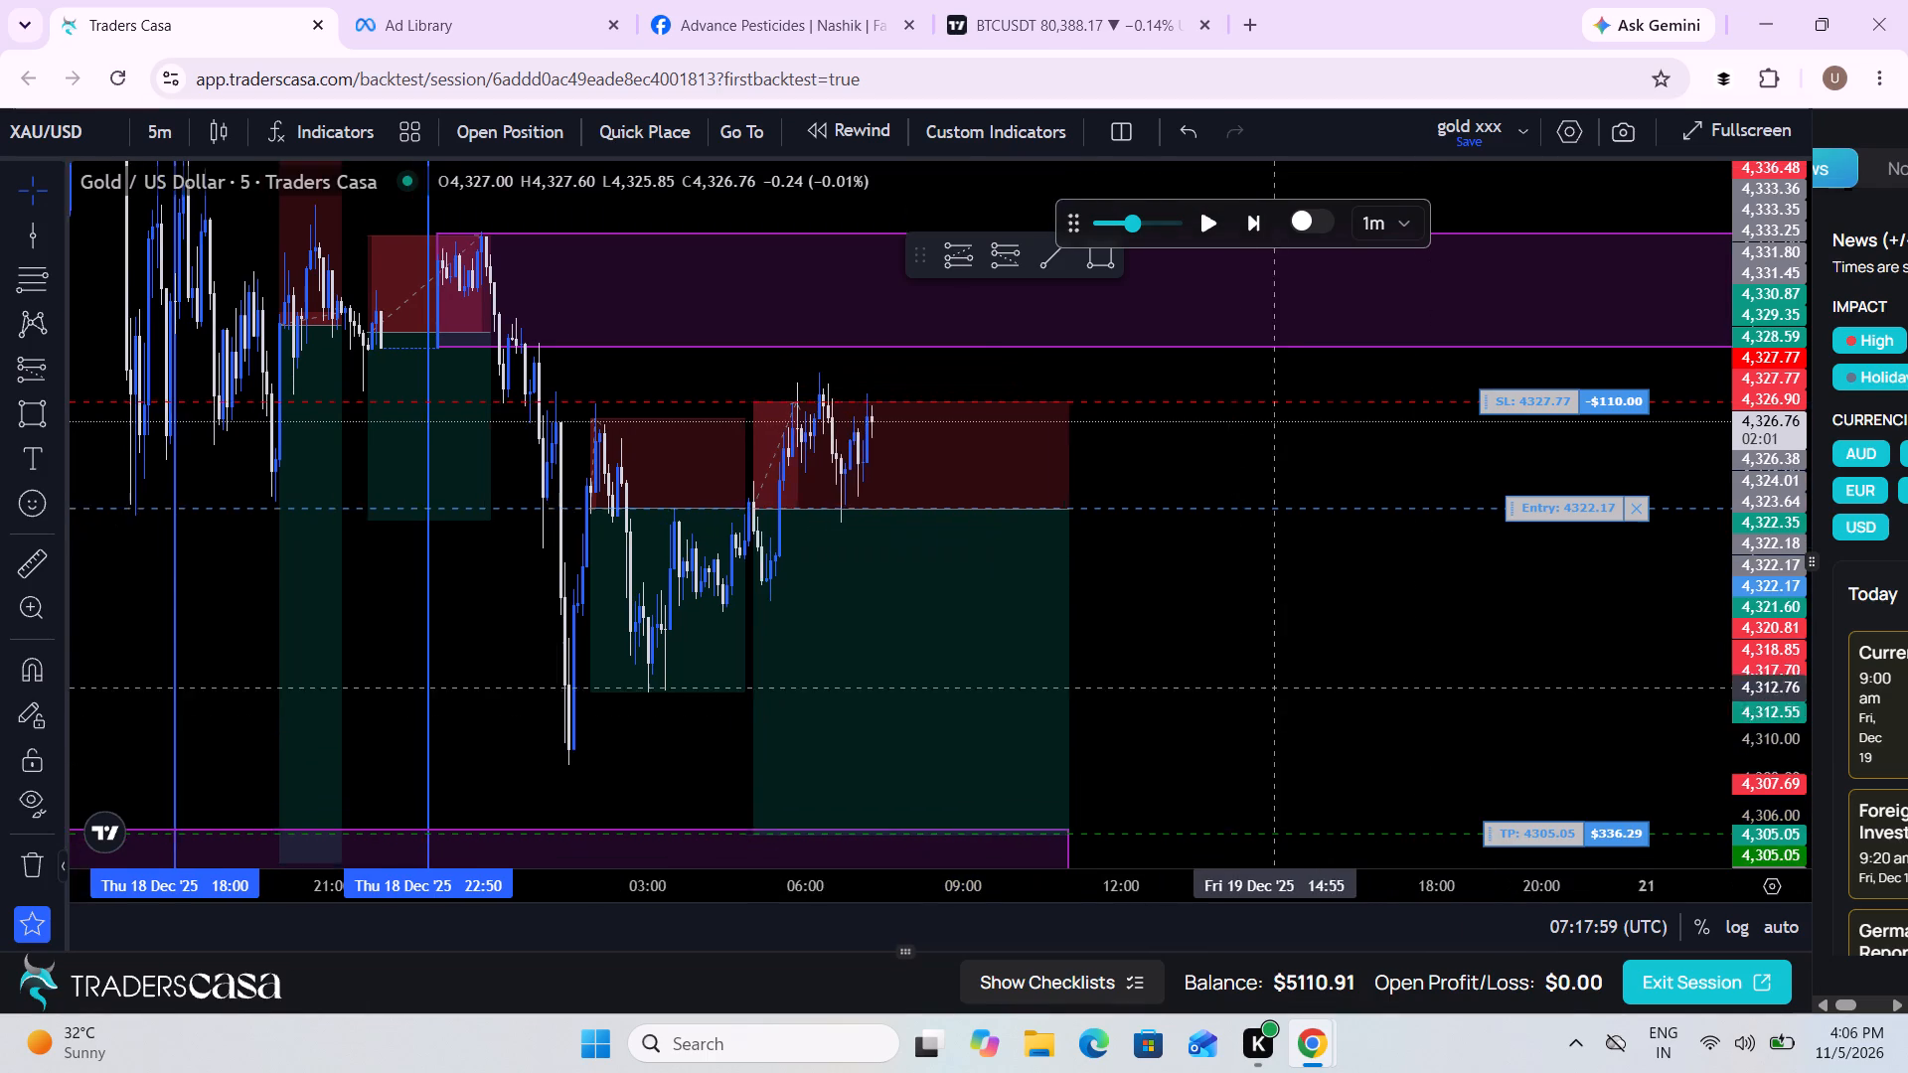
pyautogui.moveTo(1376, 622); pyautogui.dragTo(1410, 599)
pyautogui.scroll(2, 1410, 599)
pyautogui.click(1208, 223)
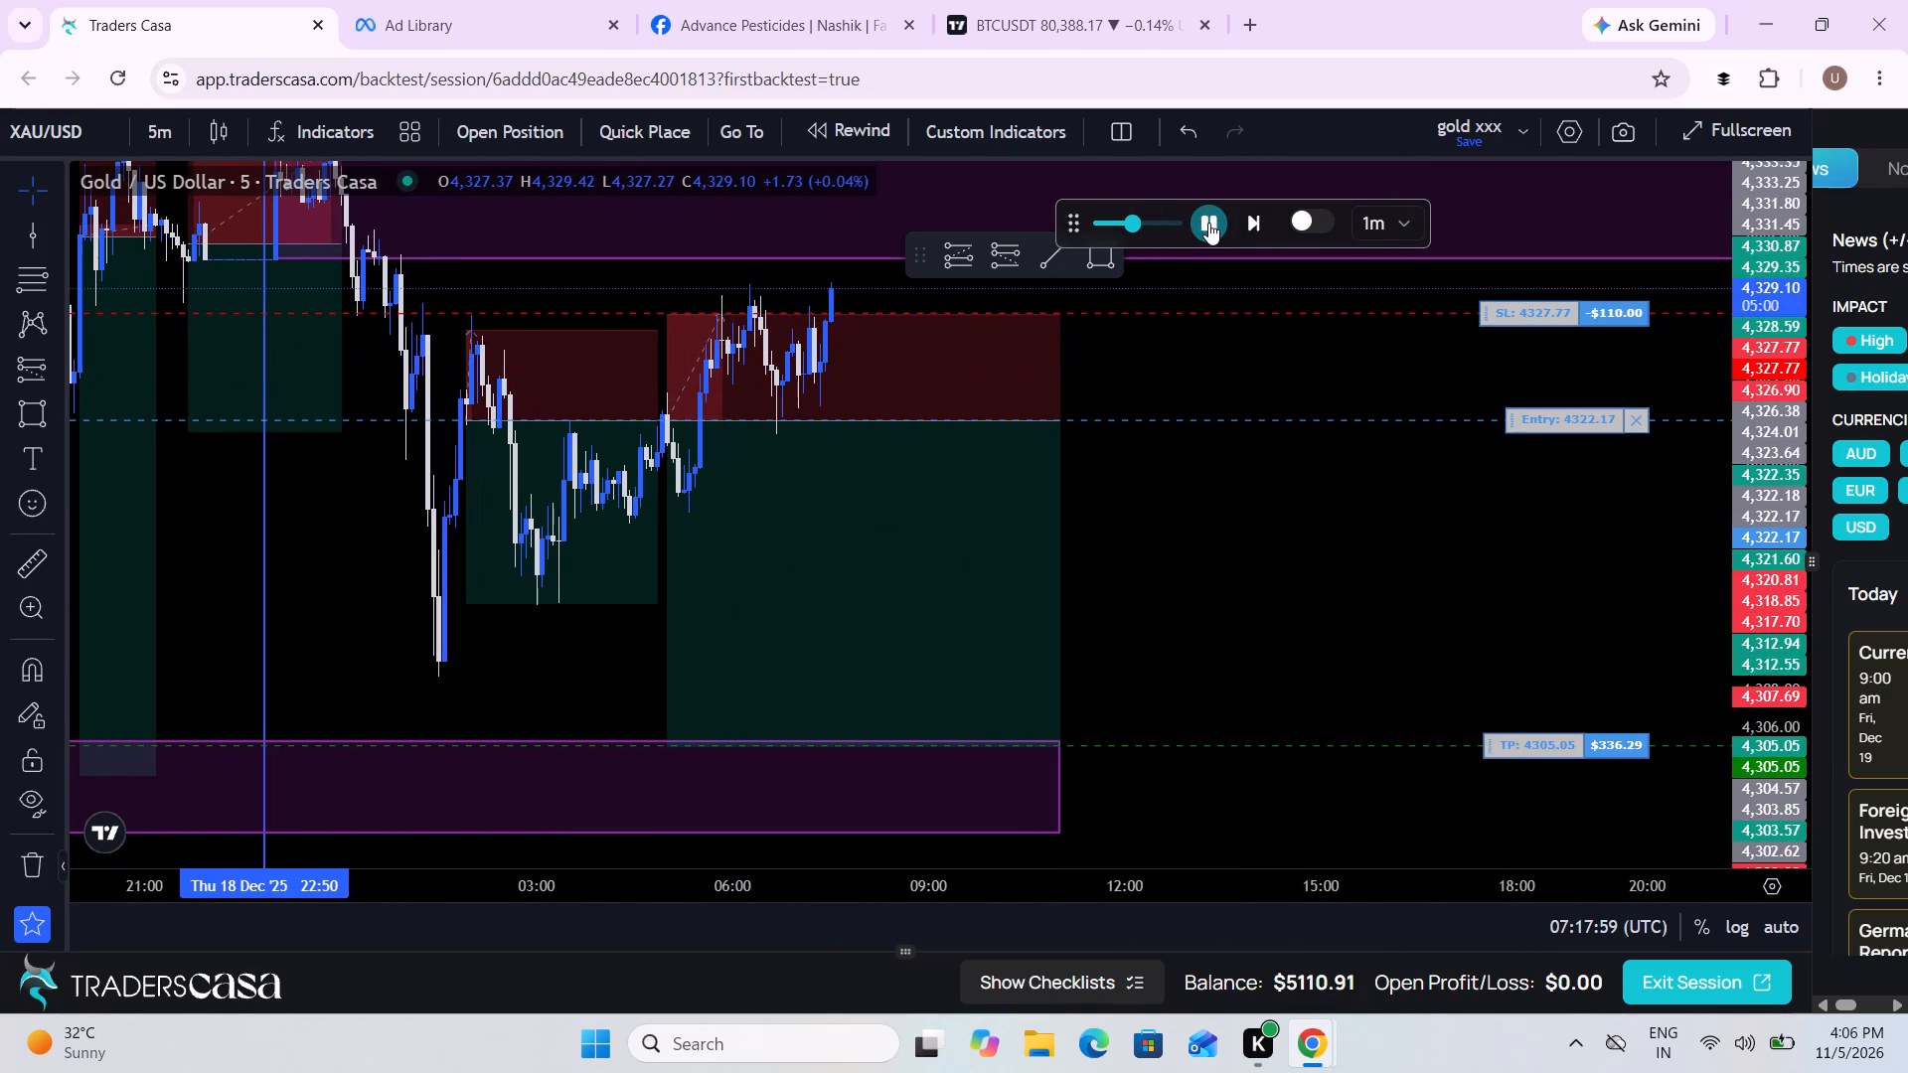
pyautogui.moveTo(1293, 612); pyautogui.dragTo(1005, 613)
pyautogui.scroll(-1, 1005, 613)
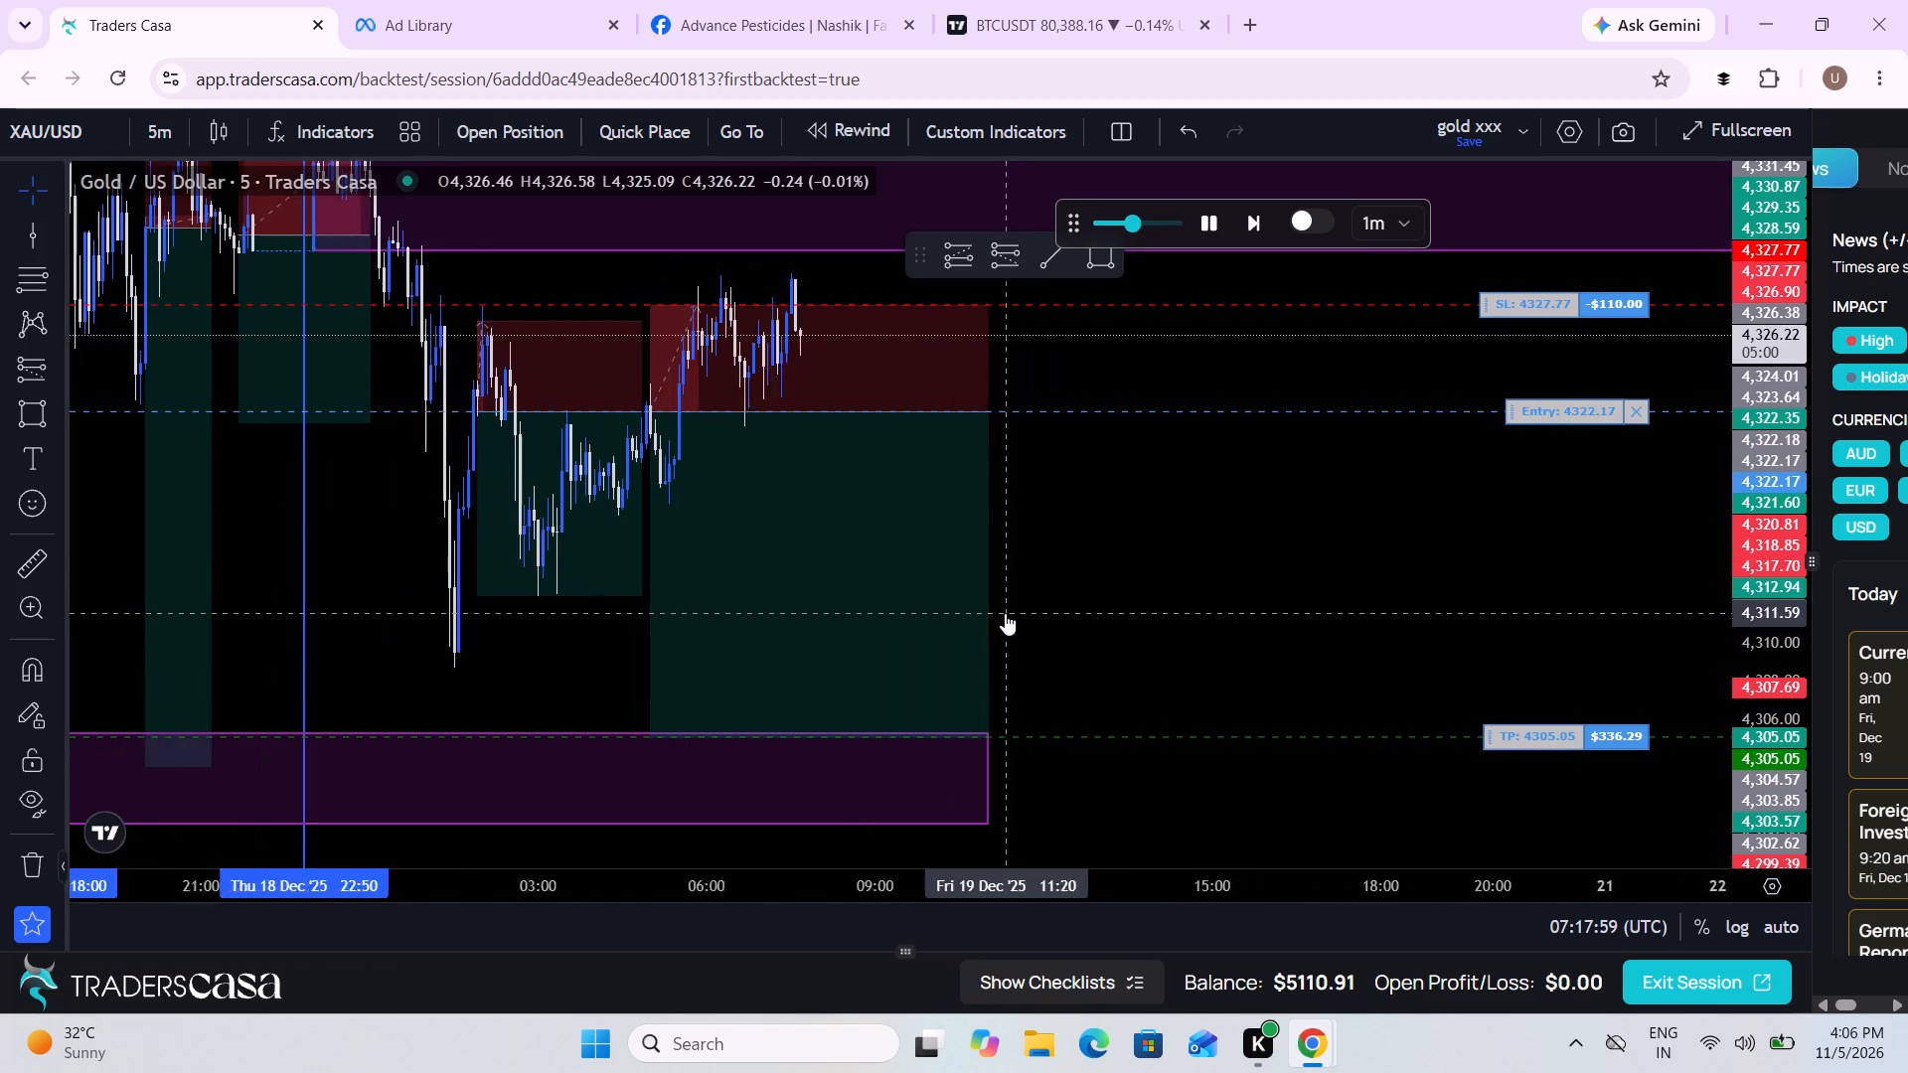
pyautogui.scroll(-1, 1005, 613)
pyautogui.moveTo(1197, 579); pyautogui.dragTo(1164, 574)
pyautogui.scroll(-1, 1164, 574)
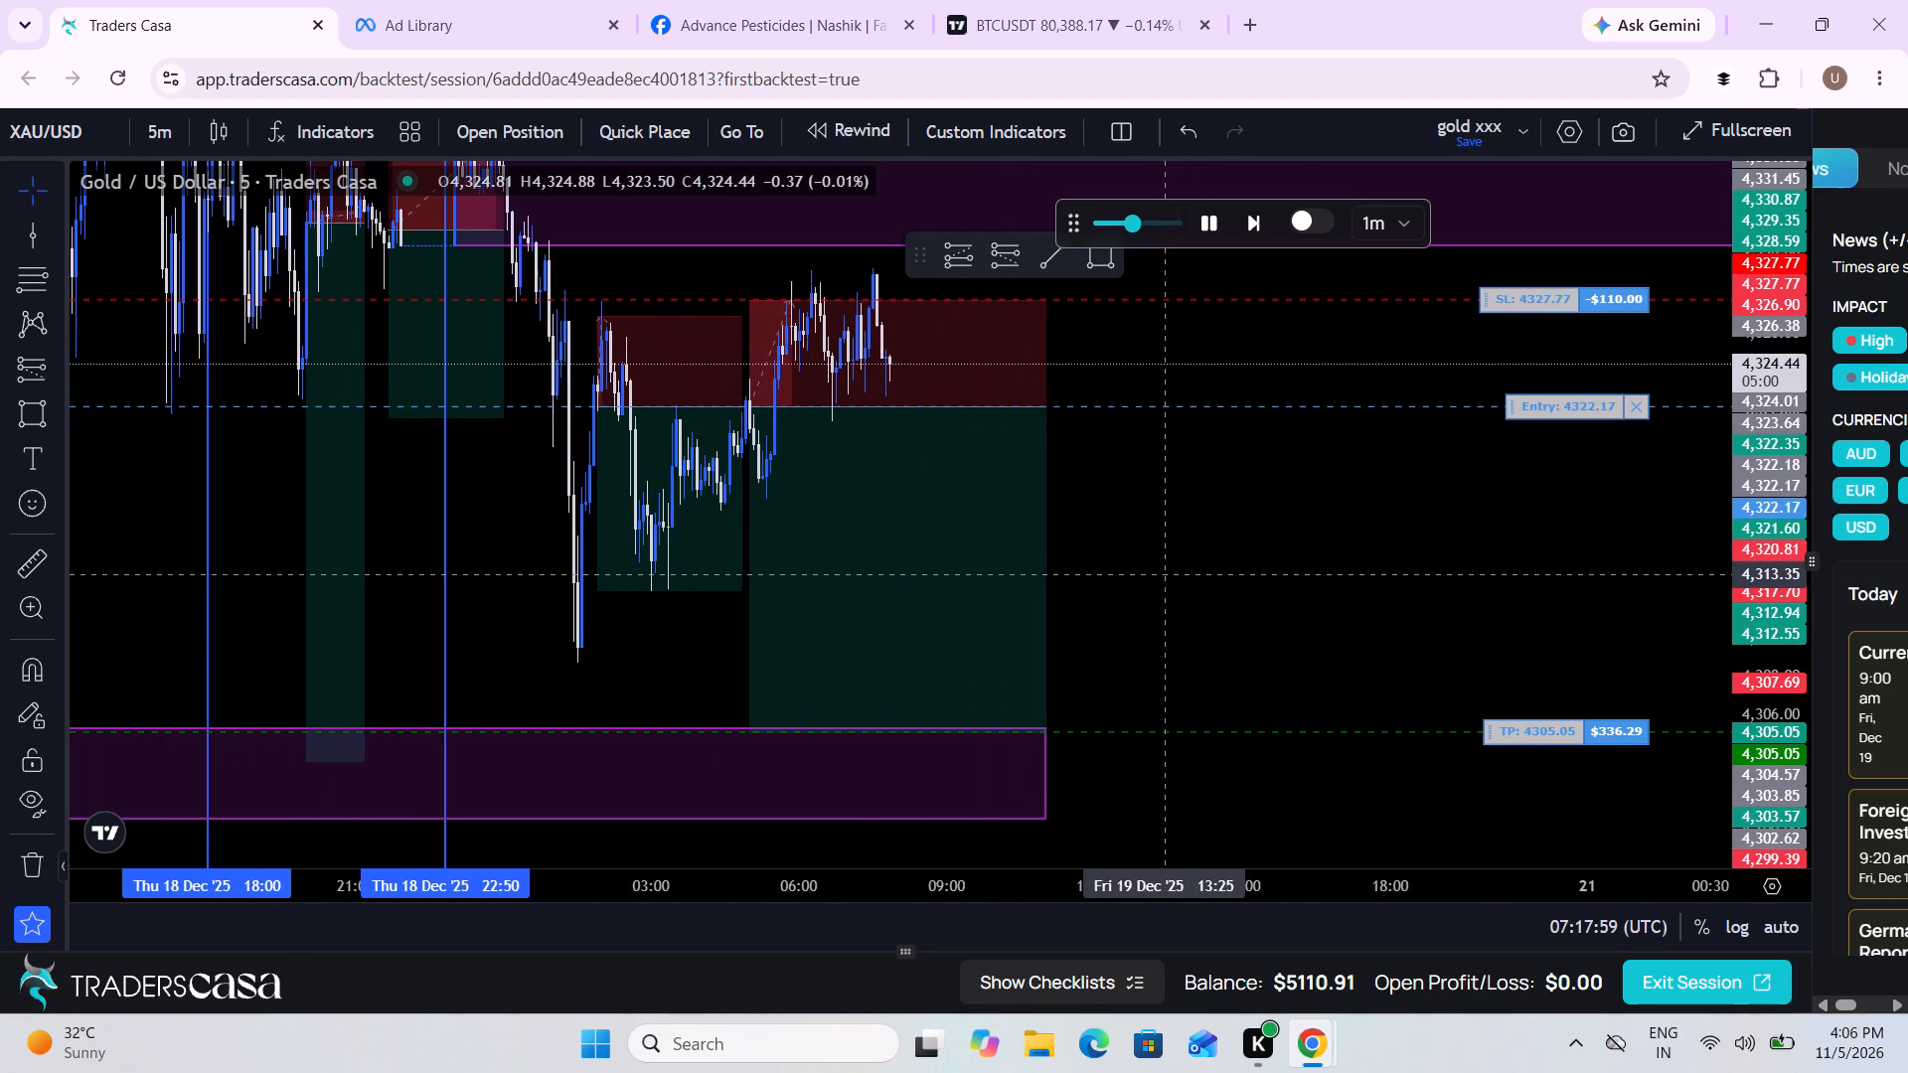
pyautogui.moveTo(1250, 564); pyautogui.dragTo(1223, 557)
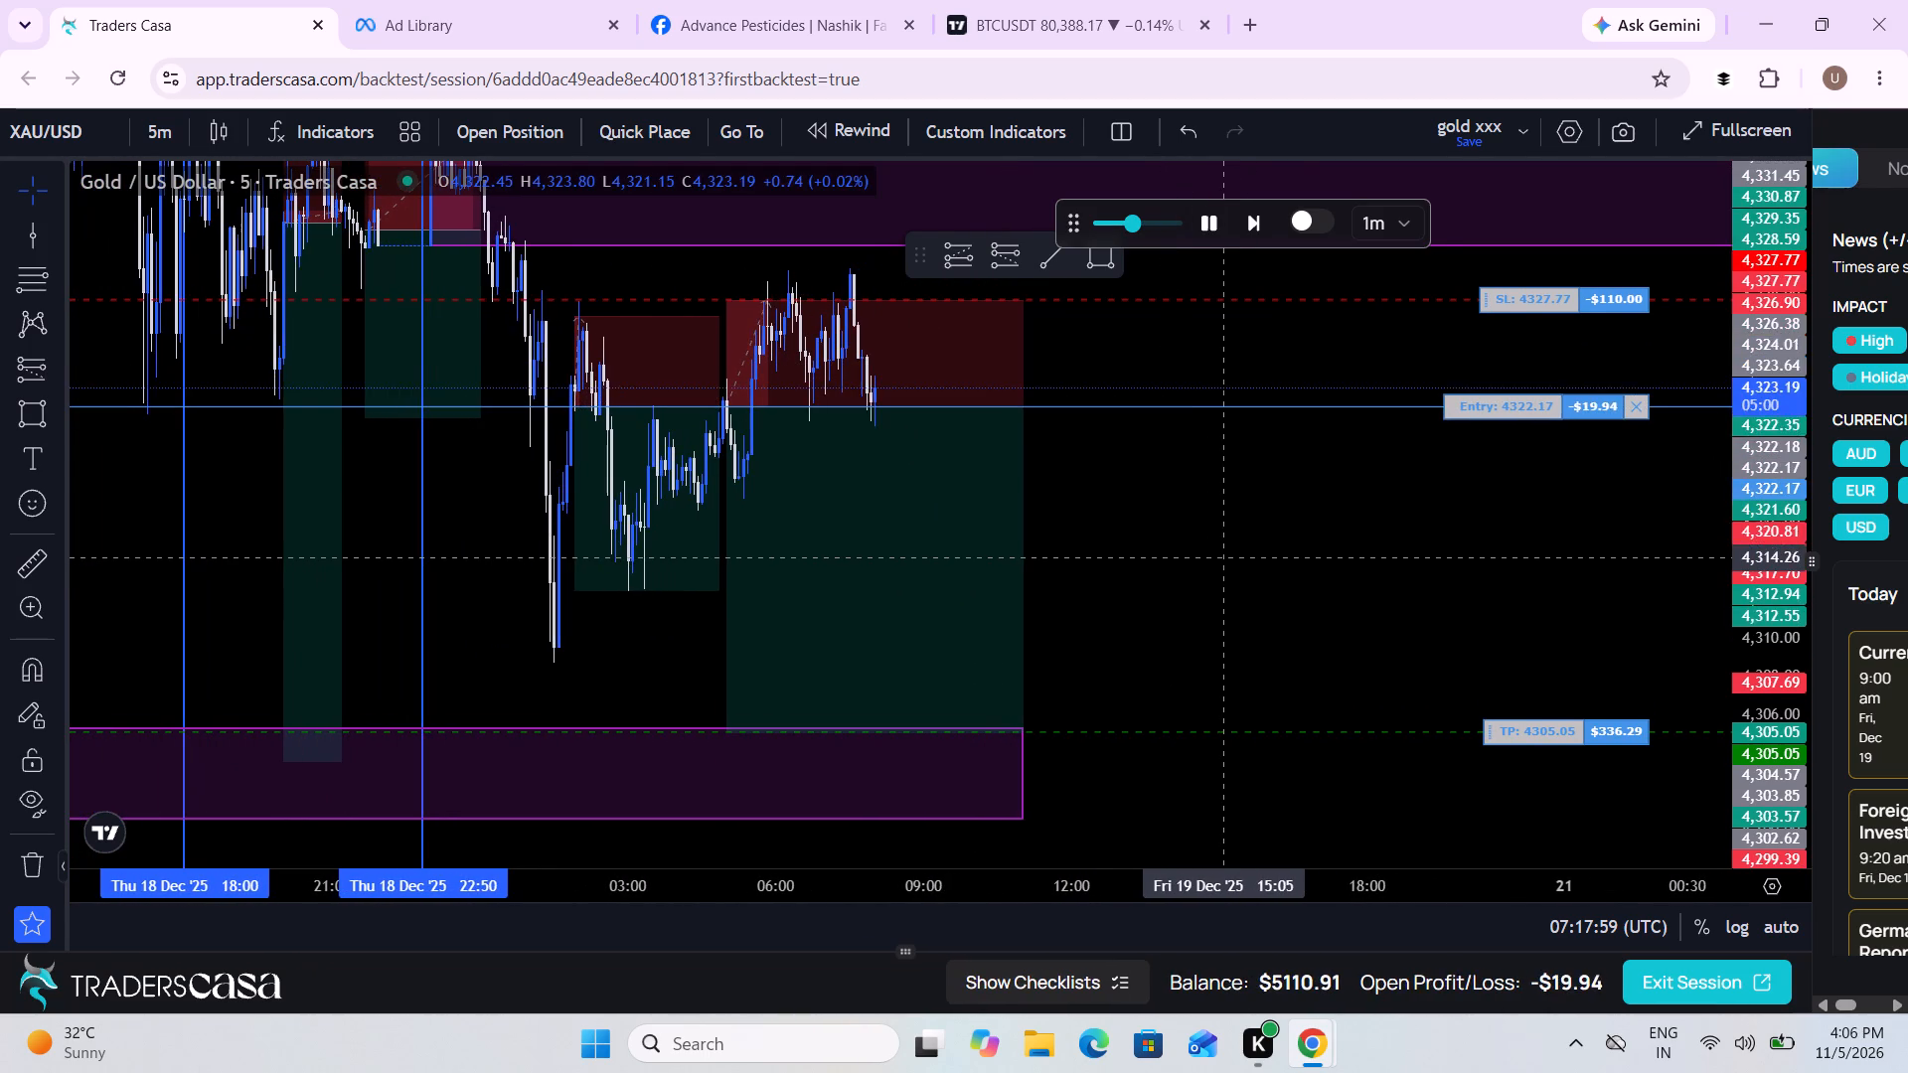
pyautogui.scroll(-2, 1223, 557)
pyautogui.moveTo(1278, 557); pyautogui.dragTo(1209, 529)
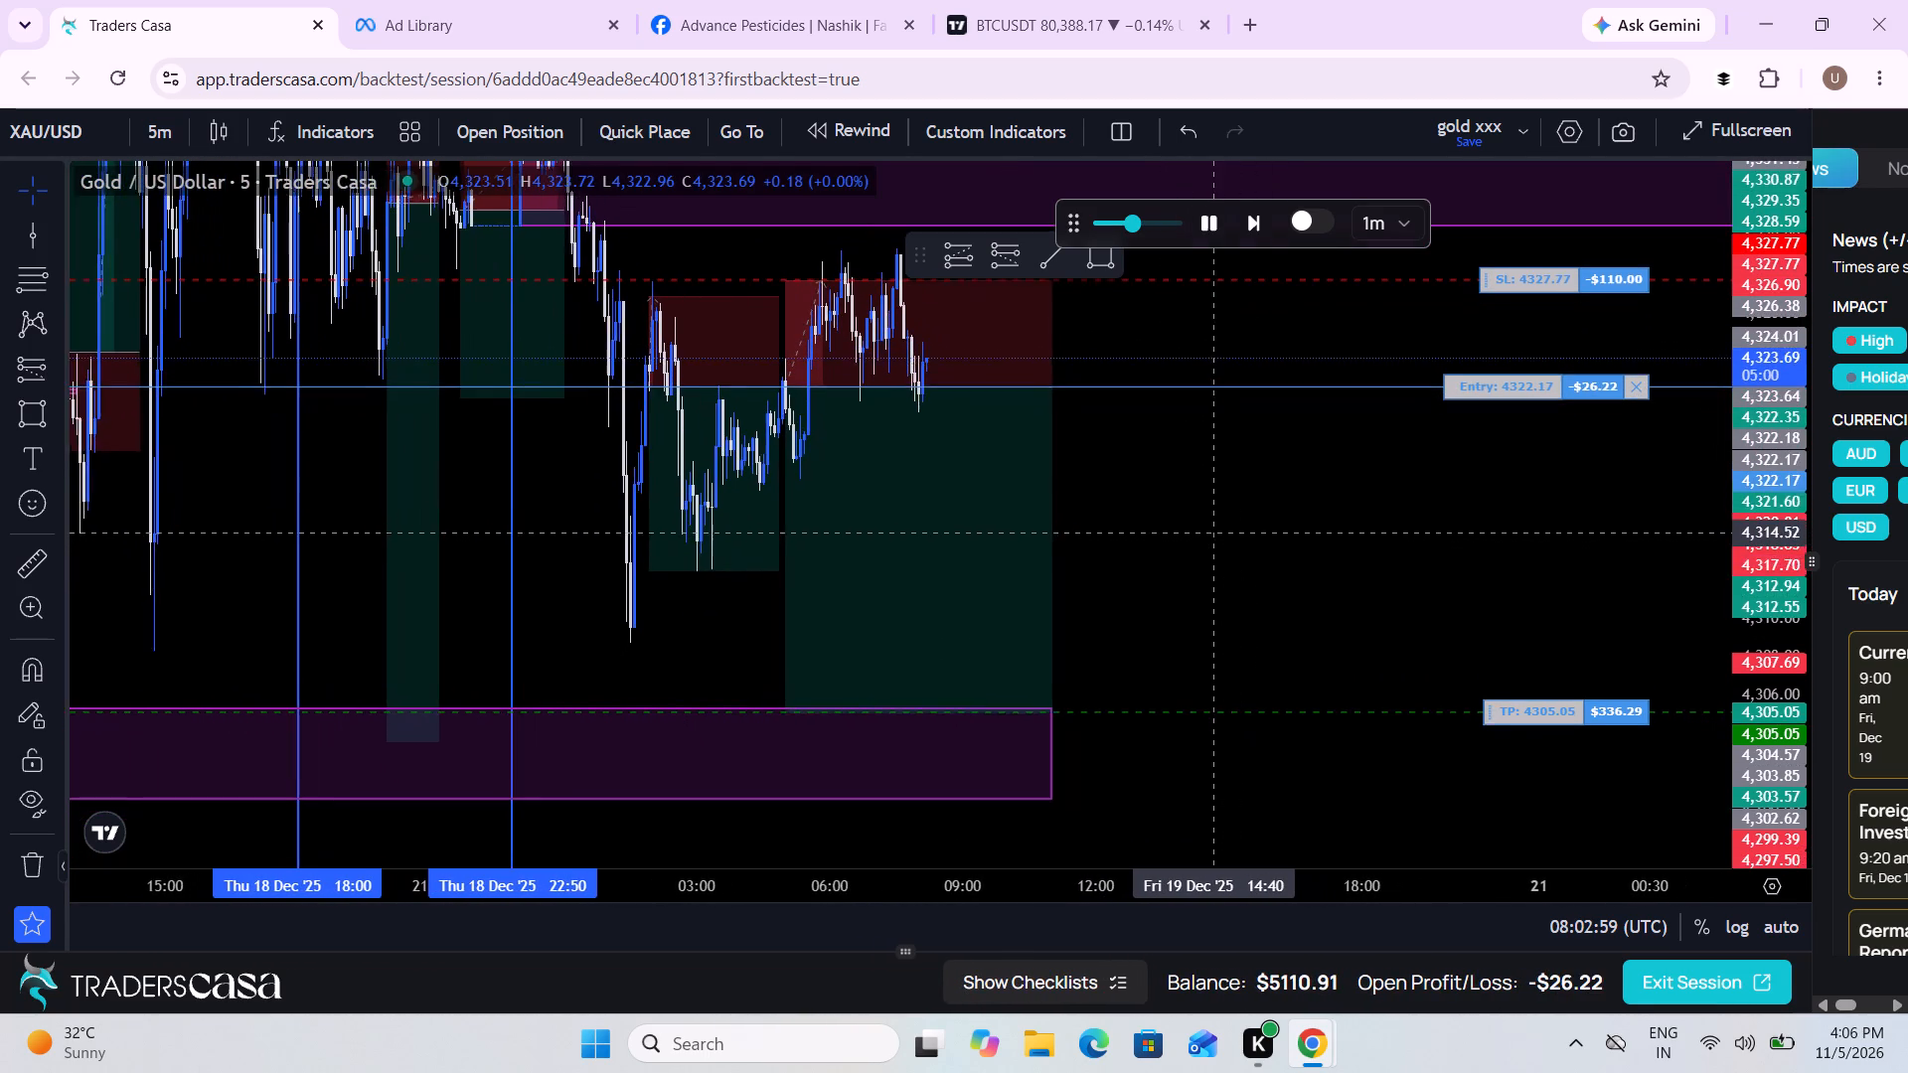
pyautogui.moveTo(1209, 529); pyautogui.dragTo(1190, 521)
pyautogui.scroll(-1, 1190, 521)
pyautogui.moveTo(1279, 517); pyautogui.dragTo(1168, 537)
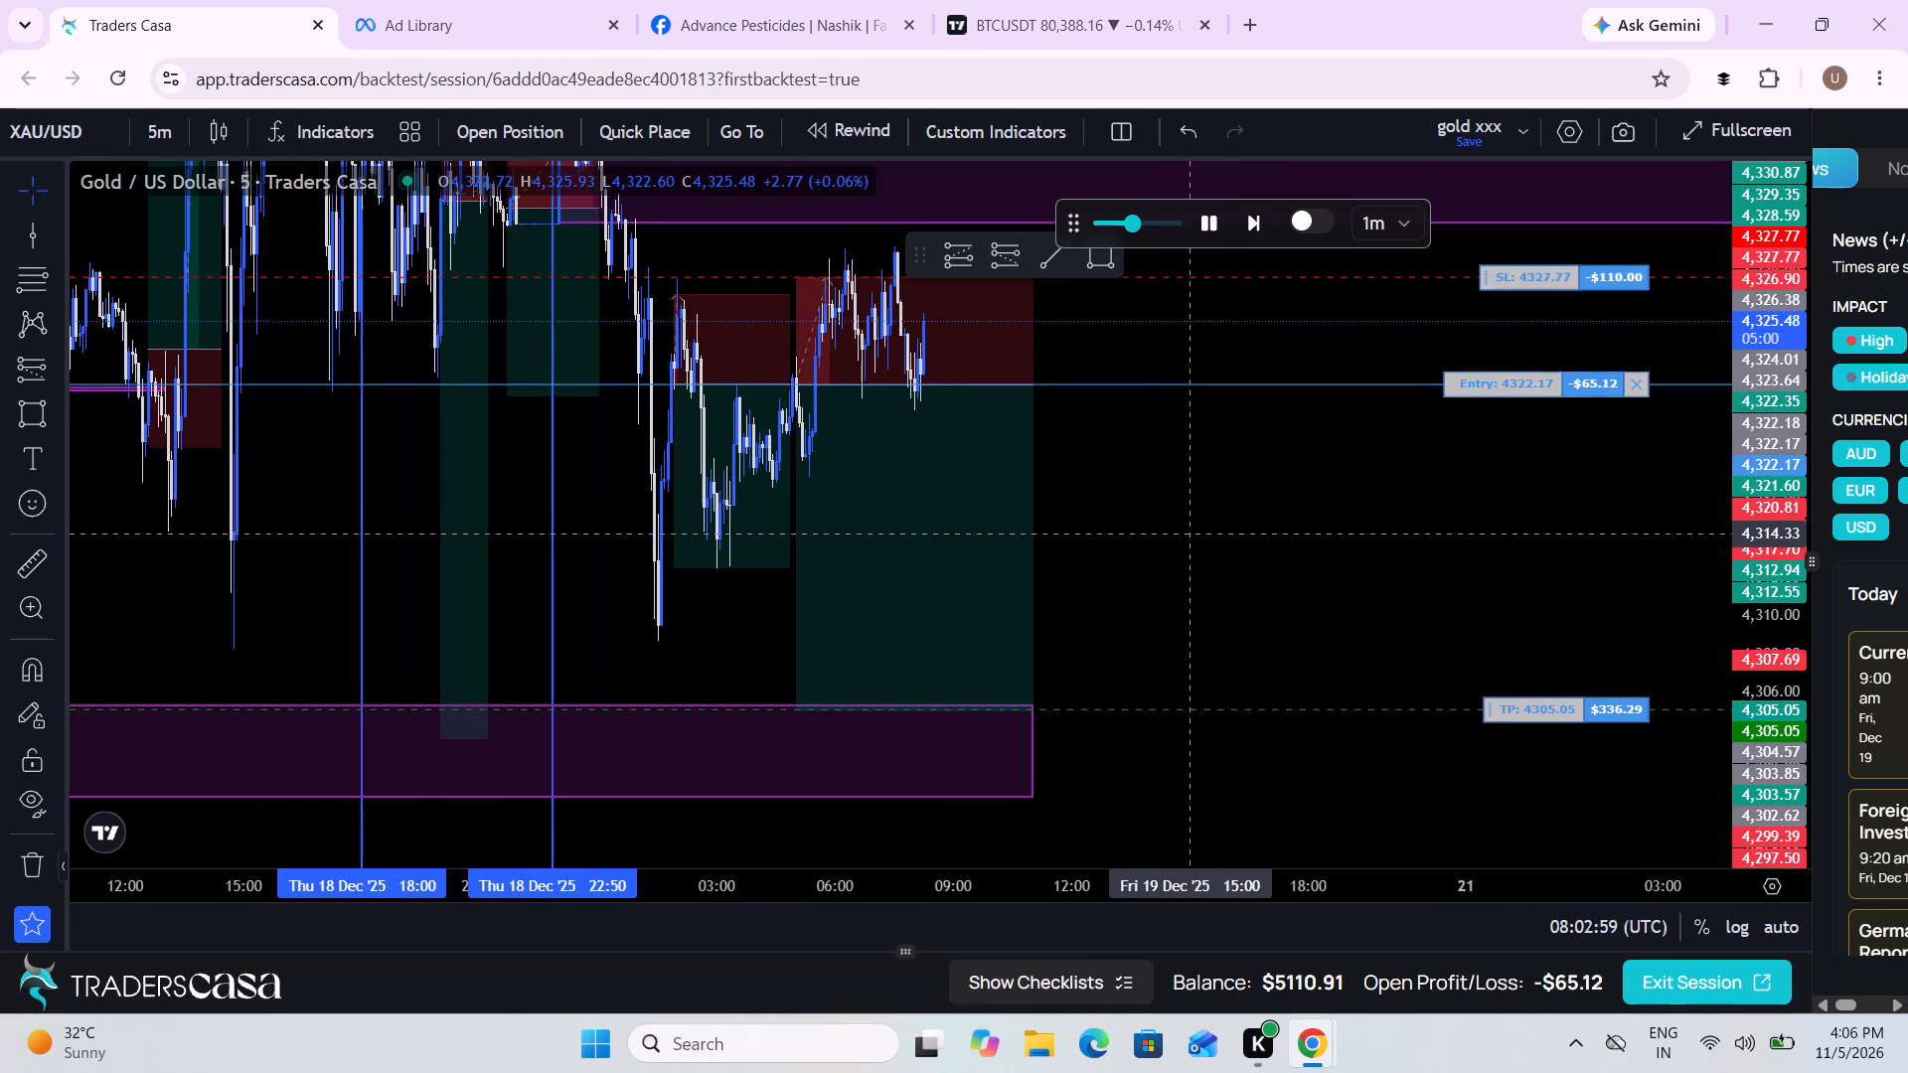
pyautogui.moveTo(1168, 537); pyautogui.dragTo(1158, 537)
pyautogui.scroll(-1, 1158, 537)
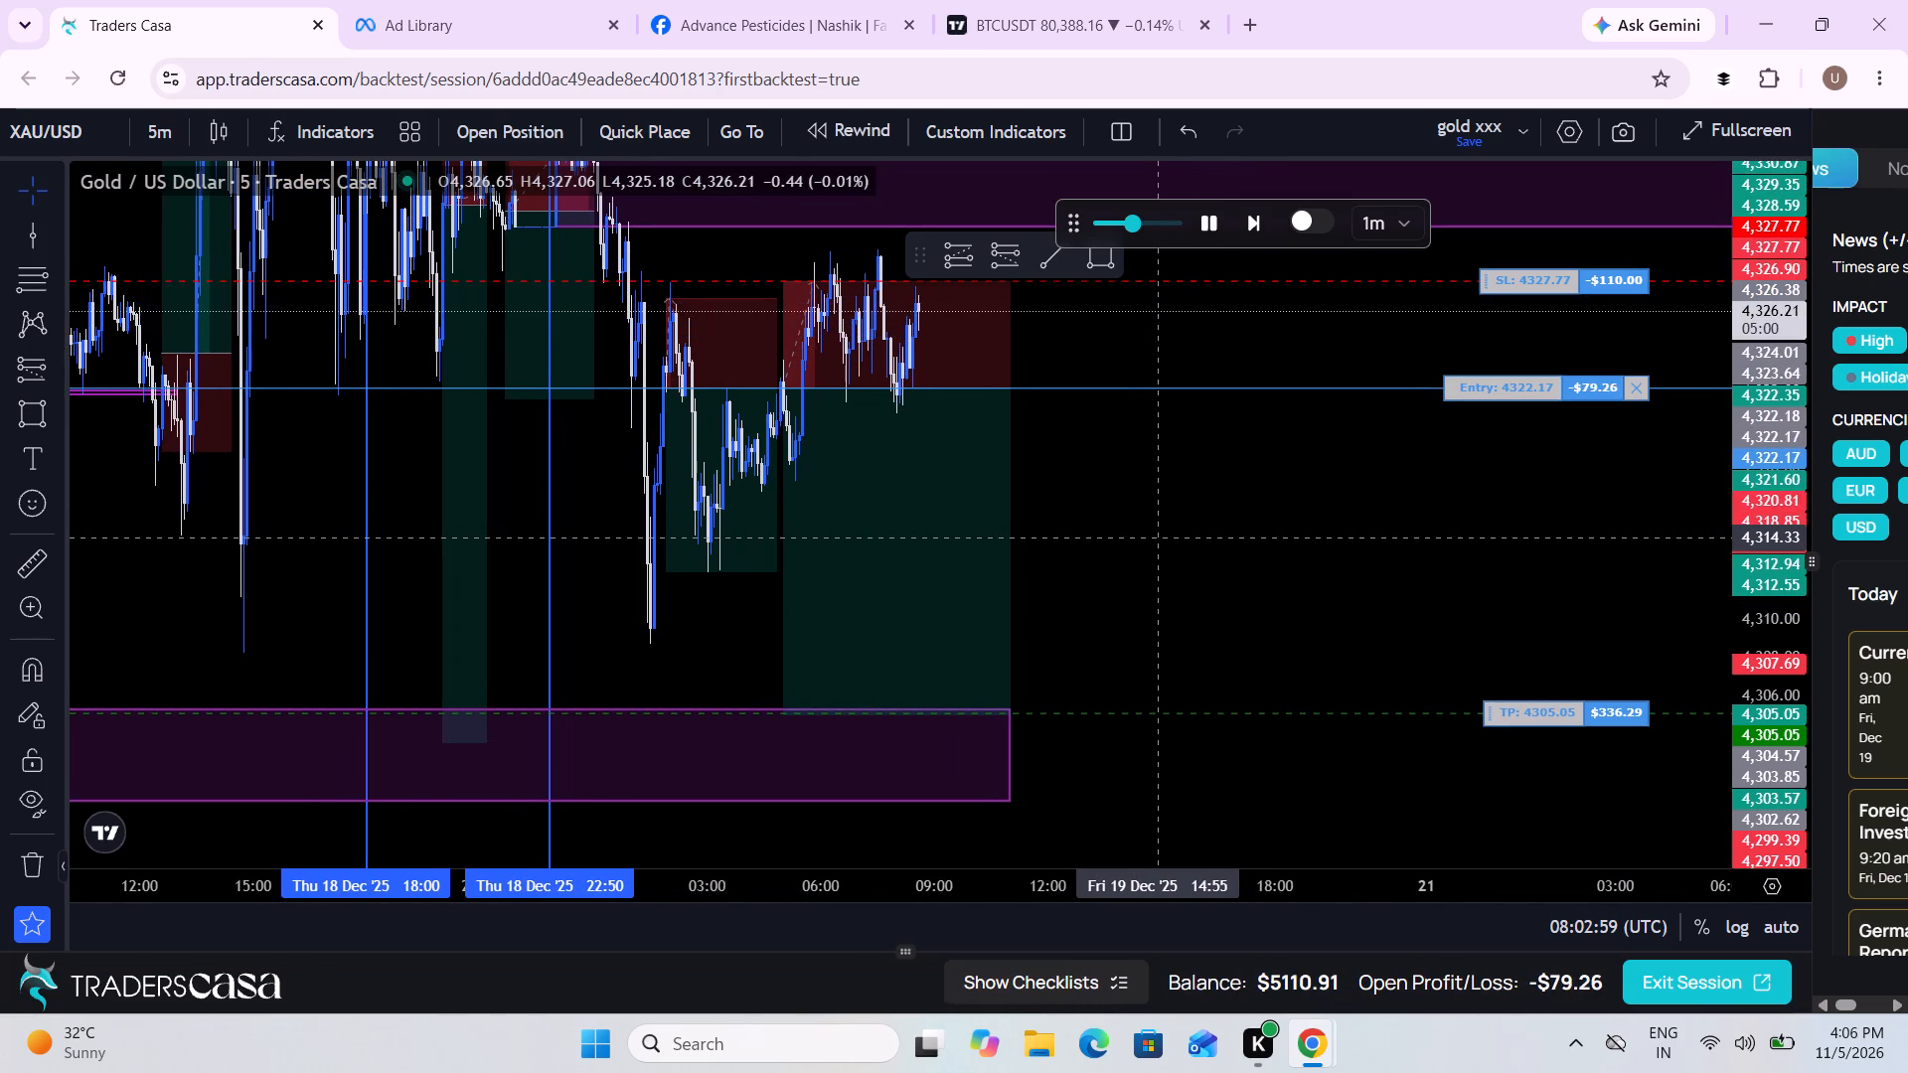
pyautogui.moveTo(1158, 537); pyautogui.dragTo(1009, 661)
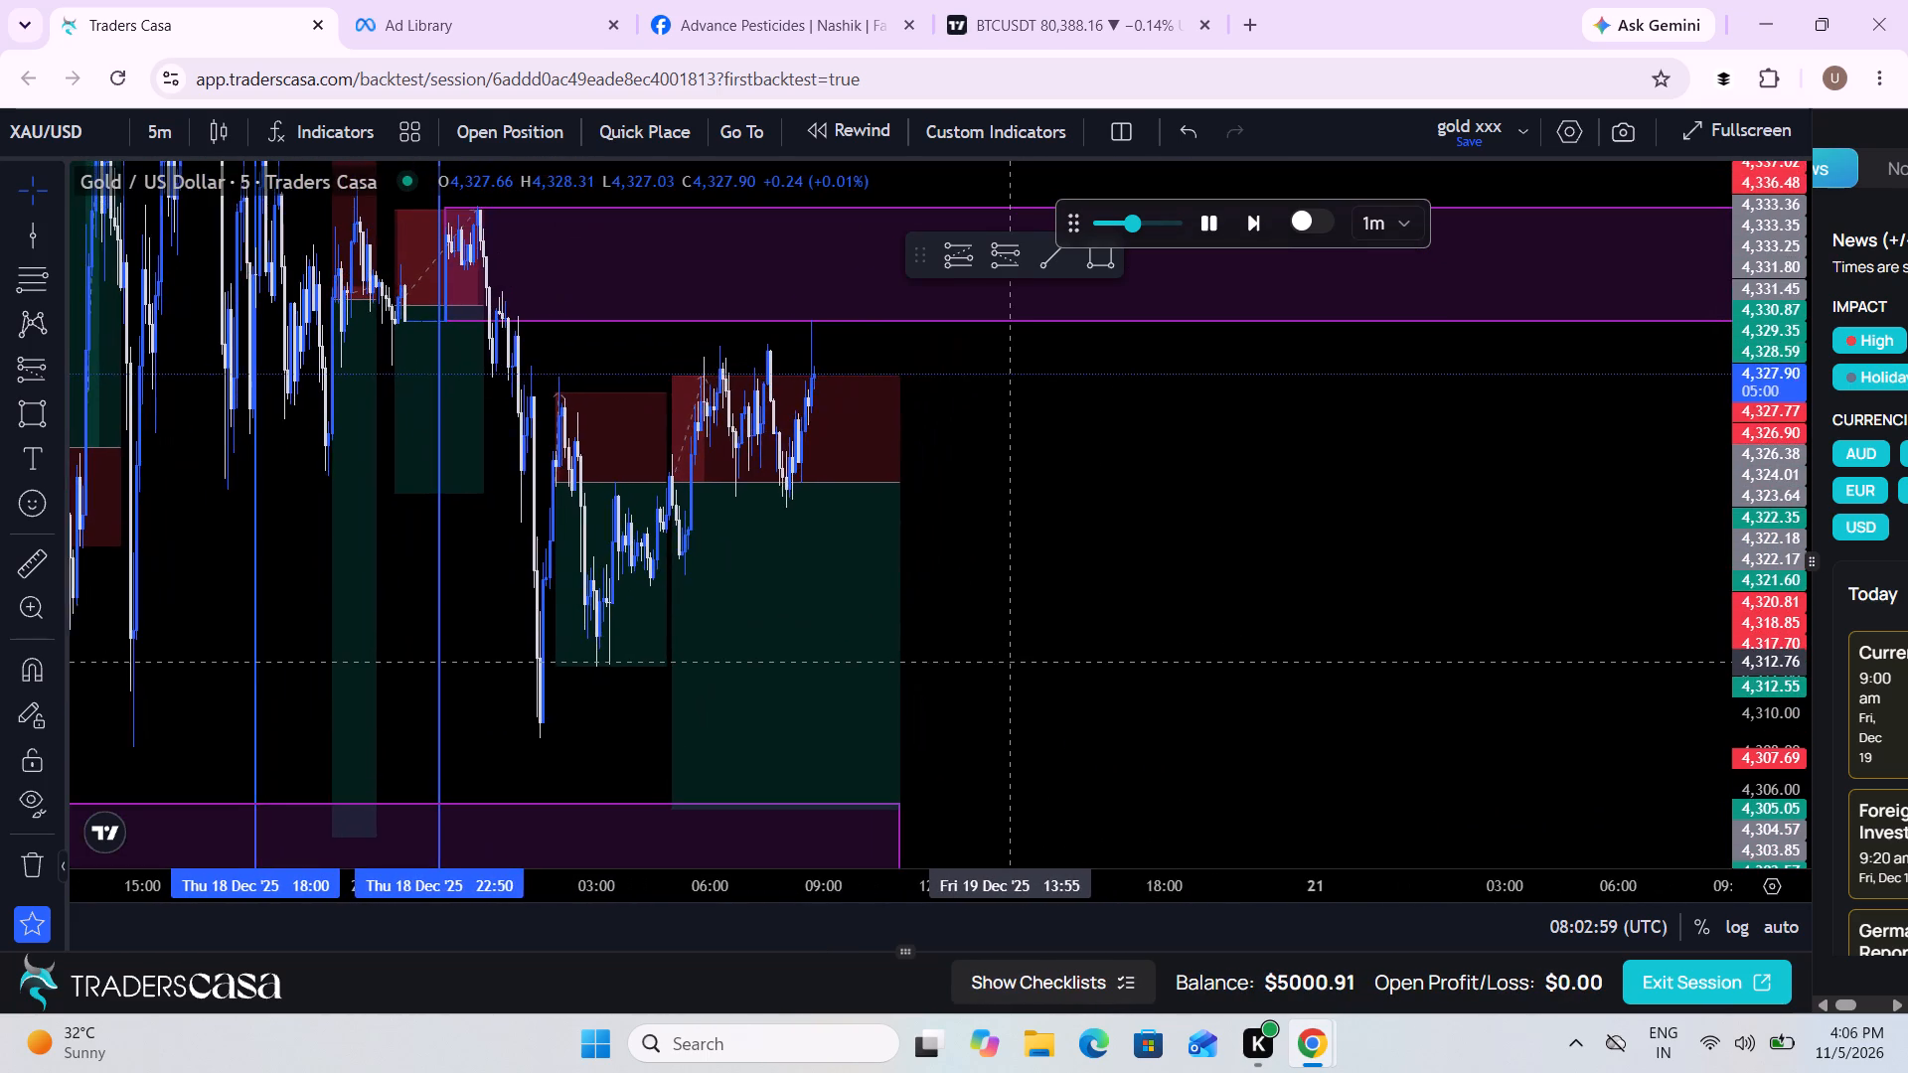
pyautogui.scroll(-1, 1009, 661)
pyautogui.moveTo(1743, 515); pyautogui.dragTo(1688, 713)
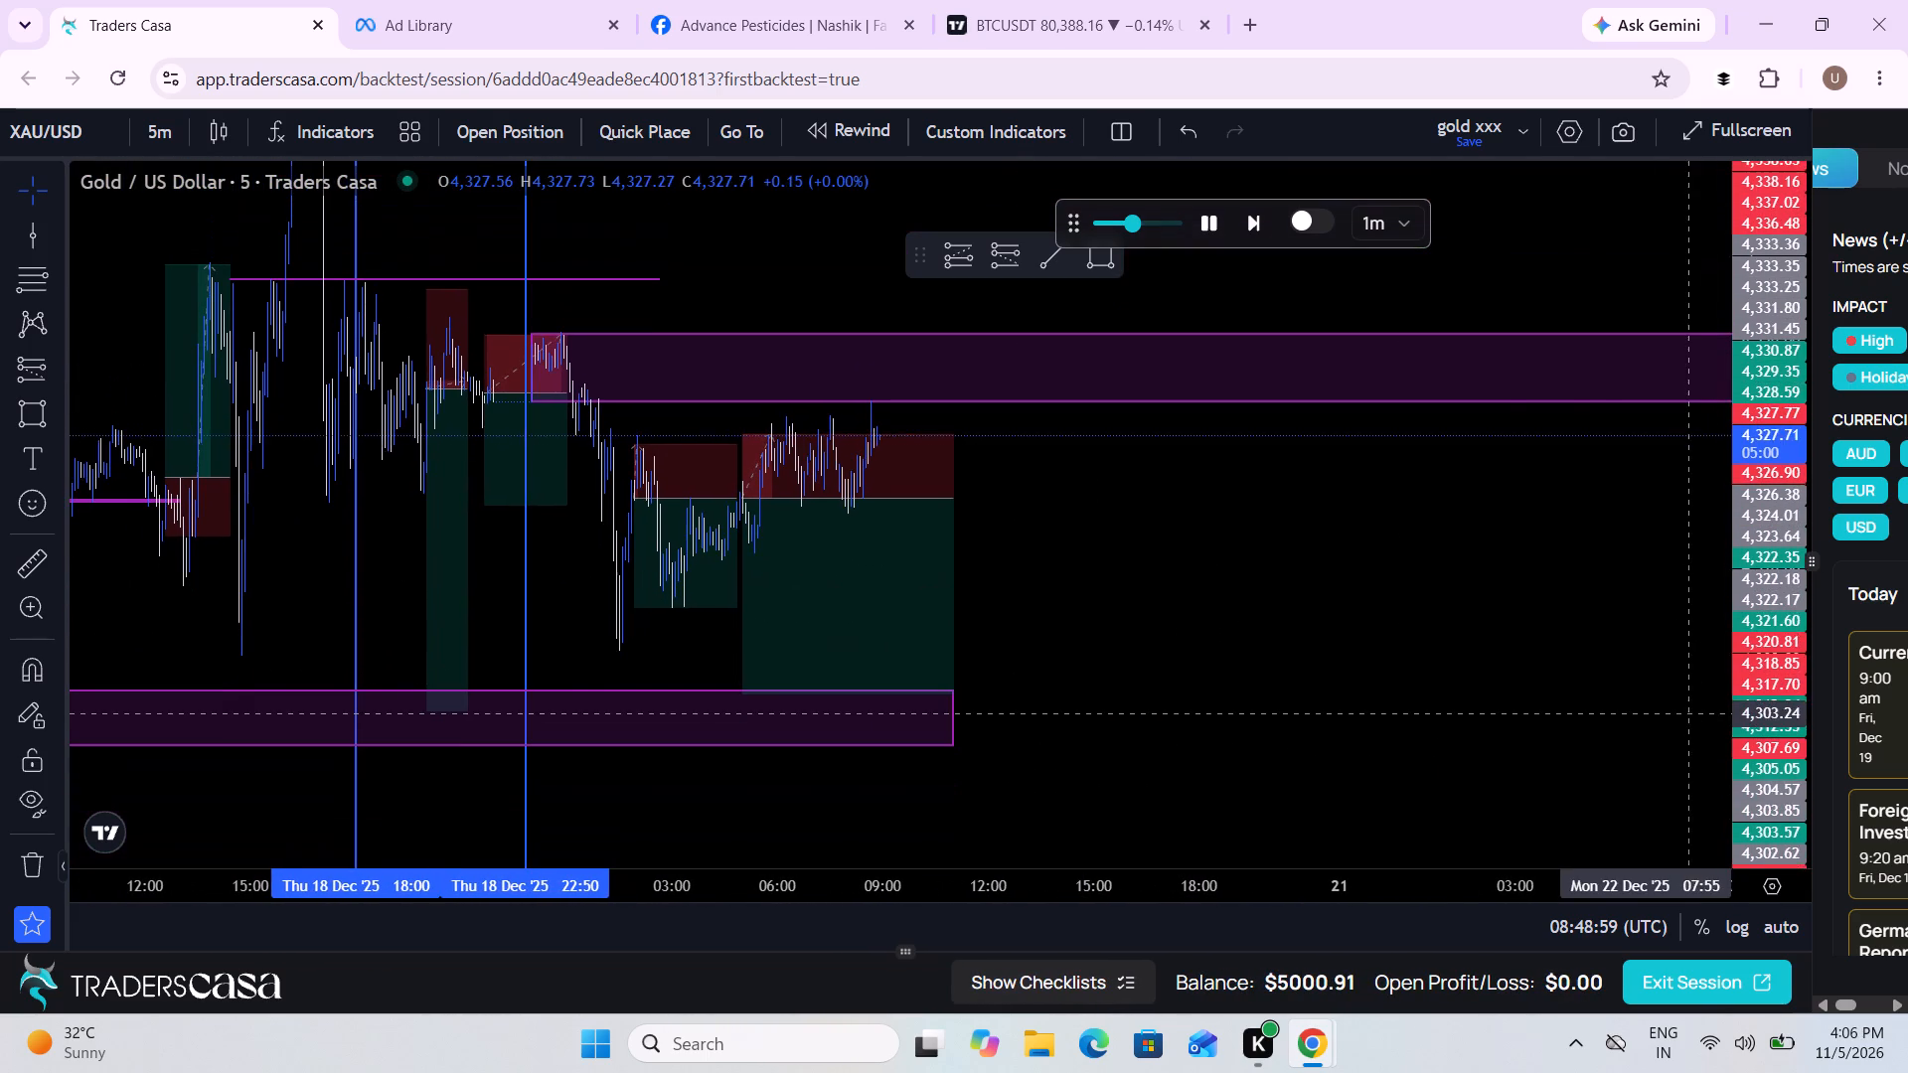
pyautogui.scroll(2, 1318, 706)
pyautogui.moveTo(1740, 776); pyautogui.dragTo(1691, 567)
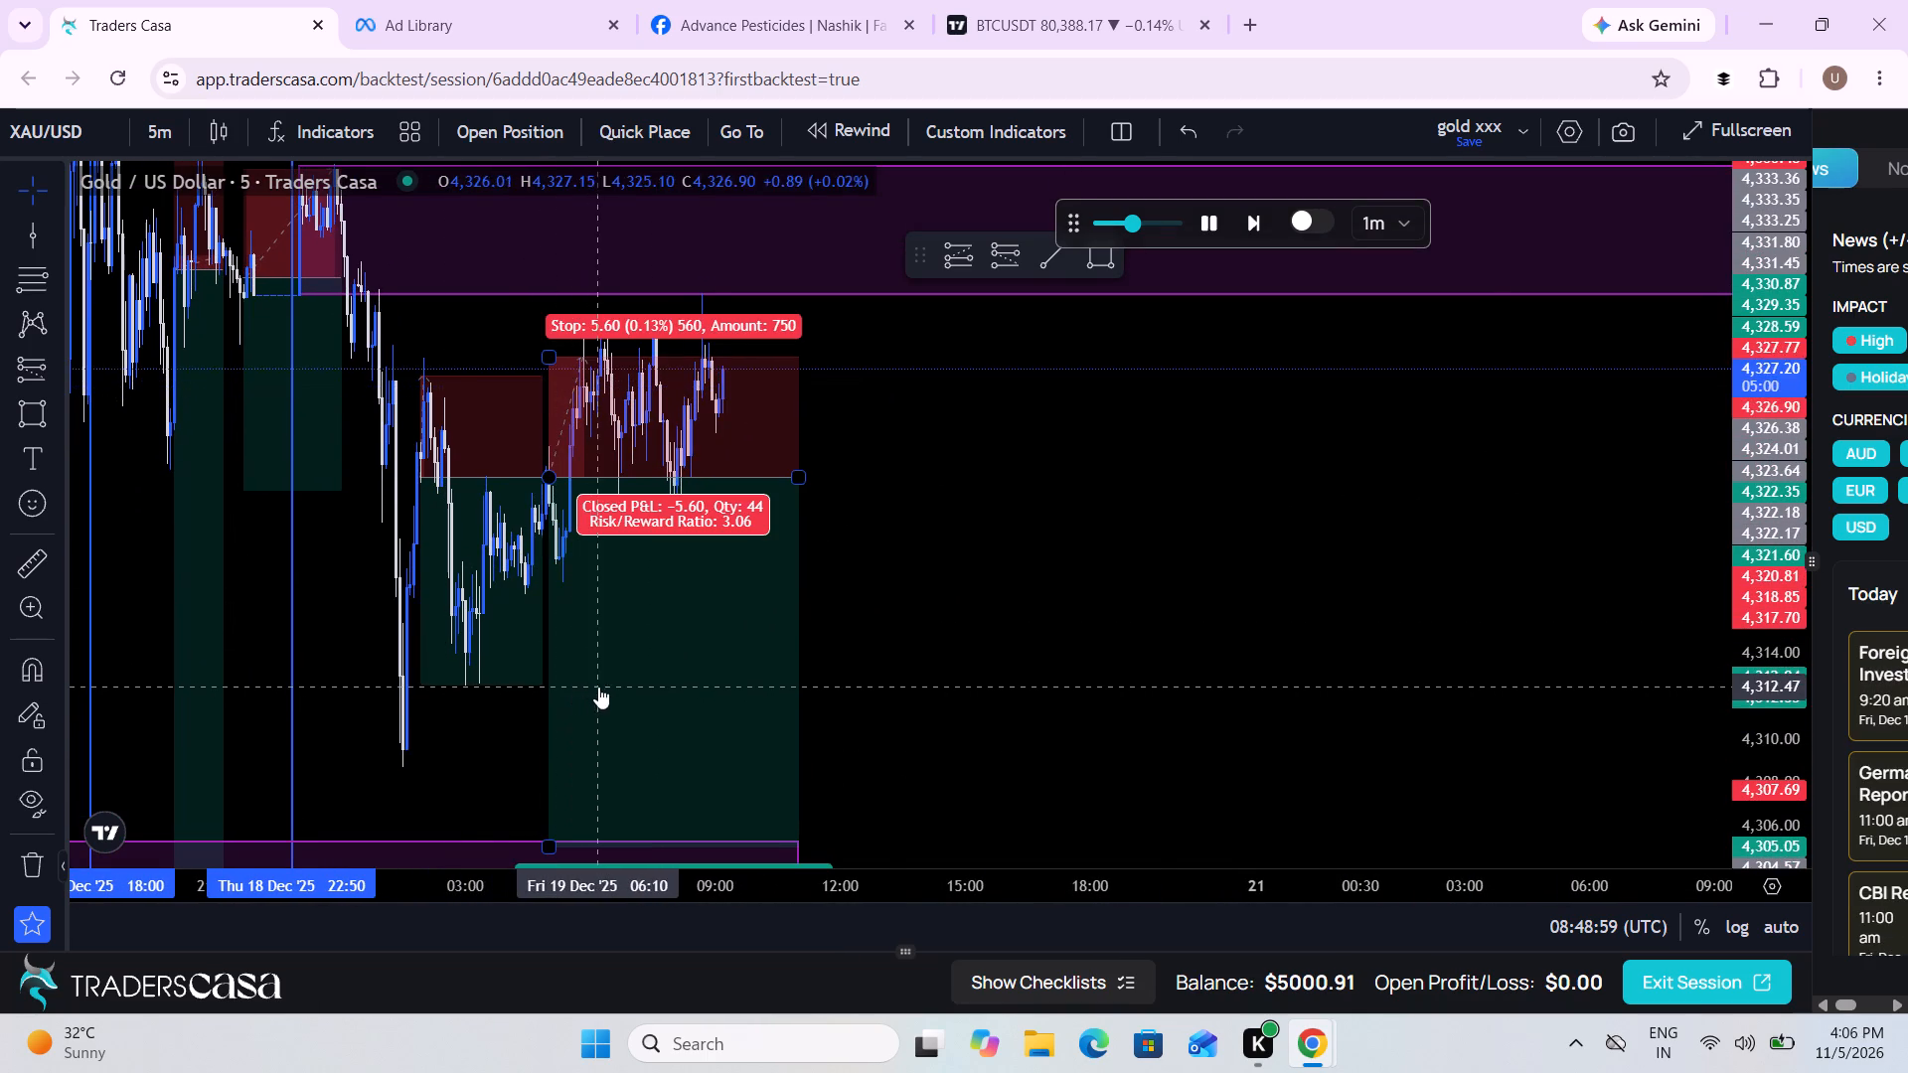
pyautogui.moveTo(839, 665); pyautogui.dragTo(961, 665)
pyautogui.scroll(2, 961, 665)
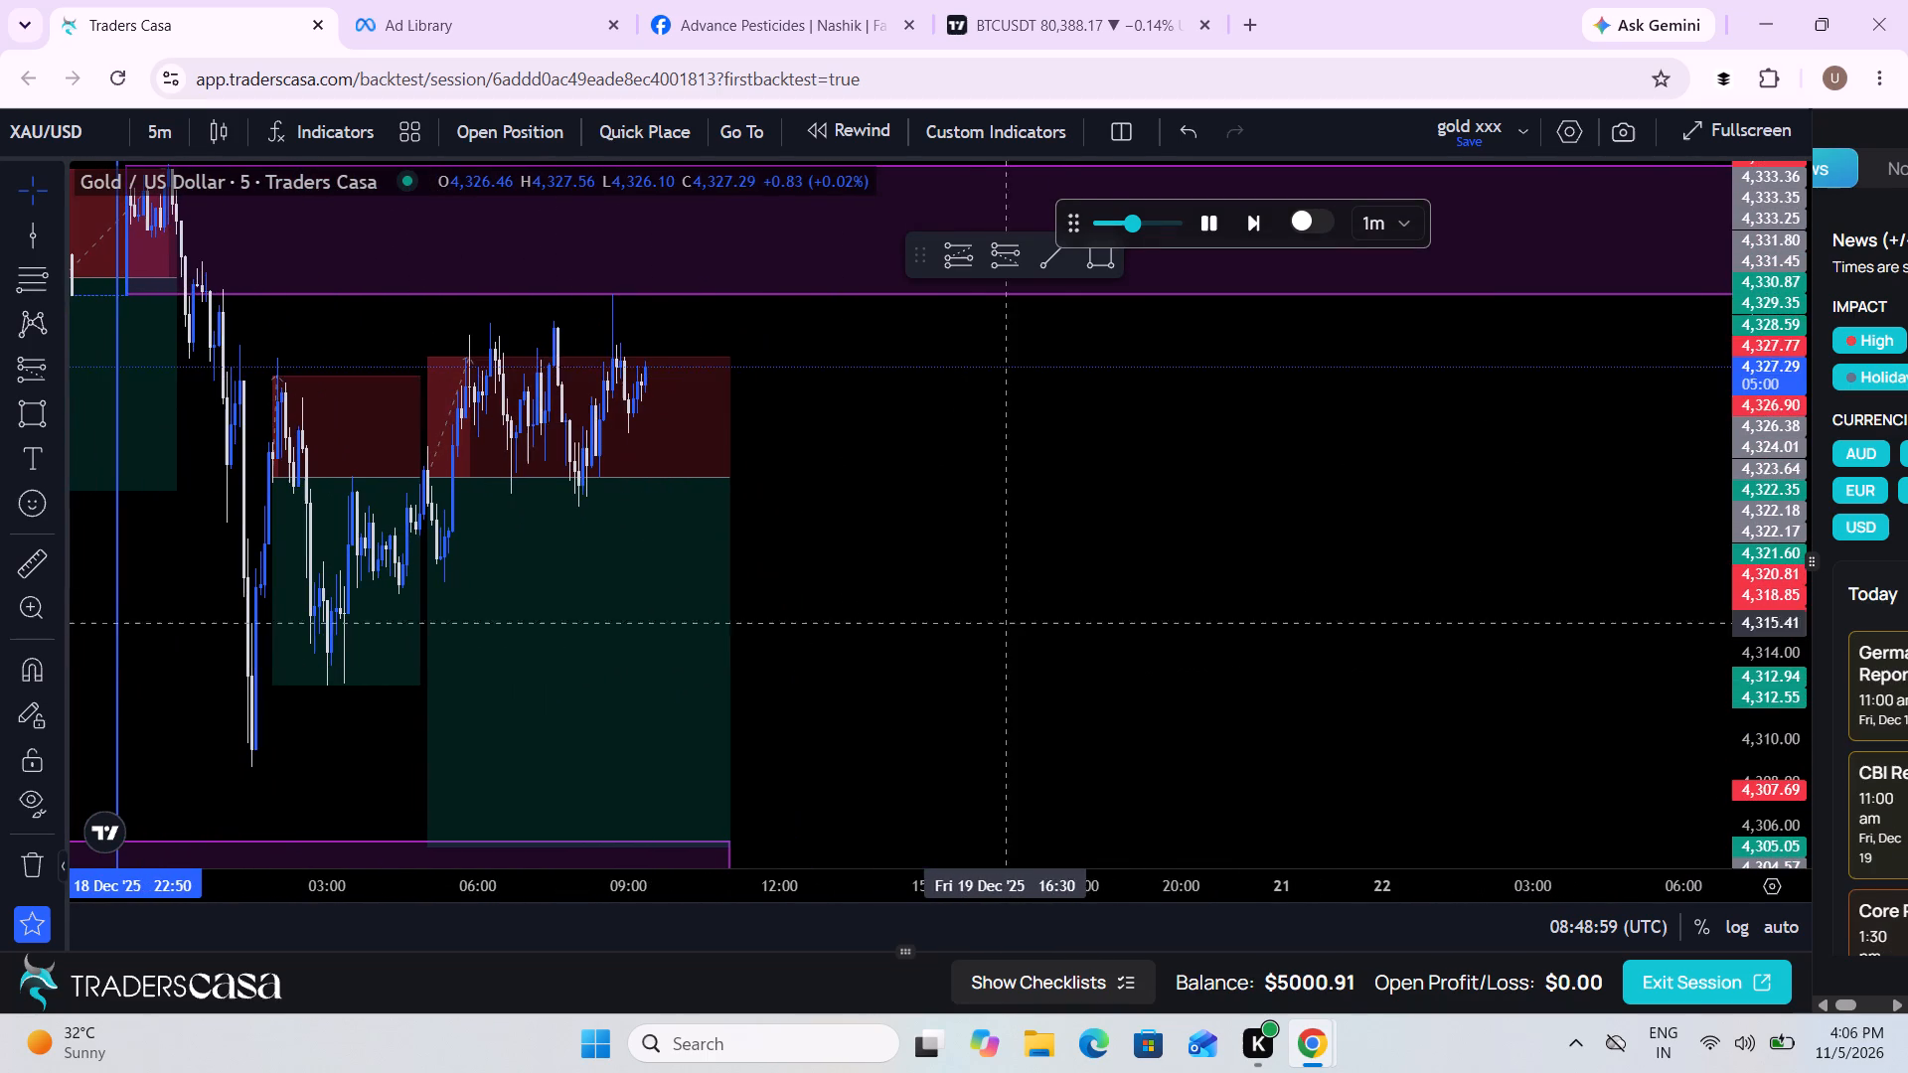
pyautogui.click(1202, 225)
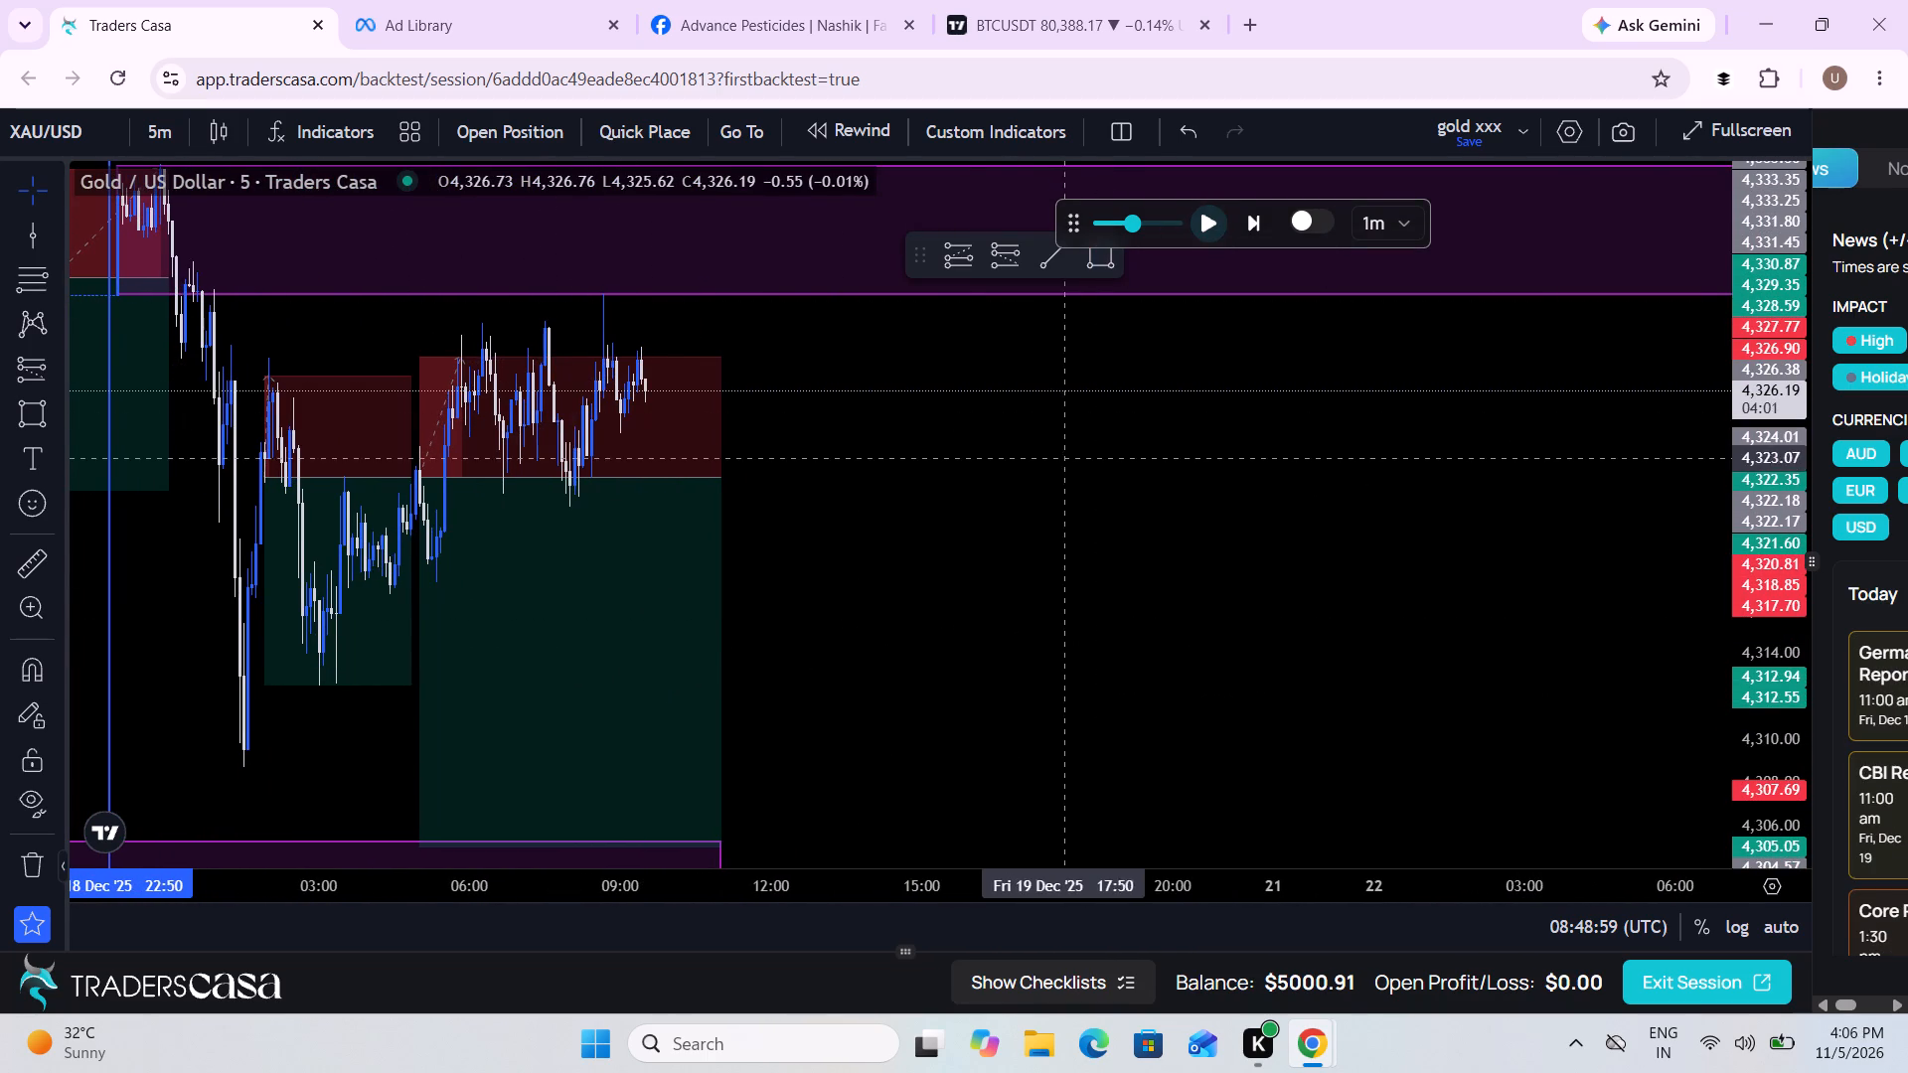
# Examine the 18–19 Dec price action between the upper and lower zones and around the short position drawings.
pyautogui.scroll(2, 1026, 478)
pyautogui.moveTo(790, 512); pyautogui.dragTo(1565, 594)
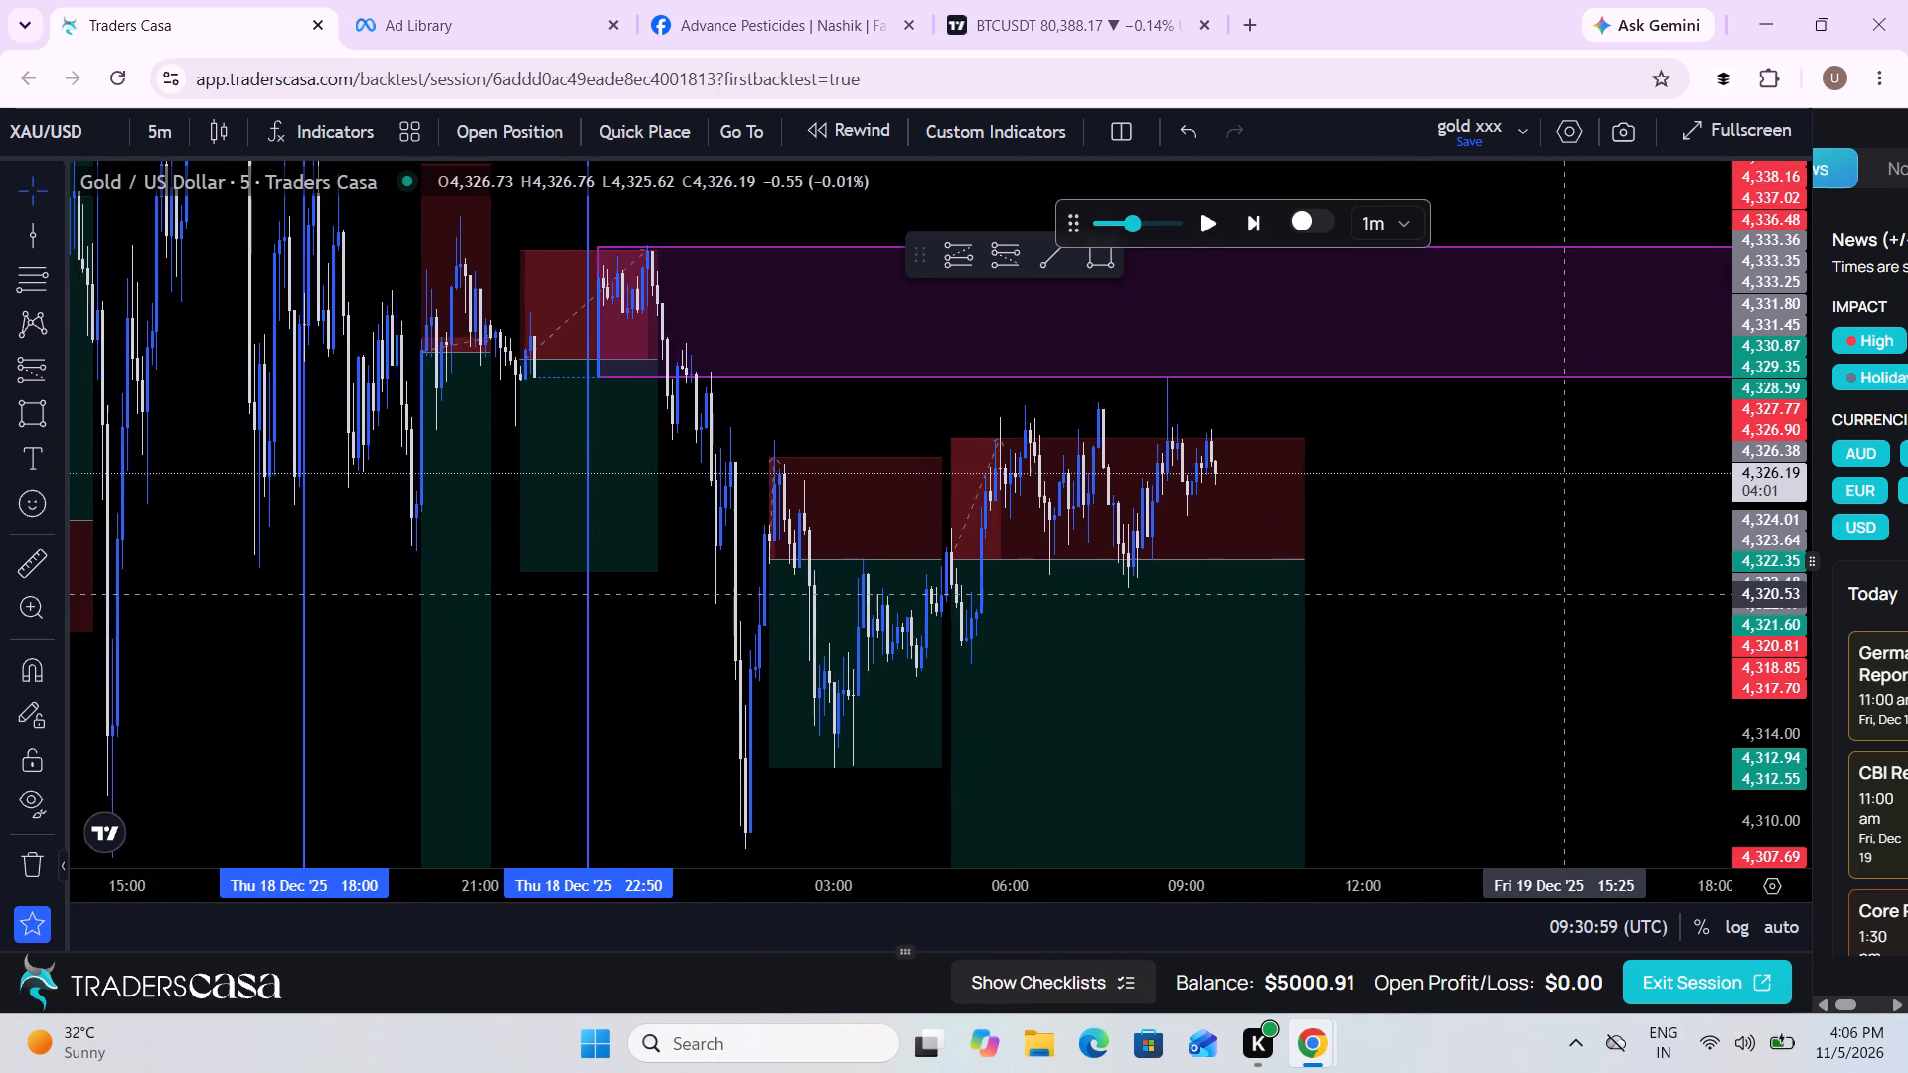
pyautogui.scroll(2, 1565, 594)
pyautogui.moveTo(494, 683); pyautogui.dragTo(711, 674)
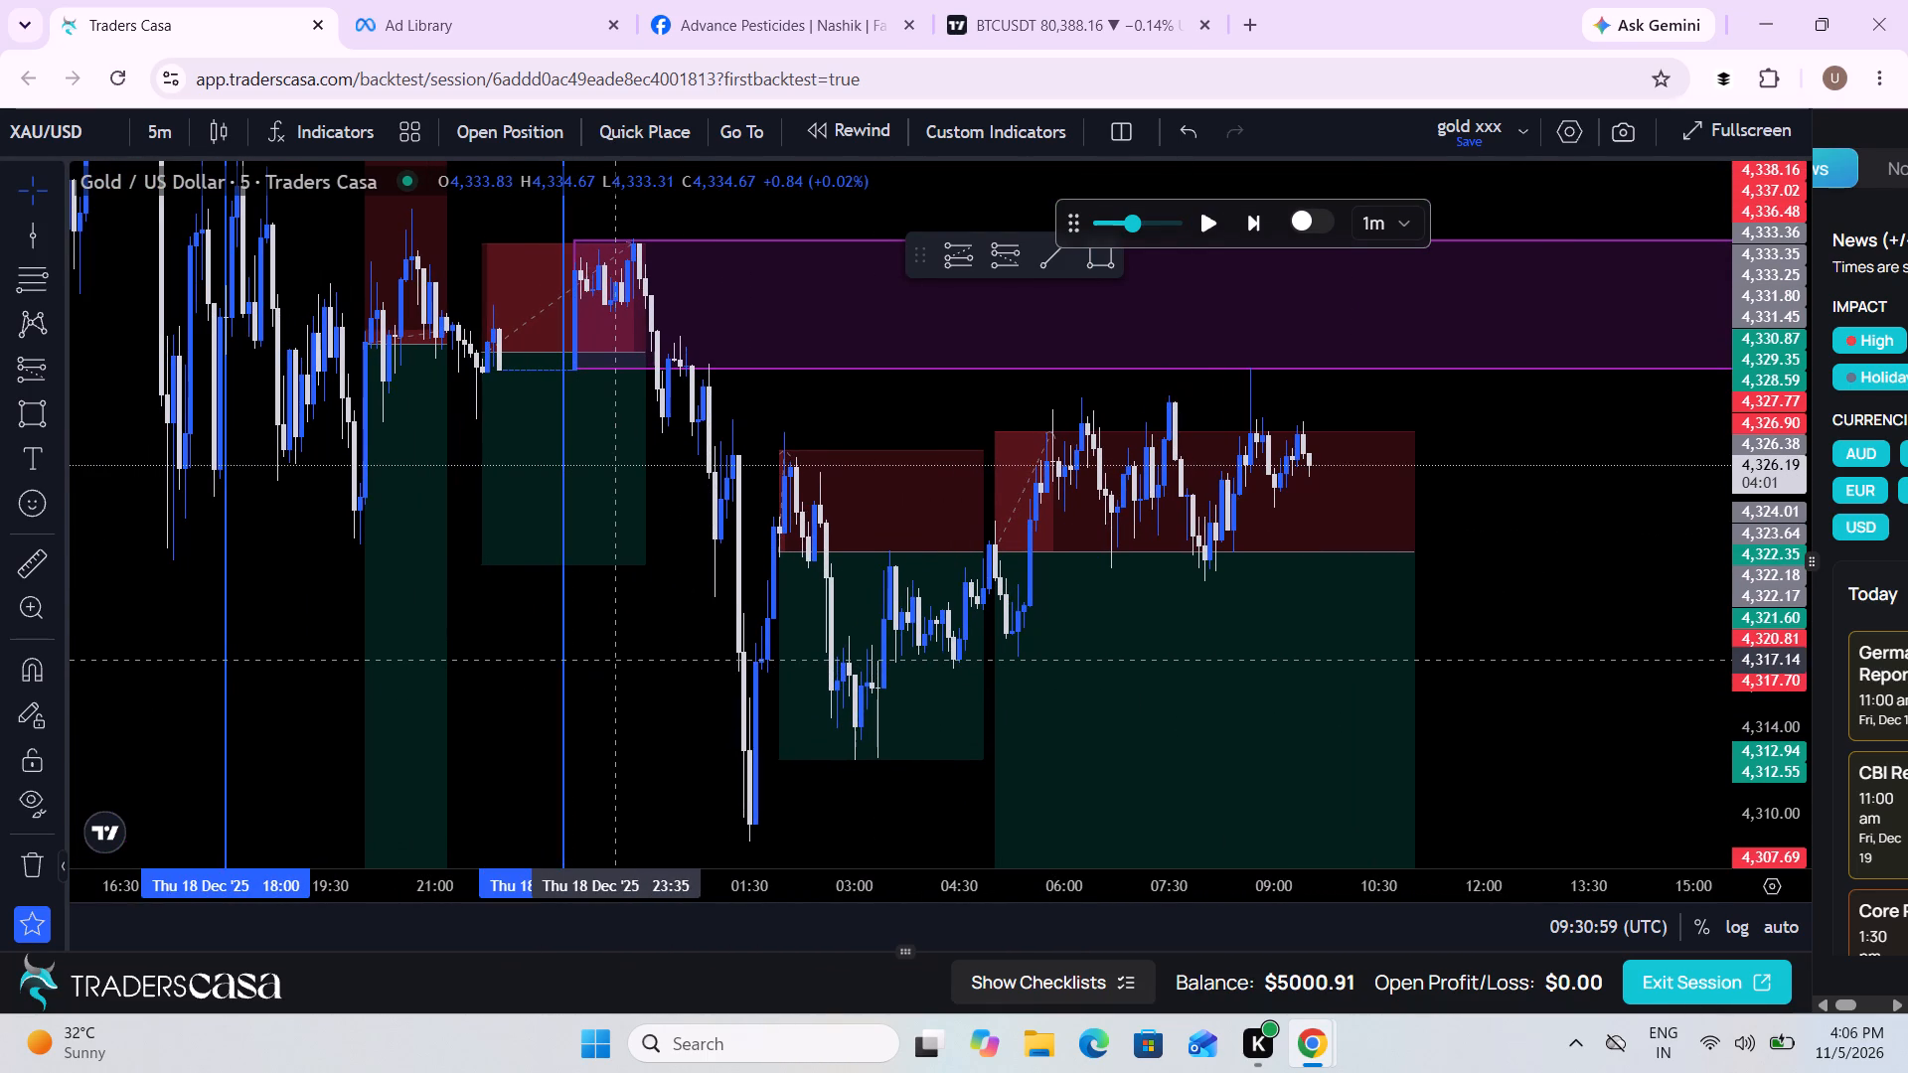
pyautogui.click(614, 660)
pyautogui.moveTo(606, 661); pyautogui.dragTo(572, 652)
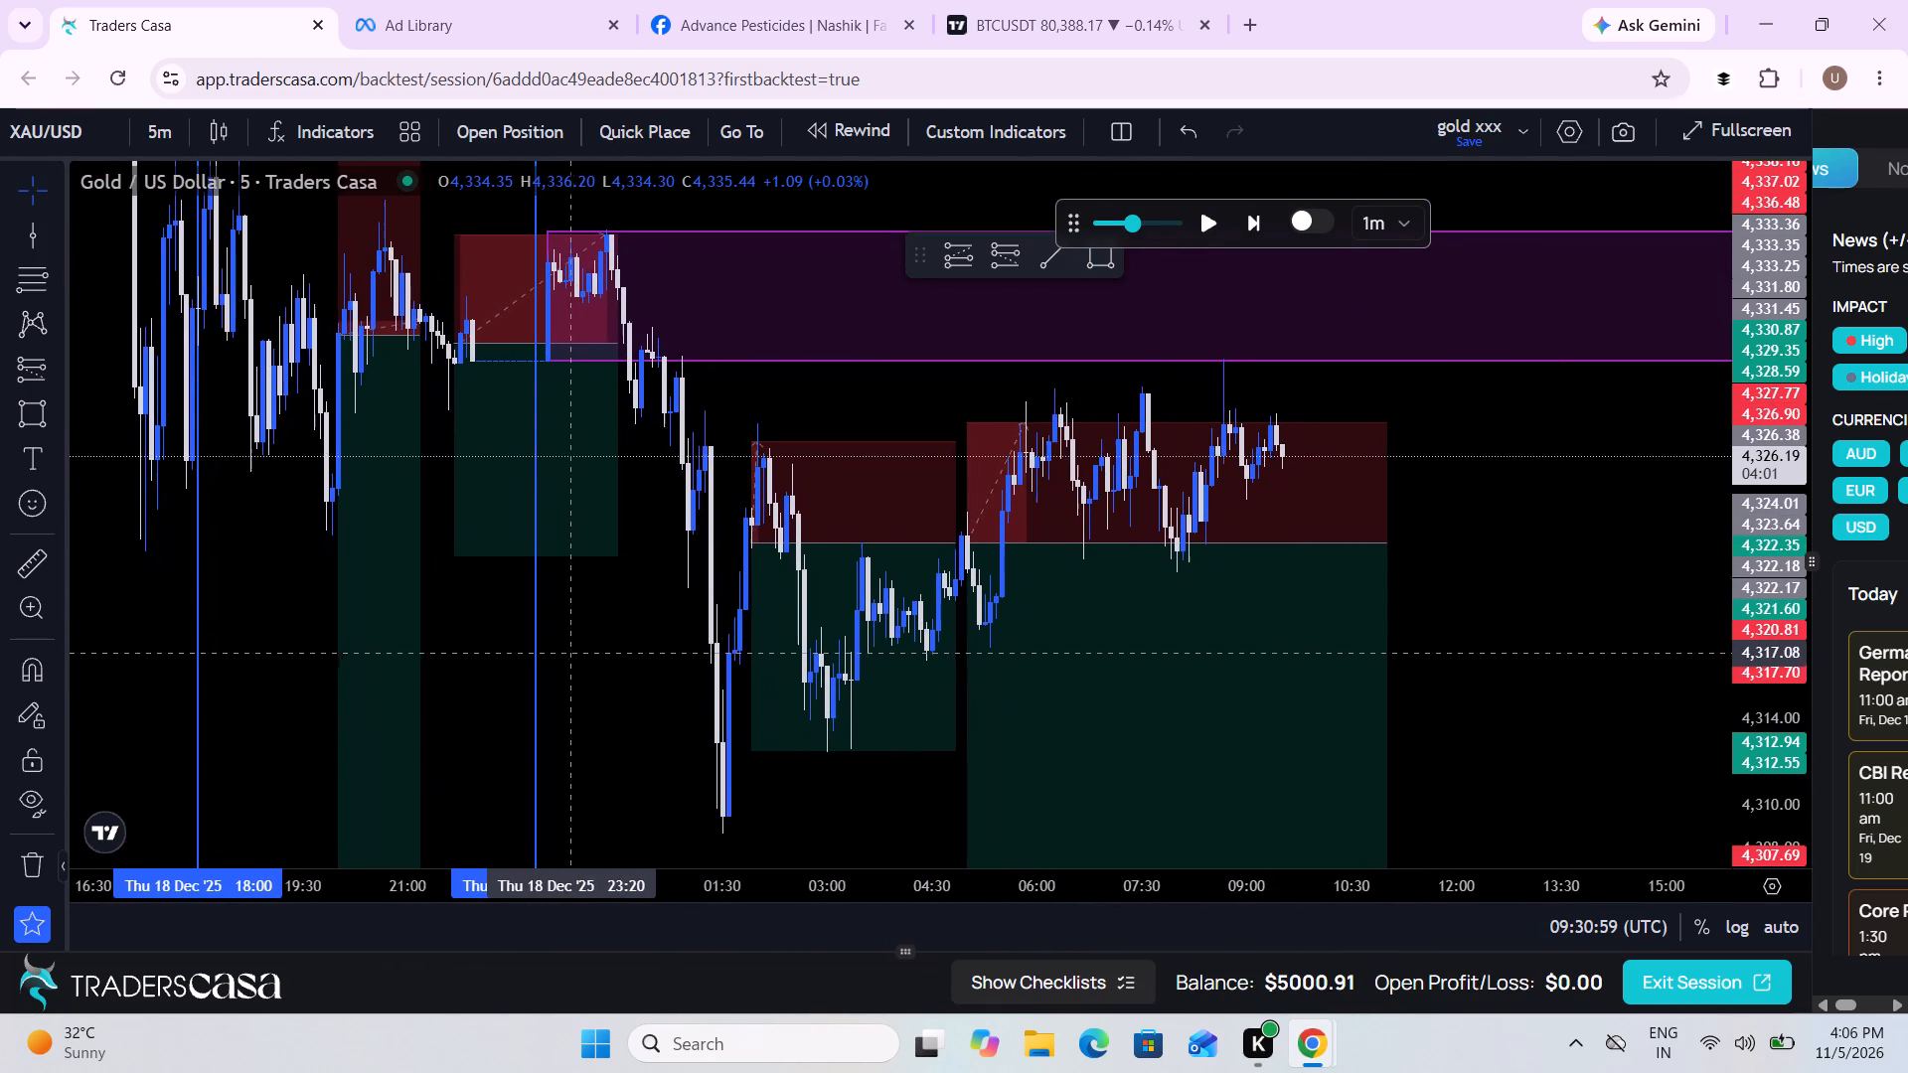
pyautogui.moveTo(572, 652); pyautogui.dragTo(417, 542)
pyautogui.scroll(2, 417, 542)
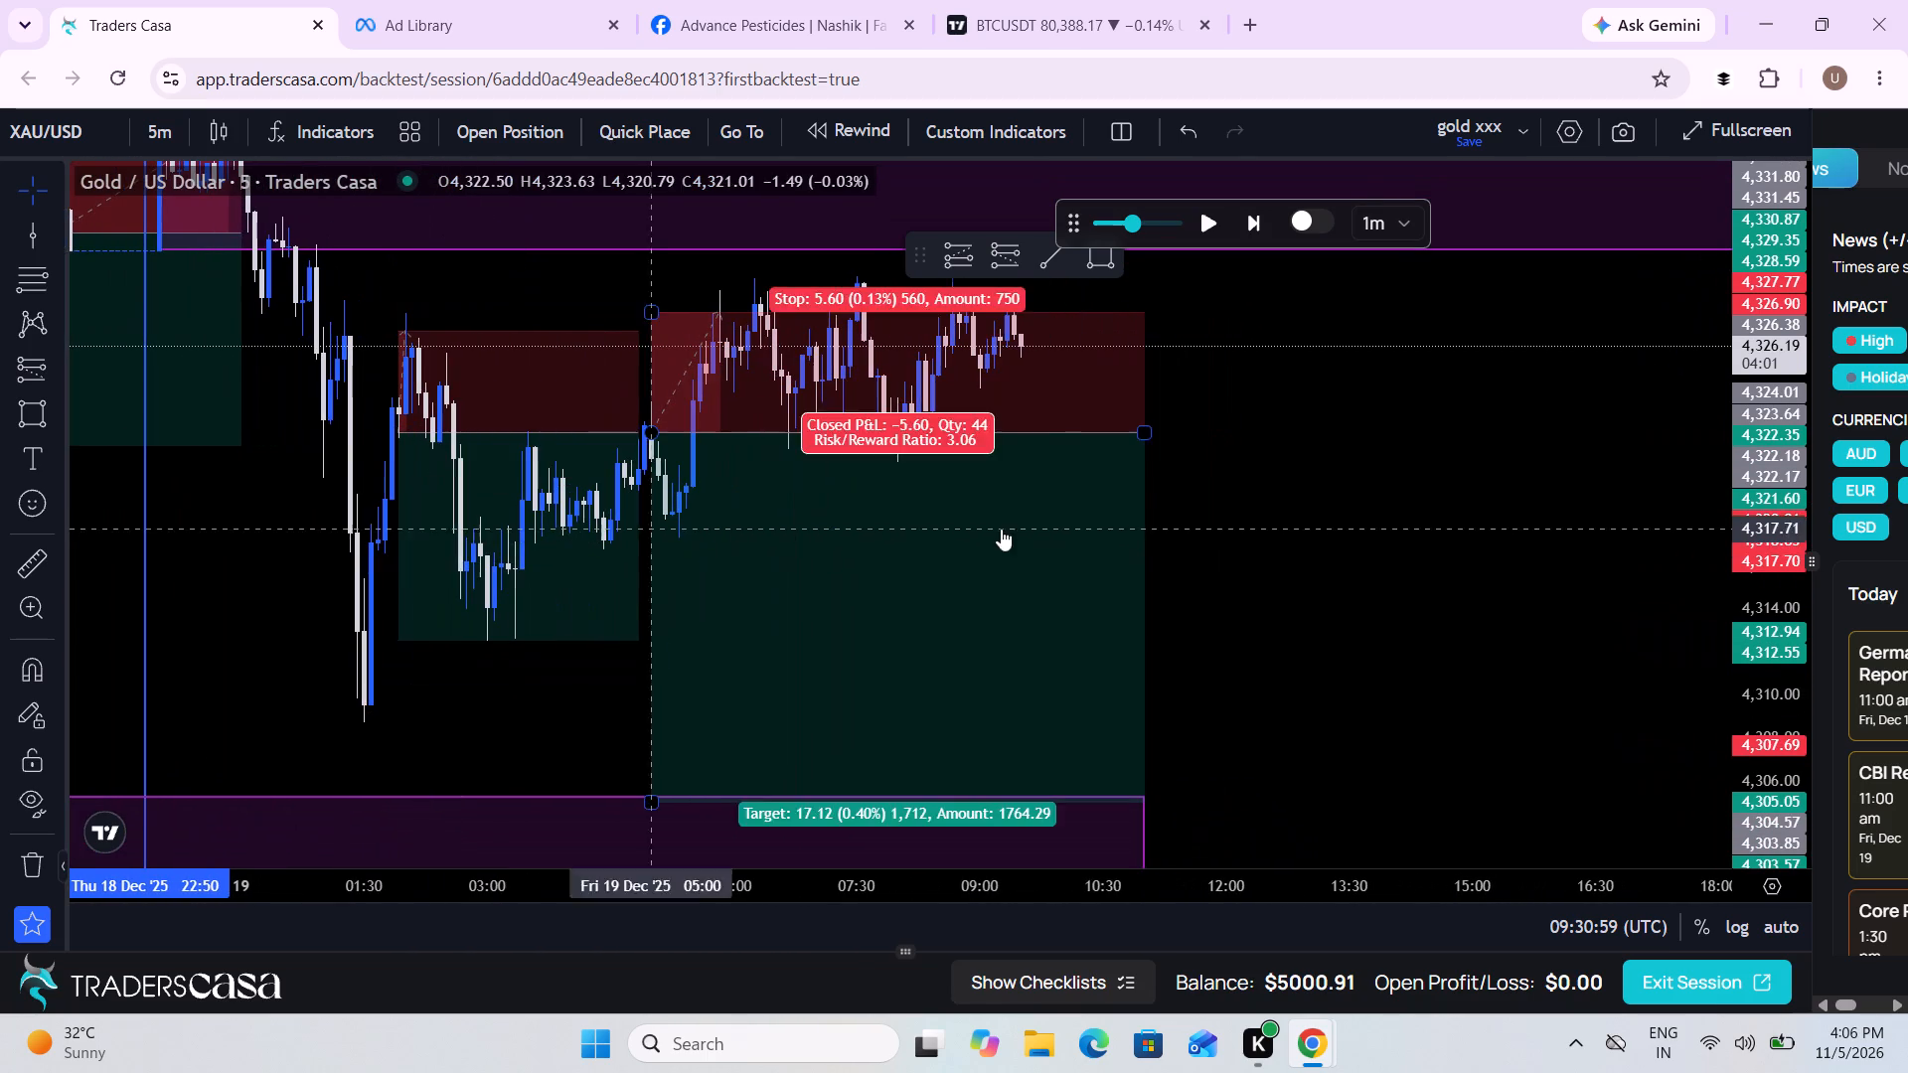
pyautogui.moveTo(1248, 566); pyautogui.dragTo(913, 521)
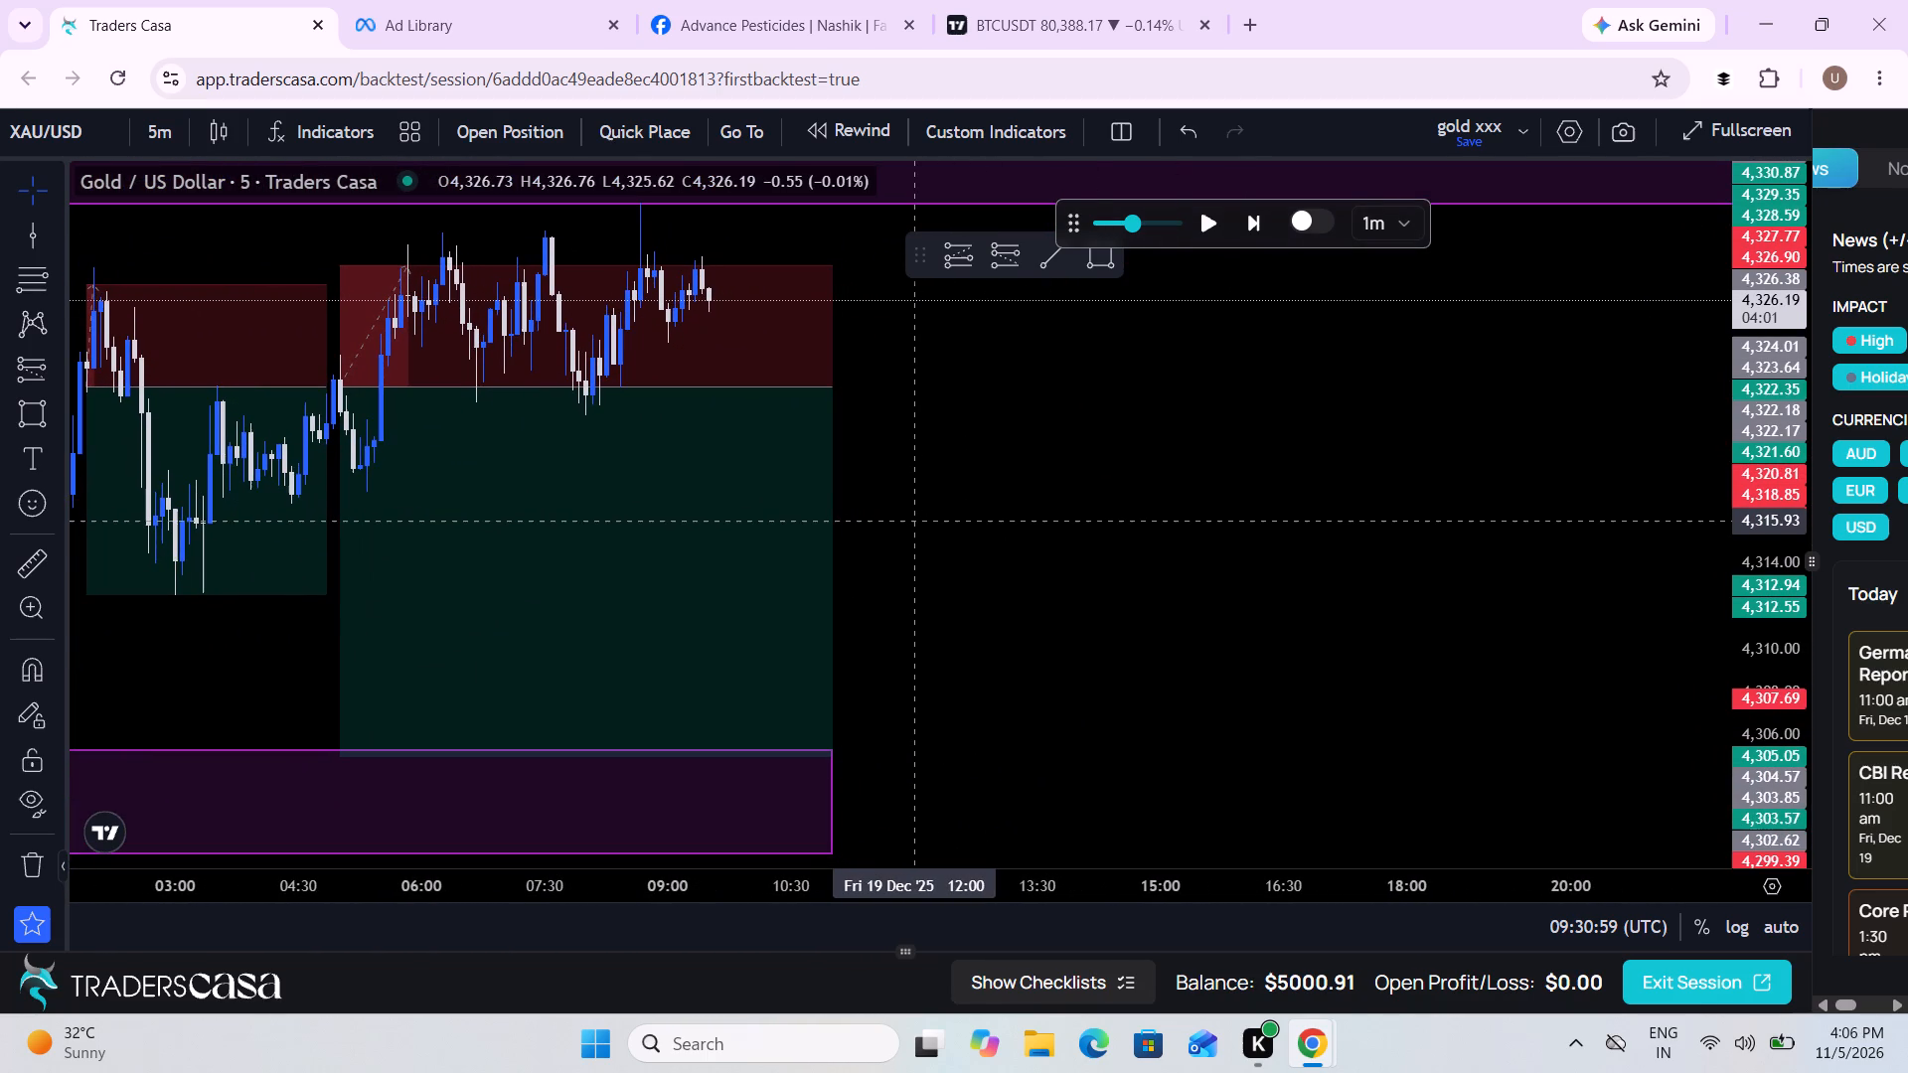
pyautogui.moveTo(913, 521); pyautogui.dragTo(871, 623)
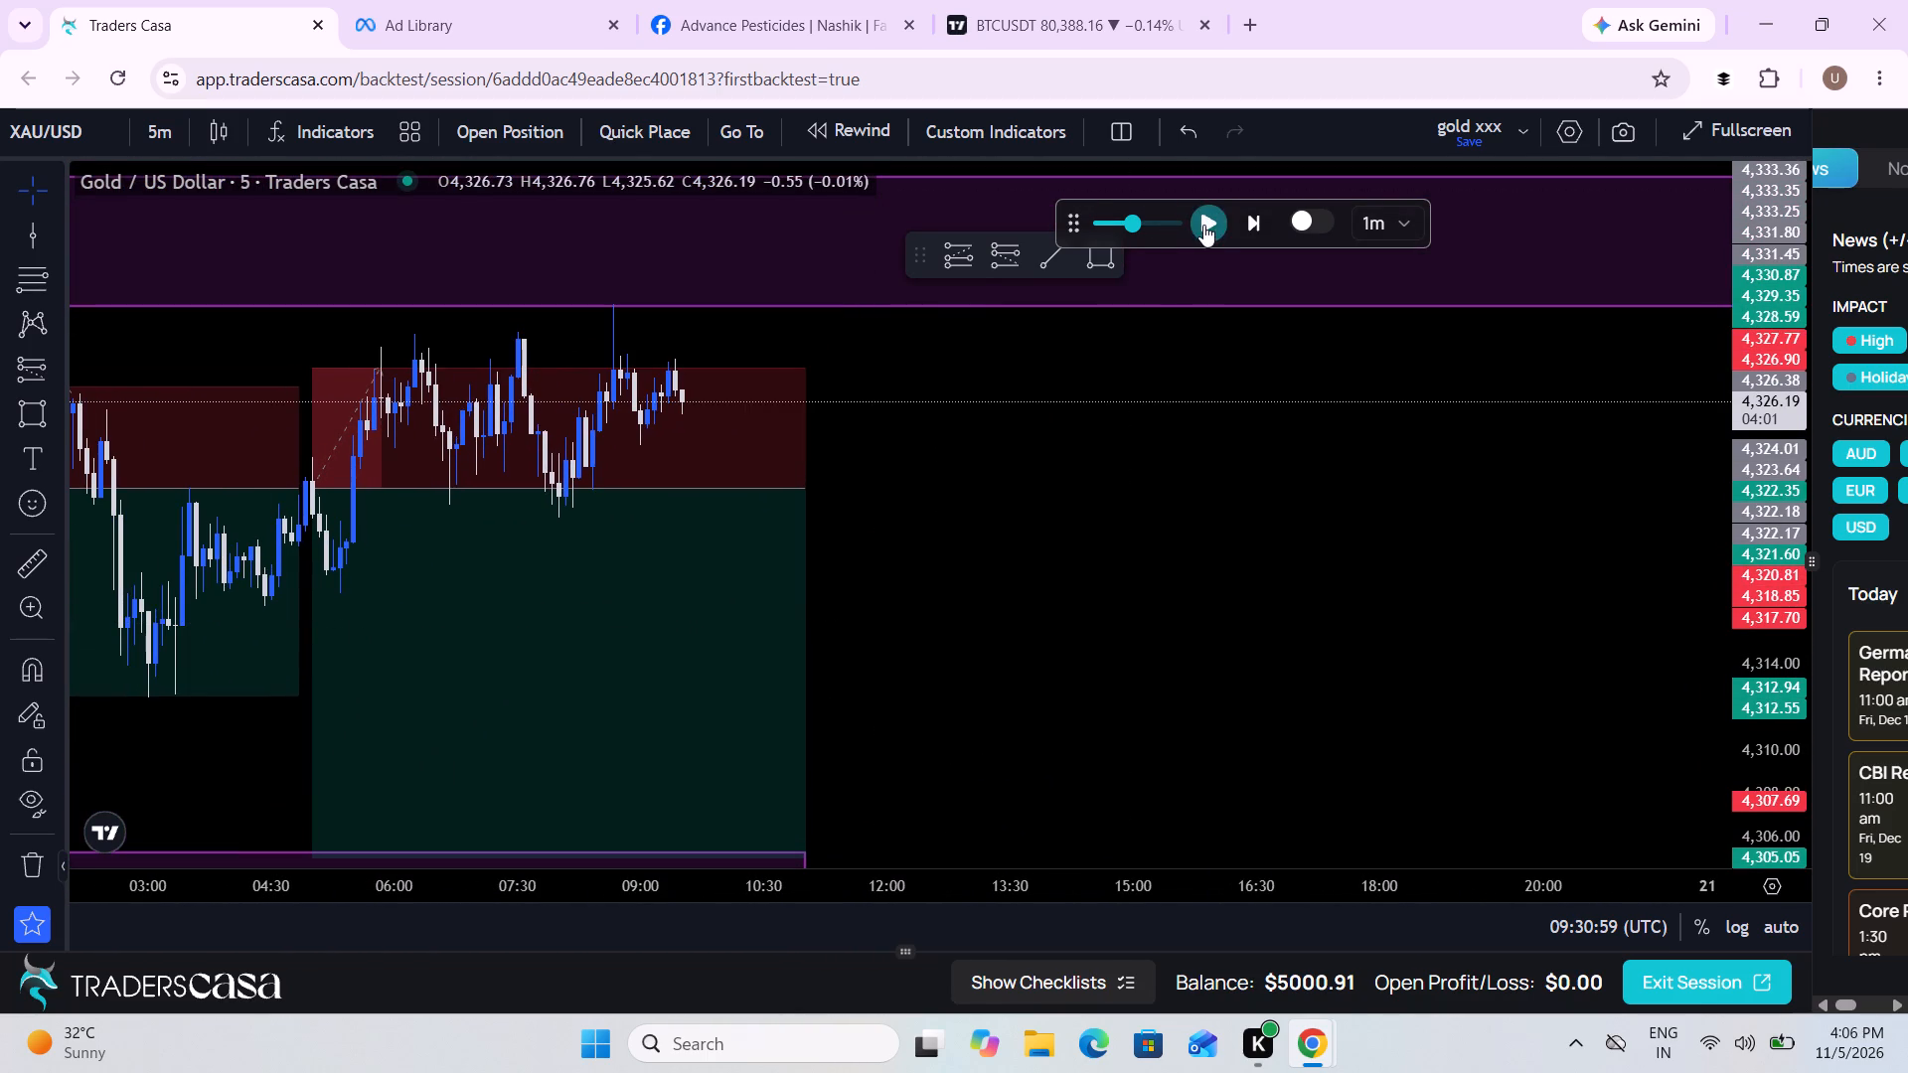
# Replay the chart forward from 09:30 to 09:55 UTC on 19 Dec and pause it.
pyautogui.click(1203, 225)
pyautogui.scroll(-2, 1247, 508)
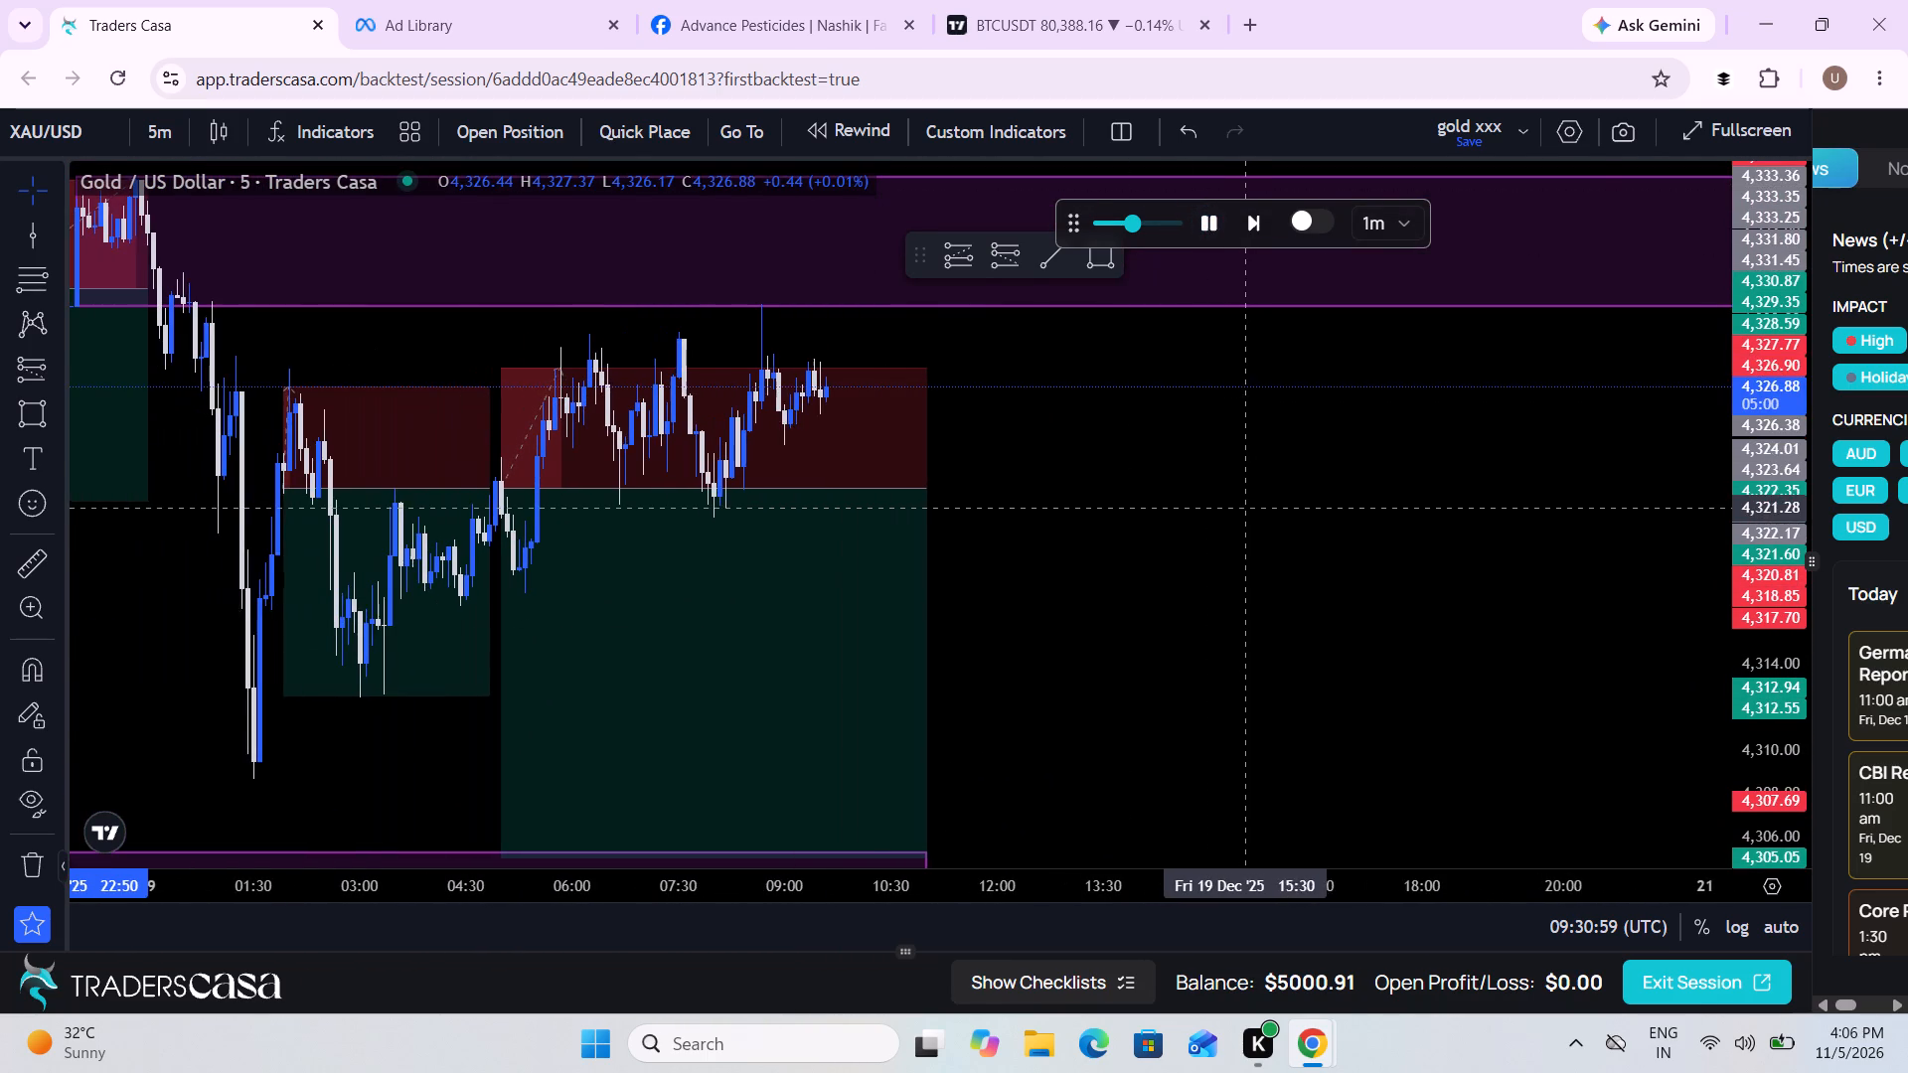
pyautogui.moveTo(1734, 471); pyautogui.dragTo(1733, 560)
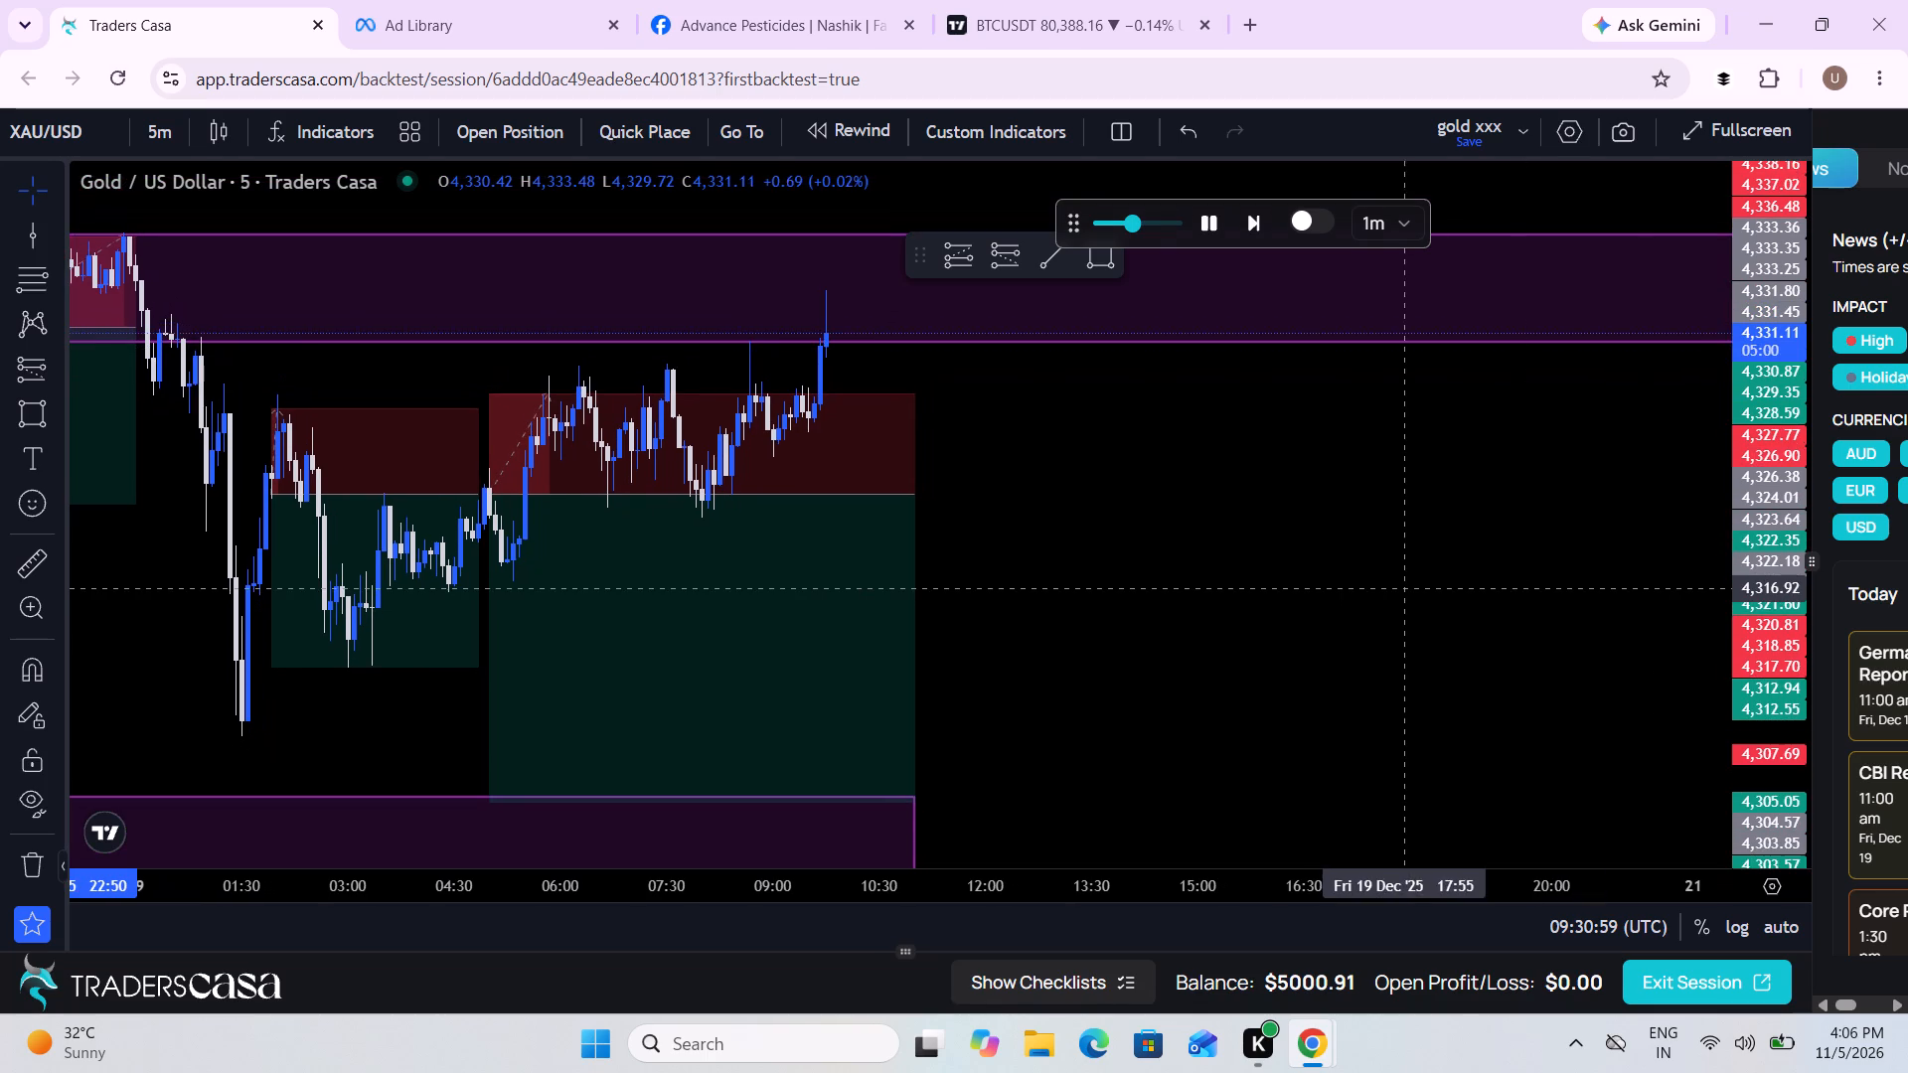
pyautogui.scroll(-1, 1393, 588)
pyautogui.click(1192, 220)
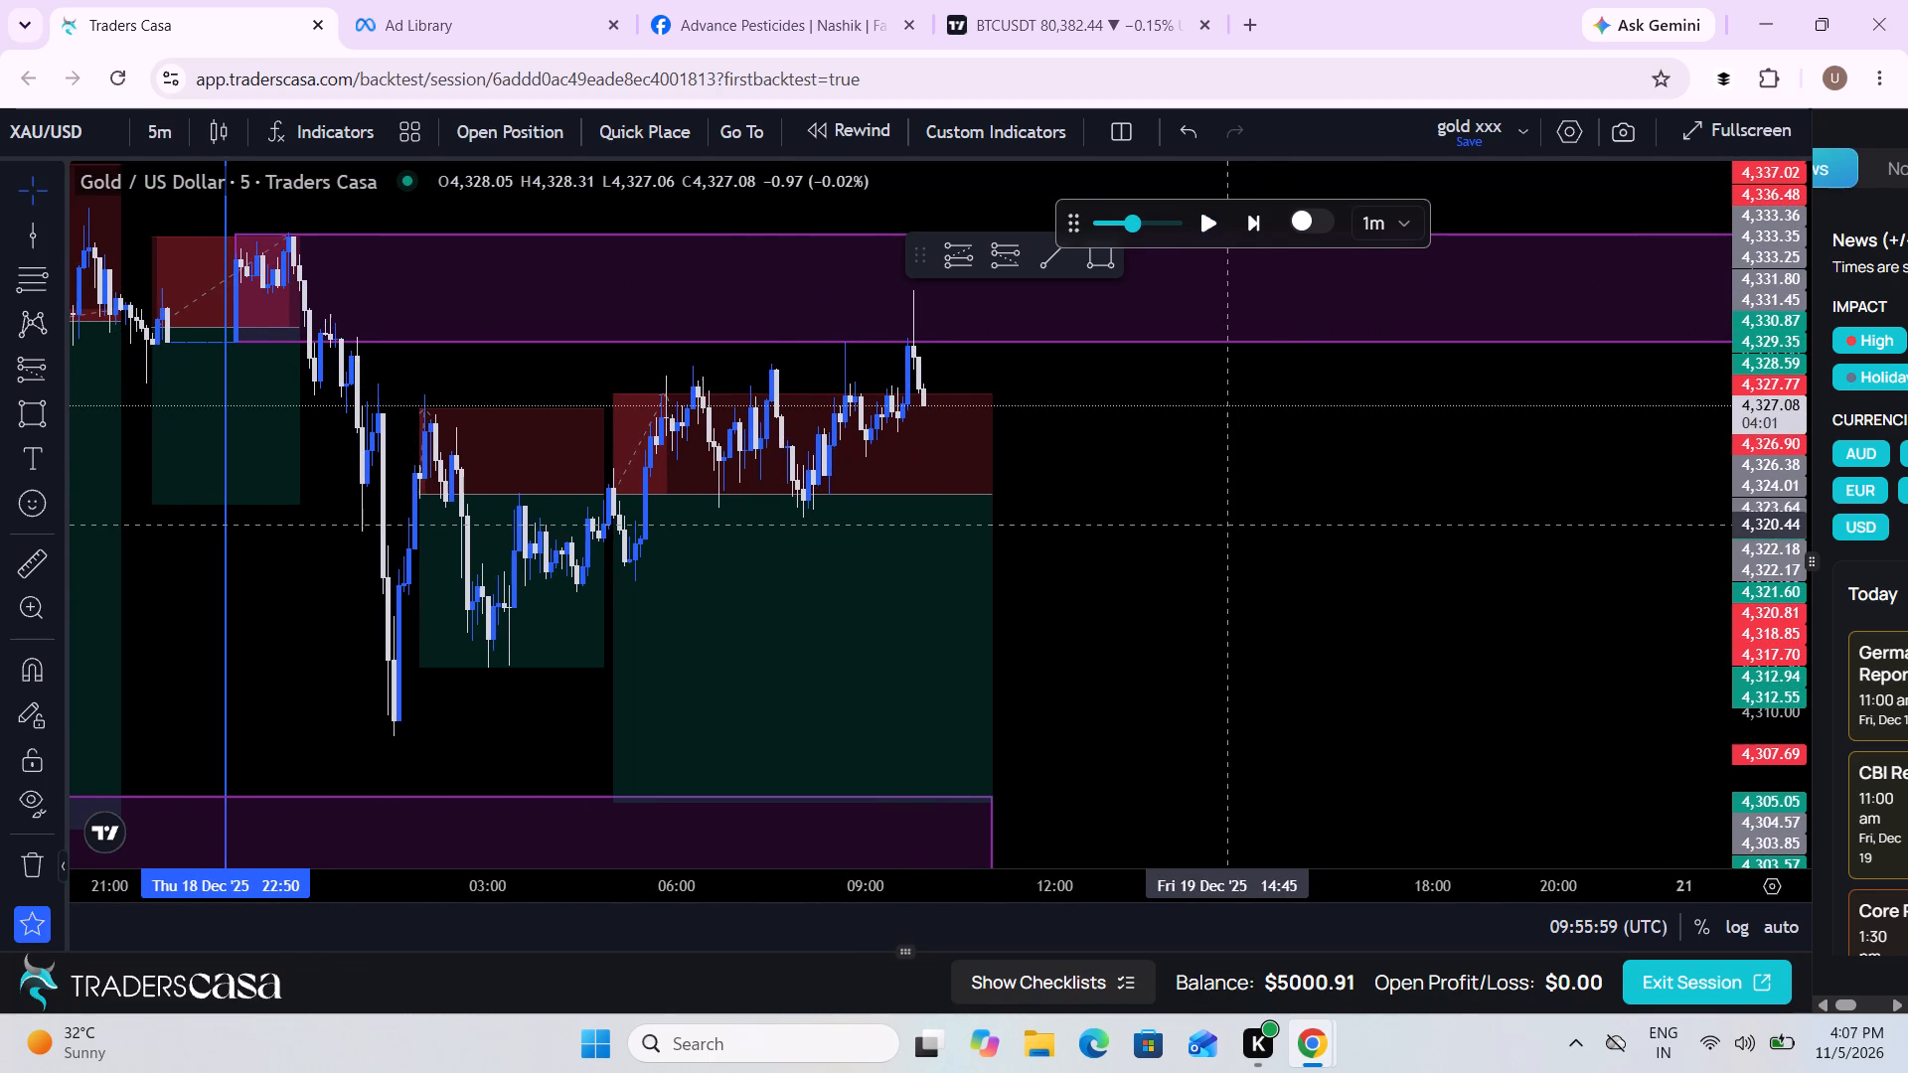
# Replay the chart forward from 09:55 to 10:40 UTC on 19 Dec and pause it.
pyautogui.click(1203, 227)
pyautogui.scroll(-1, 1224, 513)
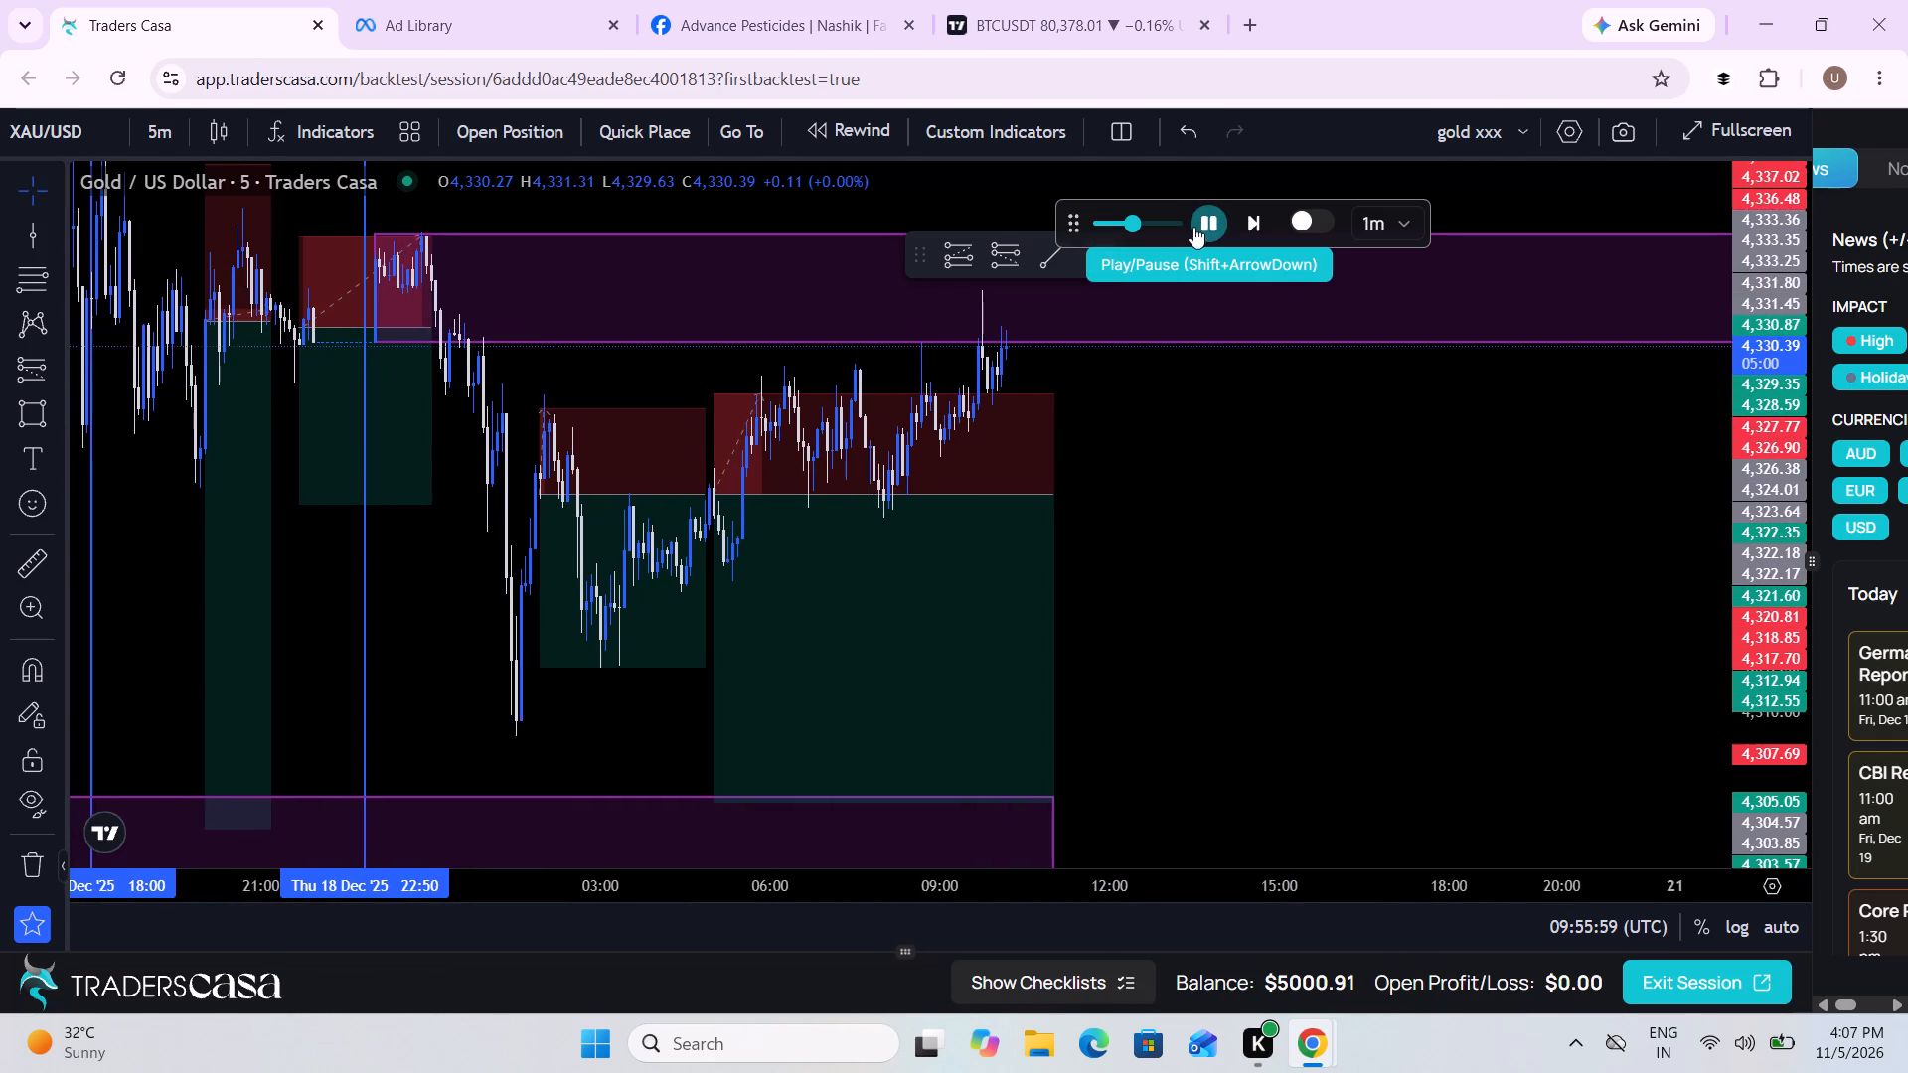
pyautogui.scroll(-1, 1231, 465)
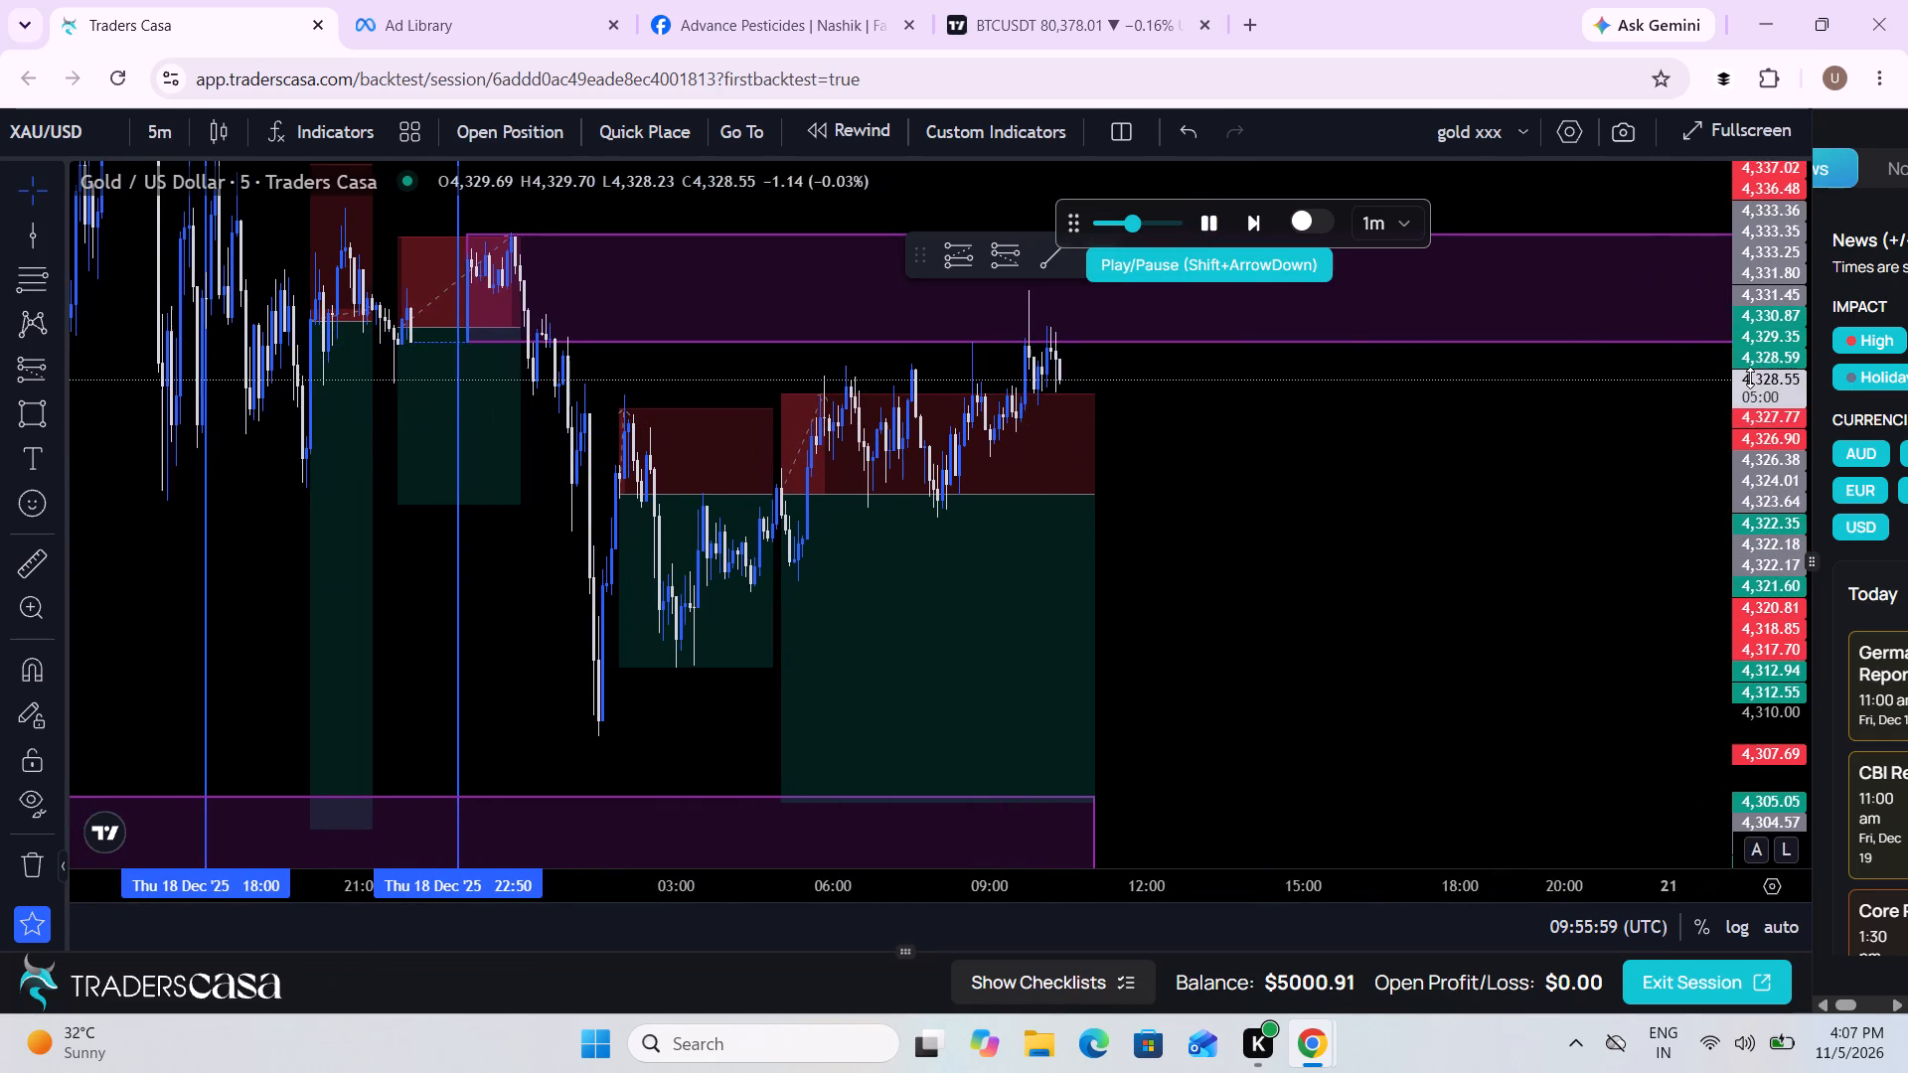
pyautogui.moveTo(1750, 378); pyautogui.dragTo(1736, 519)
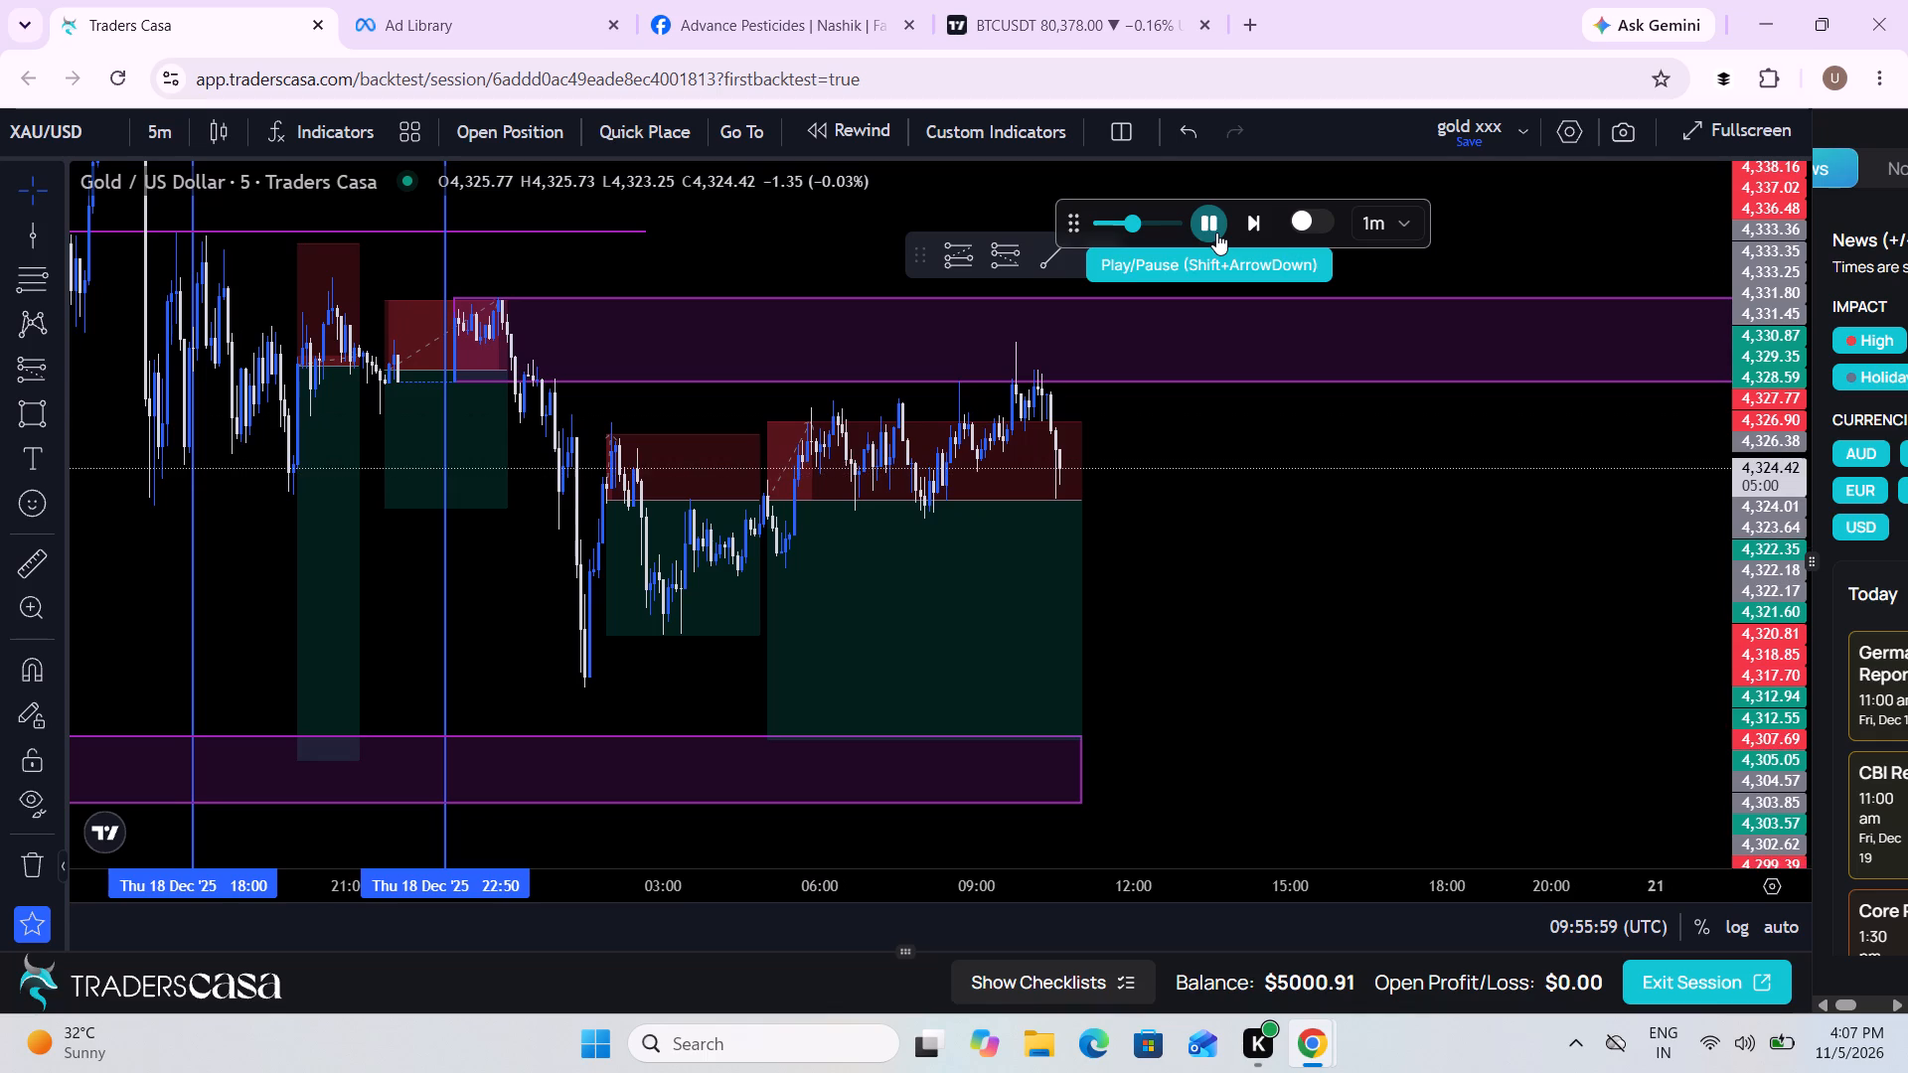
pyautogui.click(1216, 232)
# Place a sell stop order at 4322.17 with take profit 4305.05, stop loss 4327.77 and 2.2% risk on the initial balance.
pyautogui.click(1022, 561)
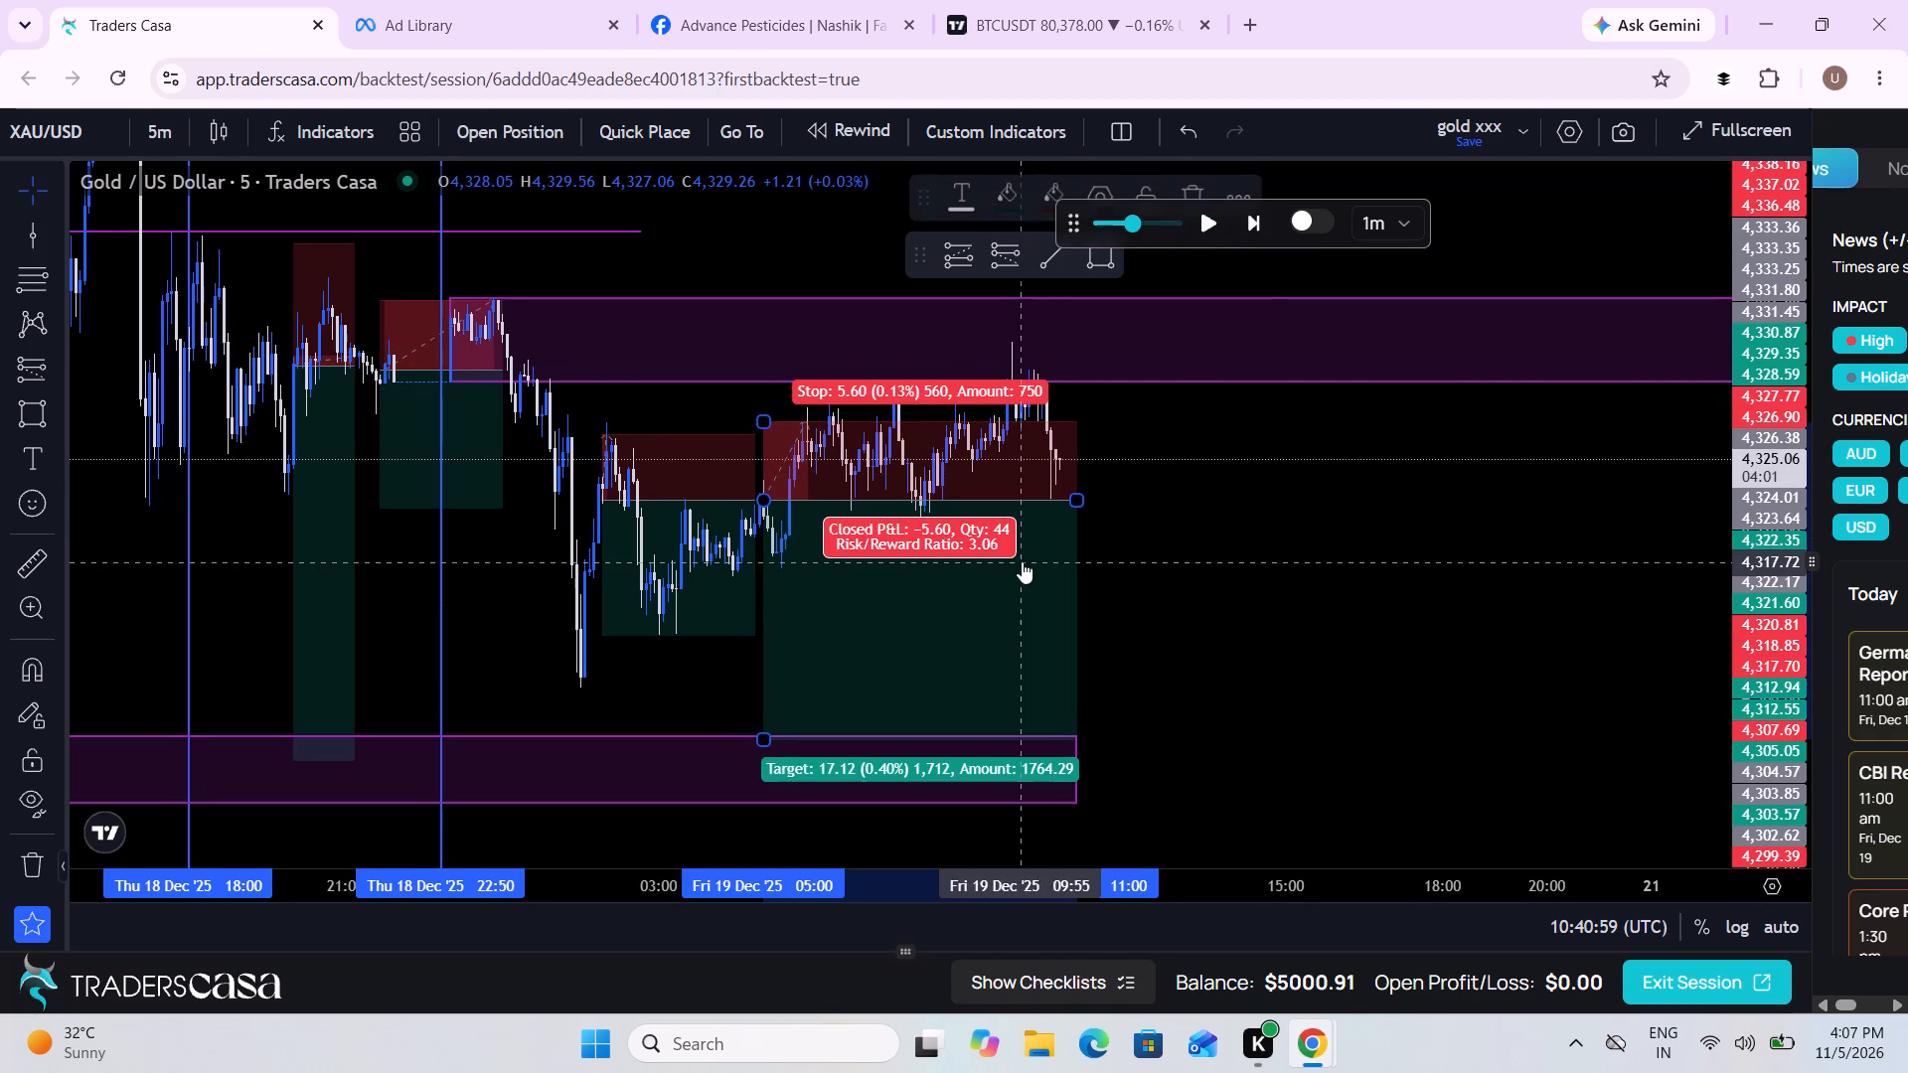
pyautogui.click(461, 144)
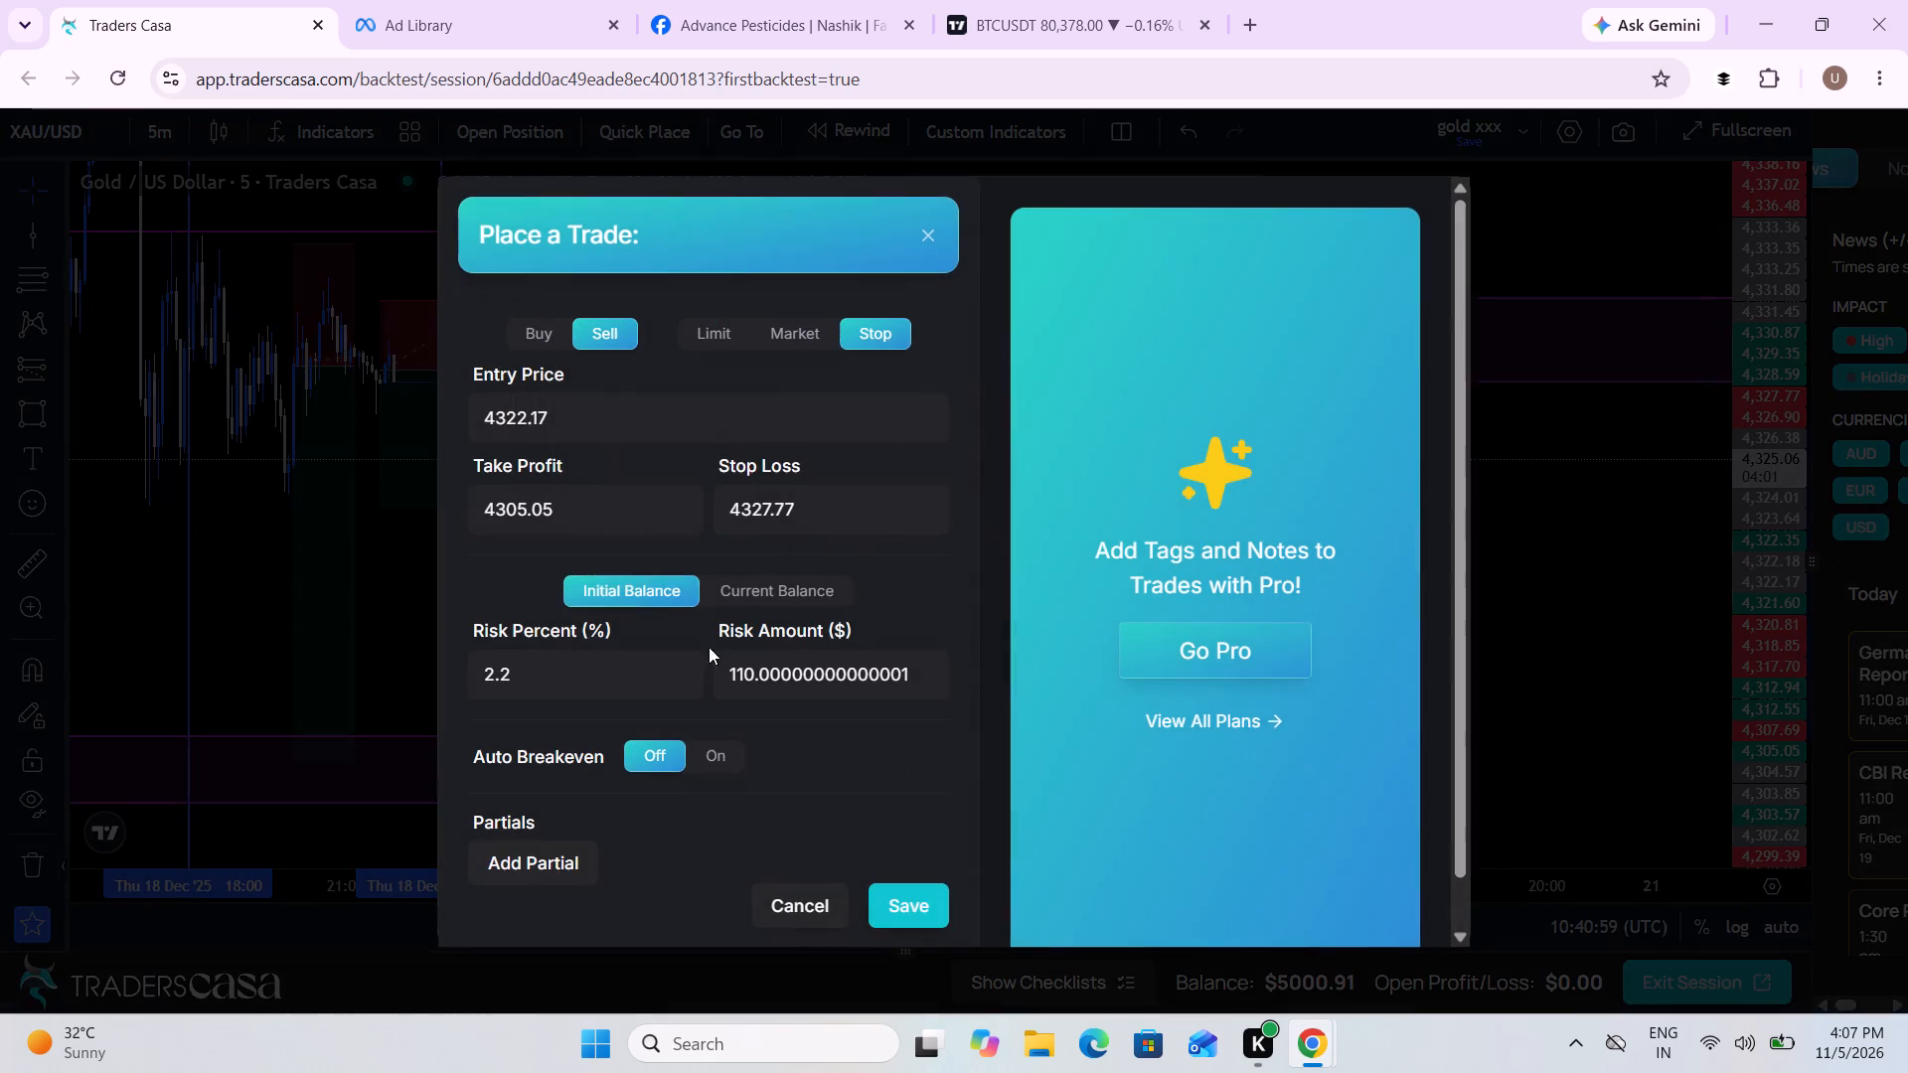
pyautogui.click(937, 907)
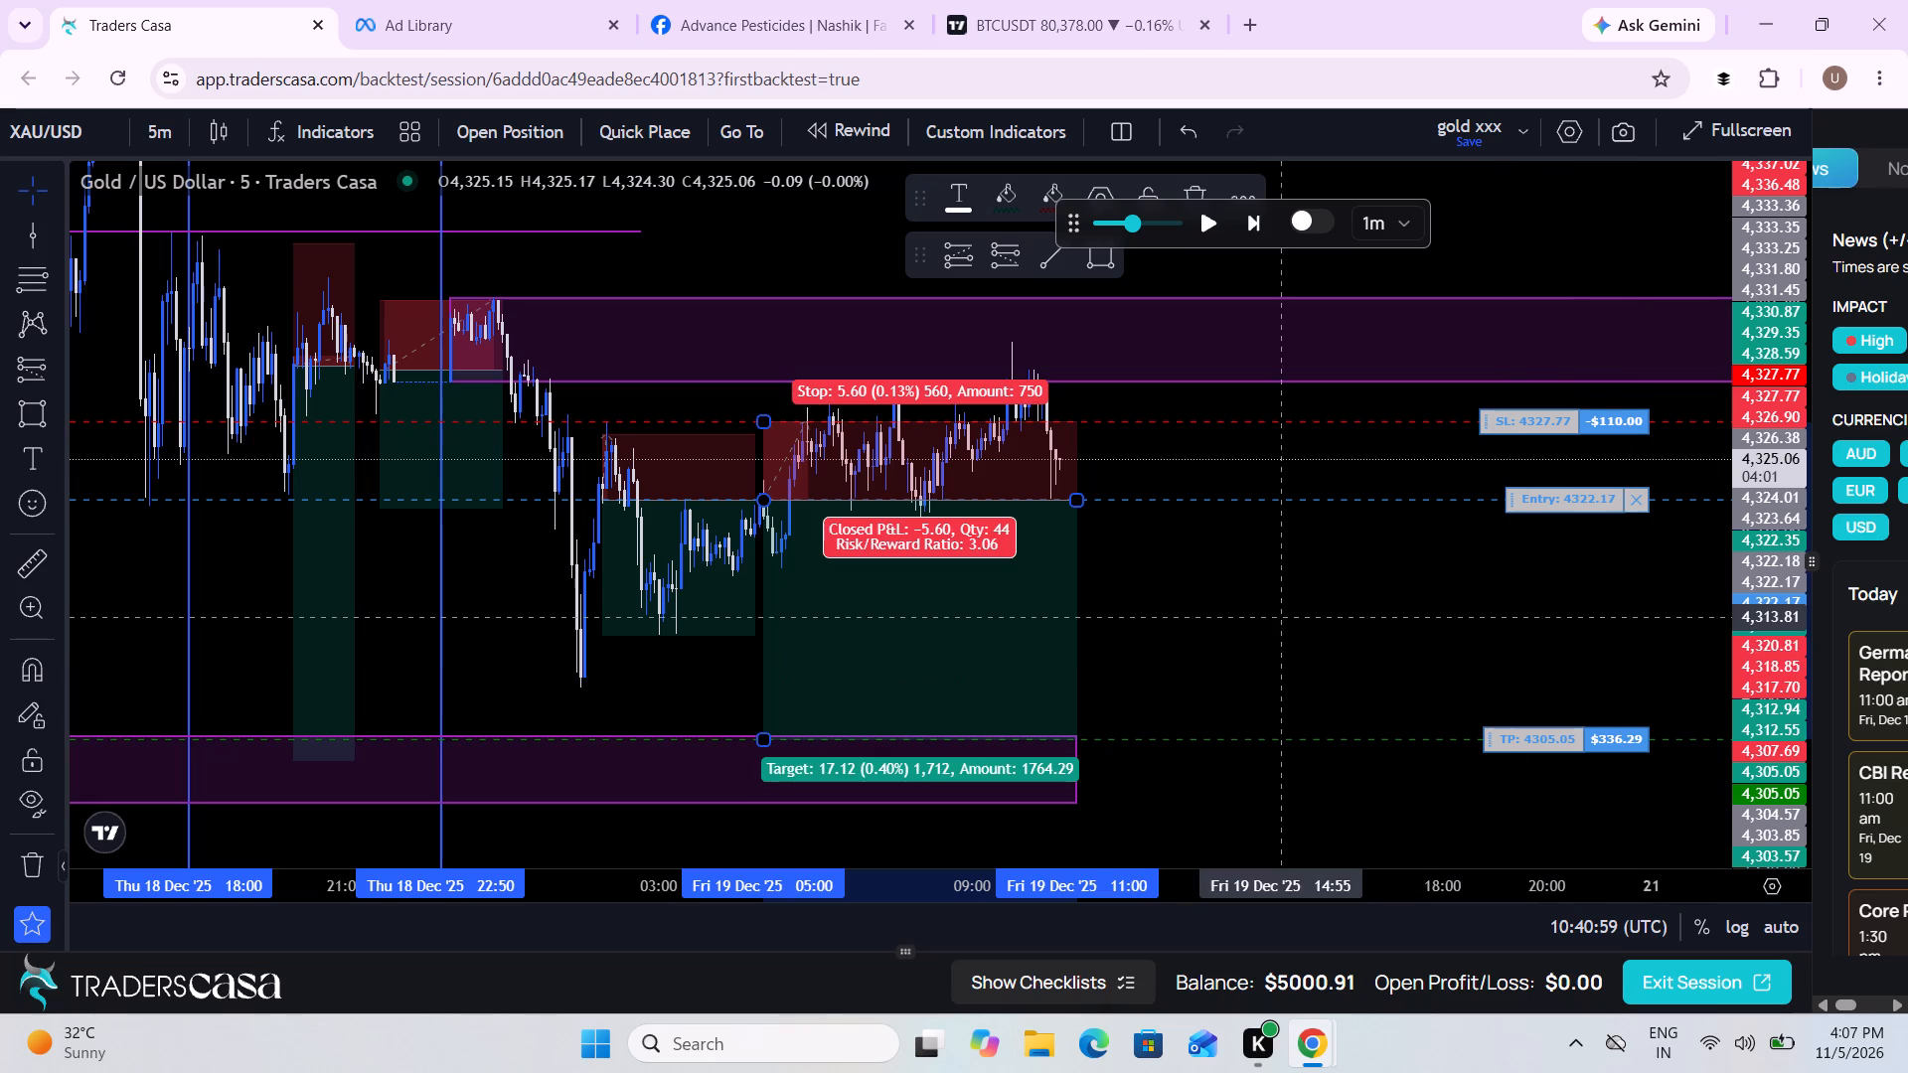
pyautogui.click(1265, 616)
# Replay the chart from 10:40 to 12:39 UTC on 19 Dec, following price around the sell stop's entry and stop-loss levels.
pyautogui.scroll(3, 1265, 616)
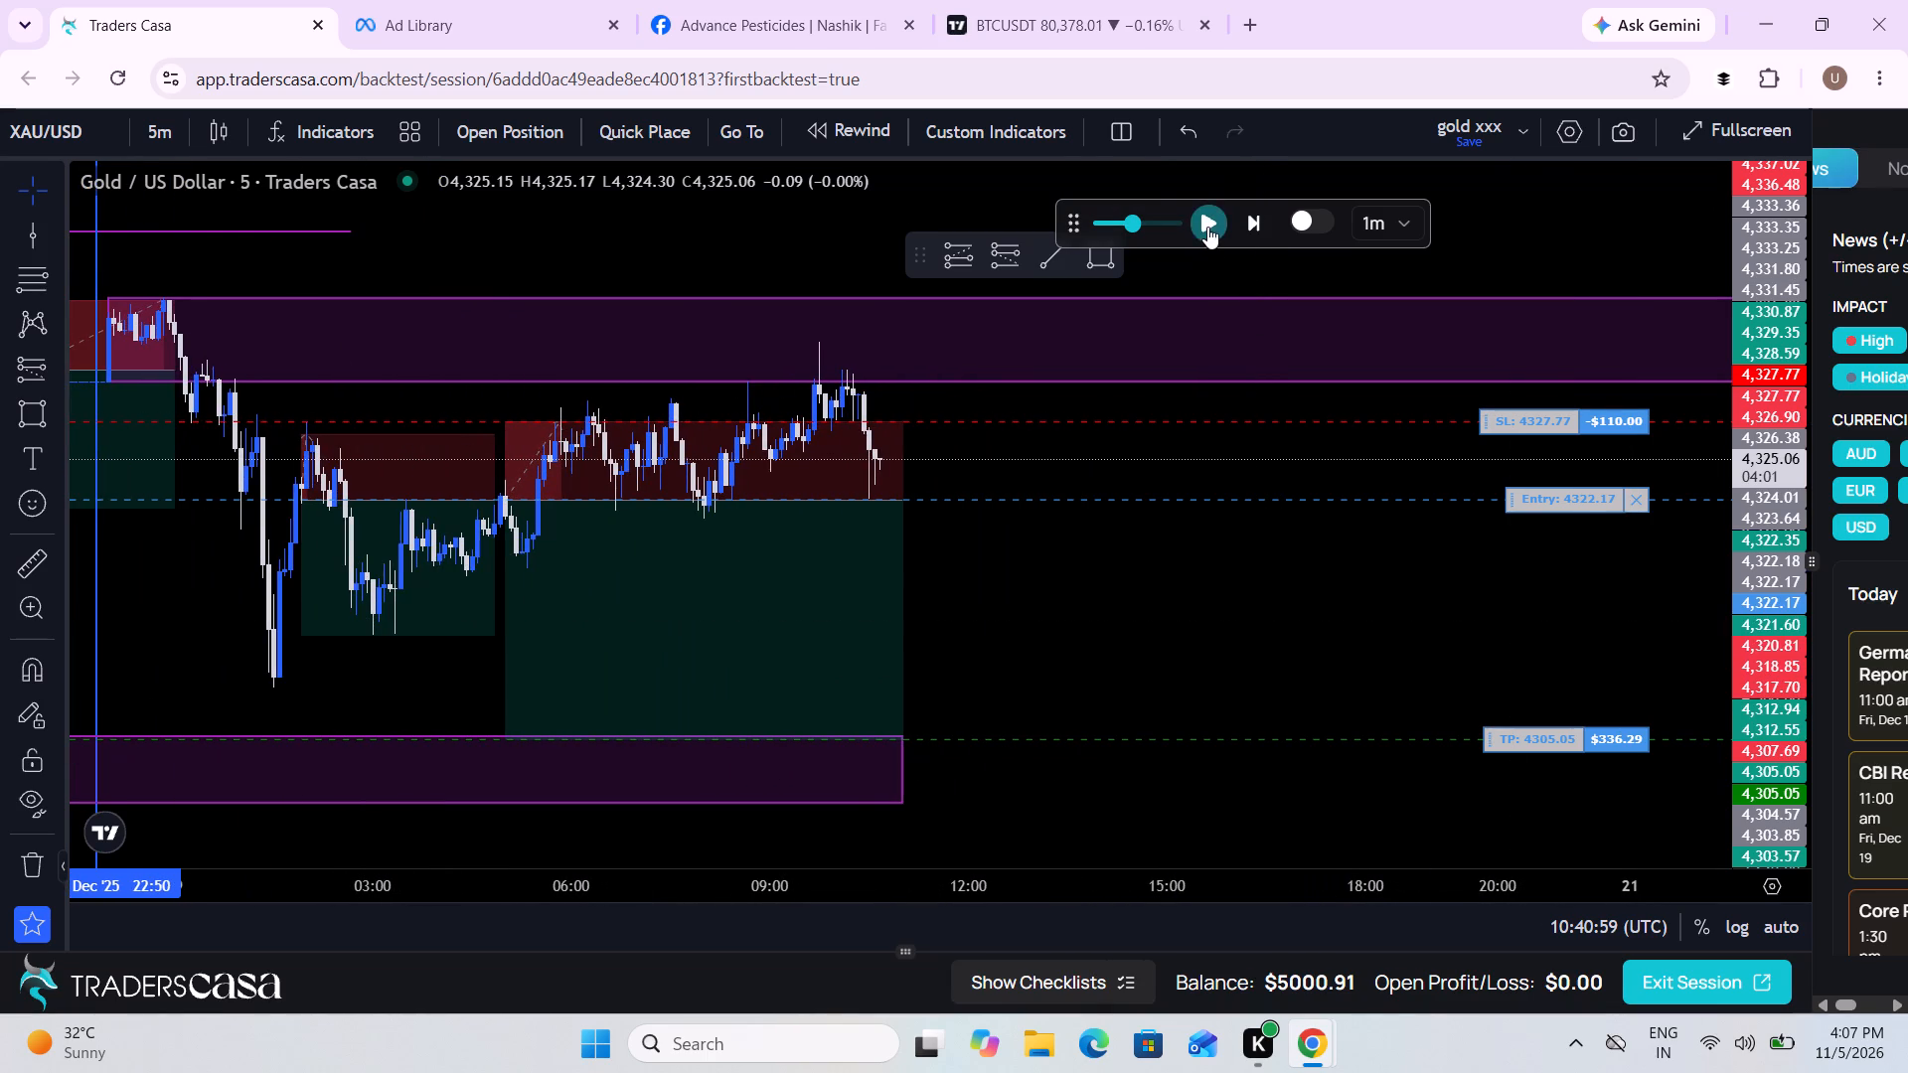
pyautogui.click(1207, 227)
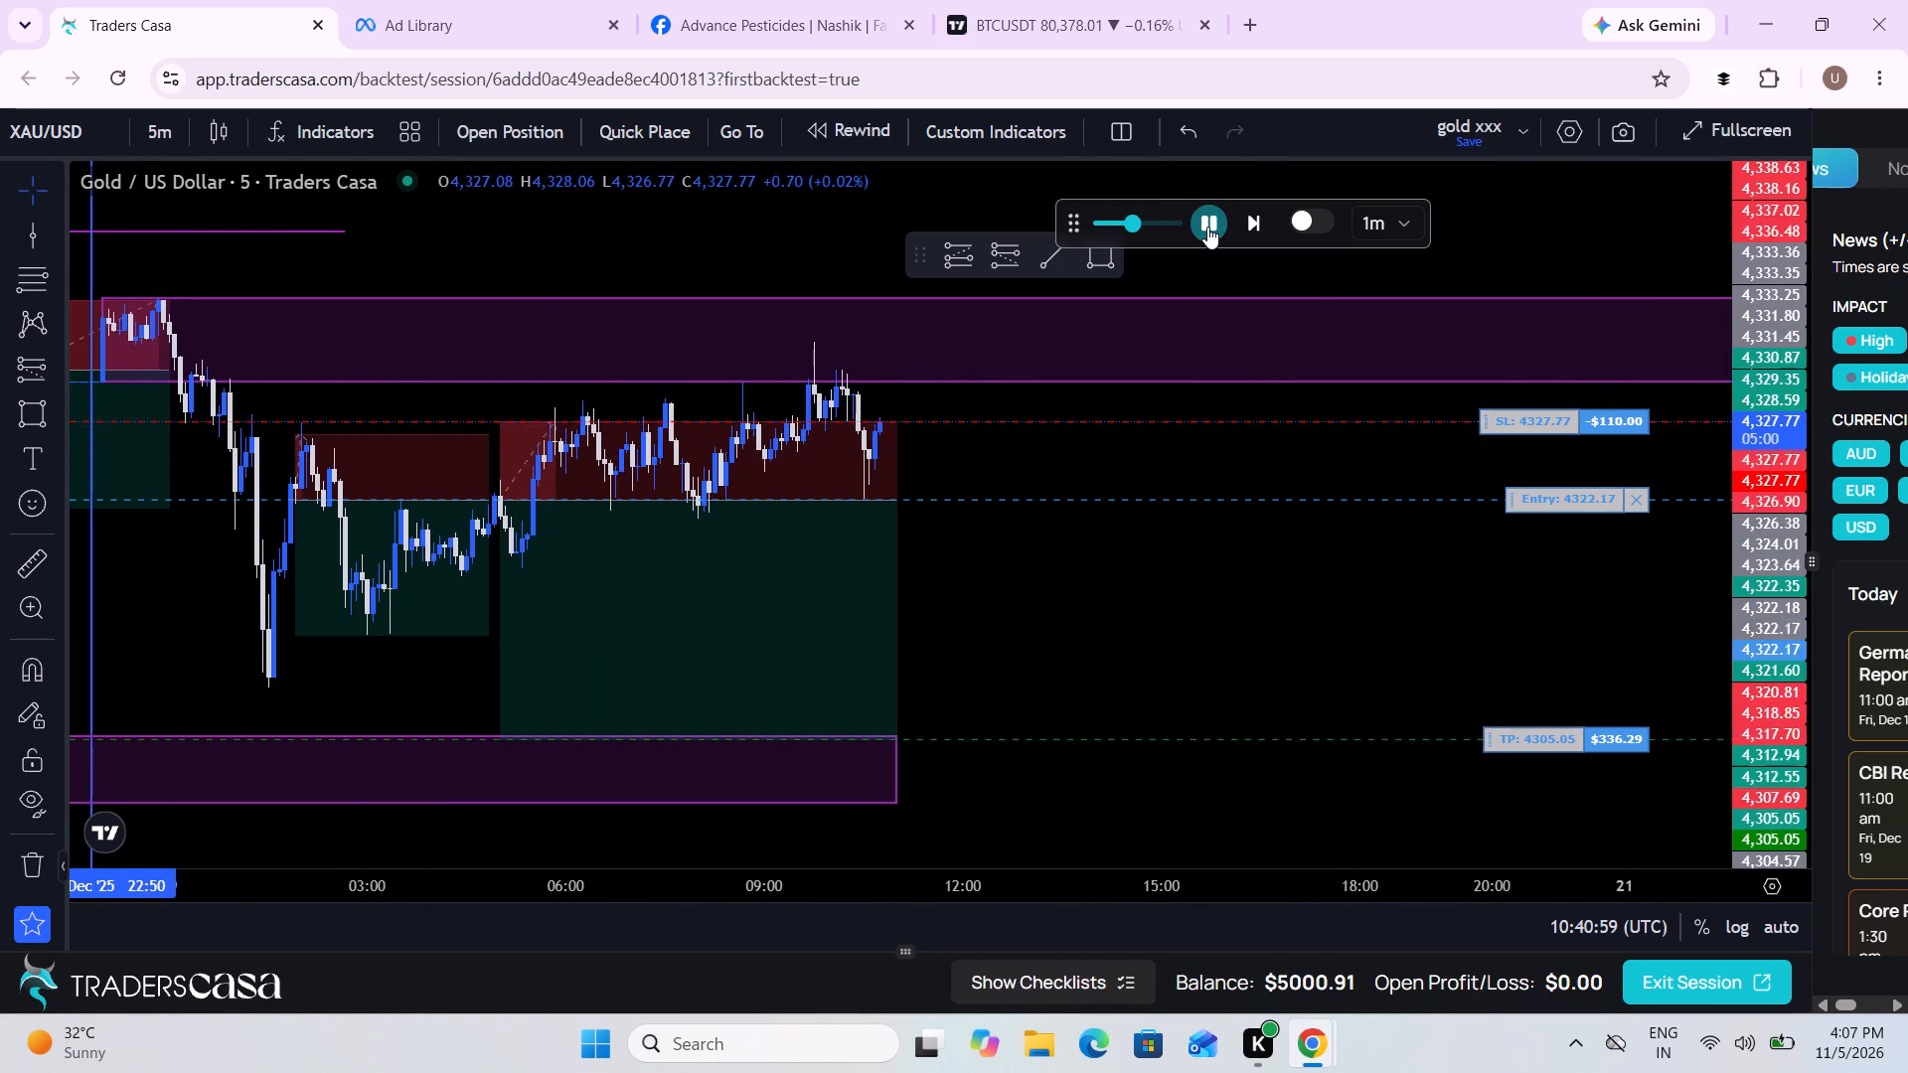
pyautogui.moveTo(1233, 637); pyautogui.dragTo(1215, 637)
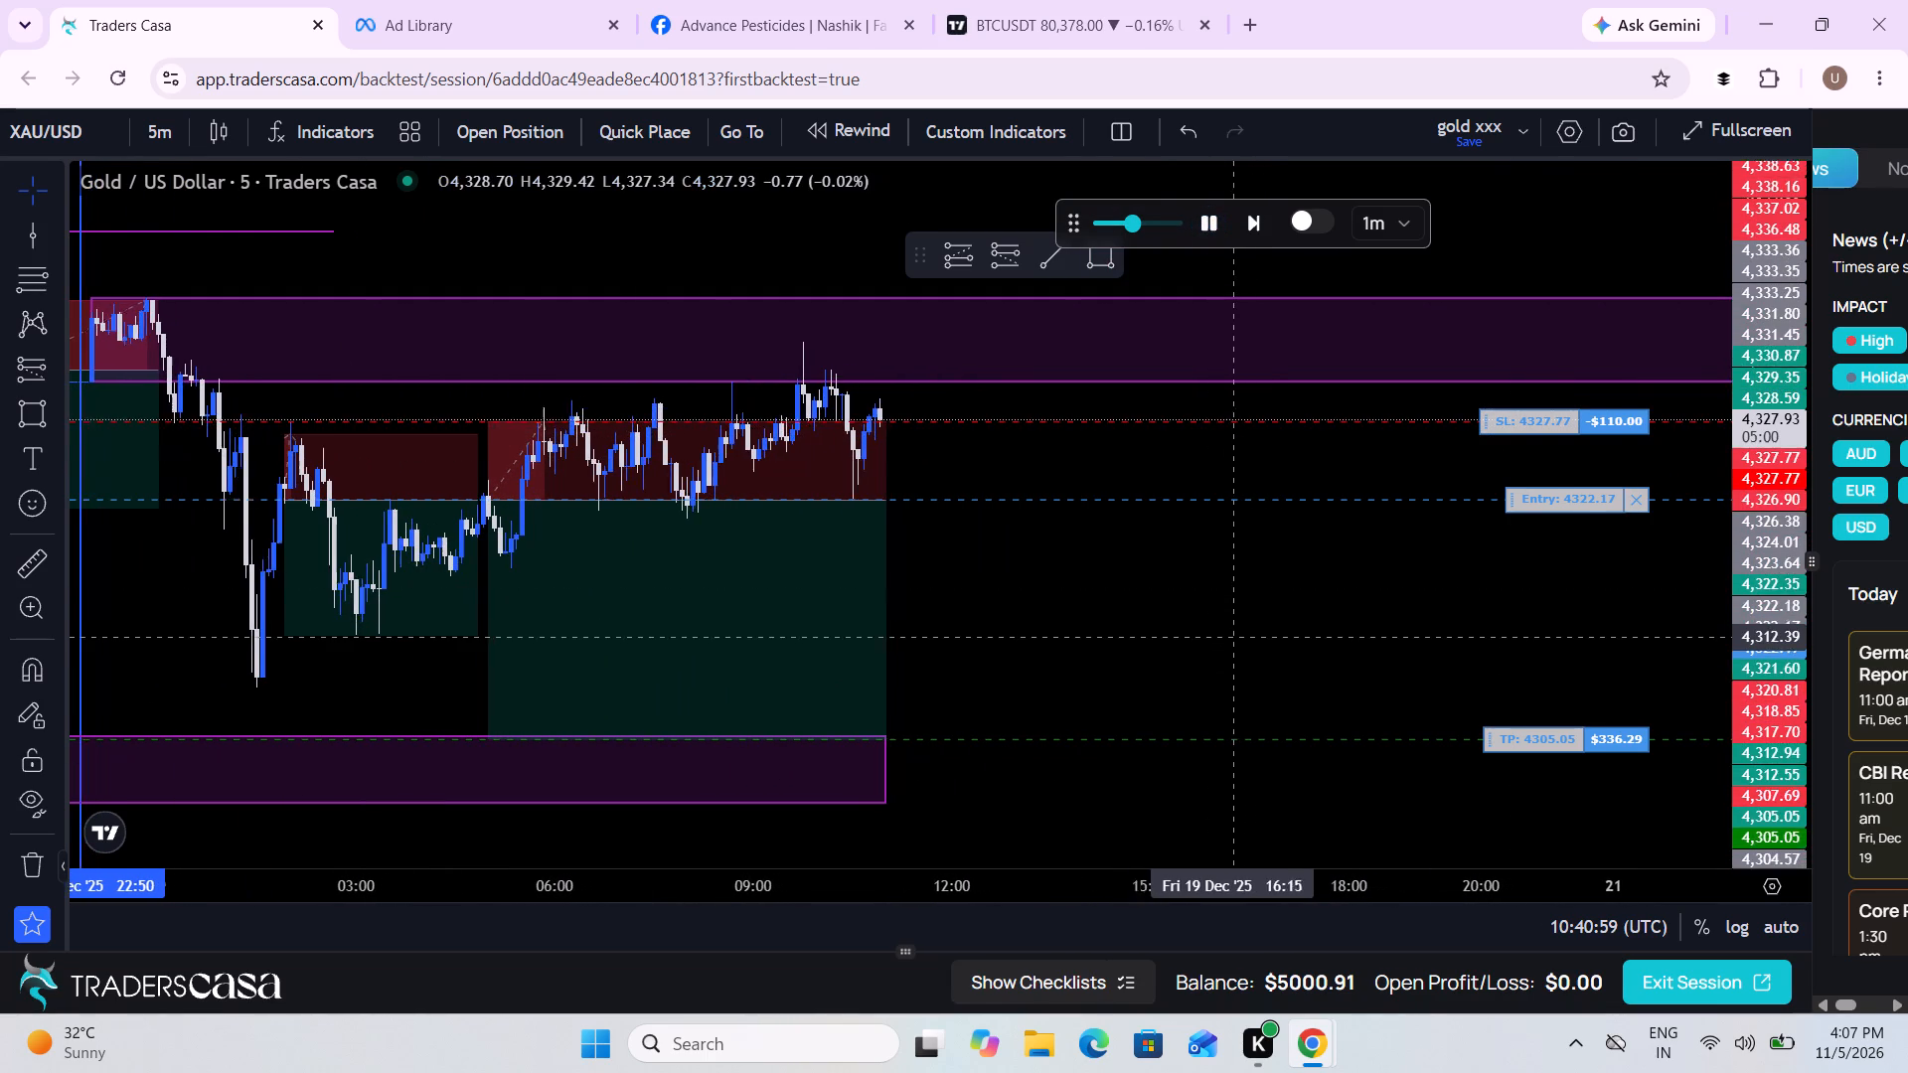
pyautogui.moveTo(1215, 637); pyautogui.dragTo(1080, 620)
pyautogui.scroll(-2, 1080, 620)
pyautogui.moveTo(1156, 611); pyautogui.dragTo(1078, 605)
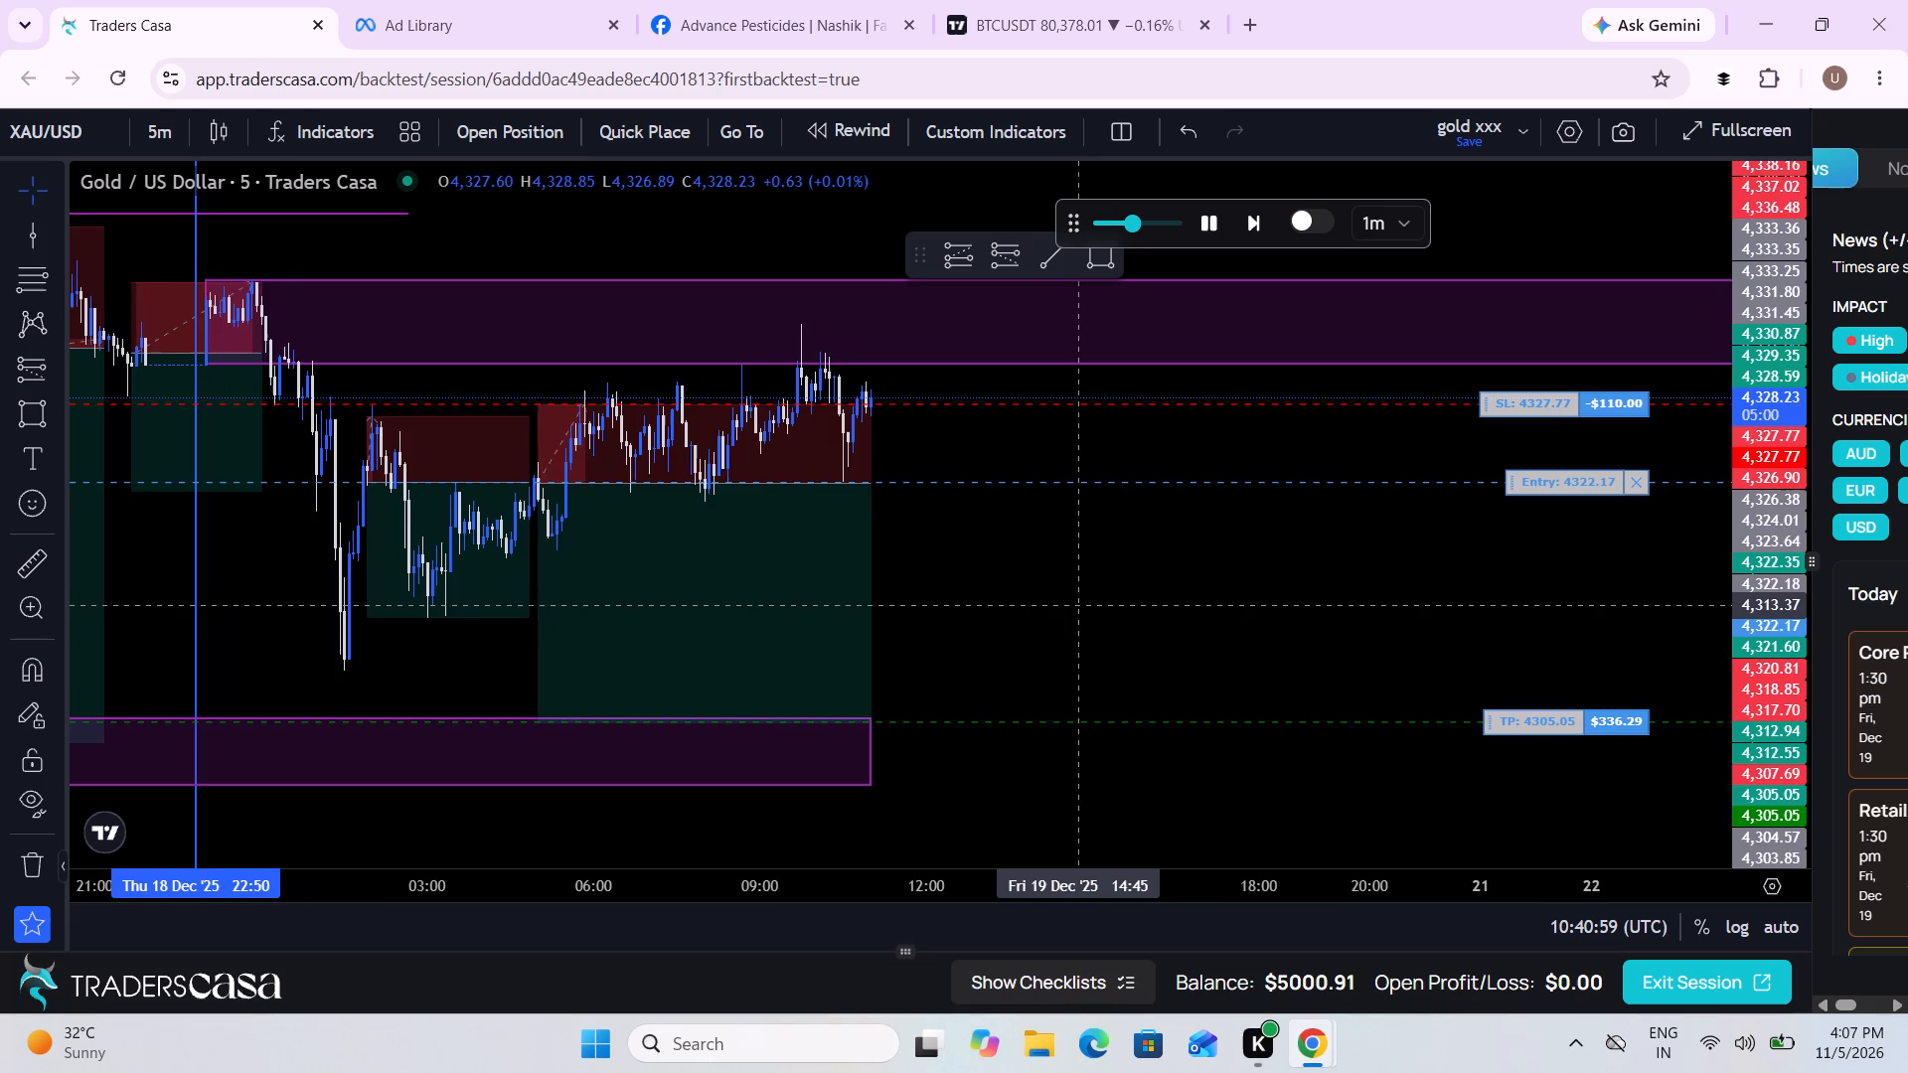
pyautogui.scroll(-1, 1075, 584)
pyautogui.moveTo(1075, 584); pyautogui.dragTo(1066, 585)
pyautogui.moveTo(1066, 585); pyautogui.dragTo(1056, 585)
pyautogui.moveTo(1056, 585); pyautogui.dragTo(1052, 586)
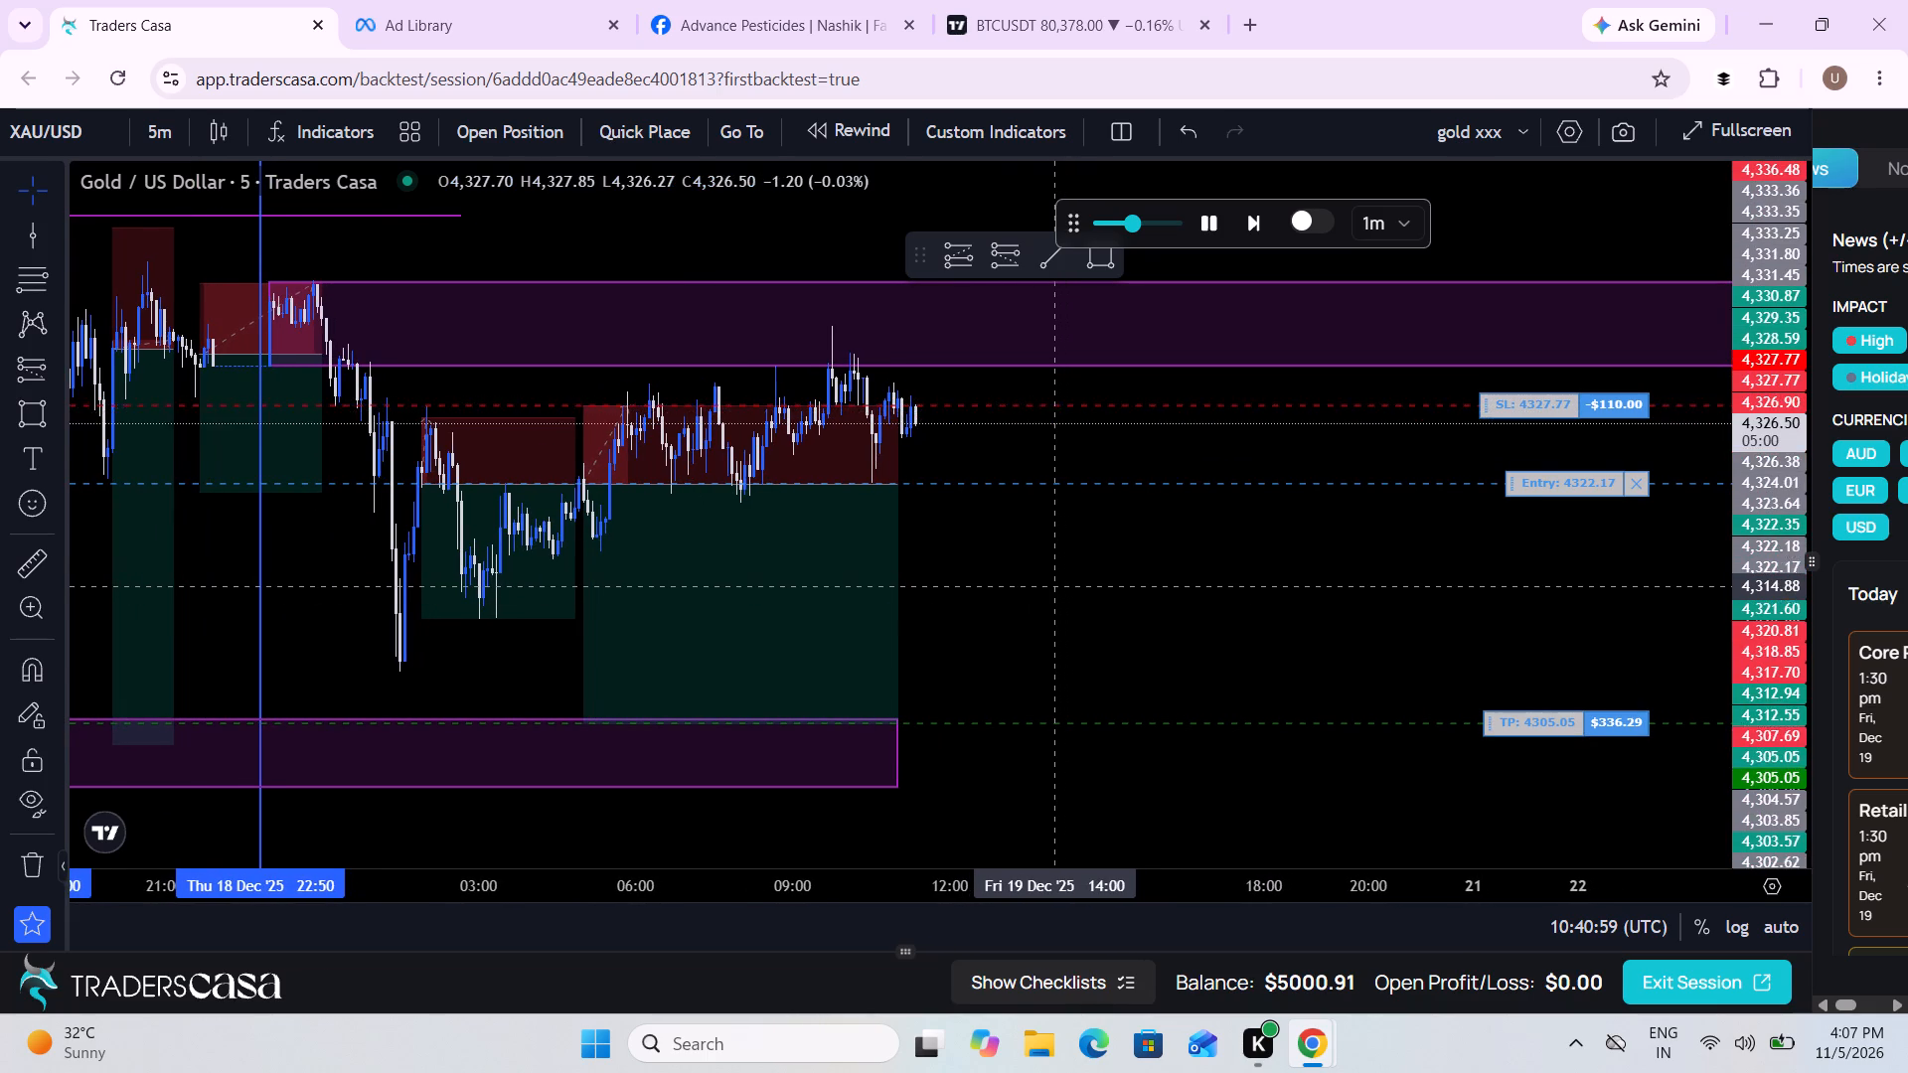
pyautogui.moveTo(1052, 586); pyautogui.dragTo(1028, 583)
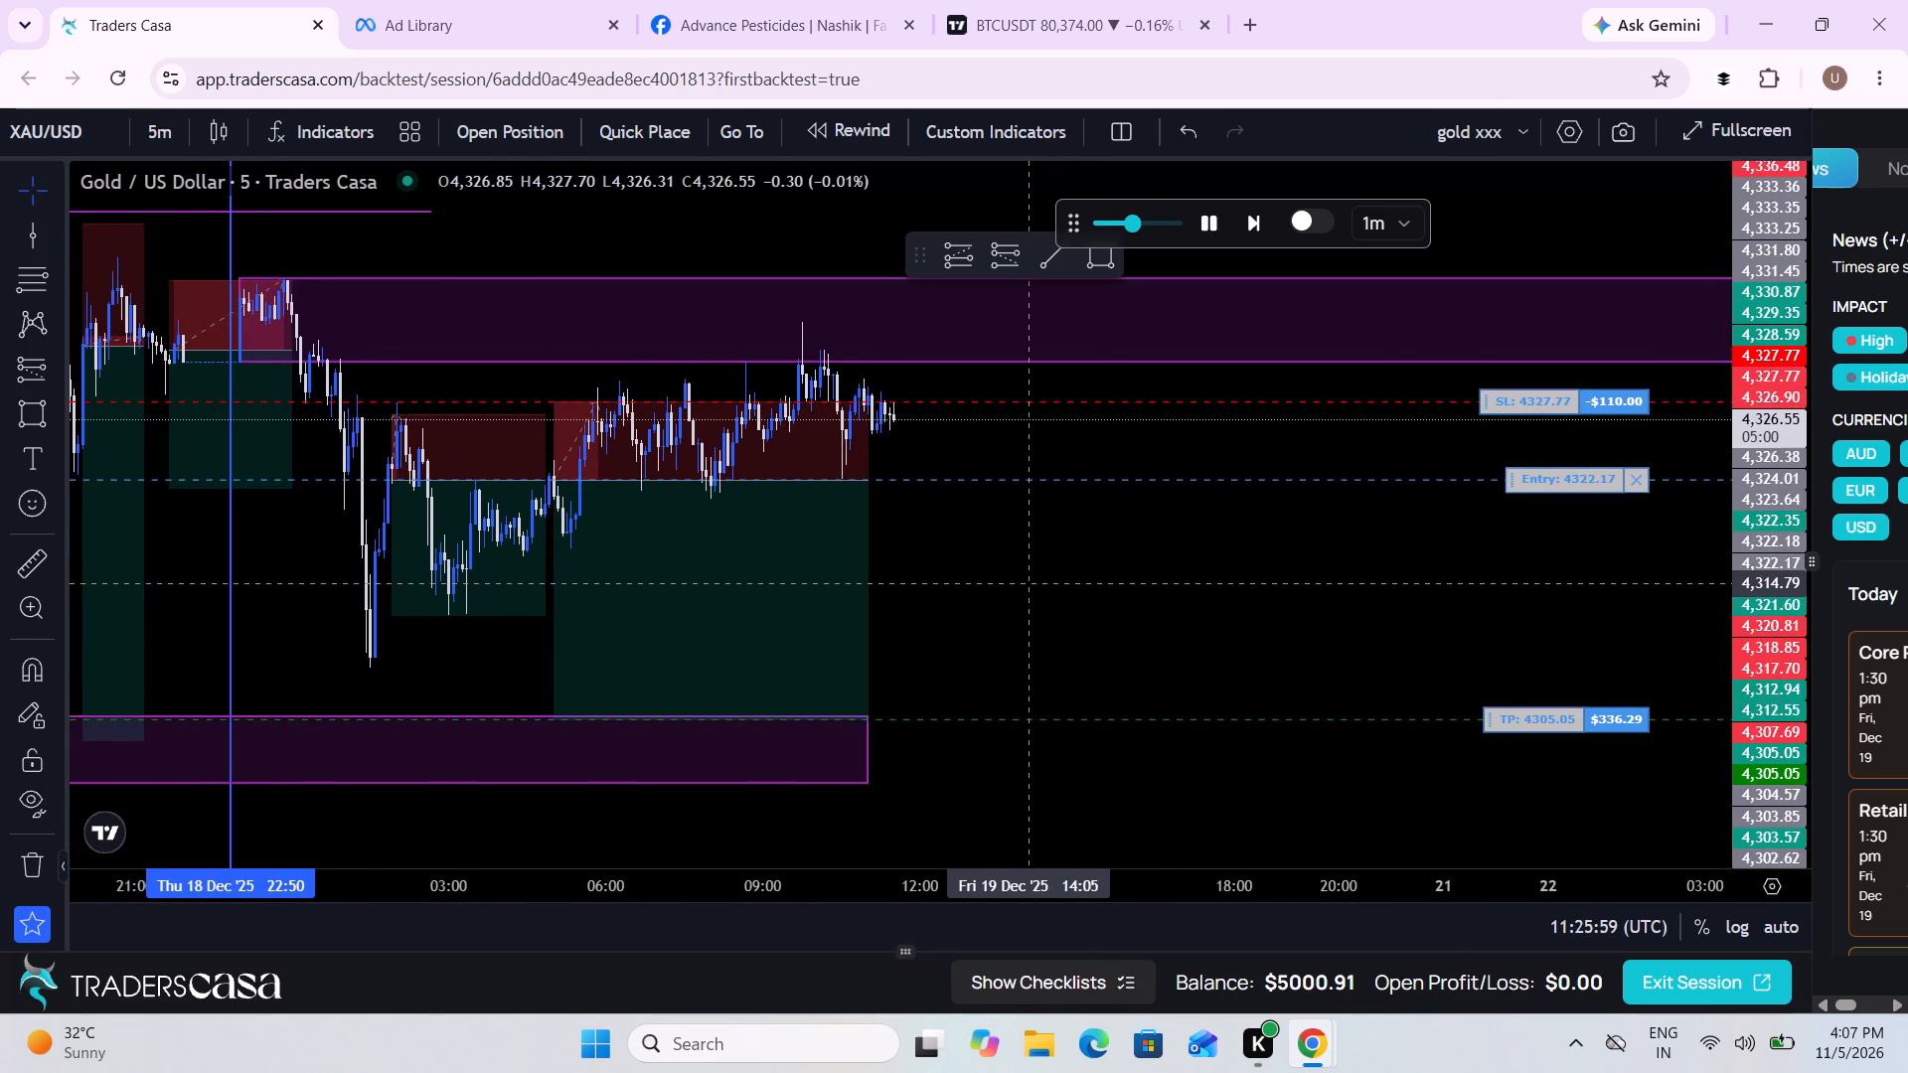
pyautogui.moveTo(1028, 583); pyautogui.dragTo(914, 579)
pyautogui.scroll(-1, 914, 579)
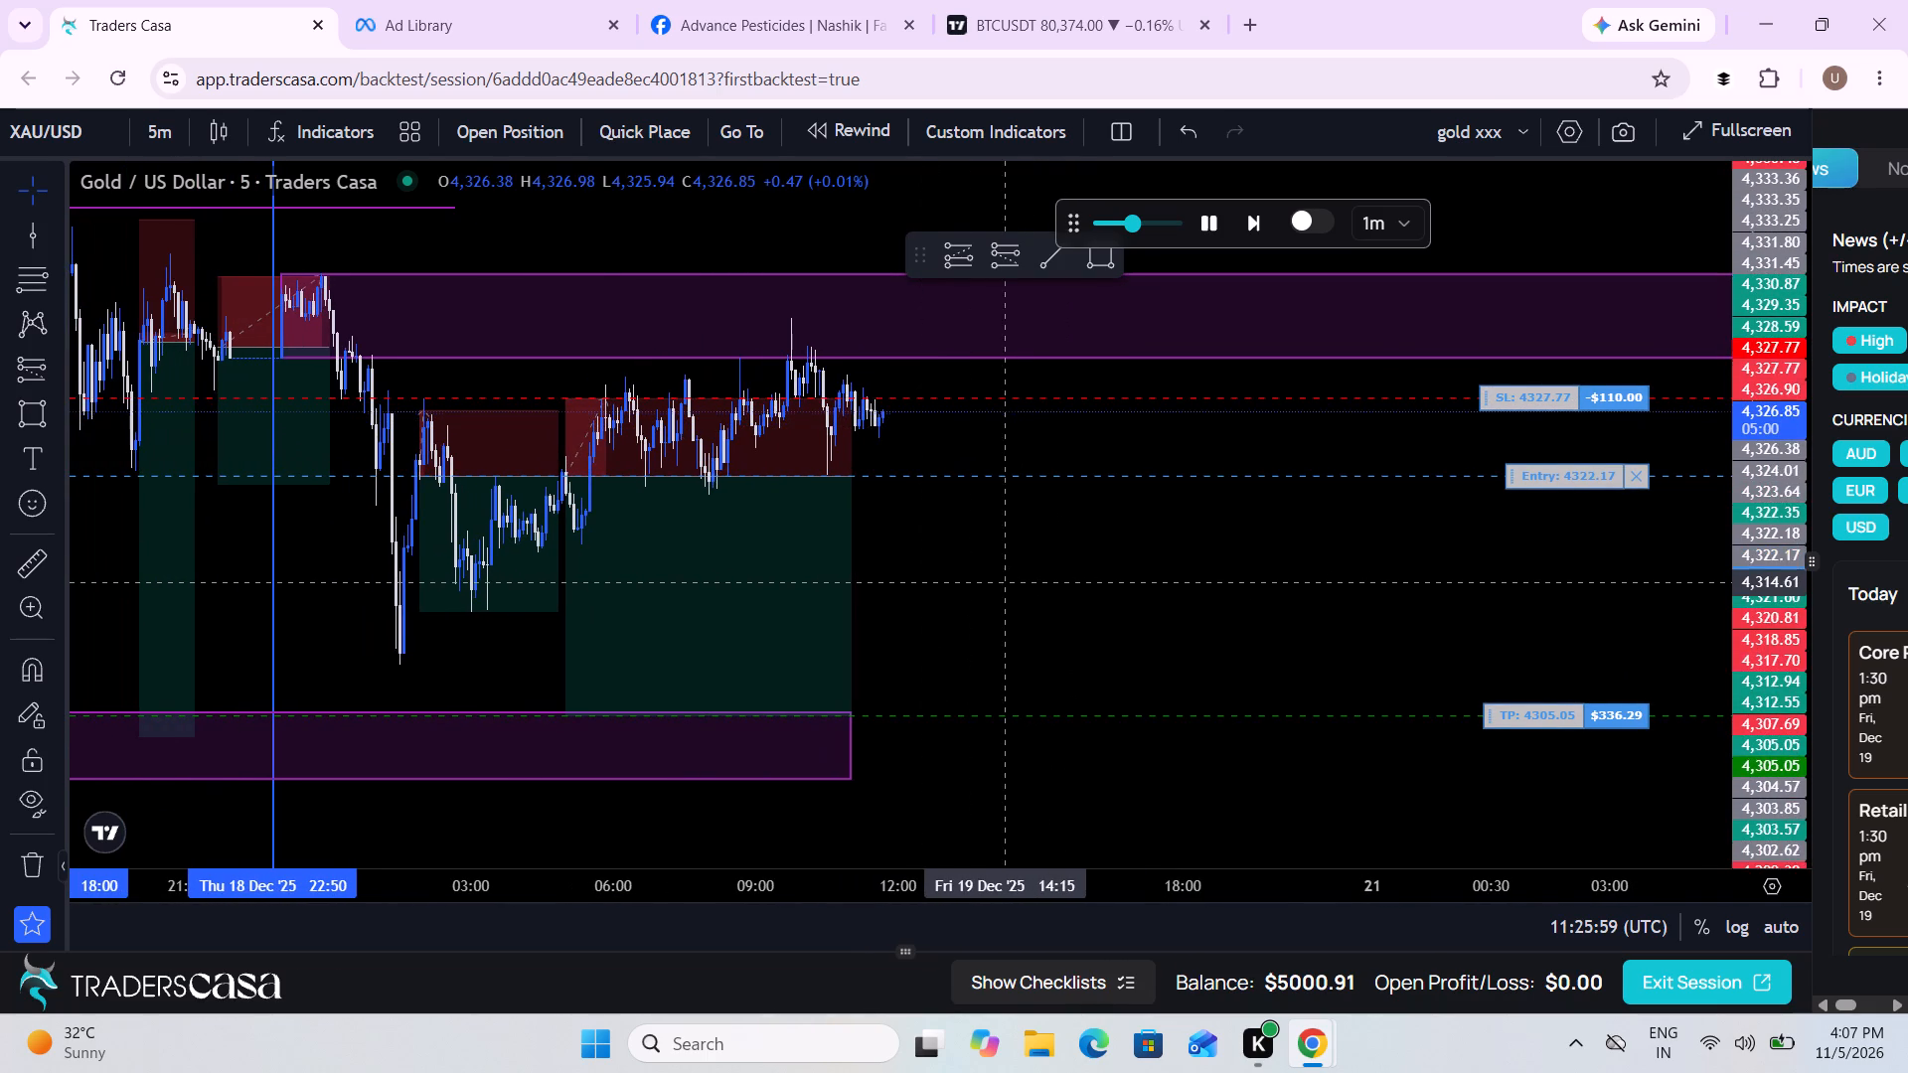
pyautogui.moveTo(1006, 581); pyautogui.dragTo(930, 585)
pyautogui.scroll(-1, 930, 585)
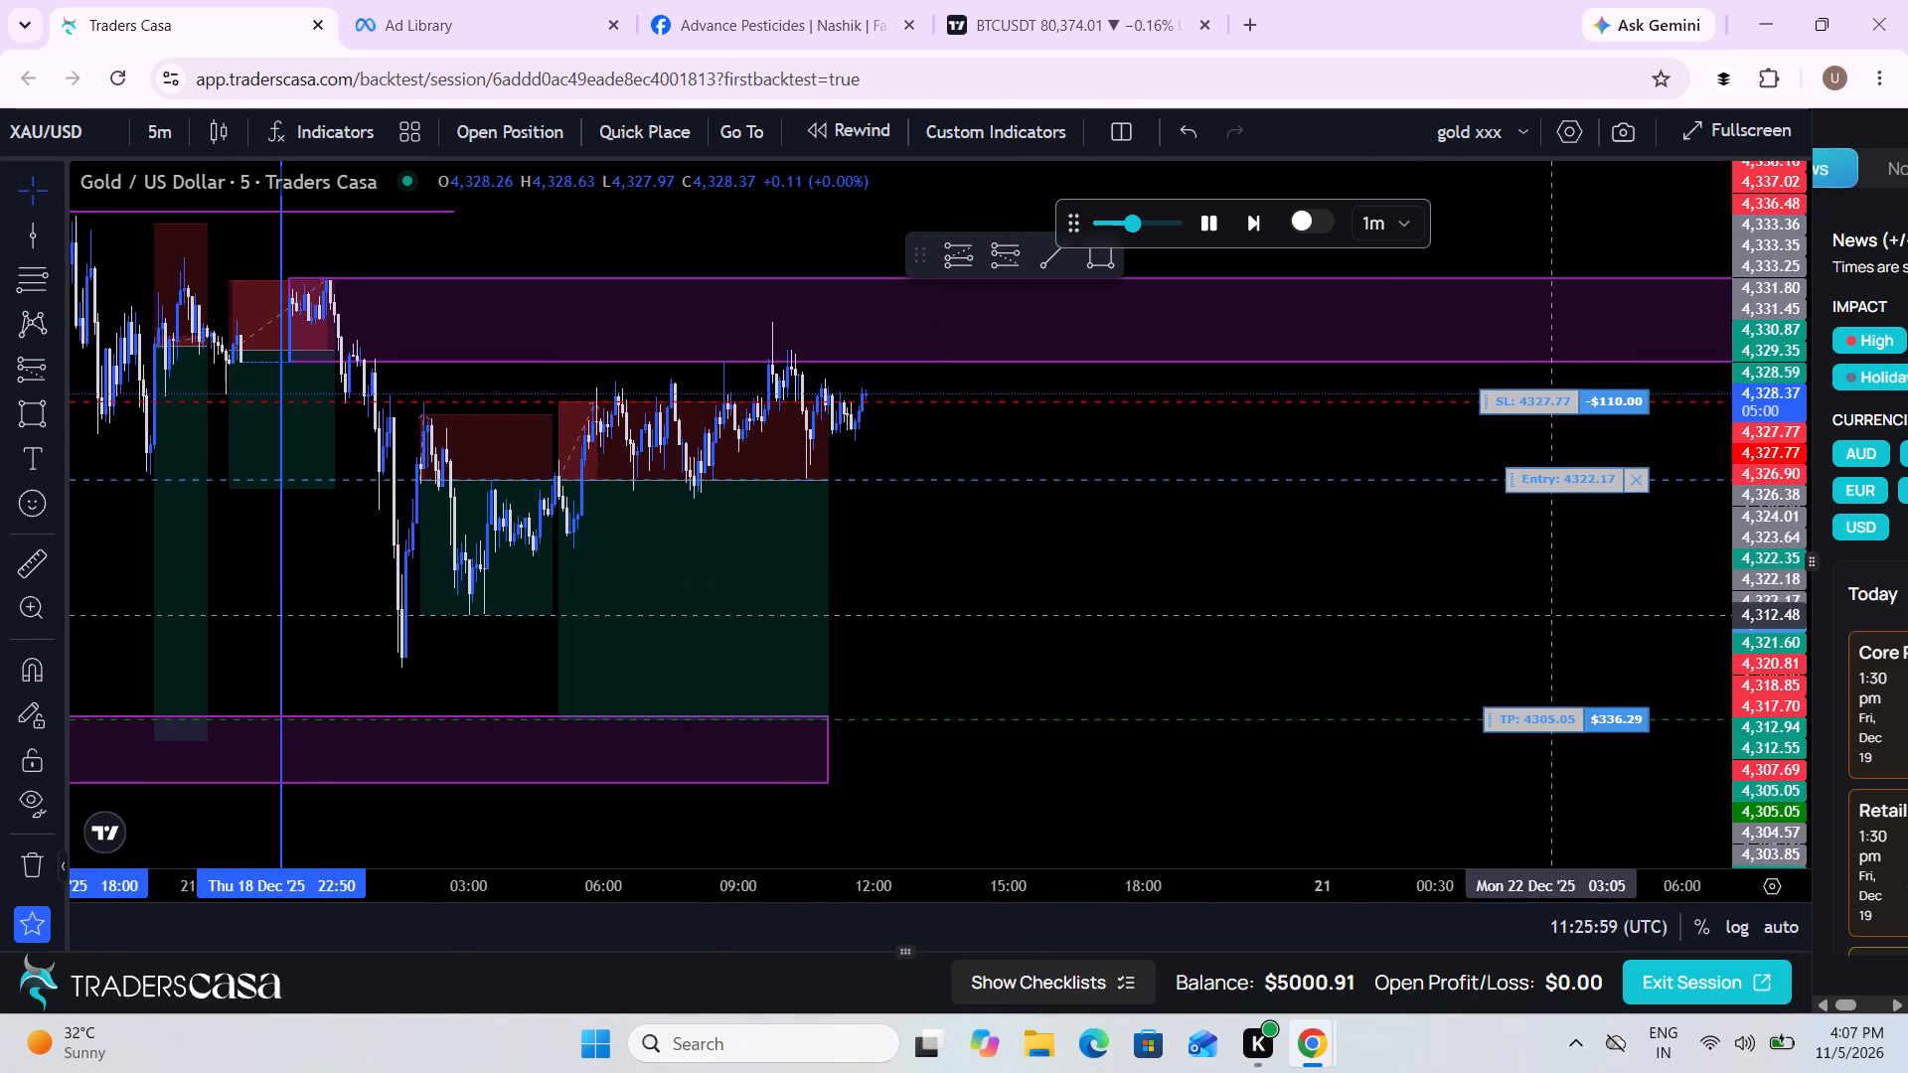
pyautogui.moveTo(1793, 705); pyautogui.dragTo(1737, 598)
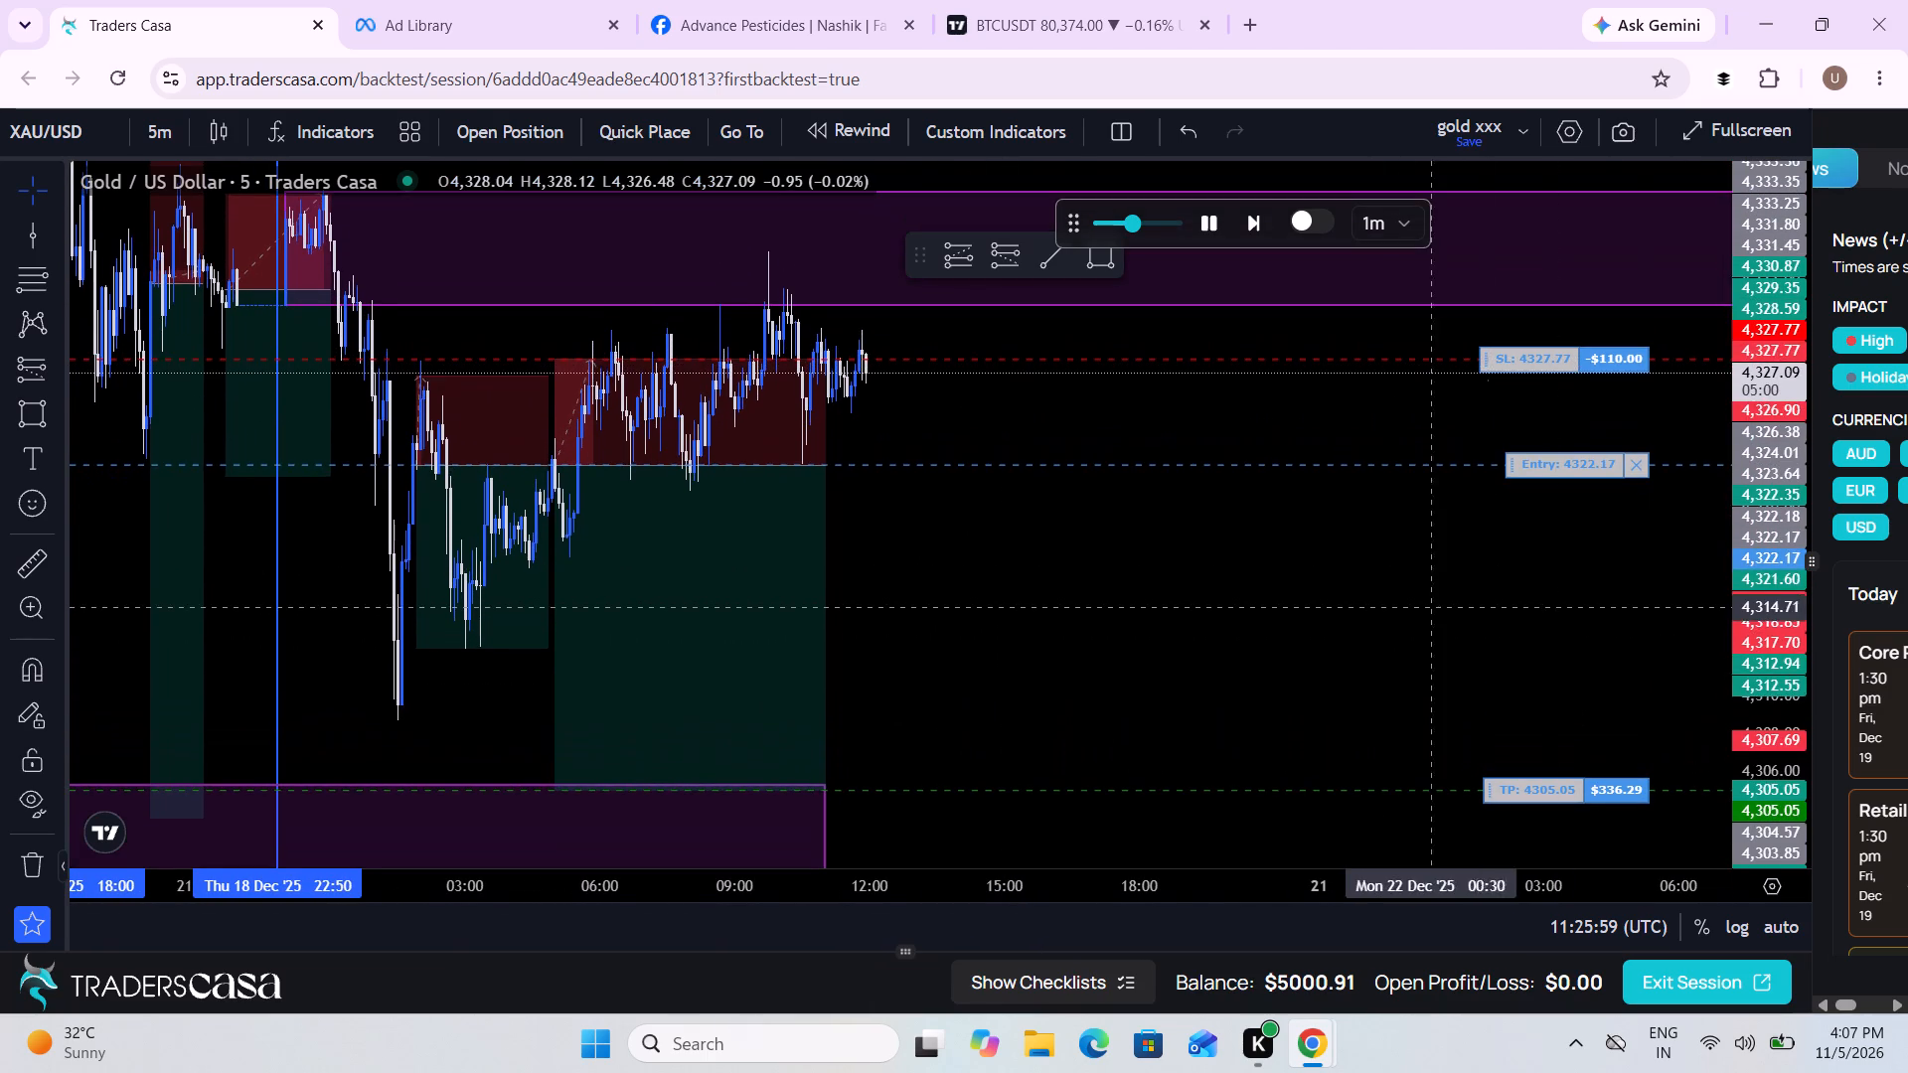
pyautogui.moveTo(1370, 610); pyautogui.dragTo(1242, 596)
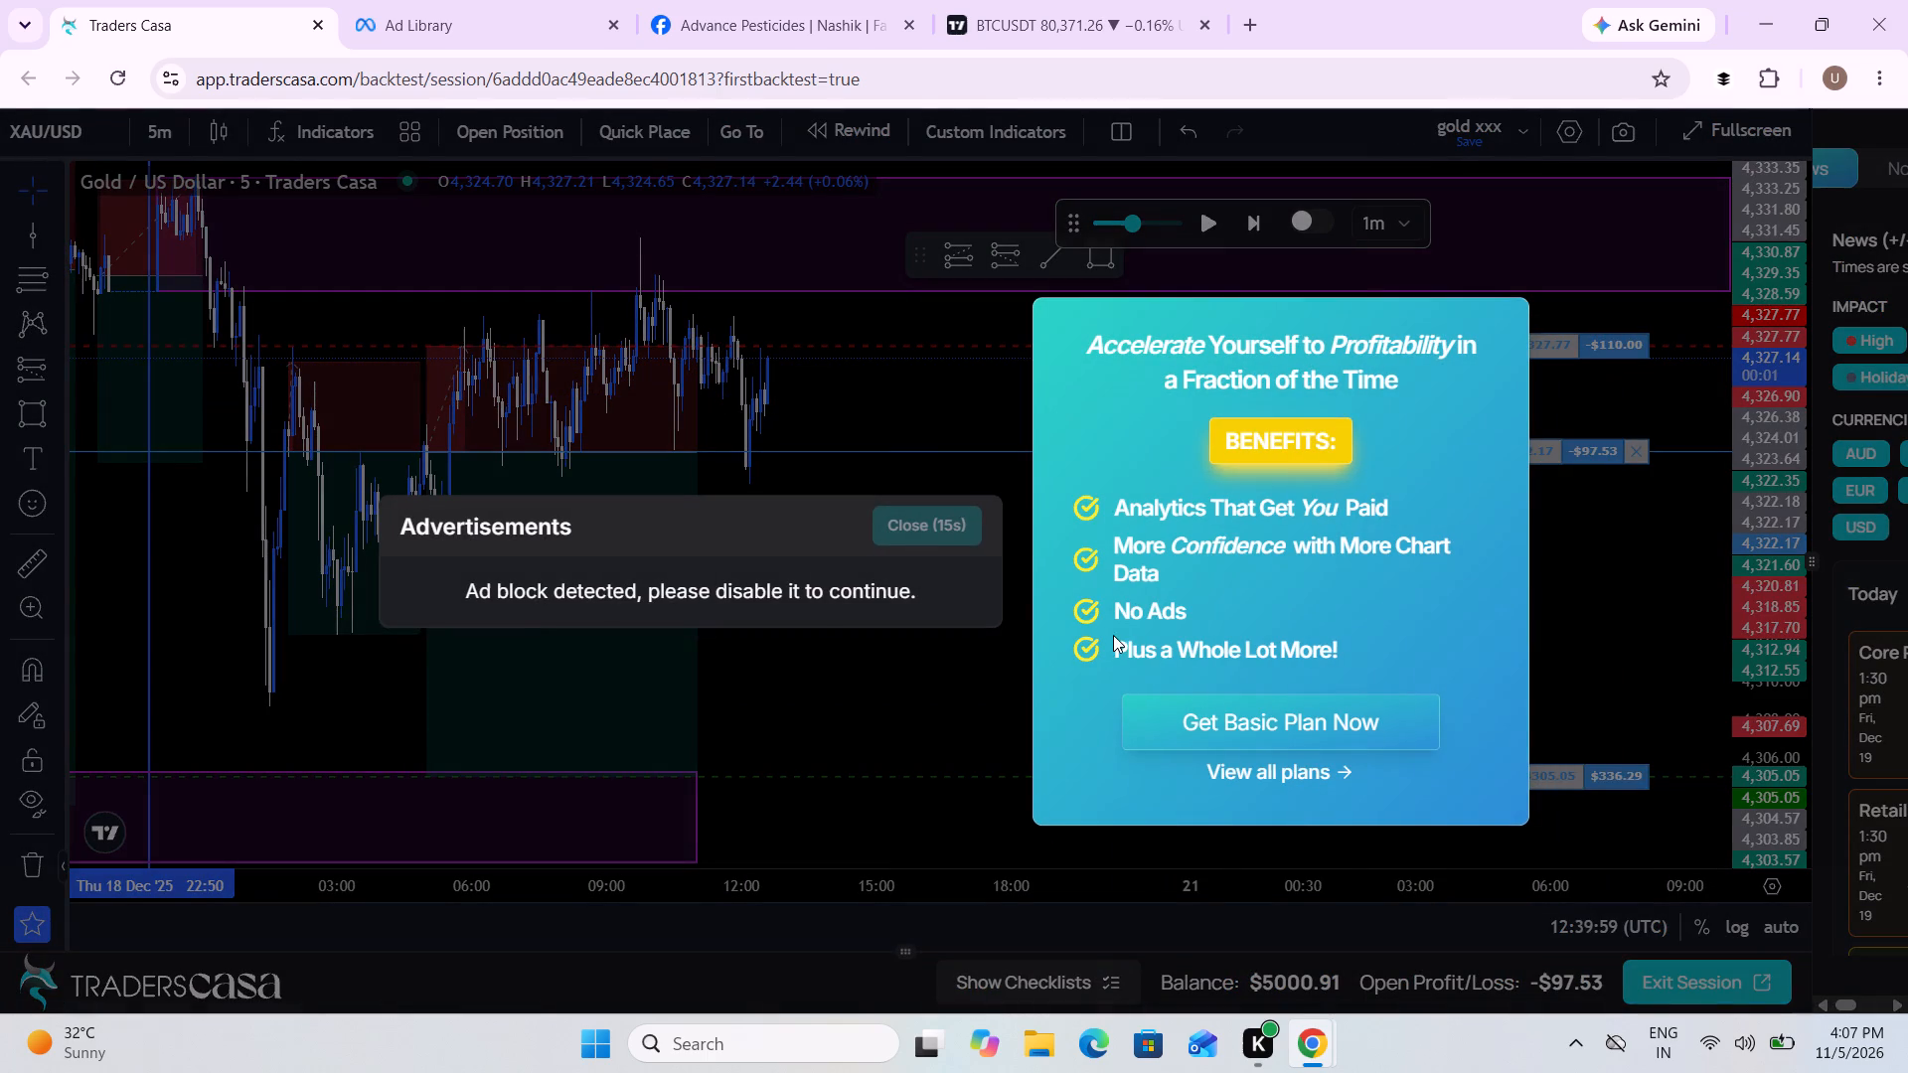
# Wait out the advertisement's countdown and dismiss it to get back to the chart.
pyautogui.scroll(1, 900, 704)
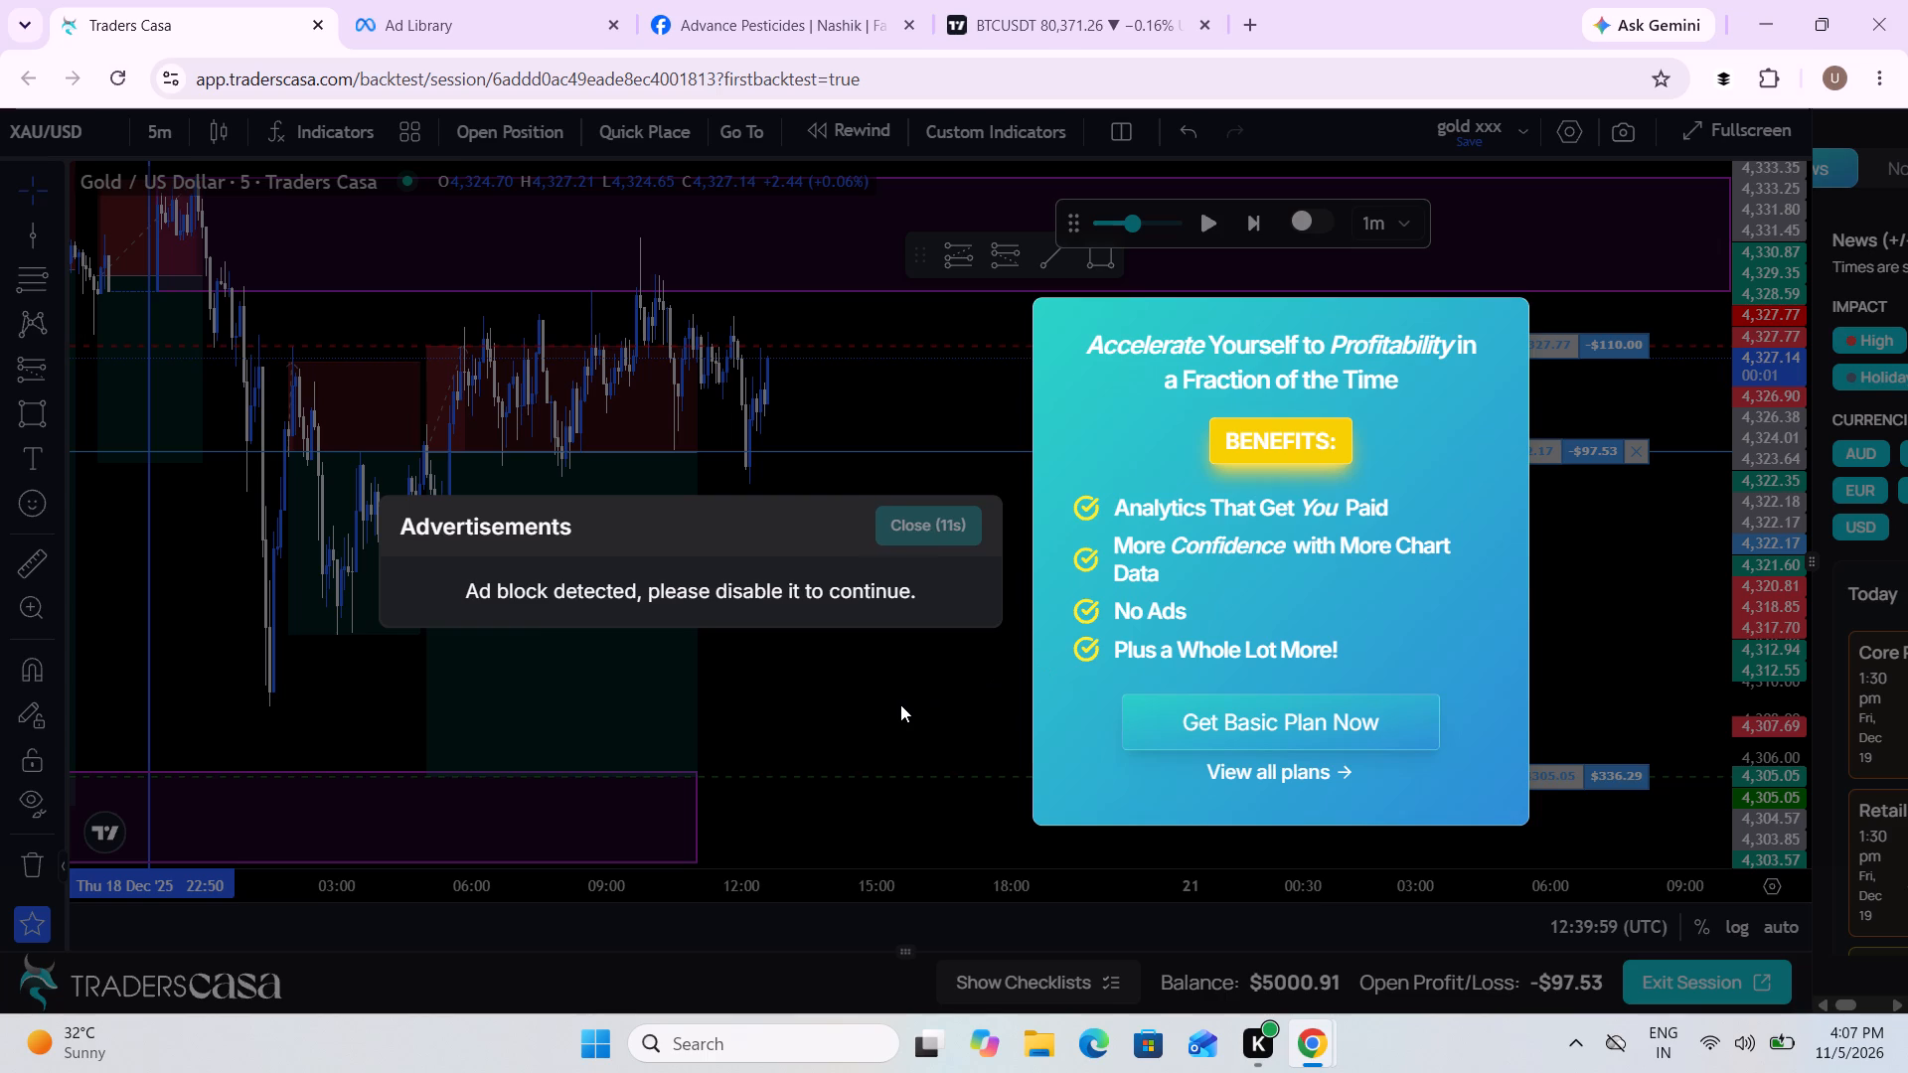
pyautogui.scroll(1, 900, 704)
pyautogui.scroll(-1, 903, 690)
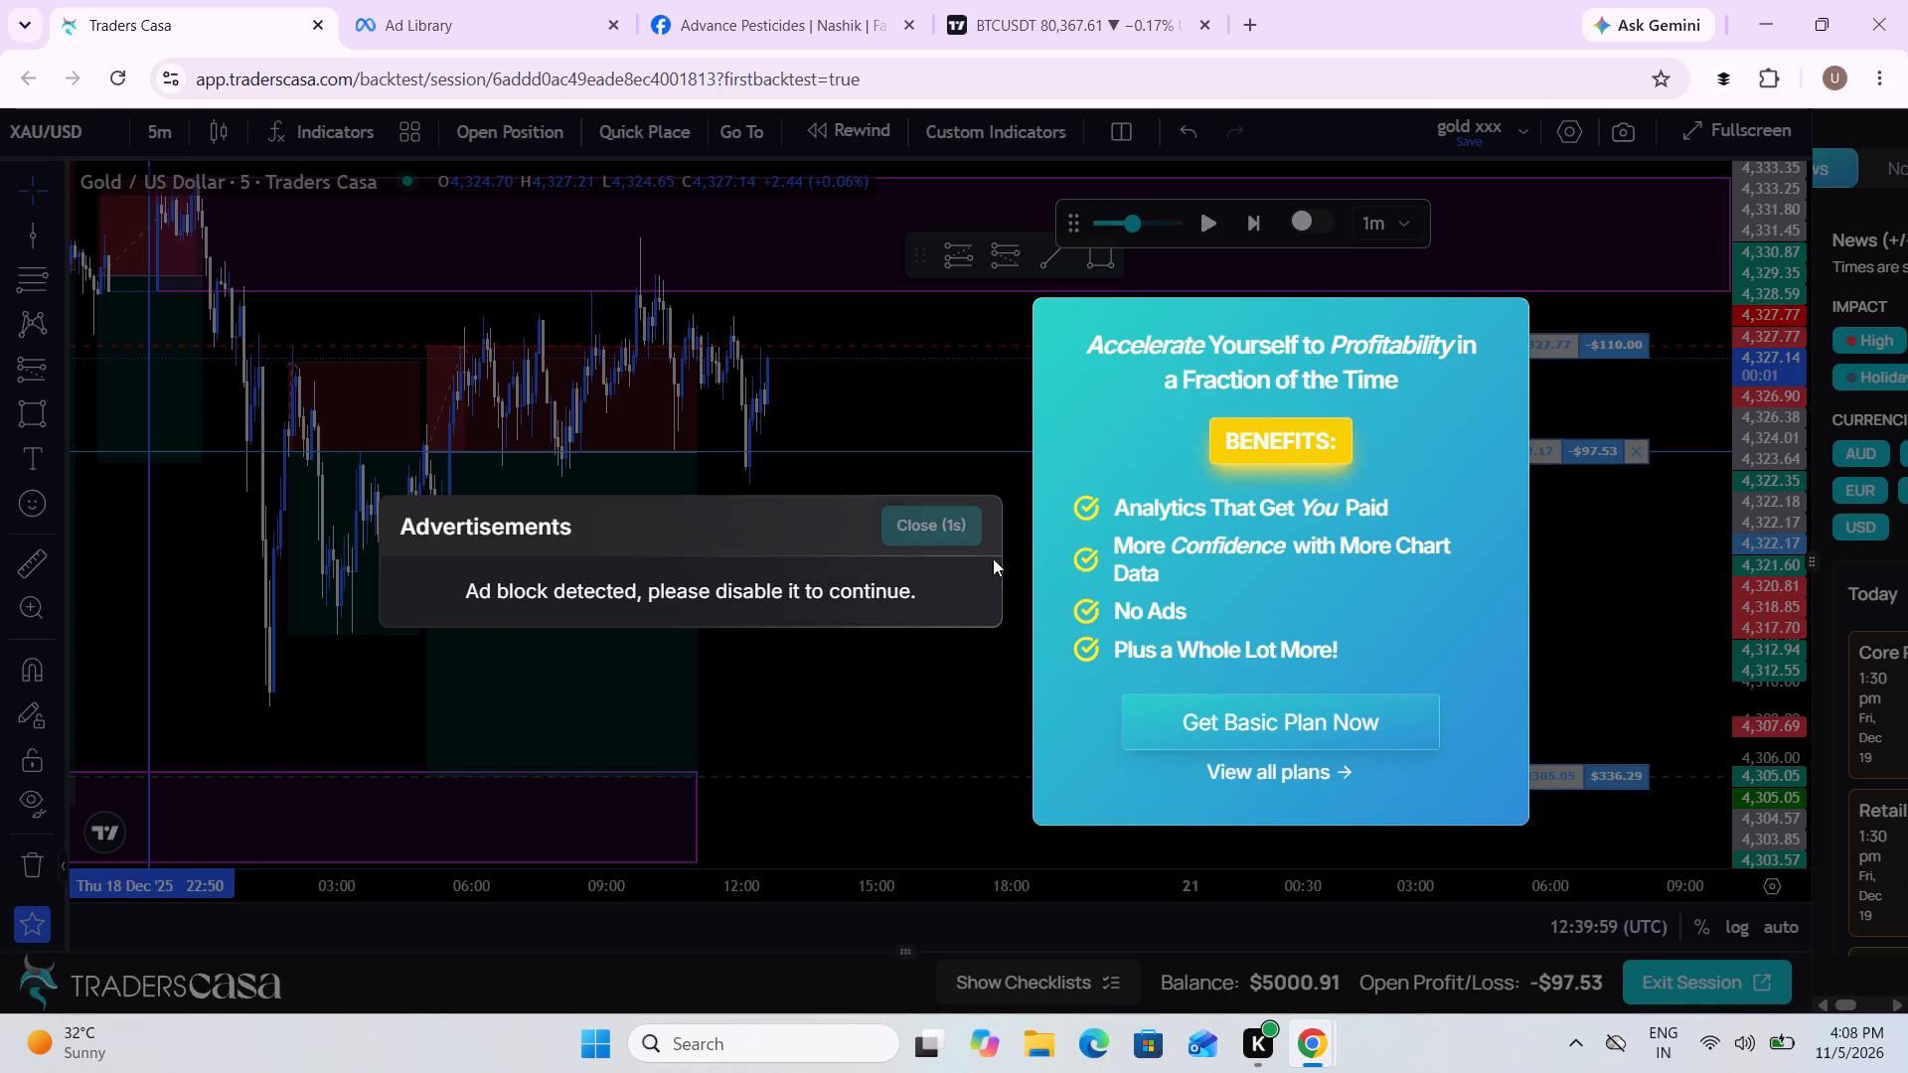
pyautogui.click(956, 534)
pyautogui.moveTo(991, 566); pyautogui.dragTo(1035, 594)
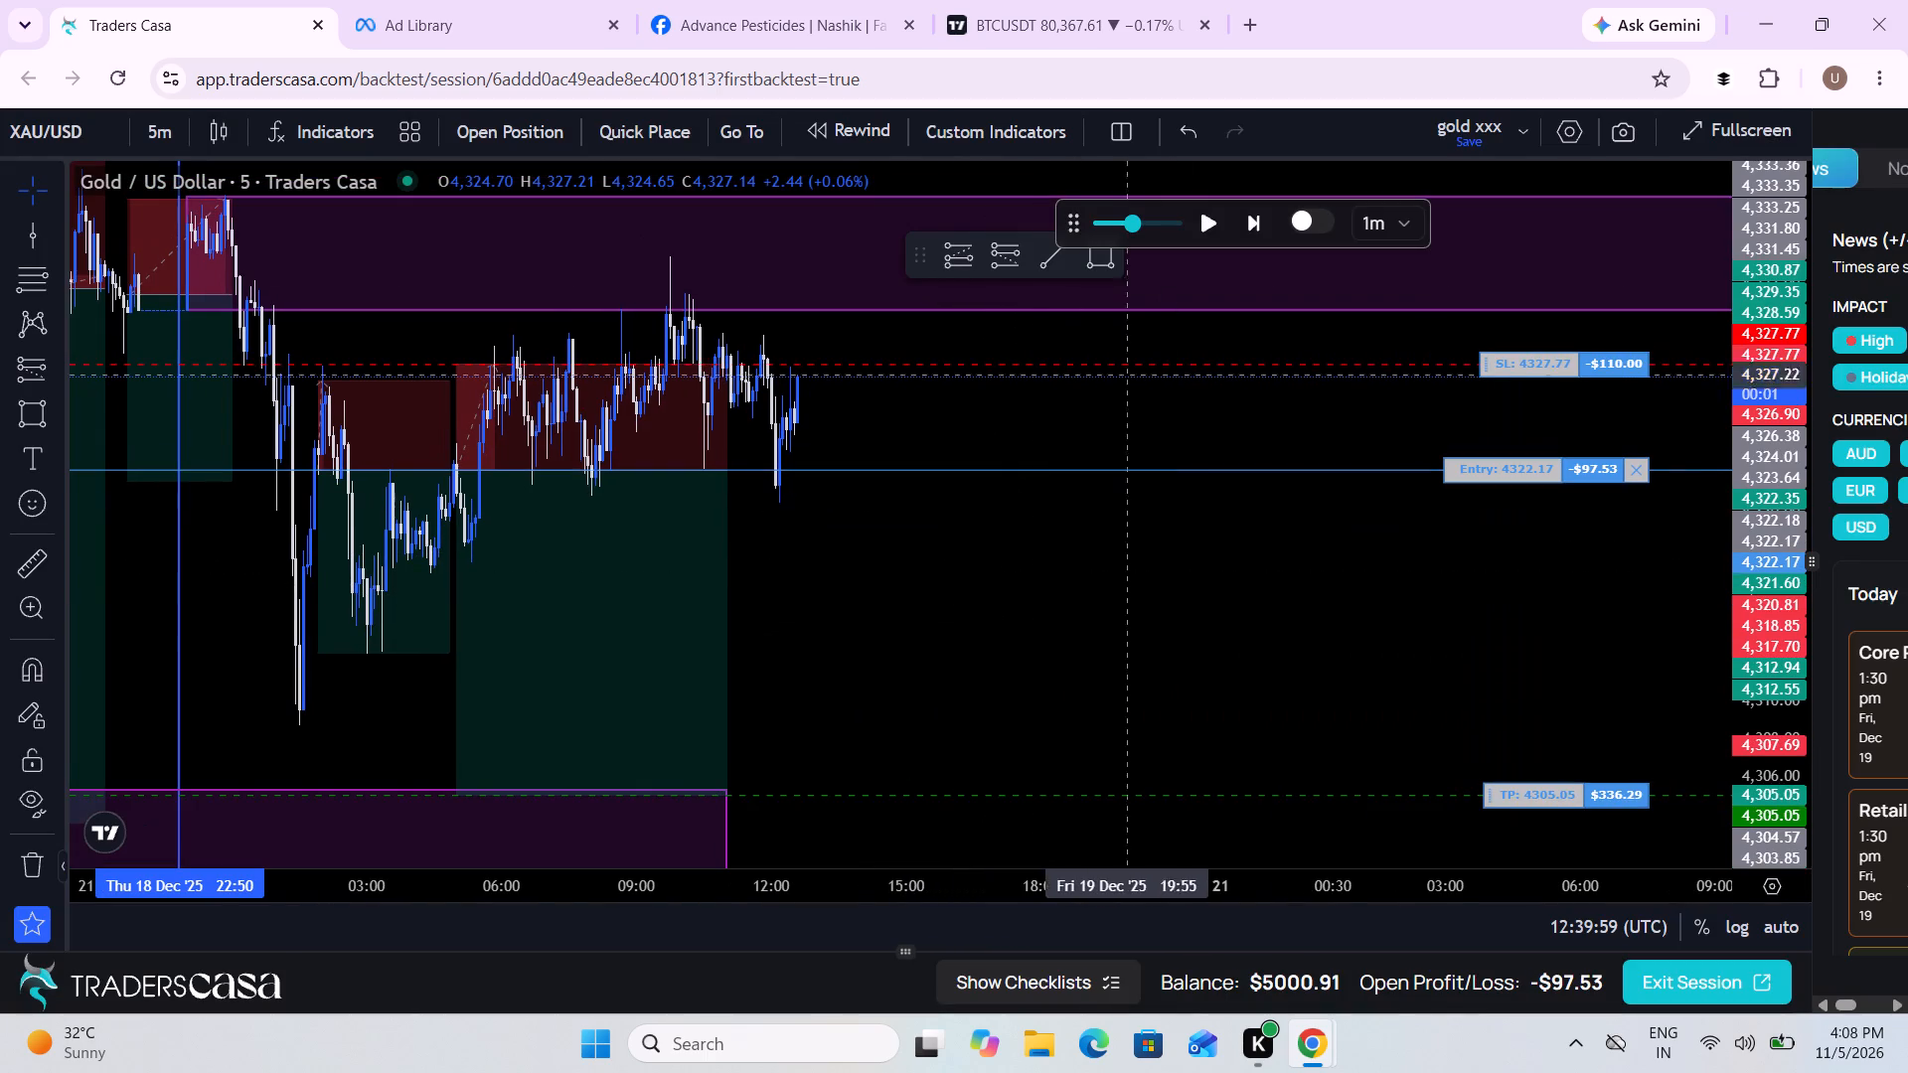
# Replay the chart forward from 12:39 to 12:44 UTC on 19 Dec and pause it.
pyautogui.click(1200, 217)
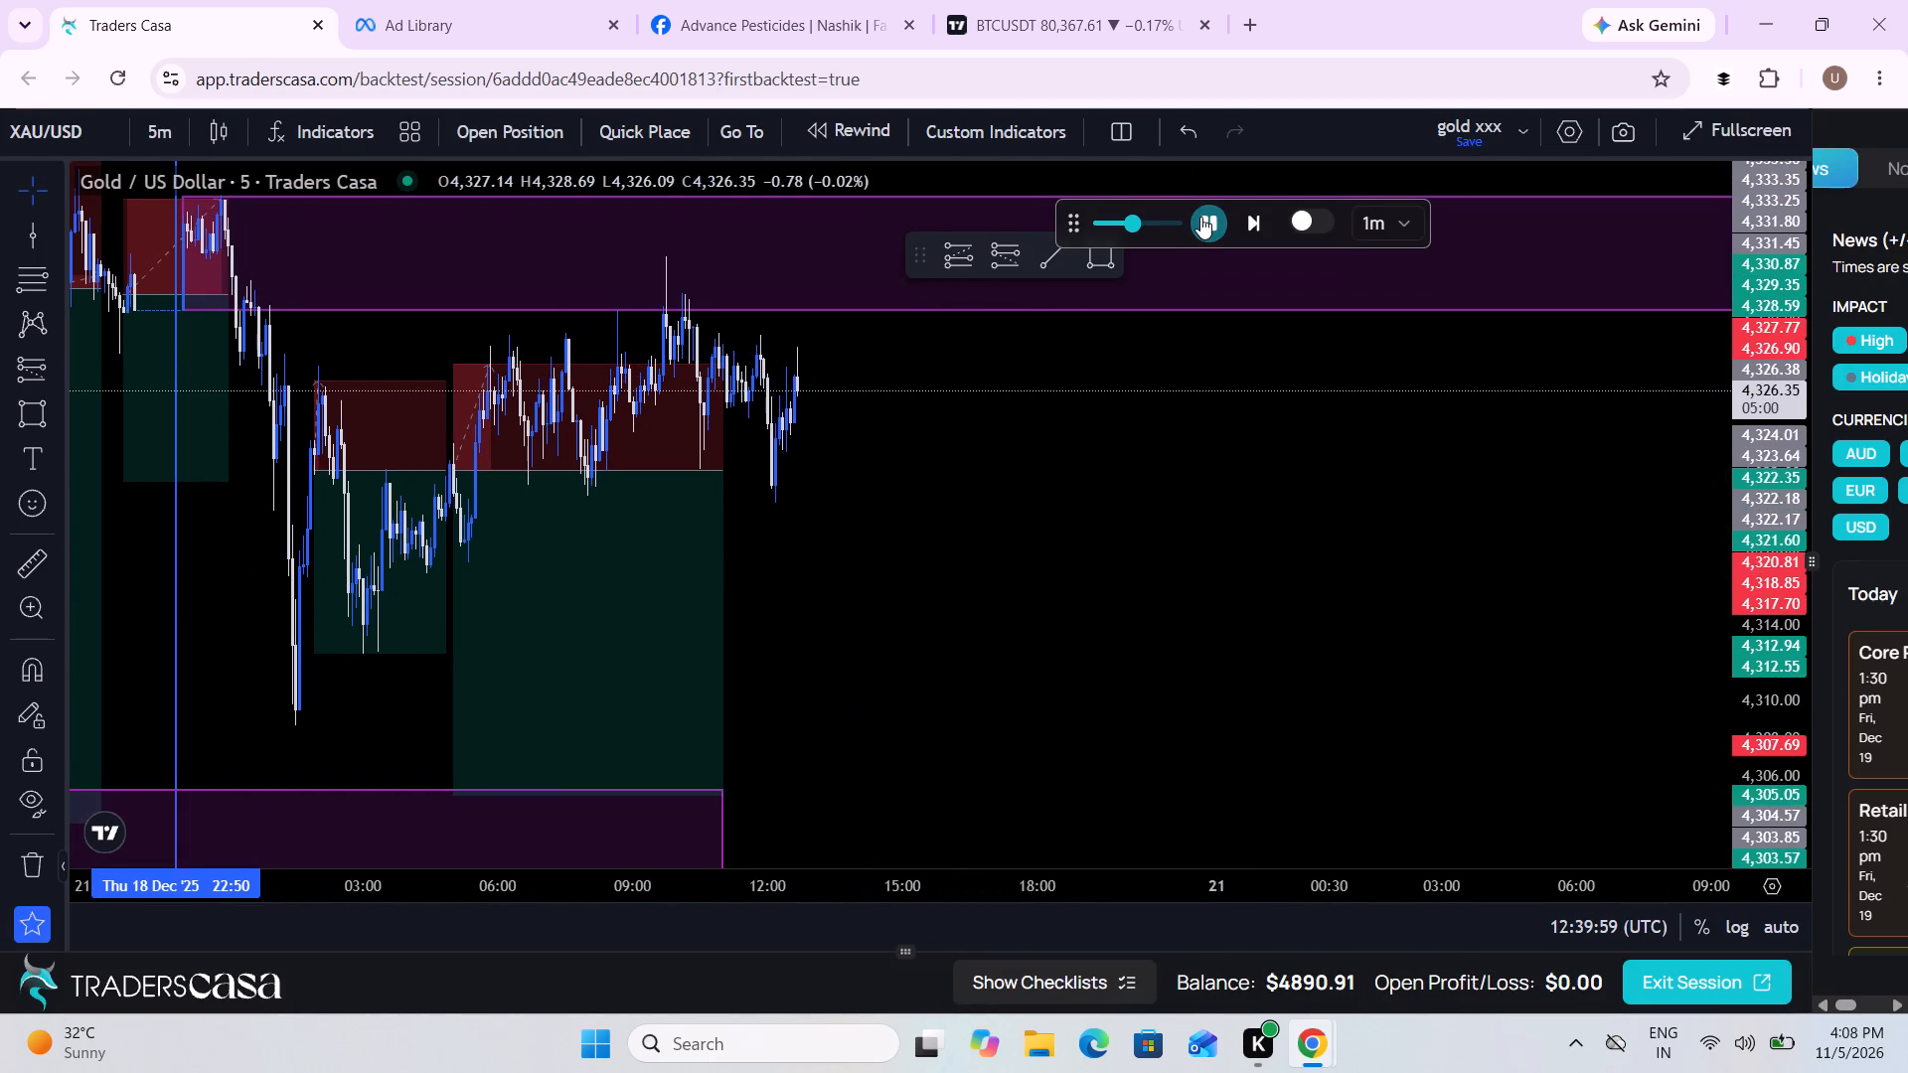
pyautogui.click(1200, 217)
# Examine the 18–19 Dec price action around the upper and lower zones and the earlier position drawings.
pyautogui.moveTo(1163, 535); pyautogui.dragTo(1043, 524)
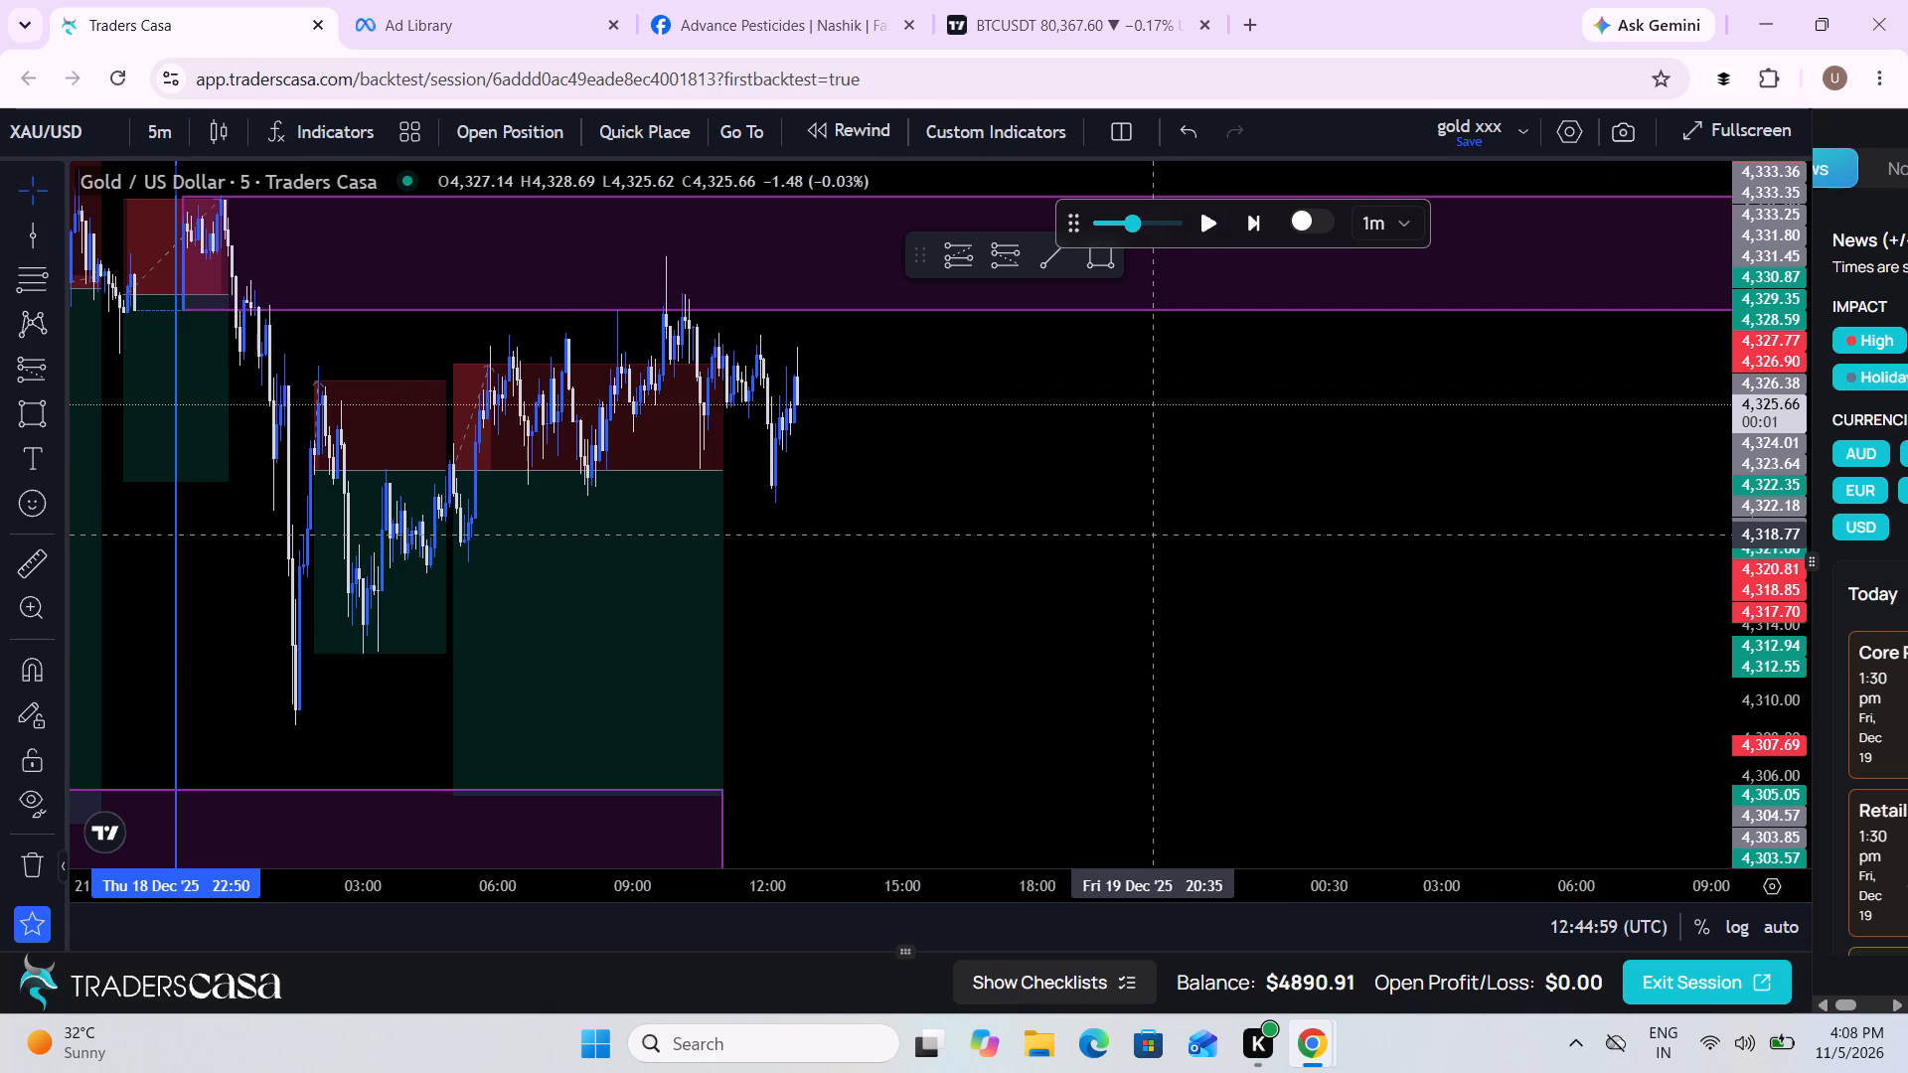
pyautogui.moveTo(1043, 524); pyautogui.dragTo(895, 490)
pyautogui.scroll(-1, 895, 490)
pyautogui.moveTo(895, 490); pyautogui.dragTo(892, 490)
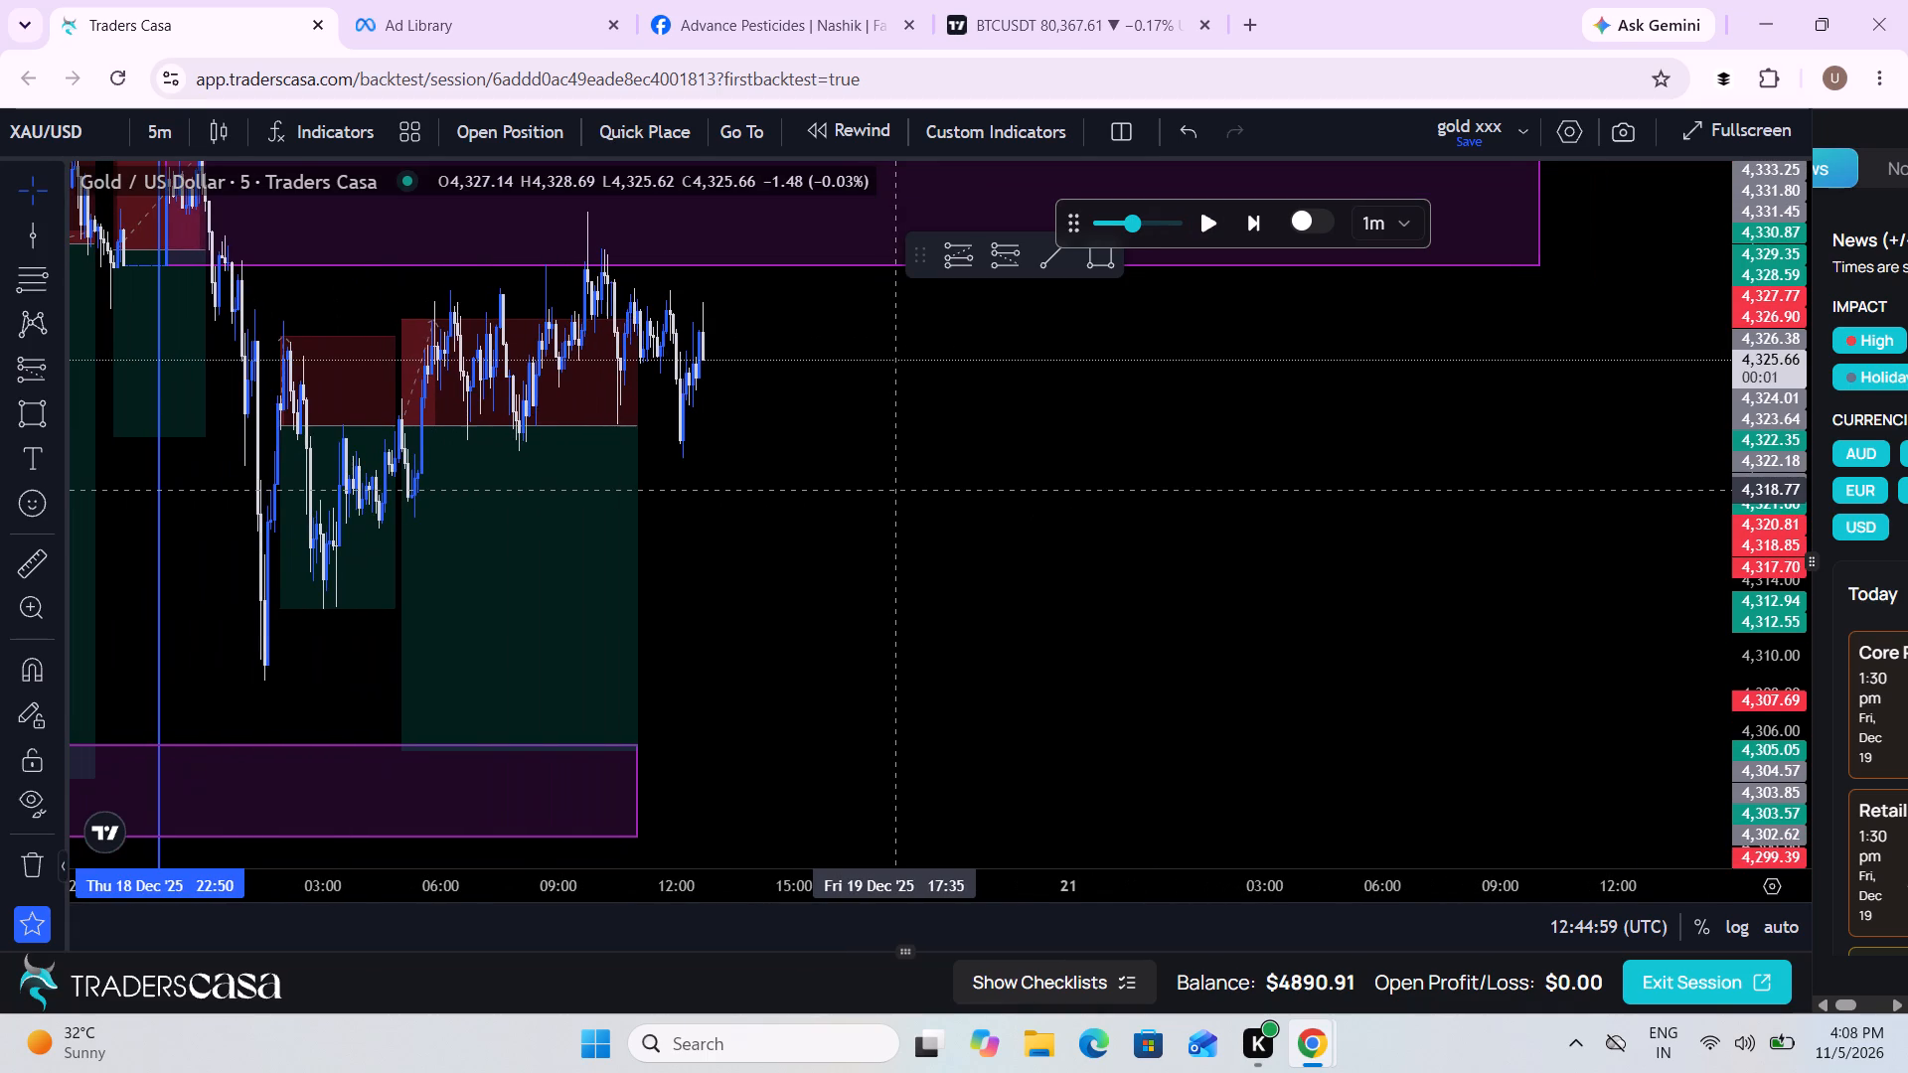
pyautogui.moveTo(892, 490); pyautogui.dragTo(870, 493)
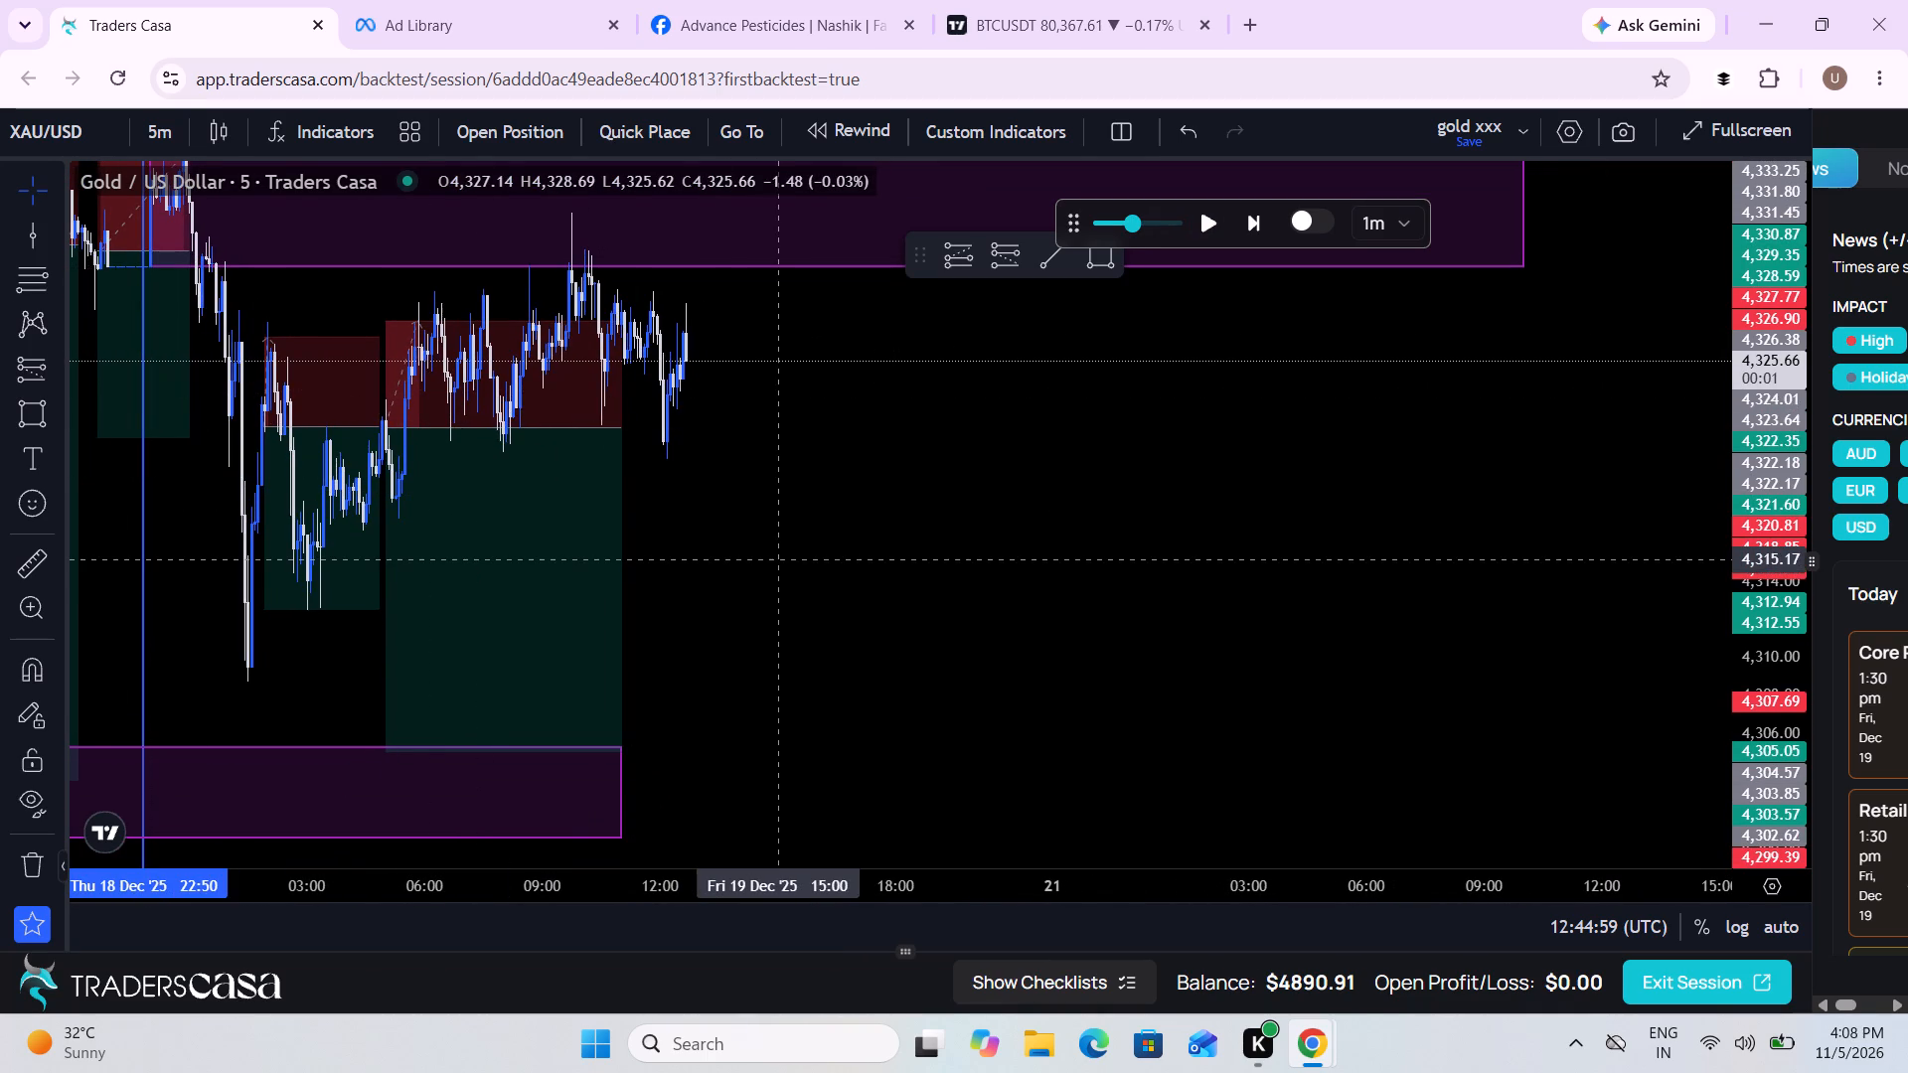
pyautogui.moveTo(779, 559); pyautogui.dragTo(1041, 670)
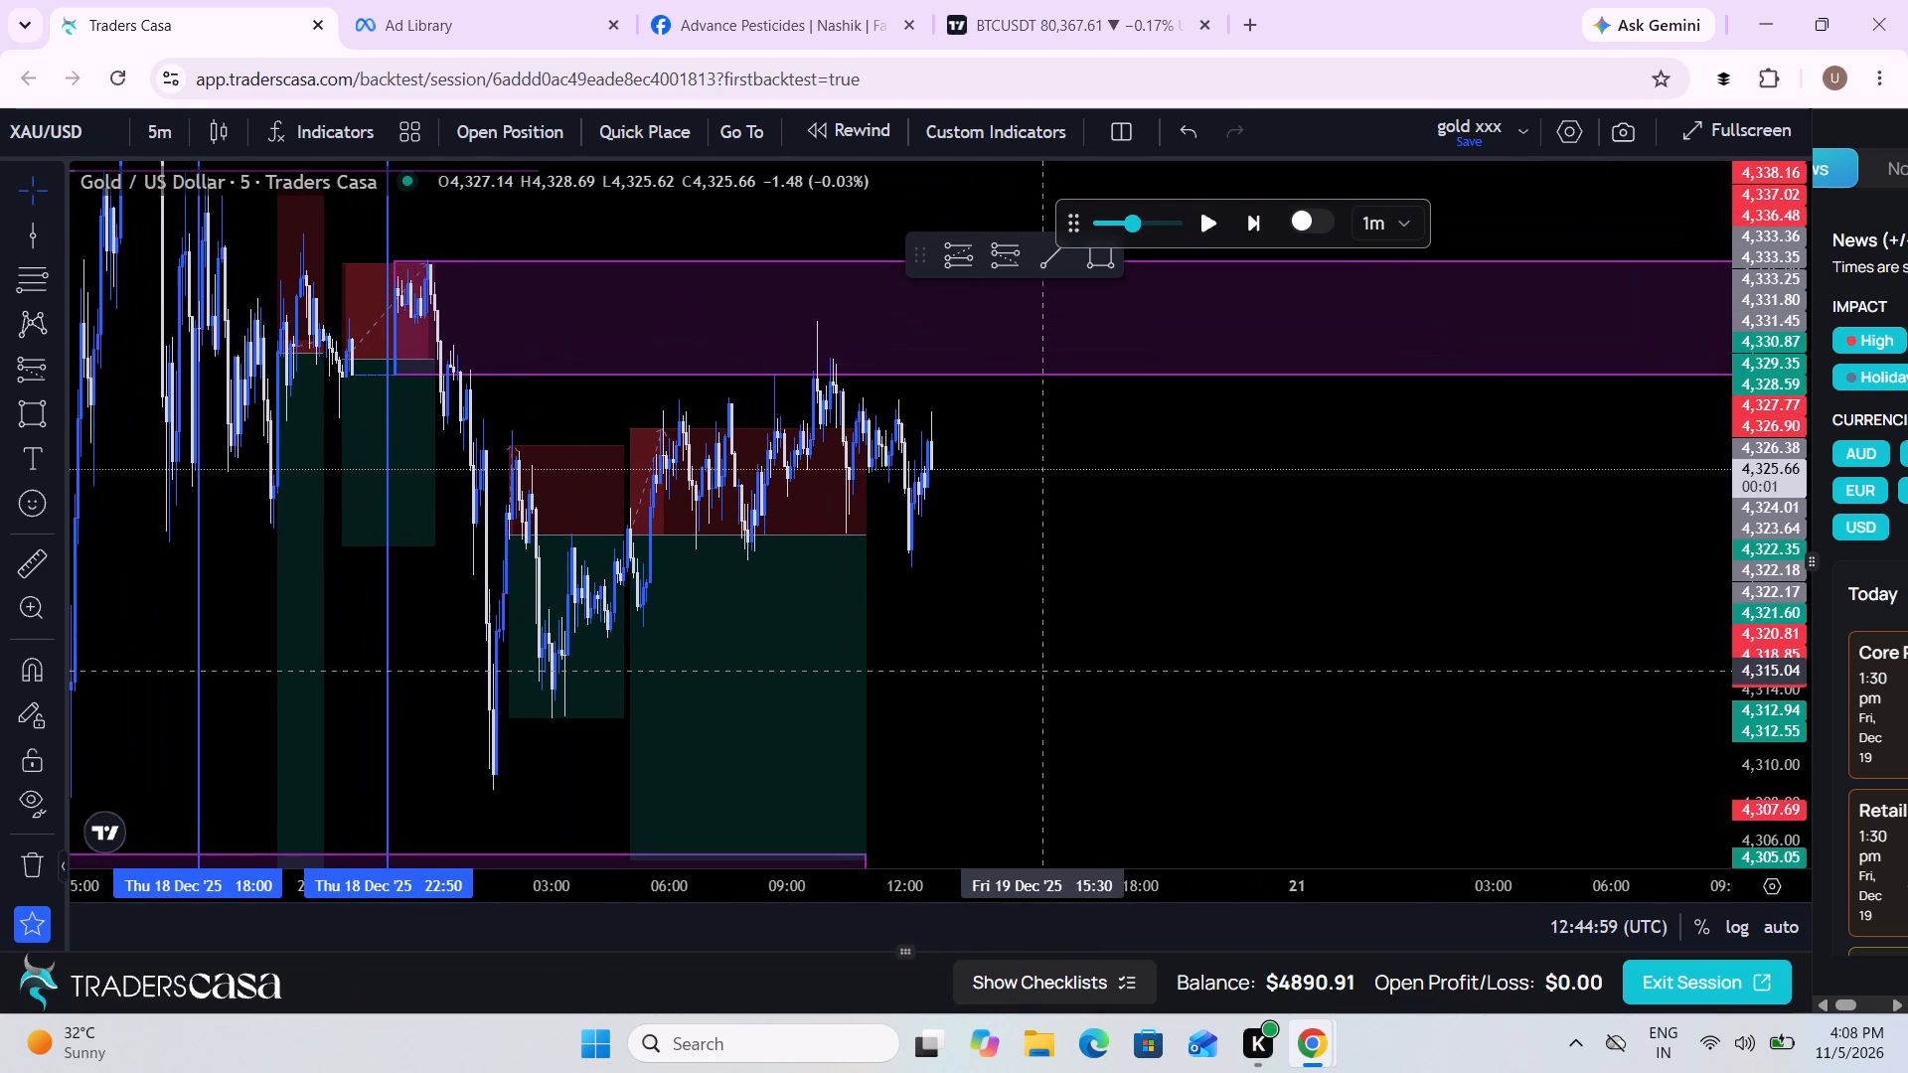
pyautogui.scroll(1, 1041, 670)
pyautogui.moveTo(1041, 670); pyautogui.dragTo(1236, 746)
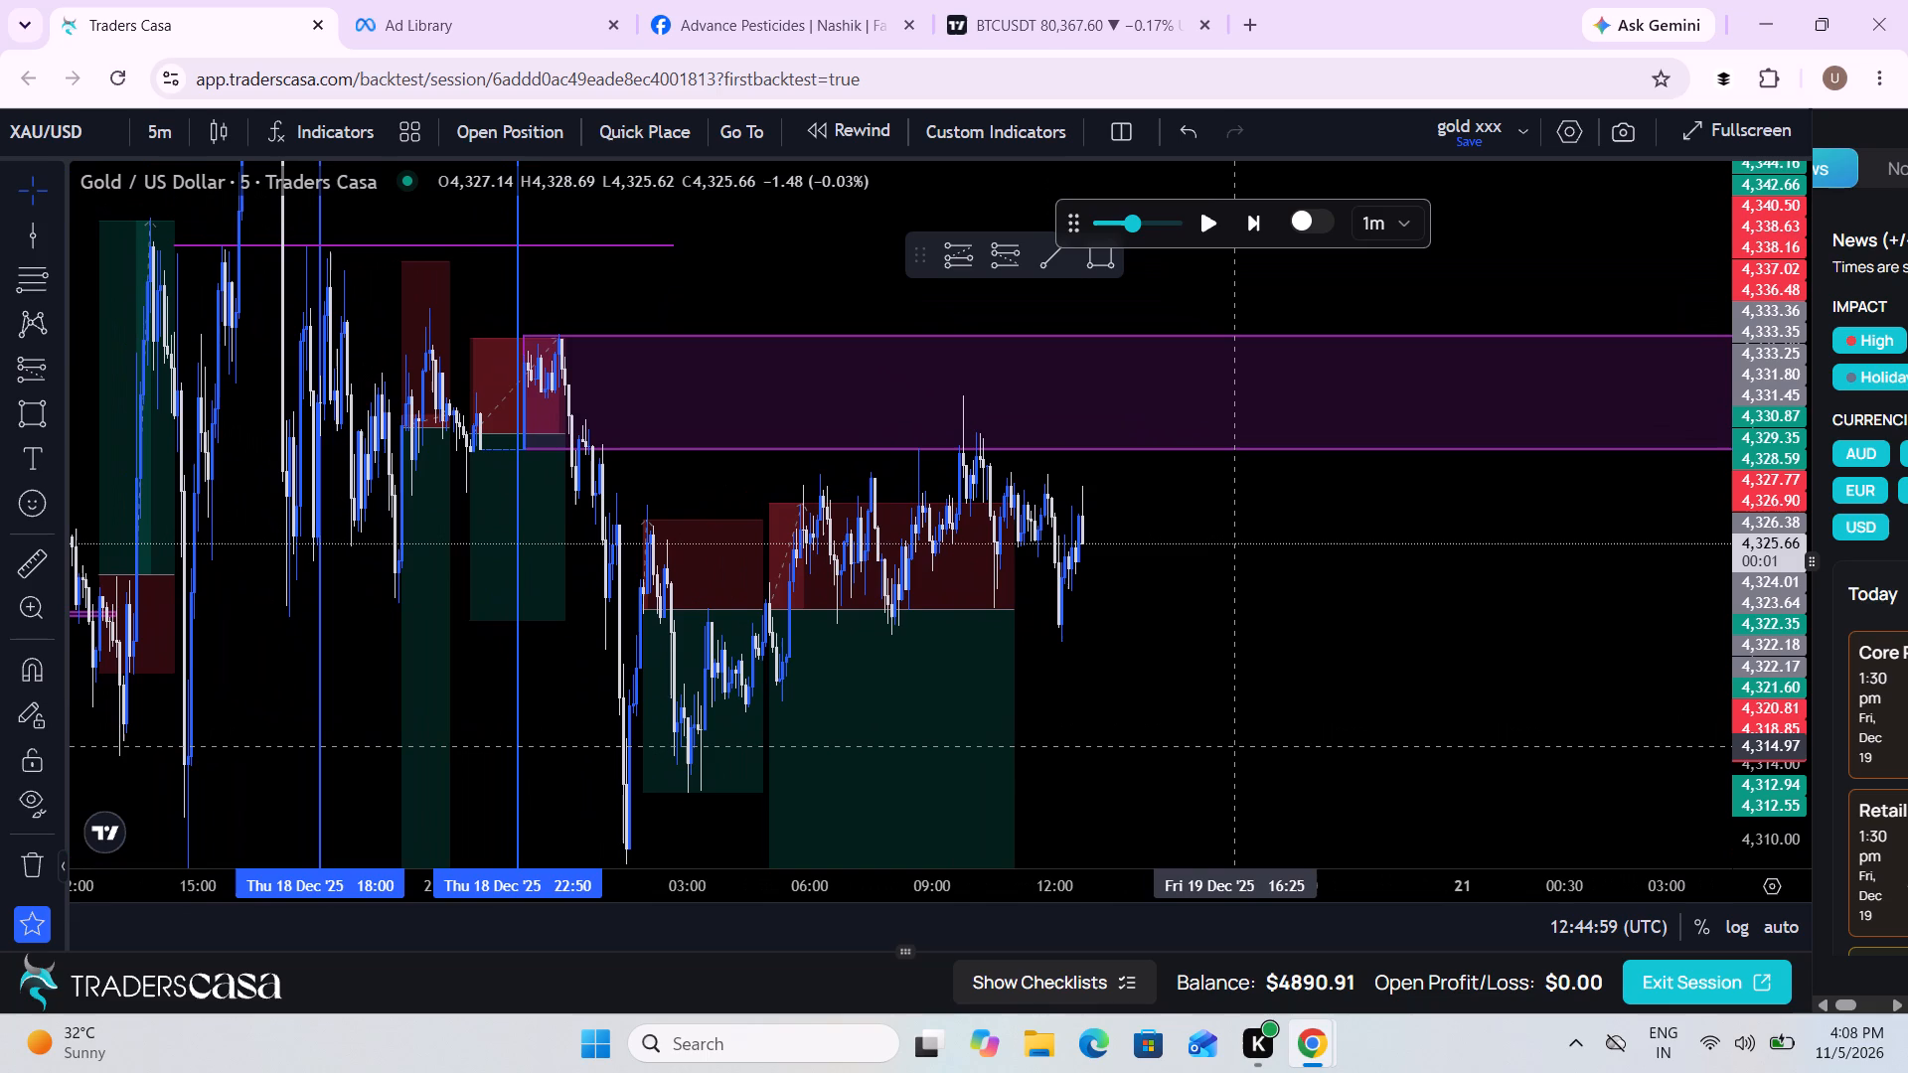
pyautogui.moveTo(1236, 746); pyautogui.dragTo(1259, 748)
pyautogui.scroll(1, 1259, 748)
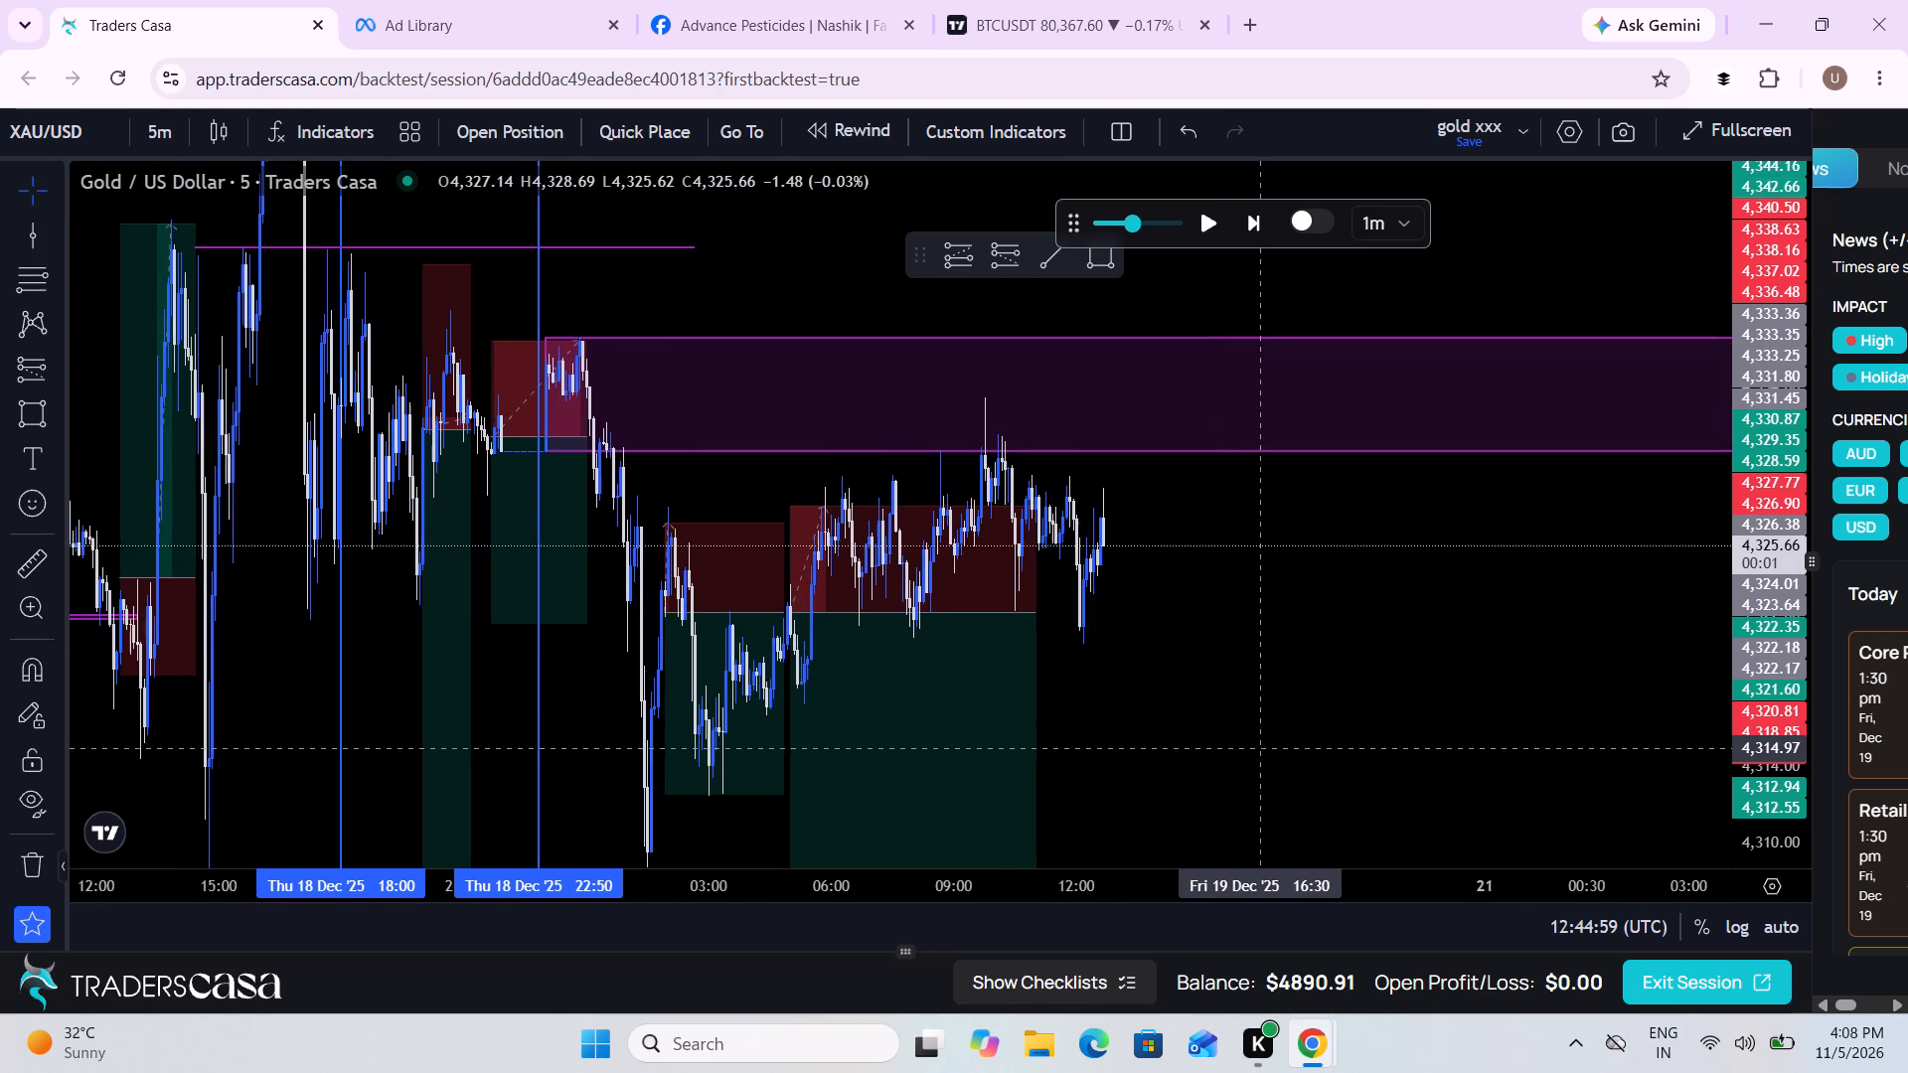
pyautogui.scroll(1, 1259, 748)
pyautogui.moveTo(1259, 748); pyautogui.dragTo(1450, 780)
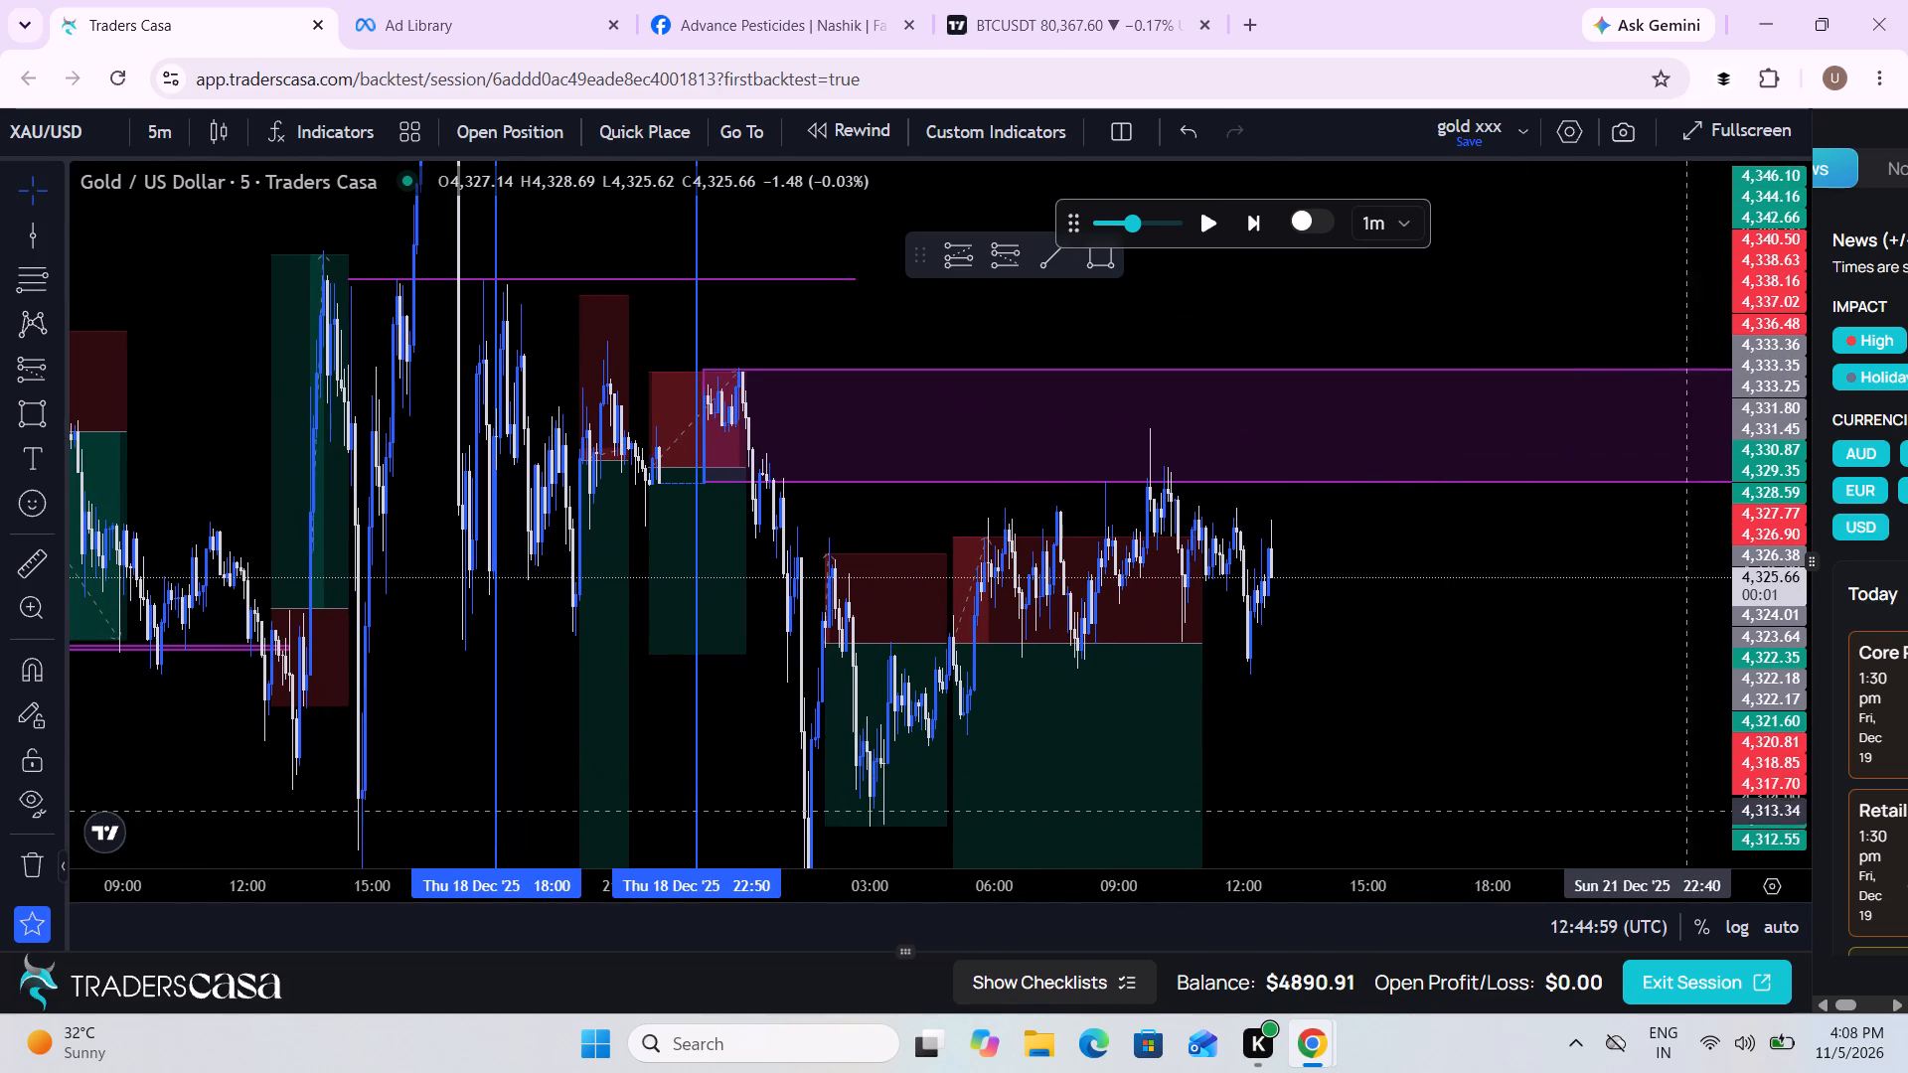
pyautogui.moveTo(1801, 533); pyautogui.dragTo(1786, 663)
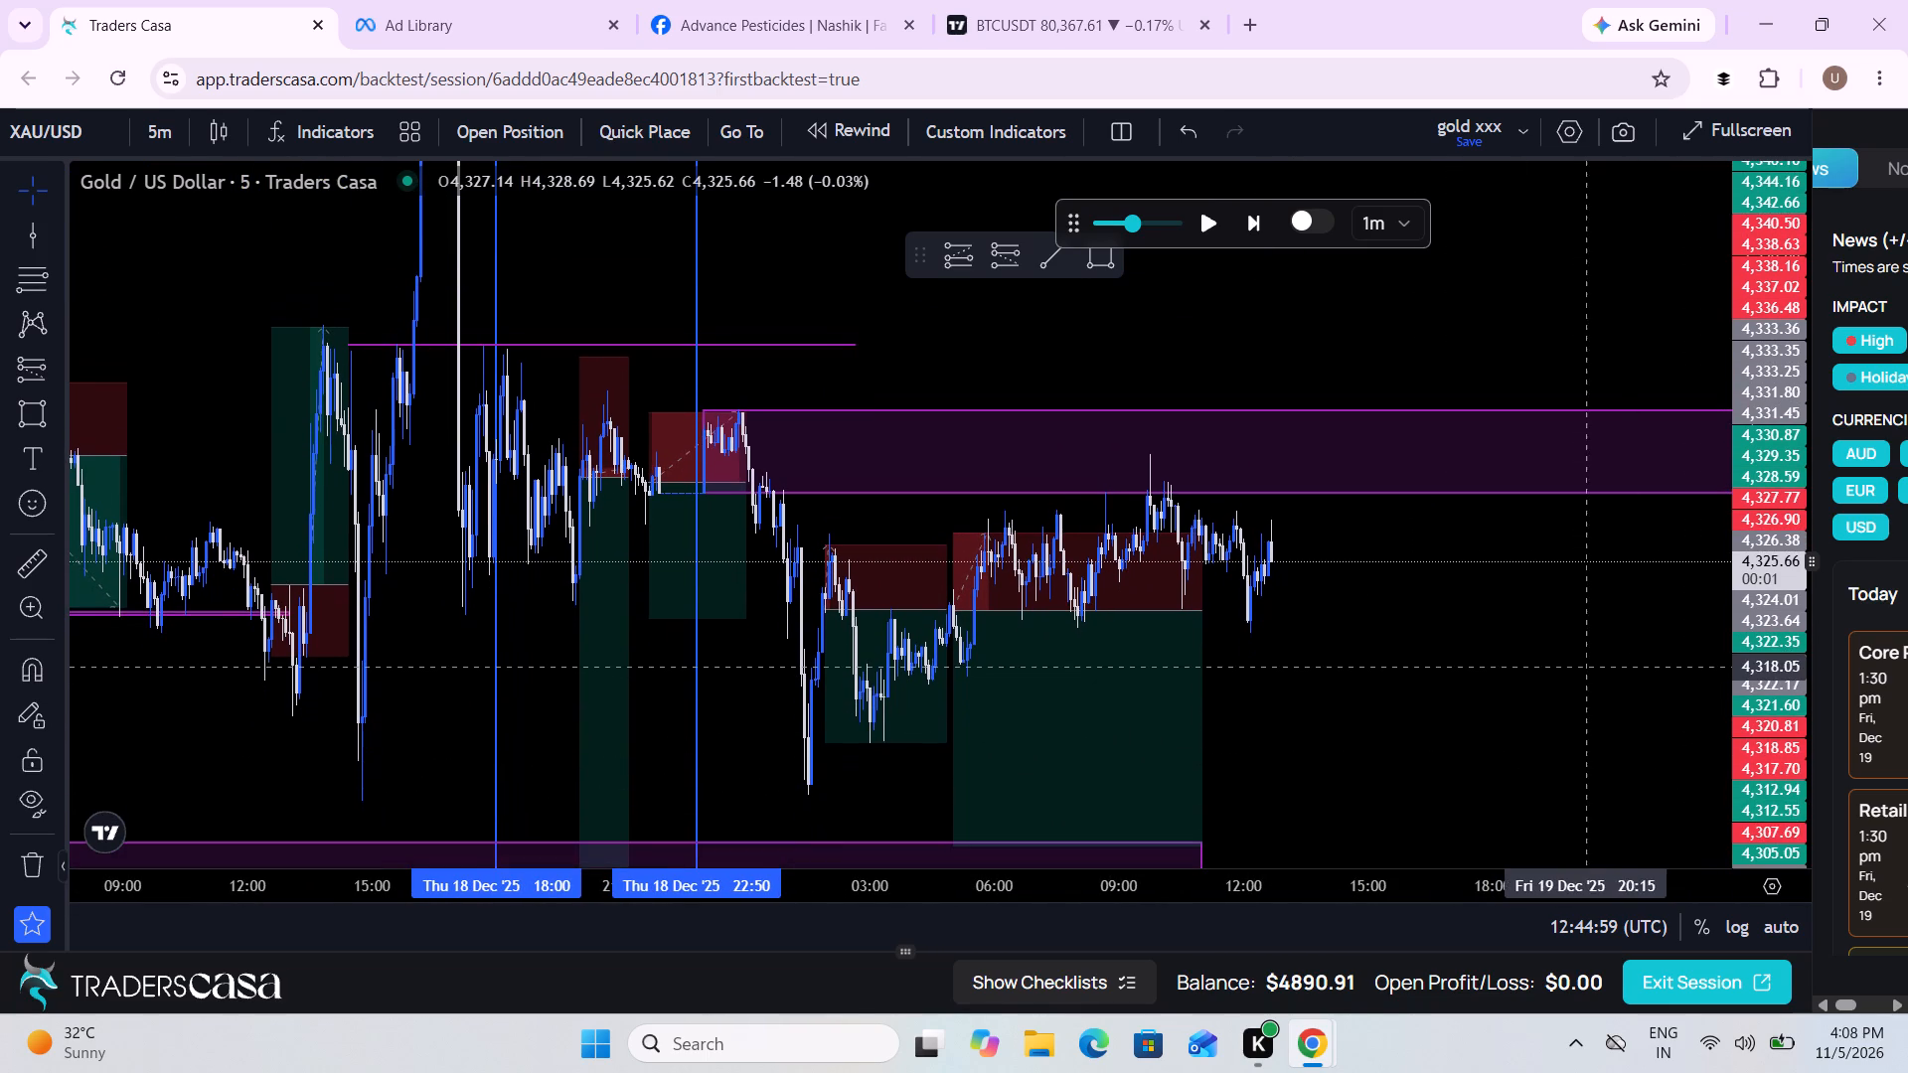
pyautogui.moveTo(1555, 663); pyautogui.dragTo(1445, 629)
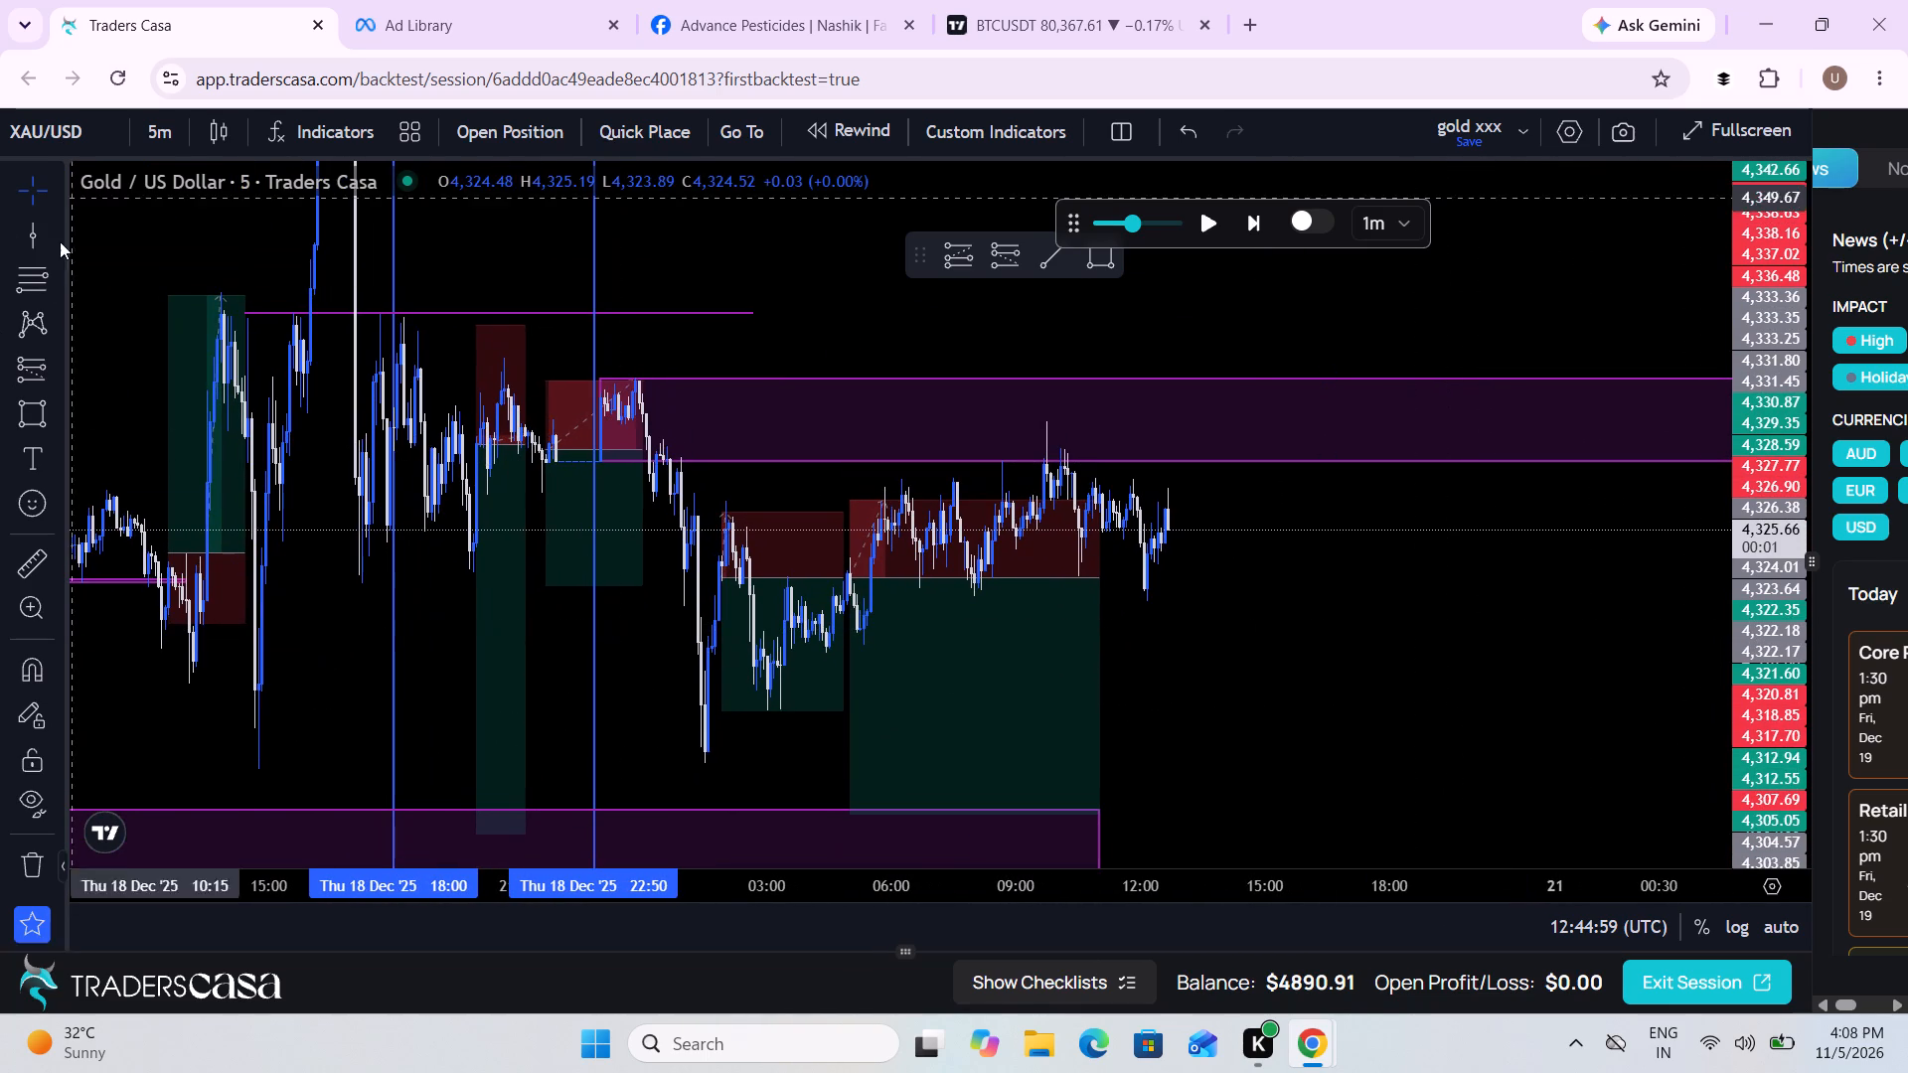
# Add a vertical line at 18:00 on Fri 19 Dec '25.
pyautogui.click(24, 249)
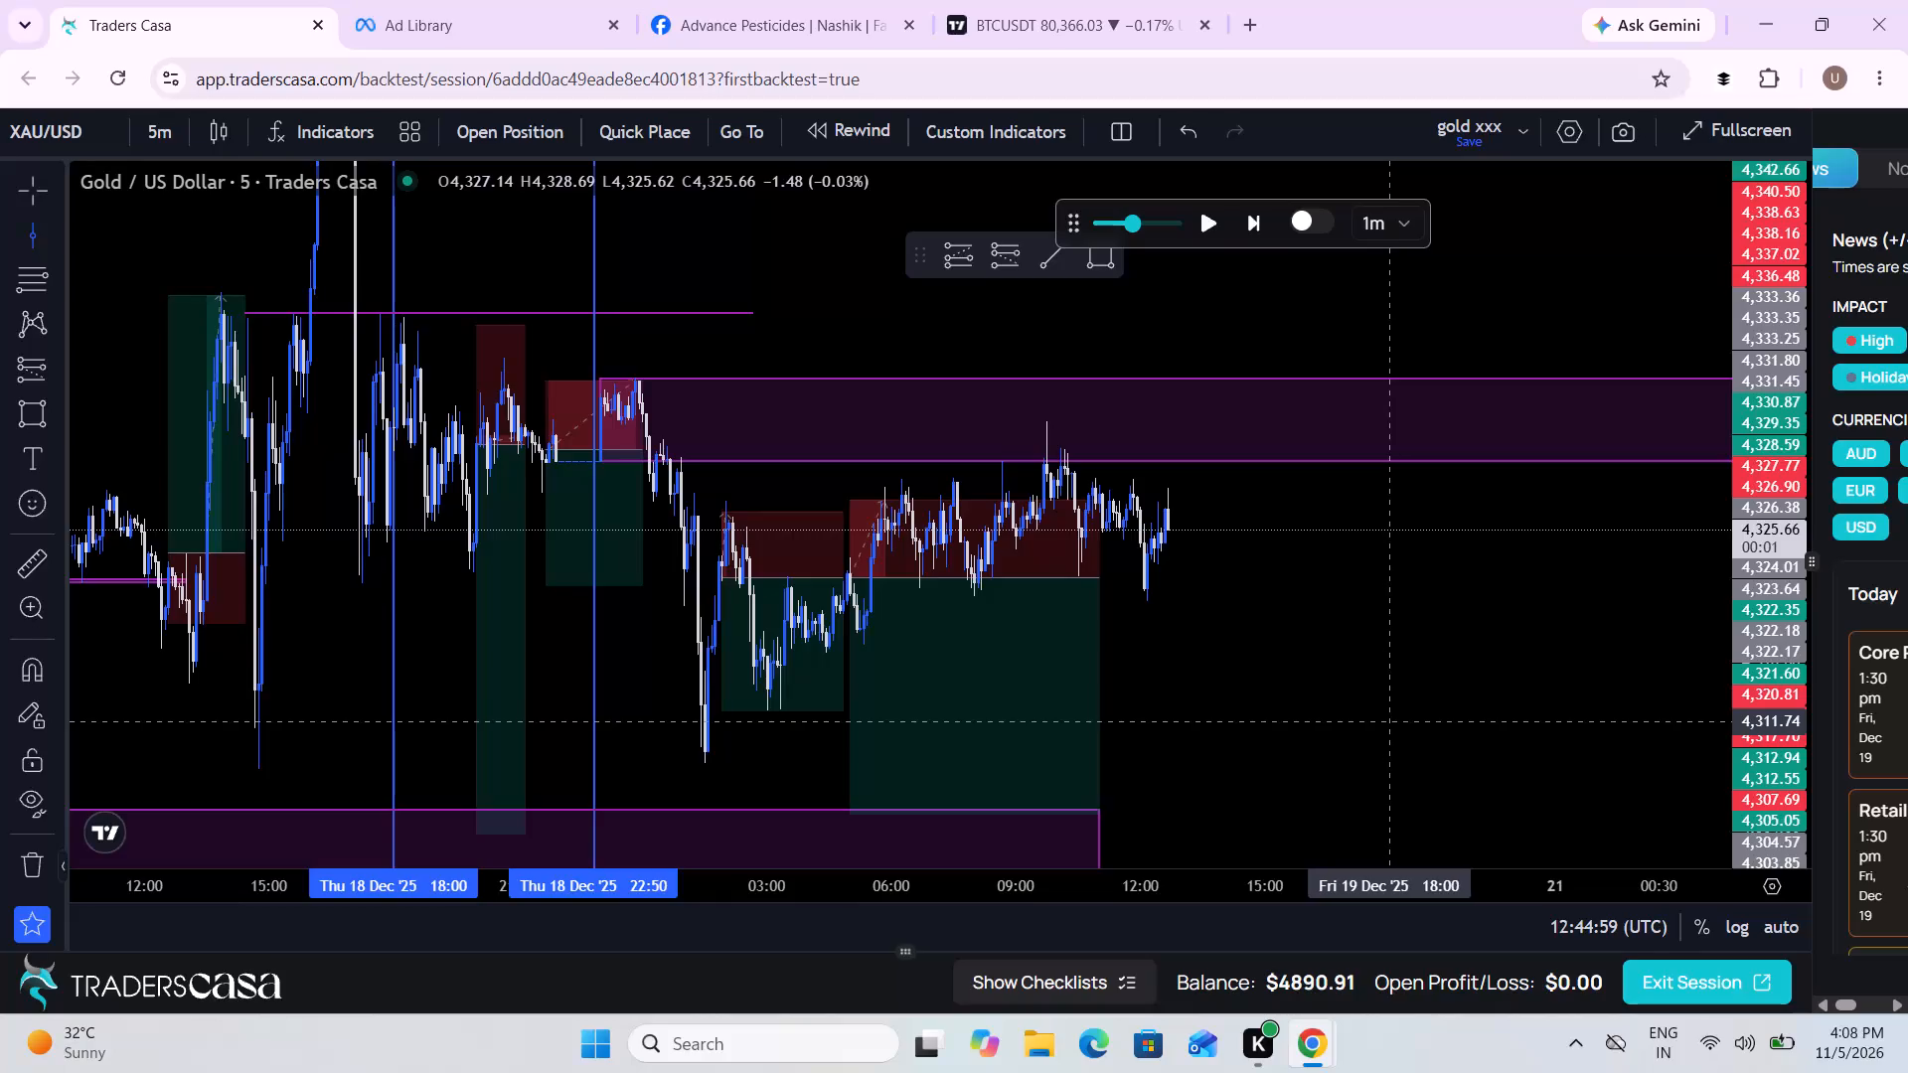
pyautogui.click(1389, 721)
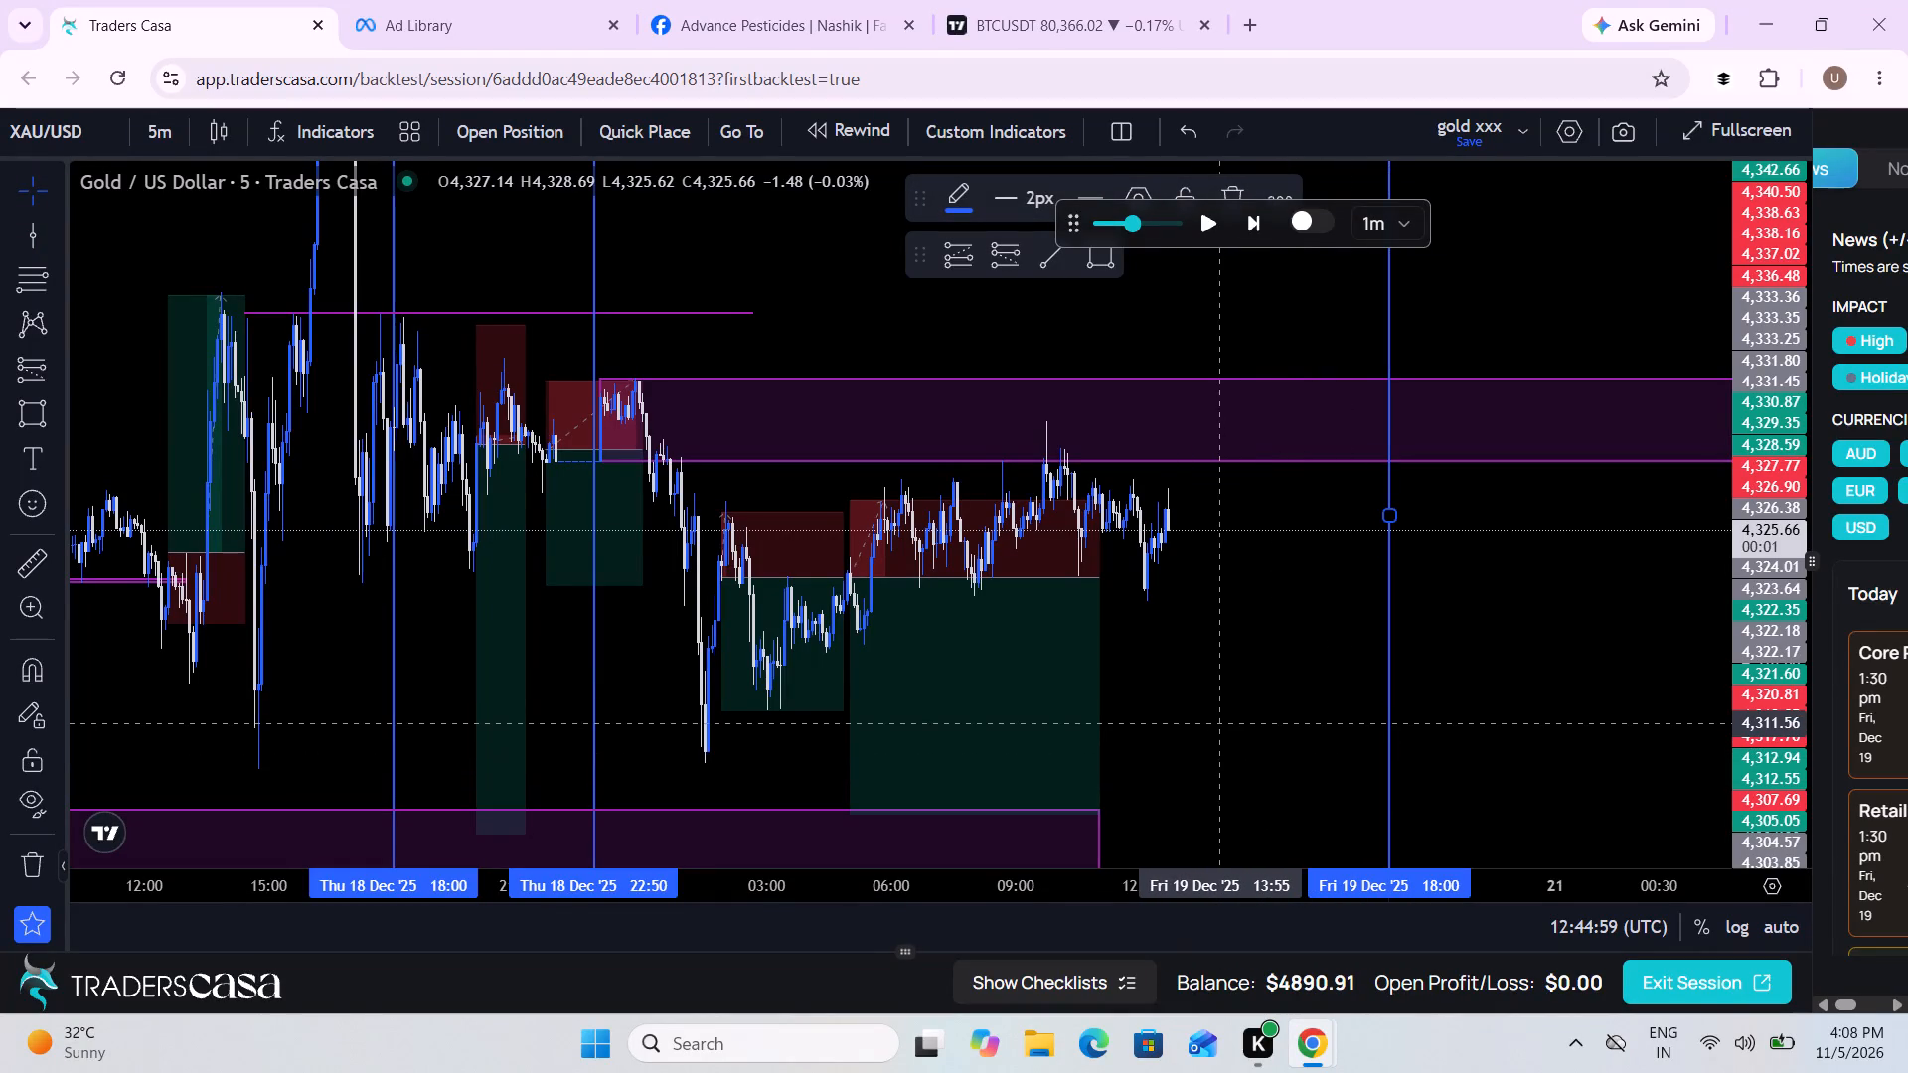
# Examine the 19 Dec price action relative to the two zones and the new 18:00 vertical line.
pyautogui.moveTo(1234, 699); pyautogui.dragTo(1120, 693)
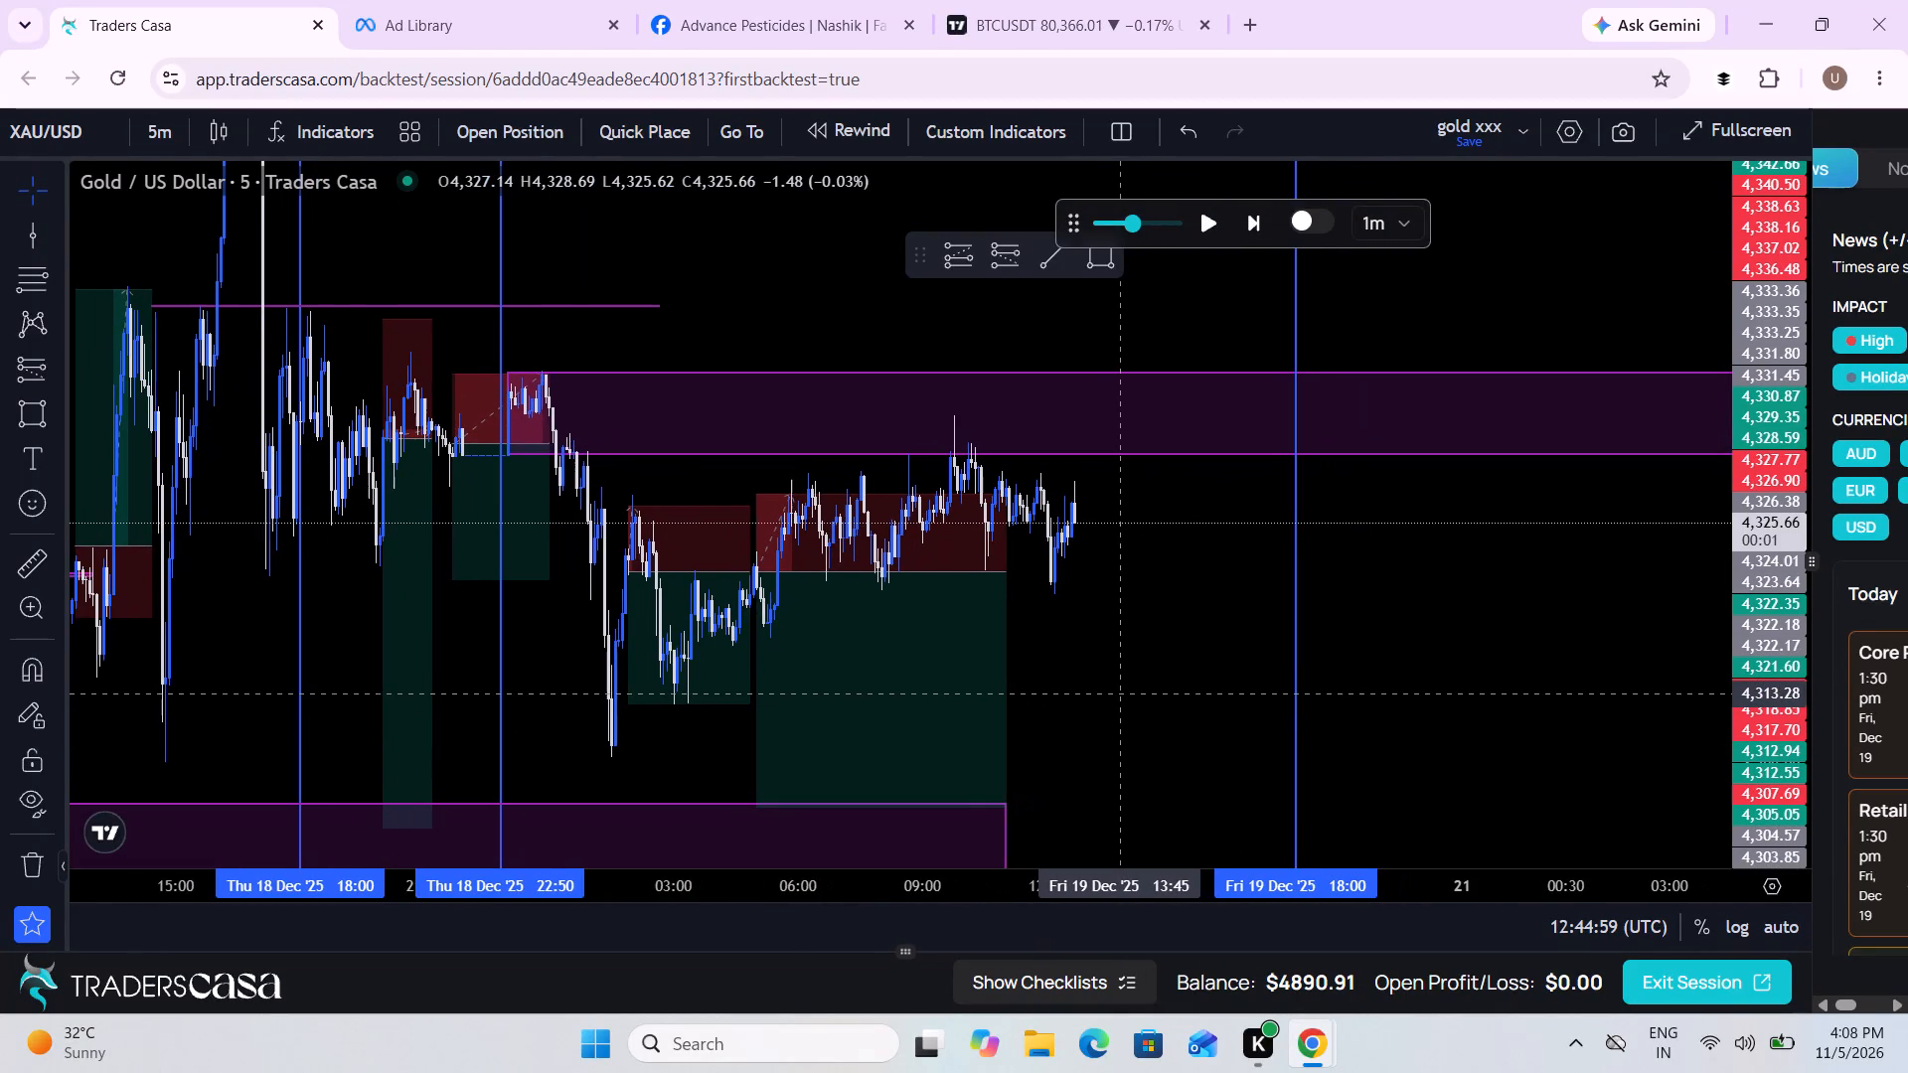
pyautogui.scroll(1, 1120, 693)
pyautogui.moveTo(1120, 693); pyautogui.dragTo(957, 670)
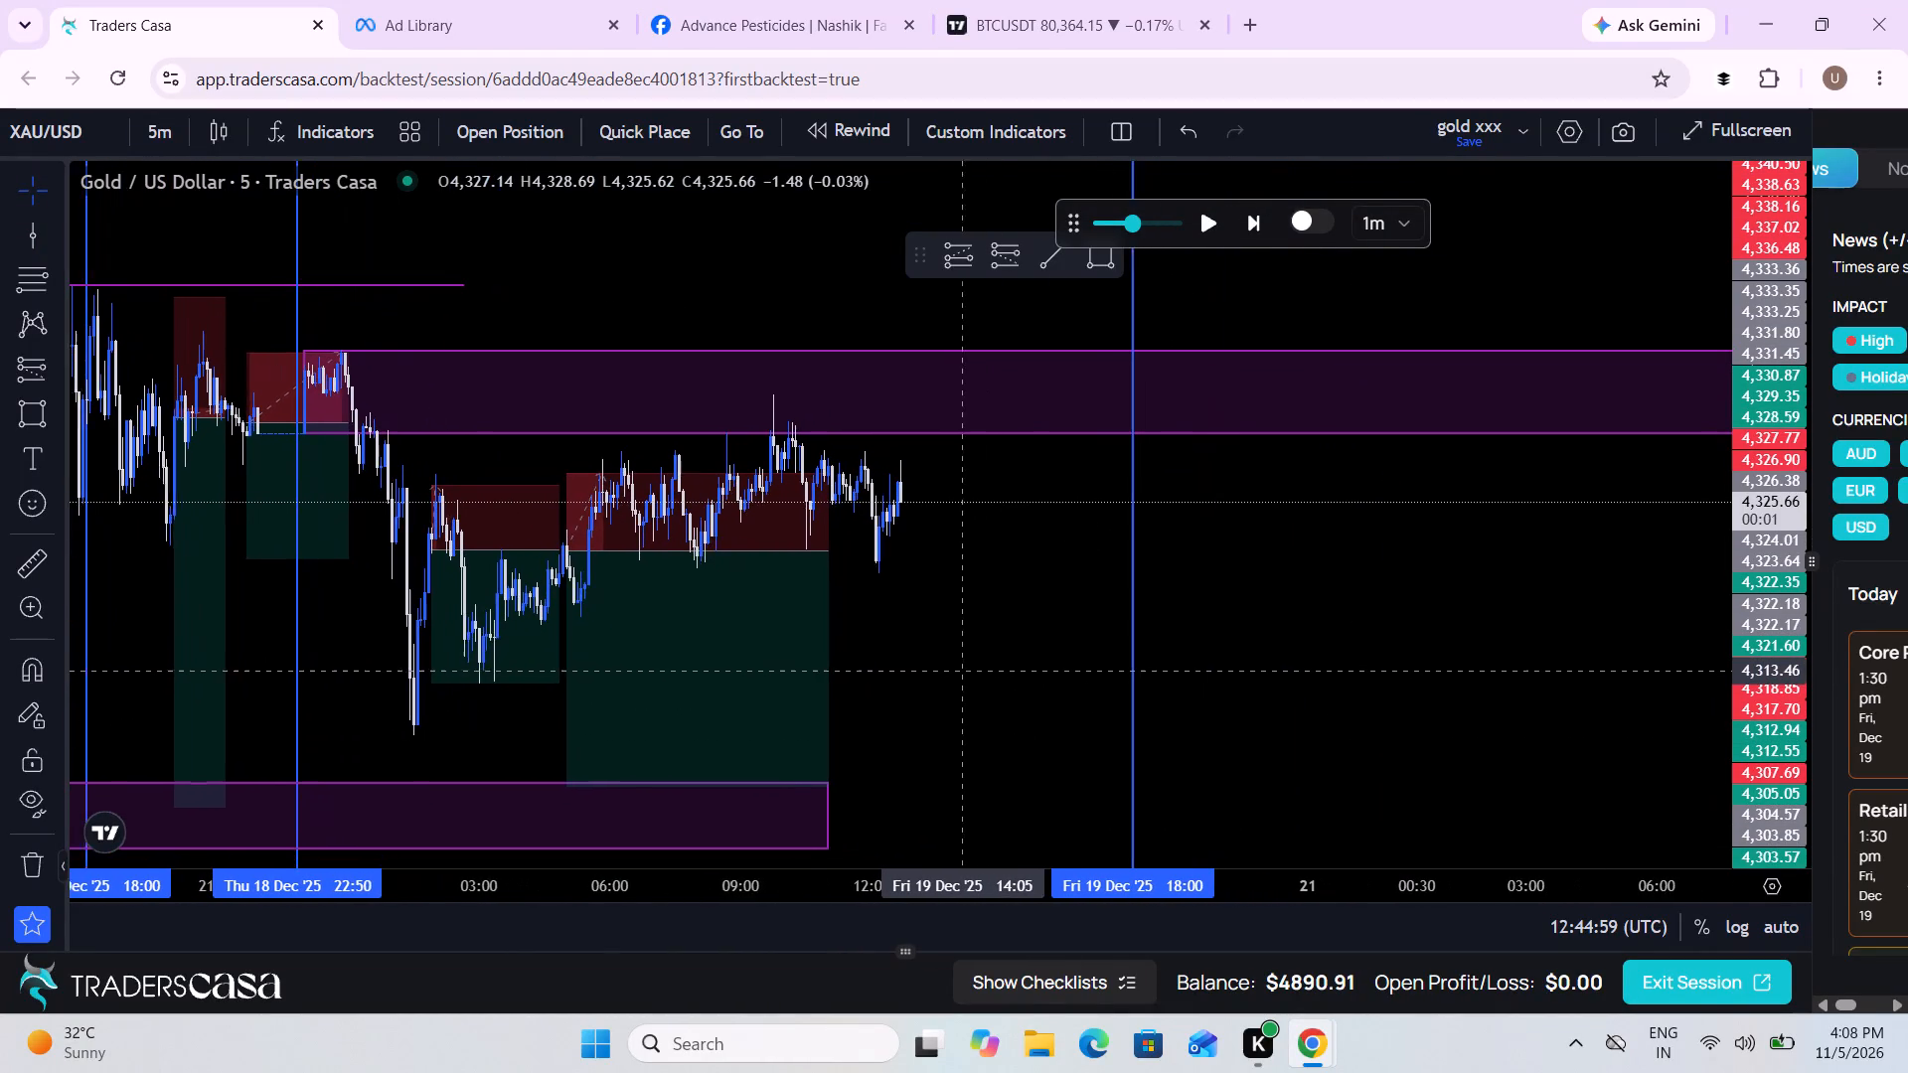
pyautogui.moveTo(957, 670); pyautogui.dragTo(947, 670)
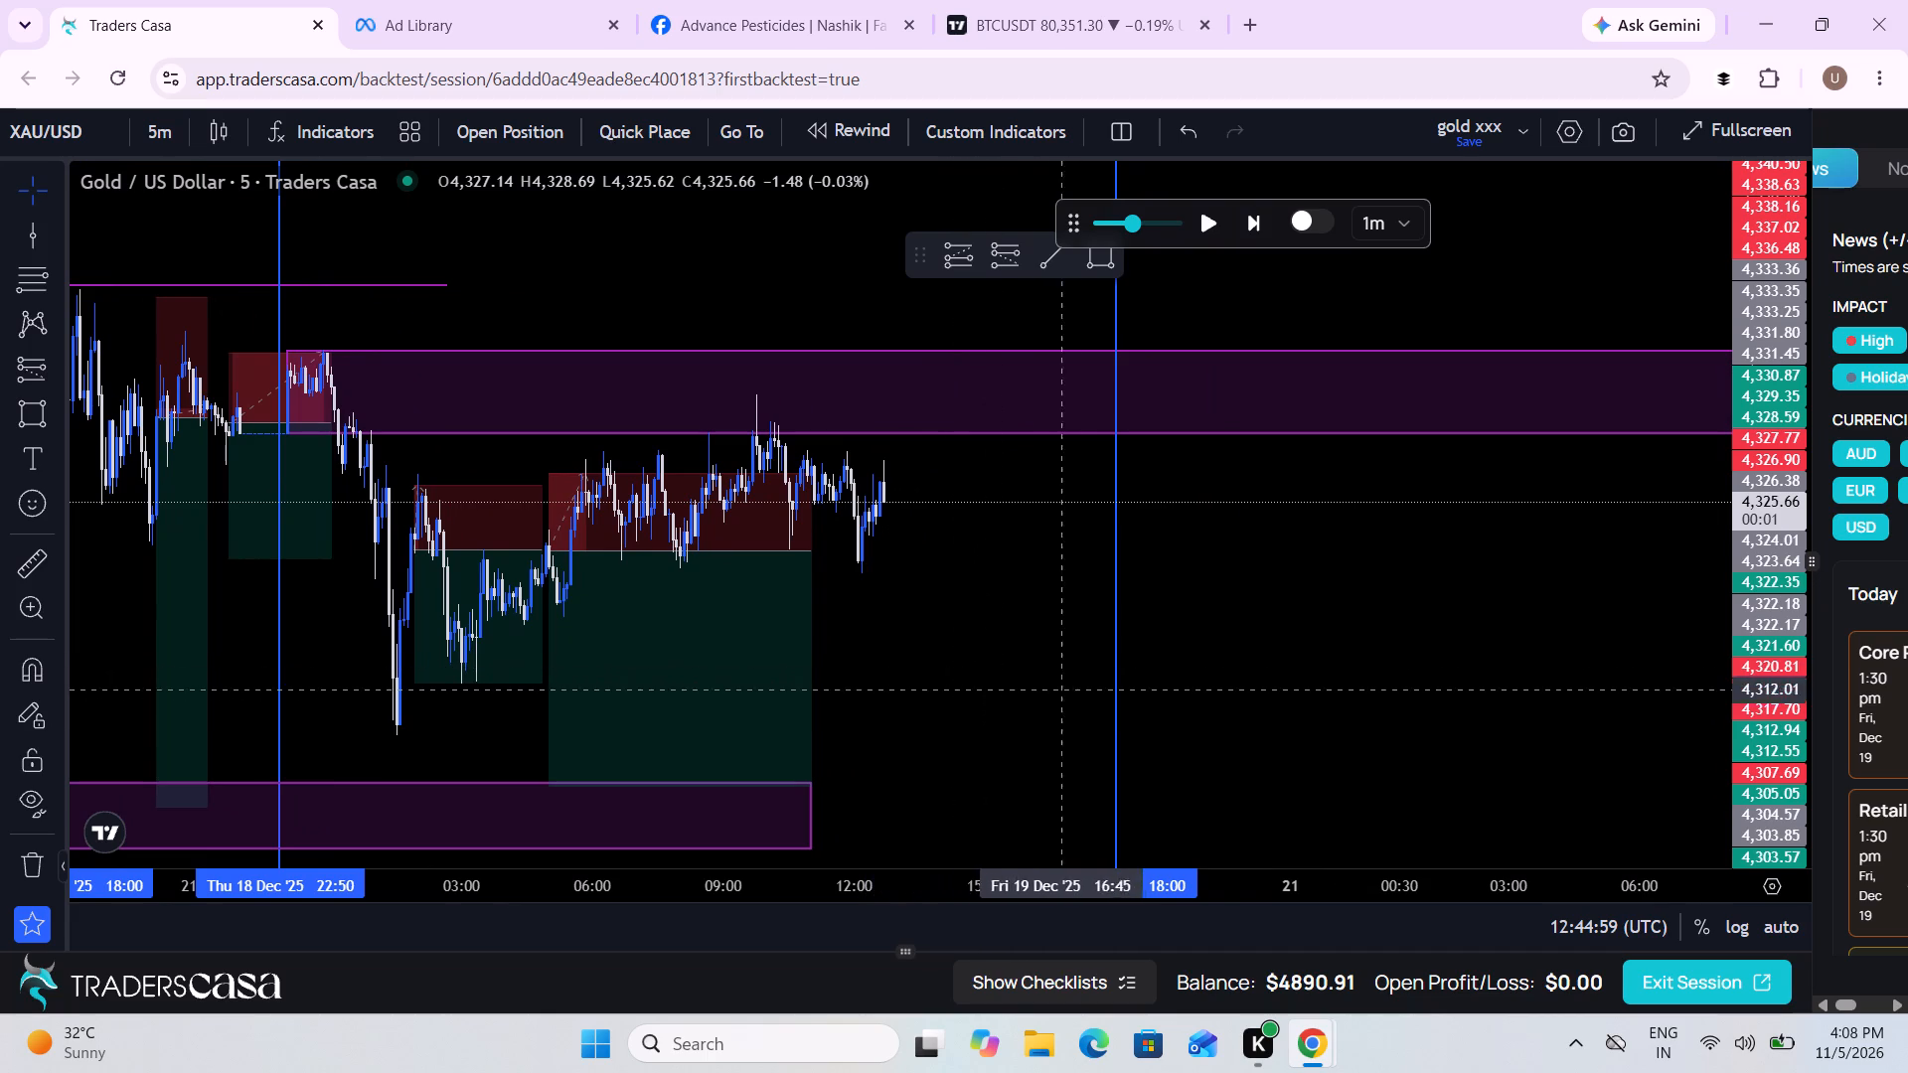
pyautogui.moveTo(1002, 702); pyautogui.dragTo(850, 690)
pyautogui.scroll(-1, 850, 690)
pyautogui.moveTo(850, 690); pyautogui.dragTo(677, 686)
pyautogui.scroll(-1, 677, 686)
pyautogui.moveTo(776, 691); pyautogui.dragTo(662, 693)
pyautogui.scroll(-1, 662, 693)
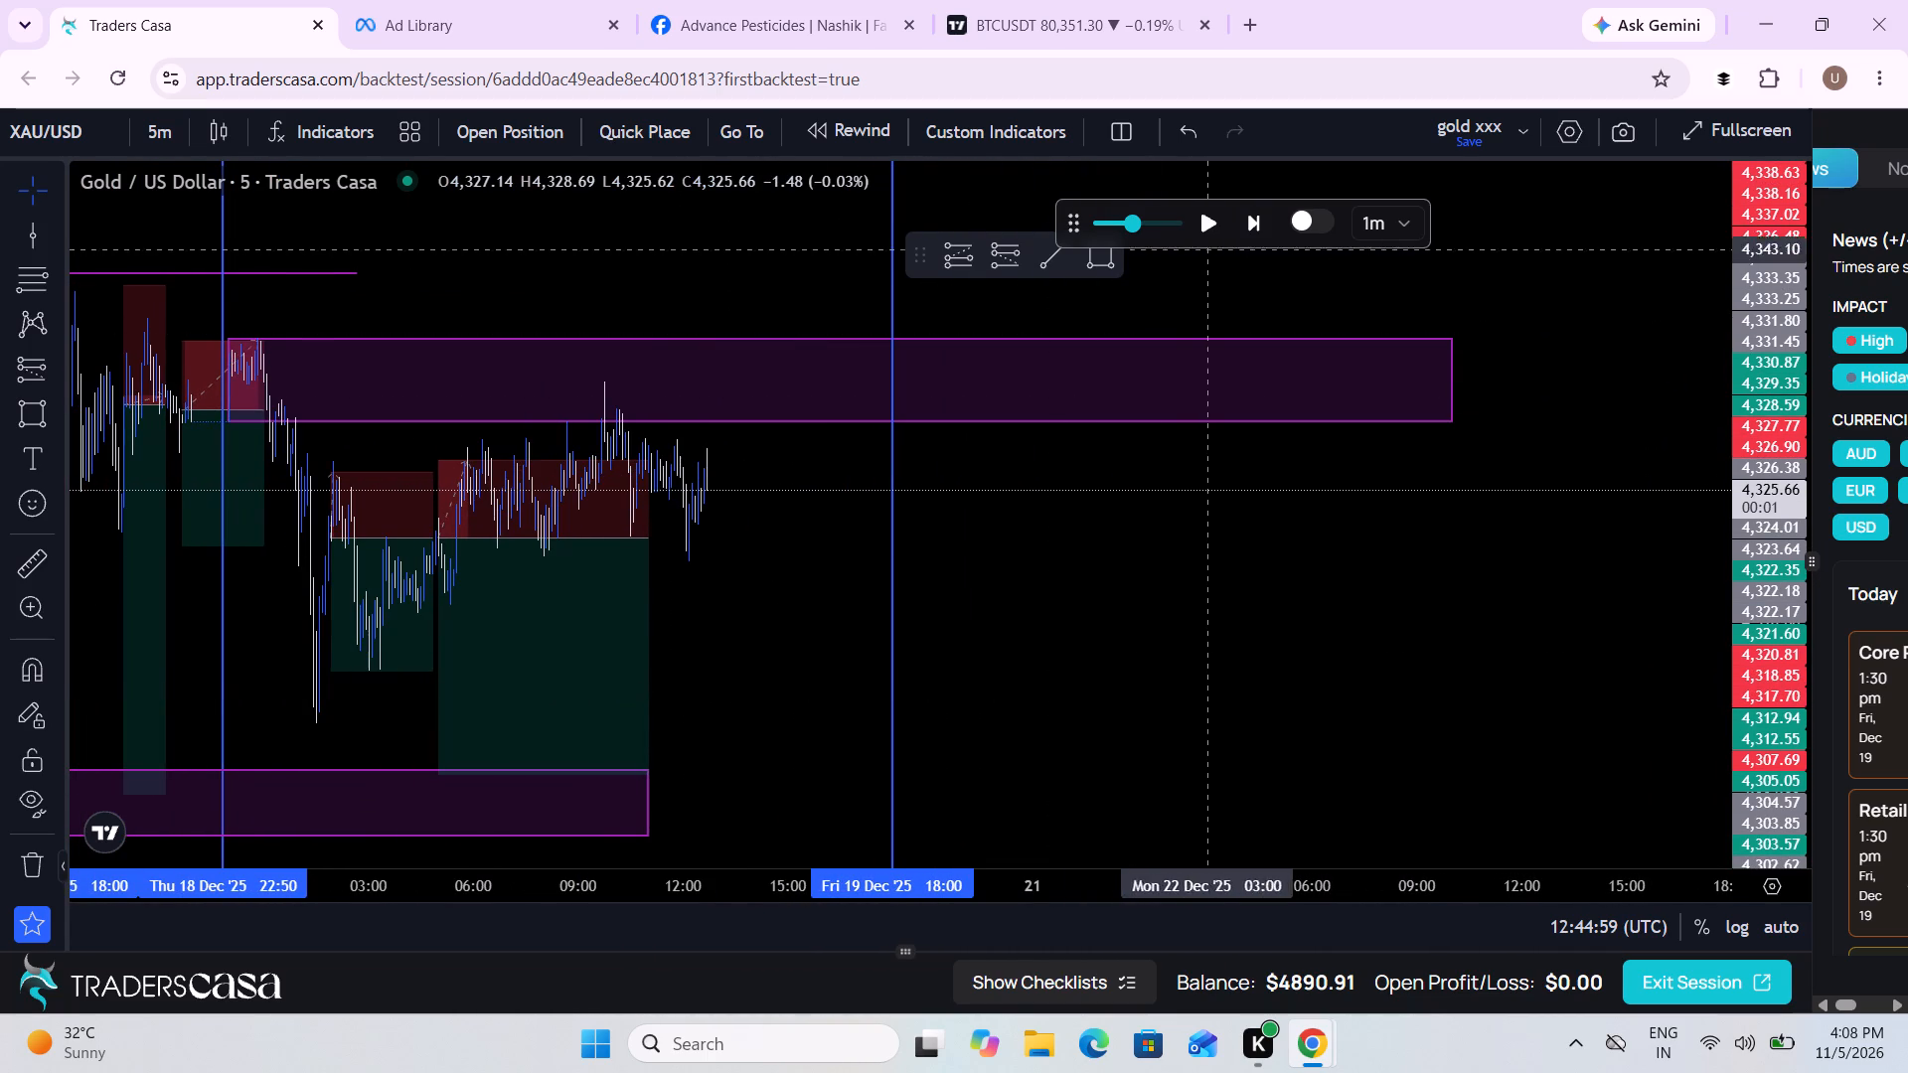
# Replay the chart forward from 12:44 to 12:53 UTC on 19 Dec and pause it.
pyautogui.click(1216, 210)
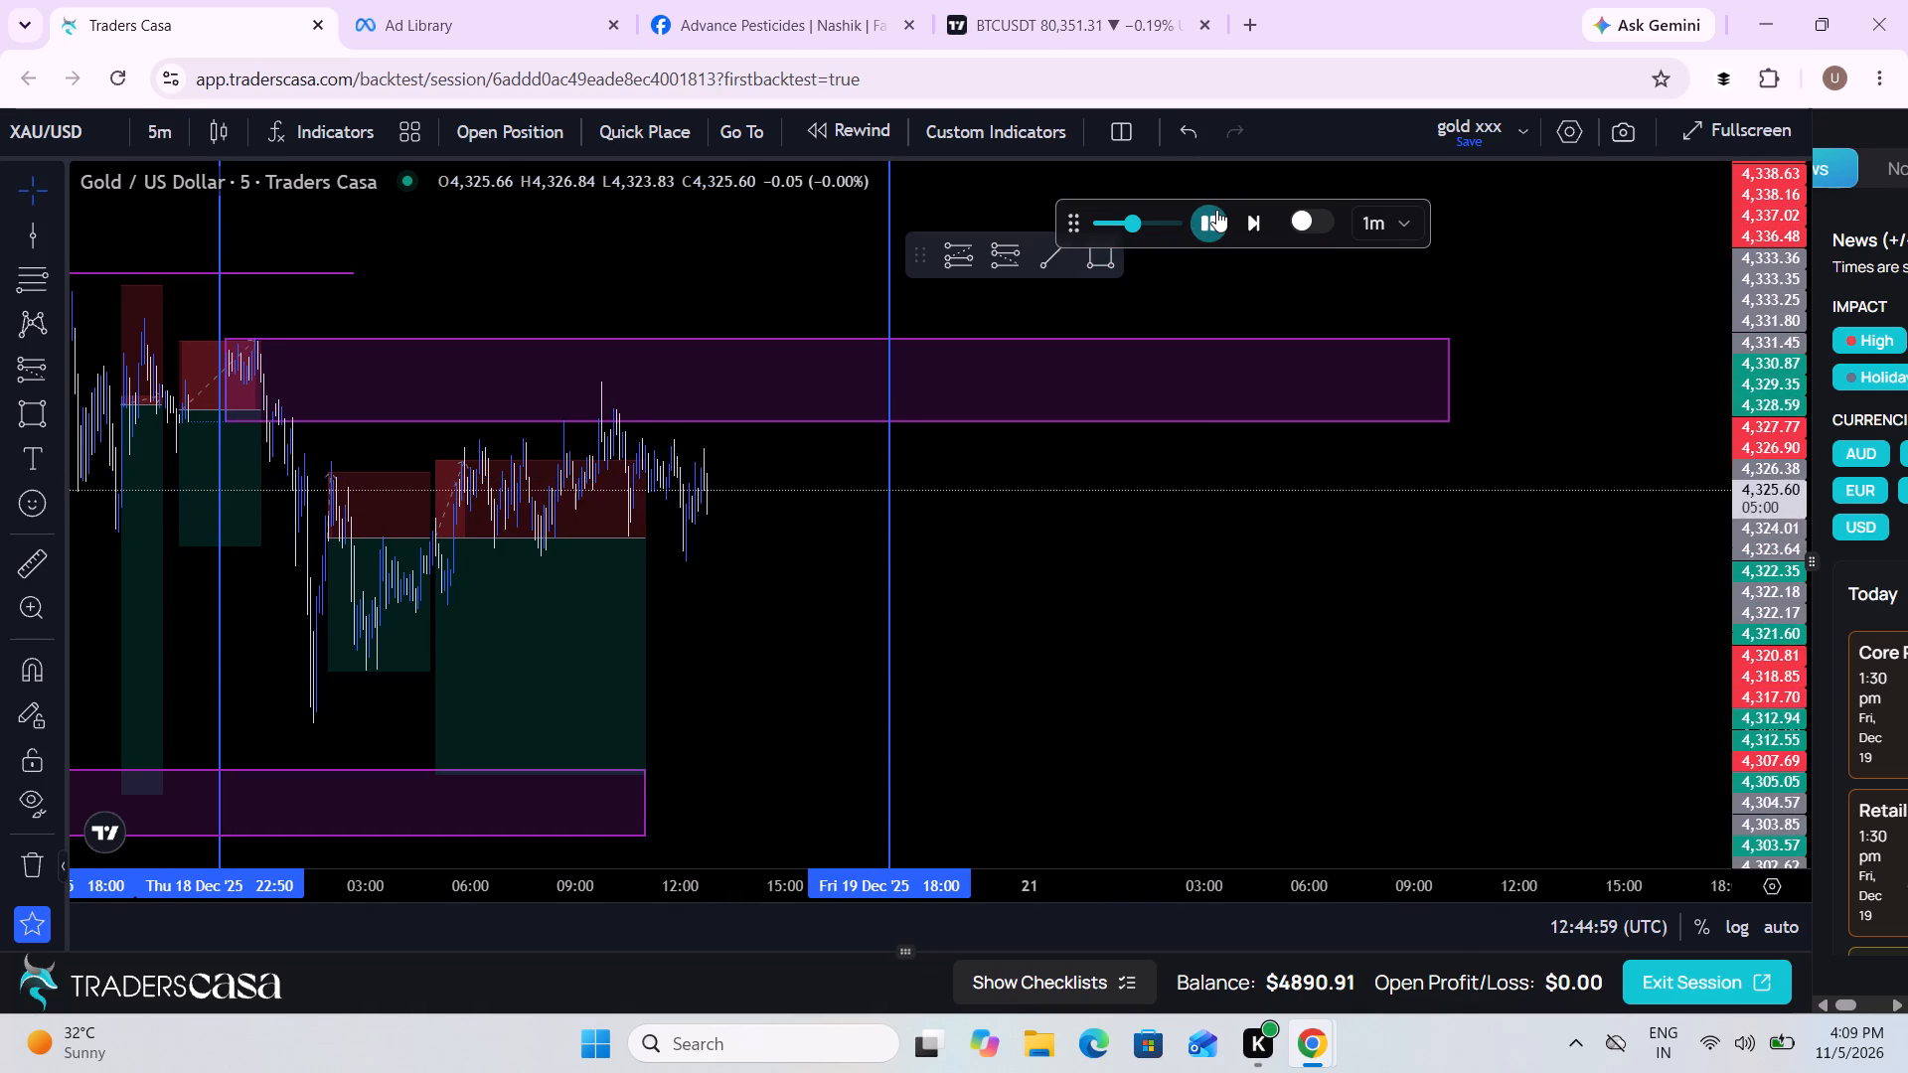
pyautogui.click(1216, 210)
pyautogui.scroll(1, 1146, 514)
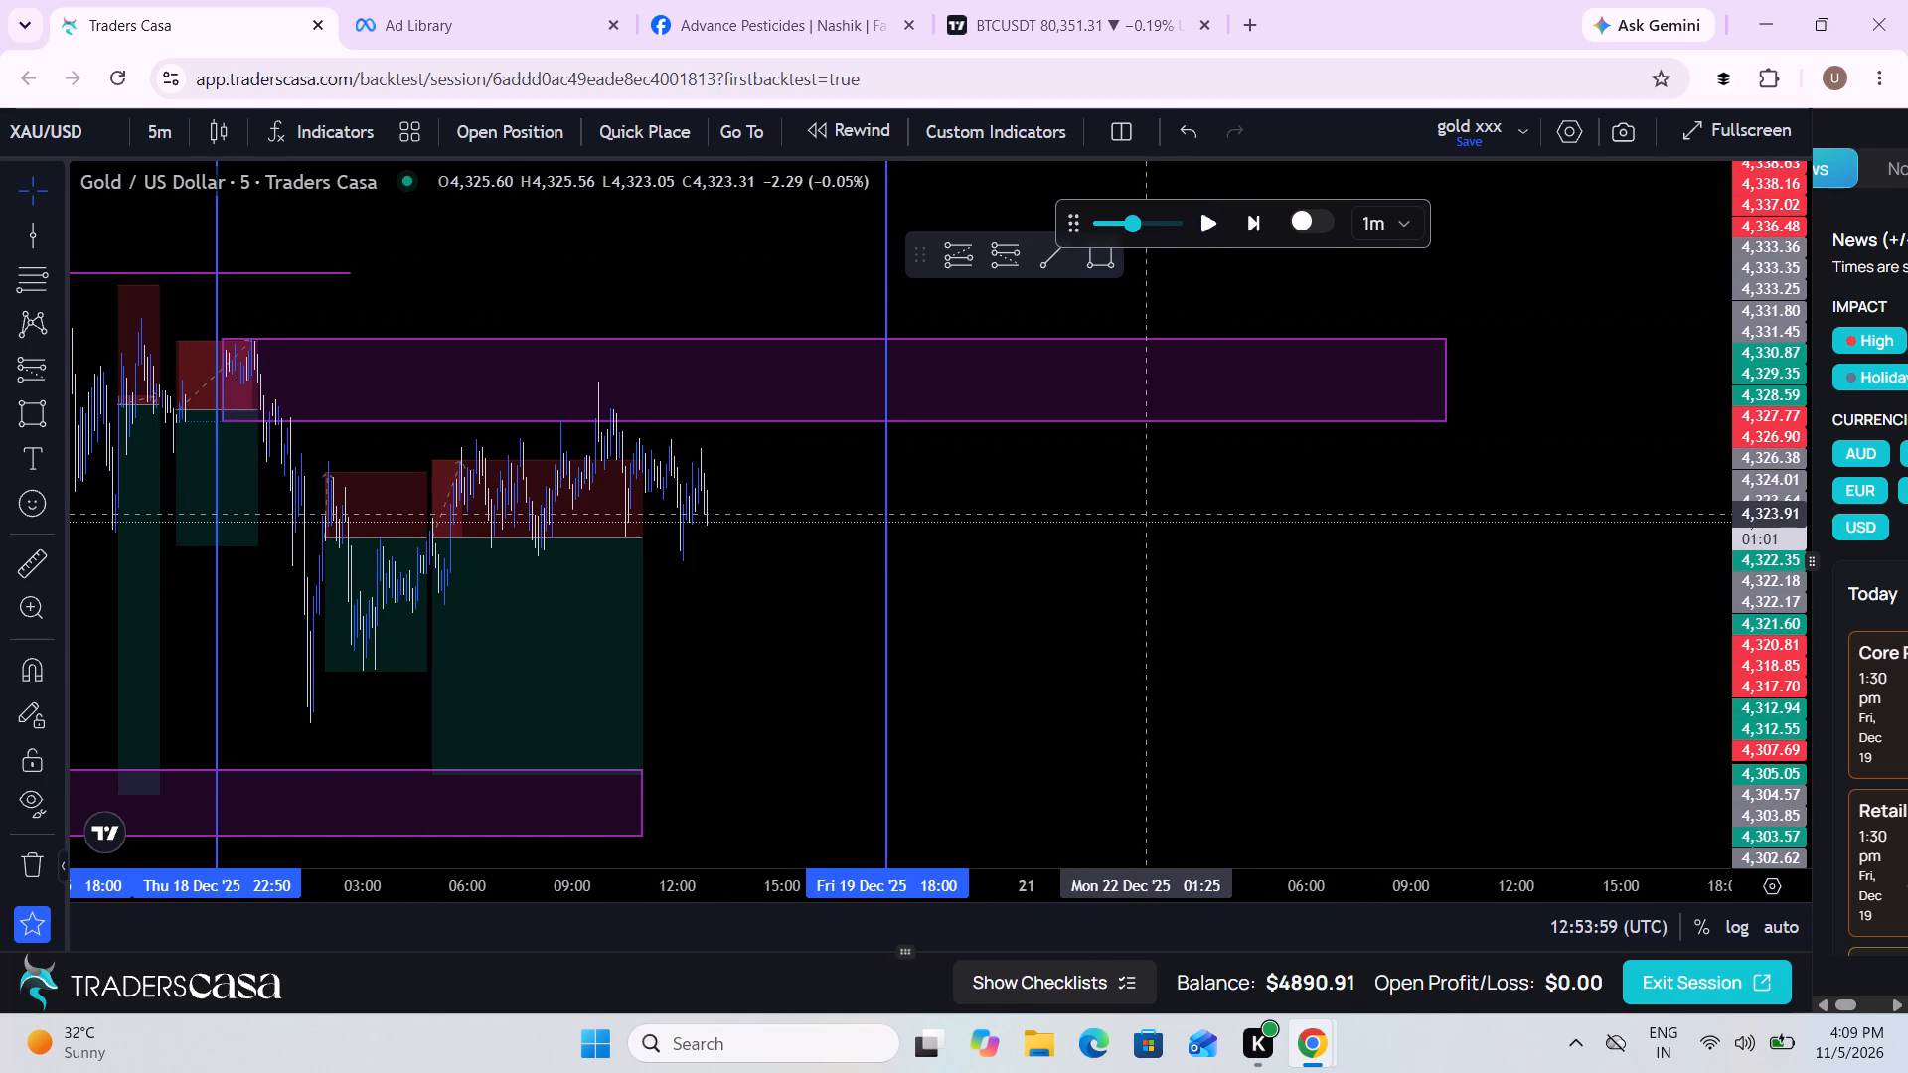
# Increase the replay speed and replay the chart forward from 12:53 to 14:28 UTC on 19 Dec, pausing it there.
pyautogui.scroll(1, 1146, 514)
pyautogui.moveTo(909, 539); pyautogui.dragTo(1243, 557)
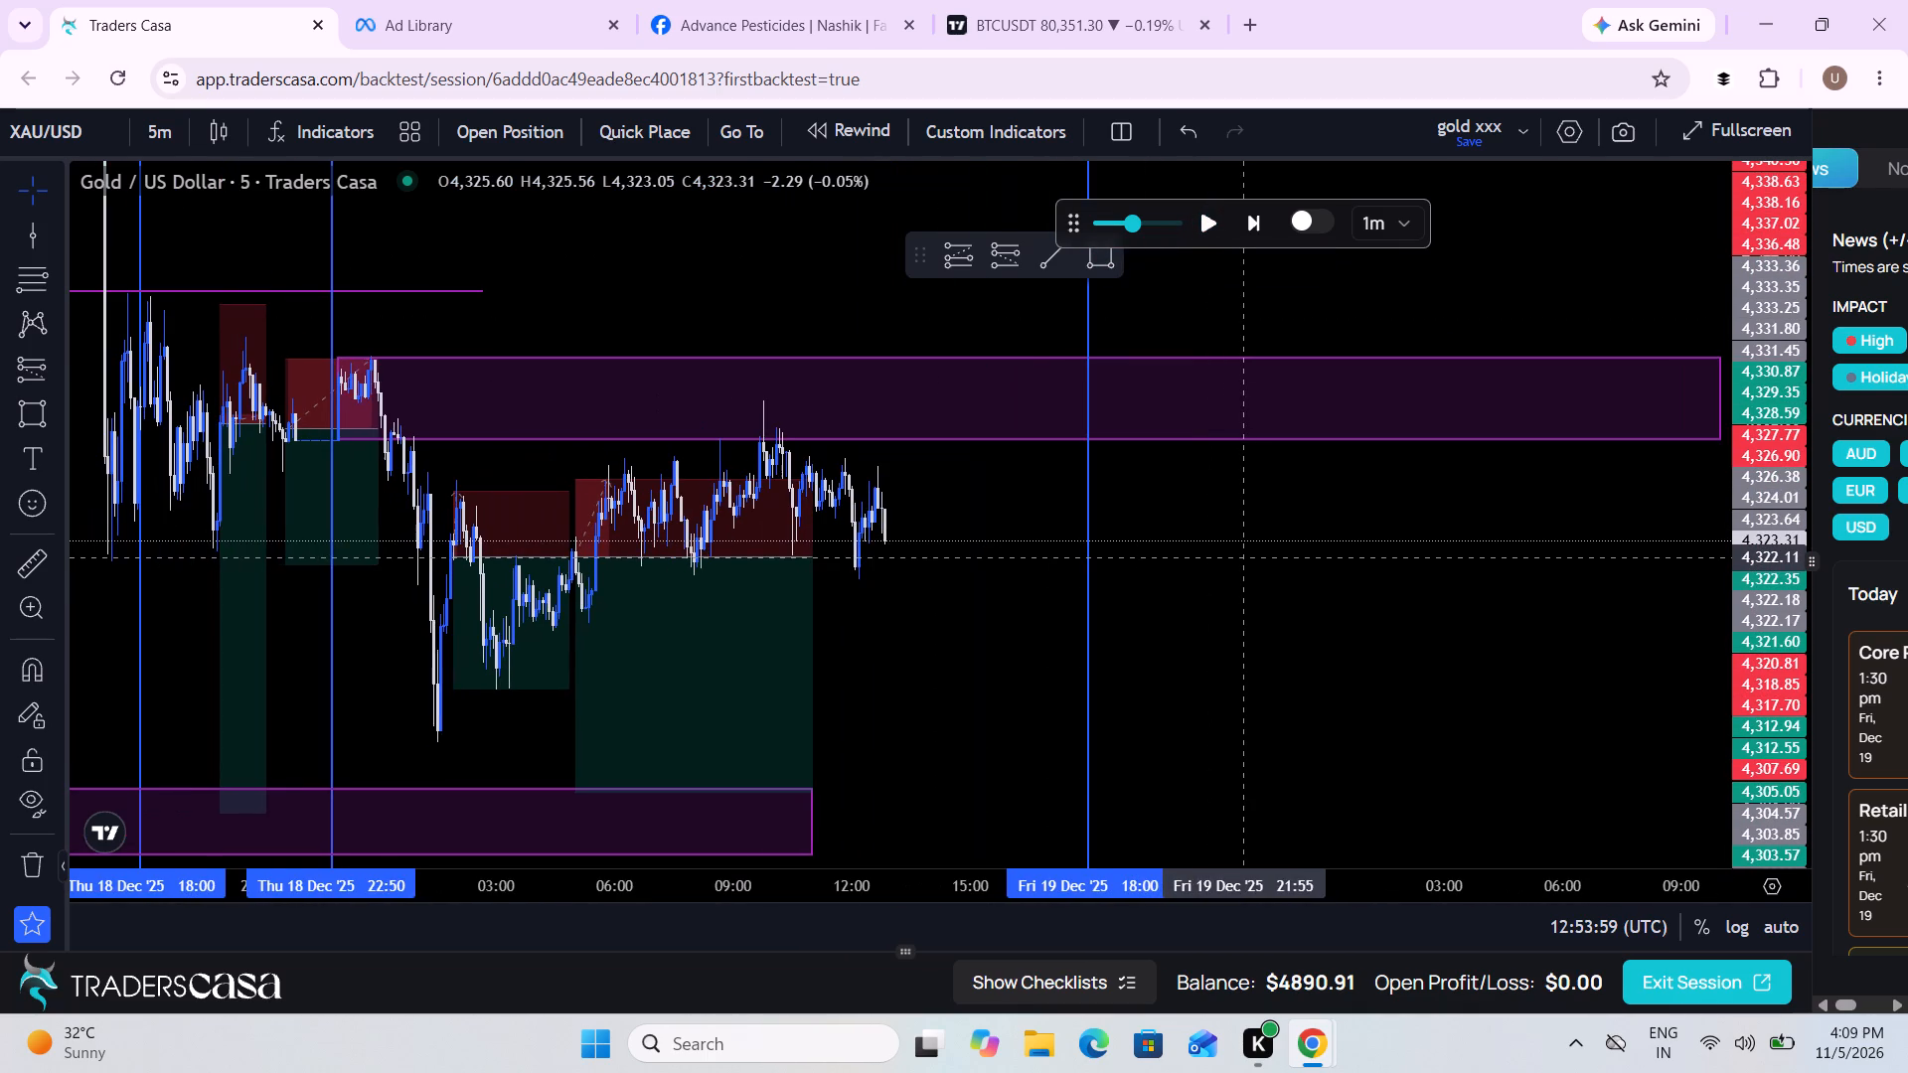
pyautogui.scroll(1, 1243, 557)
pyautogui.moveTo(1243, 557); pyautogui.dragTo(1505, 565)
pyautogui.scroll(1, 1505, 565)
pyautogui.click(1436, 584)
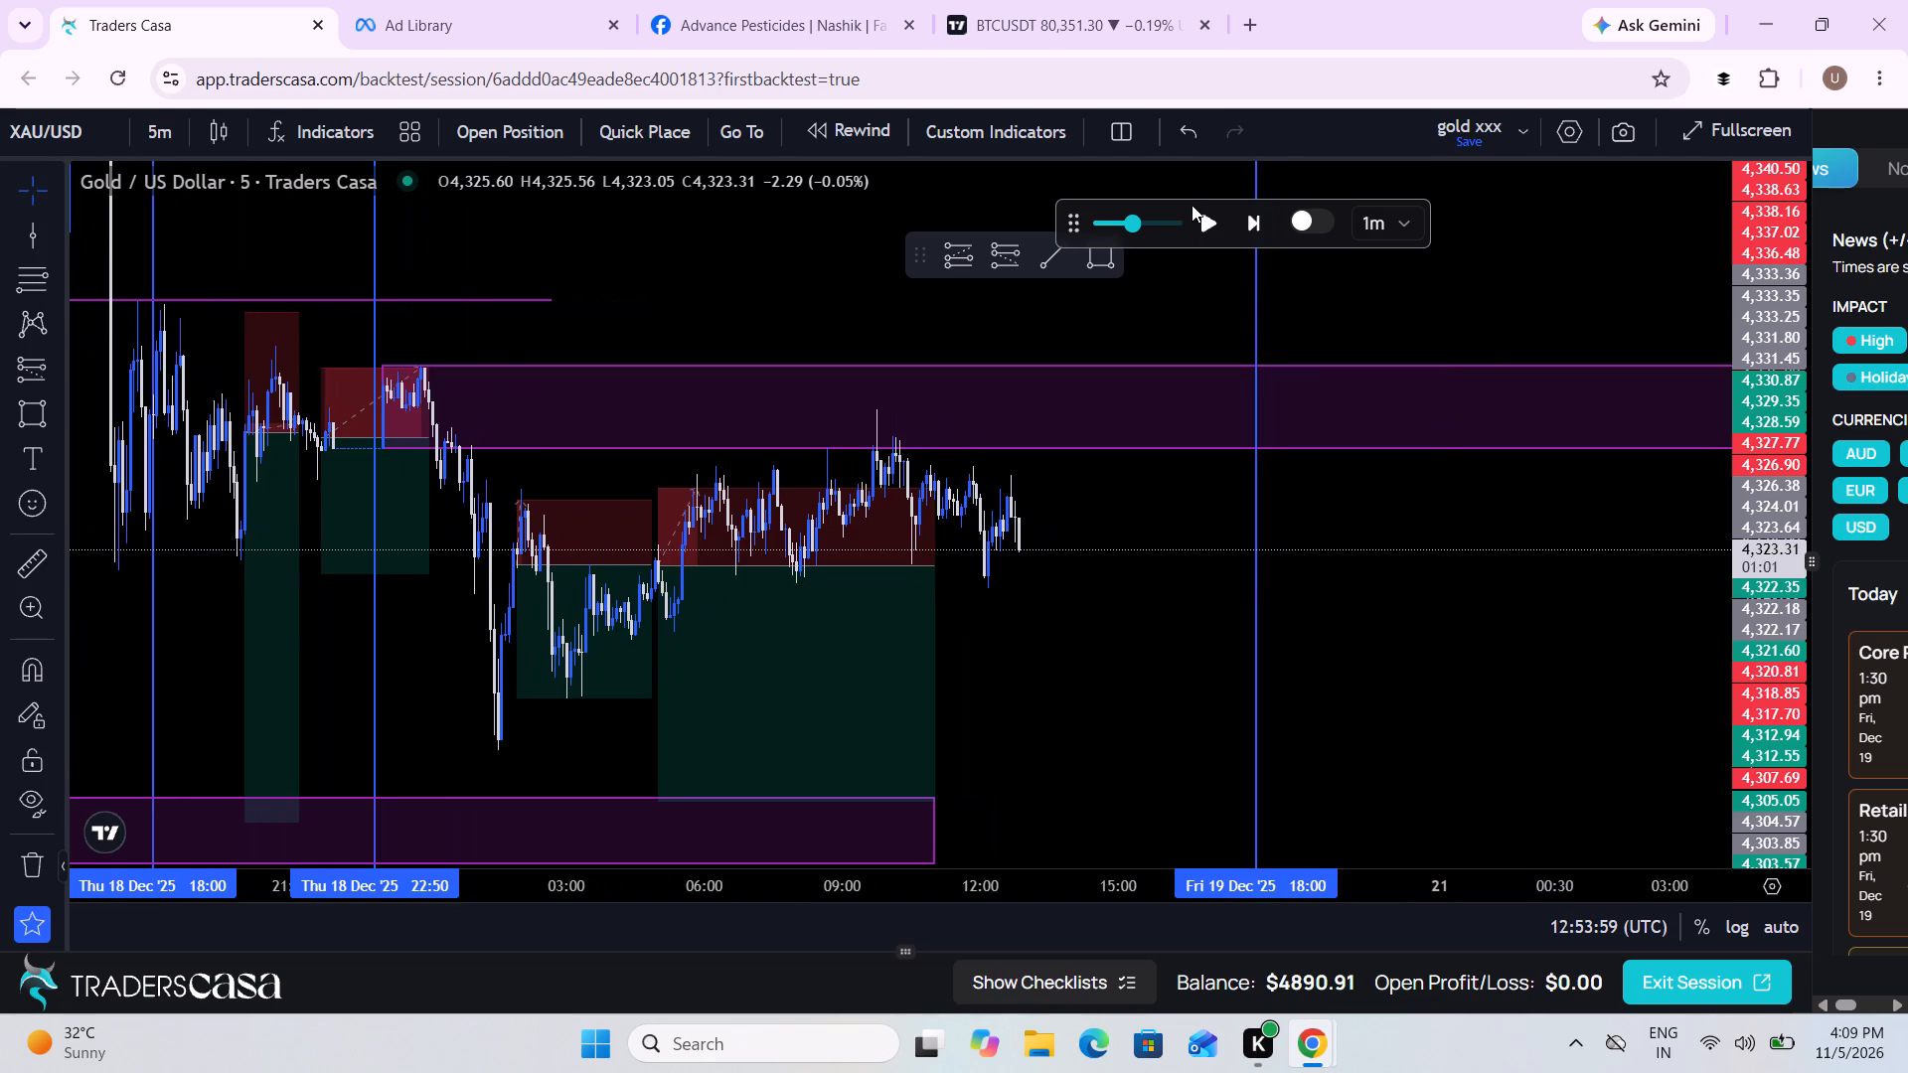
pyautogui.click(1199, 213)
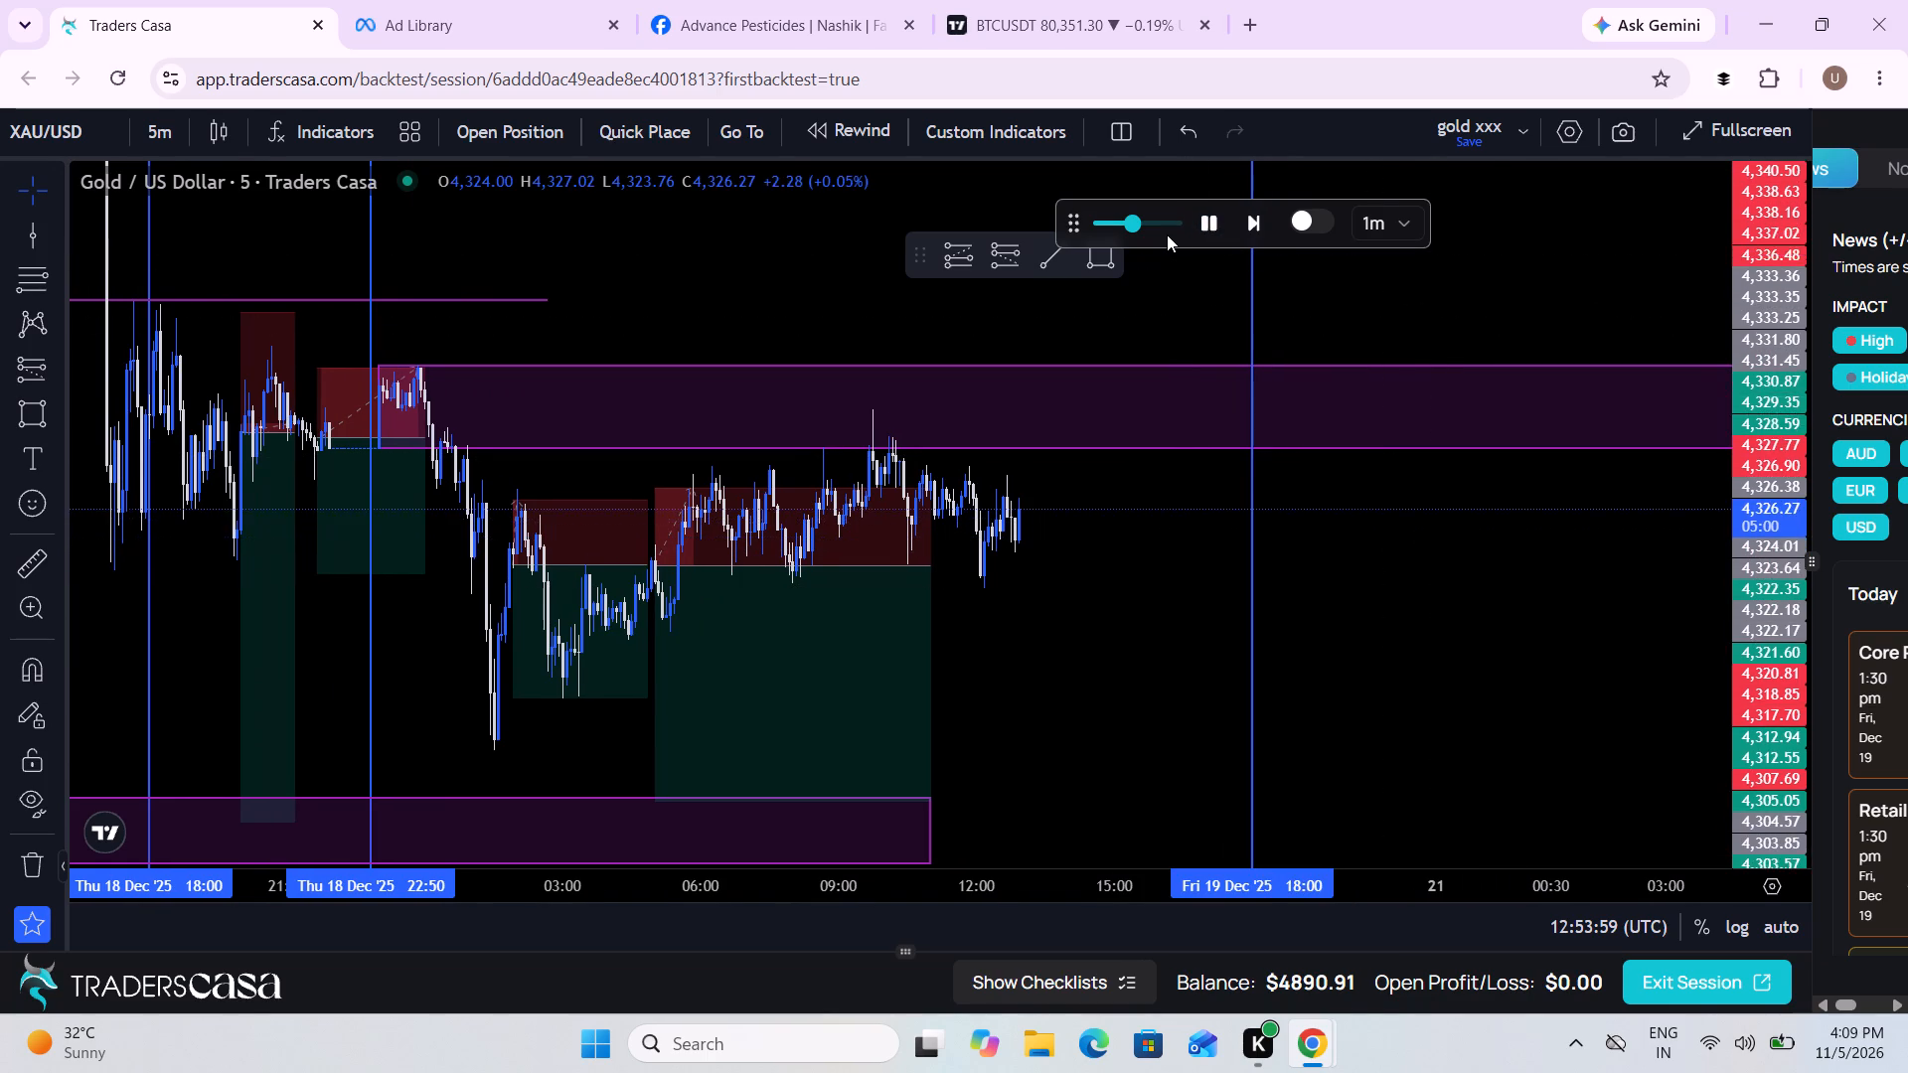
pyautogui.click(1167, 234)
pyautogui.click(1162, 229)
pyautogui.click(1158, 219)
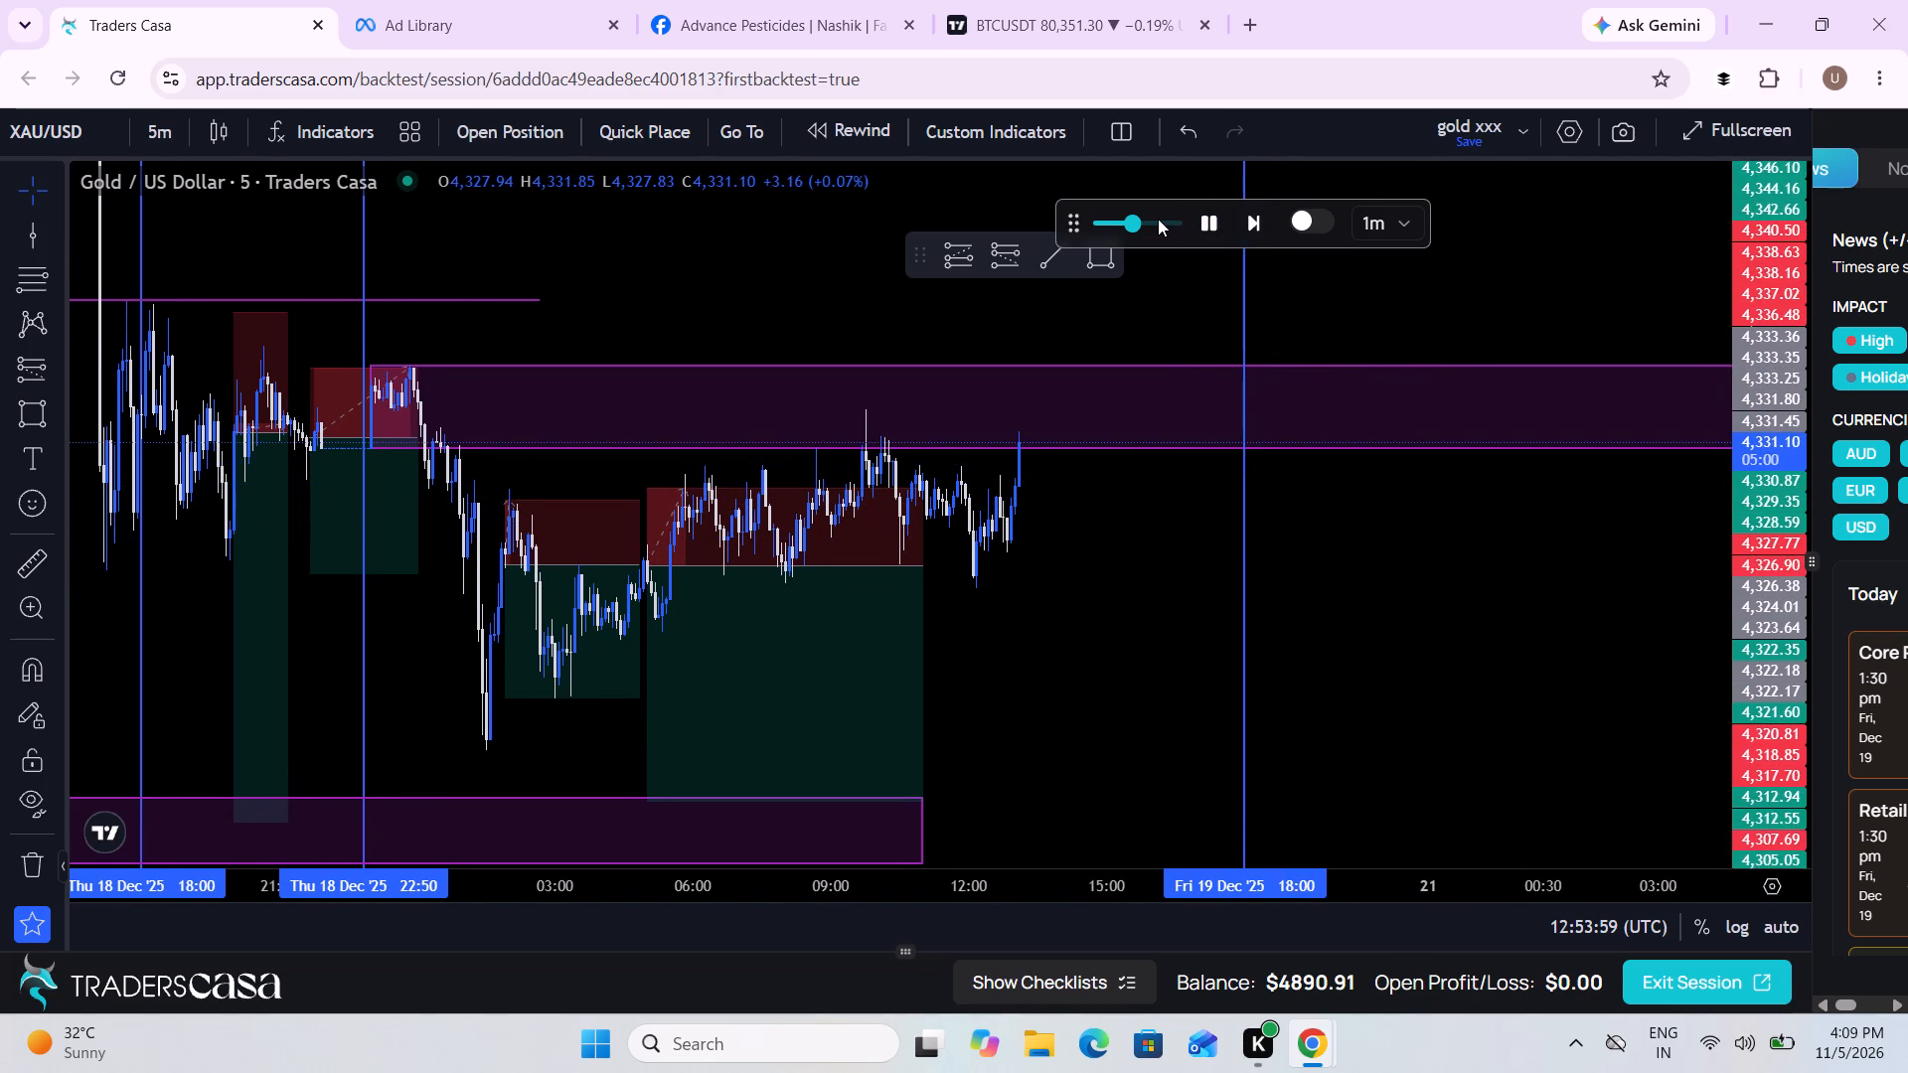
pyautogui.click(1156, 221)
pyautogui.moveTo(1156, 221); pyautogui.dragTo(1176, 220)
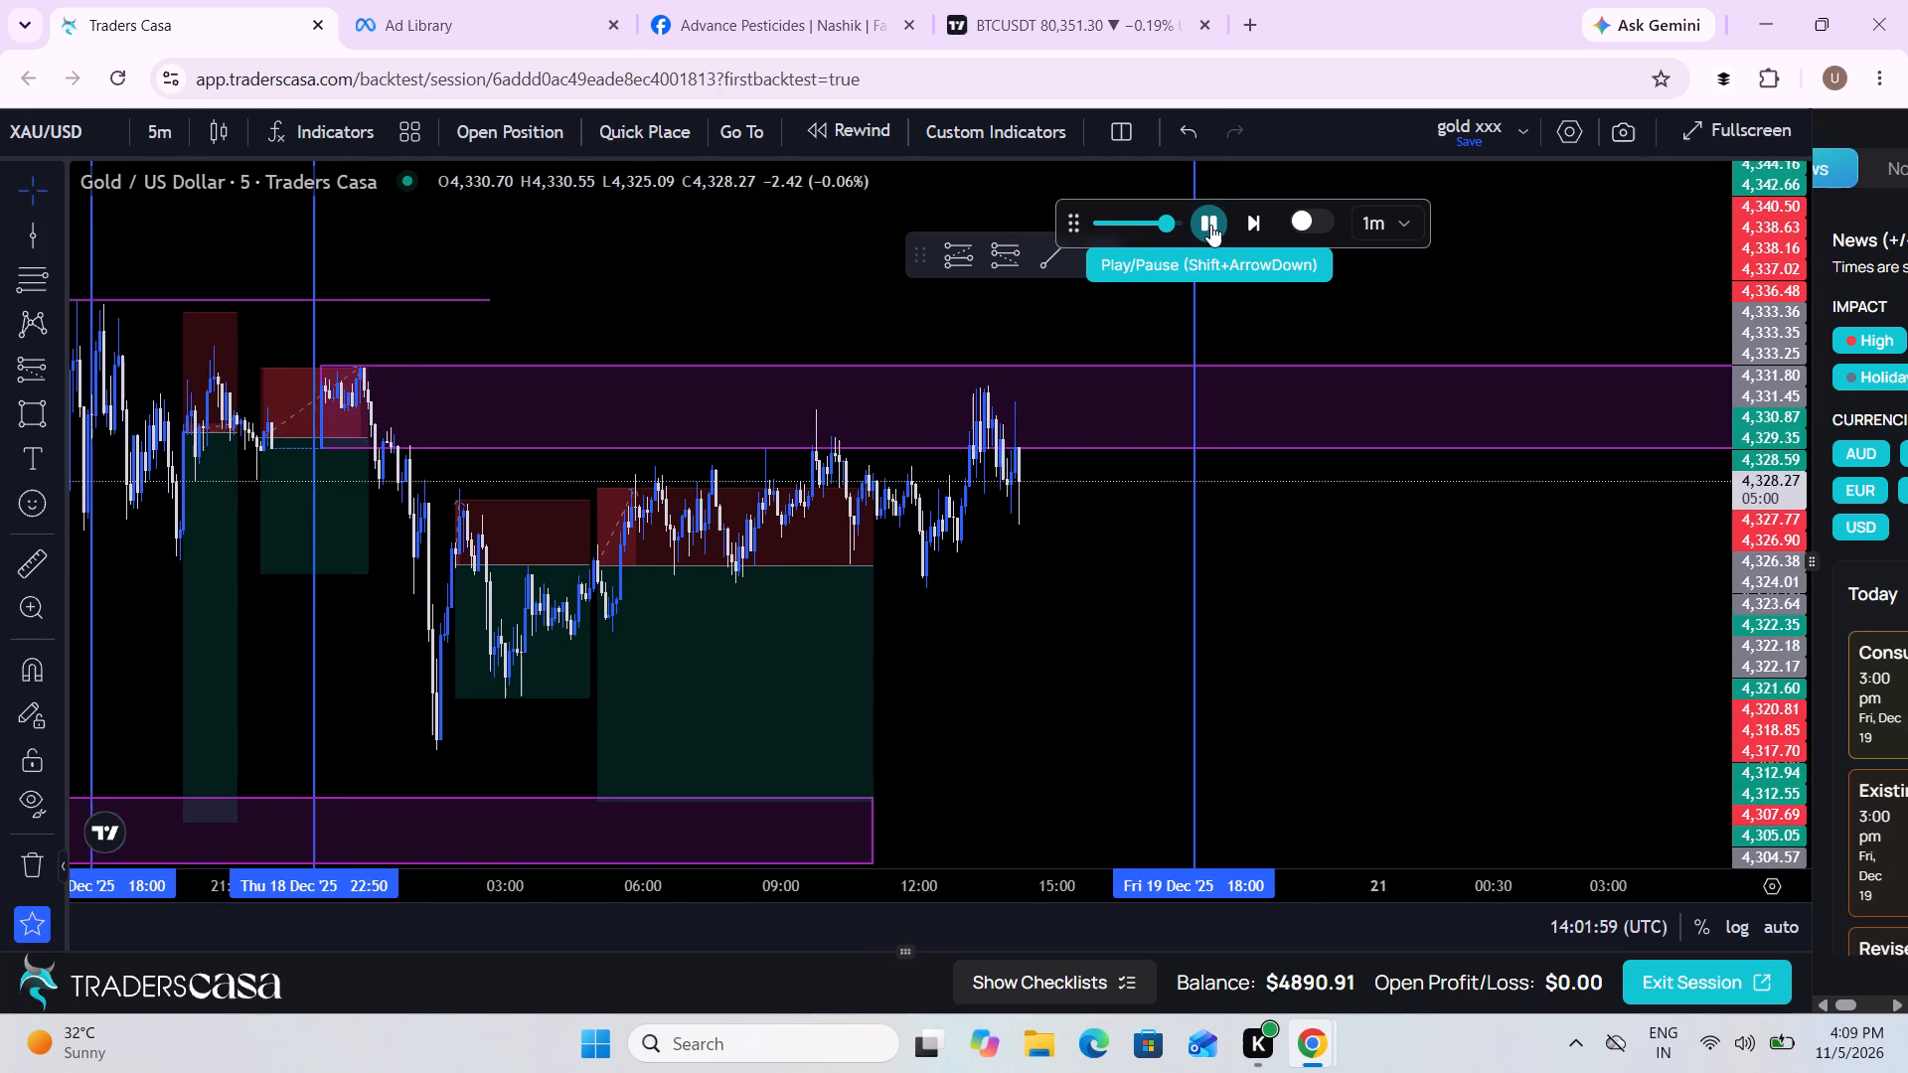
pyautogui.click(1210, 225)
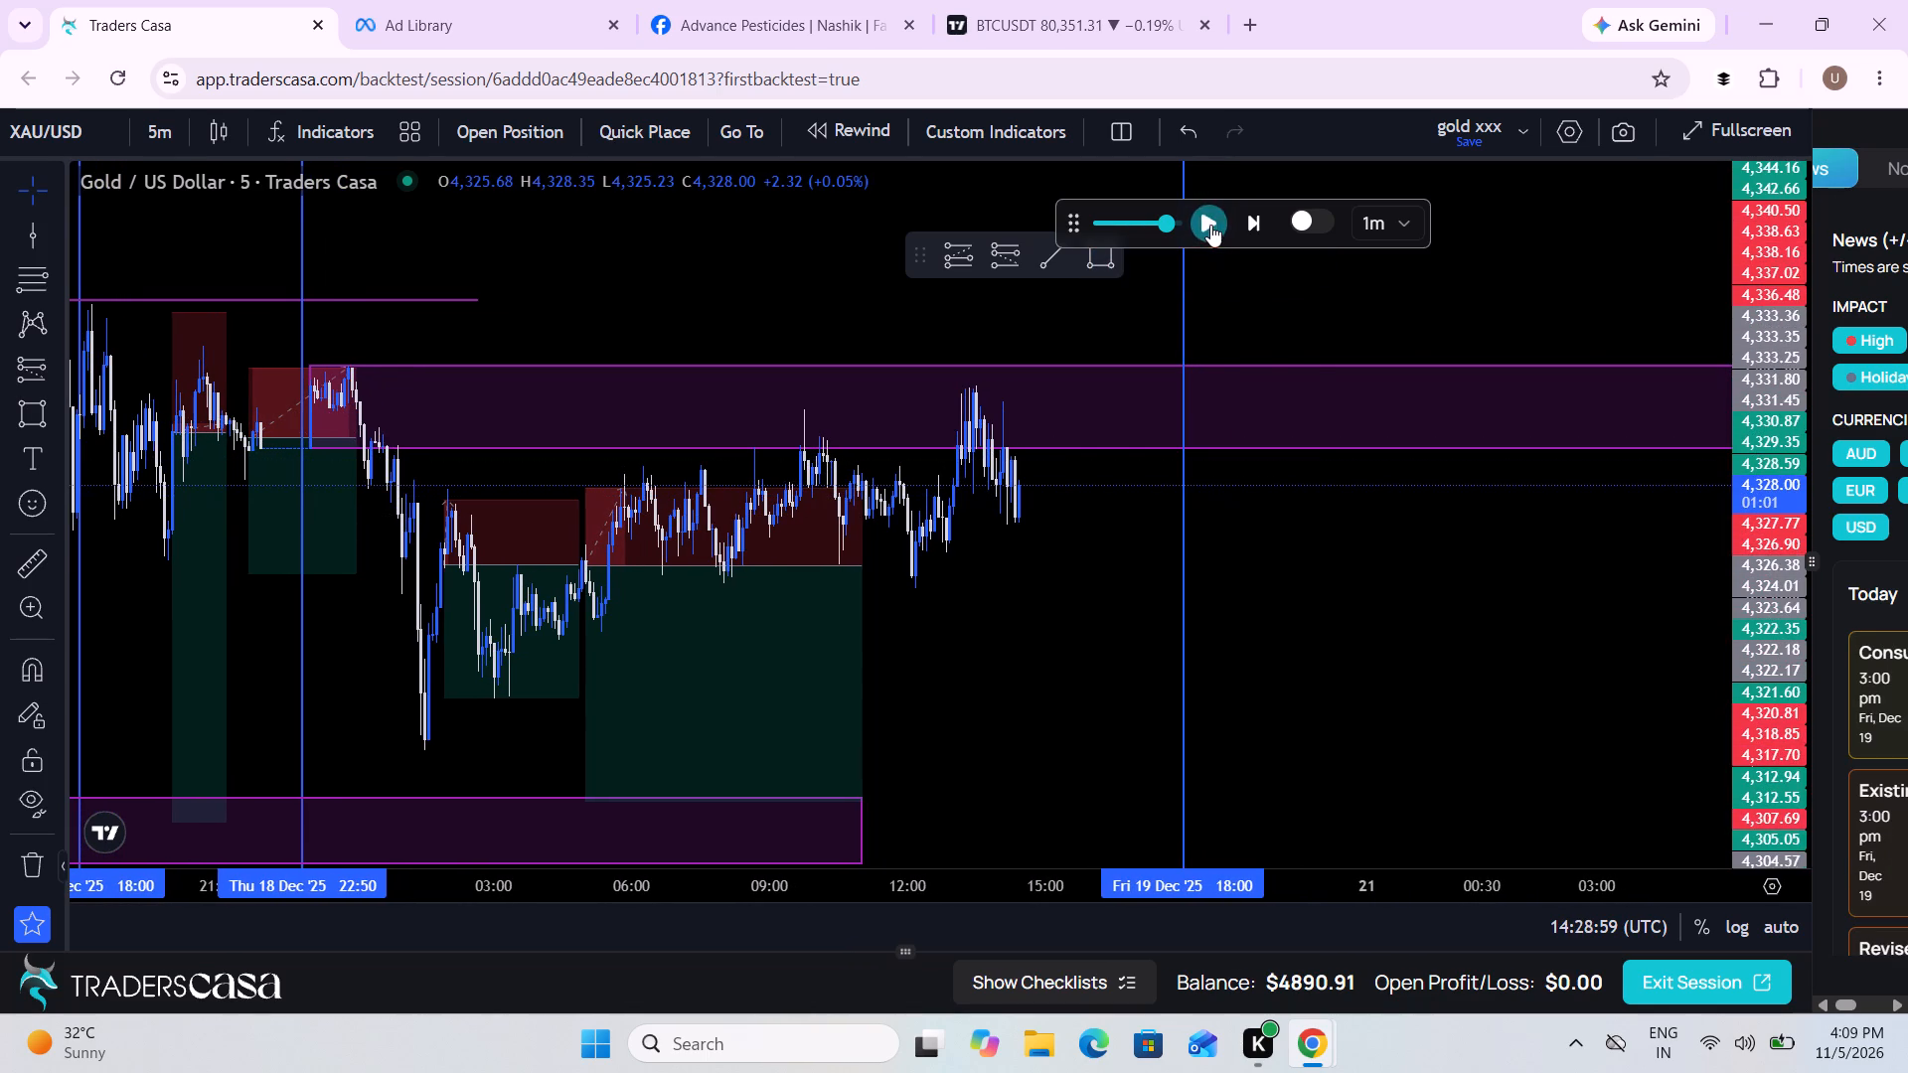
# Replay the chart forward in two short runs, pausing at 14:50 and at 15:11 UTC on 19 Dec.
pyautogui.click(1214, 230)
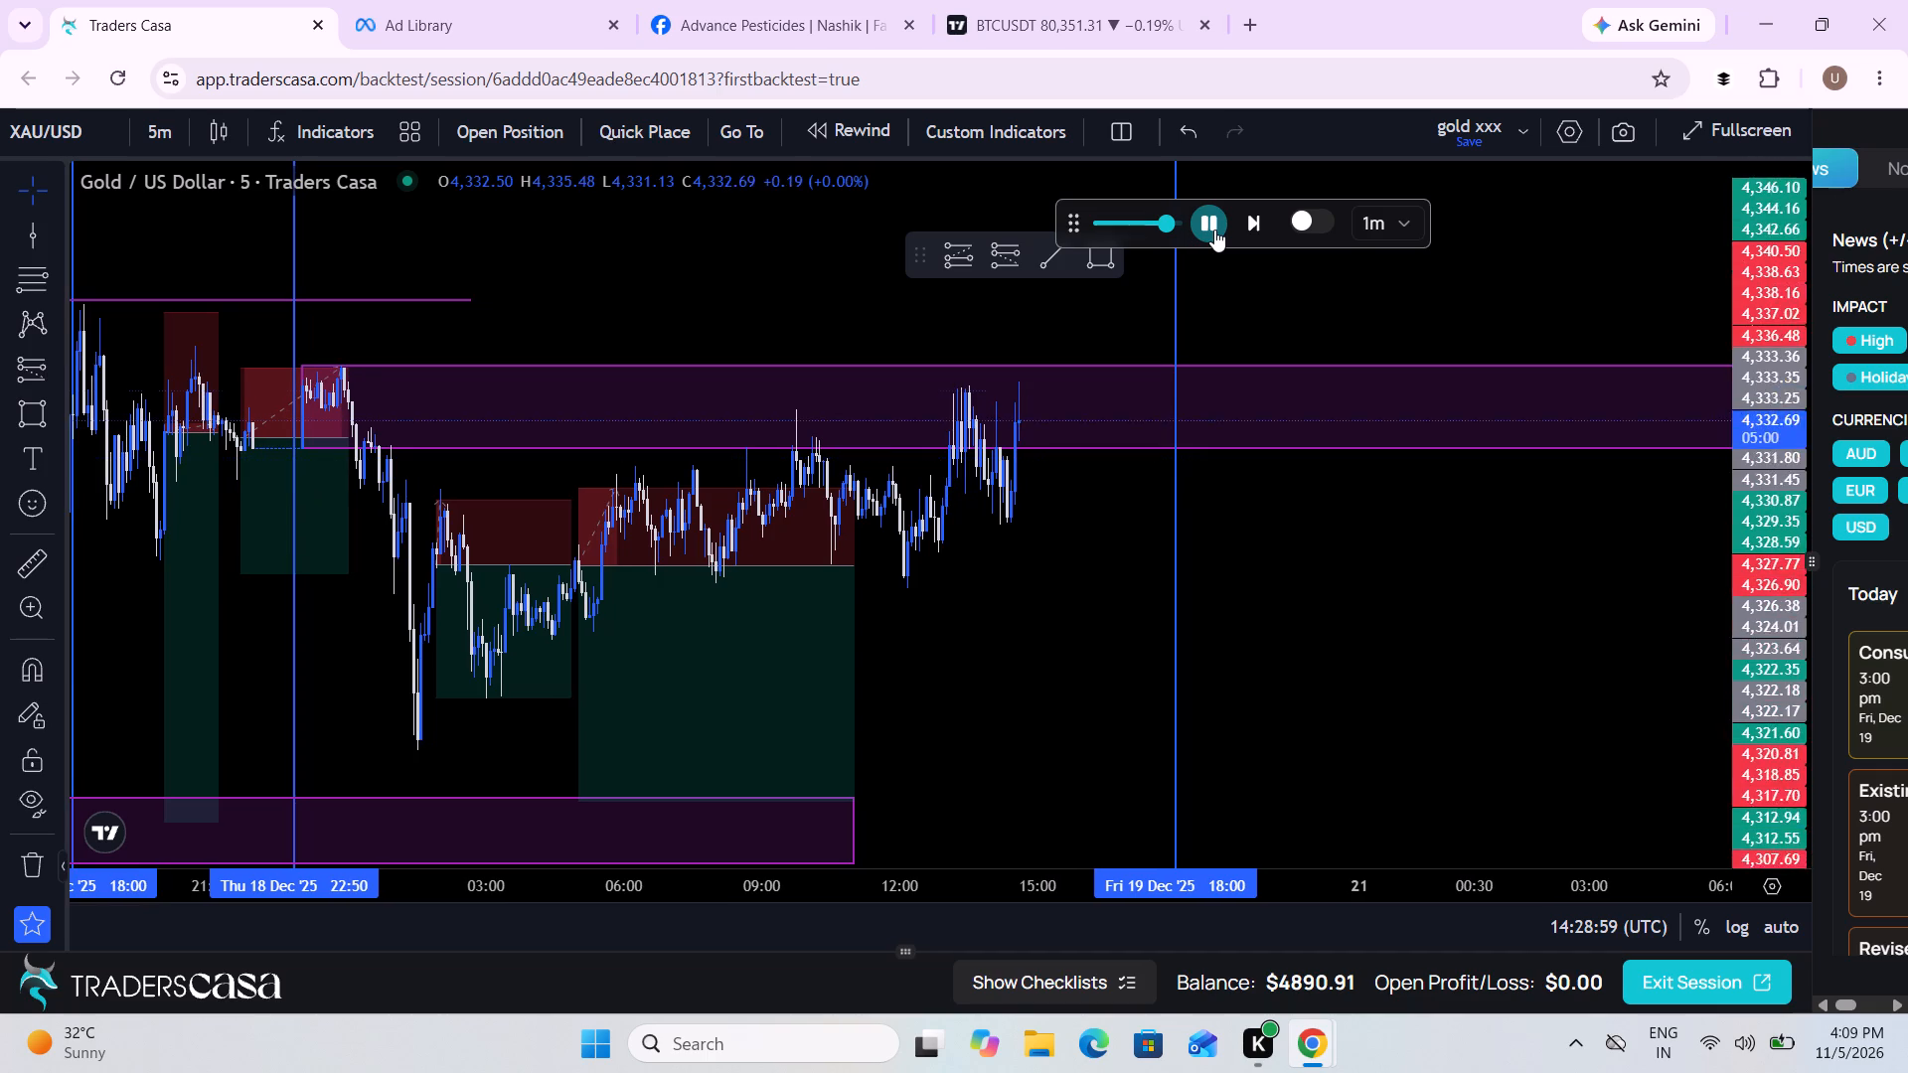
pyautogui.click(1214, 230)
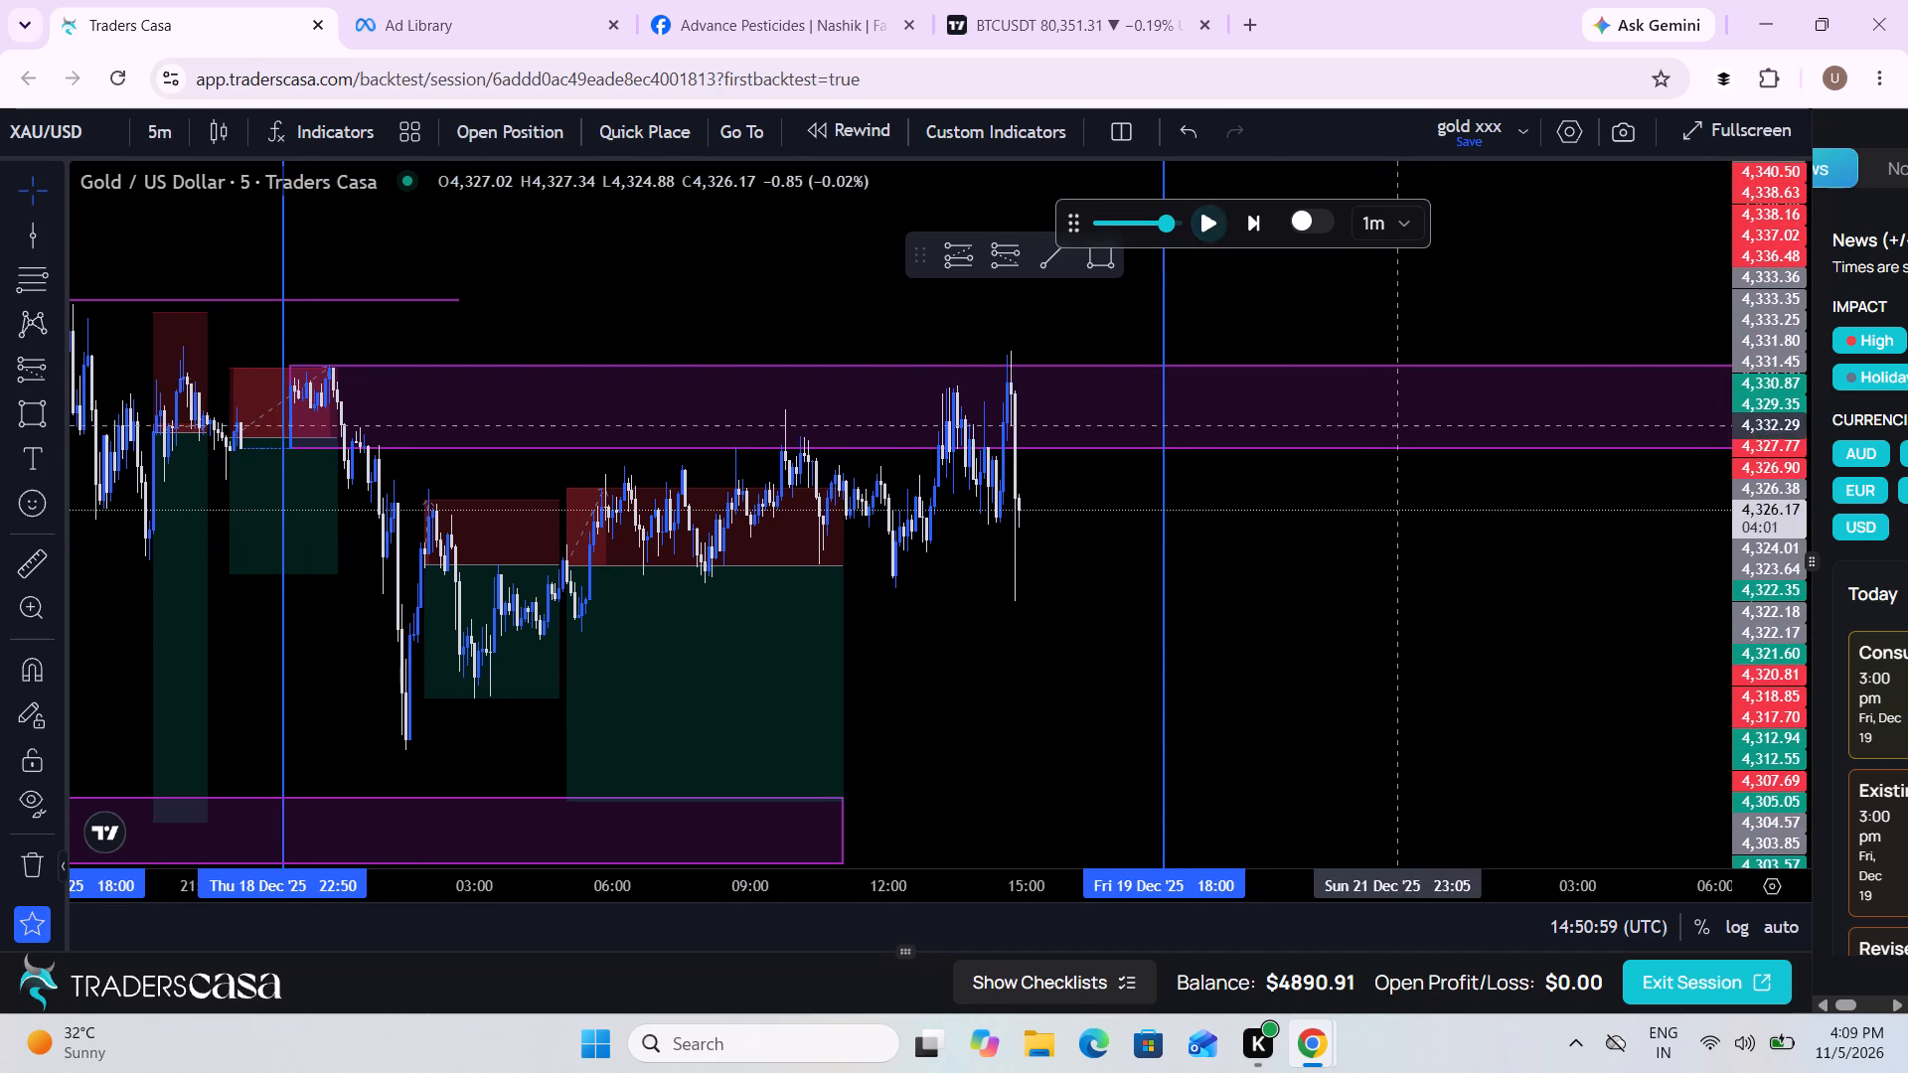
pyautogui.scroll(-2, 1388, 553)
pyautogui.moveTo(1388, 553); pyautogui.dragTo(1197, 498)
pyautogui.scroll(-1, 1197, 498)
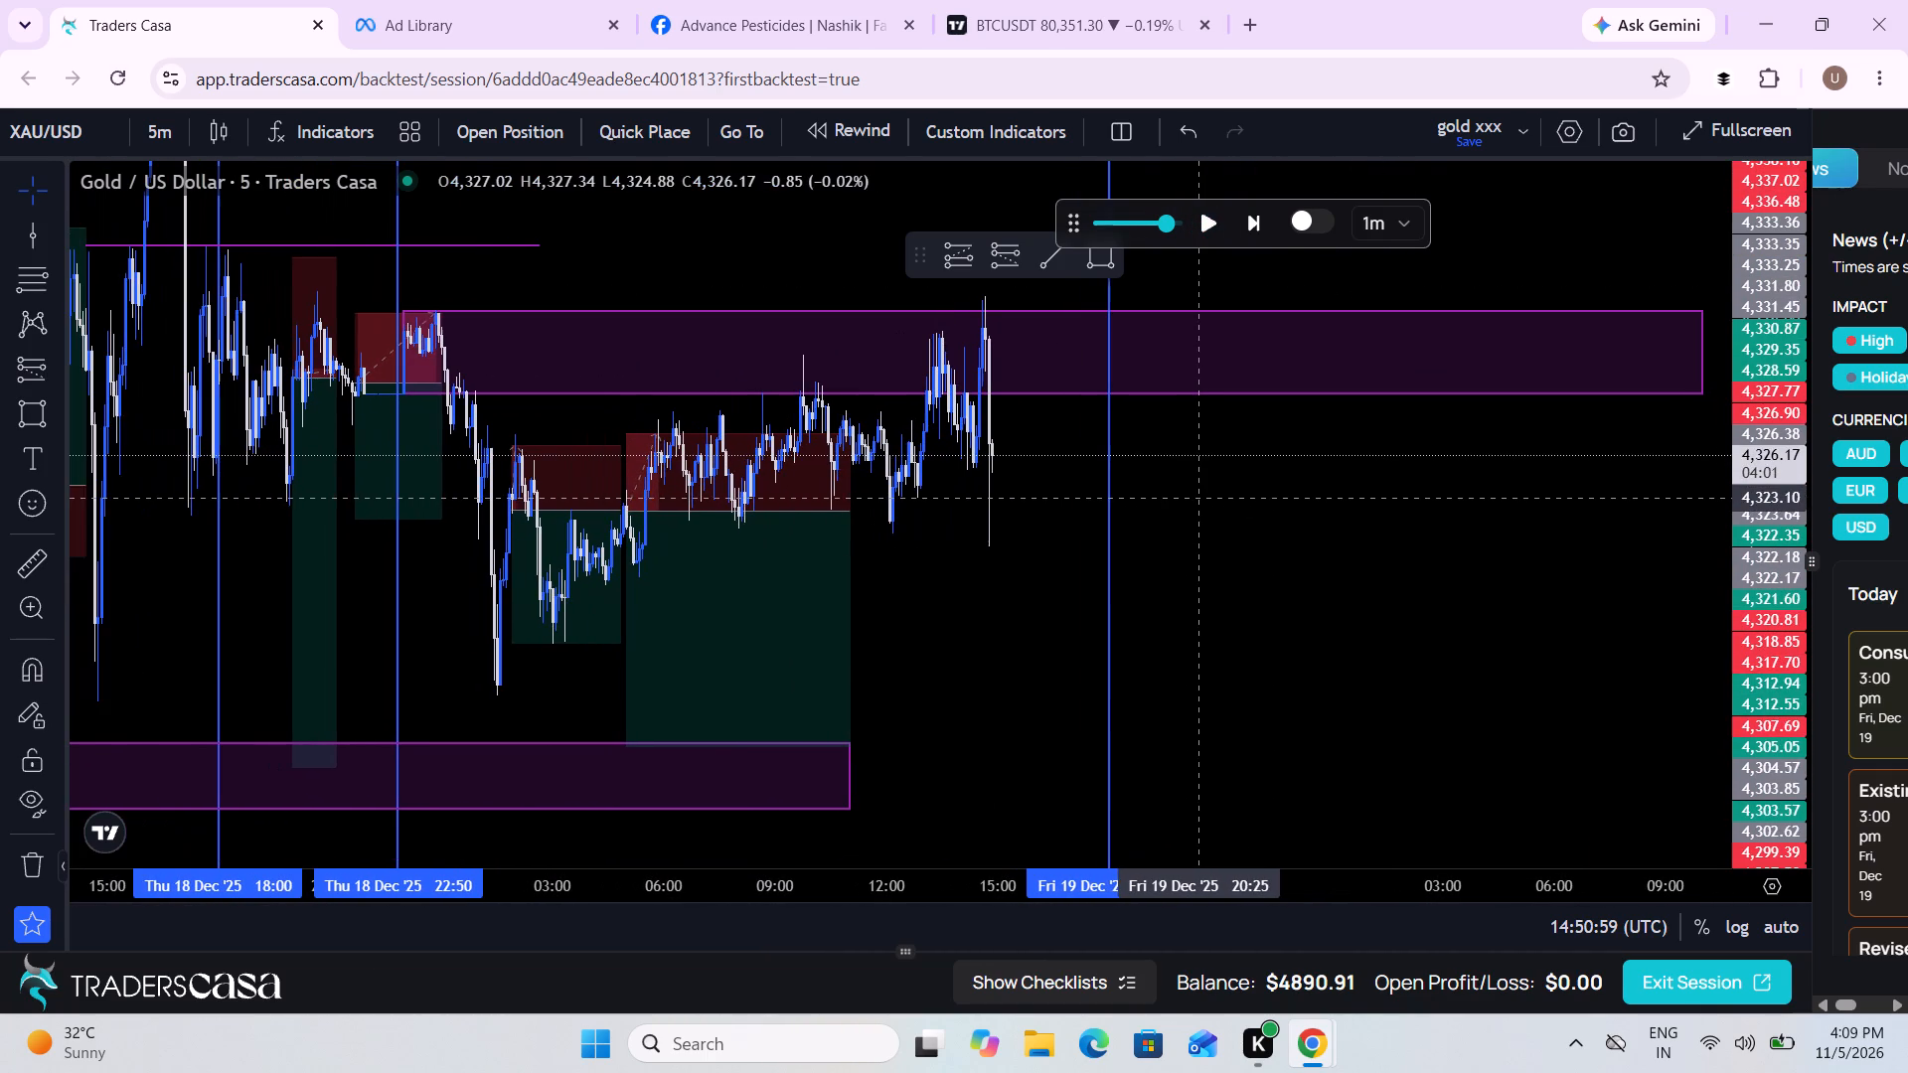
pyautogui.click(1205, 226)
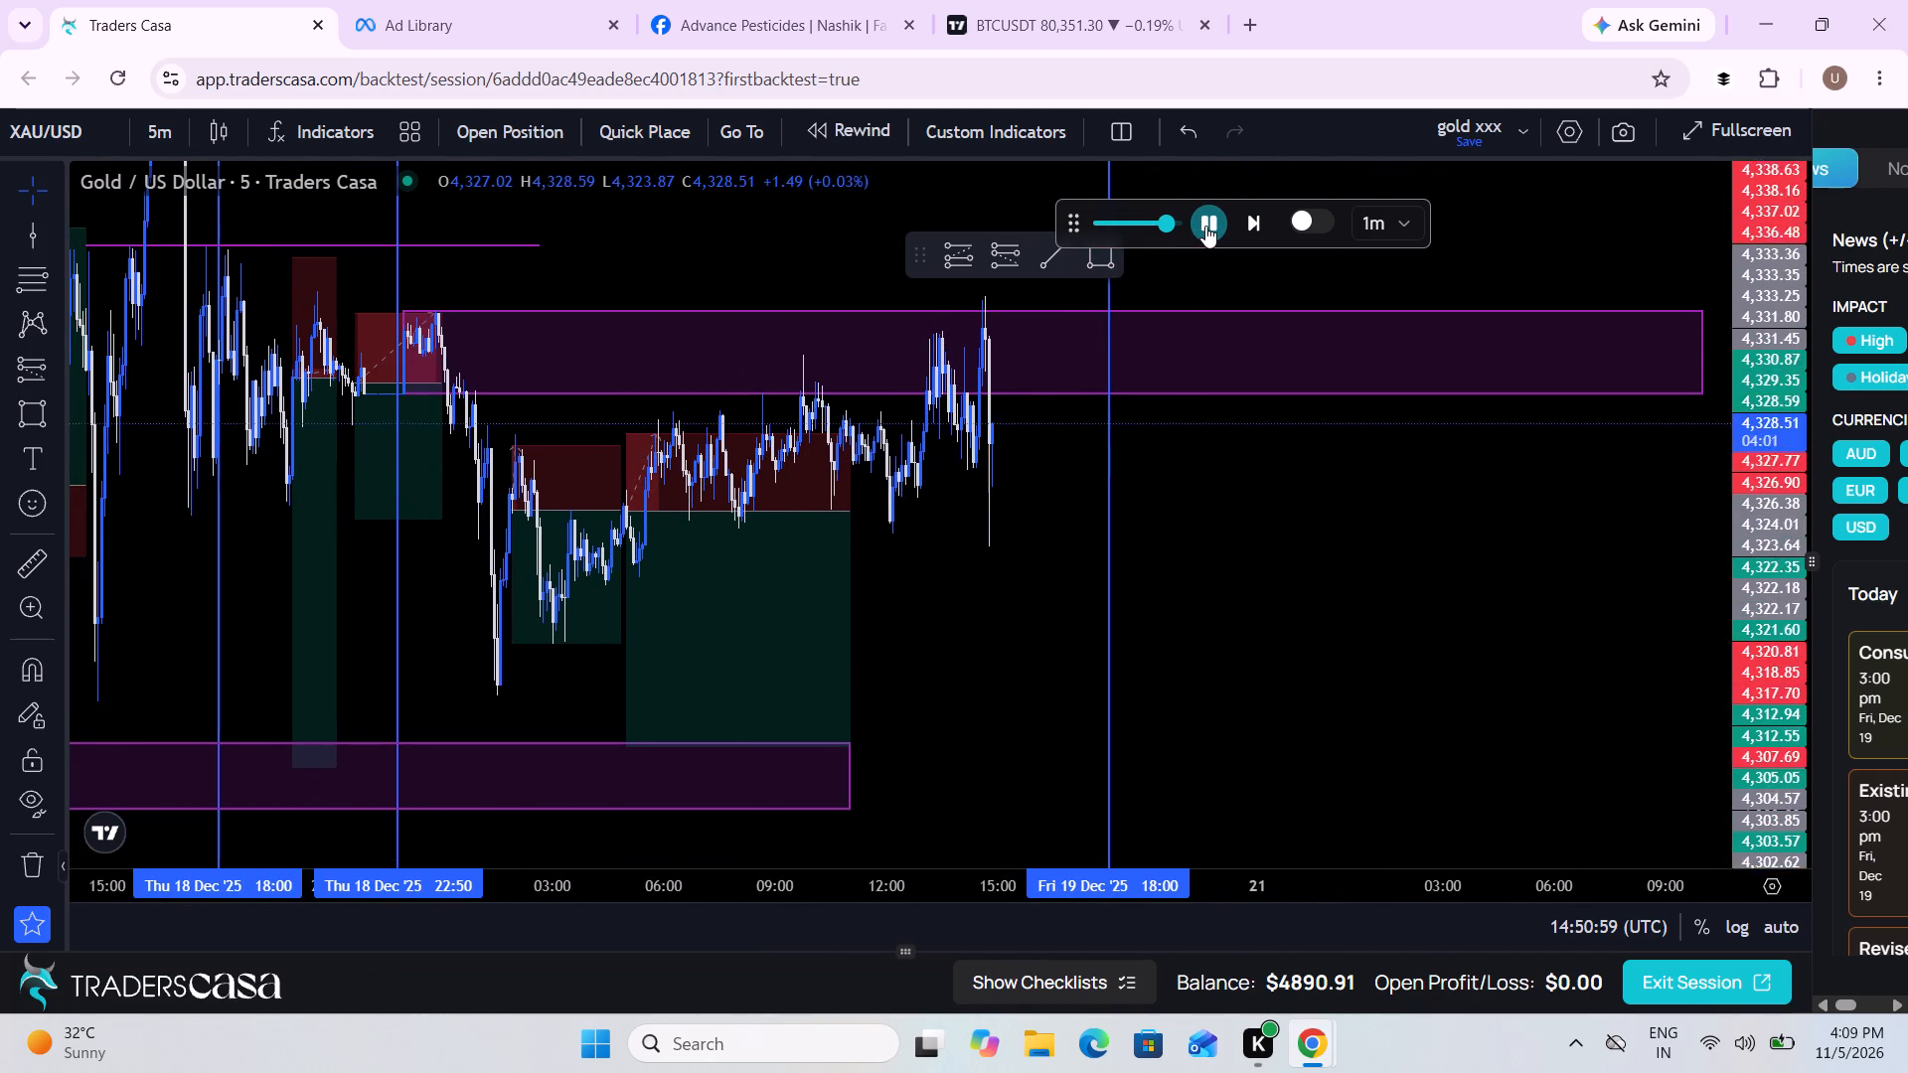
pyautogui.click(1205, 226)
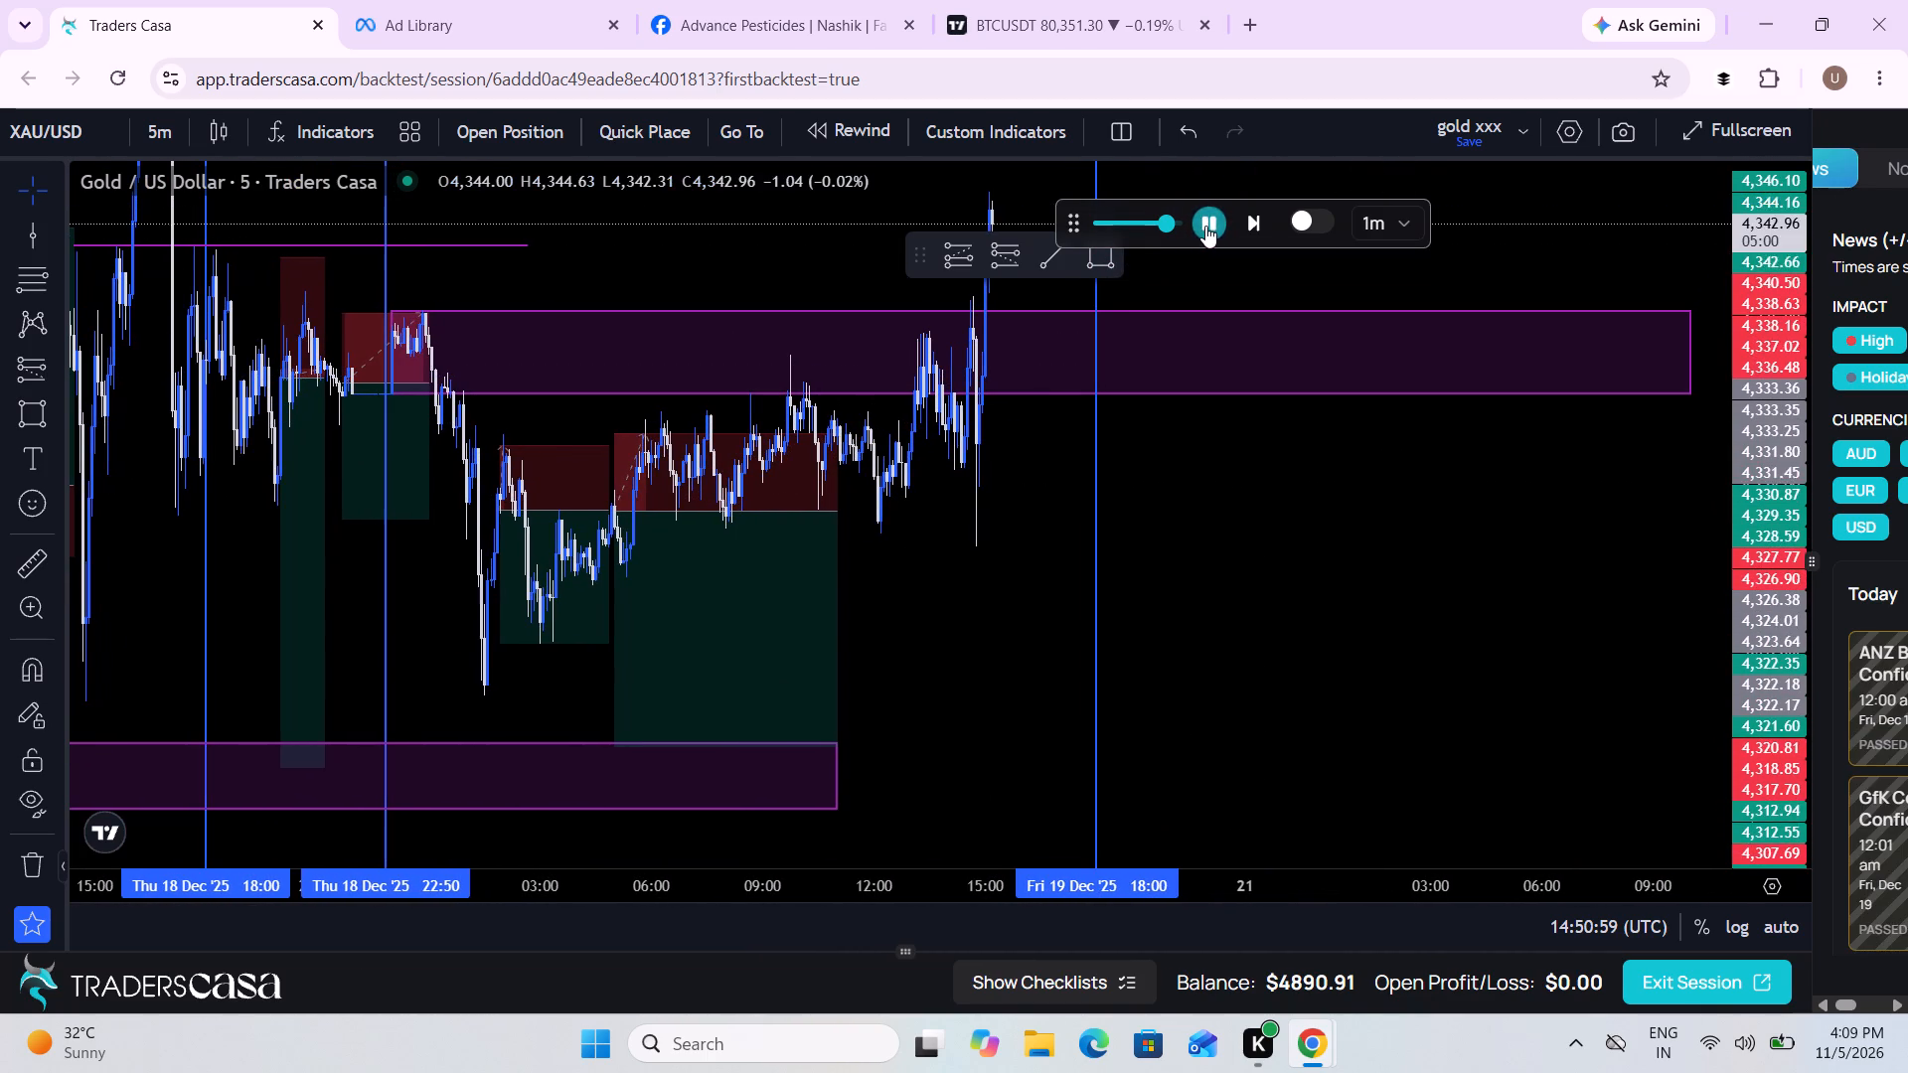
# Examine the price action from 12 to 19 Dec against the earlier zones, levels and position drawings.
pyautogui.moveTo(1389, 534); pyautogui.dragTo(1310, 676)
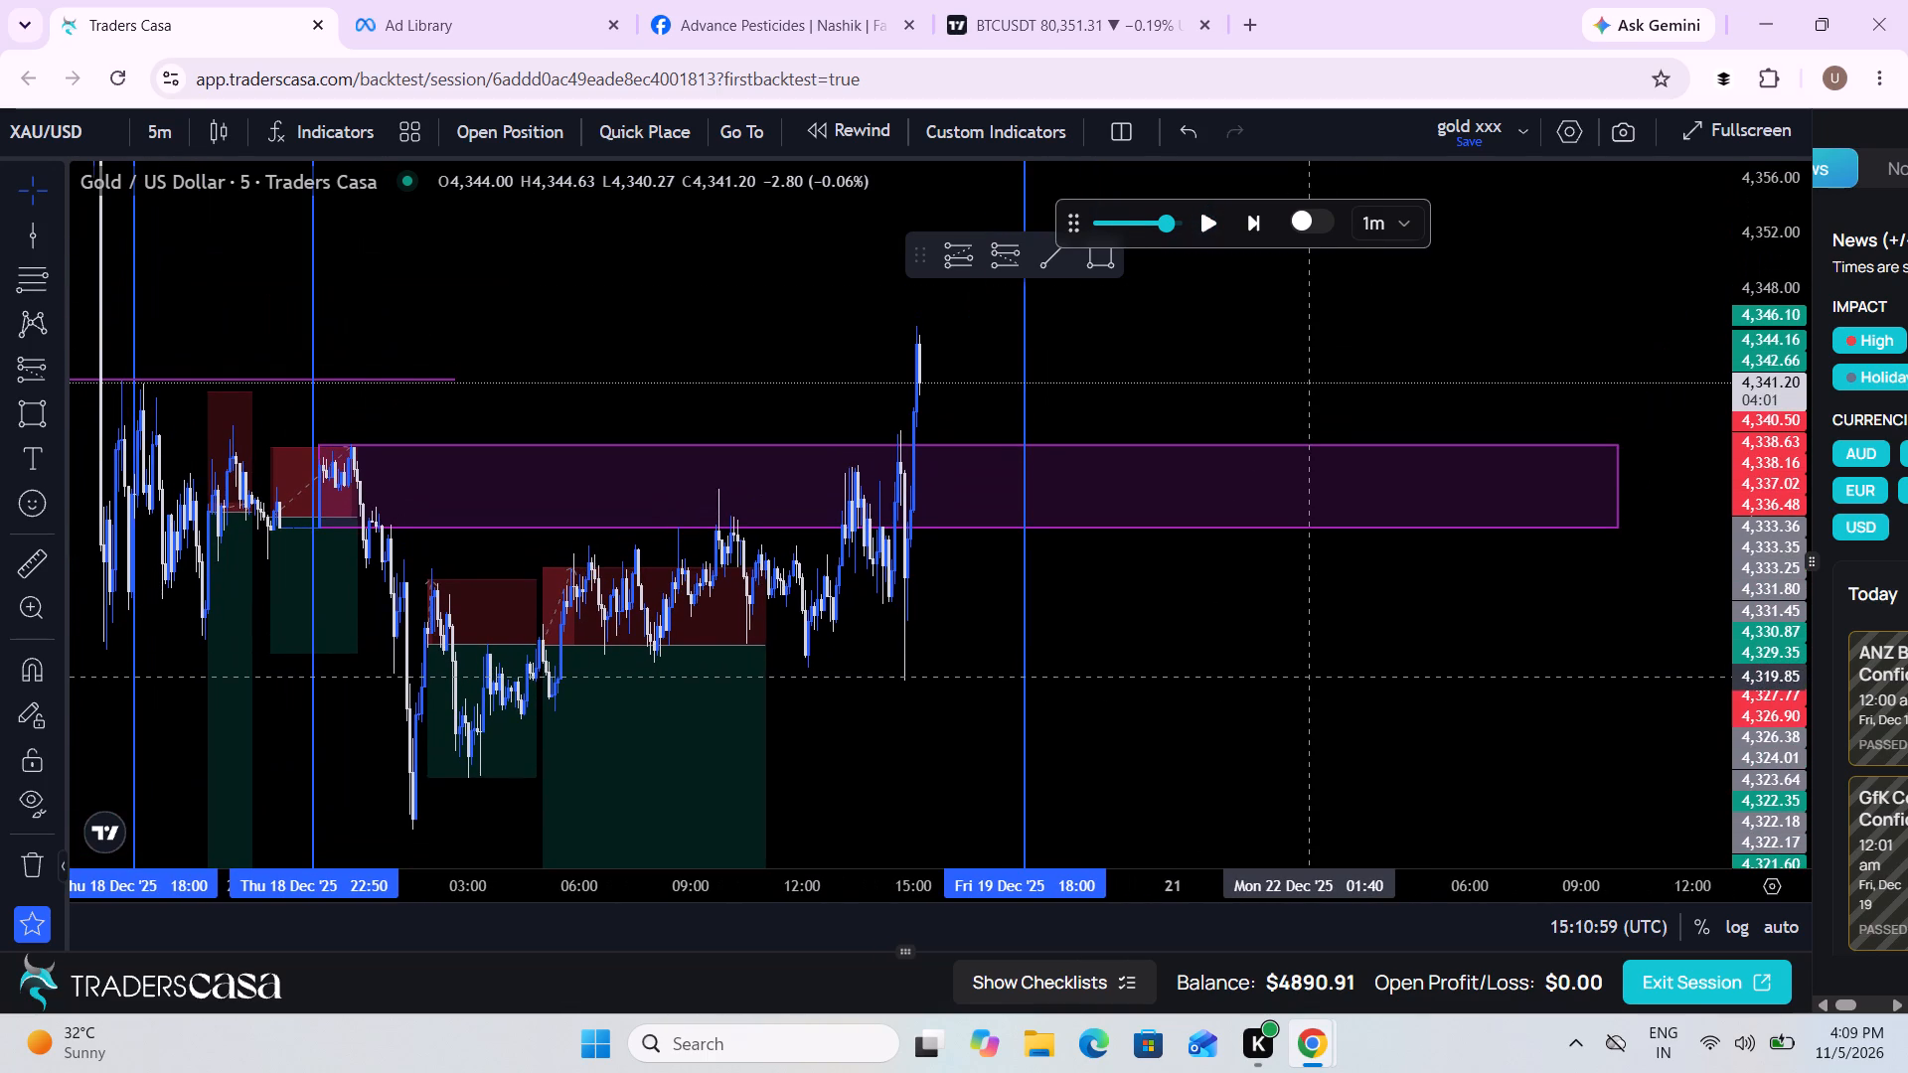
pyautogui.scroll(-1, 1310, 676)
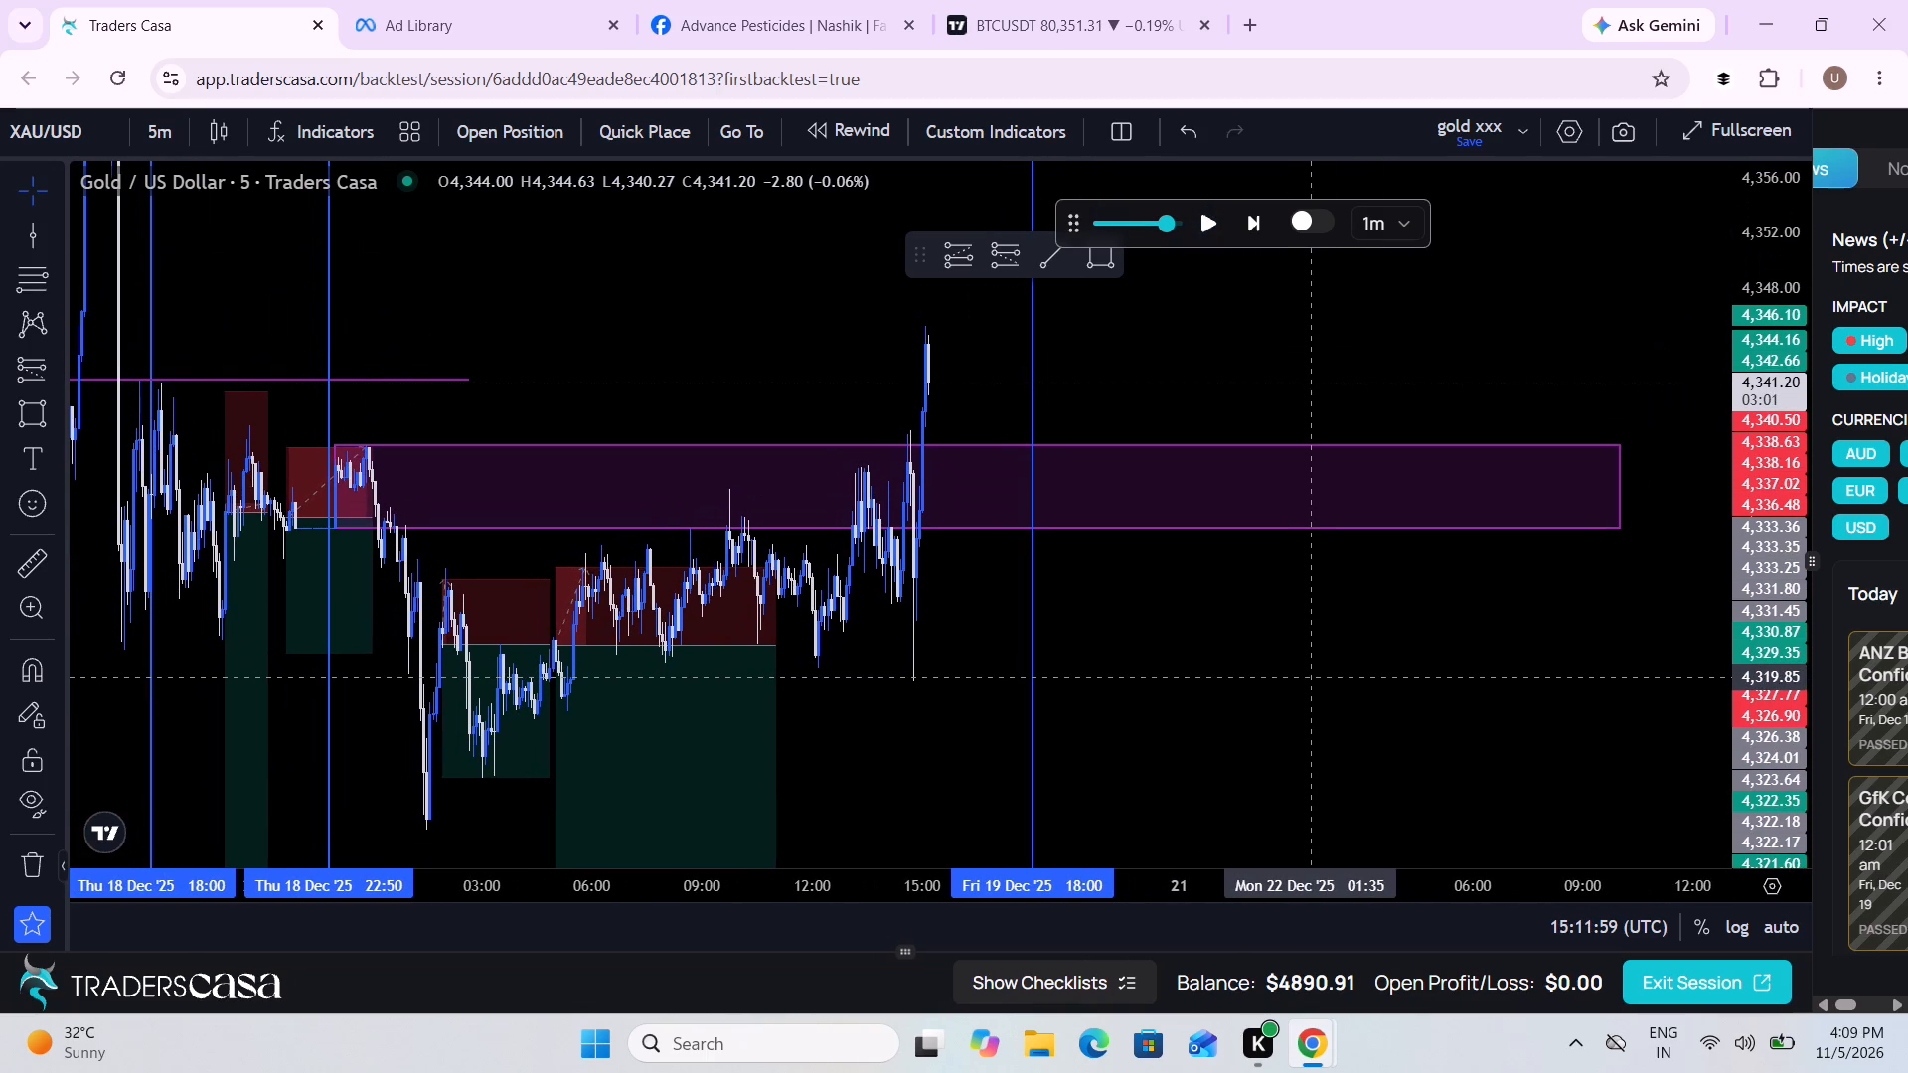
pyautogui.scroll(-9, 1310, 676)
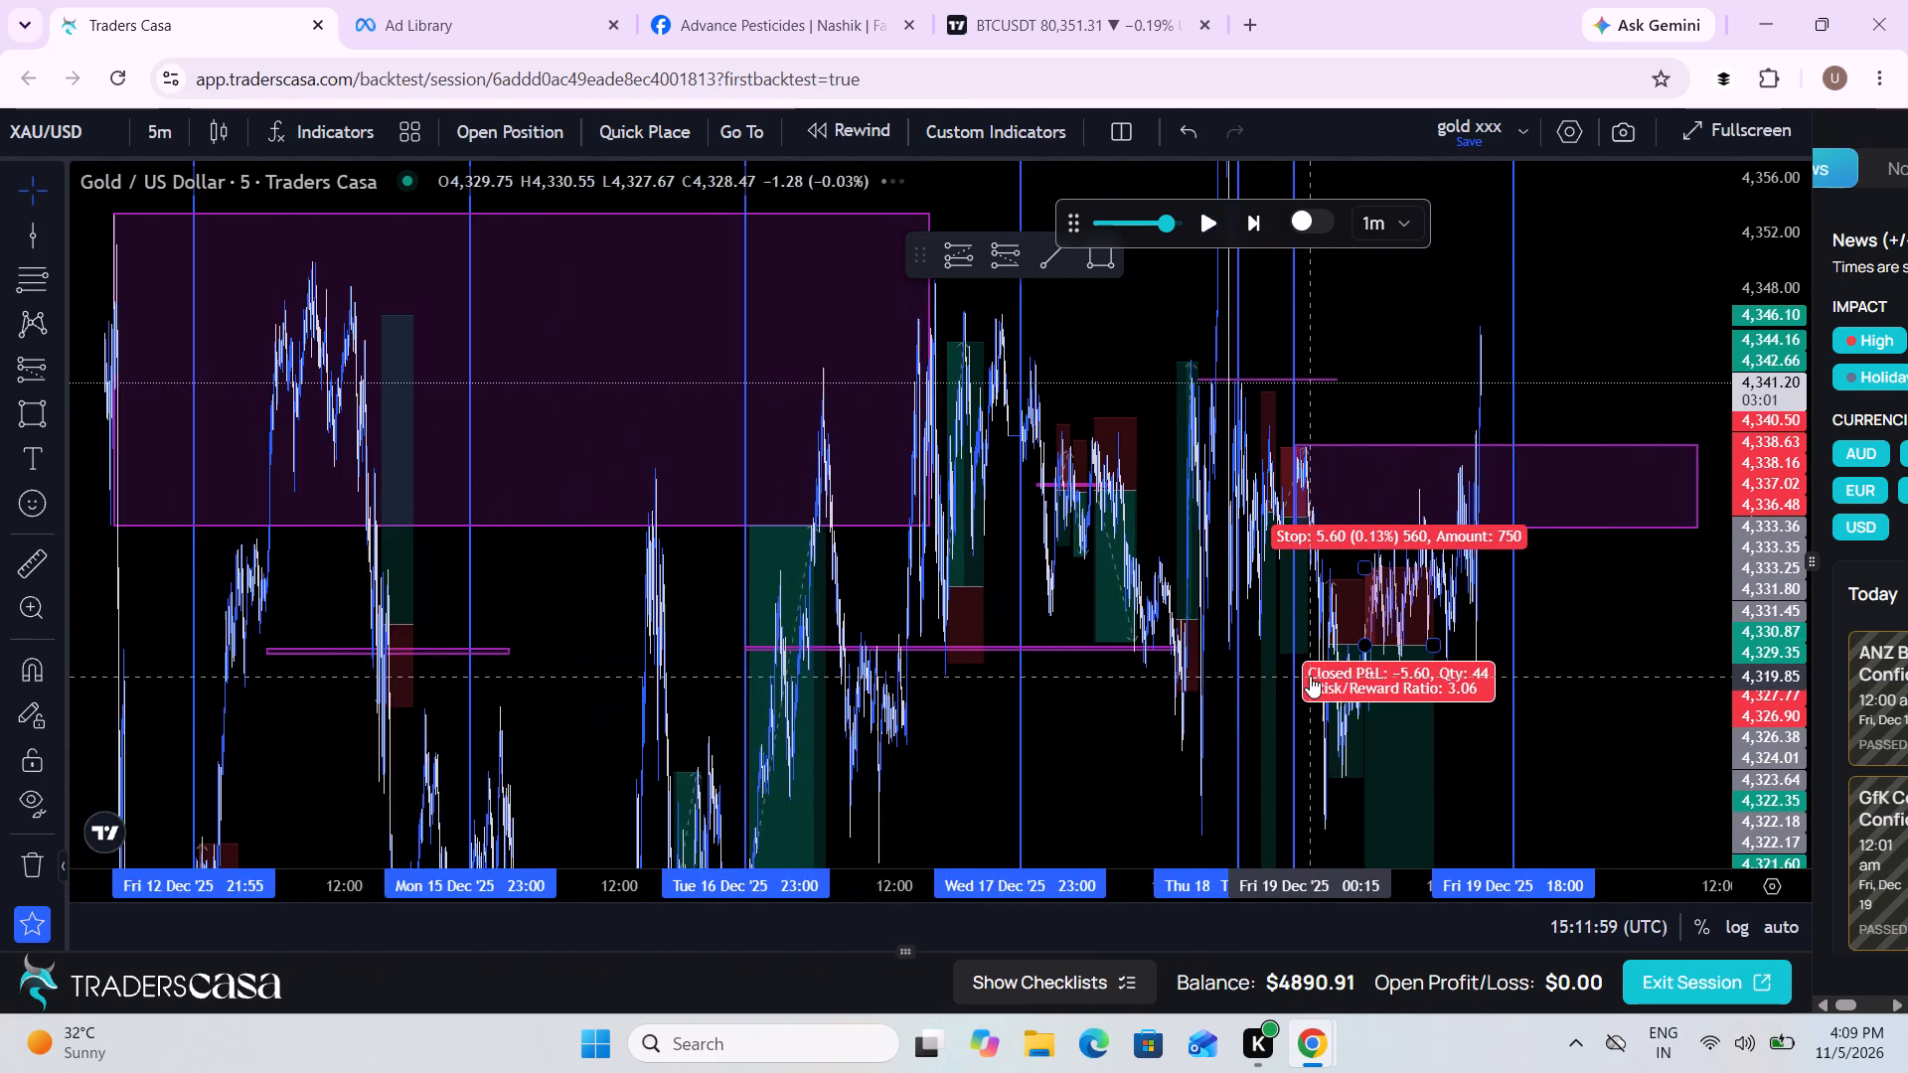
pyautogui.scroll(-2, 1310, 676)
pyautogui.scroll(5, 1310, 676)
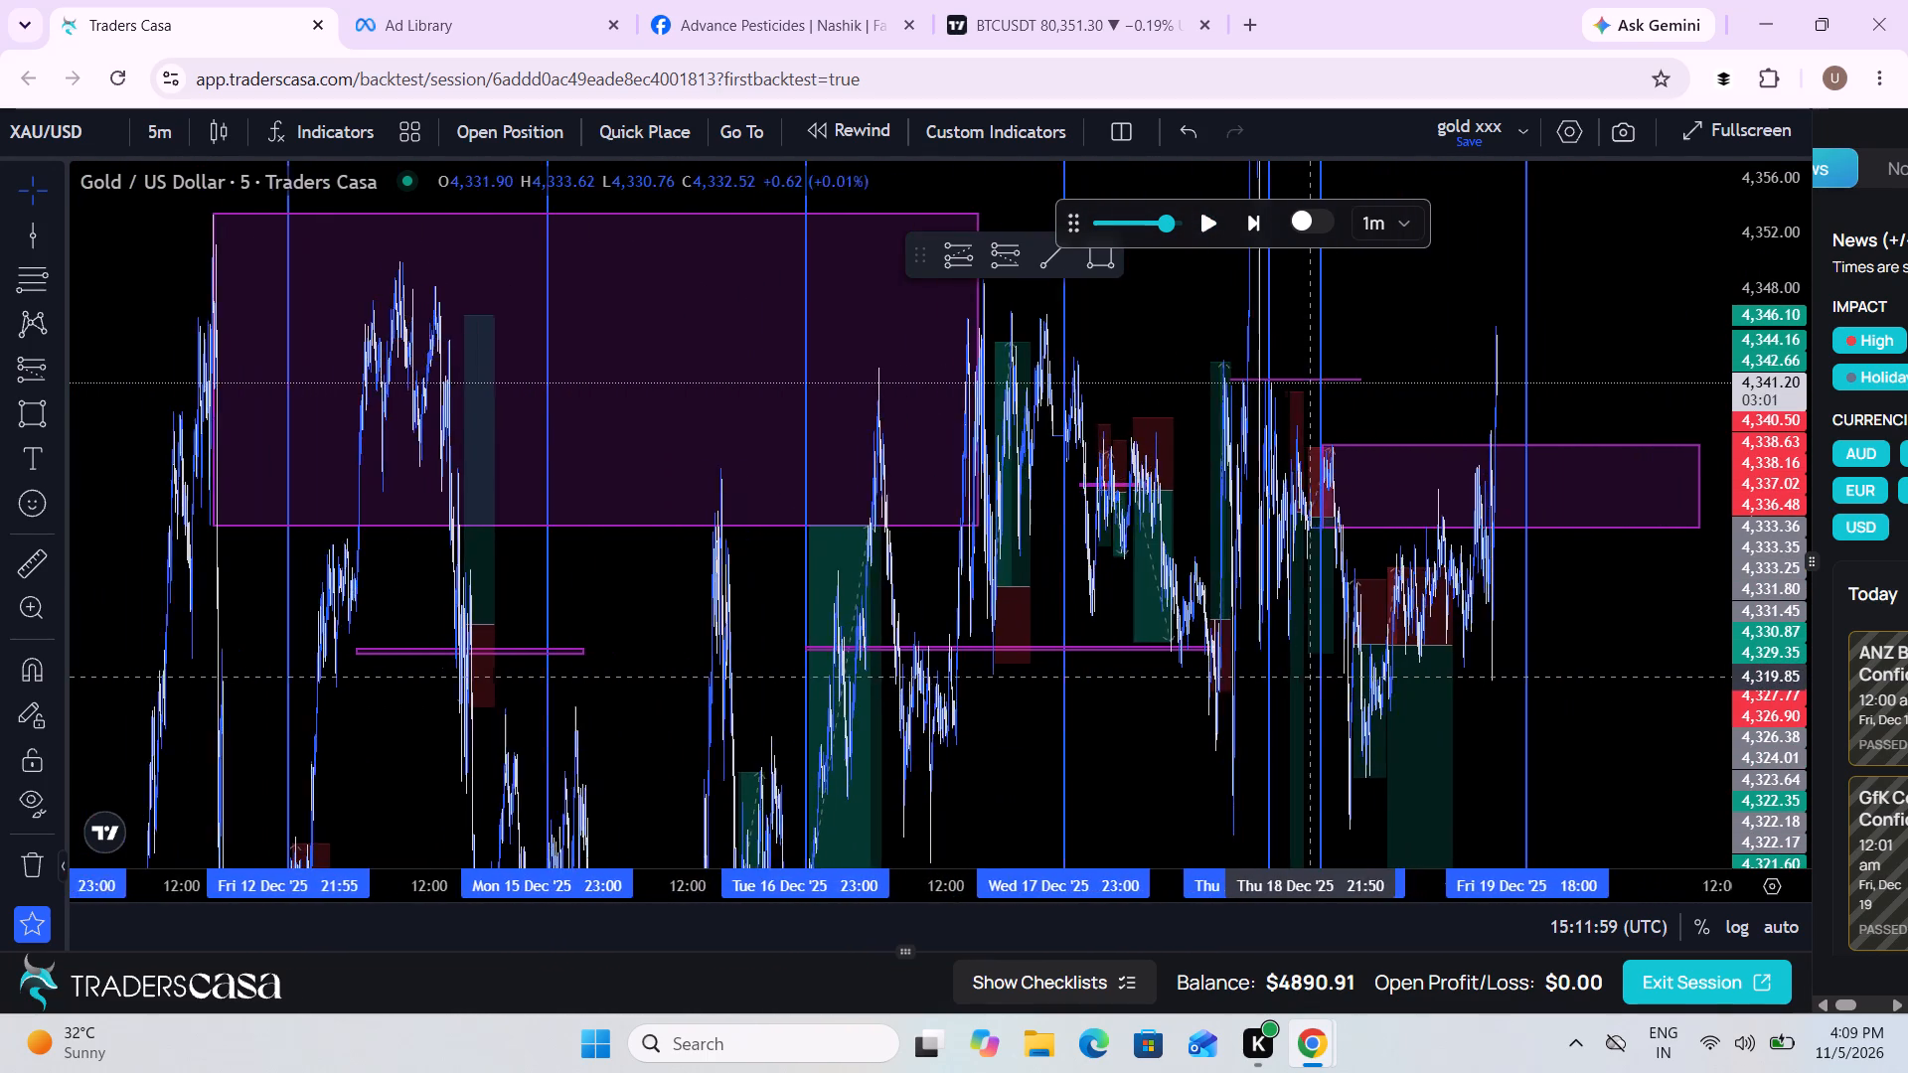
pyautogui.scroll(4, 1310, 676)
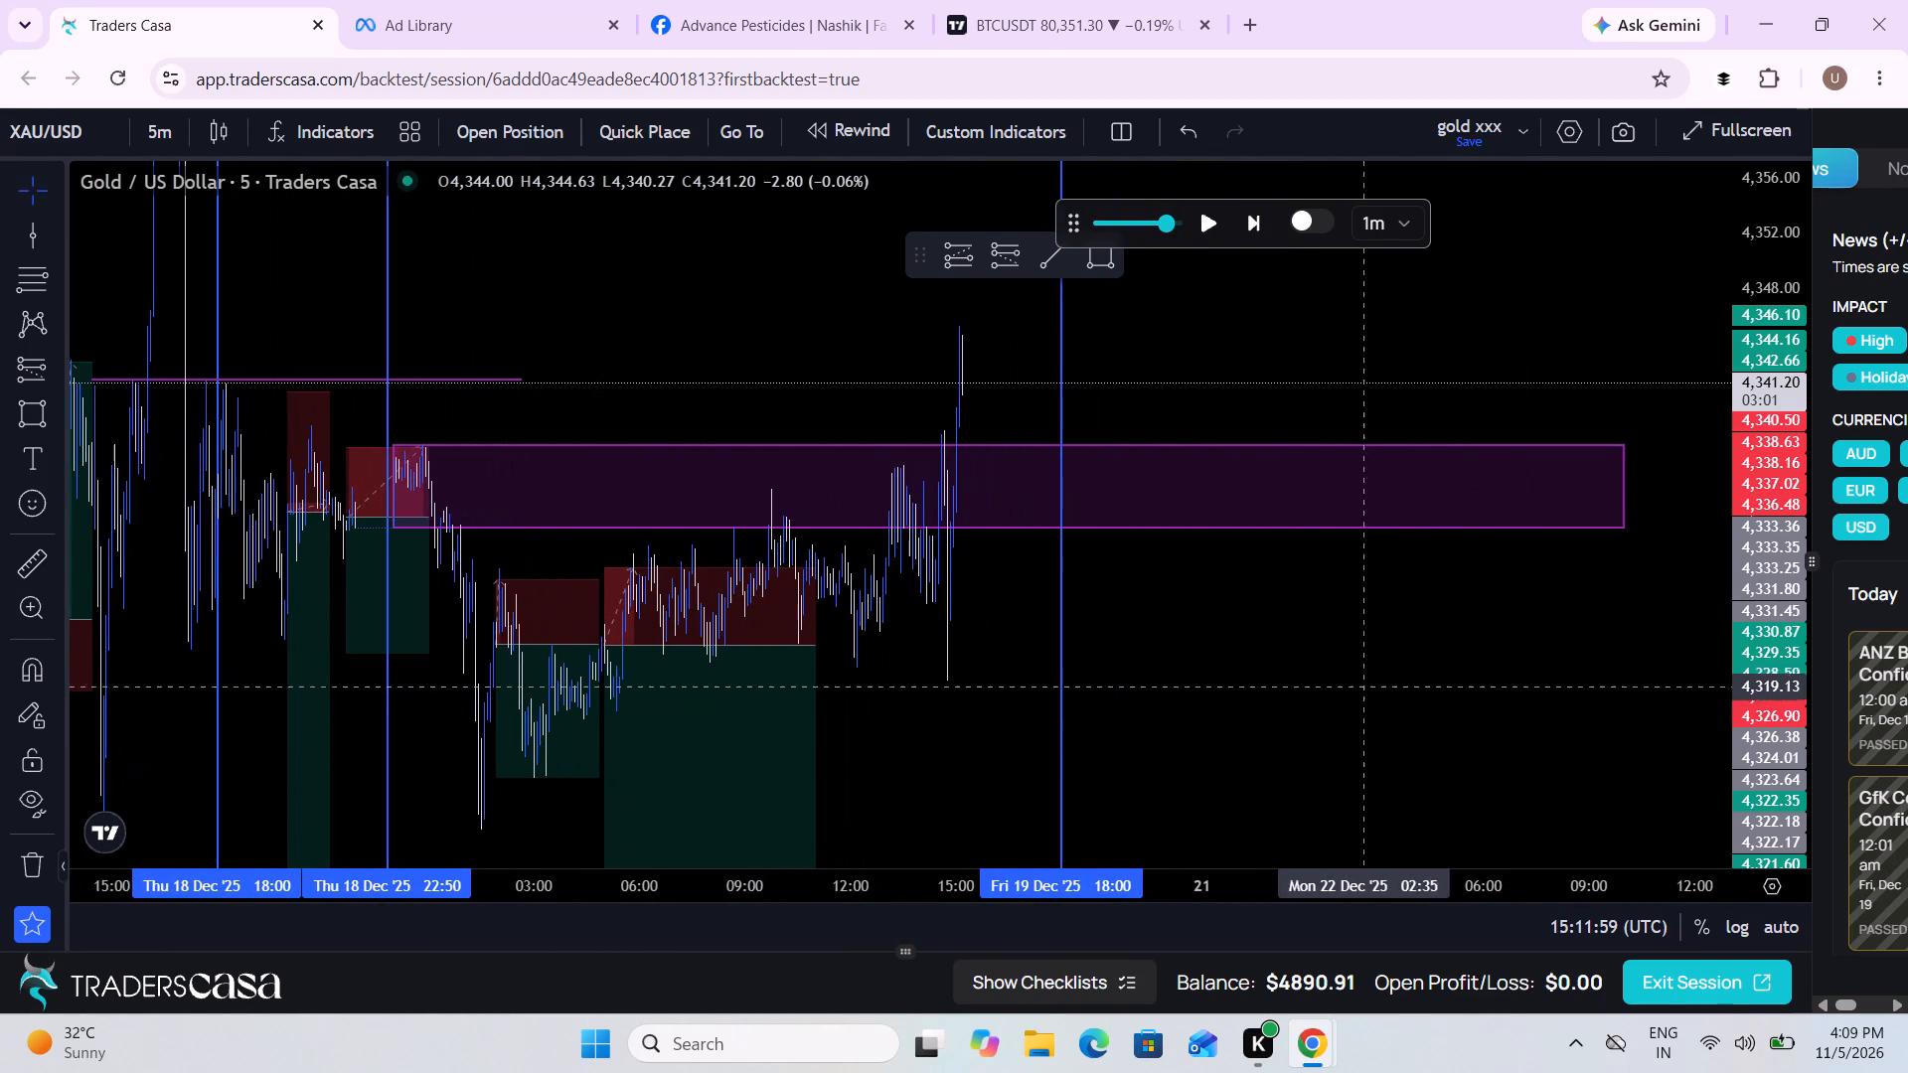
pyautogui.scroll(3, 1436, 699)
pyautogui.moveTo(1436, 699); pyautogui.dragTo(1463, 699)
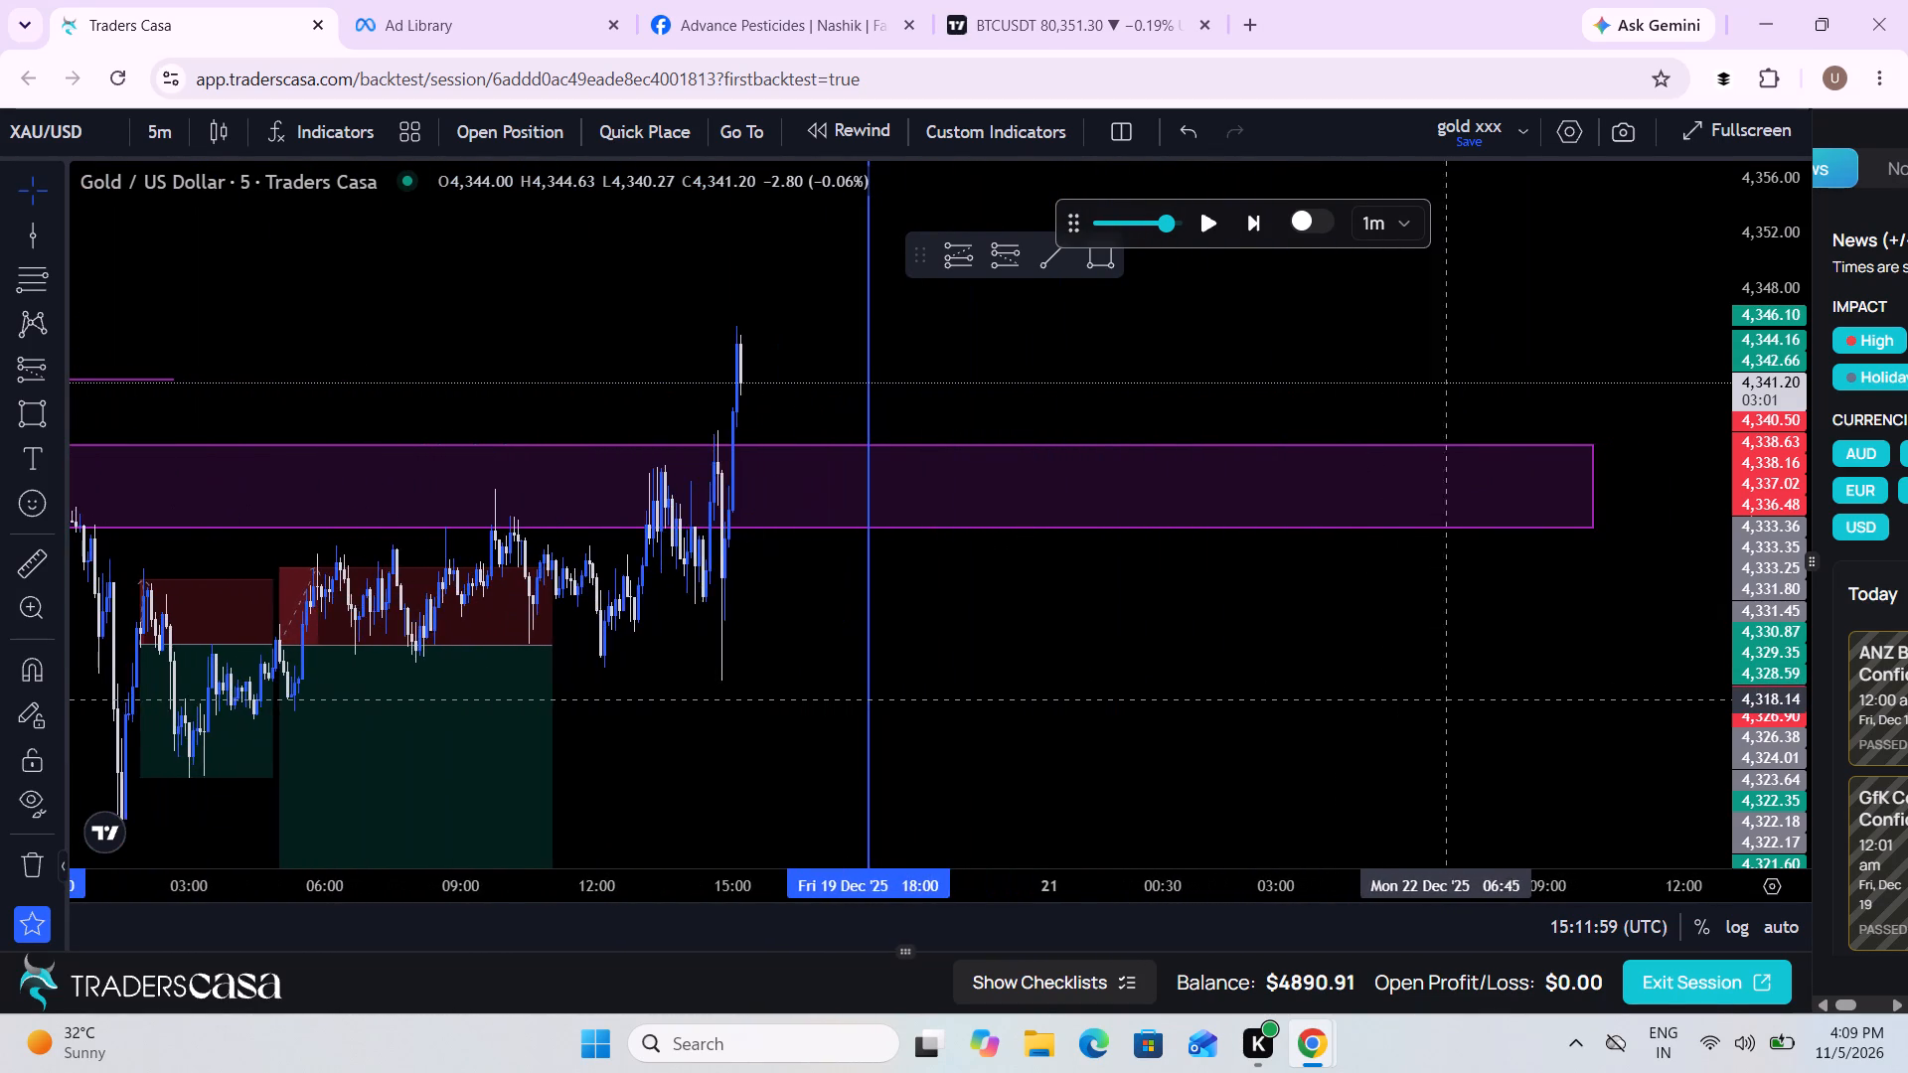
pyautogui.moveTo(1463, 699); pyautogui.dragTo(1699, 707)
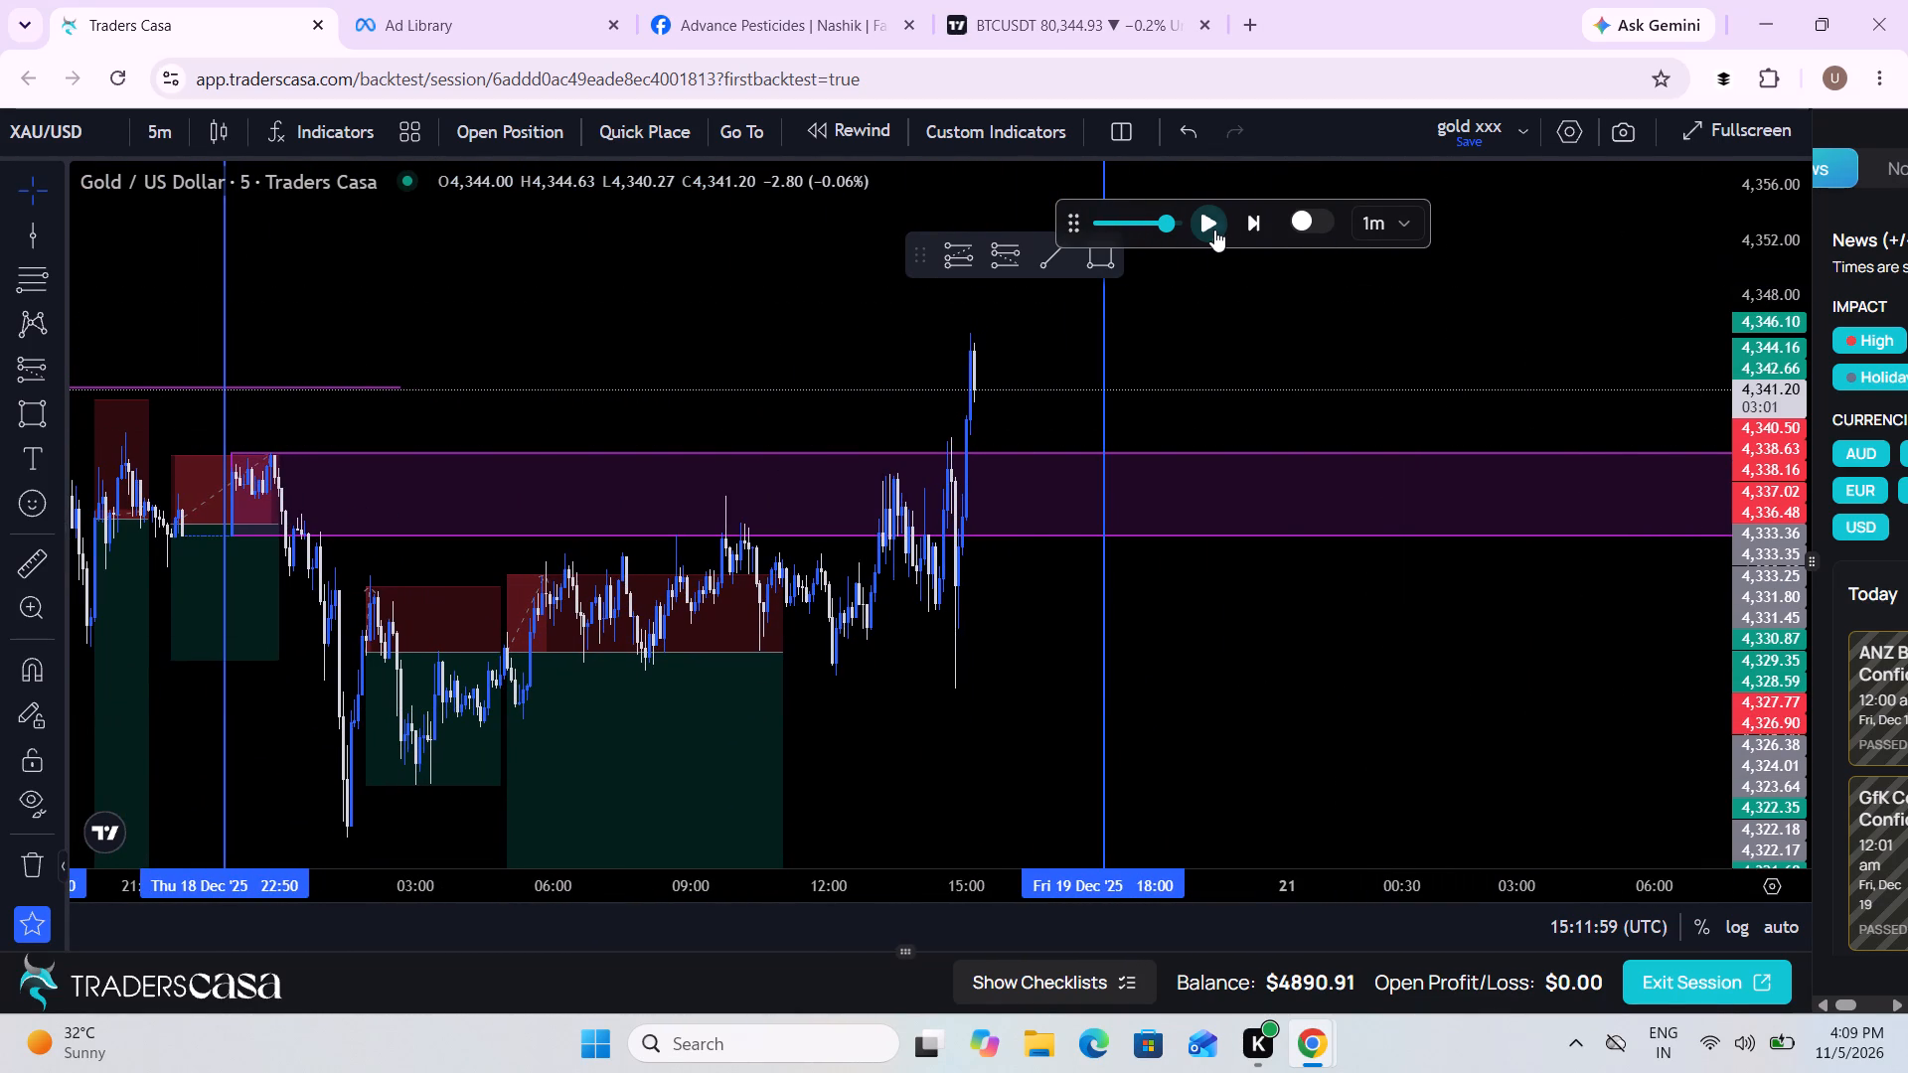
# Replay the chart forward from 15:11 to 16:23 UTC on 19 Dec and pause it.
pyautogui.click(1213, 230)
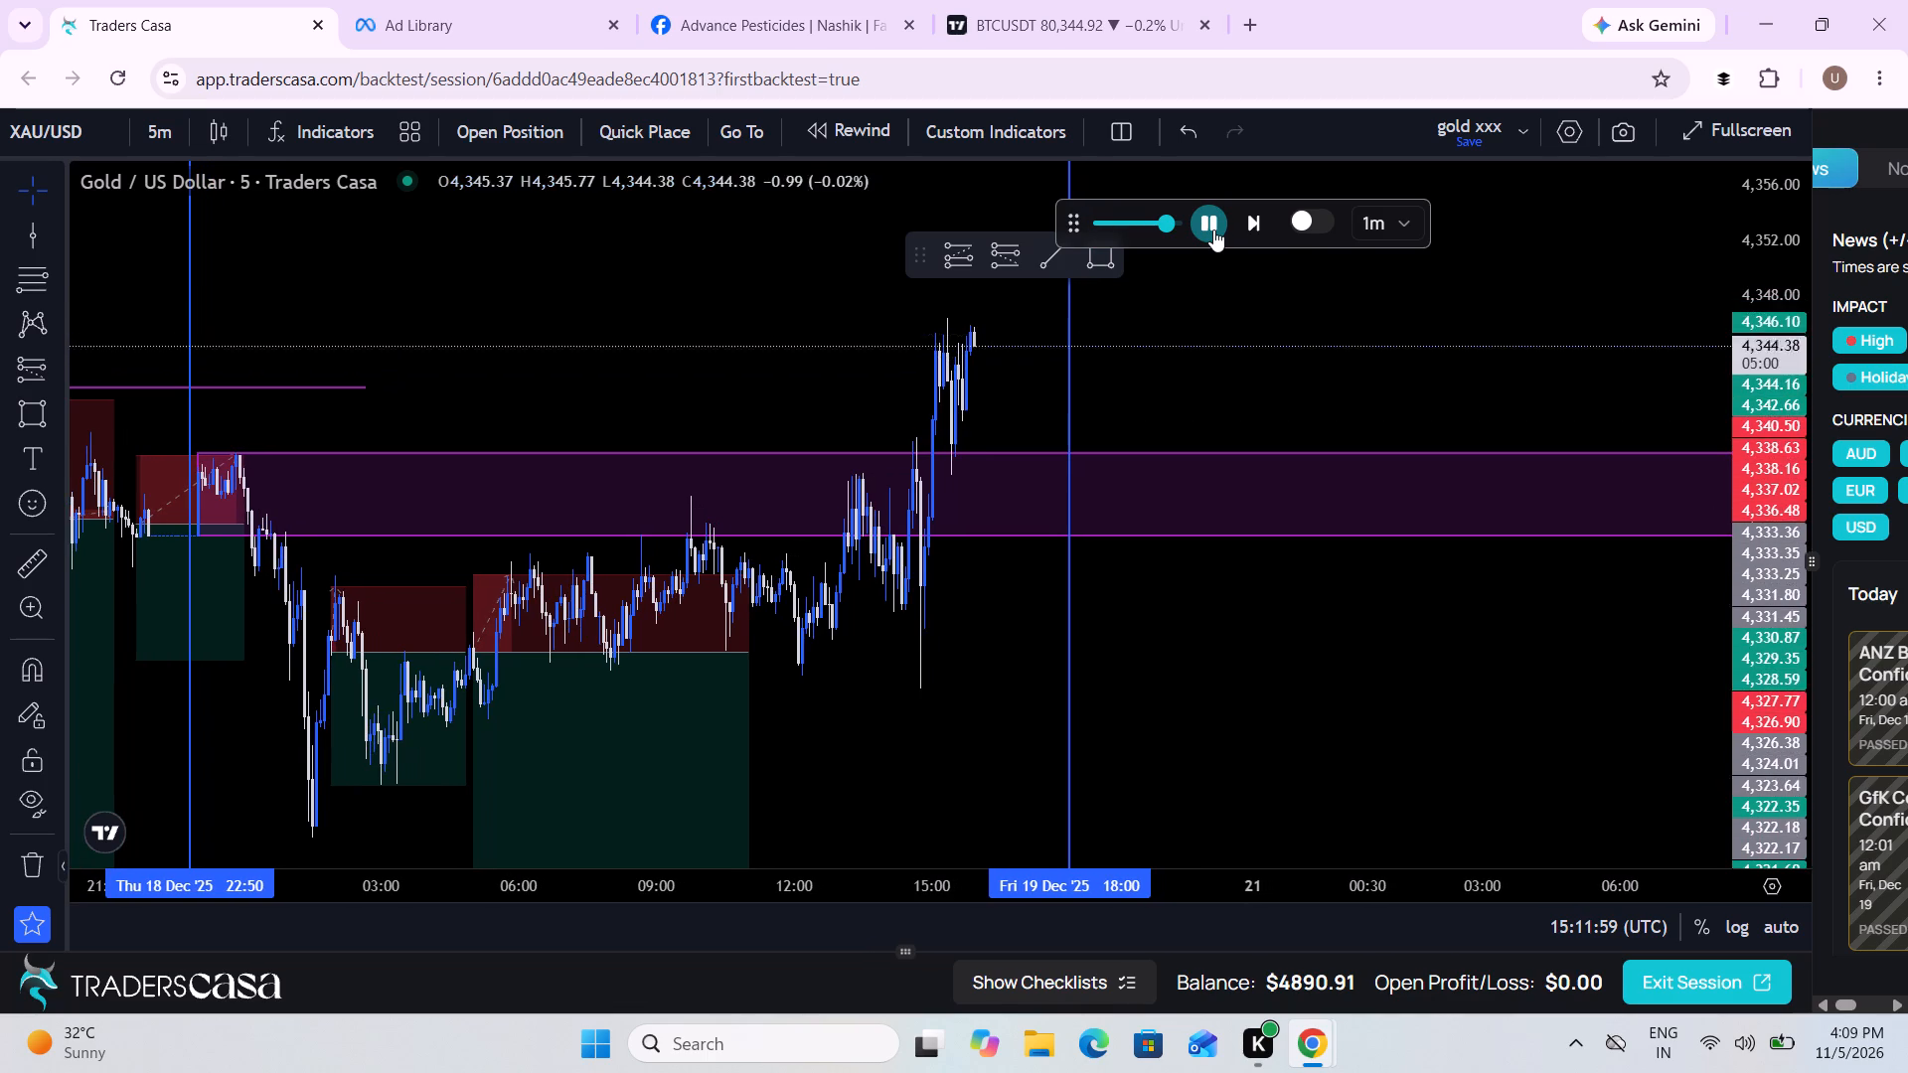
pyautogui.moveTo(1364, 322); pyautogui.dragTo(1331, 461)
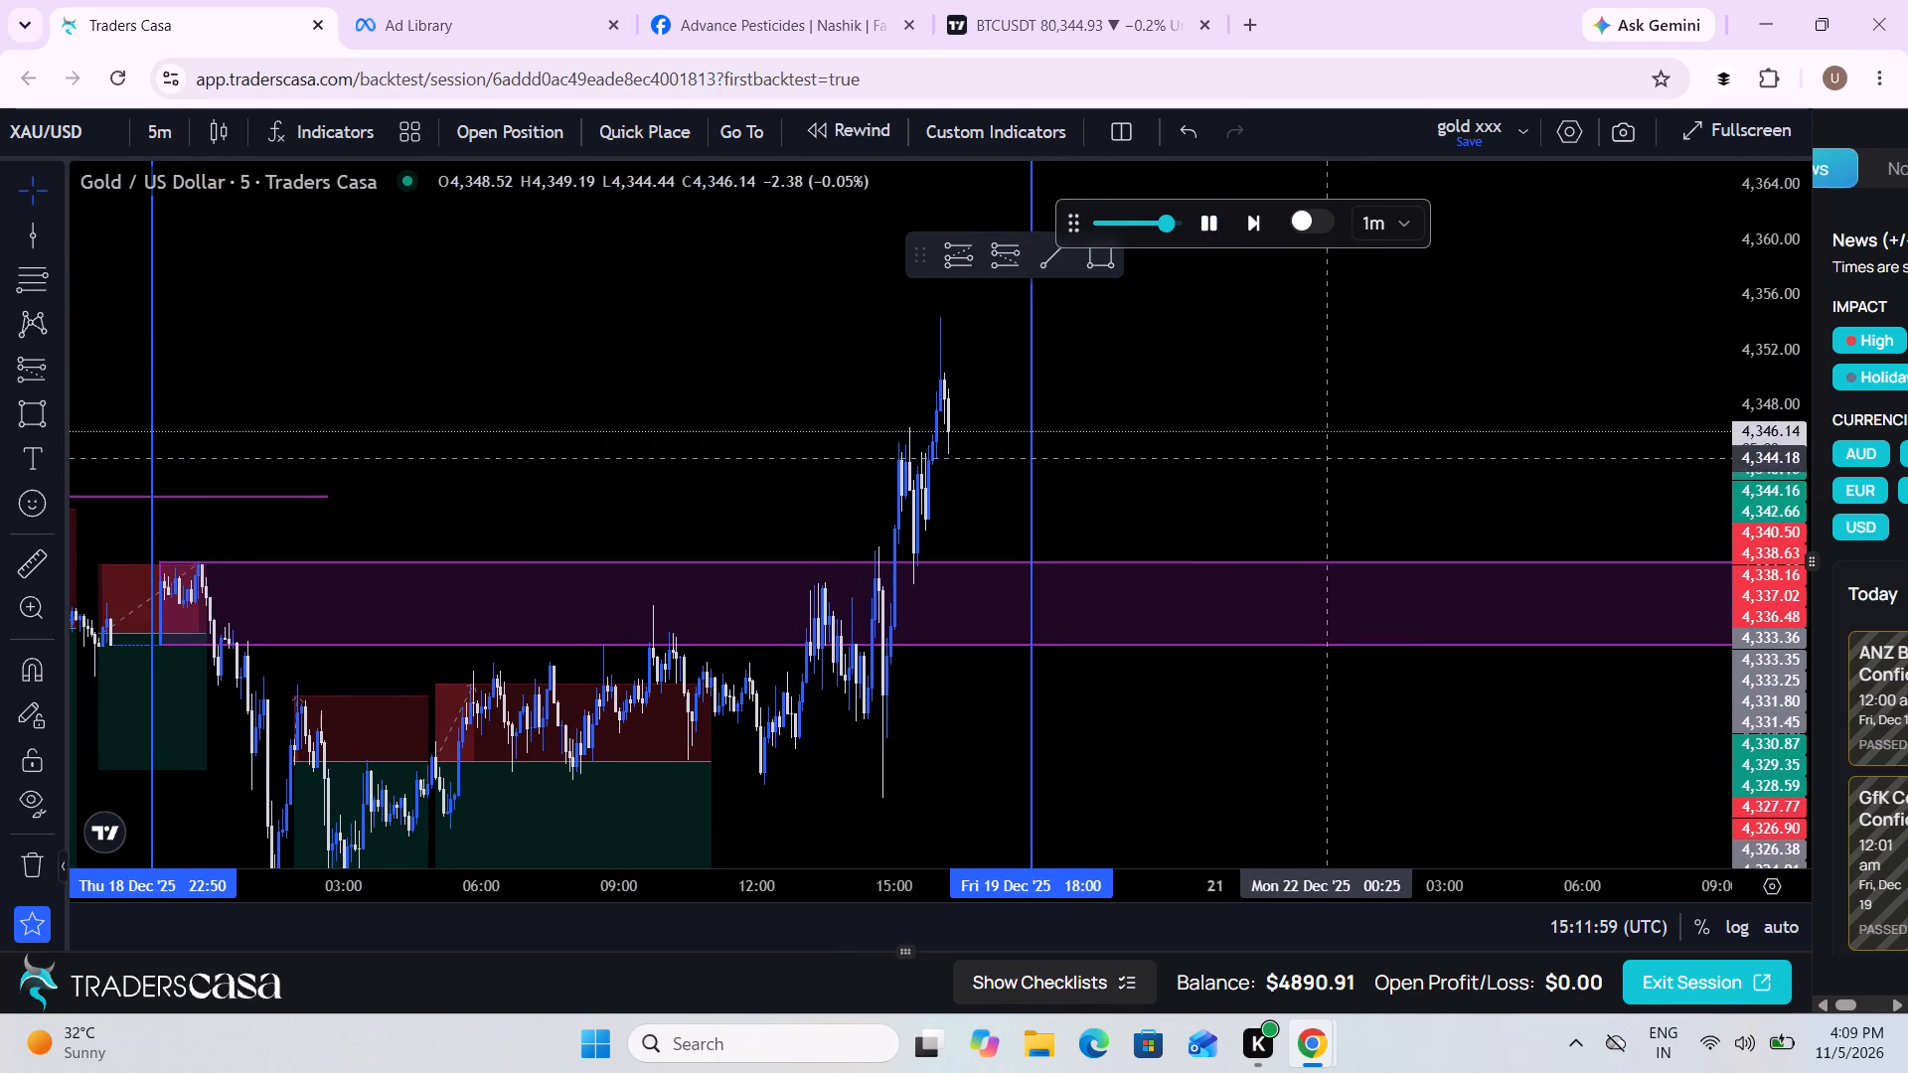
pyautogui.click(1200, 222)
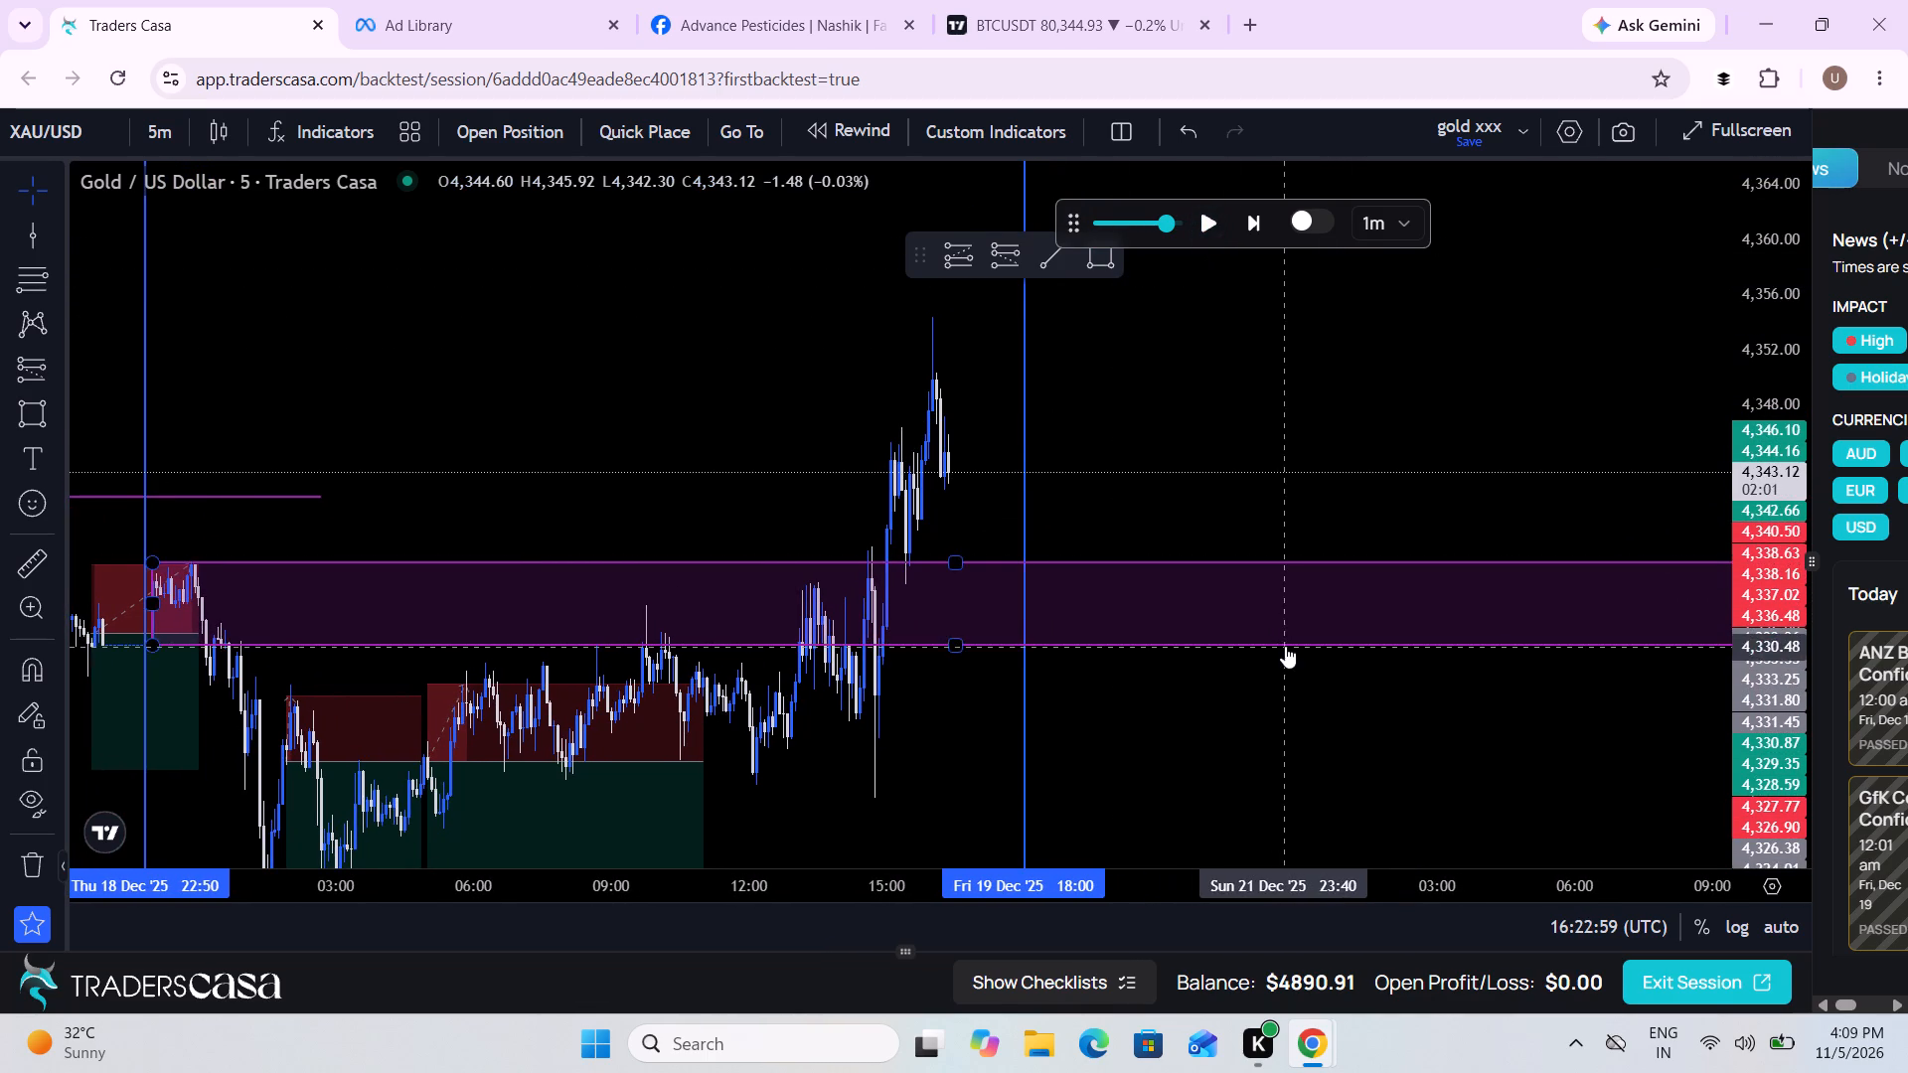
# Switch the gold chart's timeframe to 1 hour.
pyautogui.click(167, 138)
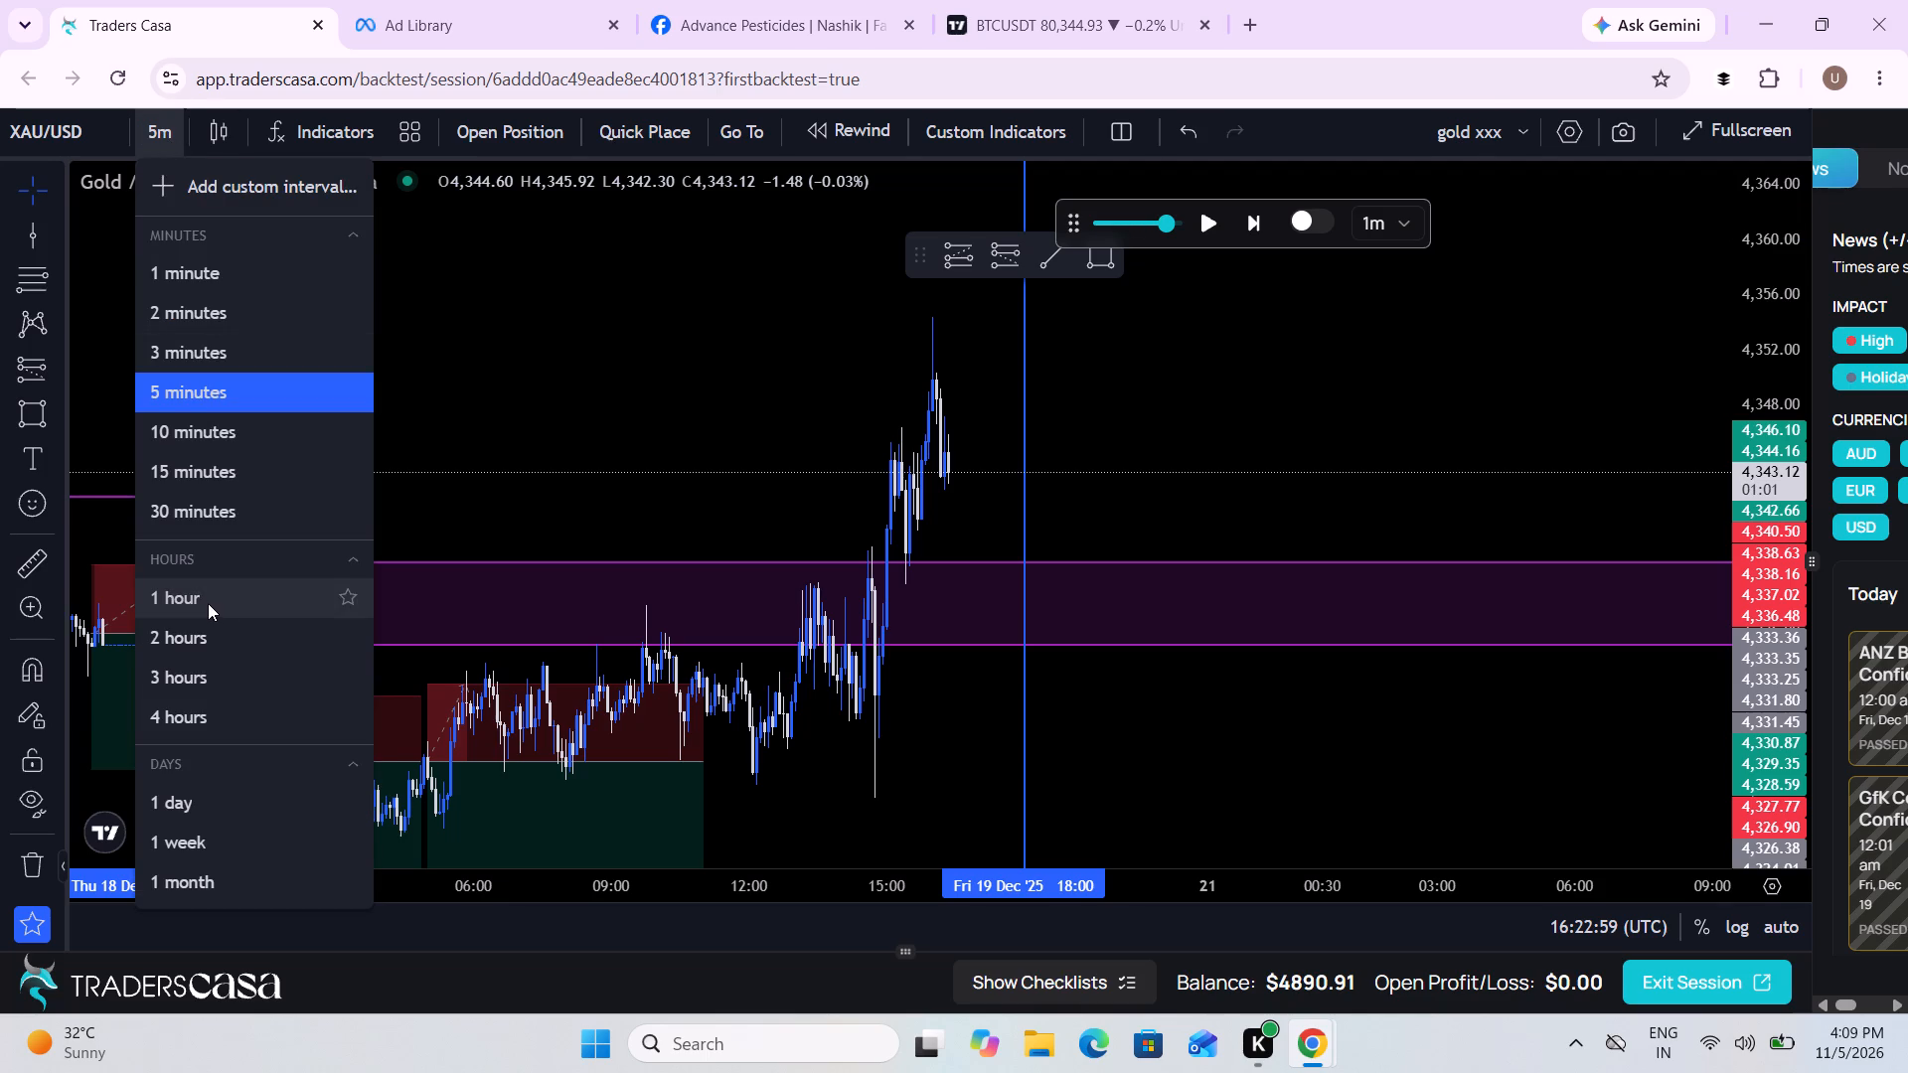
pyautogui.click(208, 603)
# Examine the hourly candles from 17 to 19 Dec around the upper and lower zones, with the price scale compressed.
pyautogui.scroll(8, 533, 614)
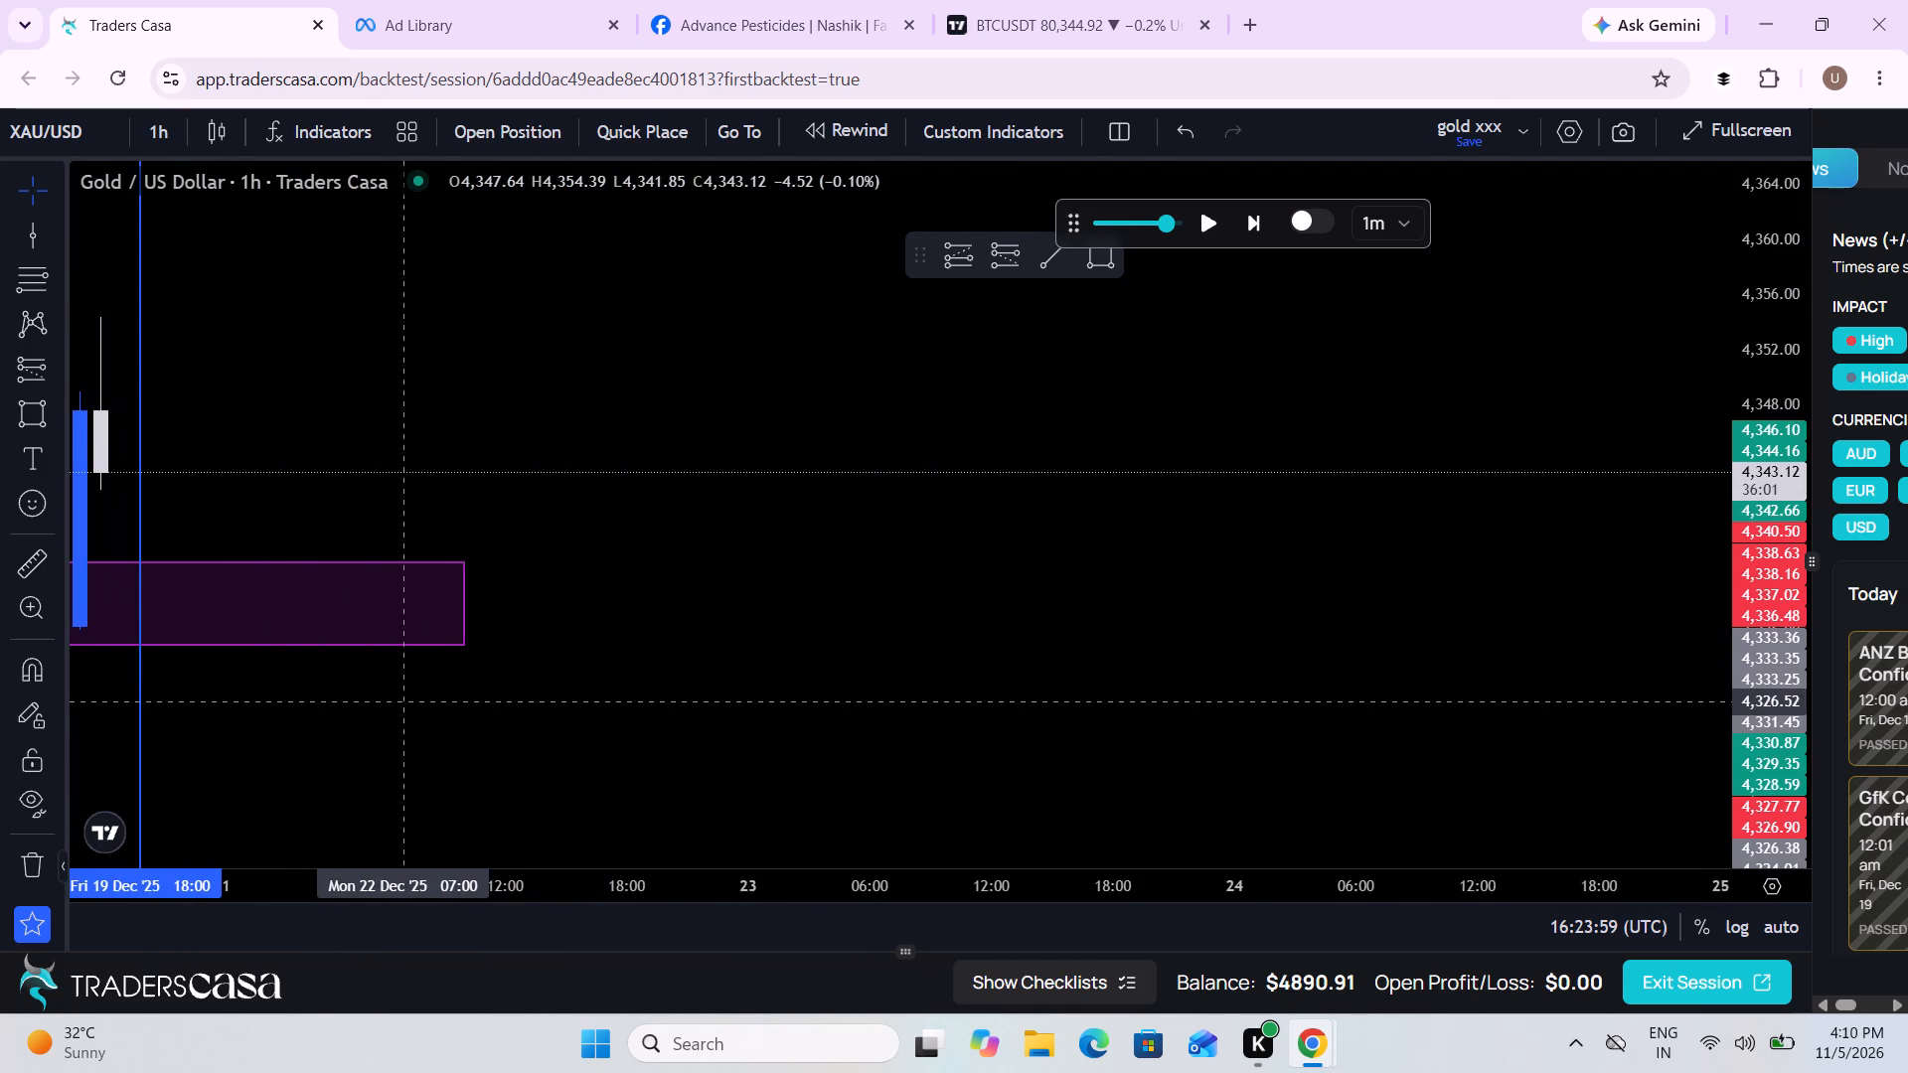
pyautogui.moveTo(412, 700); pyautogui.dragTo(1144, 675)
pyautogui.scroll(1, 1144, 675)
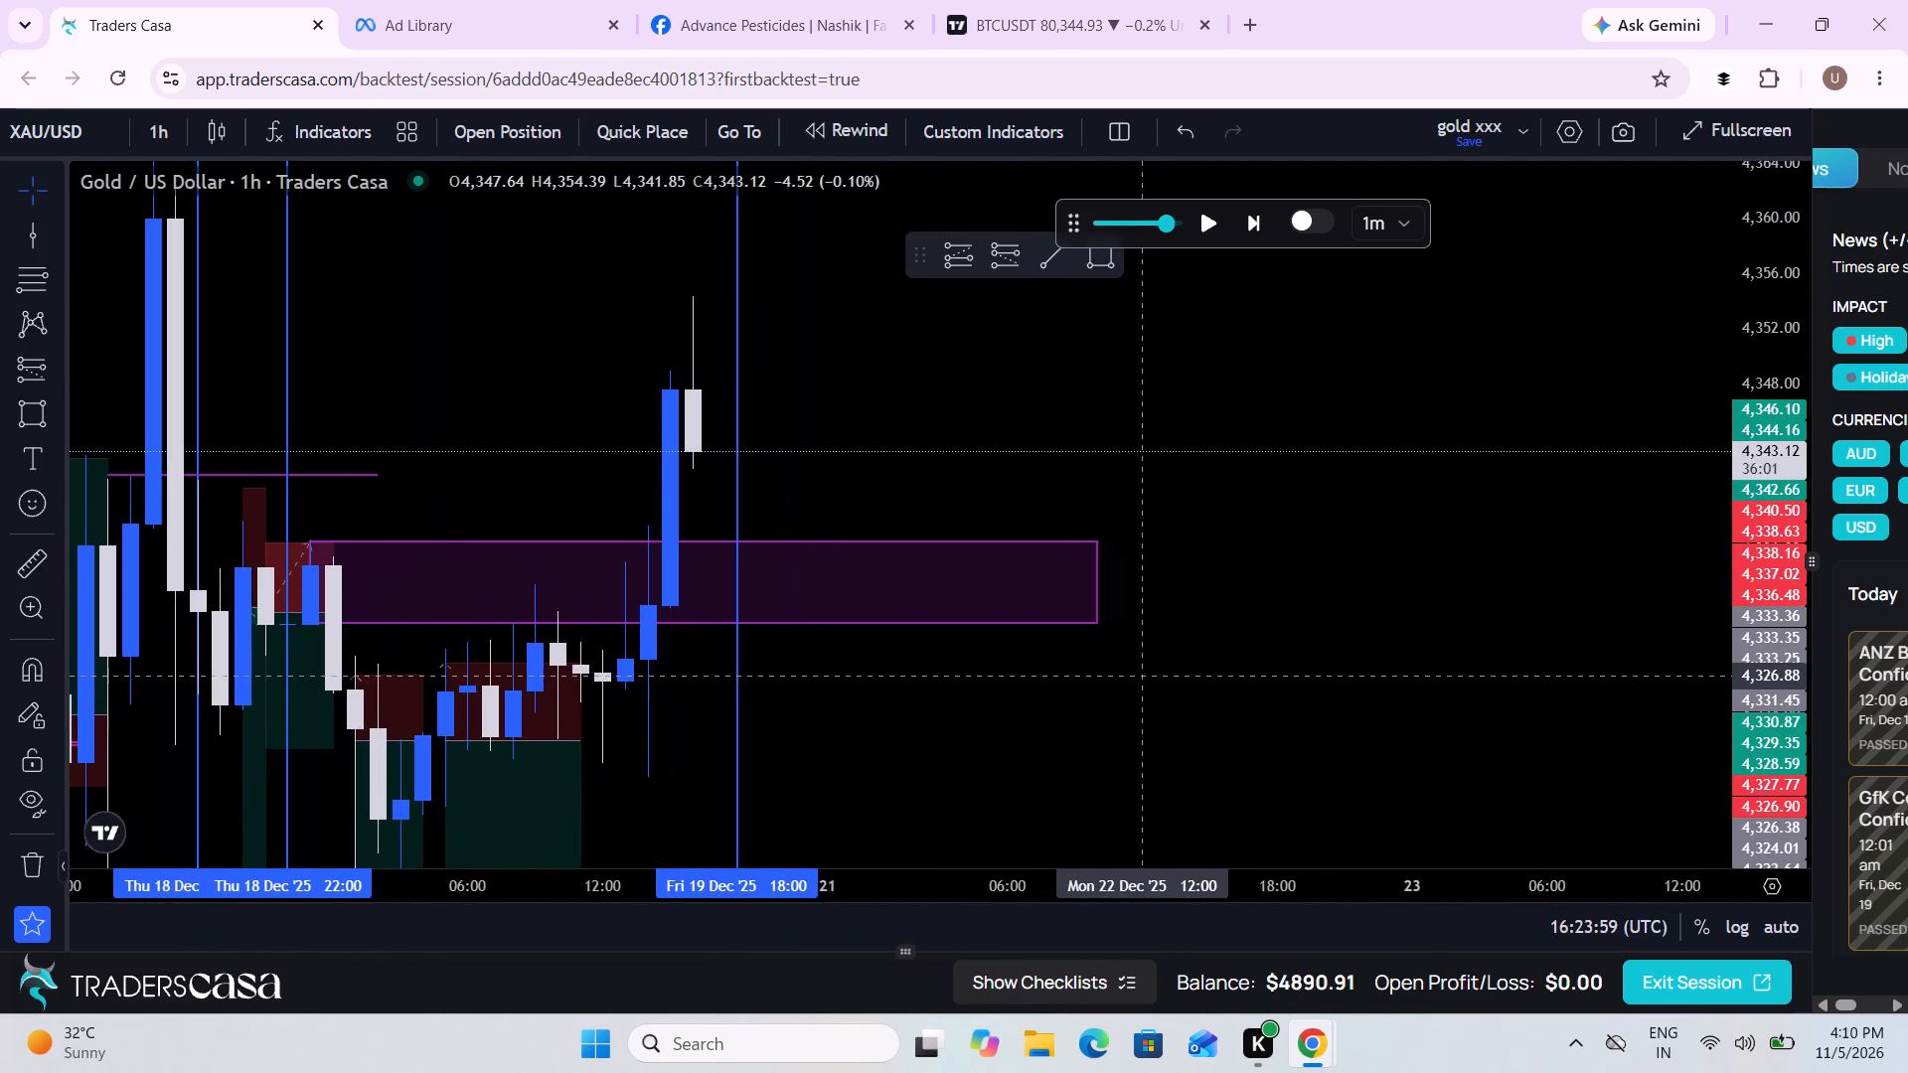
pyautogui.moveTo(1144, 675); pyautogui.dragTo(1374, 662)
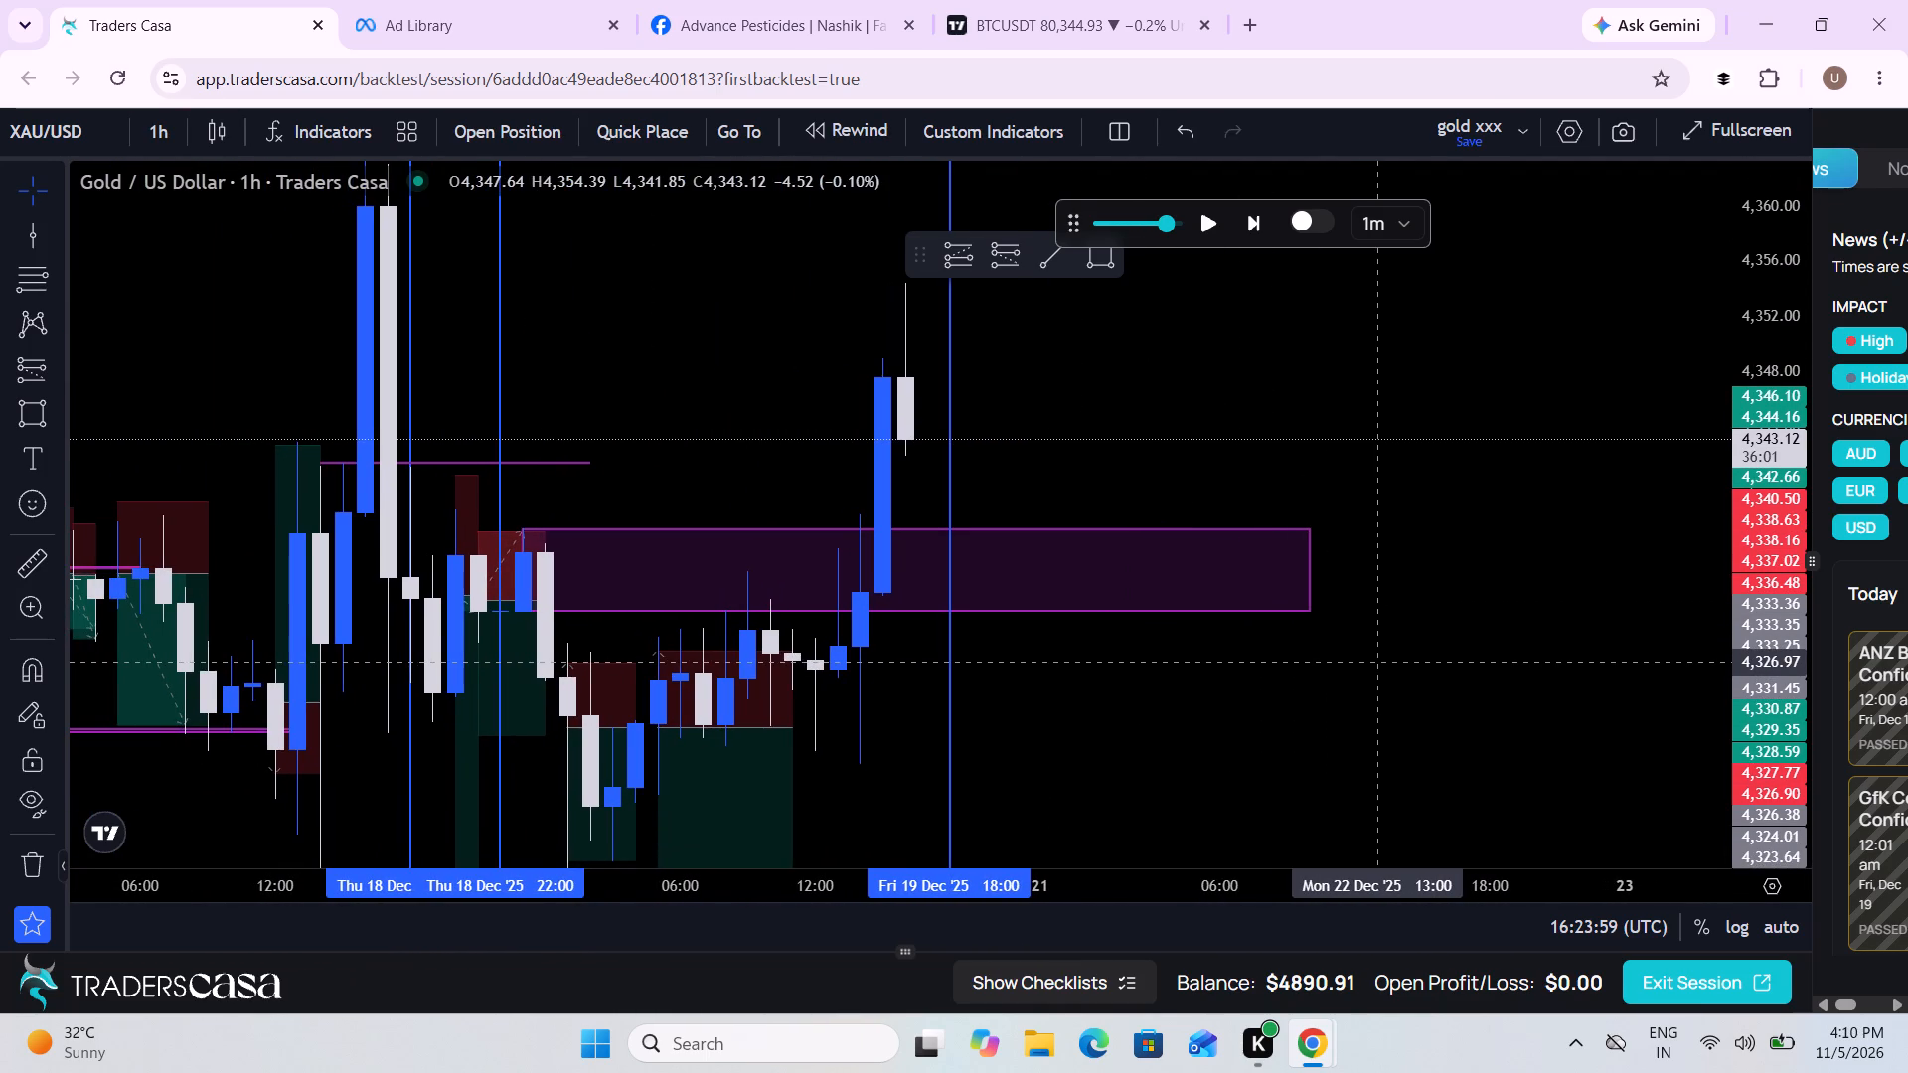
pyautogui.moveTo(1374, 662); pyautogui.dragTo(1466, 750)
pyautogui.scroll(-2, 1466, 750)
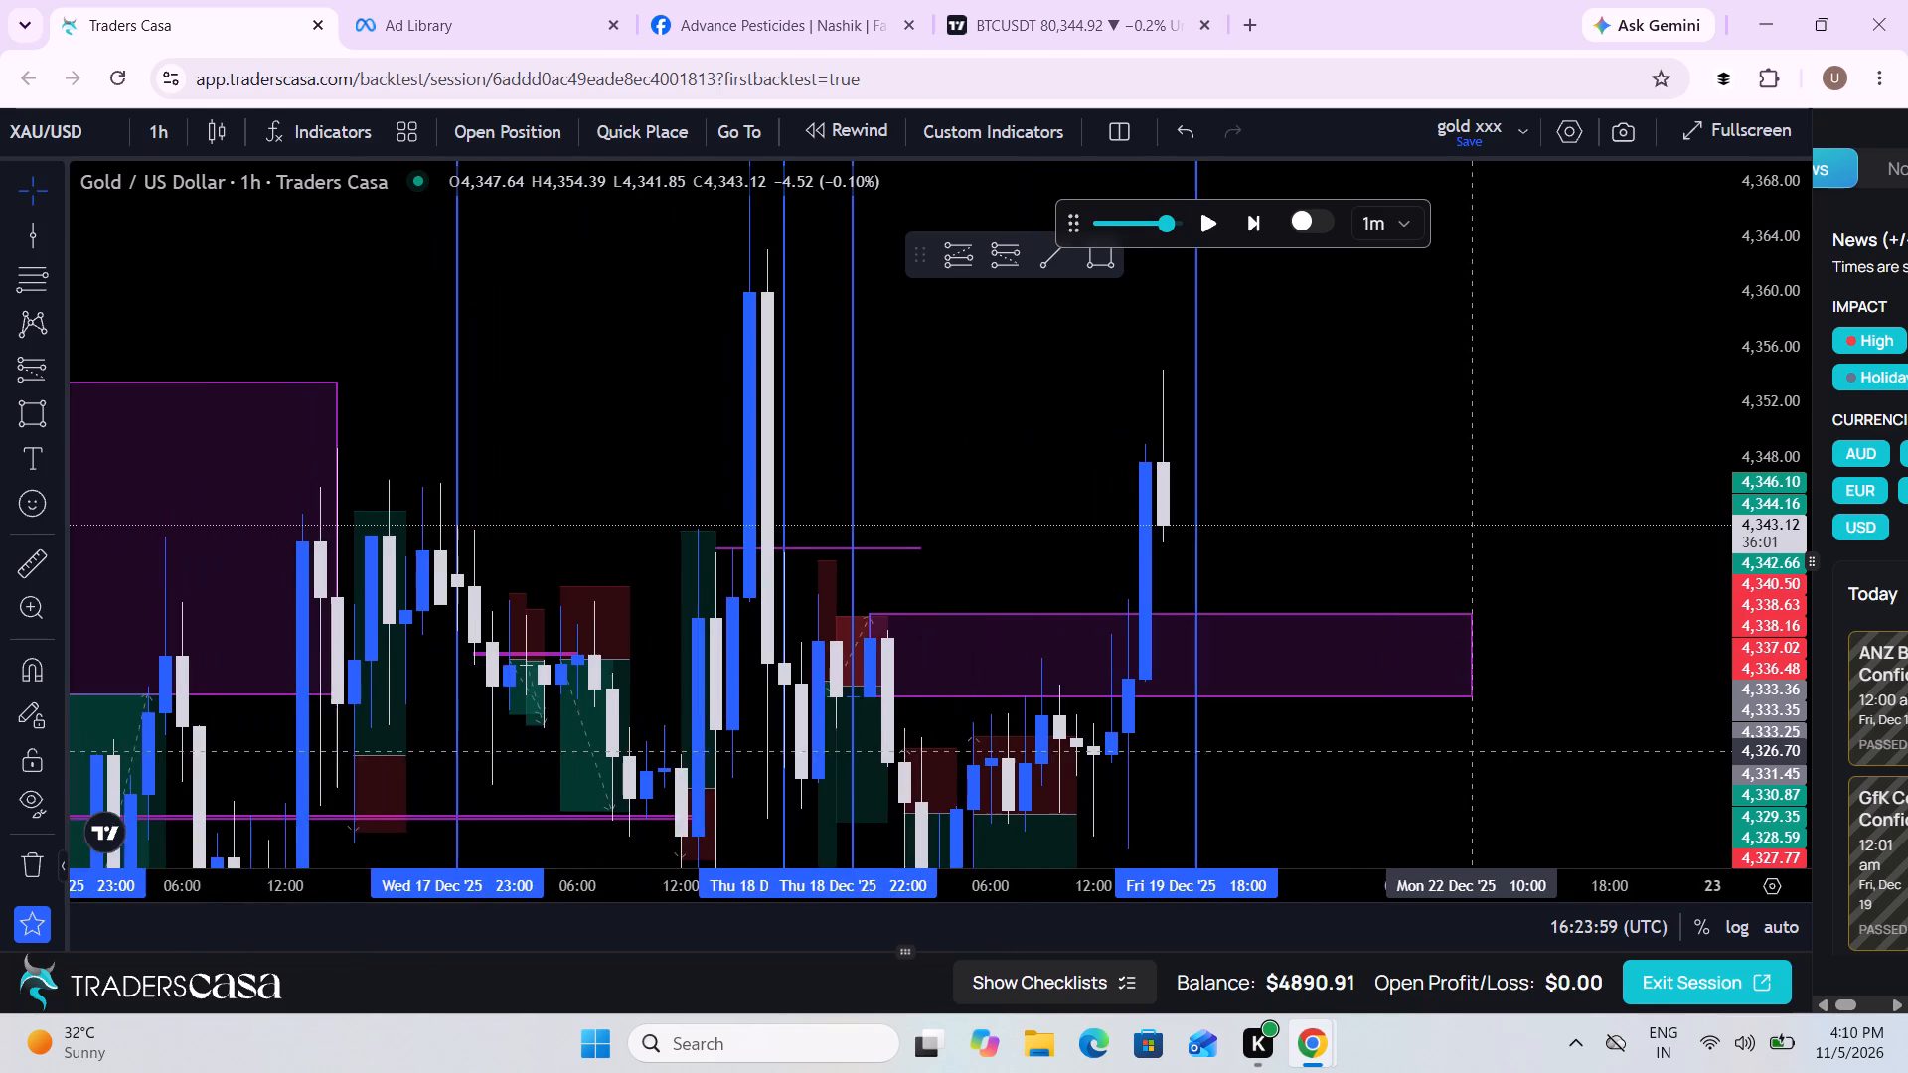
pyautogui.scroll(-1, 1466, 750)
pyautogui.moveTo(1466, 750); pyautogui.dragTo(1595, 782)
pyautogui.scroll(1, 1595, 782)
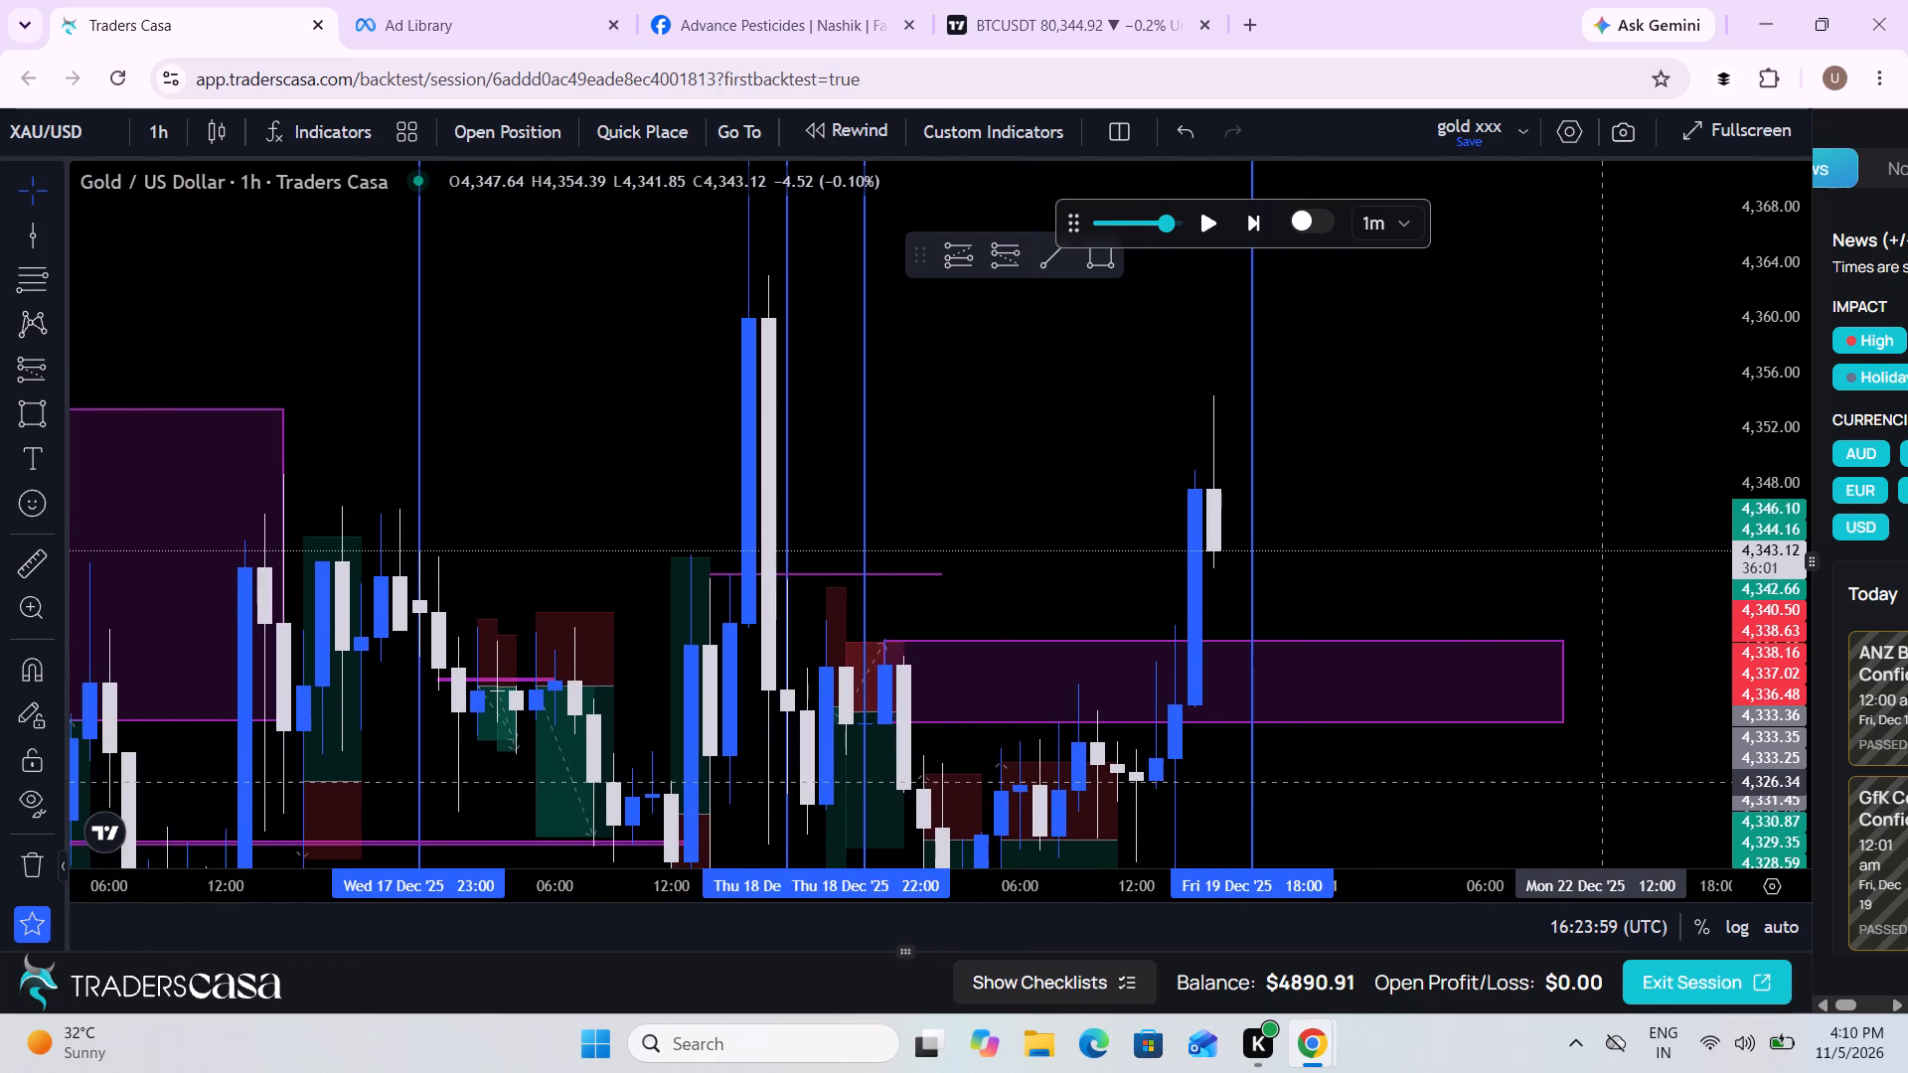
pyautogui.moveTo(1504, 542); pyautogui.dragTo(1466, 344)
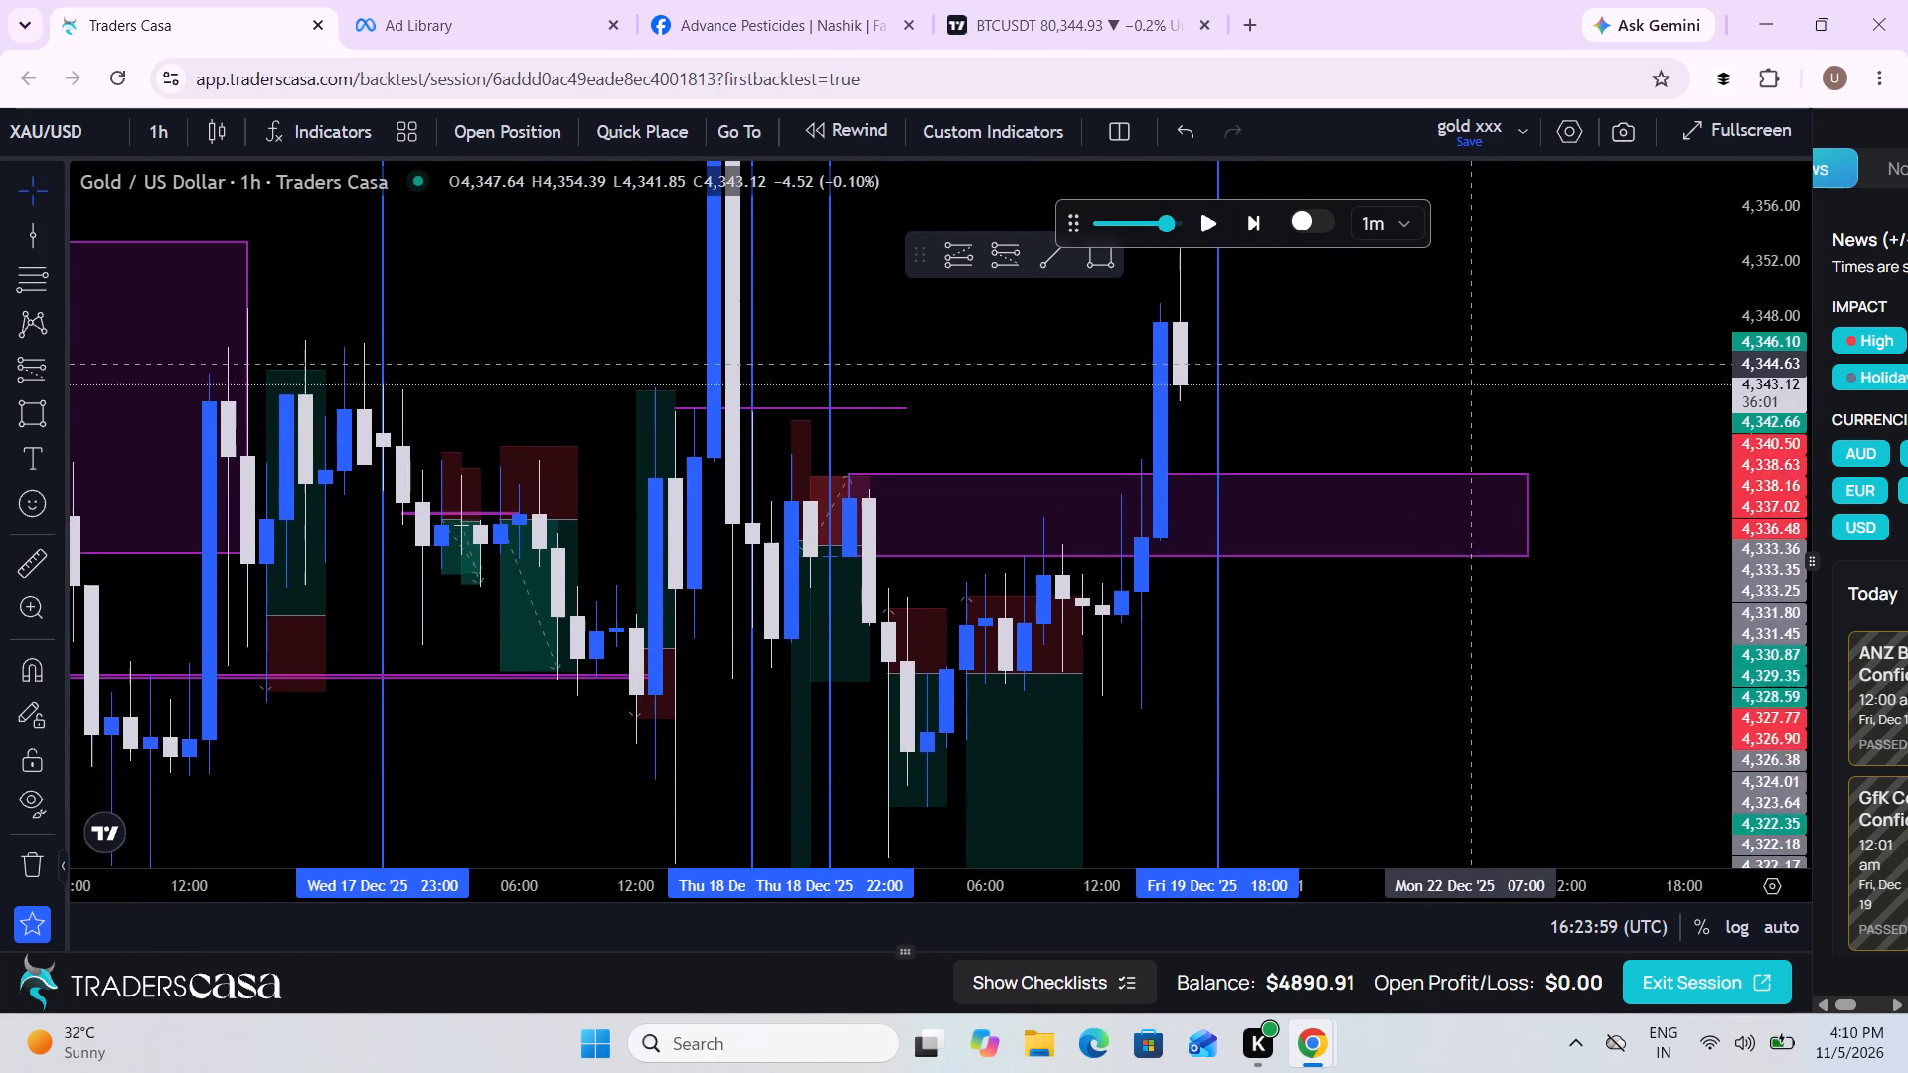
pyautogui.moveTo(1466, 344); pyautogui.dragTo(1426, 331)
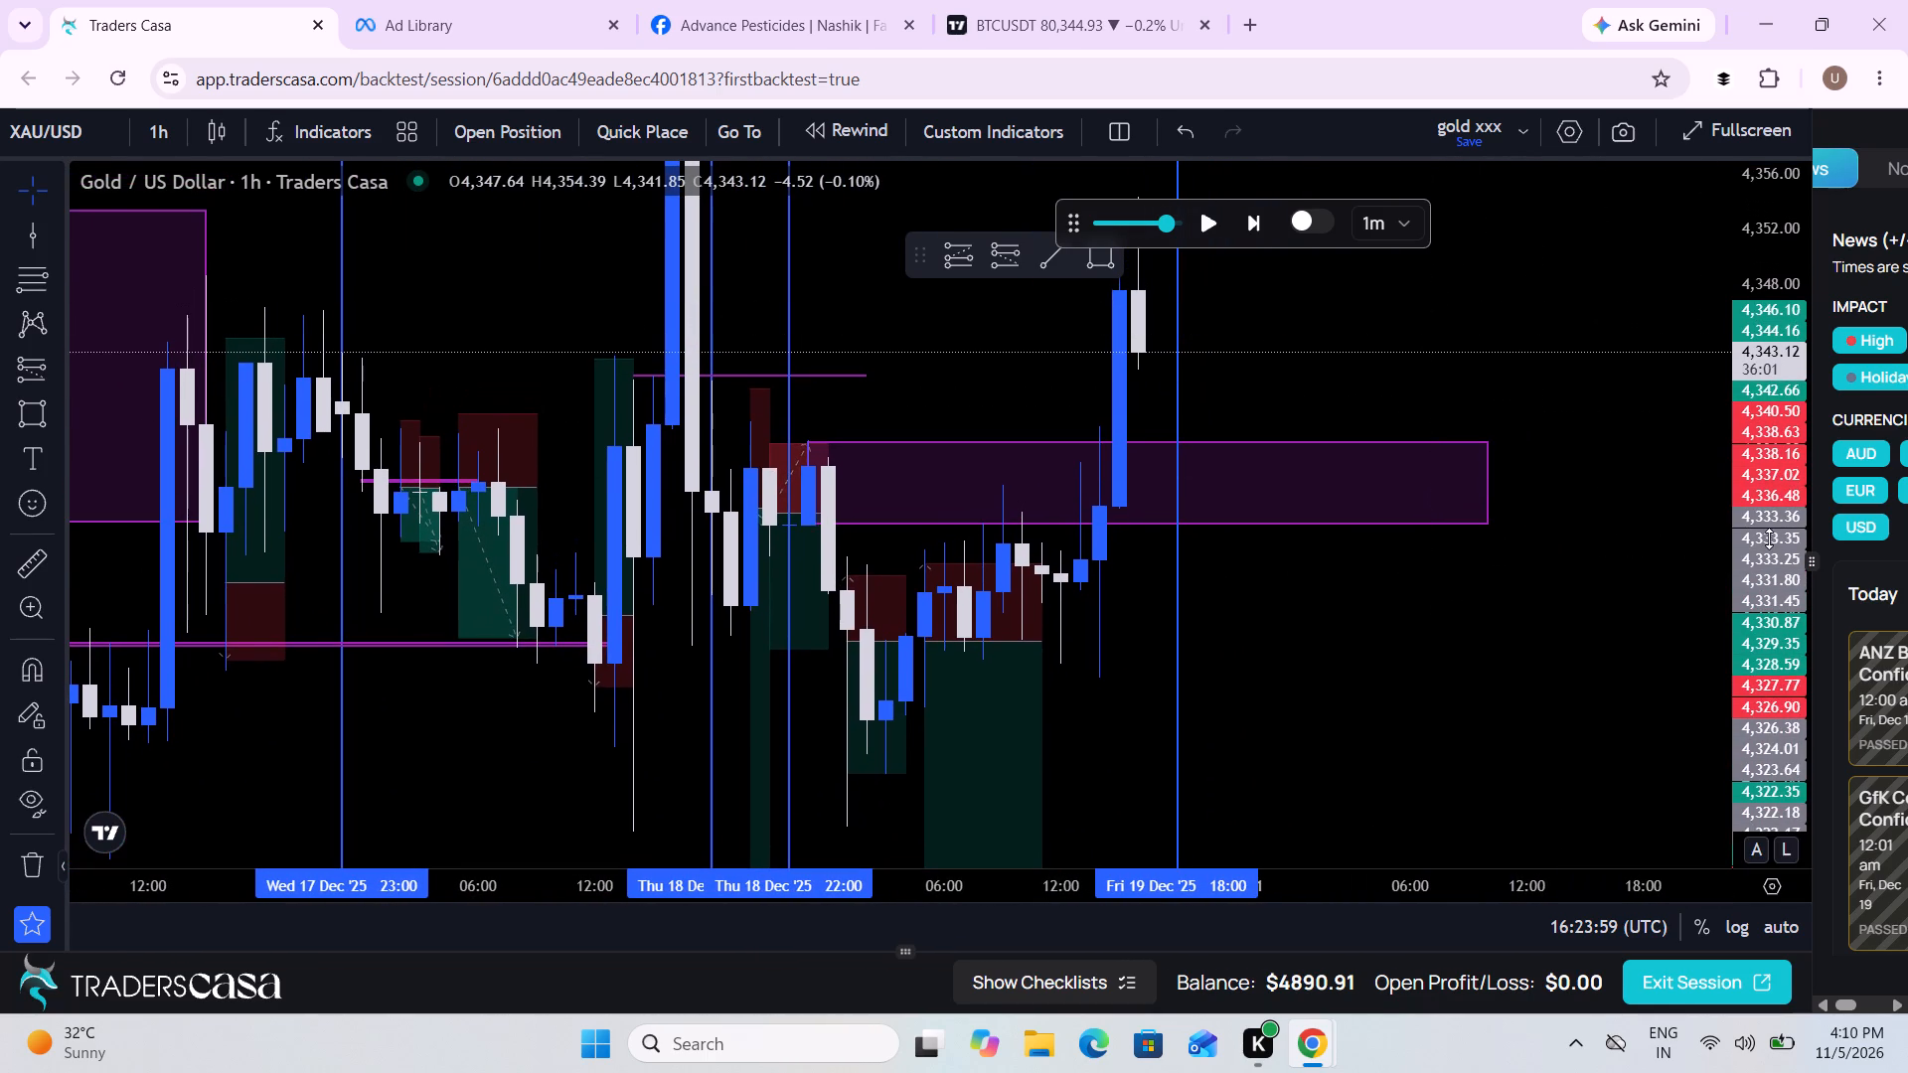
pyautogui.moveTo(1734, 504); pyautogui.dragTo(1729, 671)
pyautogui.moveTo(1529, 634); pyautogui.dragTo(1463, 668)
# Measure the price range from 4,308.88 at 15:00 on 19 Dec up to 4,354.43 at 10:00 on 22 Dec.
pyautogui.click(29, 549)
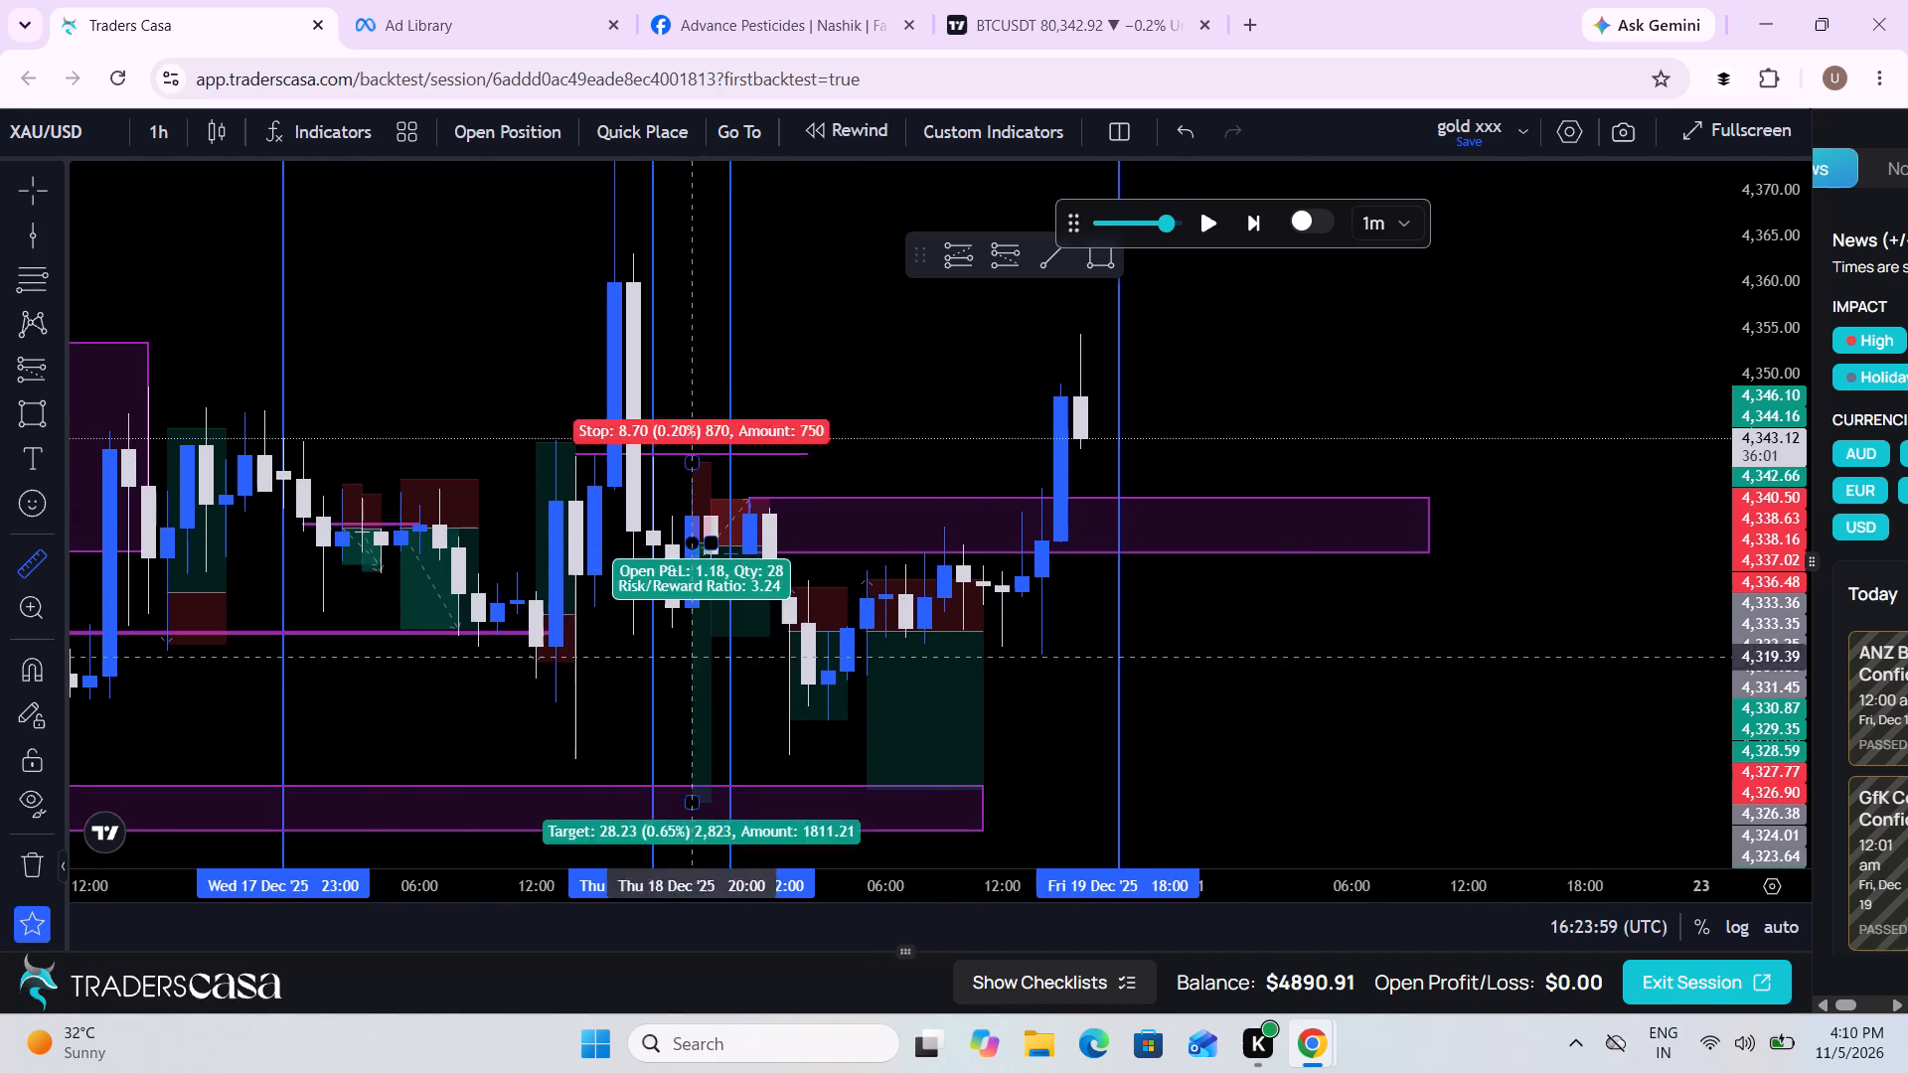
pyautogui.click(1053, 753)
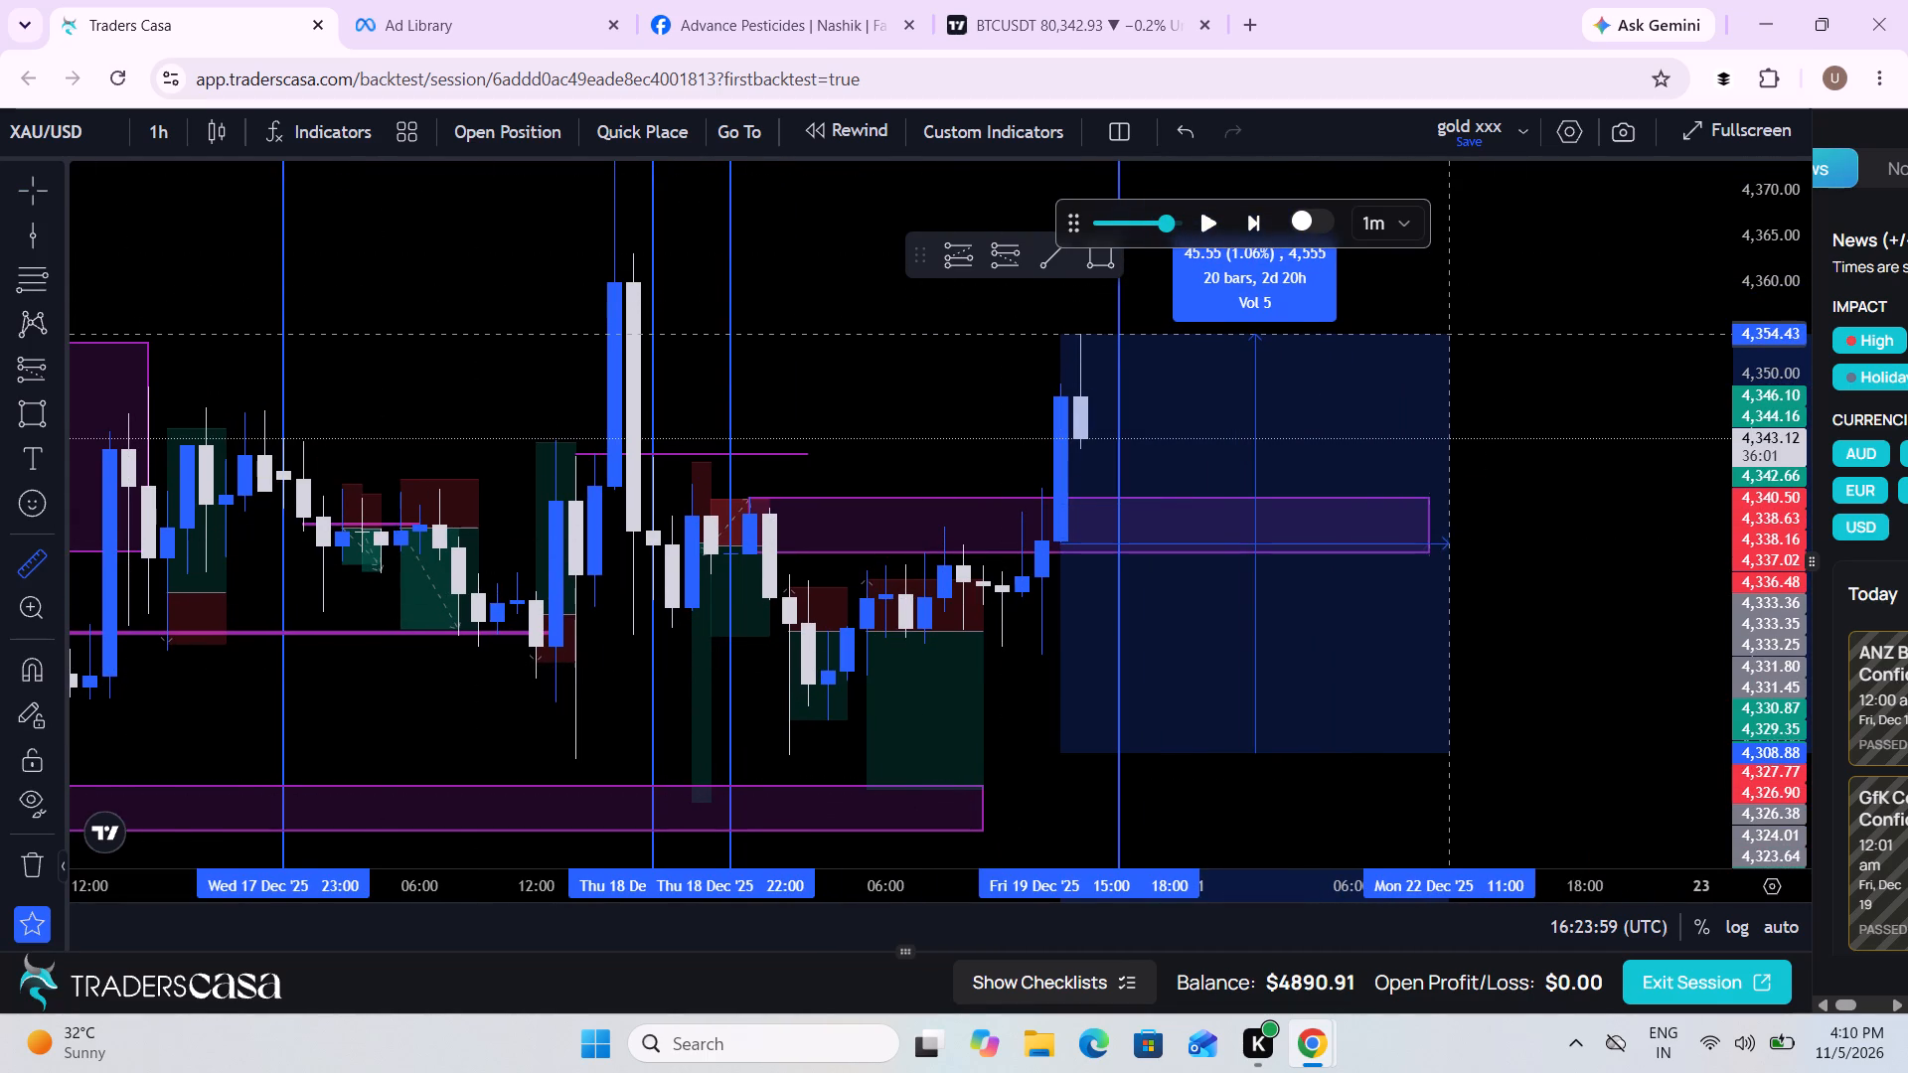
pyautogui.click(1439, 333)
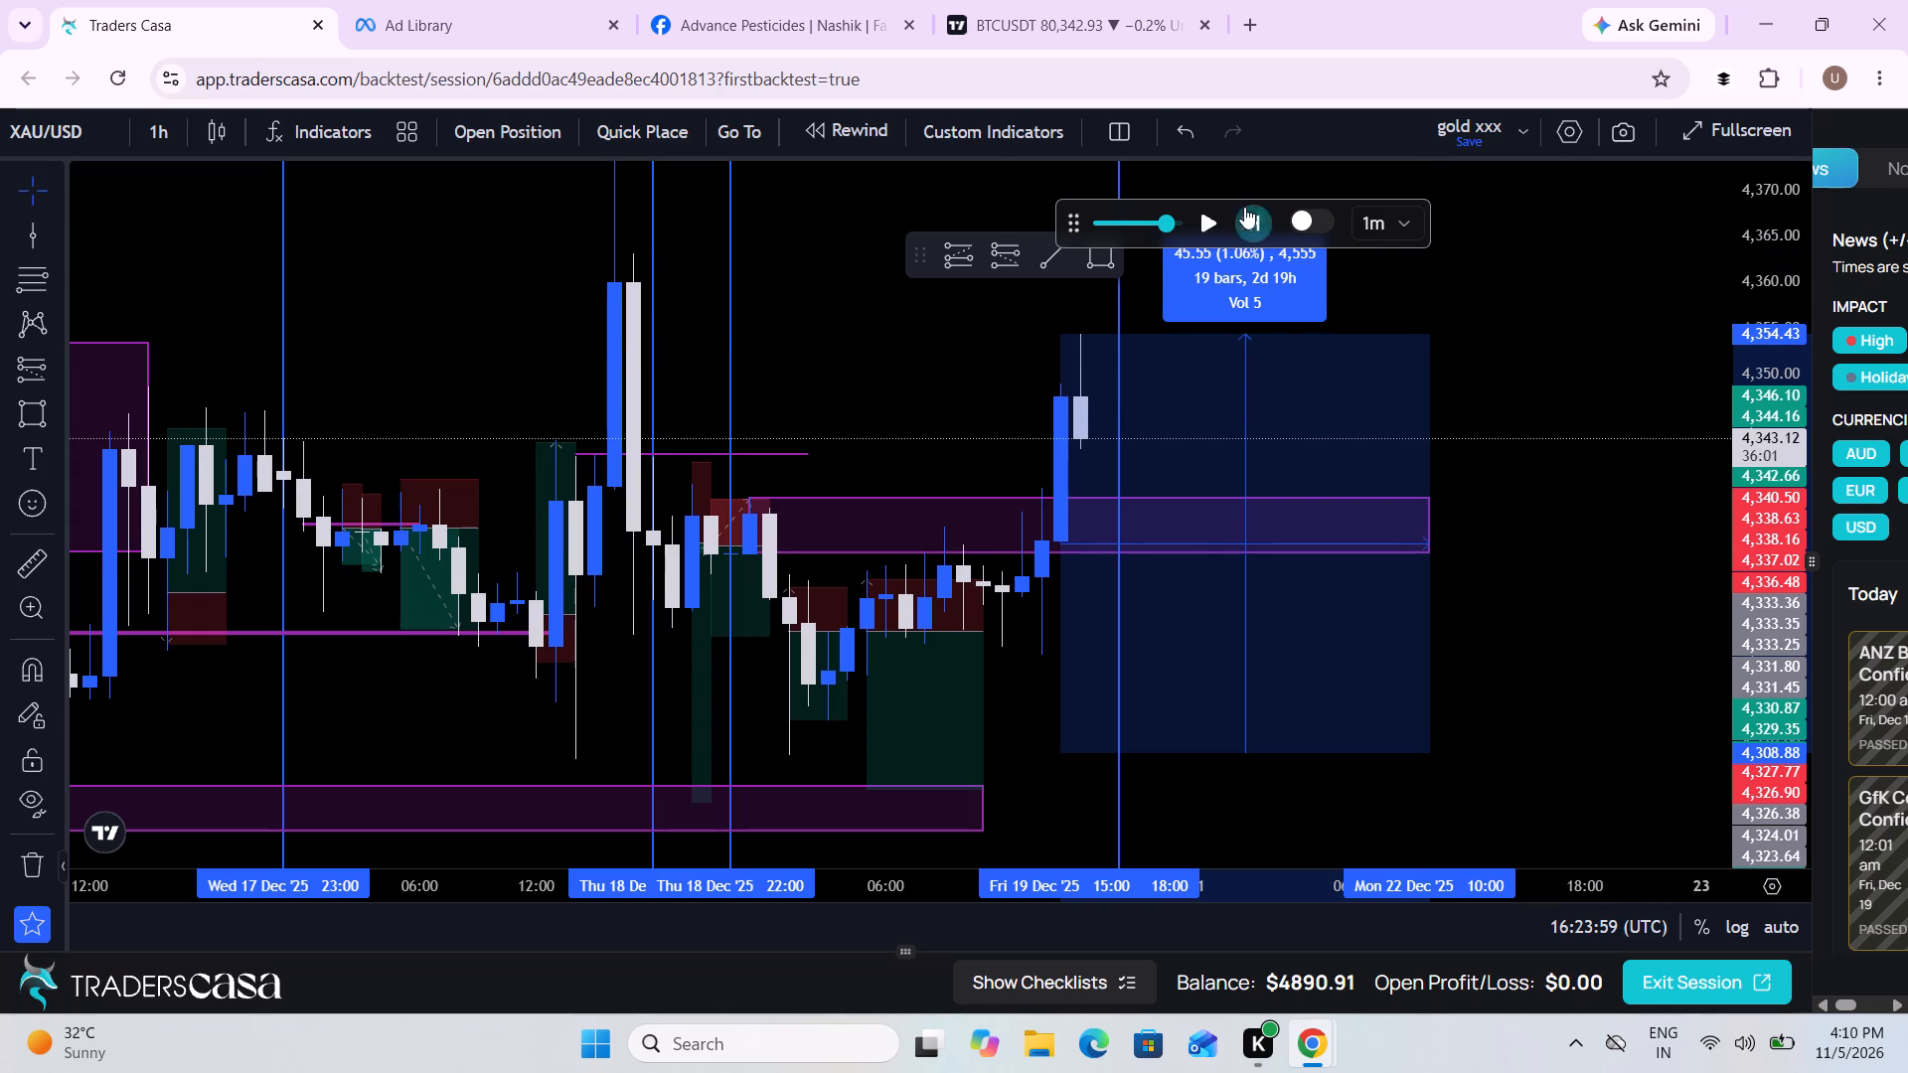
# Replay the chart forward from 16:23 to 18:58 UTC on 19 Dec and pause it.
pyautogui.click(1197, 212)
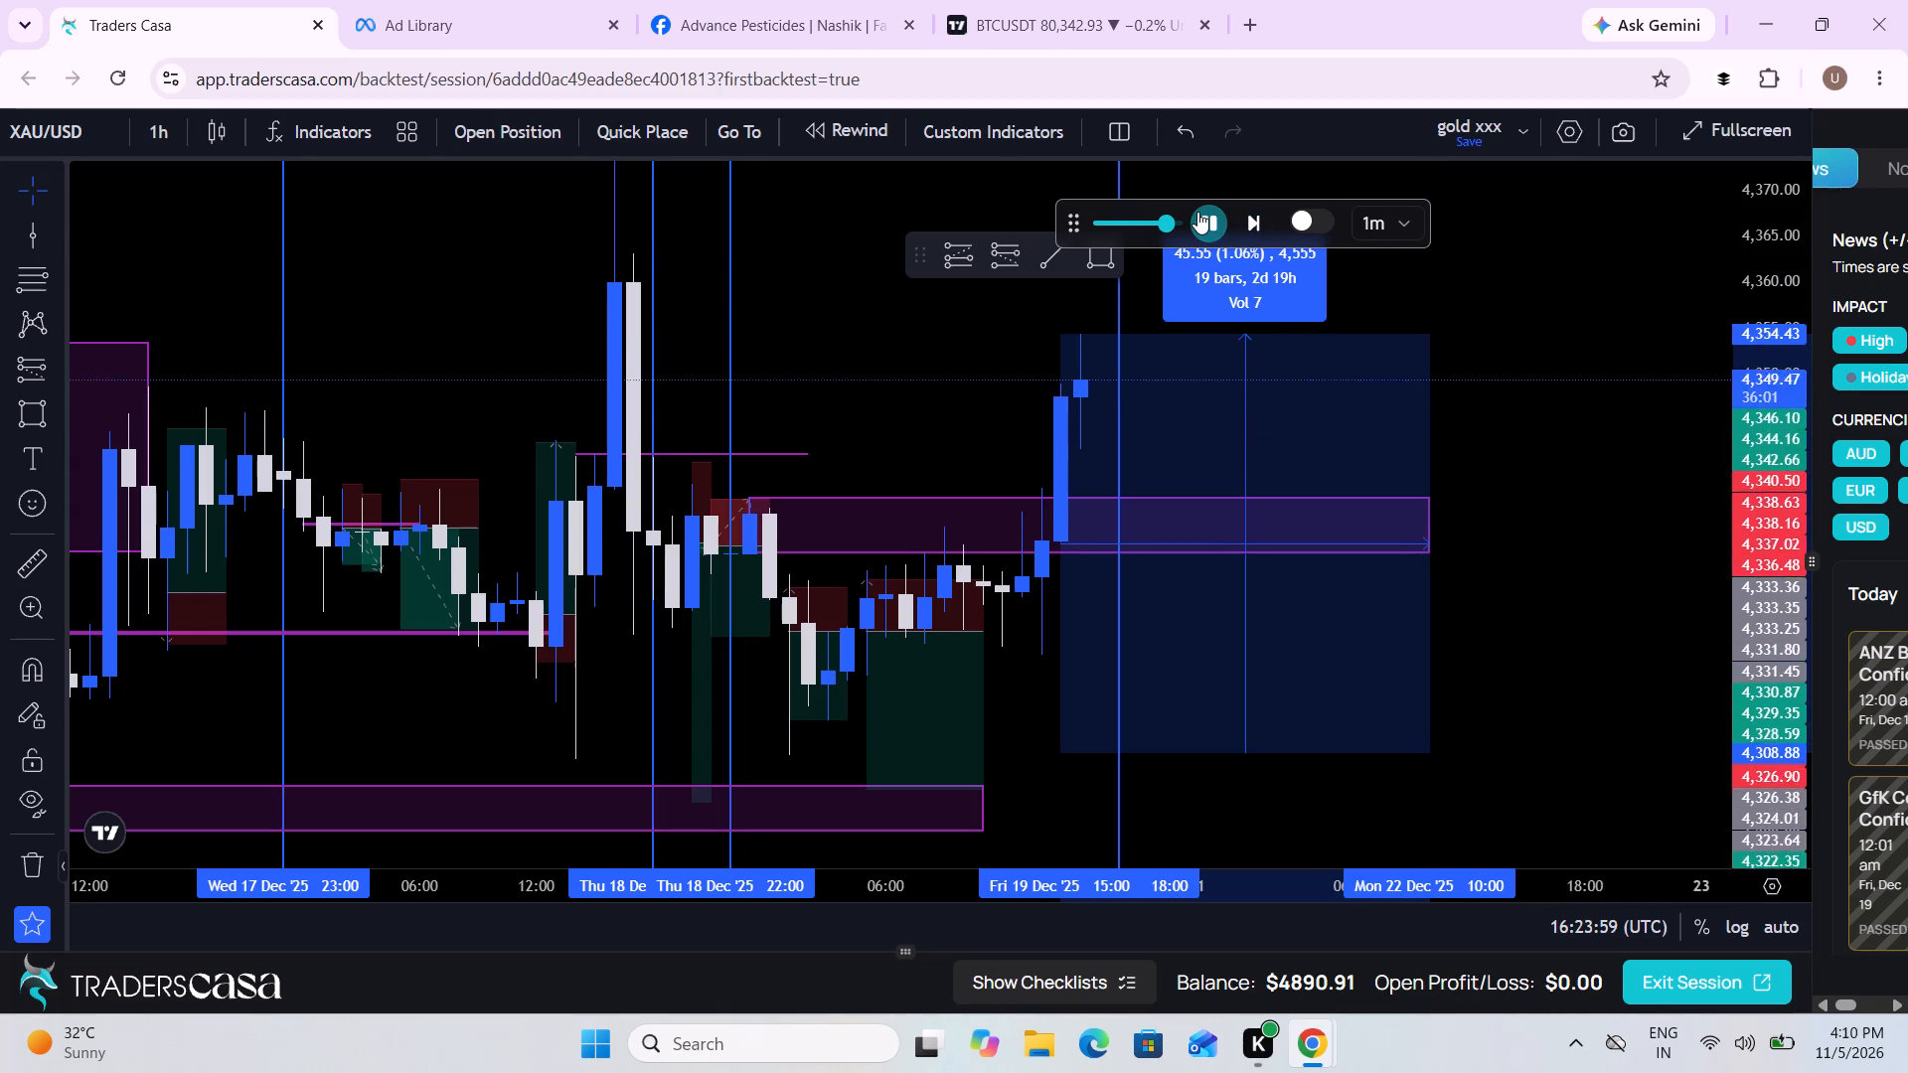
pyautogui.click(1197, 212)
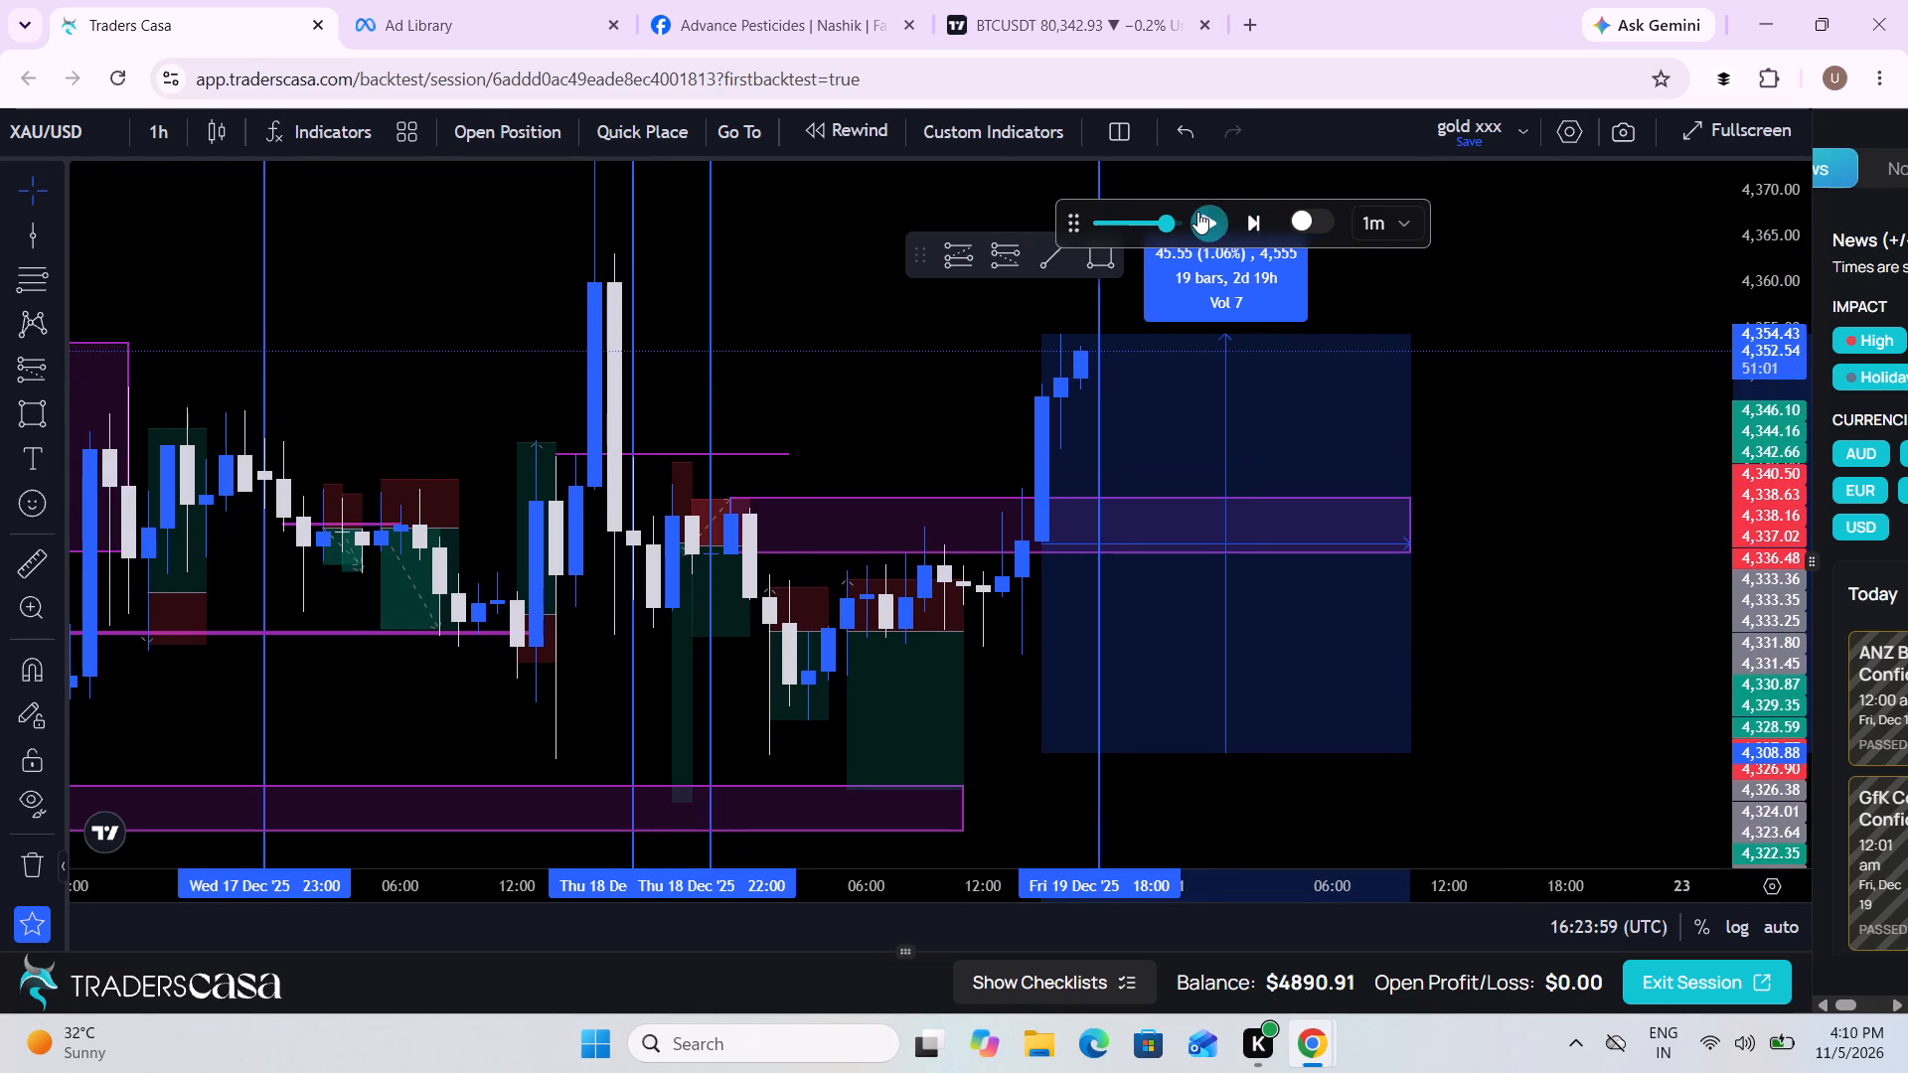
pyautogui.click(1197, 212)
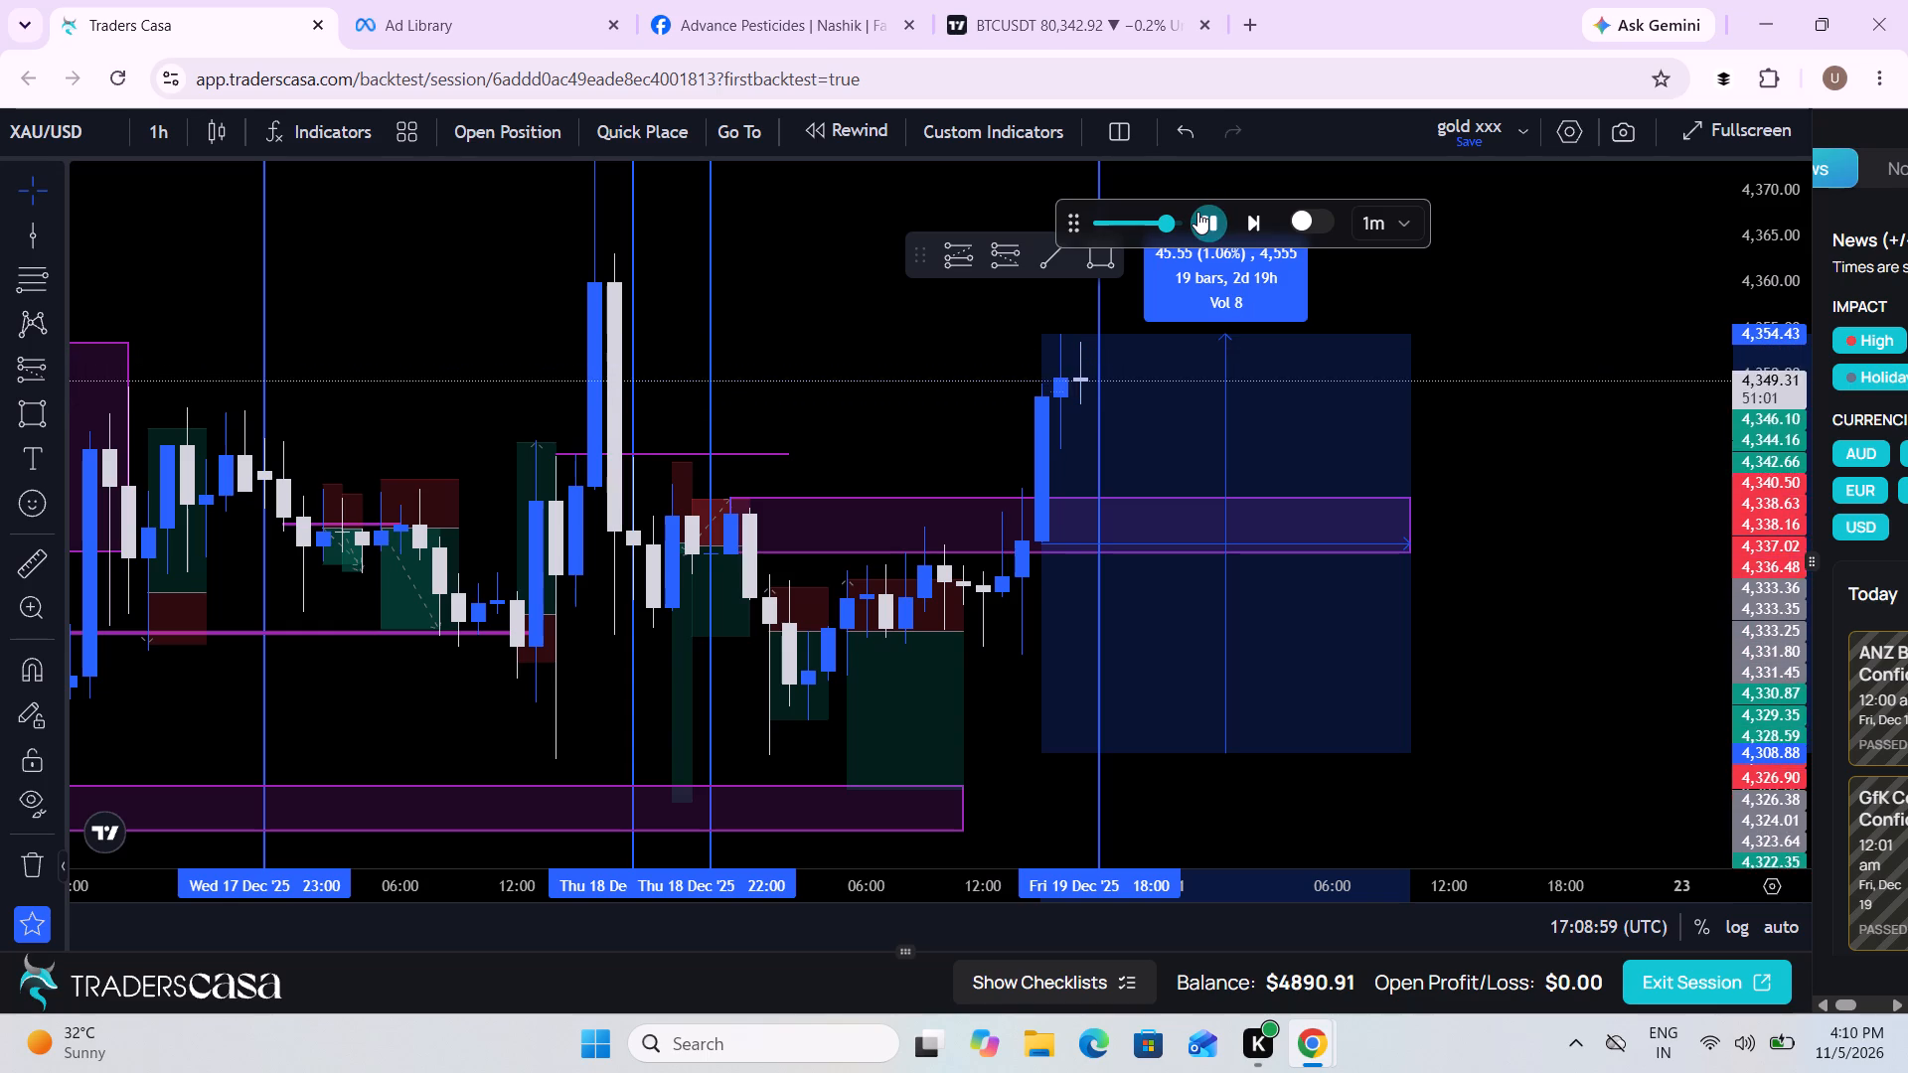
pyautogui.scroll(-1, 1213, 440)
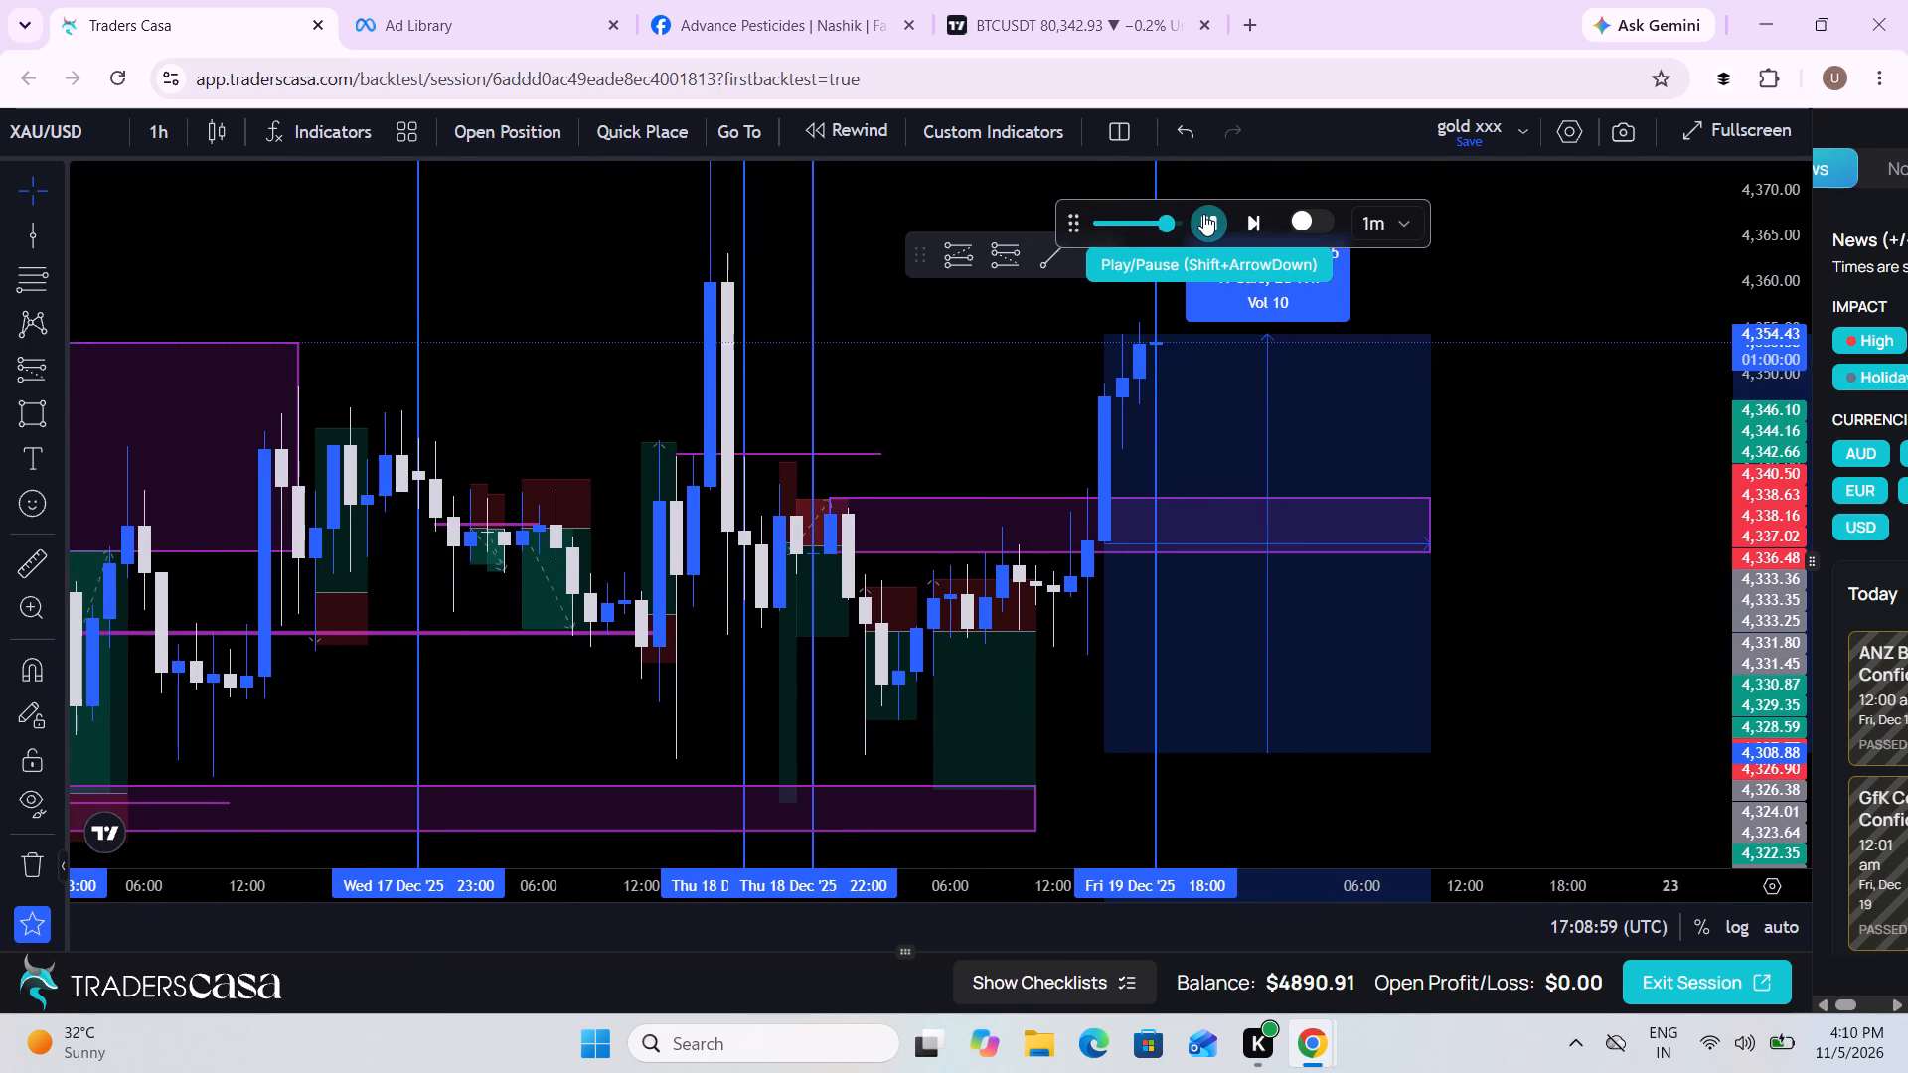
pyautogui.scroll(-1, 1203, 214)
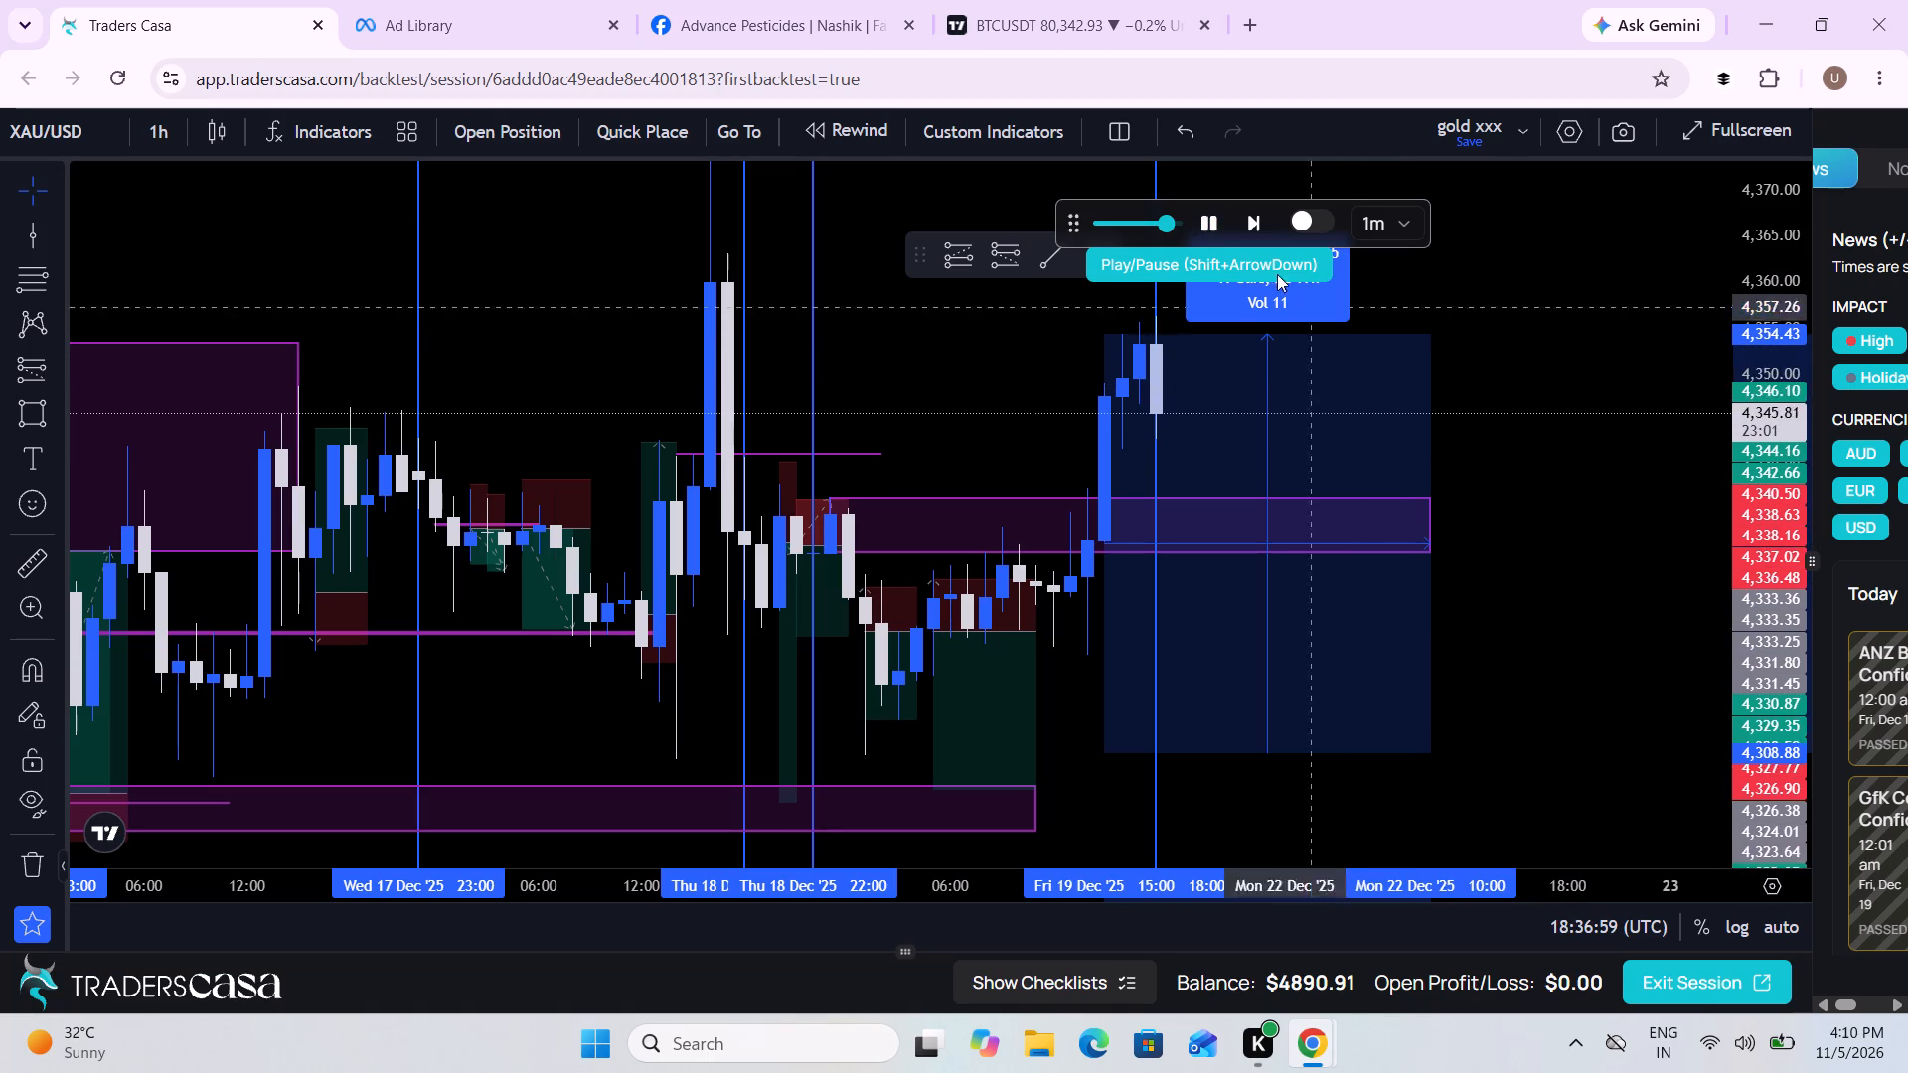
pyautogui.click(1213, 226)
# Measure the price range from 4,308.88 at 00:00 on 22 Dec up to 4,356.58 at 13:00 on 22 Dec.
pyautogui.moveTo(1493, 331); pyautogui.dragTo(1508, 418)
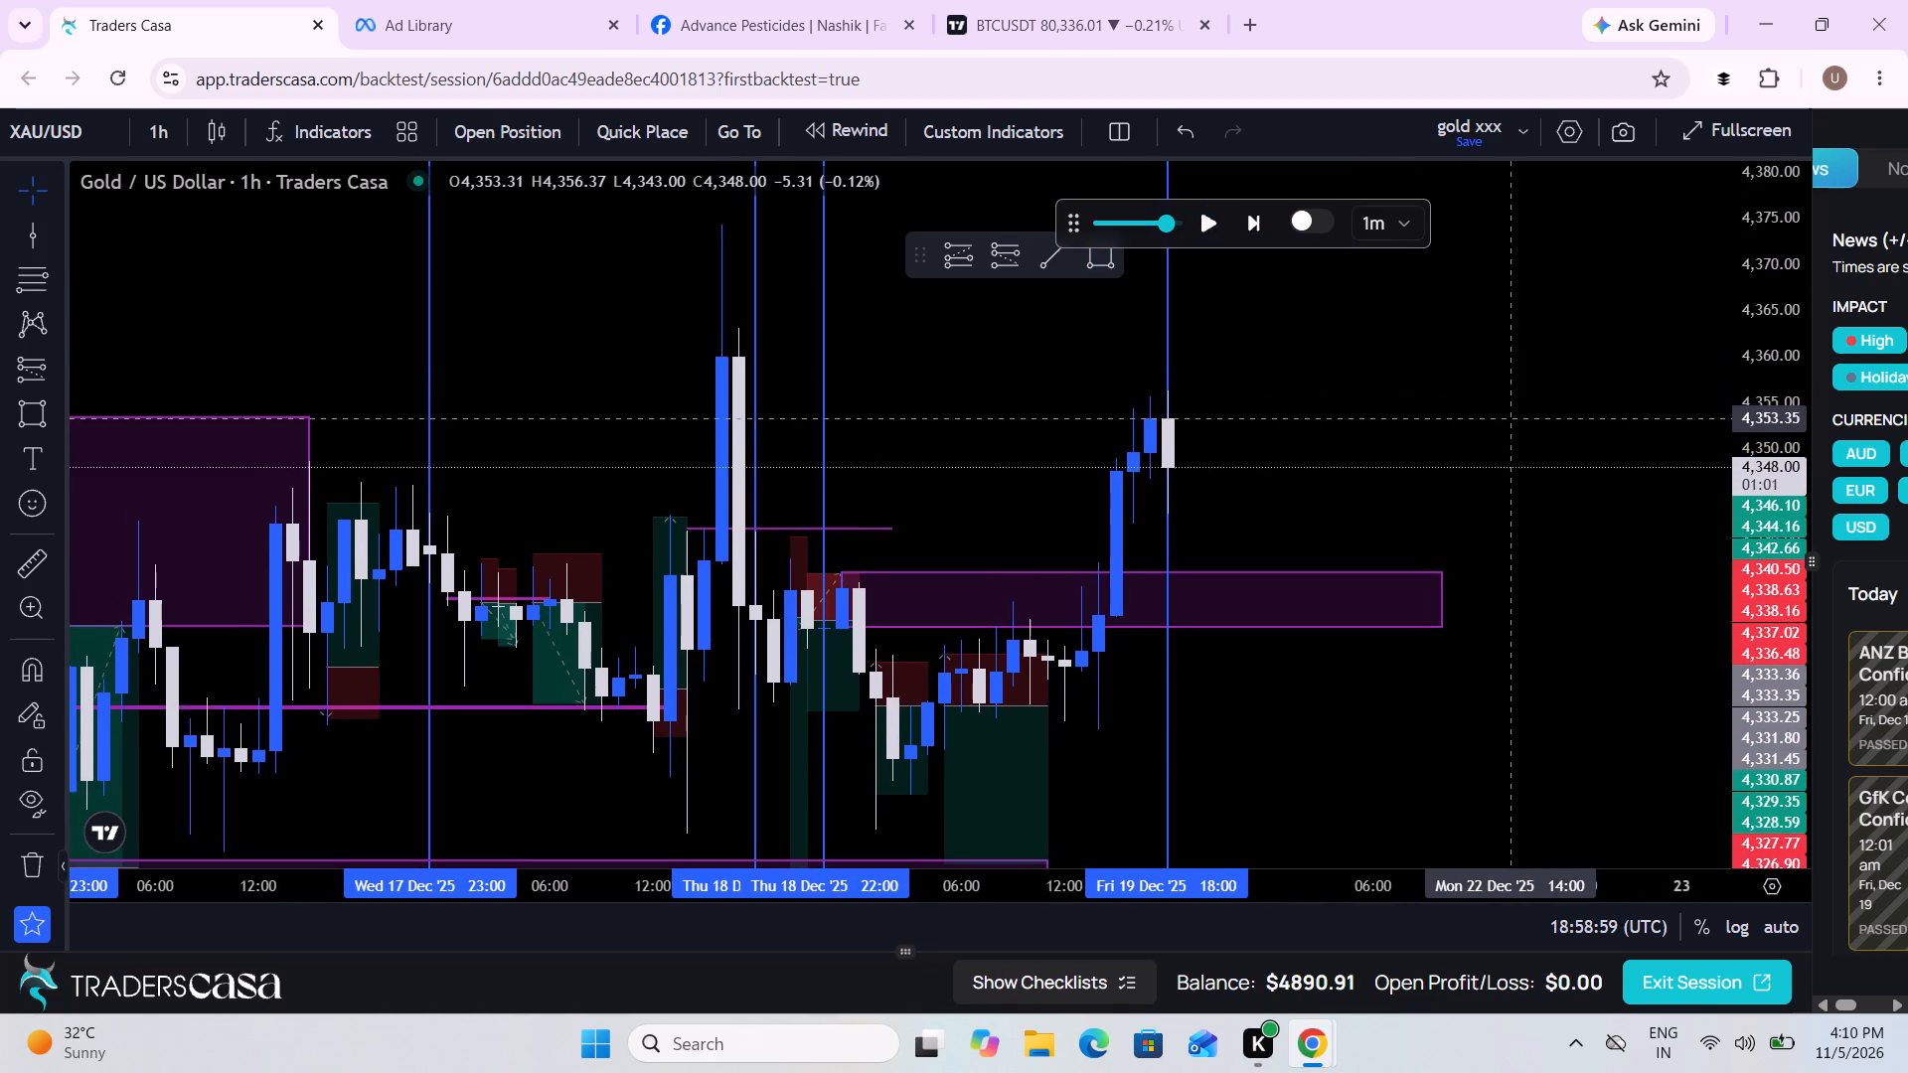
pyautogui.scroll(2, 1508, 418)
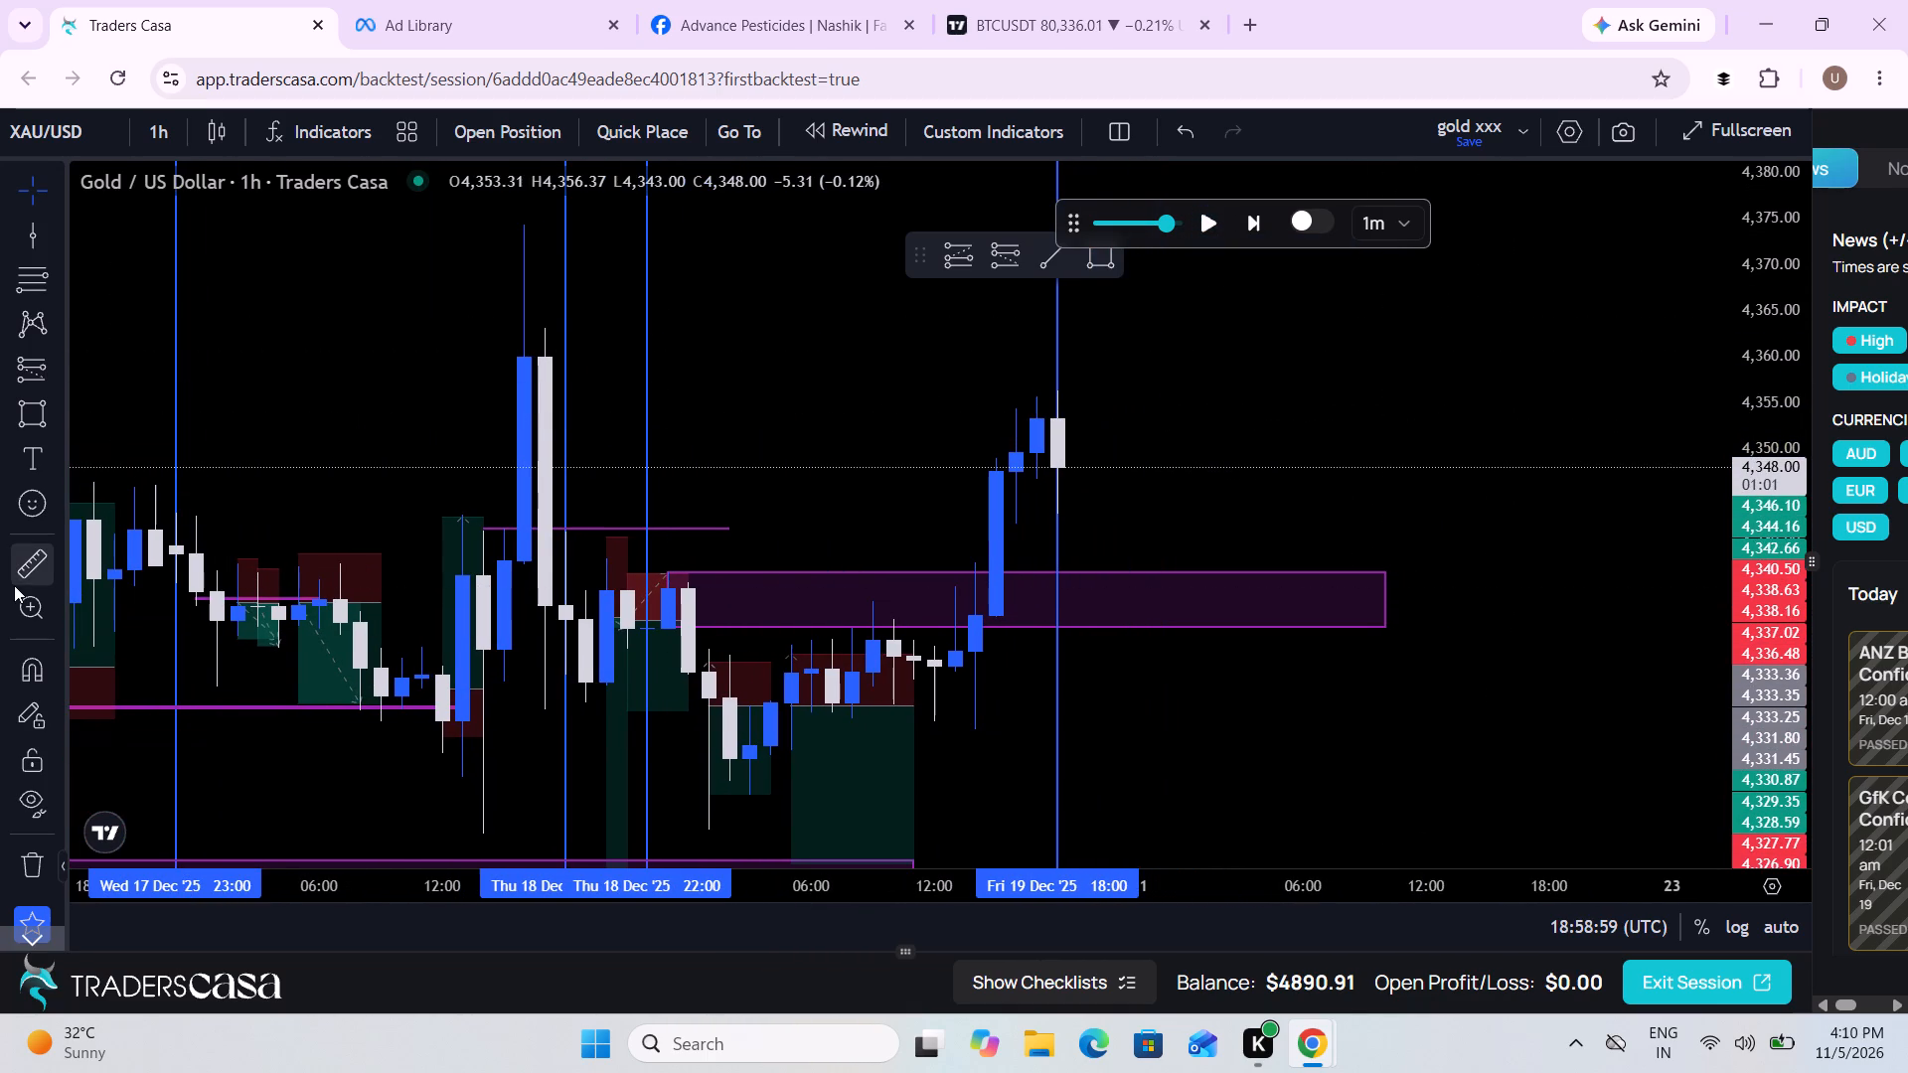
pyautogui.click(21, 563)
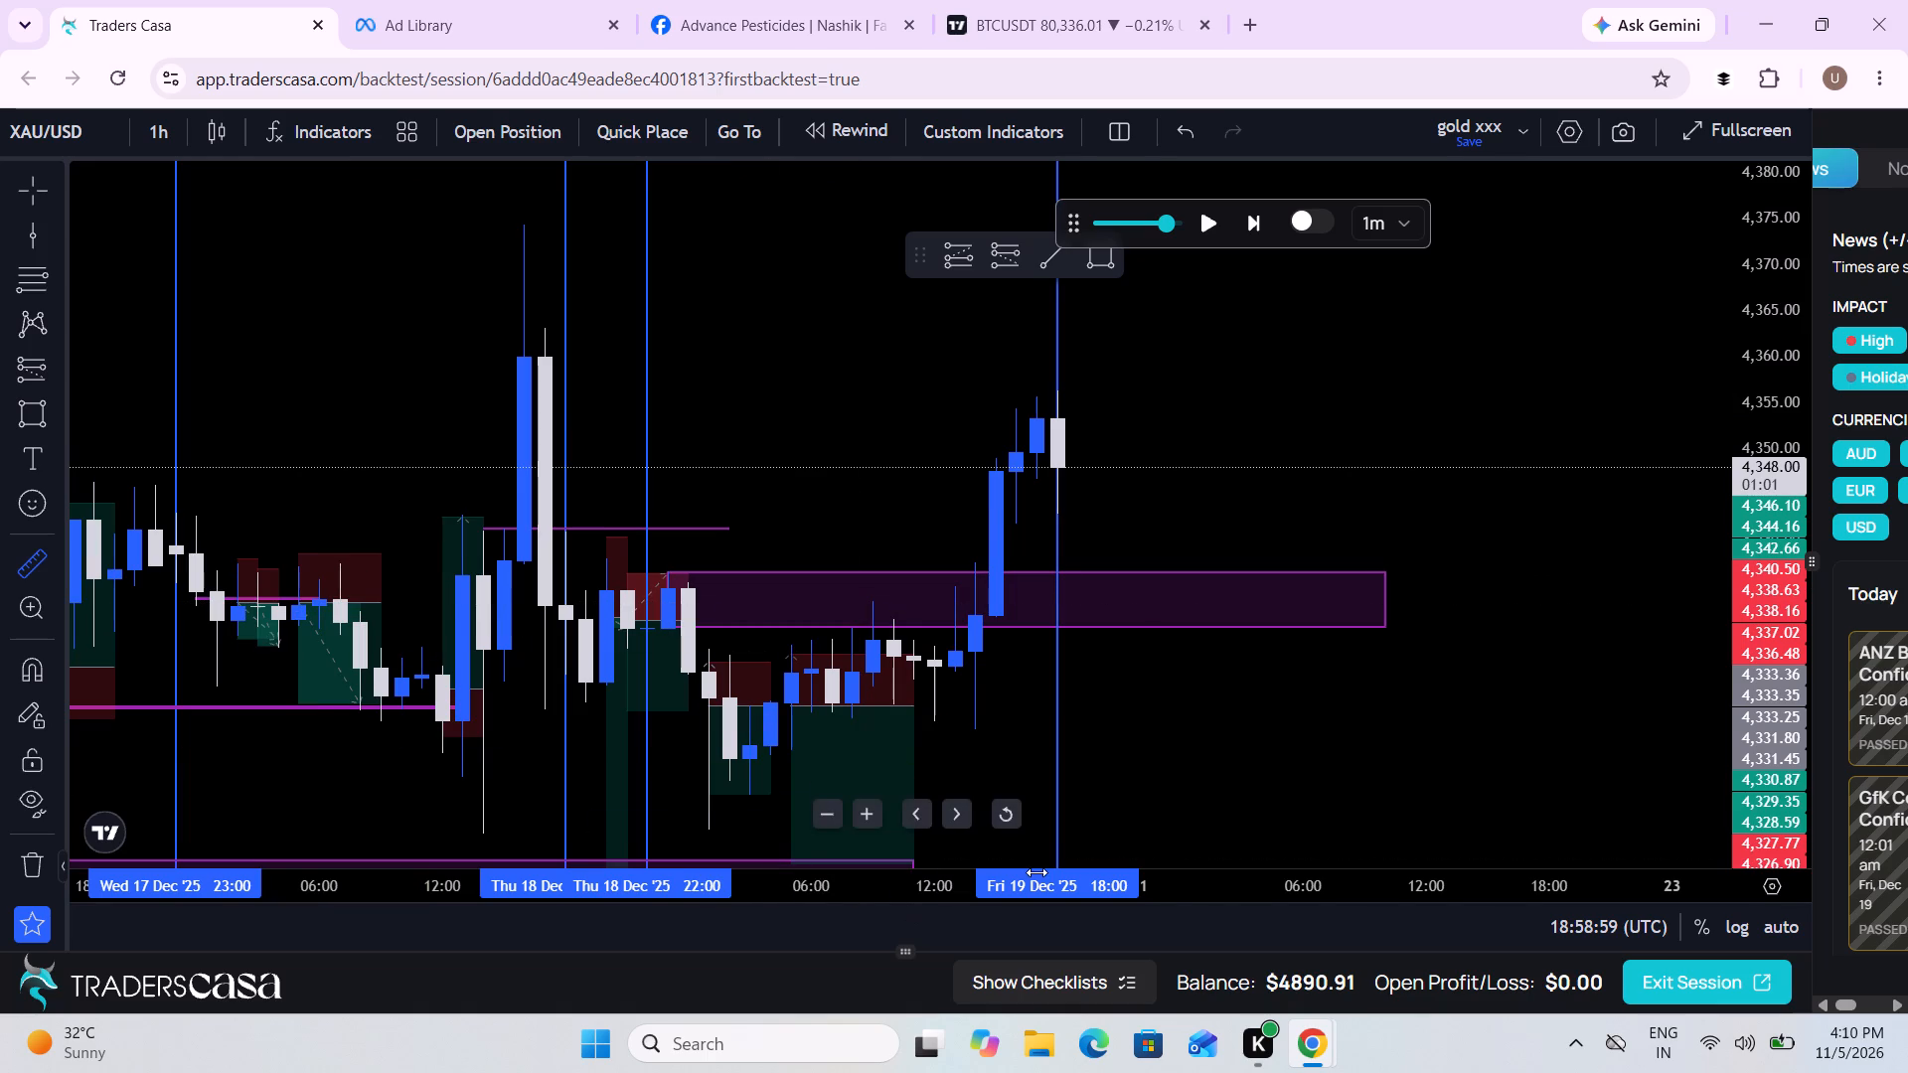
pyautogui.click(1176, 828)
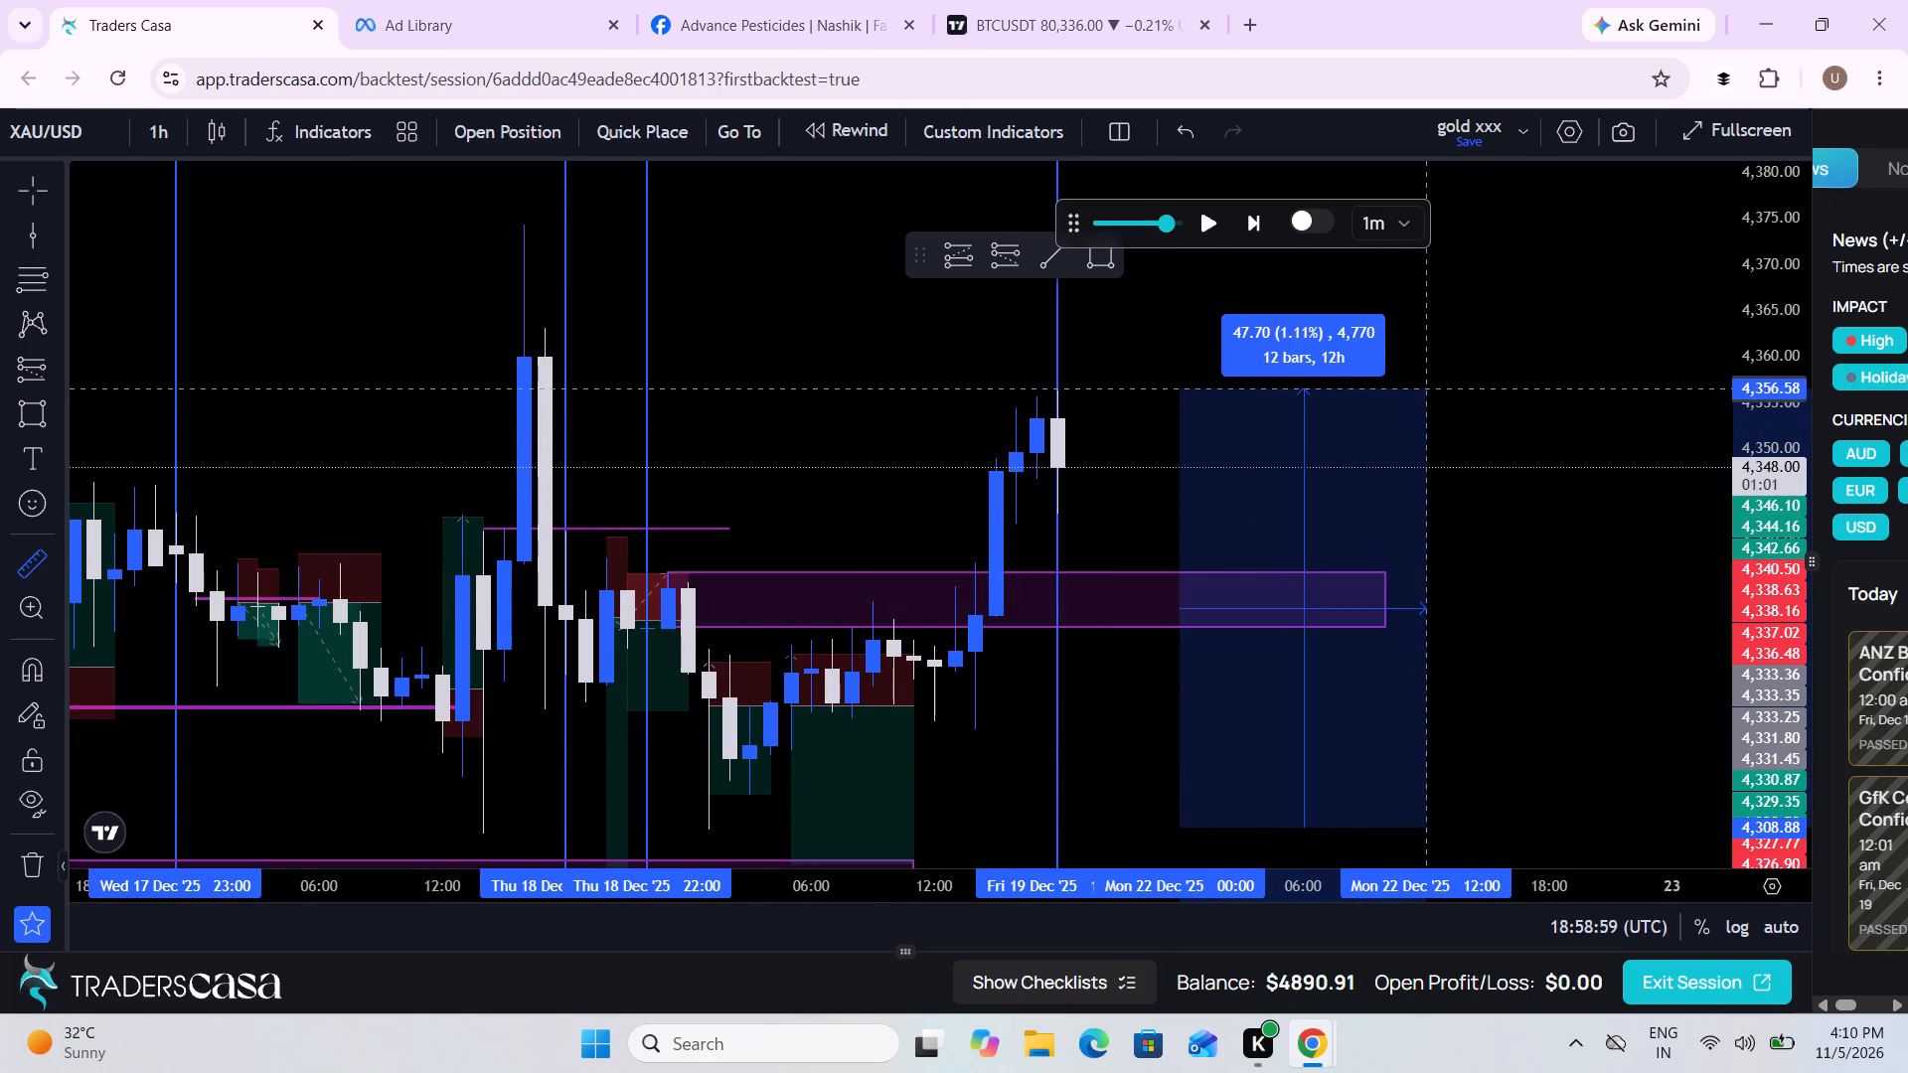
pyautogui.click(1436, 387)
# Lower the top edge of the purple zone running from 18 Dec 23:00 to 22 Dec 10:00 to about 4,332.60.
pyautogui.scroll(1, 1606, 549)
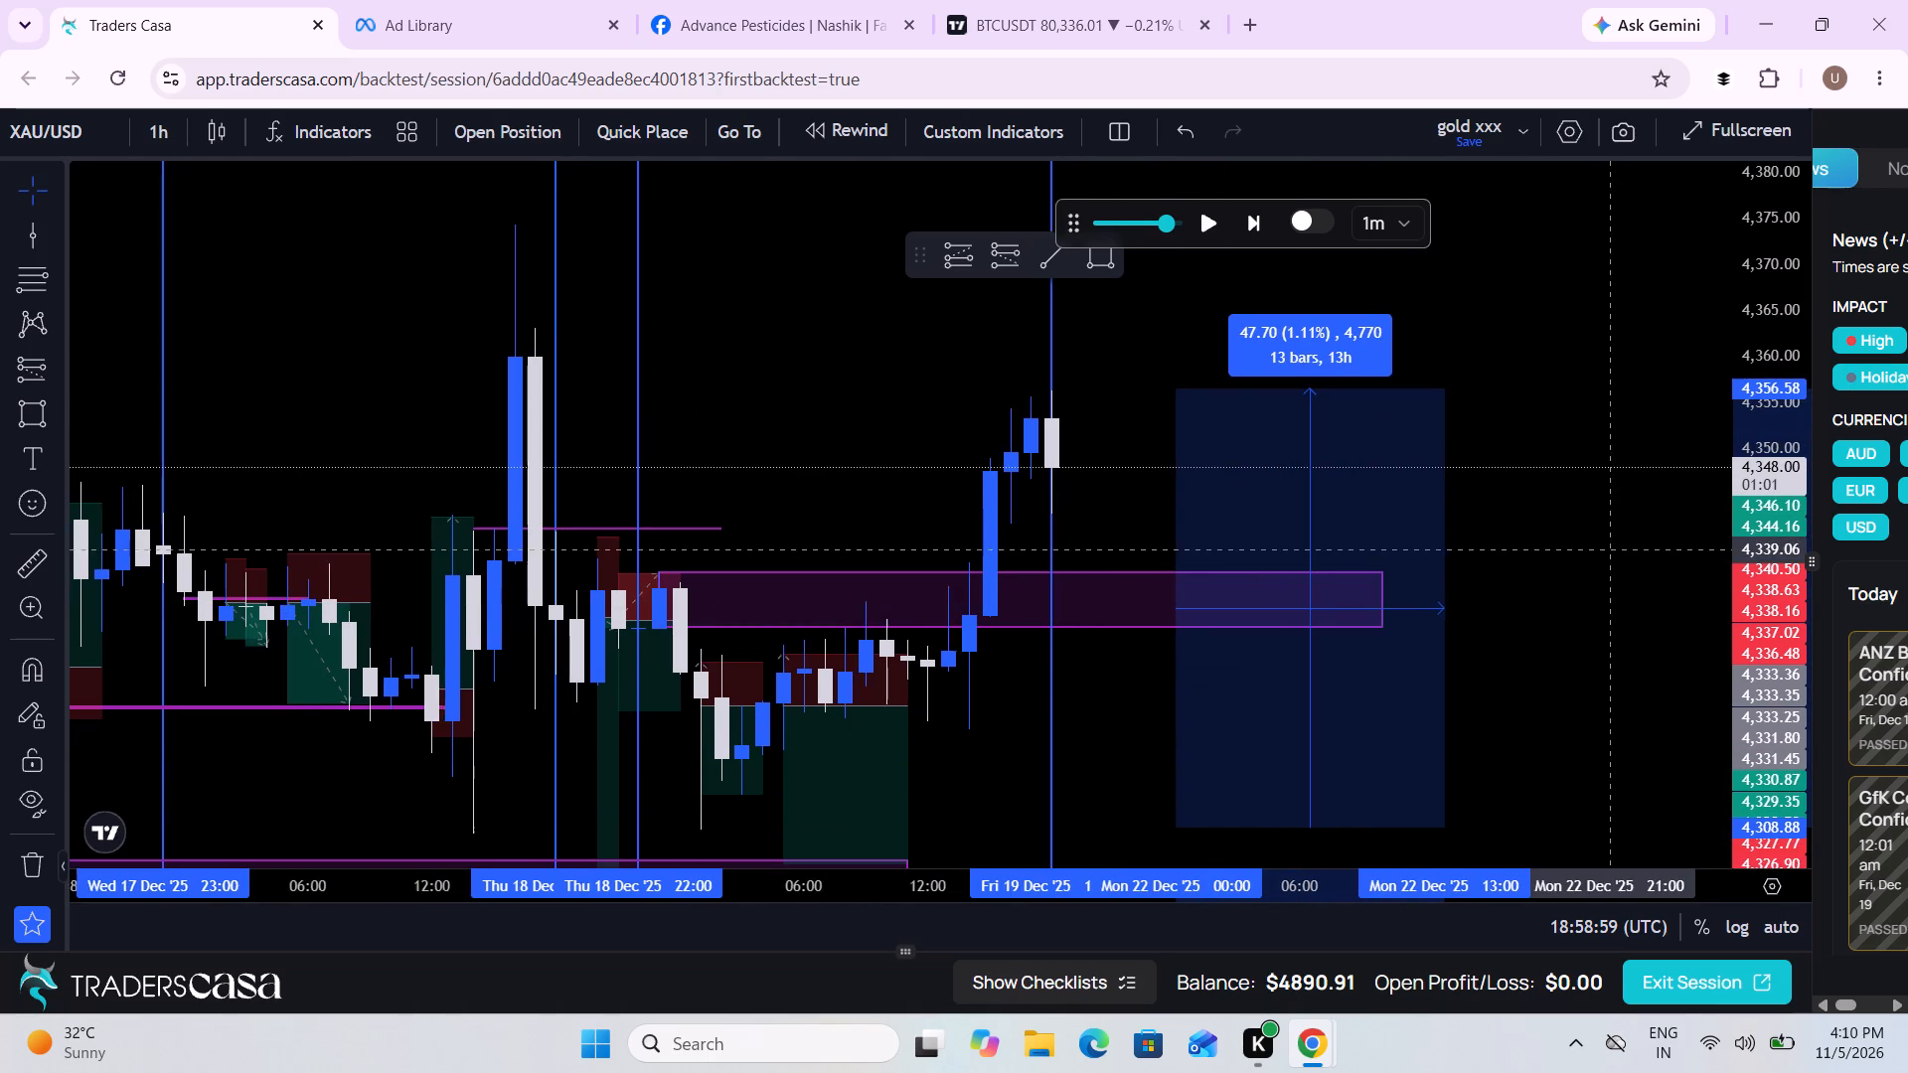
pyautogui.scroll(2, 1606, 549)
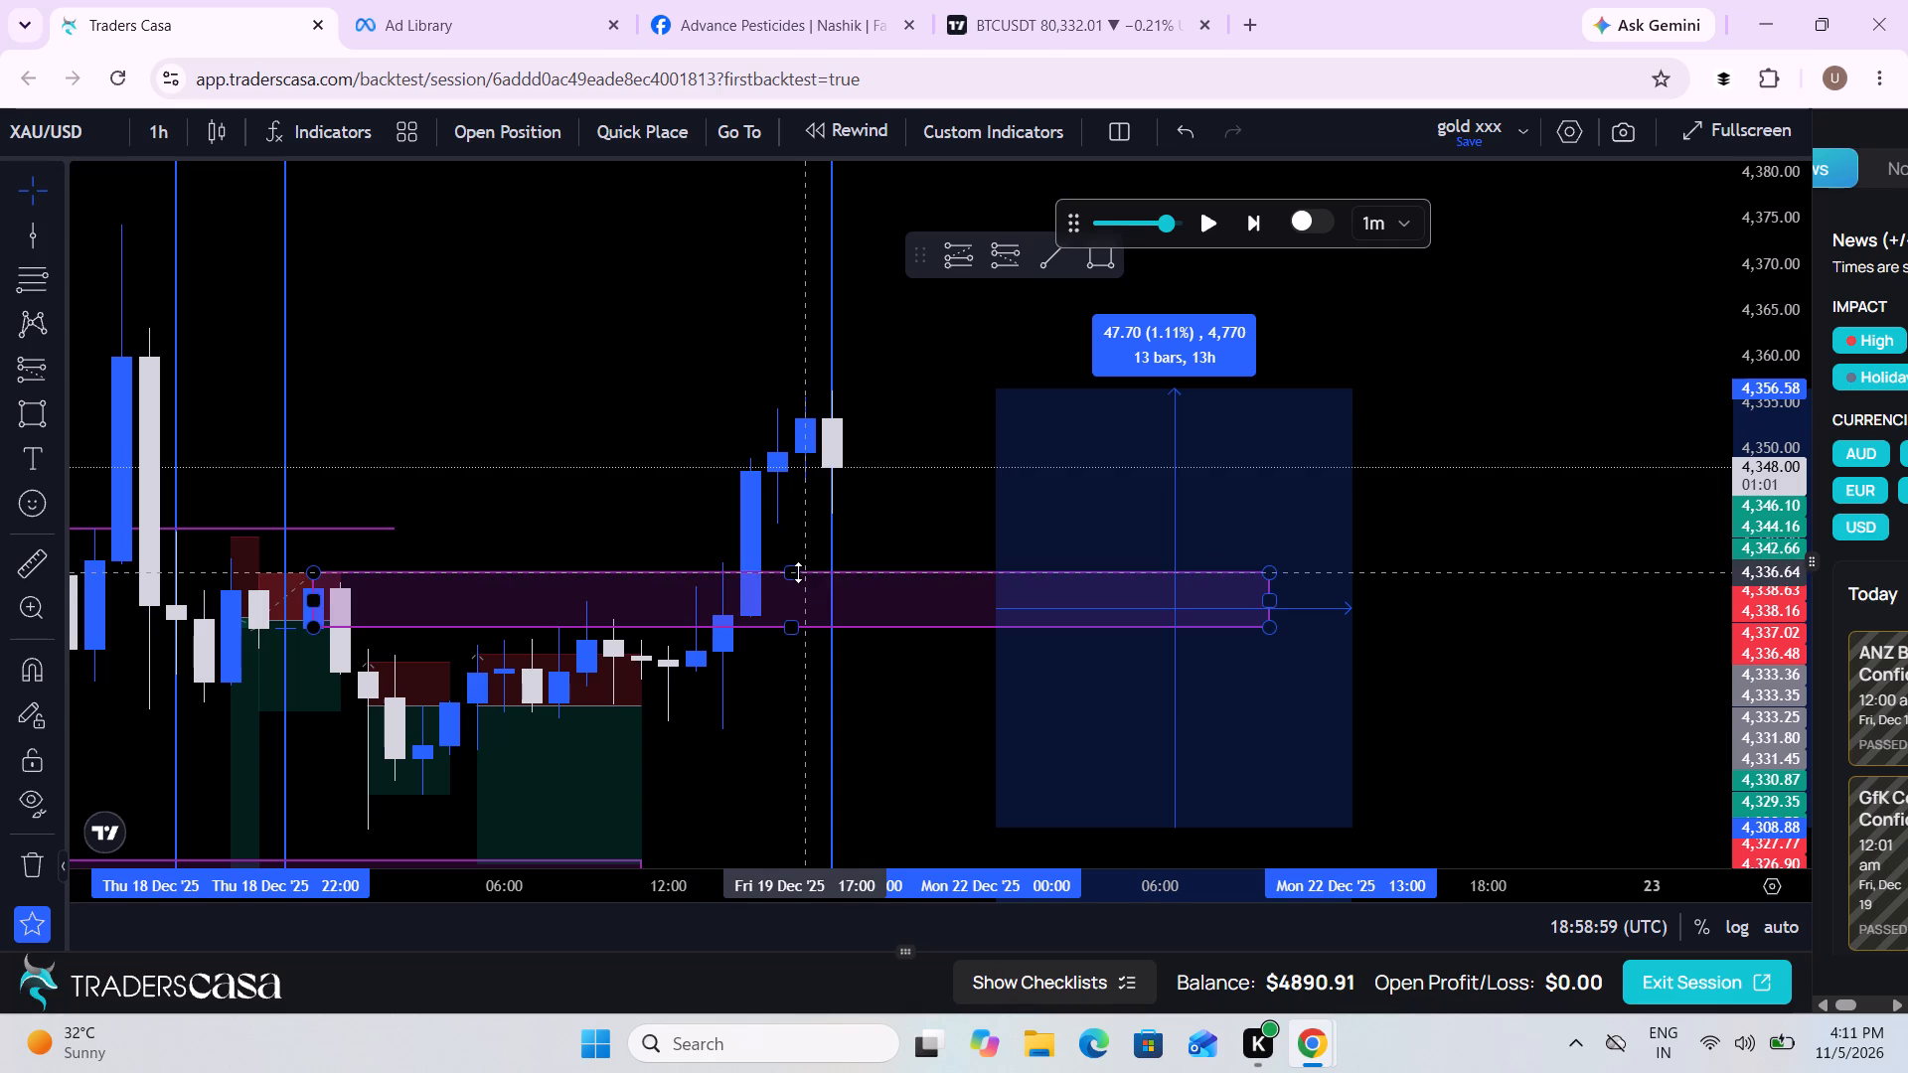
pyautogui.moveTo(797, 572); pyautogui.dragTo(788, 598)
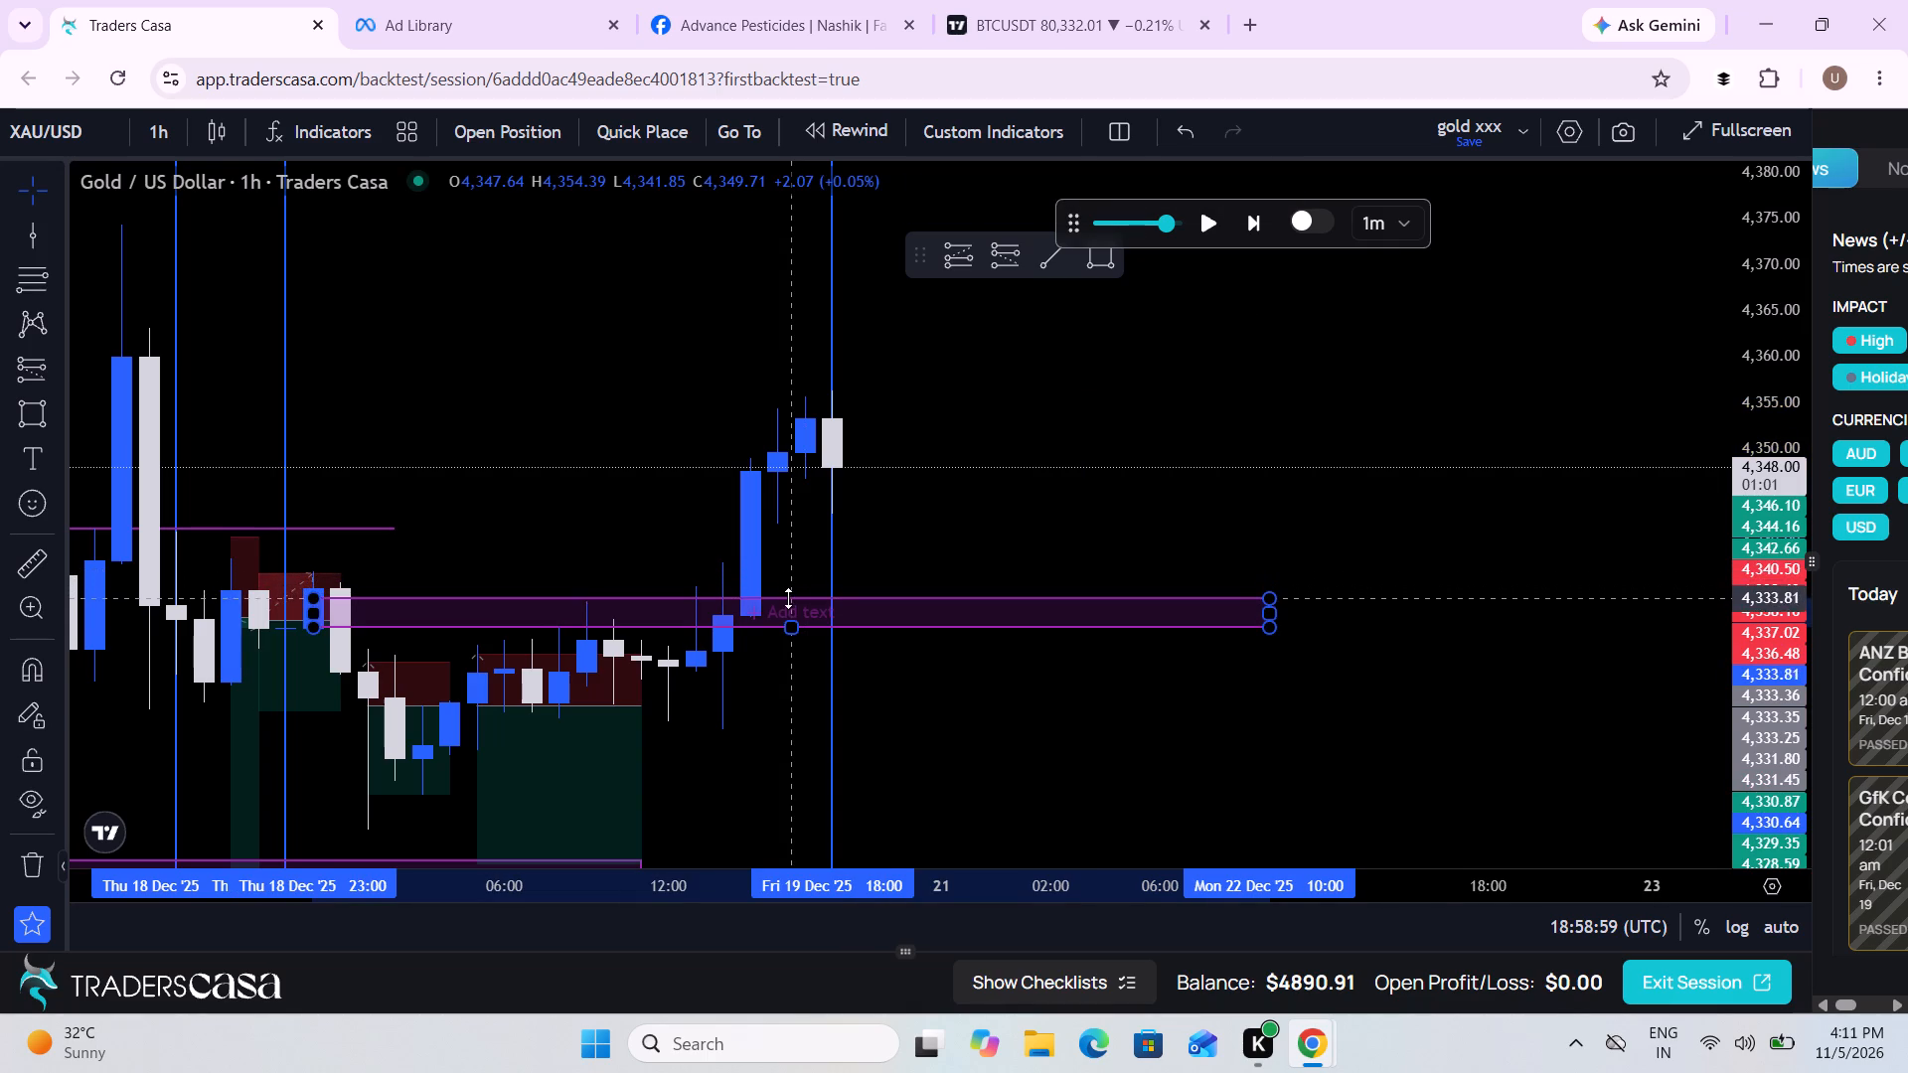
pyautogui.moveTo(788, 598); pyautogui.dragTo(788, 609)
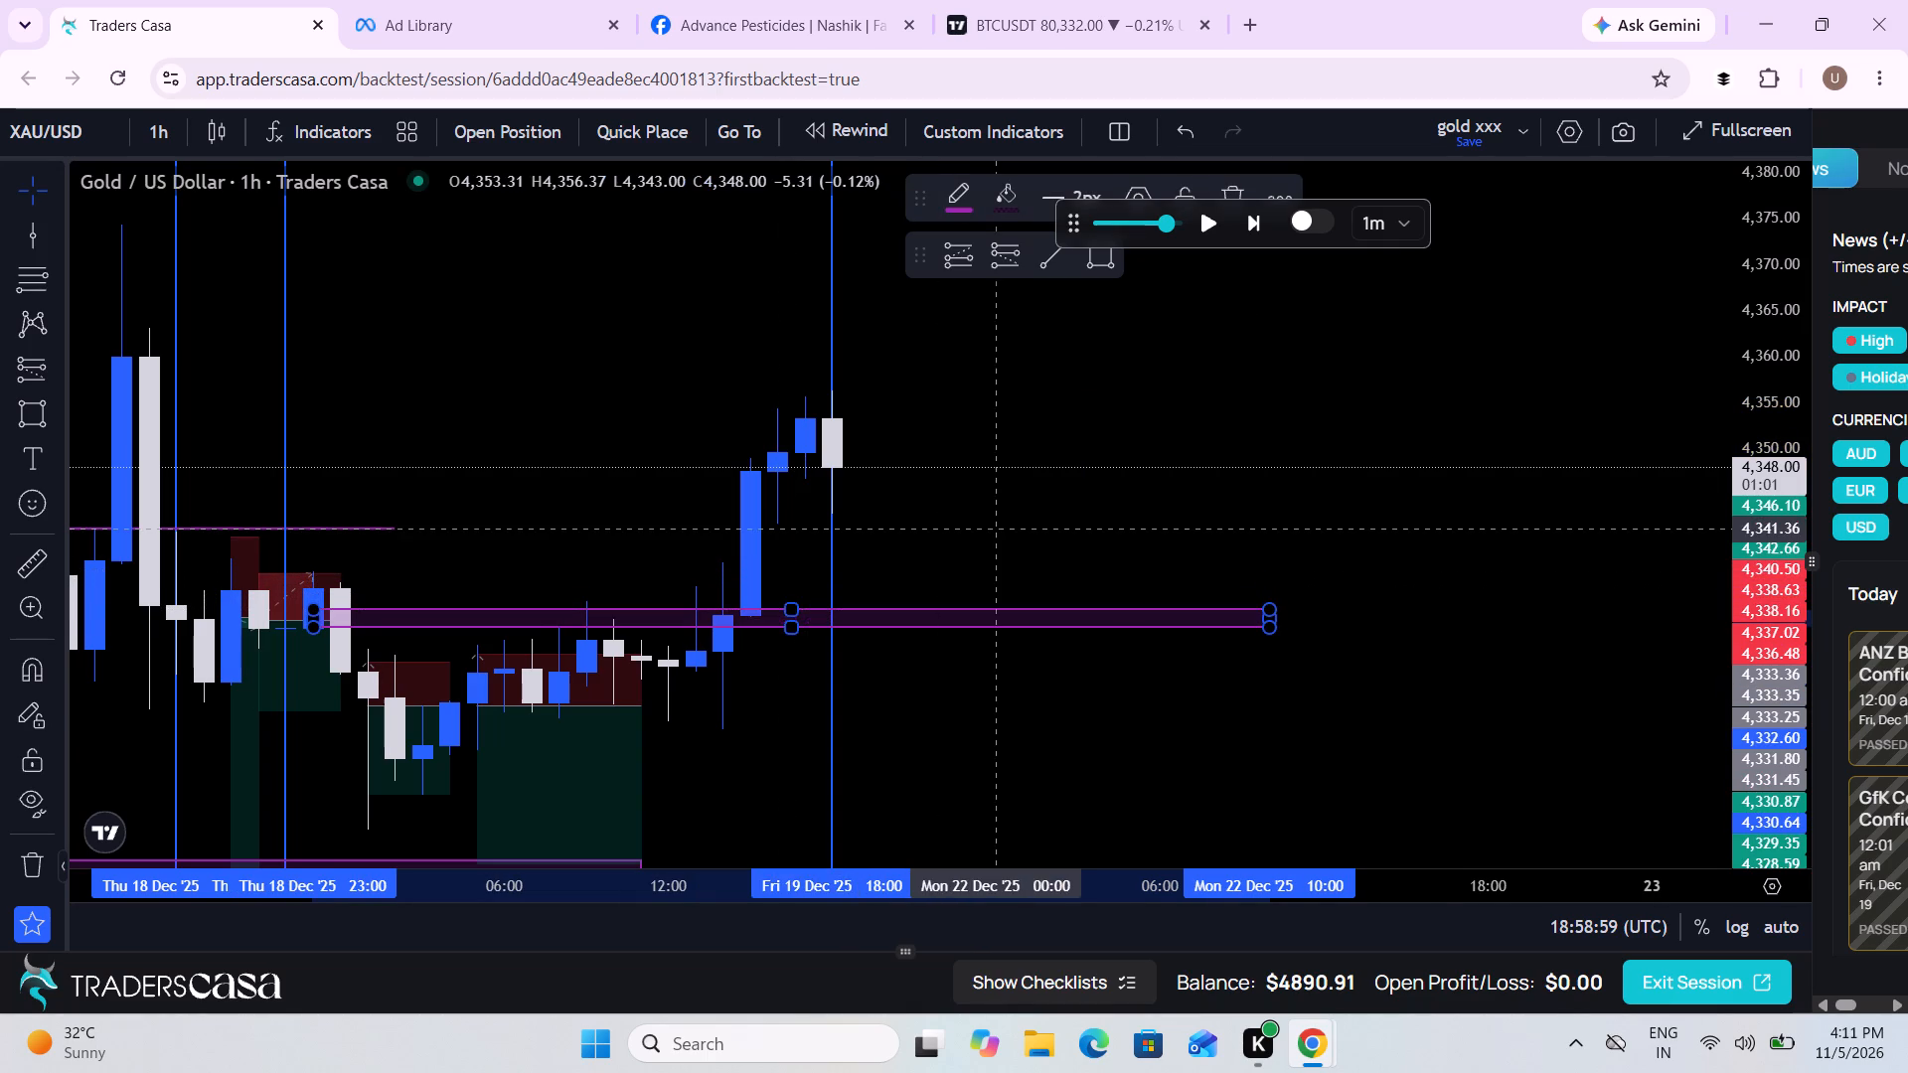
# Switch the gold chart's timeframe to 5 minutes.
pyautogui.moveTo(1006, 529); pyautogui.dragTo(1222, 570)
pyautogui.click(139, 123)
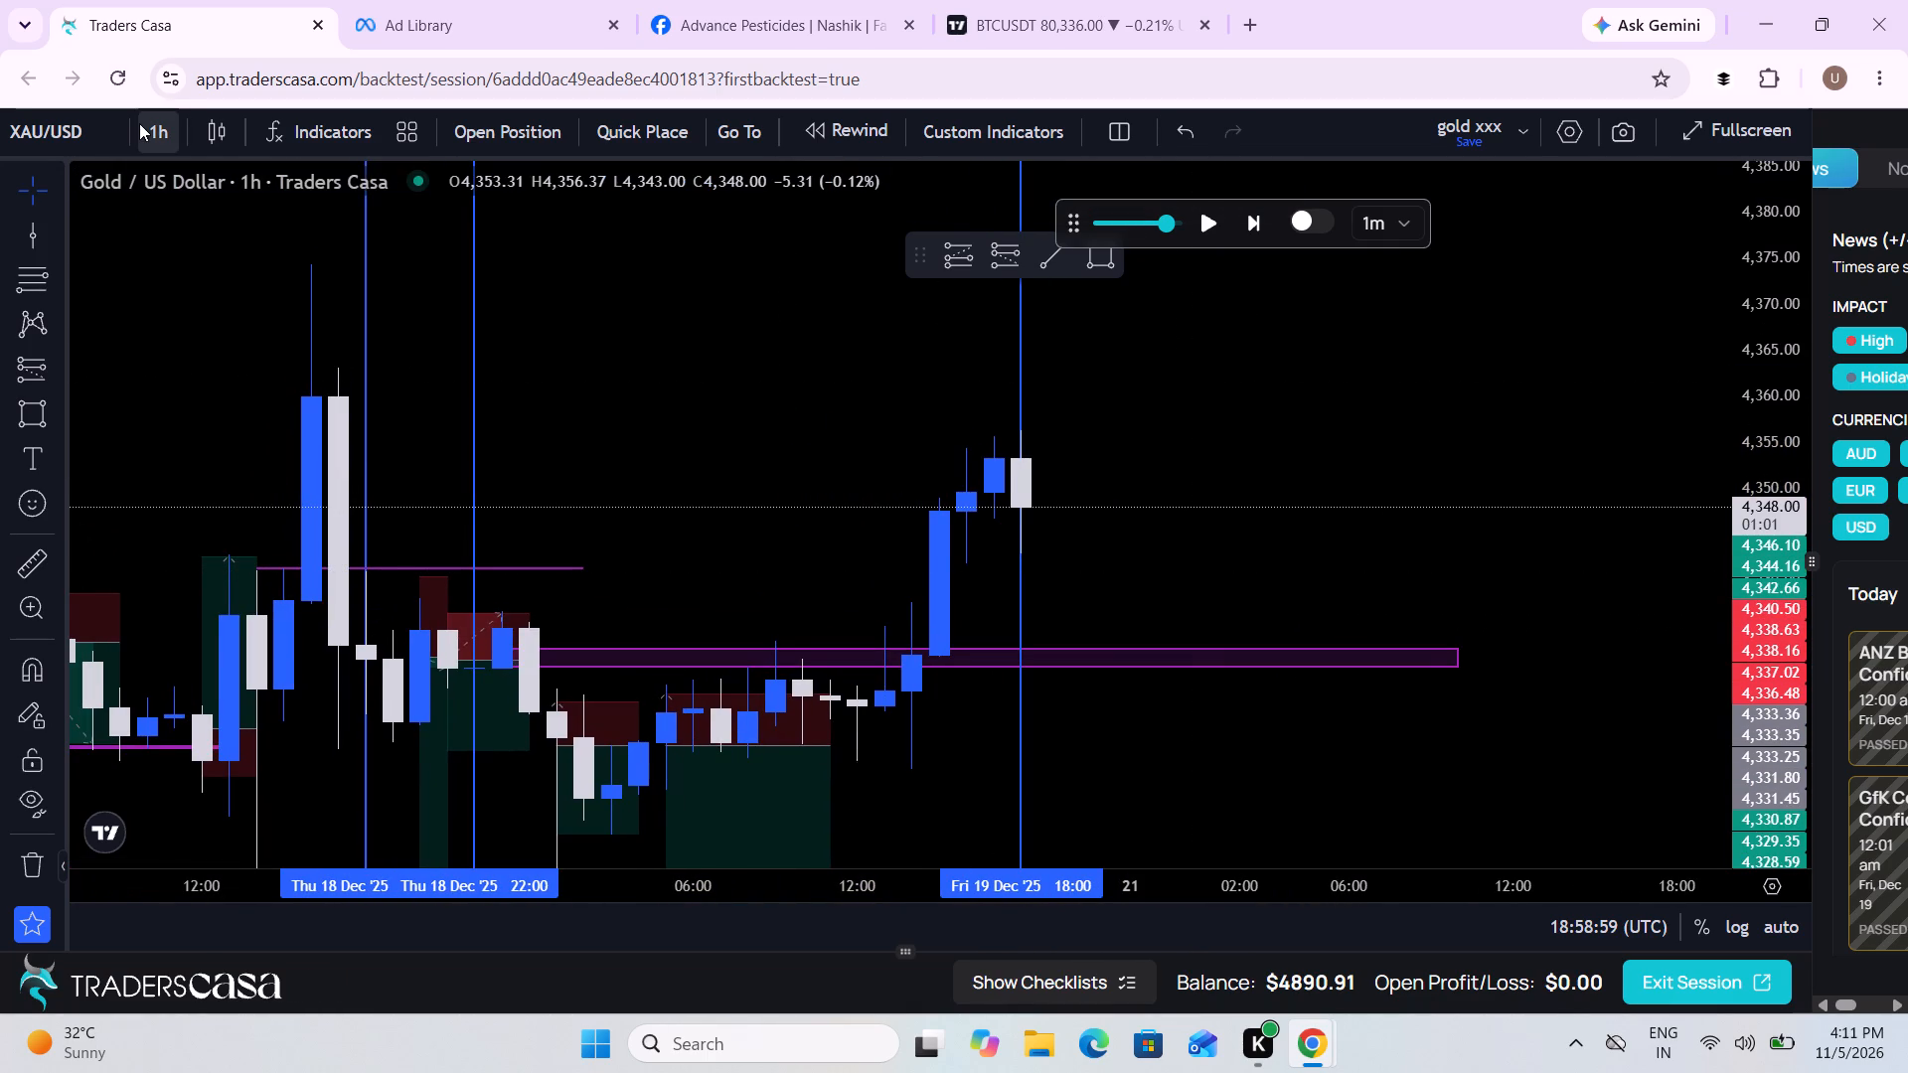
pyautogui.click(210, 395)
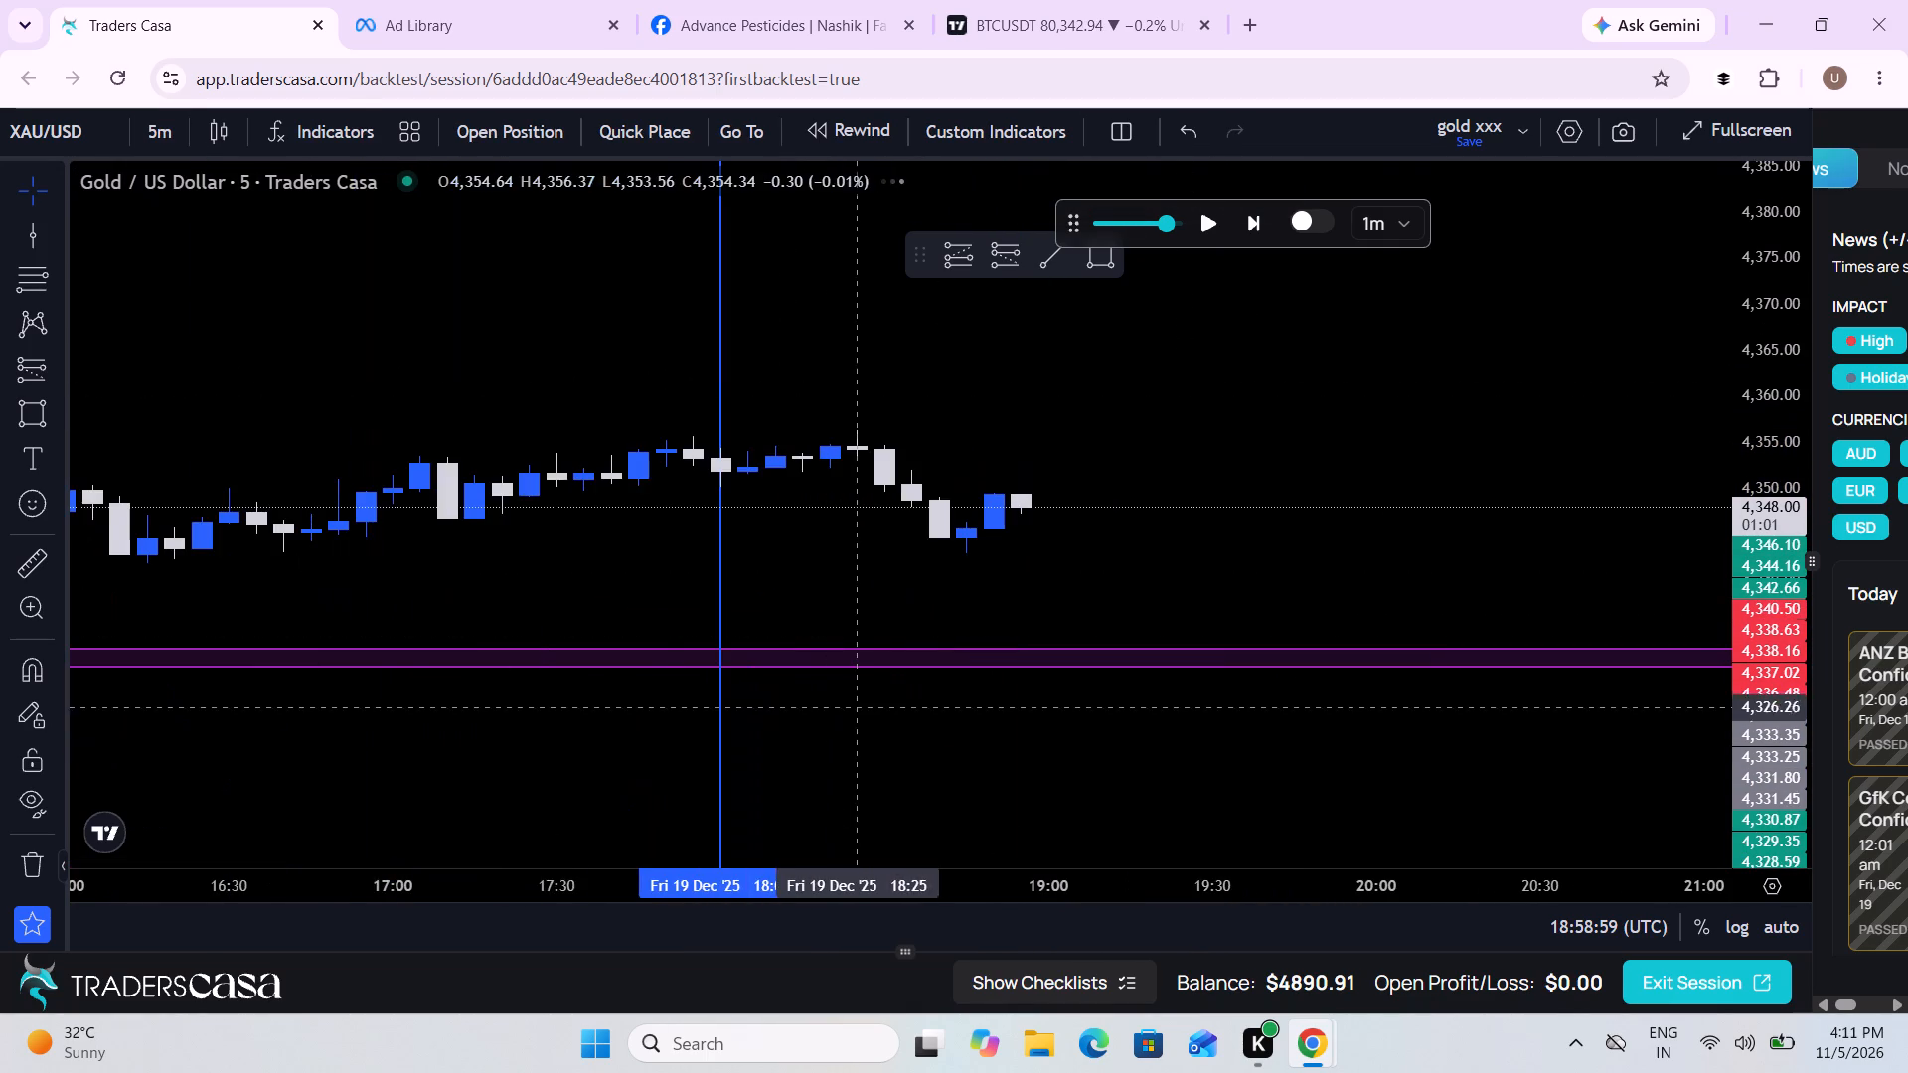
# Examine the 5-minute candles of the 19 Dec rally above the narrowed zone and the pullback after 18:00, with the price scale stretched.
pyautogui.scroll(-8, 865, 726)
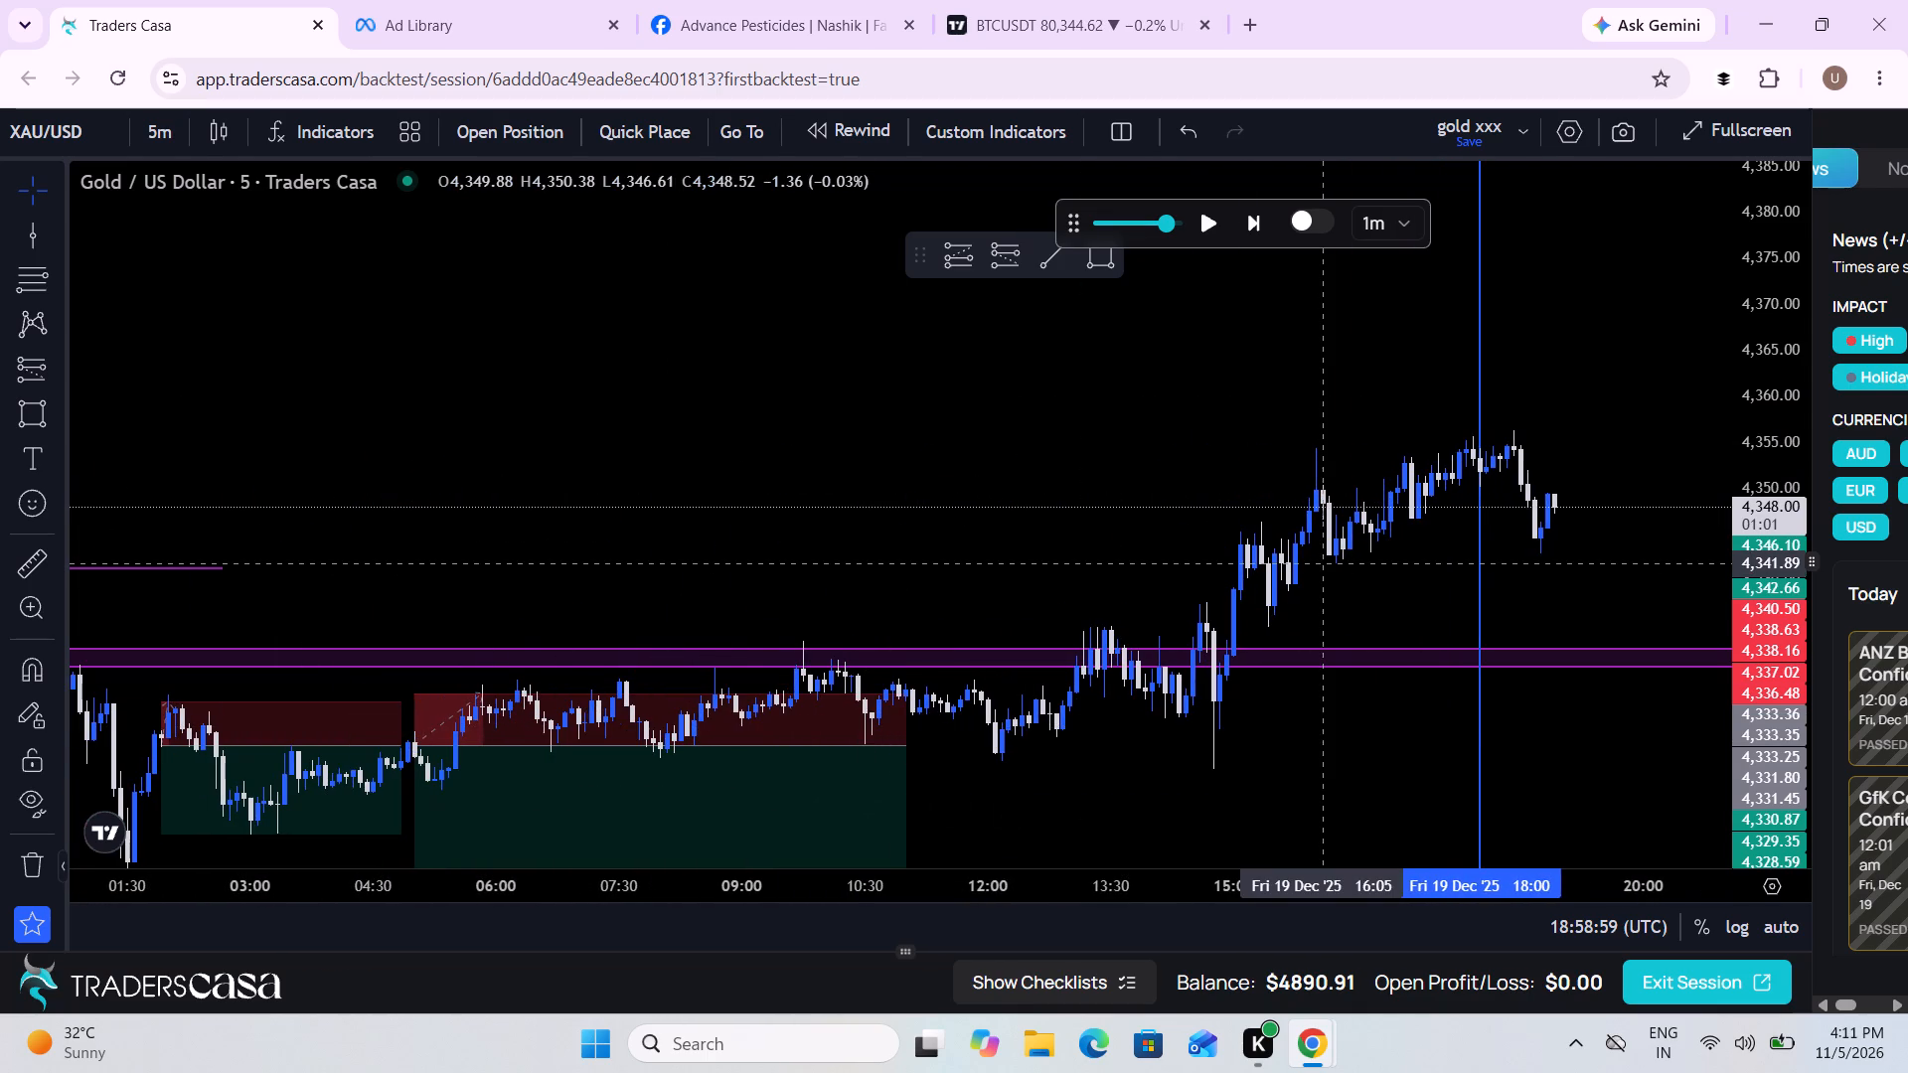
pyautogui.moveTo(1322, 563); pyautogui.dragTo(800, 592)
pyautogui.scroll(5, 800, 592)
pyautogui.moveTo(596, 610); pyautogui.dragTo(1048, 628)
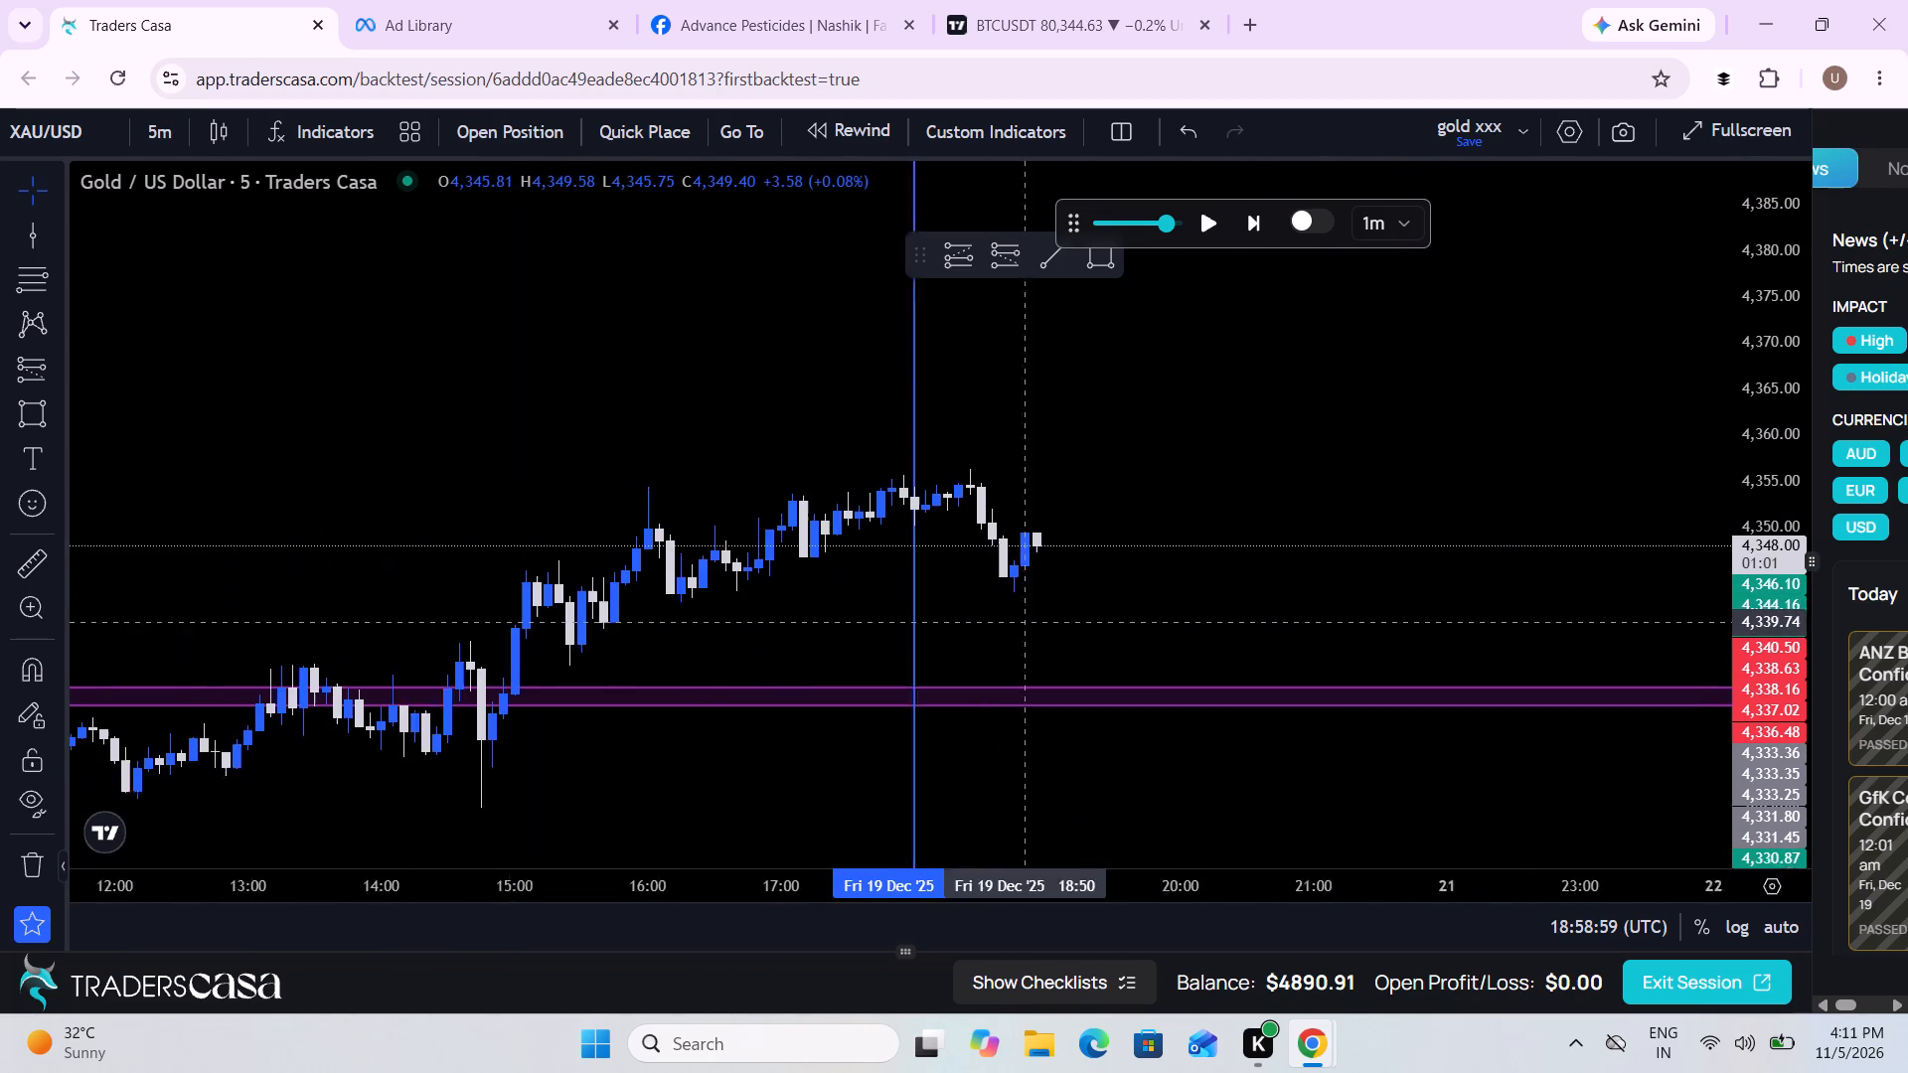
pyautogui.moveTo(1048, 628); pyautogui.dragTo(1049, 628)
pyautogui.moveTo(1779, 790); pyautogui.dragTo(1718, 443)
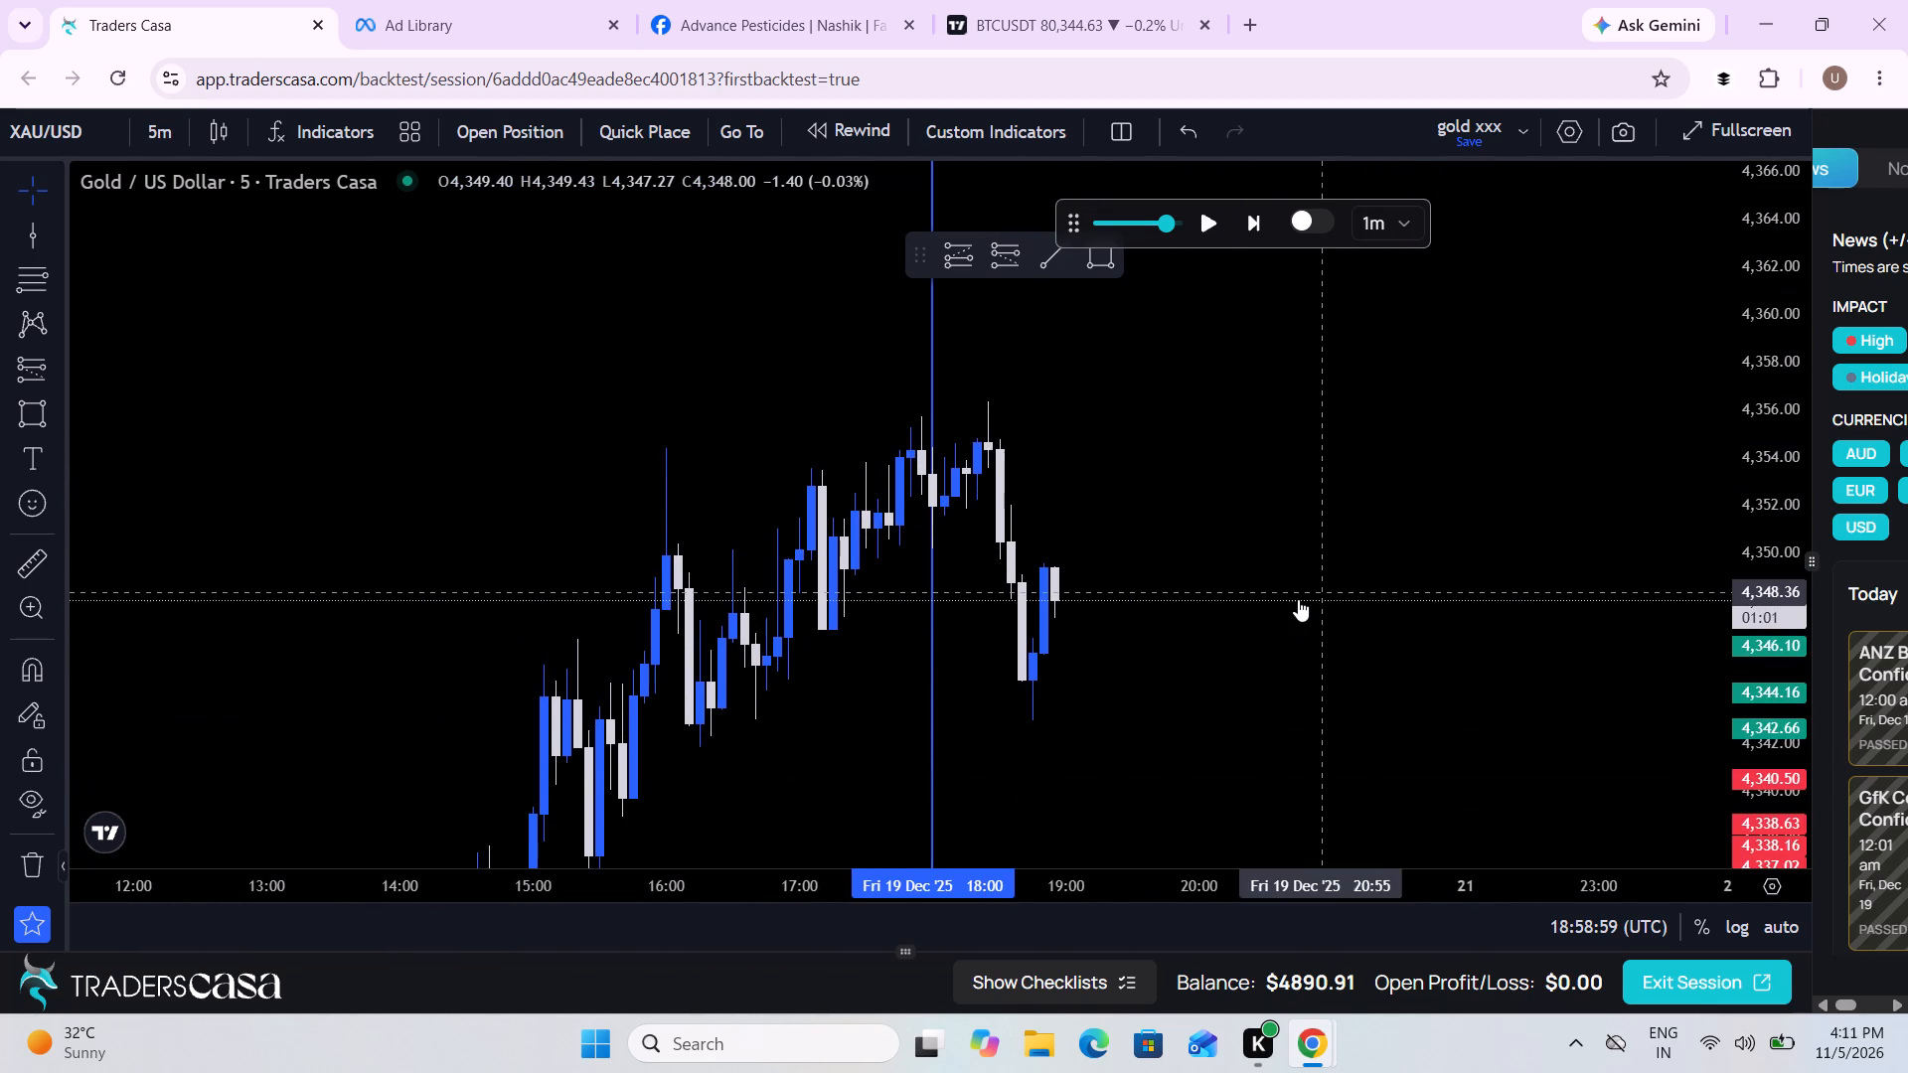
pyautogui.scroll(3, 1298, 599)
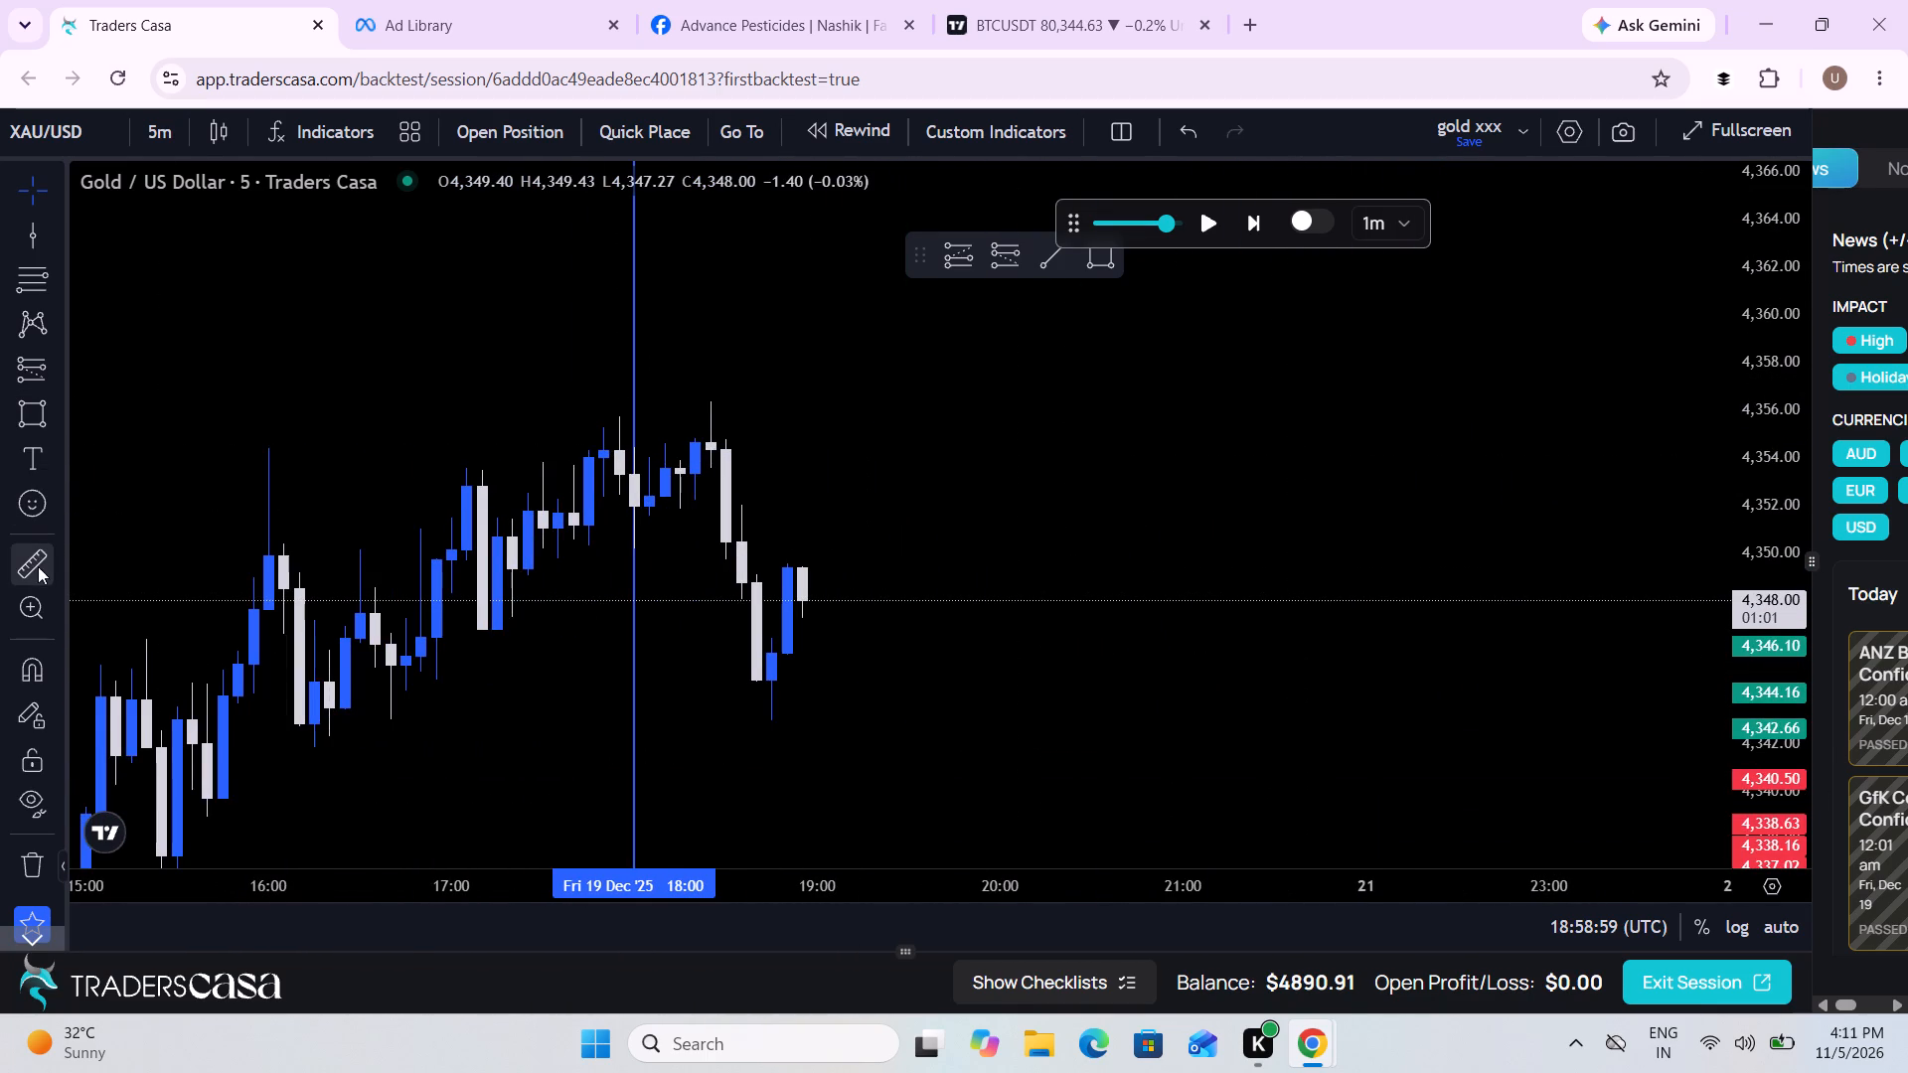
# Replay the chart forward from 18:58 to 20:11 UTC on 19 Dec and pause it.
pyautogui.click(1201, 218)
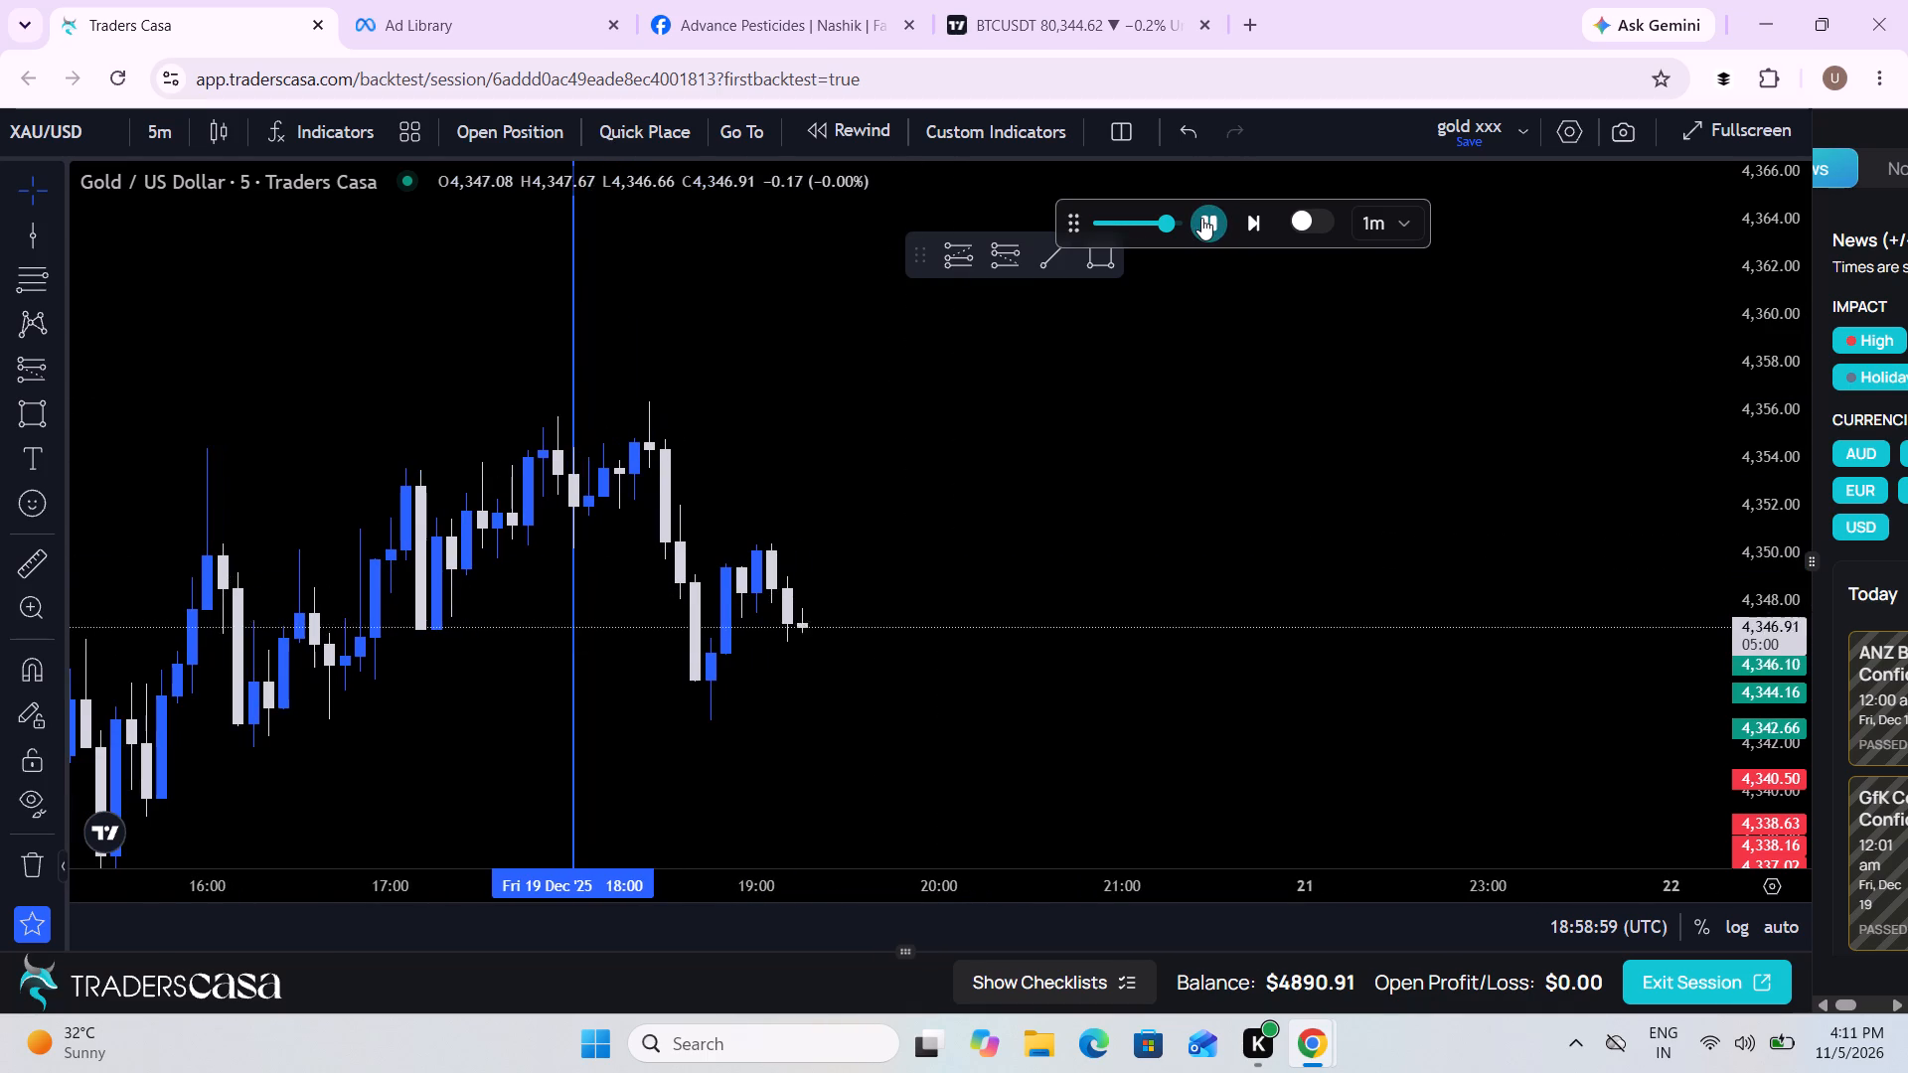
pyautogui.scroll(-3, 1055, 715)
pyautogui.moveTo(1170, 739); pyautogui.dragTo(1085, 548)
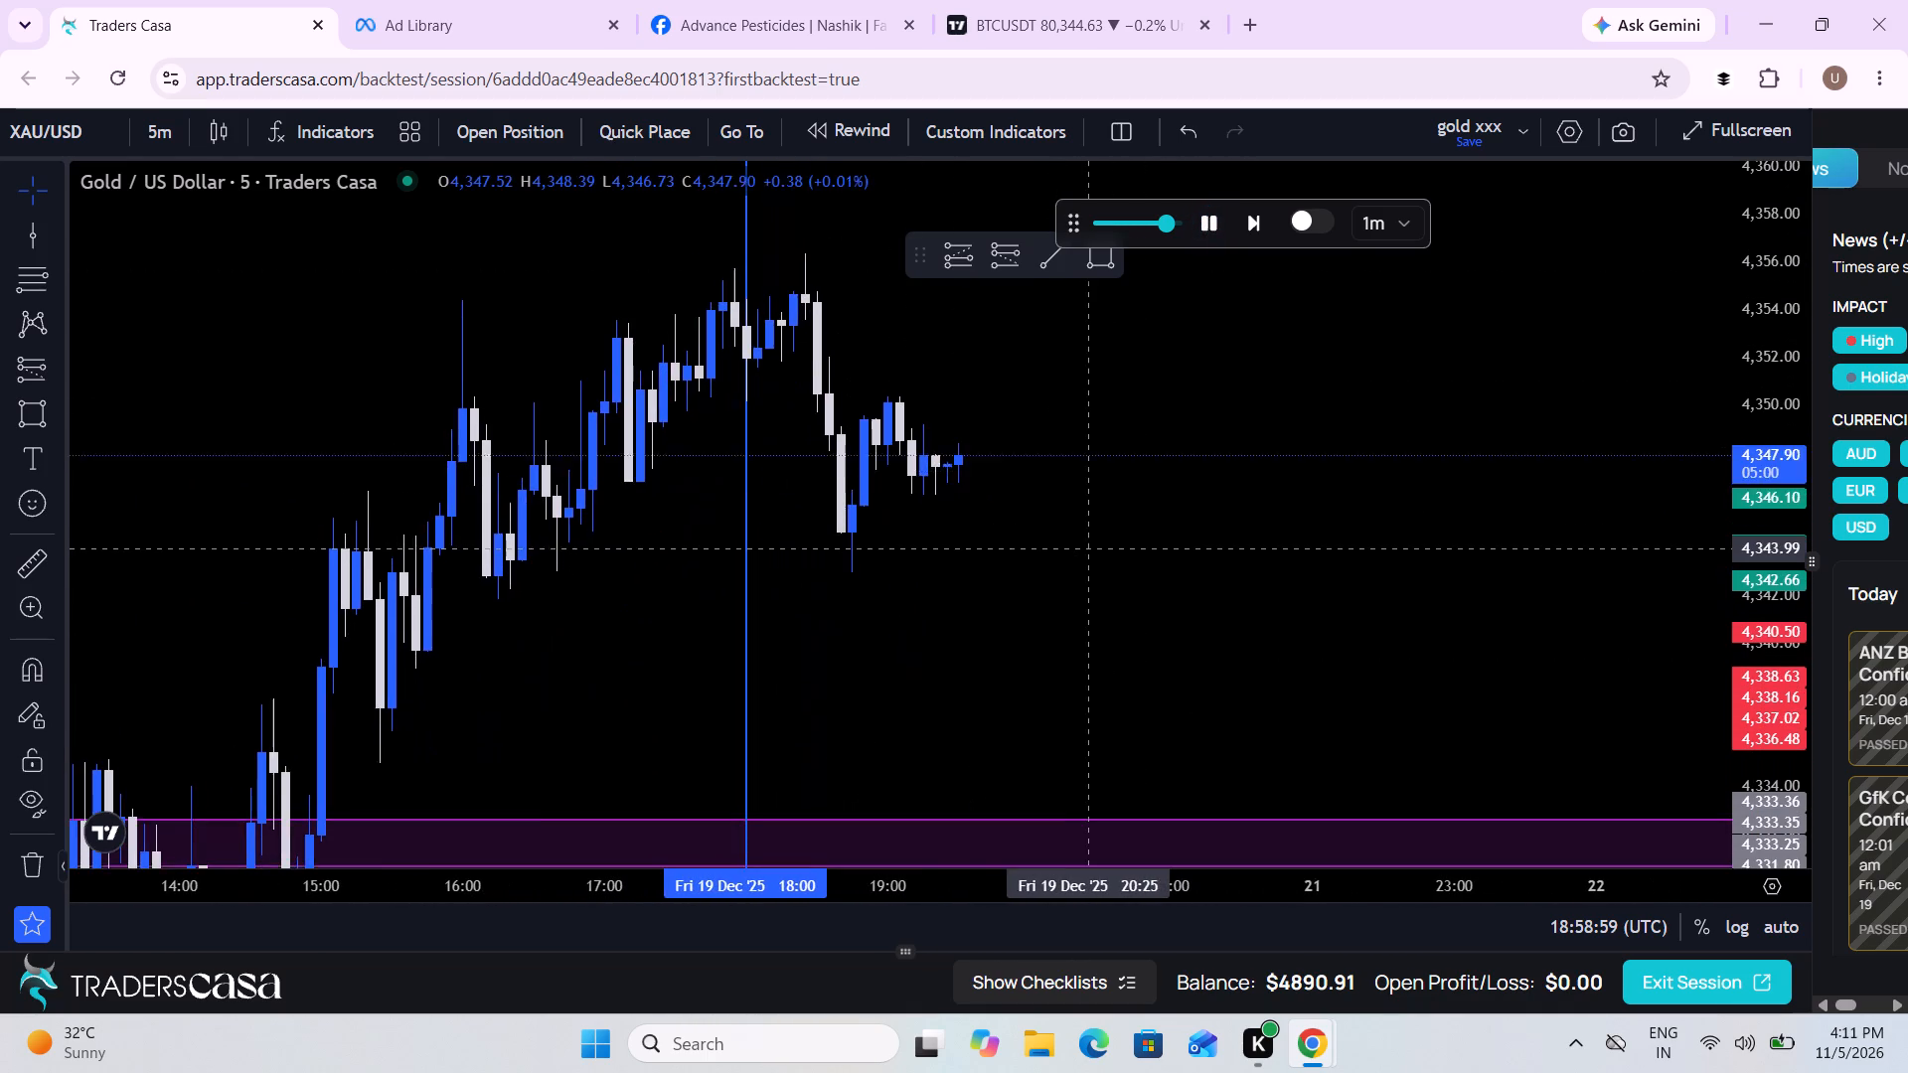
pyautogui.scroll(-2, 1085, 548)
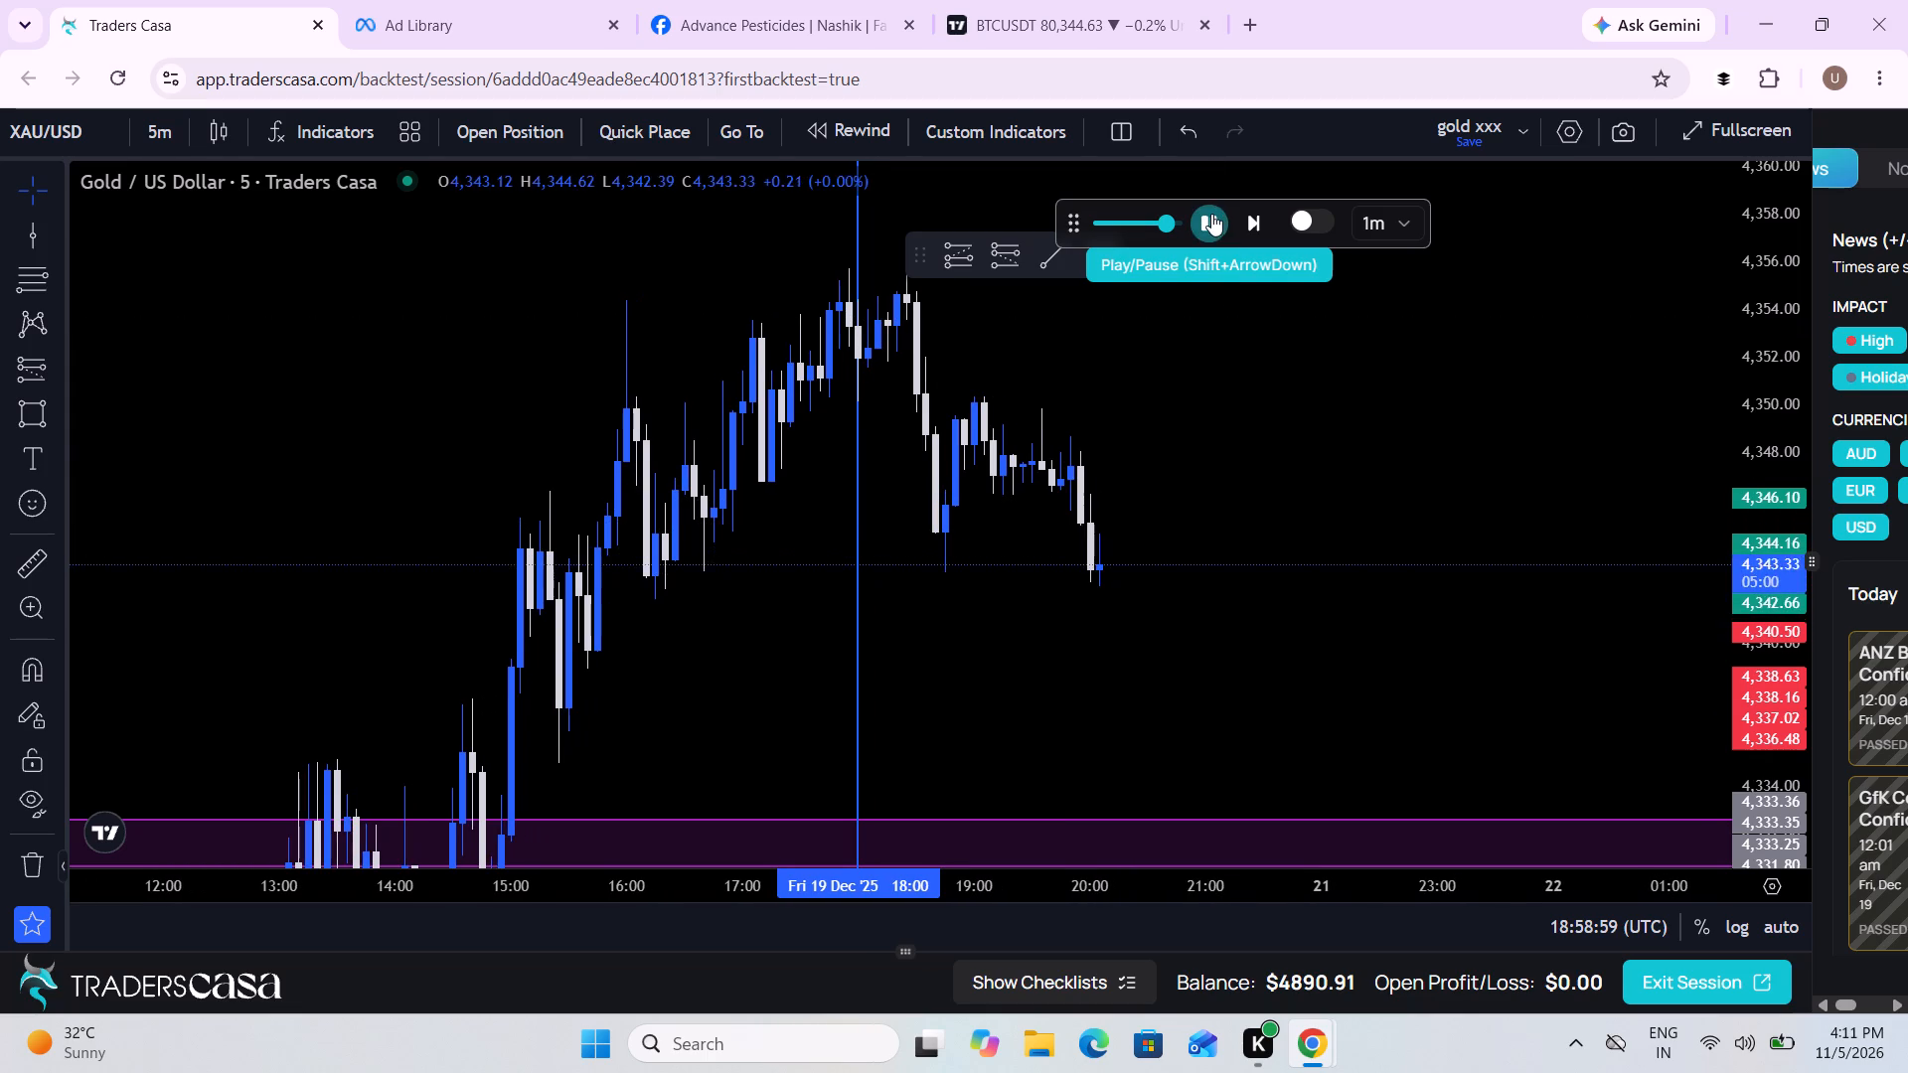
pyautogui.click(1211, 214)
# Measure the price drop from 4,356.43 at 19:05 down to 4,343.20 at 20:55 on 19 Dec.
pyautogui.moveTo(1179, 543); pyautogui.dragTo(1147, 744)
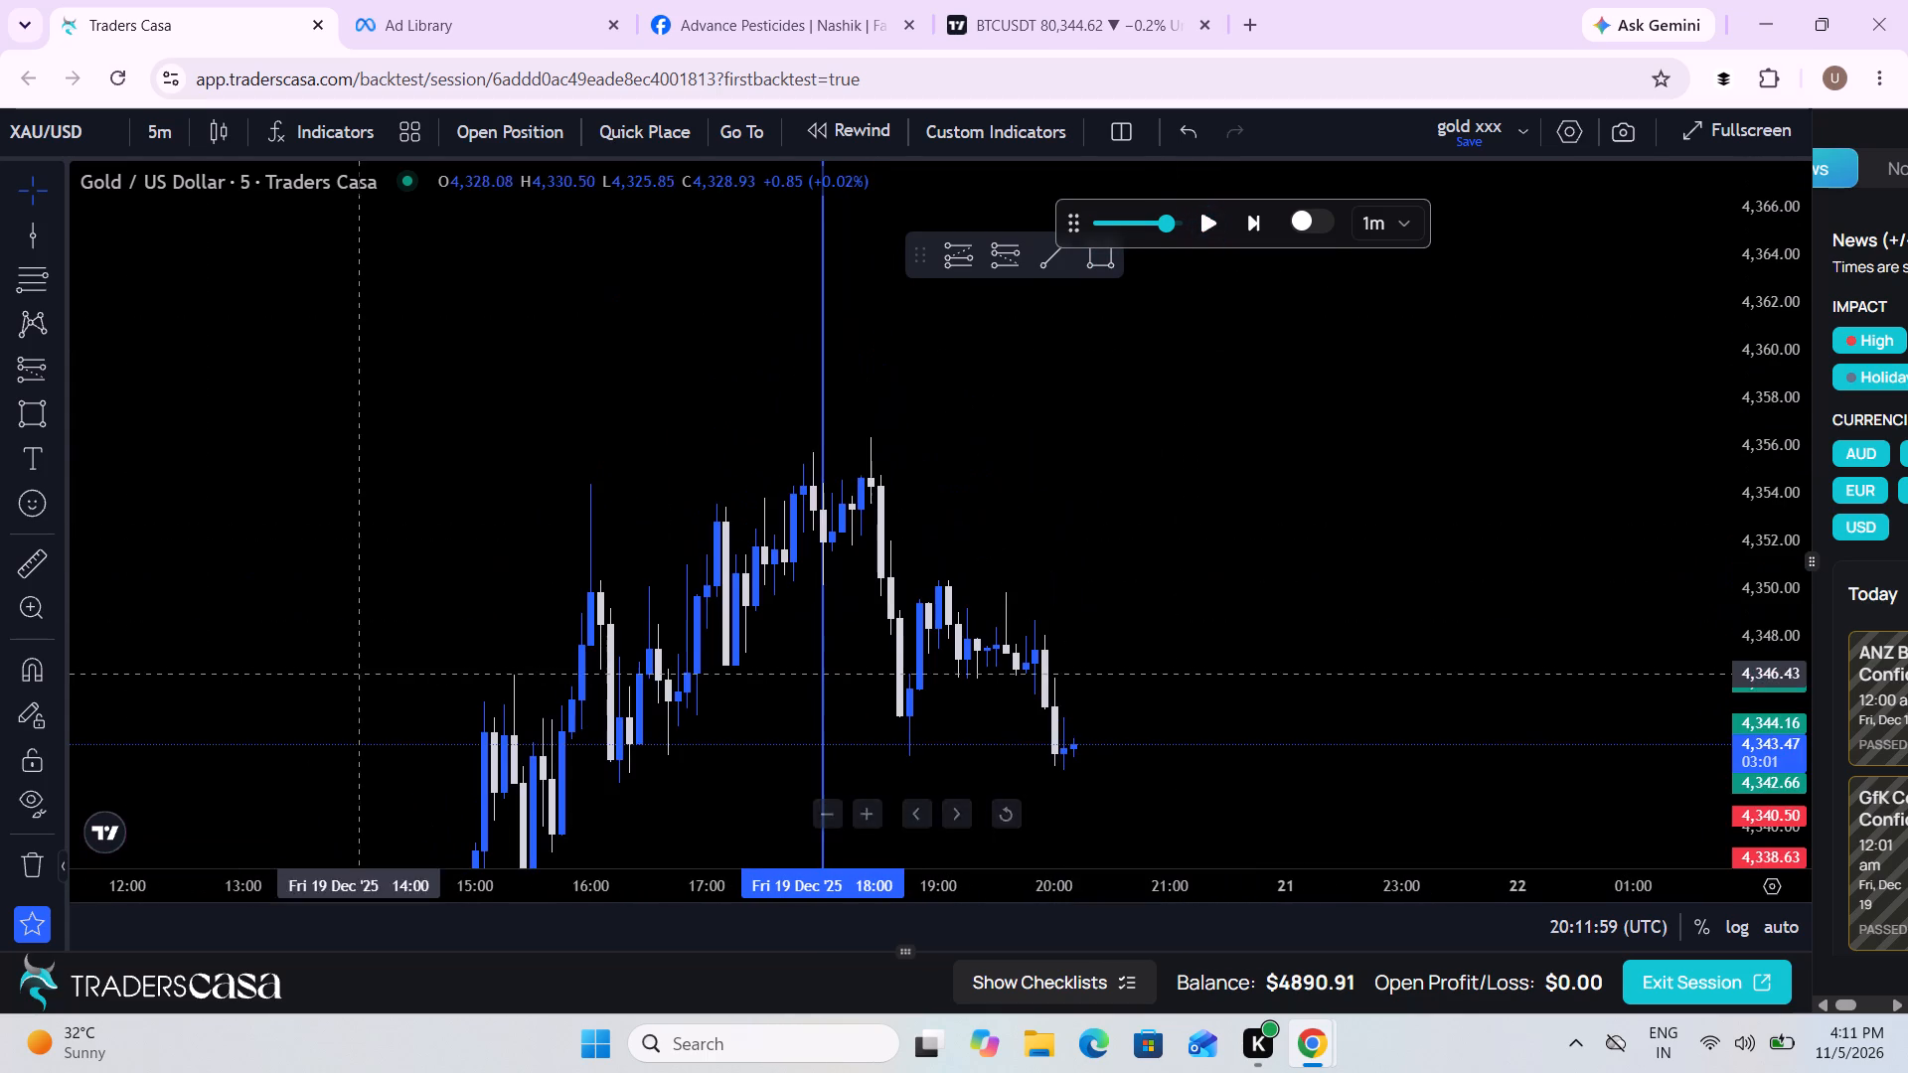
pyautogui.click(38, 570)
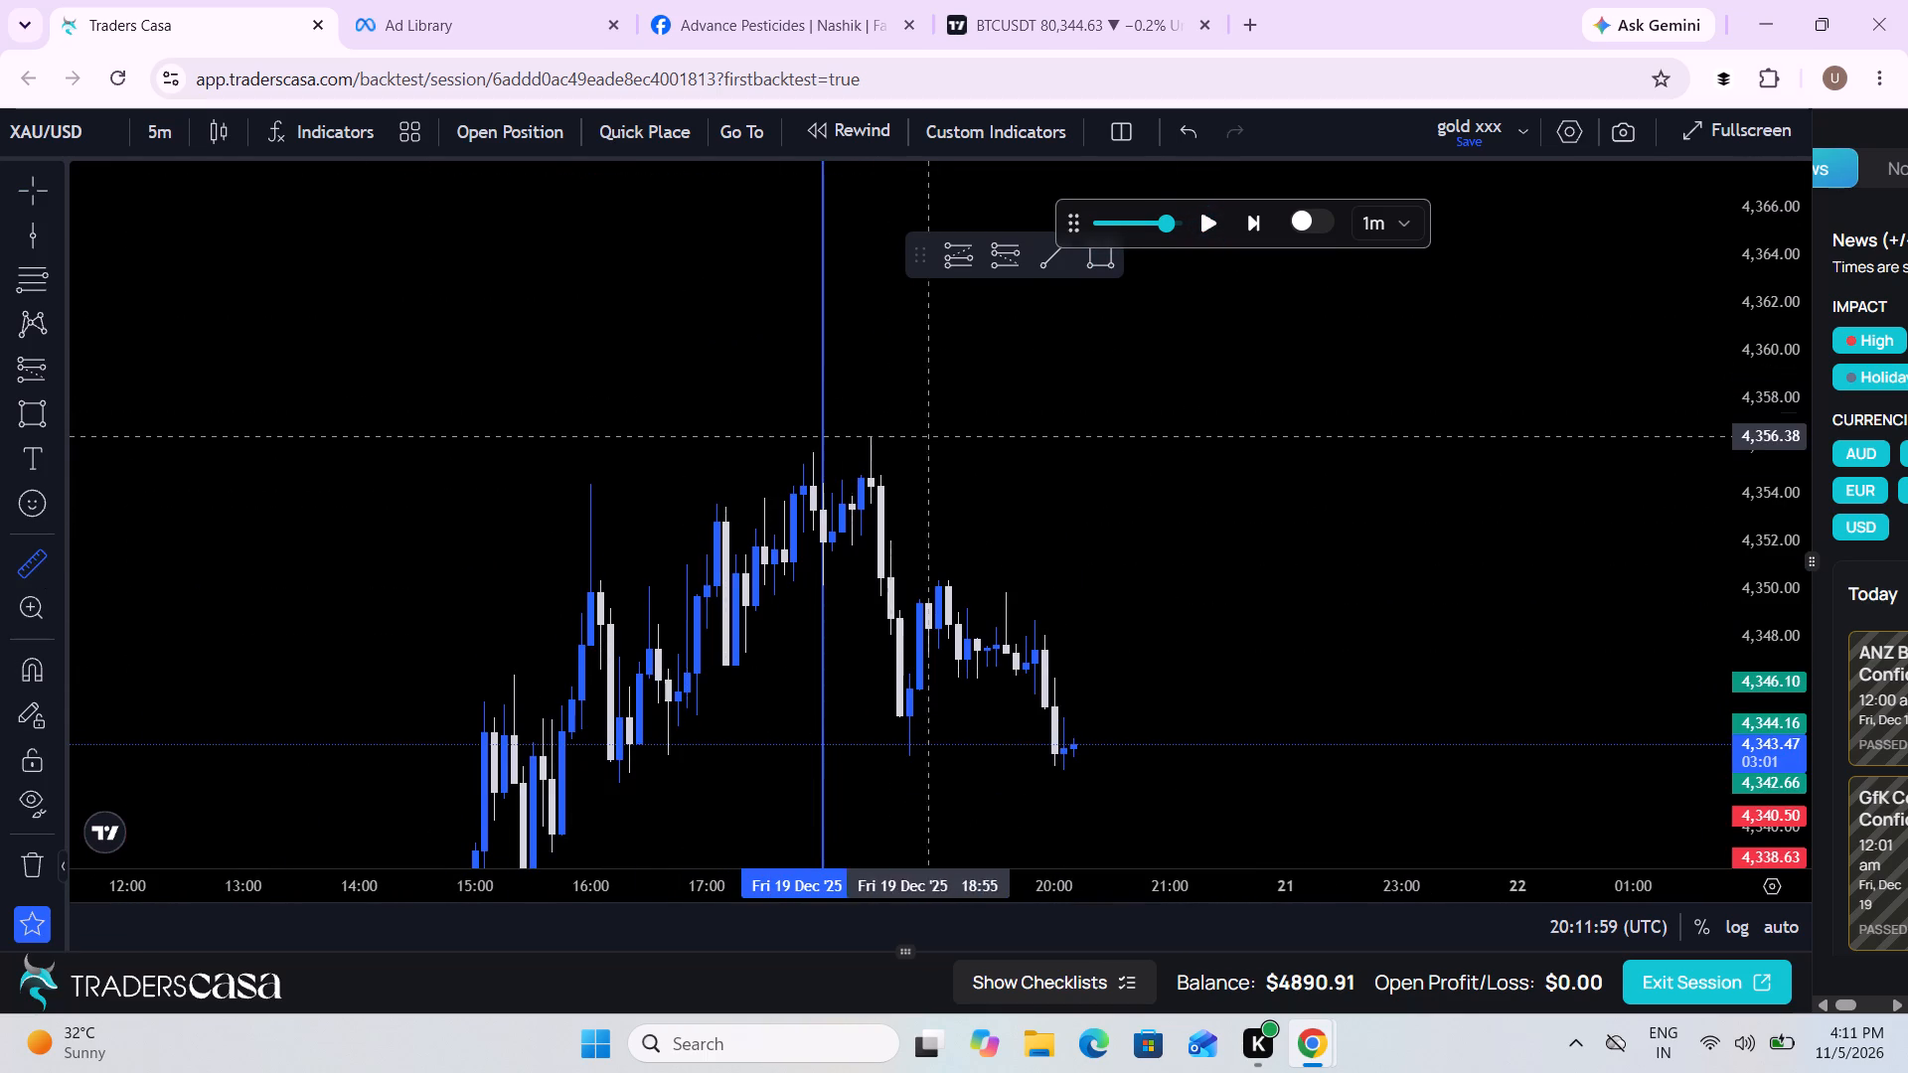
pyautogui.click(950, 435)
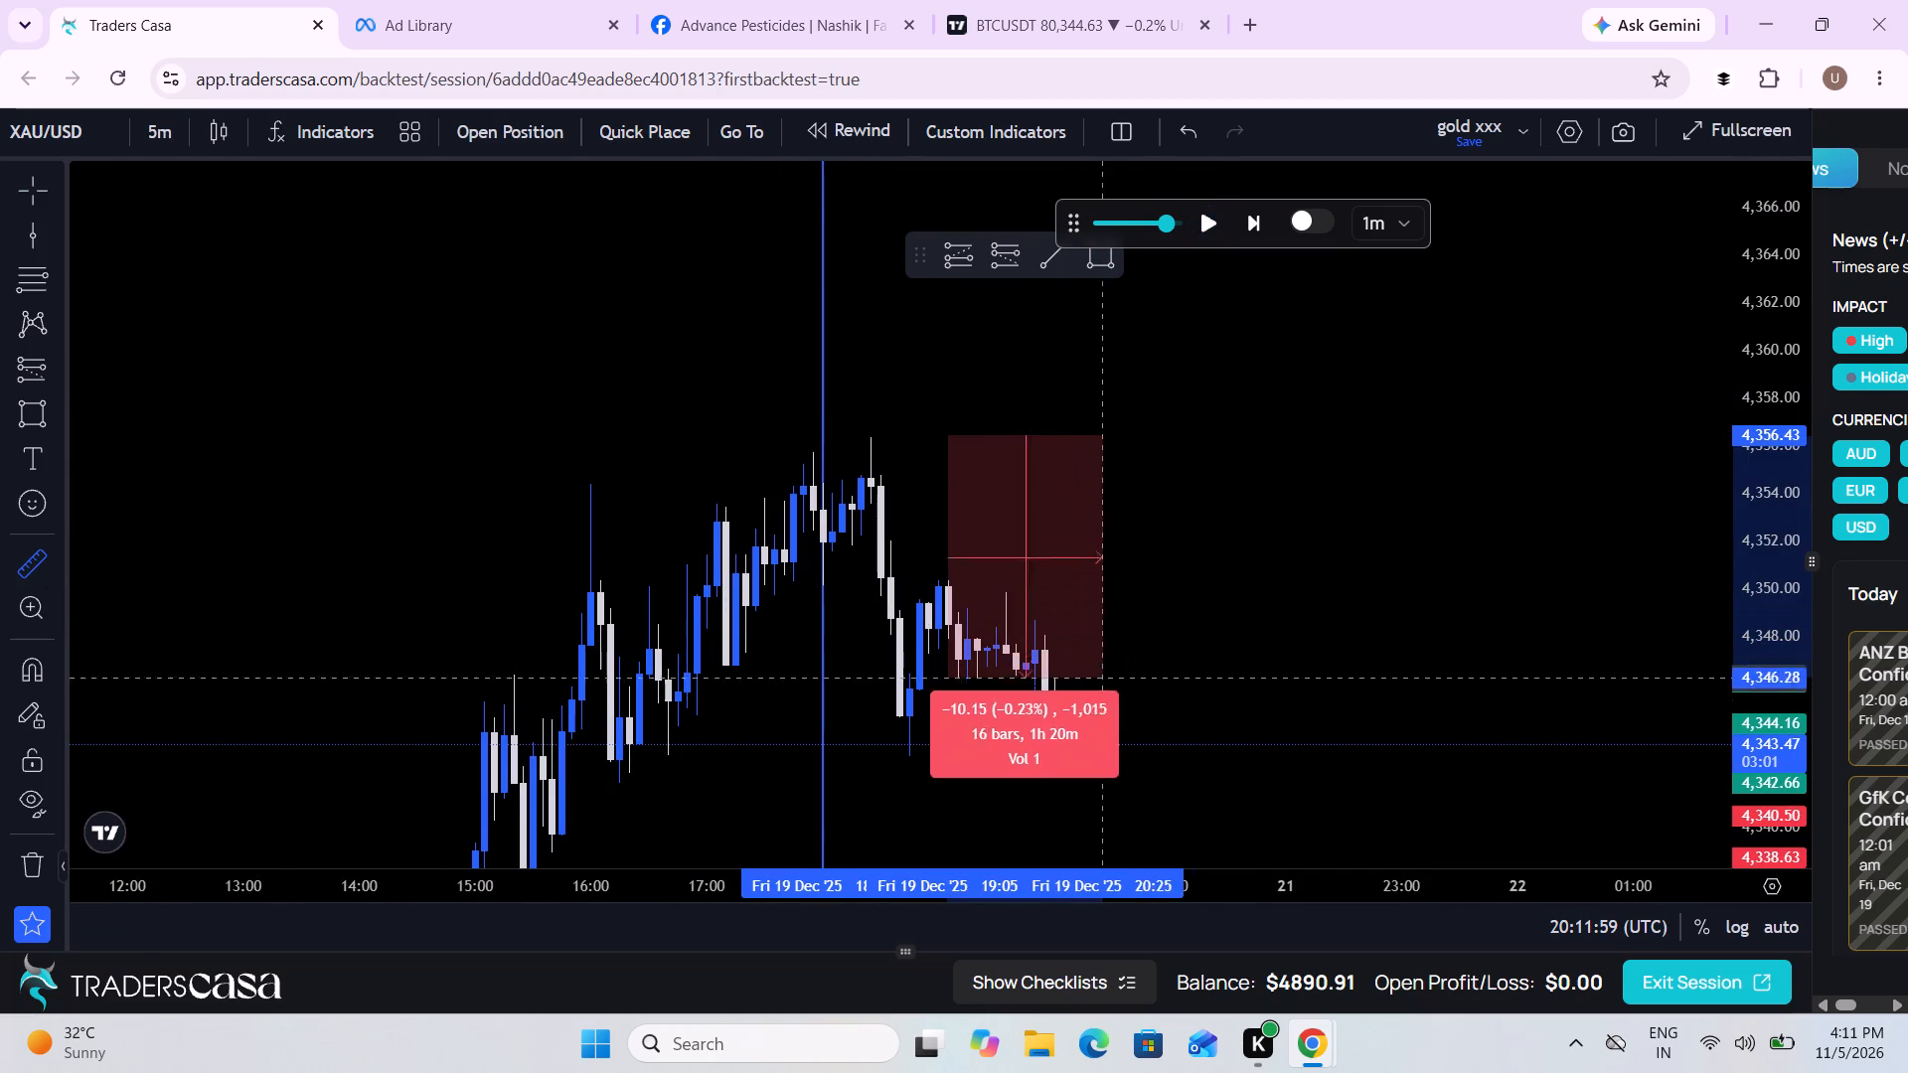
pyautogui.click(1160, 751)
# Replay the chart forward from 20:11 UTC on 19 Dec to 23:11 UTC on 21 Dec and pause it.
pyautogui.moveTo(1377, 762); pyautogui.dragTo(1358, 573)
pyautogui.scroll(-2, 1358, 573)
pyautogui.moveTo(1358, 573); pyautogui.dragTo(1282, 468)
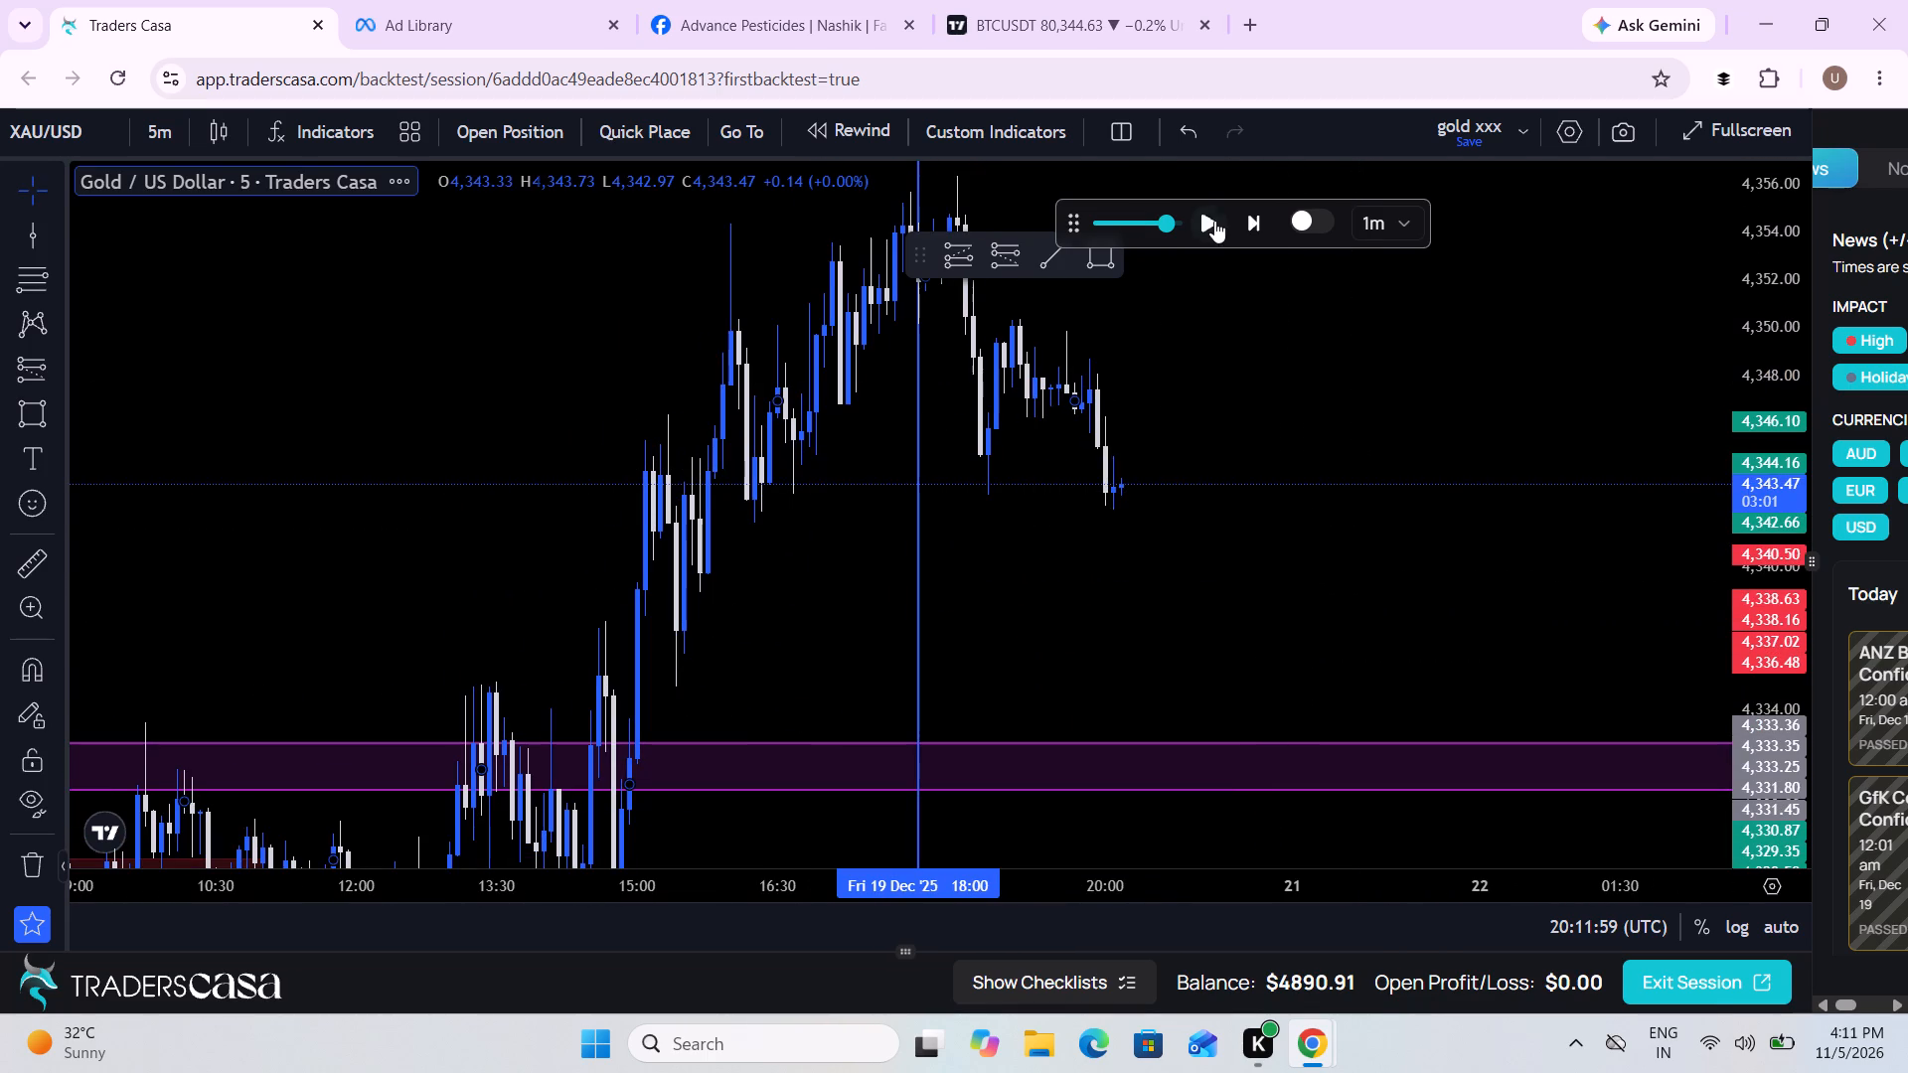
pyautogui.click(1211, 221)
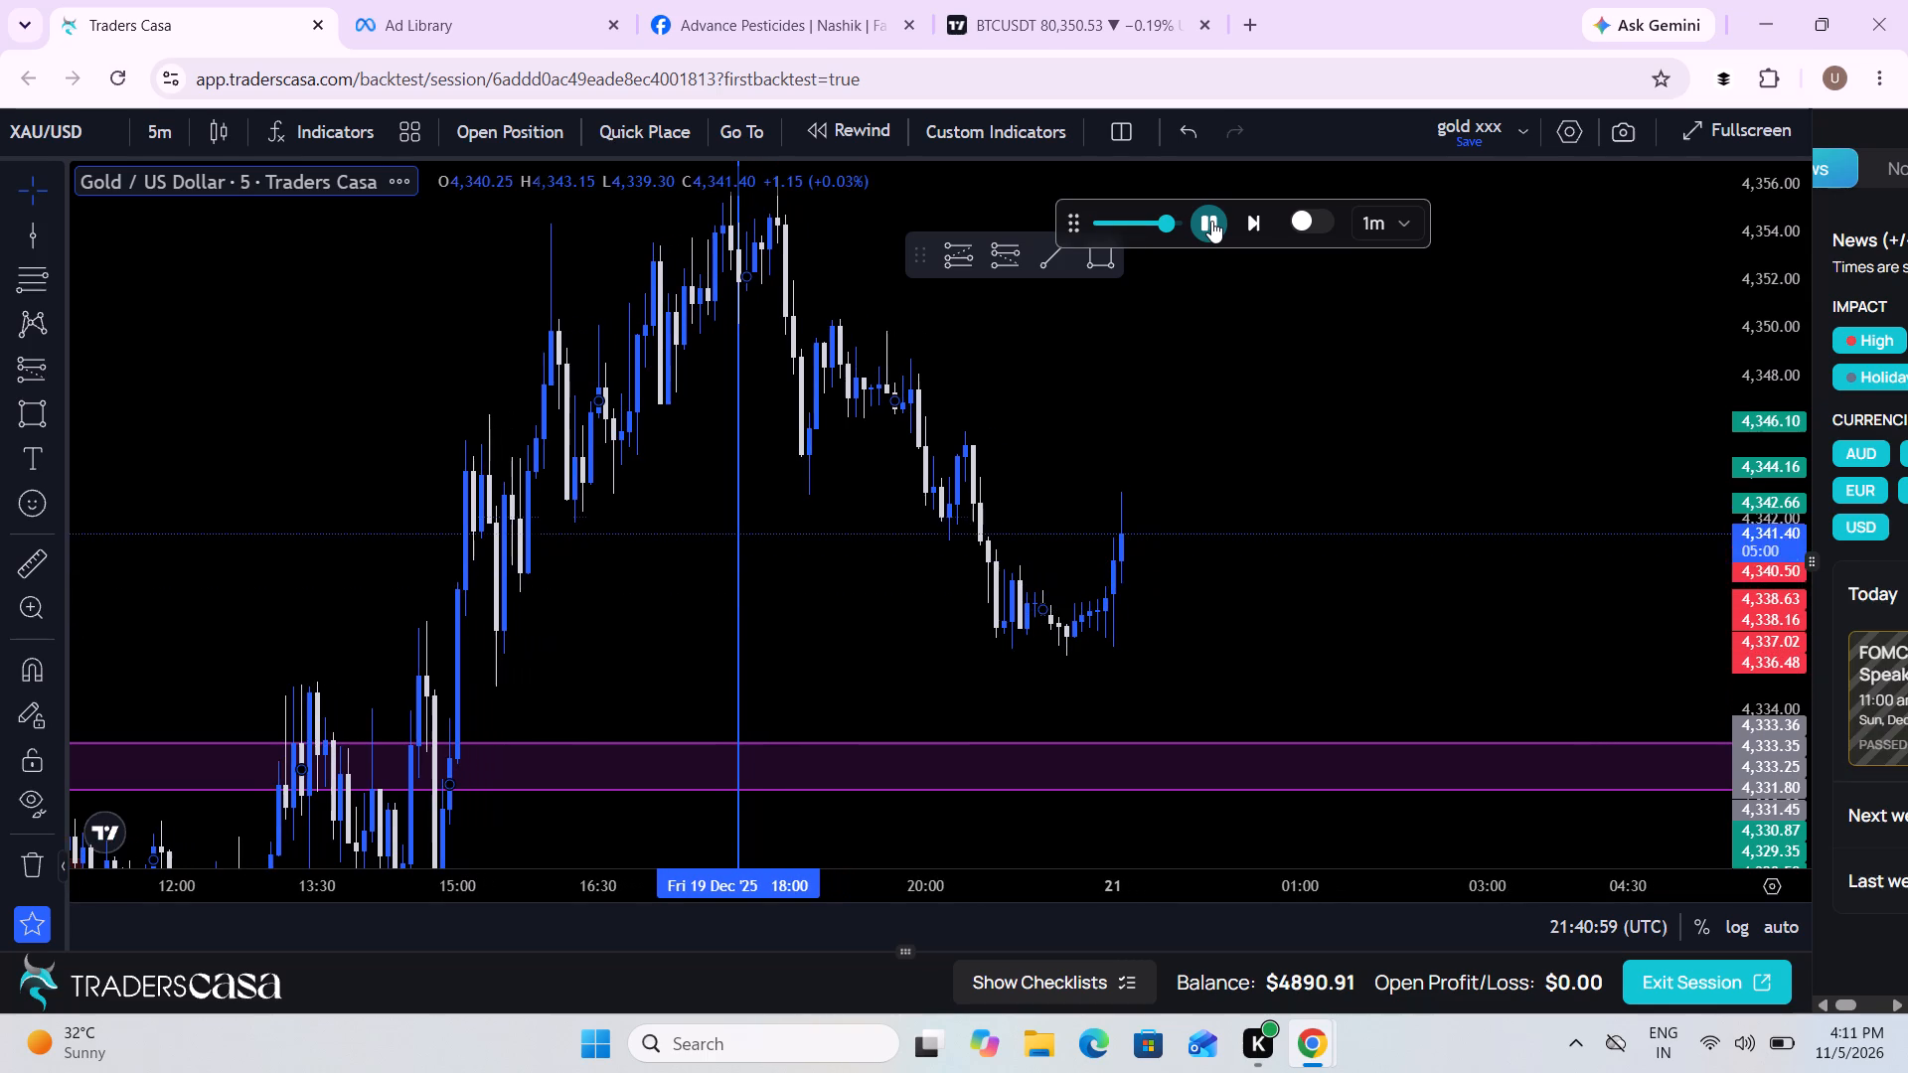
pyautogui.click(1211, 221)
# Examine the 5-minute candles from 18 to 21 Dec around the purple zone and the pullback from the 19 Dec high.
pyautogui.moveTo(1357, 553); pyautogui.dragTo(1293, 548)
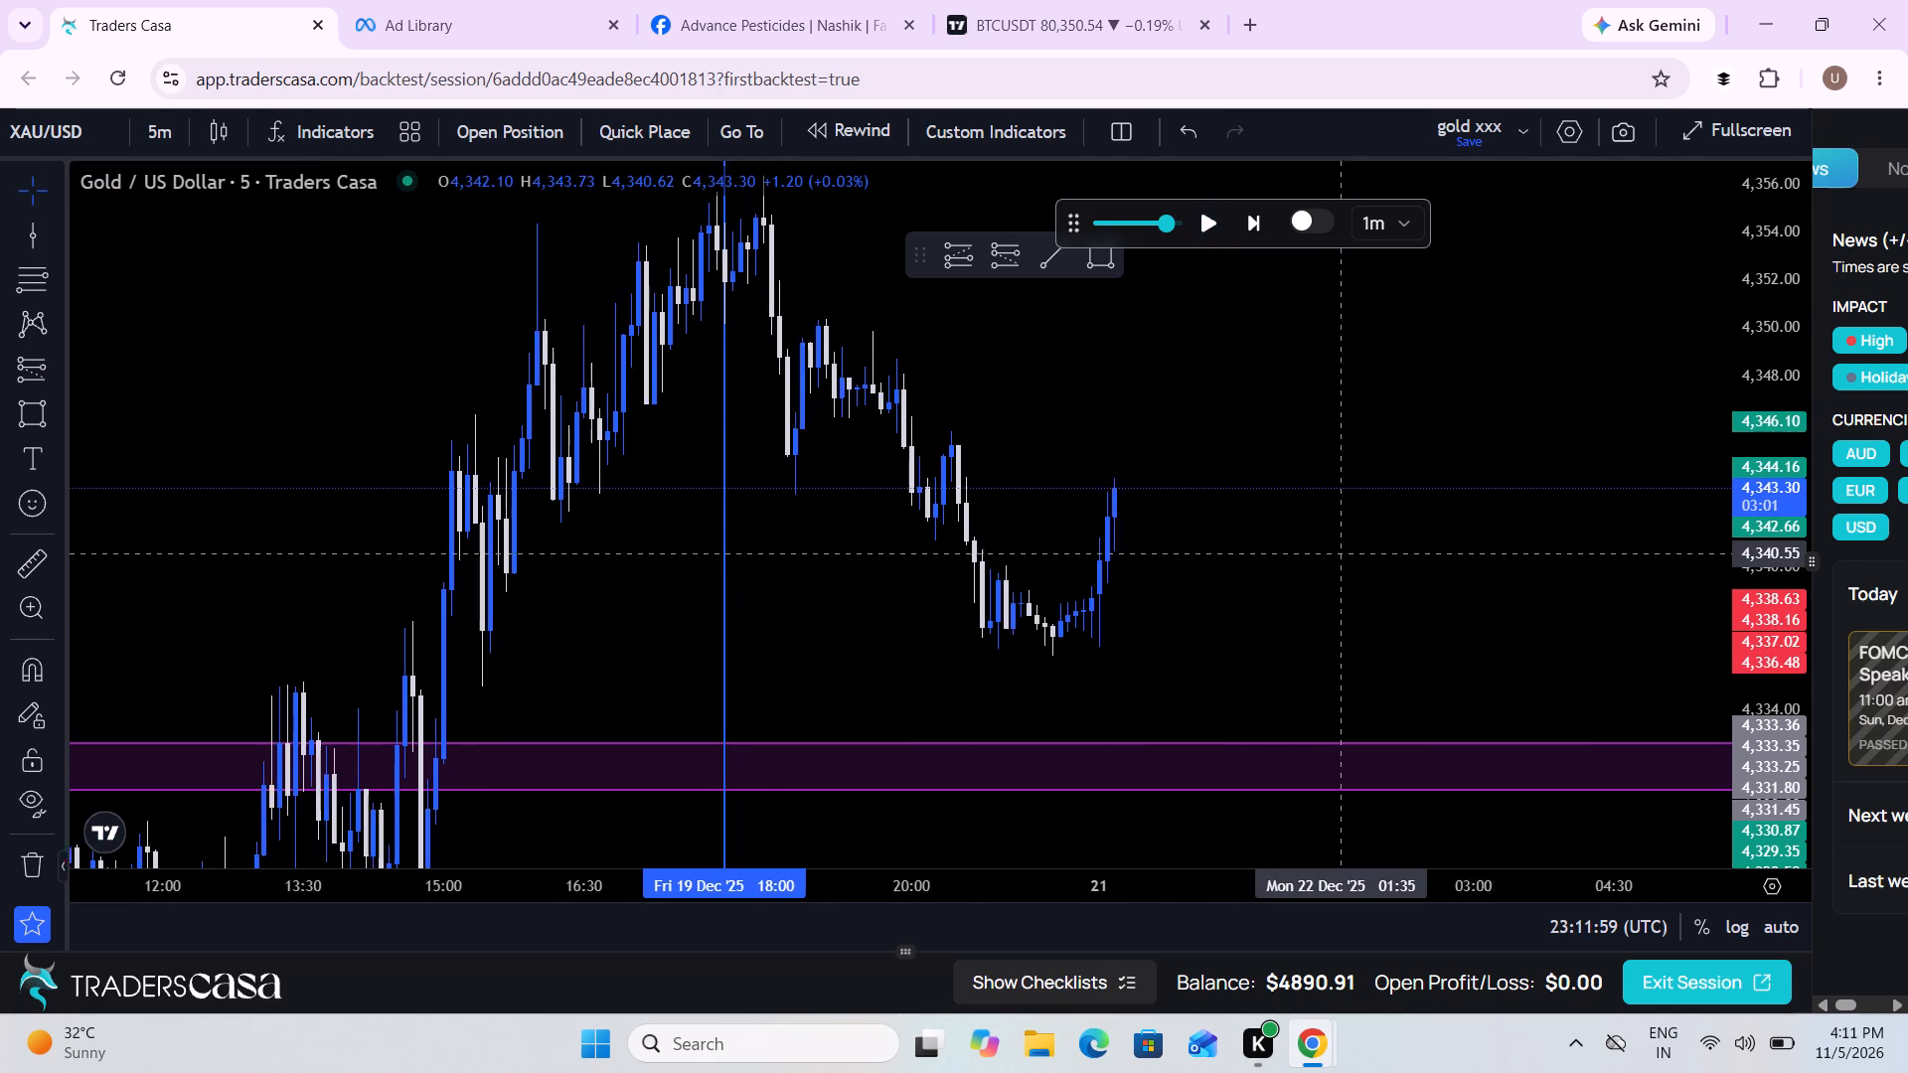
pyautogui.moveTo(1293, 548); pyautogui.dragTo(1270, 543)
pyautogui.scroll(-5, 1270, 543)
pyautogui.moveTo(1365, 632); pyautogui.dragTo(1463, 577)
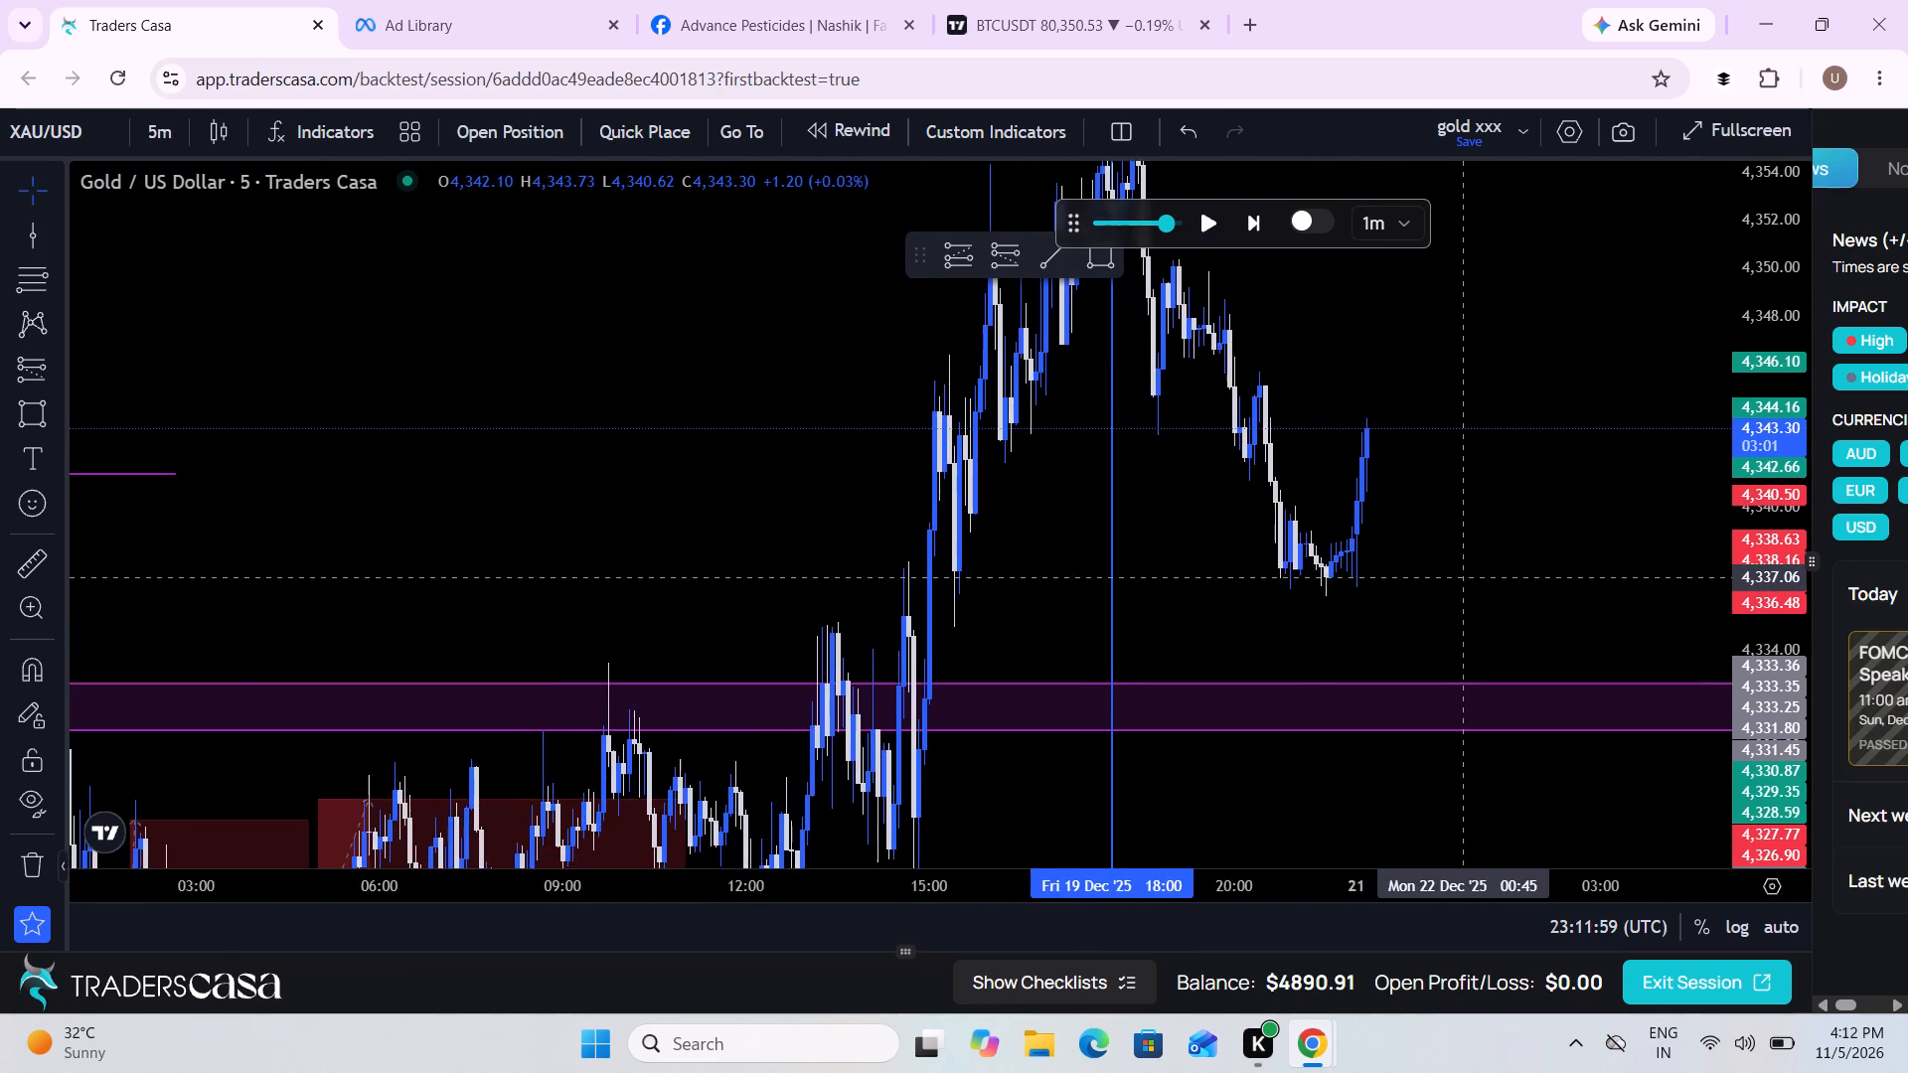
pyautogui.scroll(-2, 1463, 577)
pyautogui.moveTo(1463, 577); pyautogui.dragTo(1558, 445)
pyautogui.scroll(1, 1558, 445)
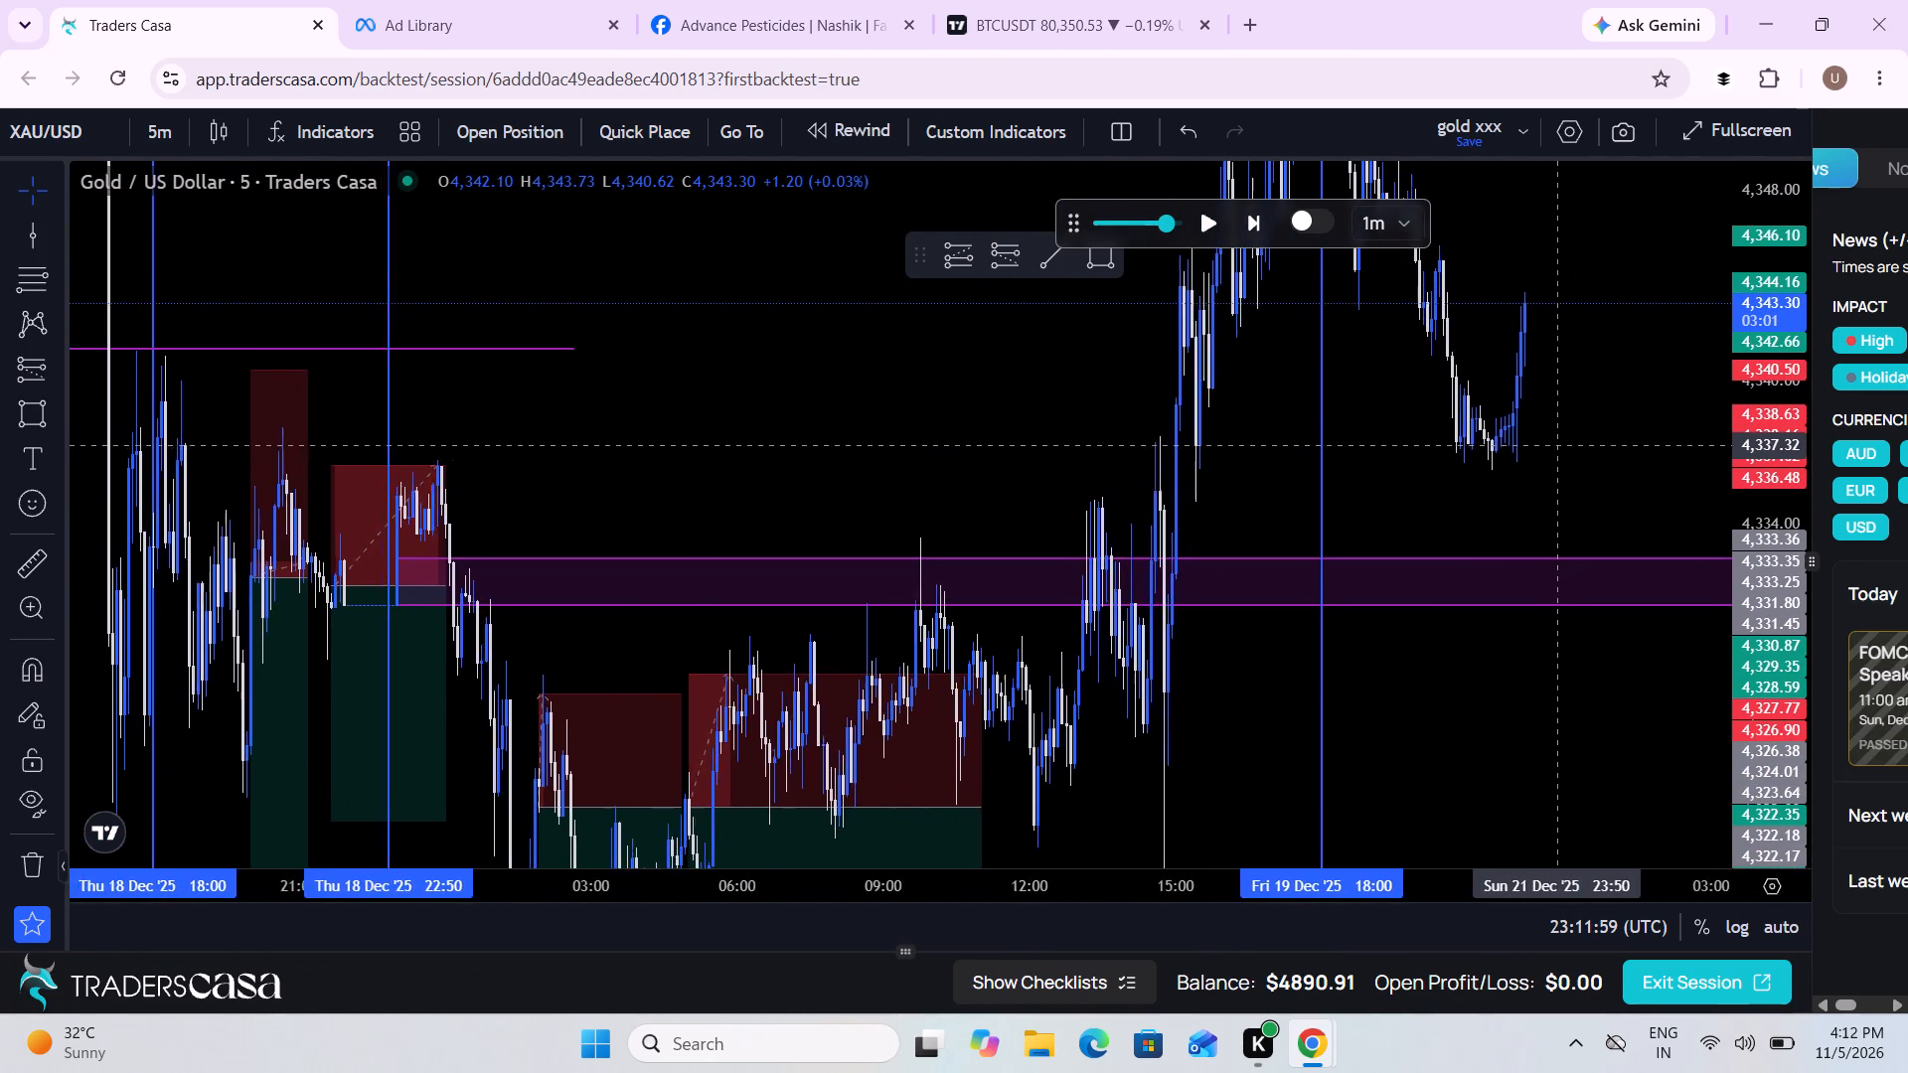
pyautogui.scroll(2, 1558, 445)
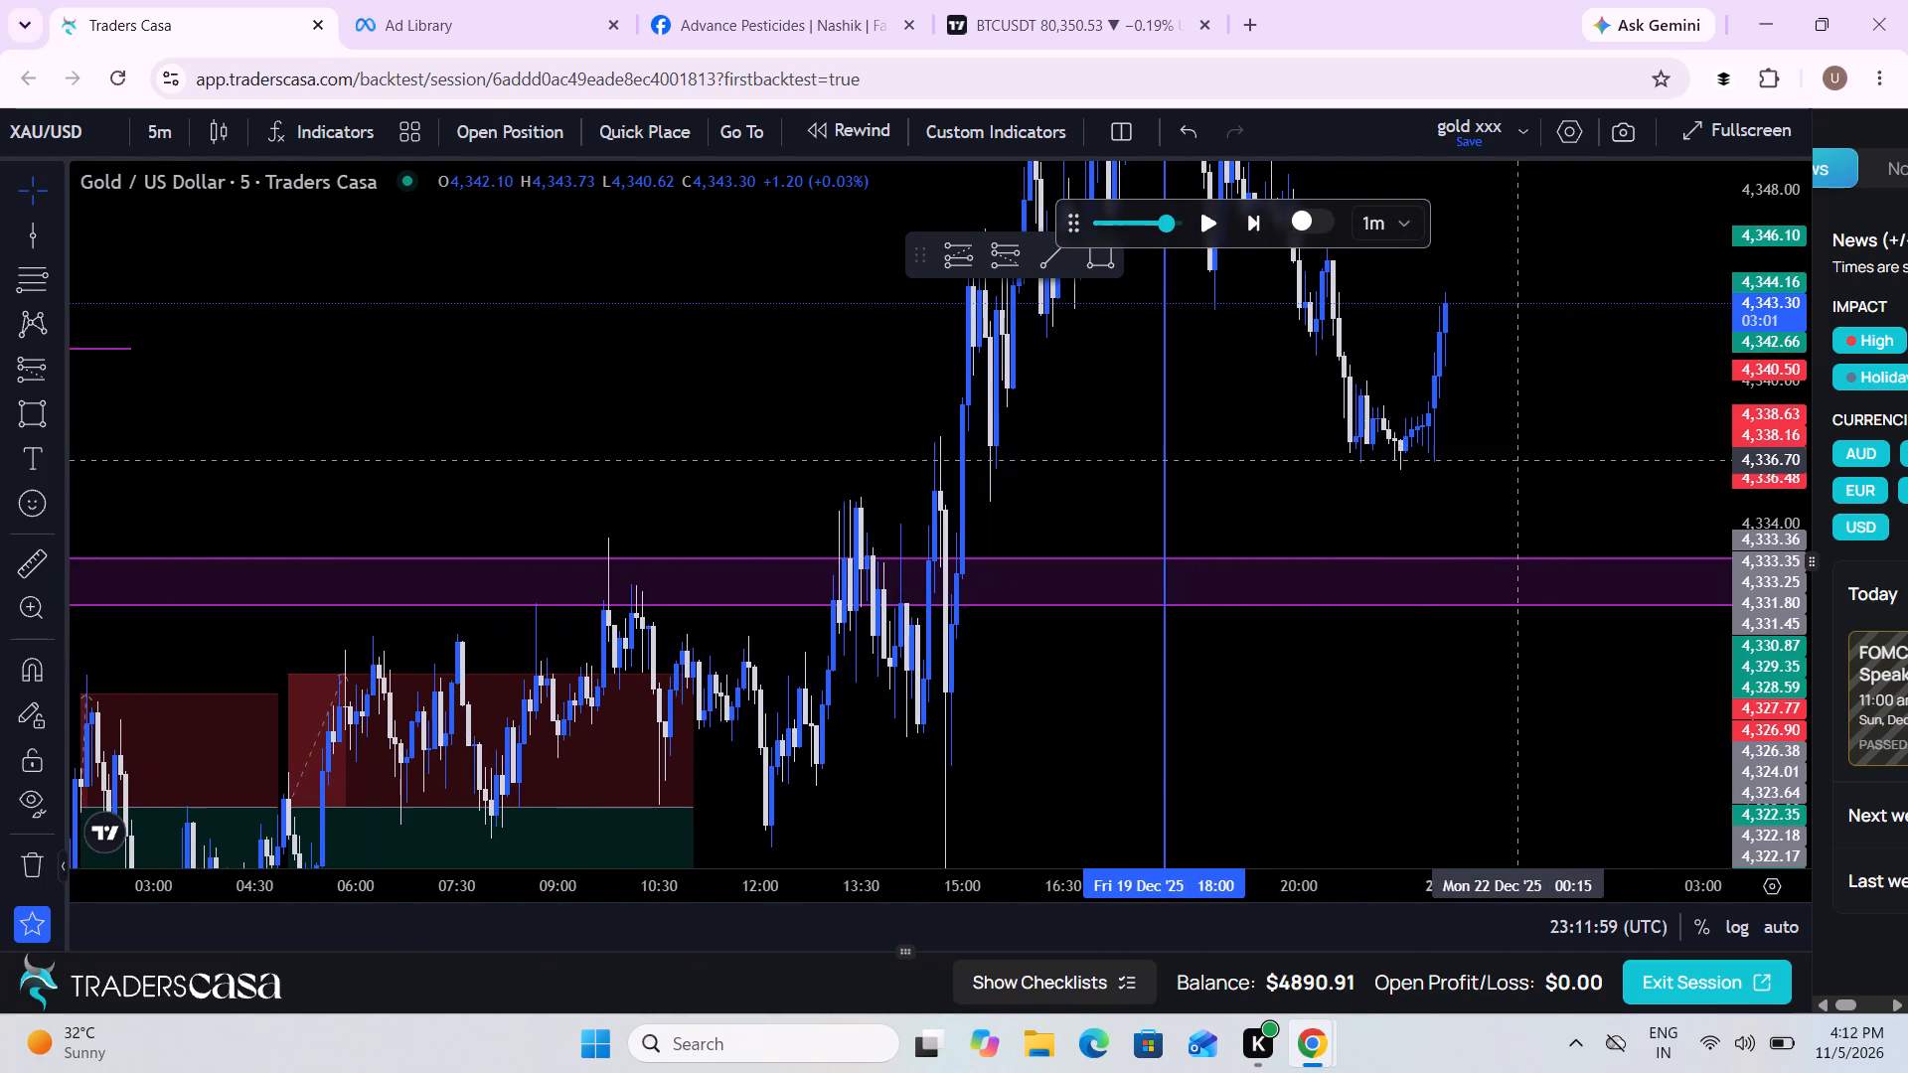
pyautogui.moveTo(1506, 462); pyautogui.dragTo(1428, 512)
# Switch the gold chart's timeframe to 1 hour and bring the latest candles and the purple zone into view.
pyautogui.click(157, 118)
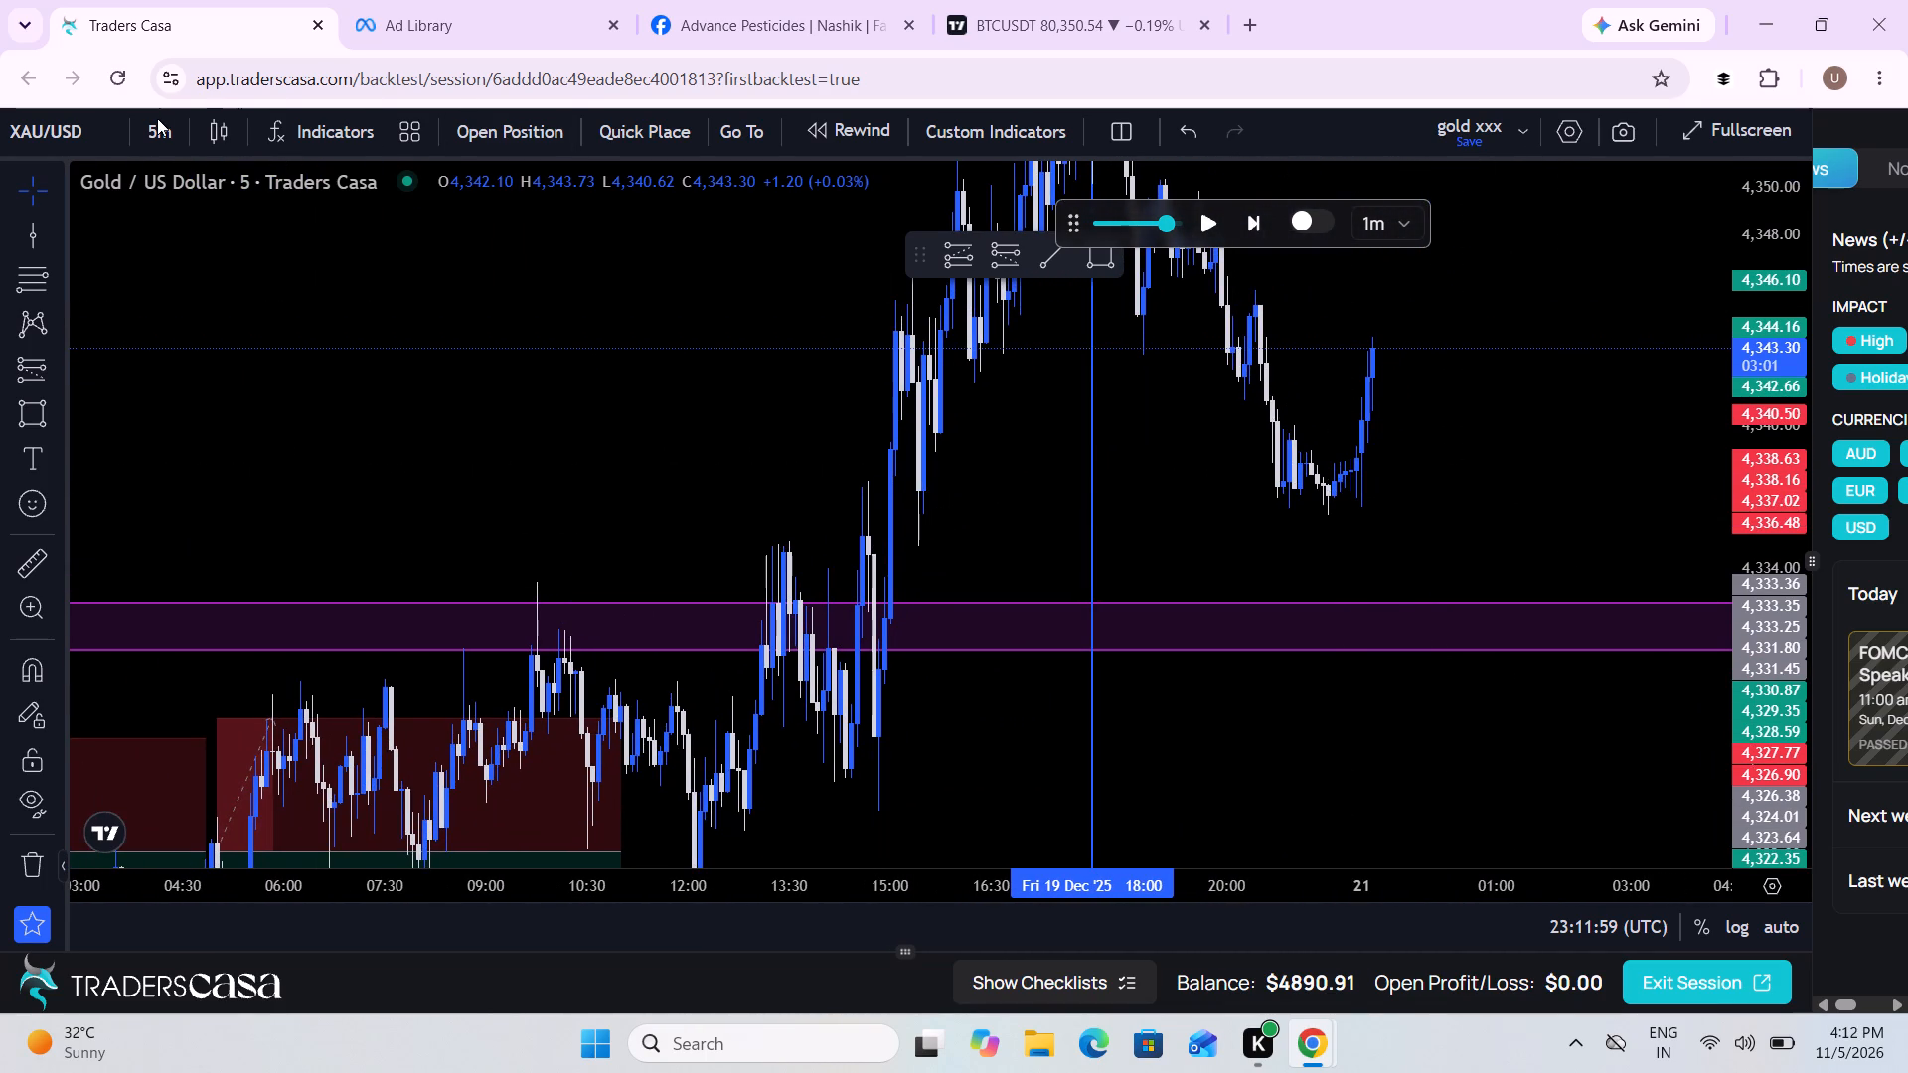
pyautogui.click(214, 602)
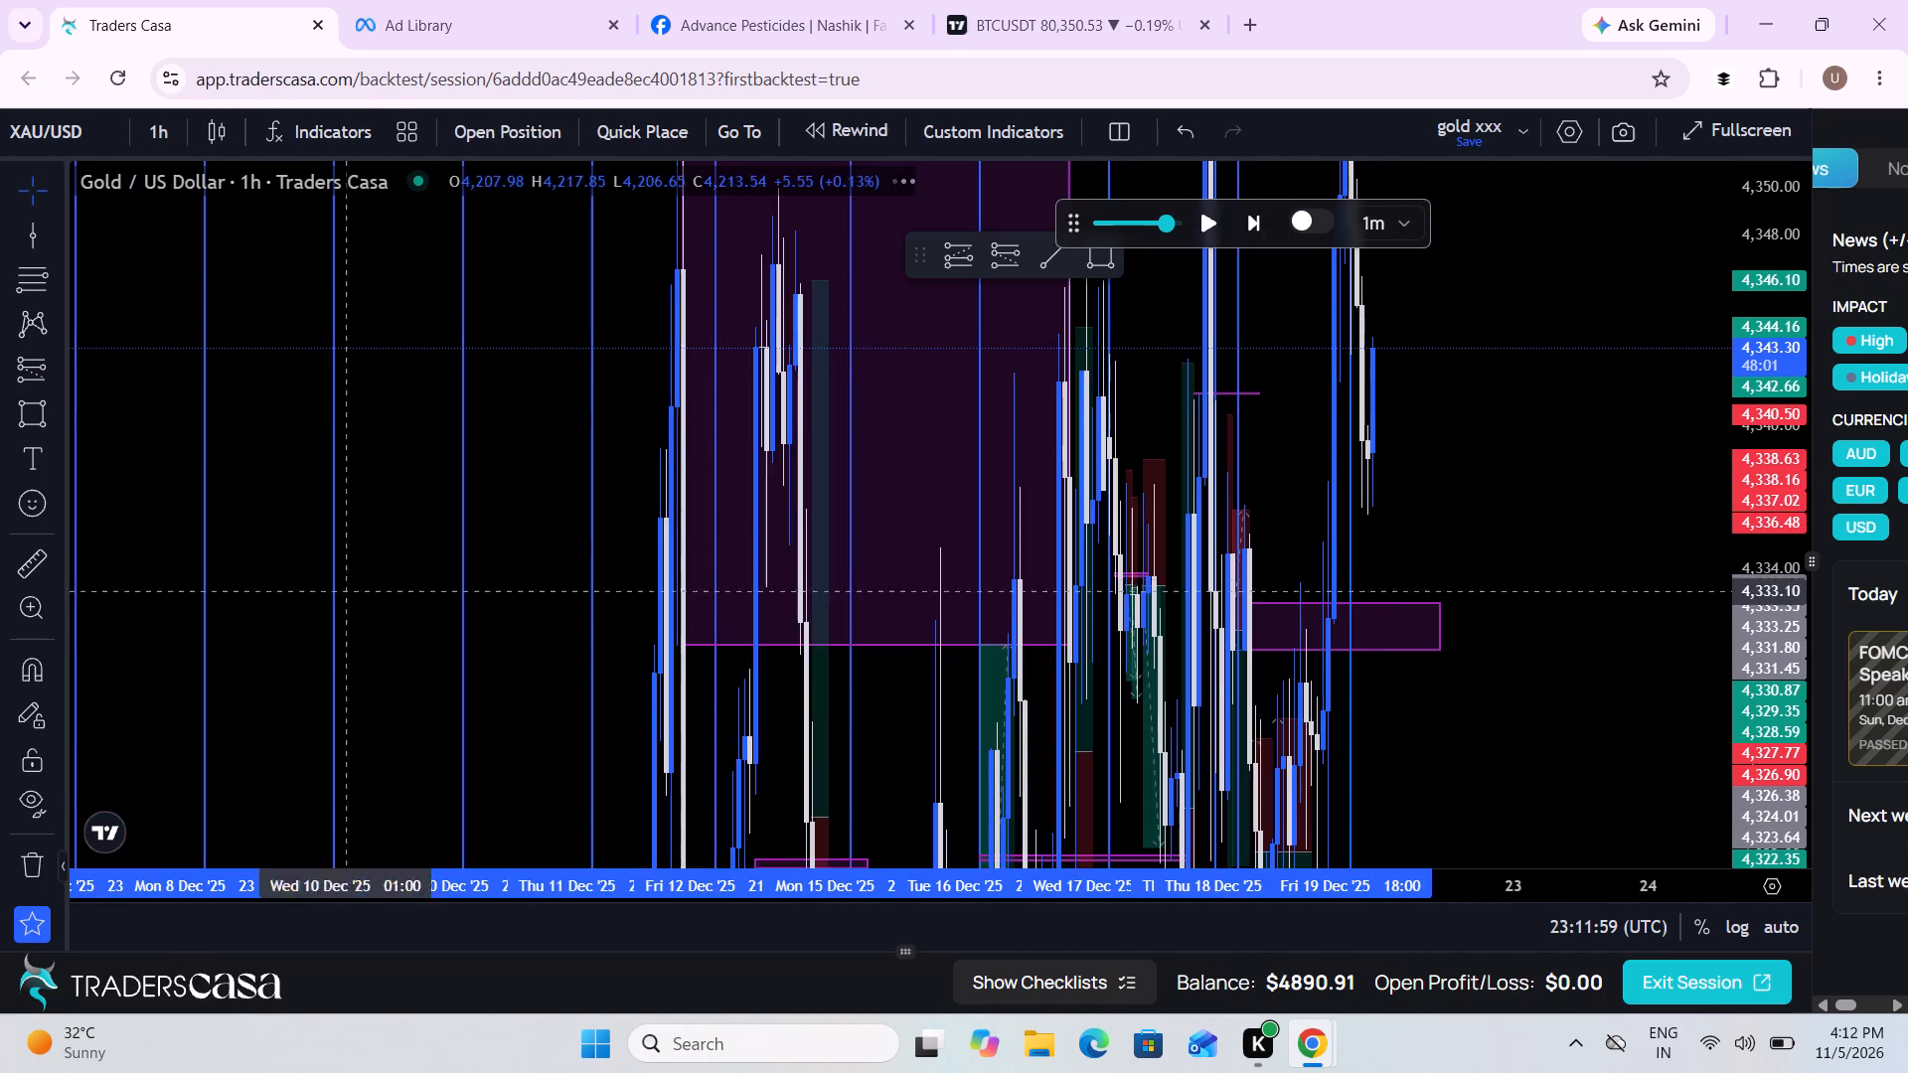
pyautogui.scroll(6, 646, 572)
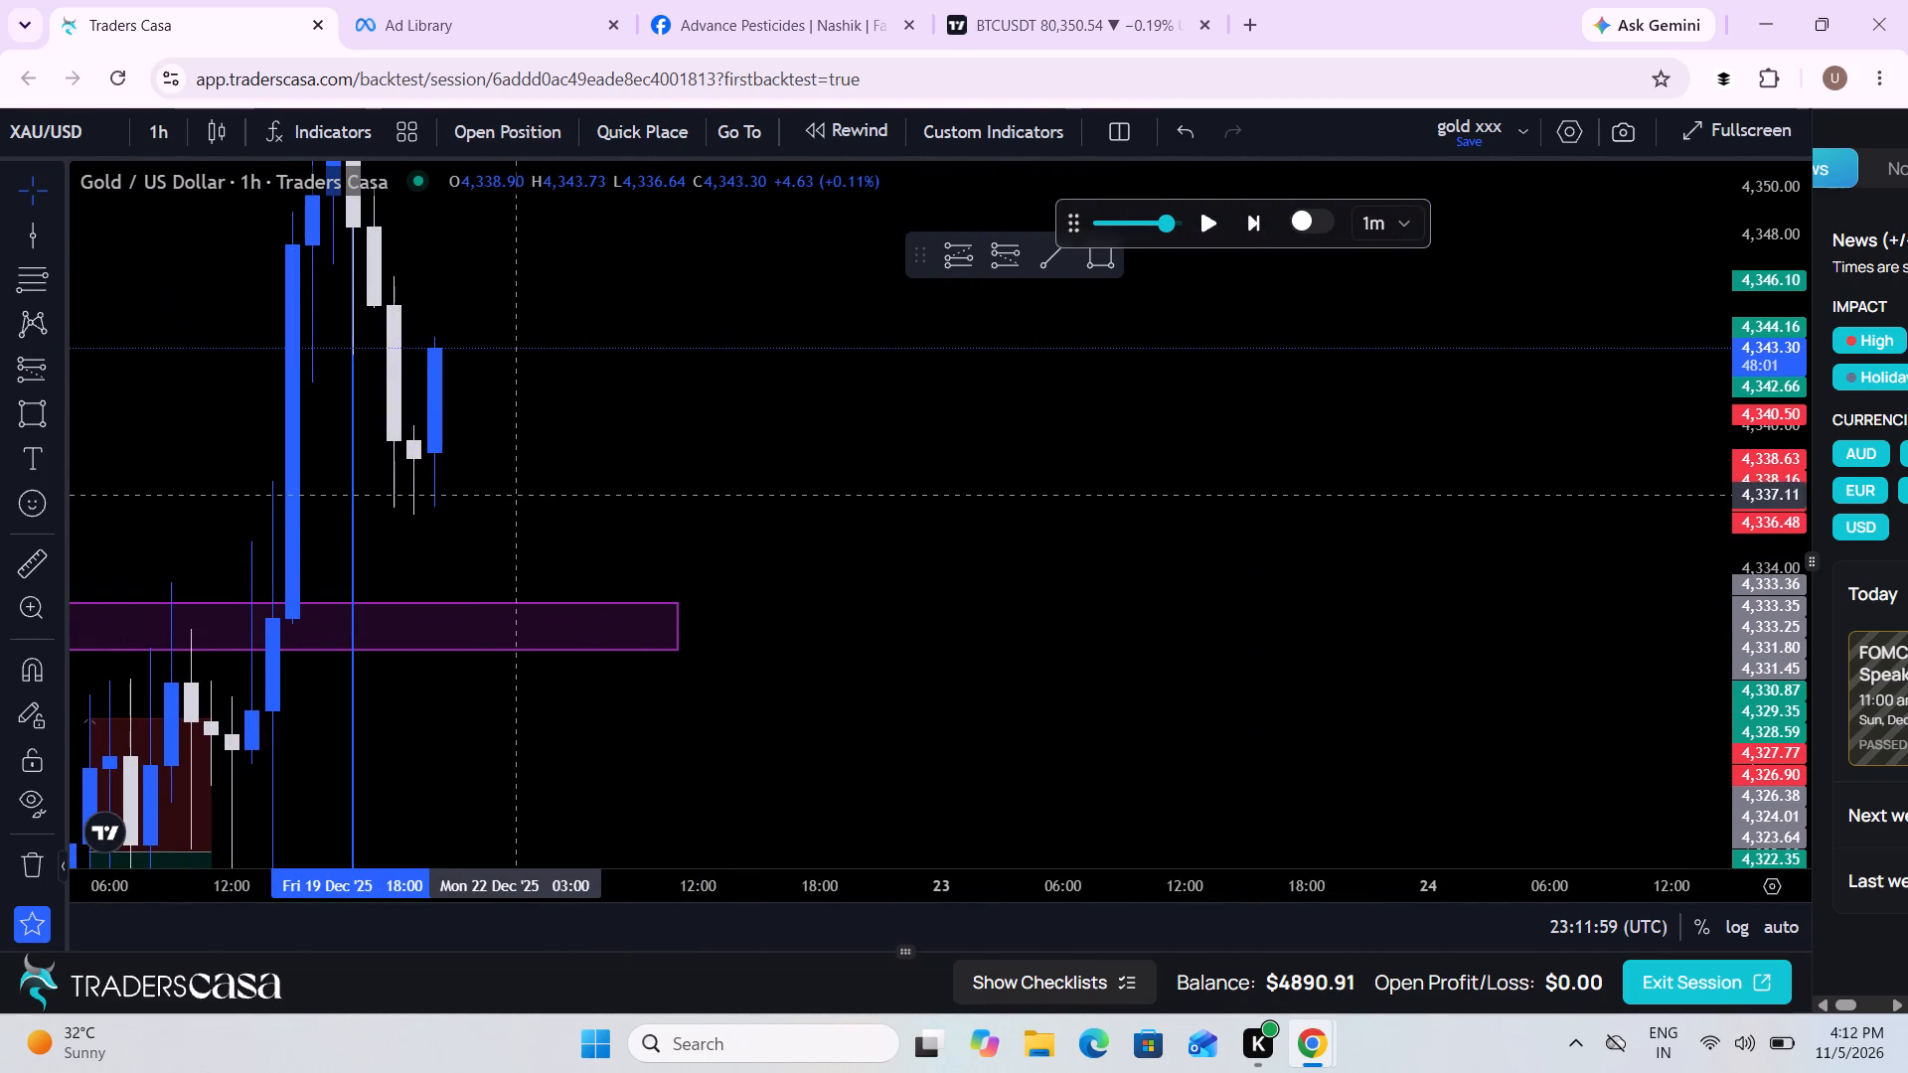
pyautogui.moveTo(514, 483); pyautogui.dragTo(1189, 535)
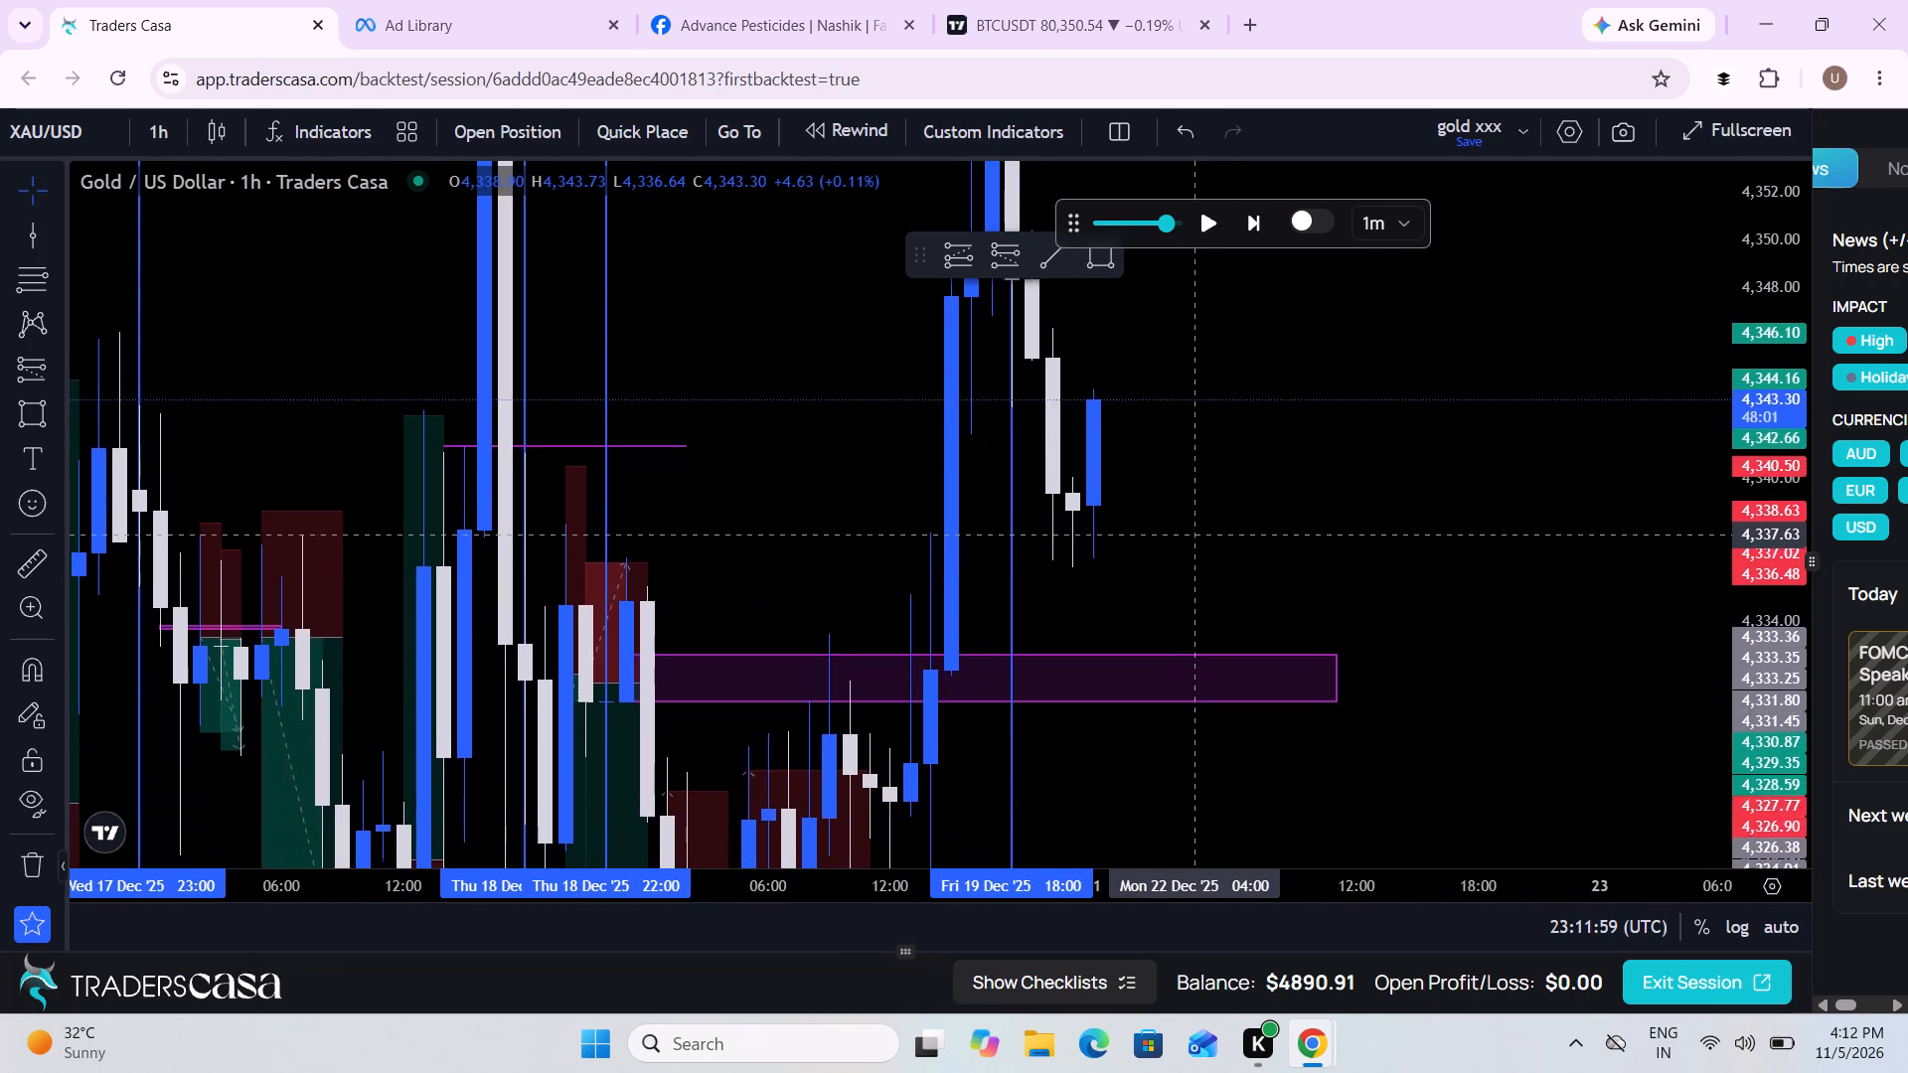
# Switch the gold chart's timeframe back to 5 minutes.
pyautogui.moveTo(1189, 535); pyautogui.dragTo(1232, 630)
pyautogui.scroll(4, 1232, 630)
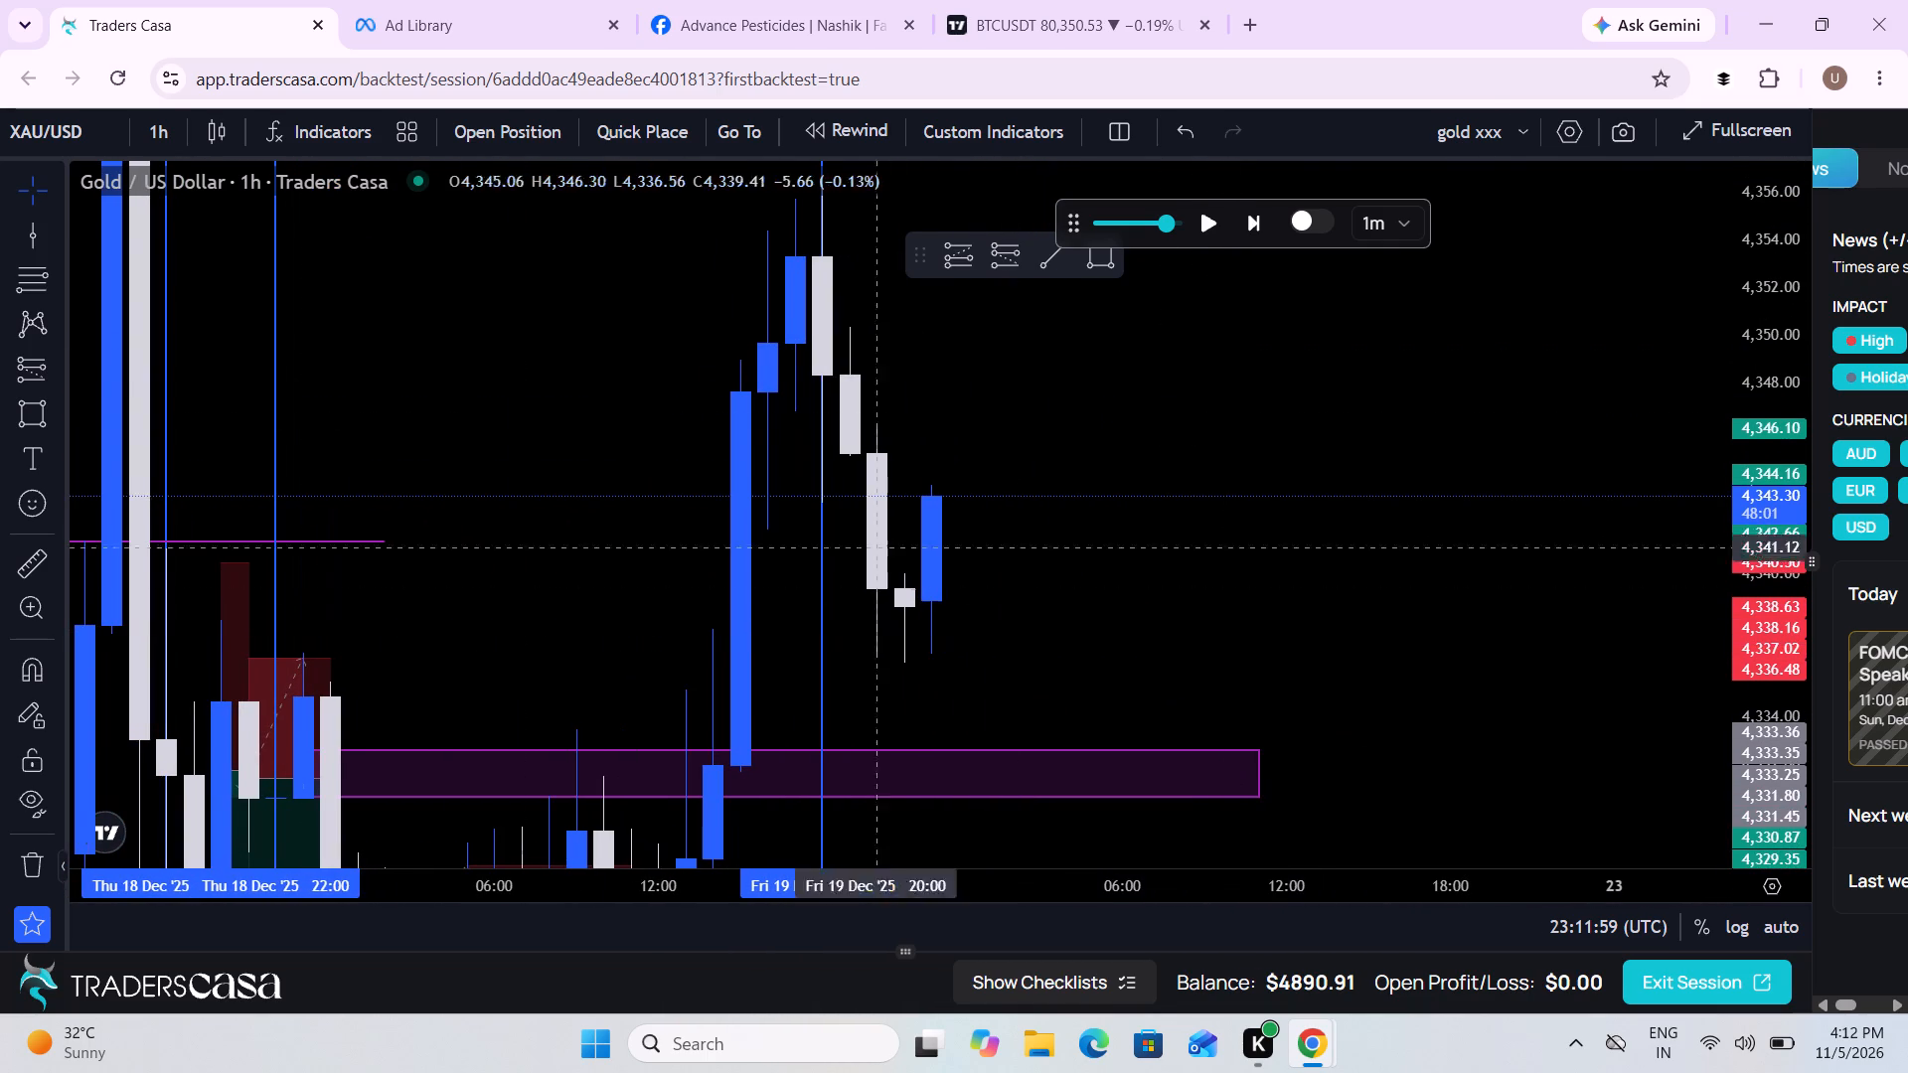
pyautogui.click(155, 117)
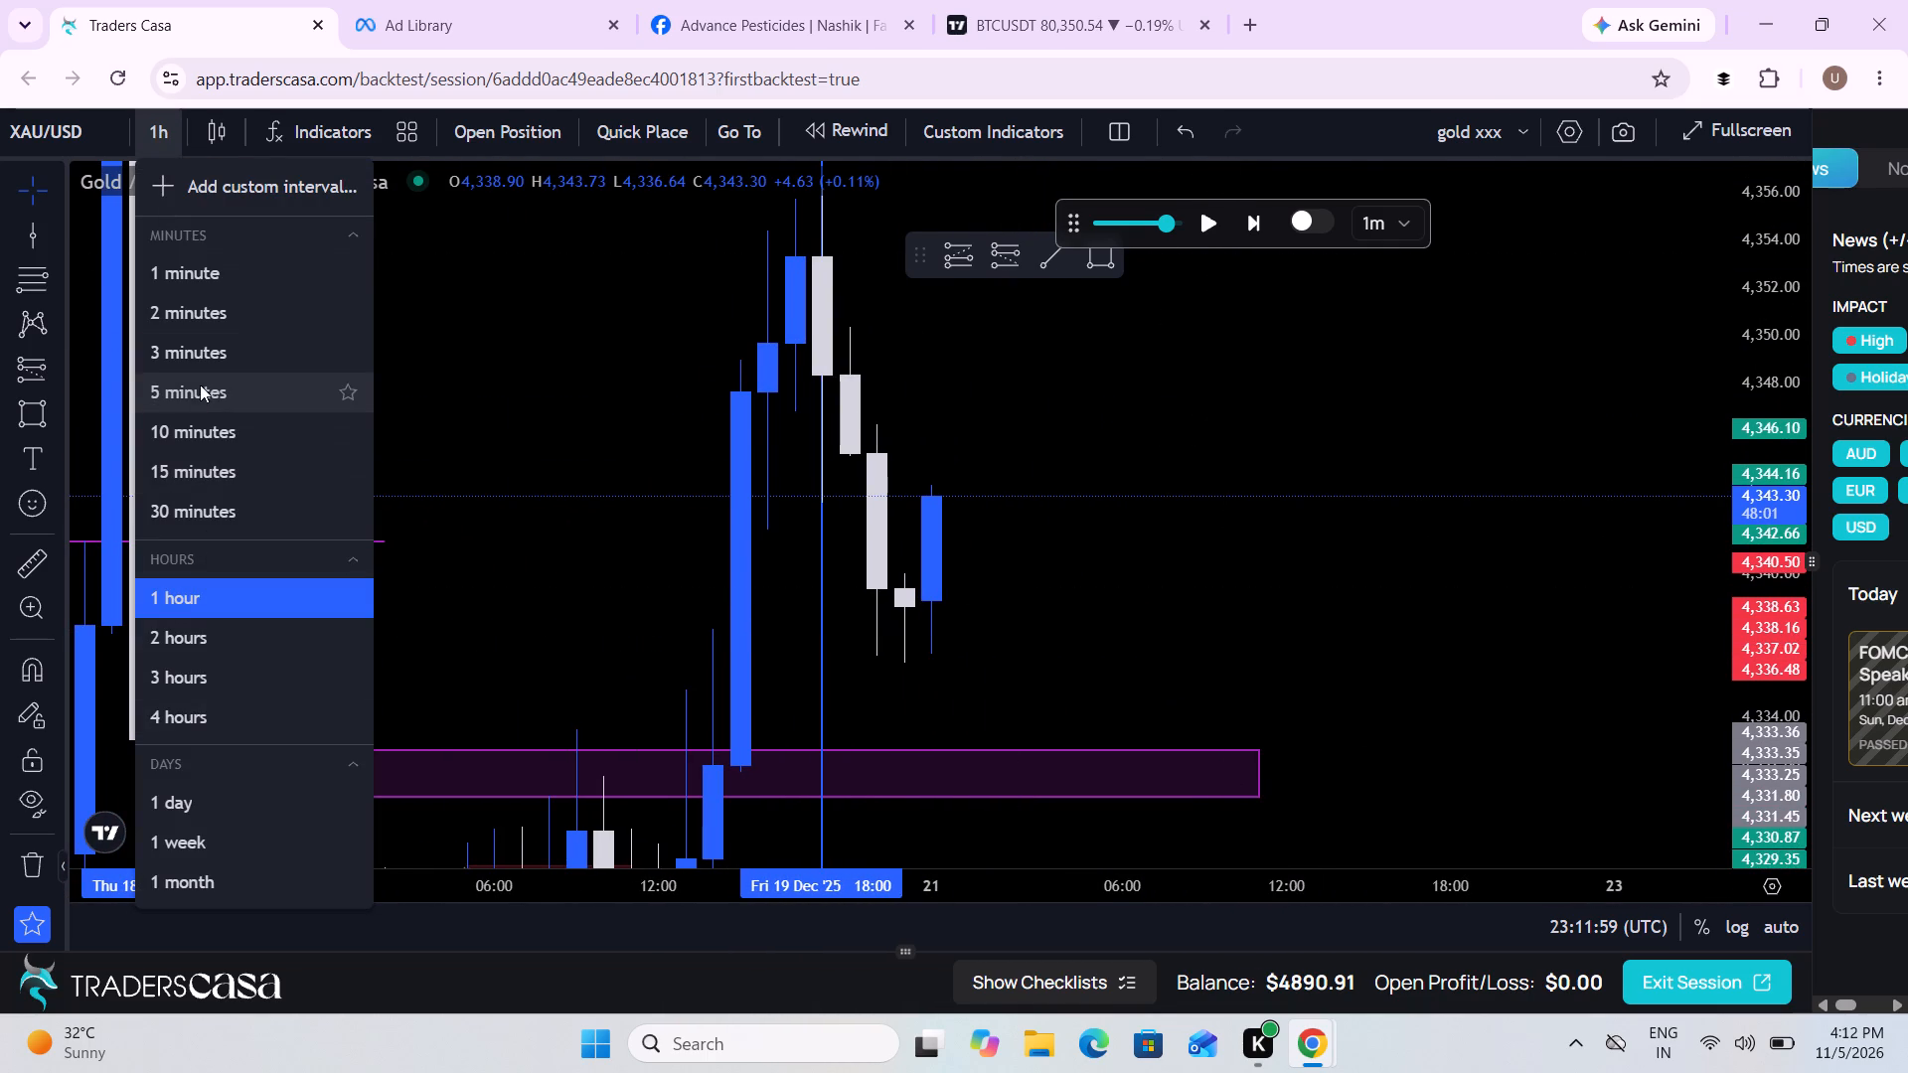
pyautogui.click(191, 388)
pyautogui.scroll(-6, 661, 690)
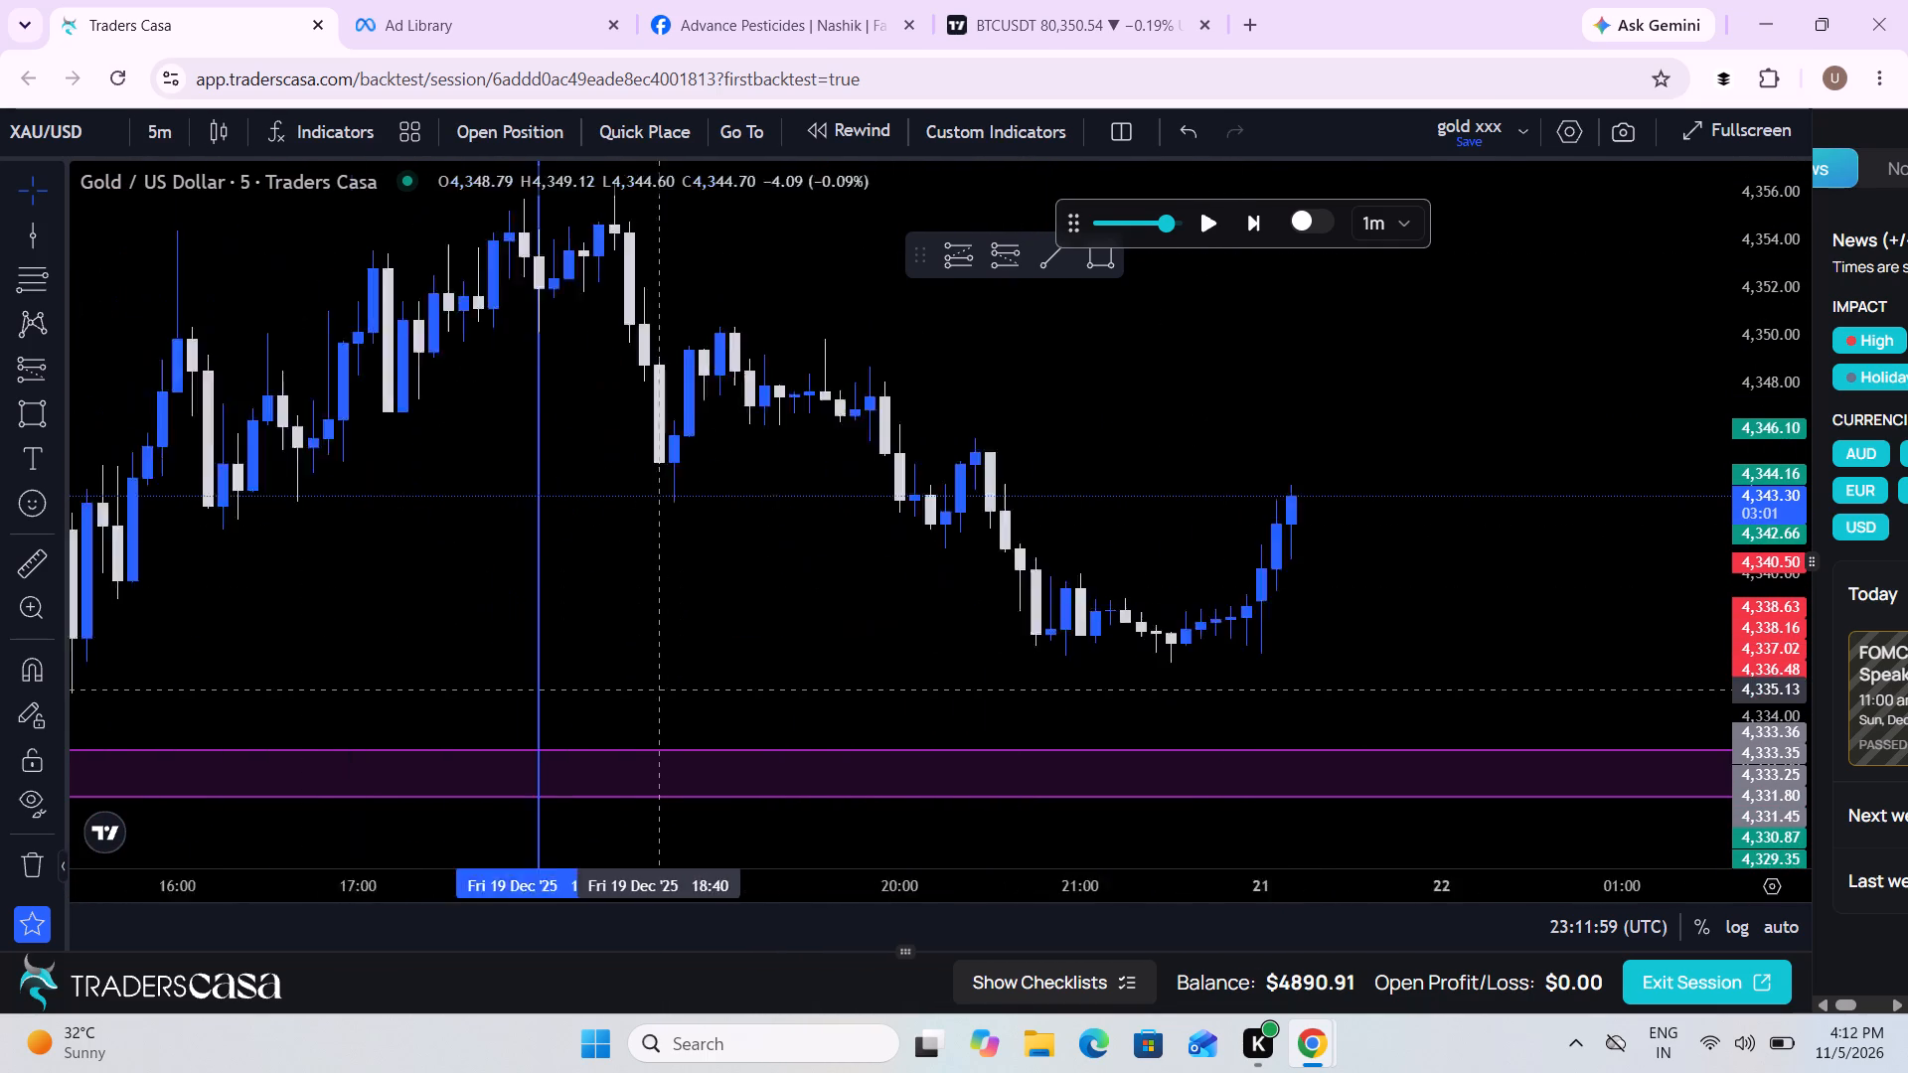
# Measure the price drop from 4,356.38 at 19:30 on 19 Dec down to 4,336.23 at 02:25 on 22 Dec.
pyautogui.moveTo(1186, 733); pyautogui.dragTo(882, 838)
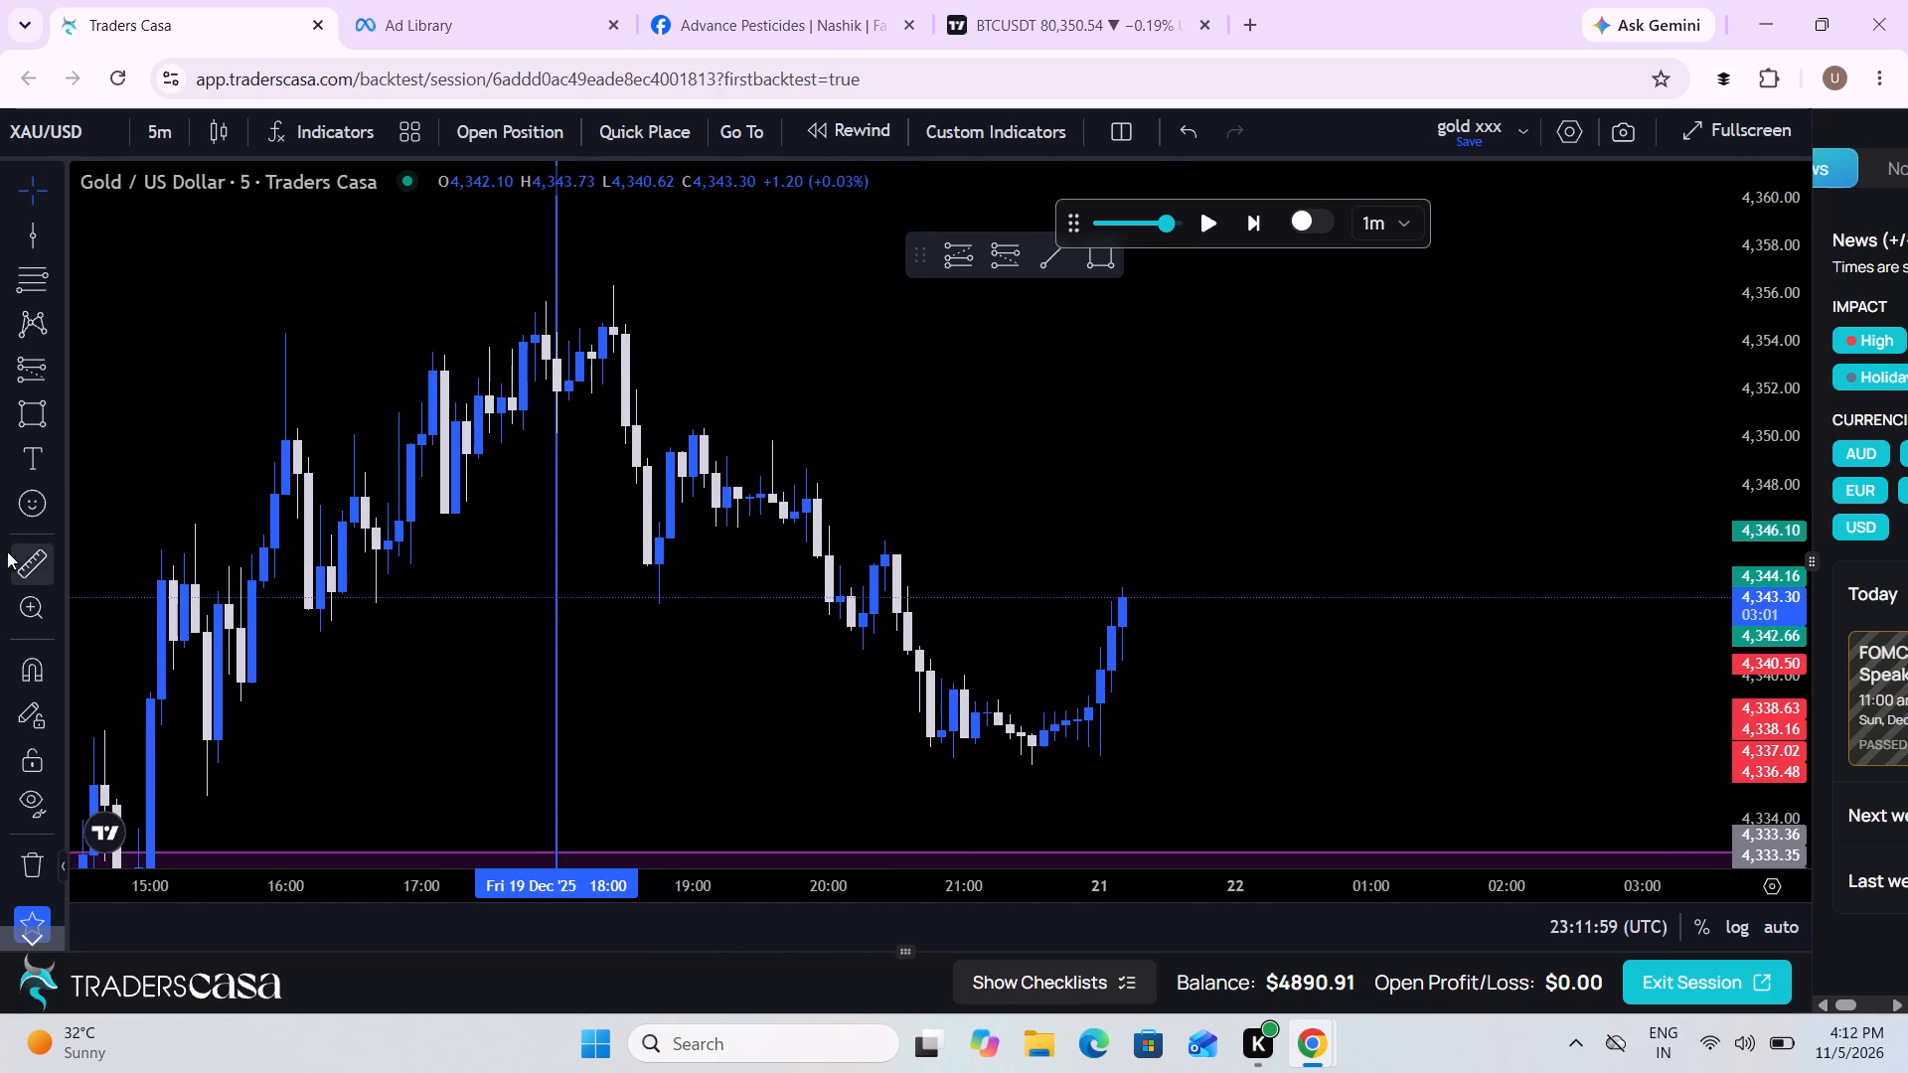
pyautogui.click(34, 554)
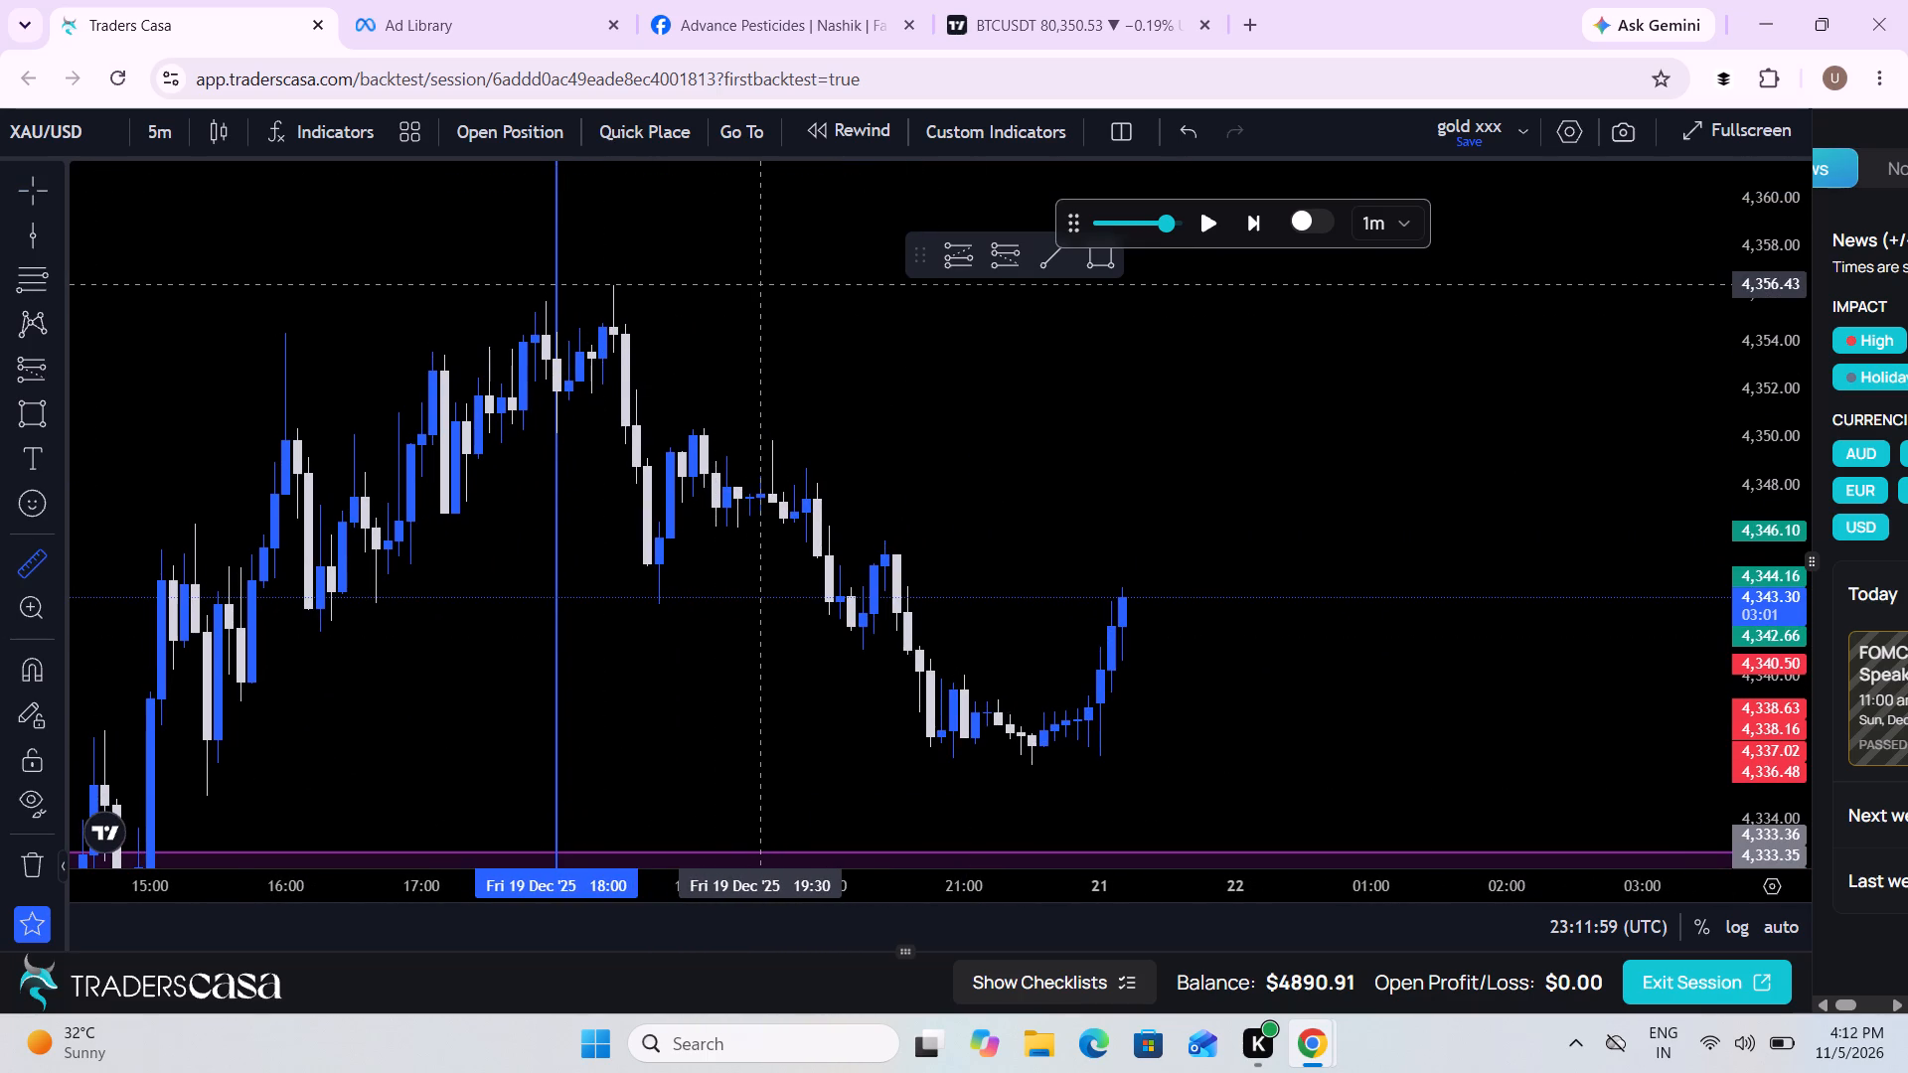
pyautogui.click(761, 285)
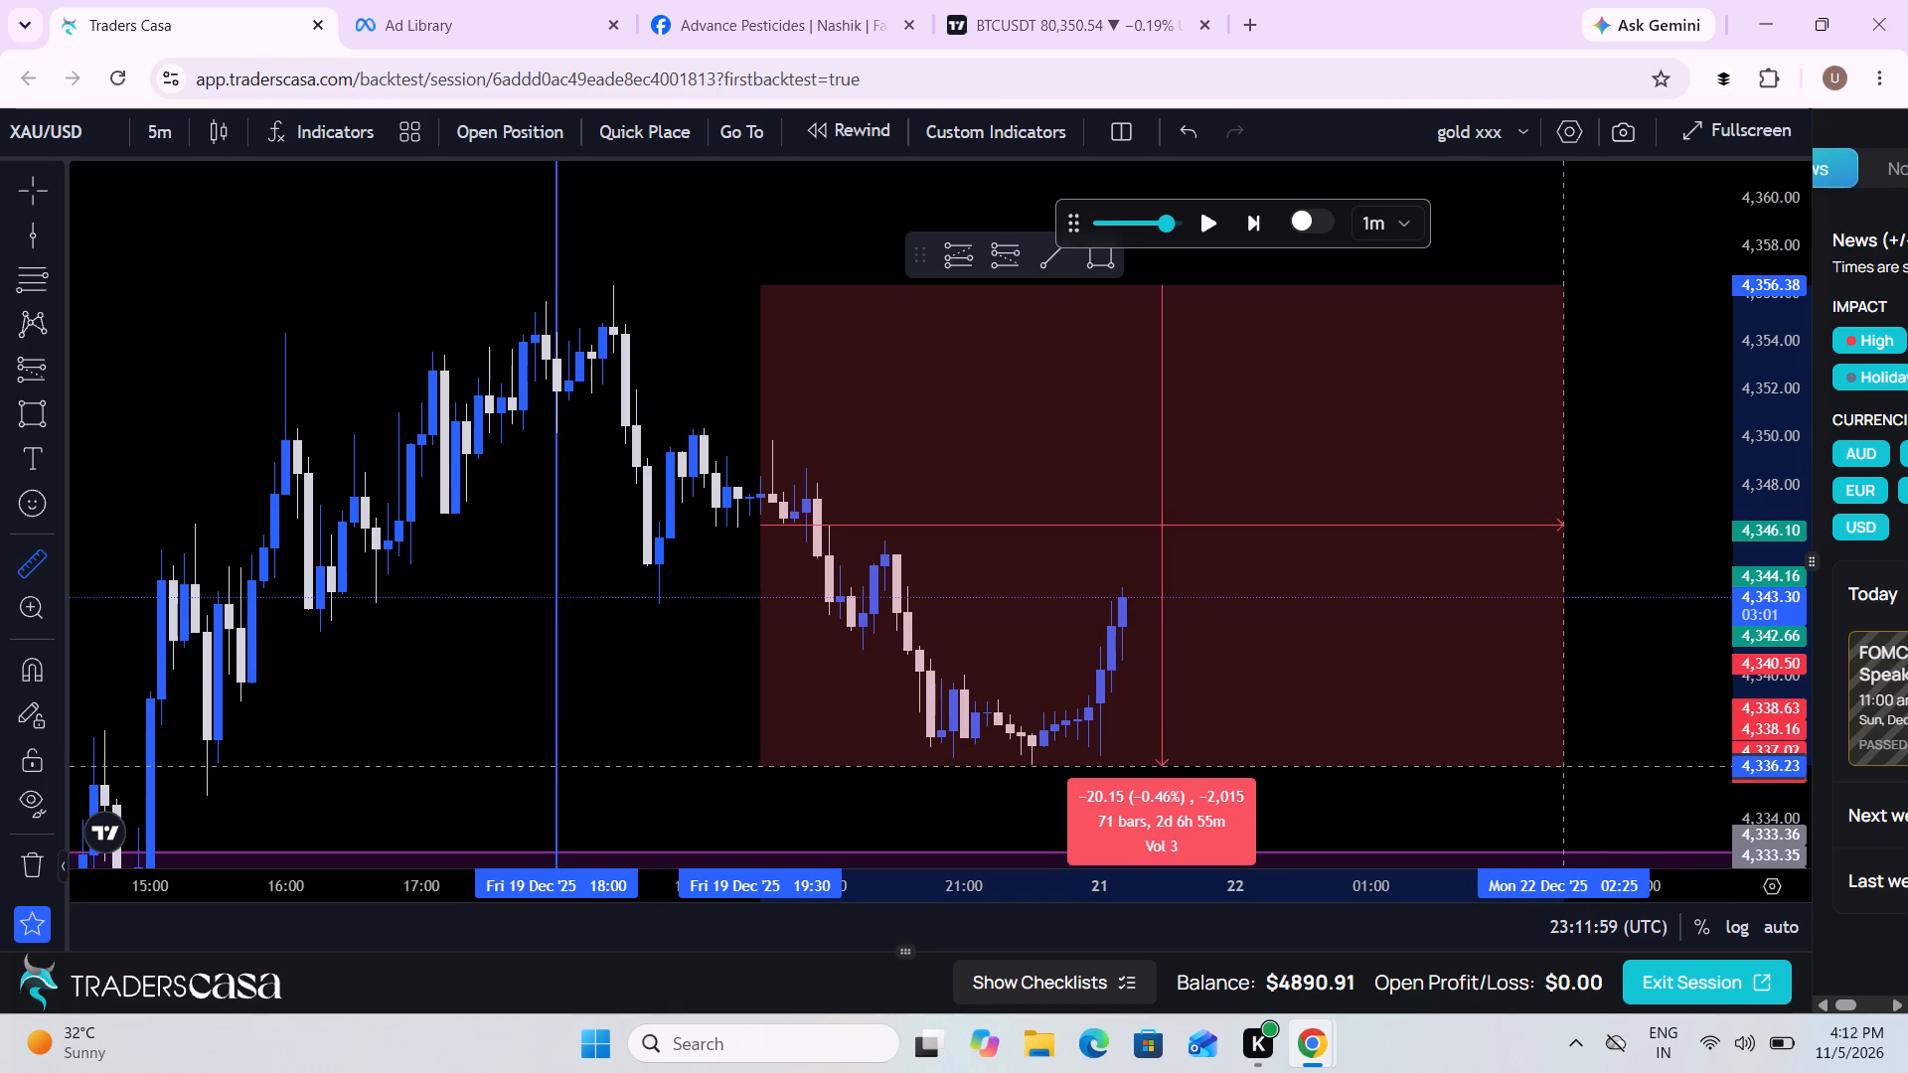
pyautogui.click(1560, 766)
# Replay the chart forward in short bursts from 23:11 to 23:37 UTC on 21 Dec and pause it.
pyautogui.click(1198, 220)
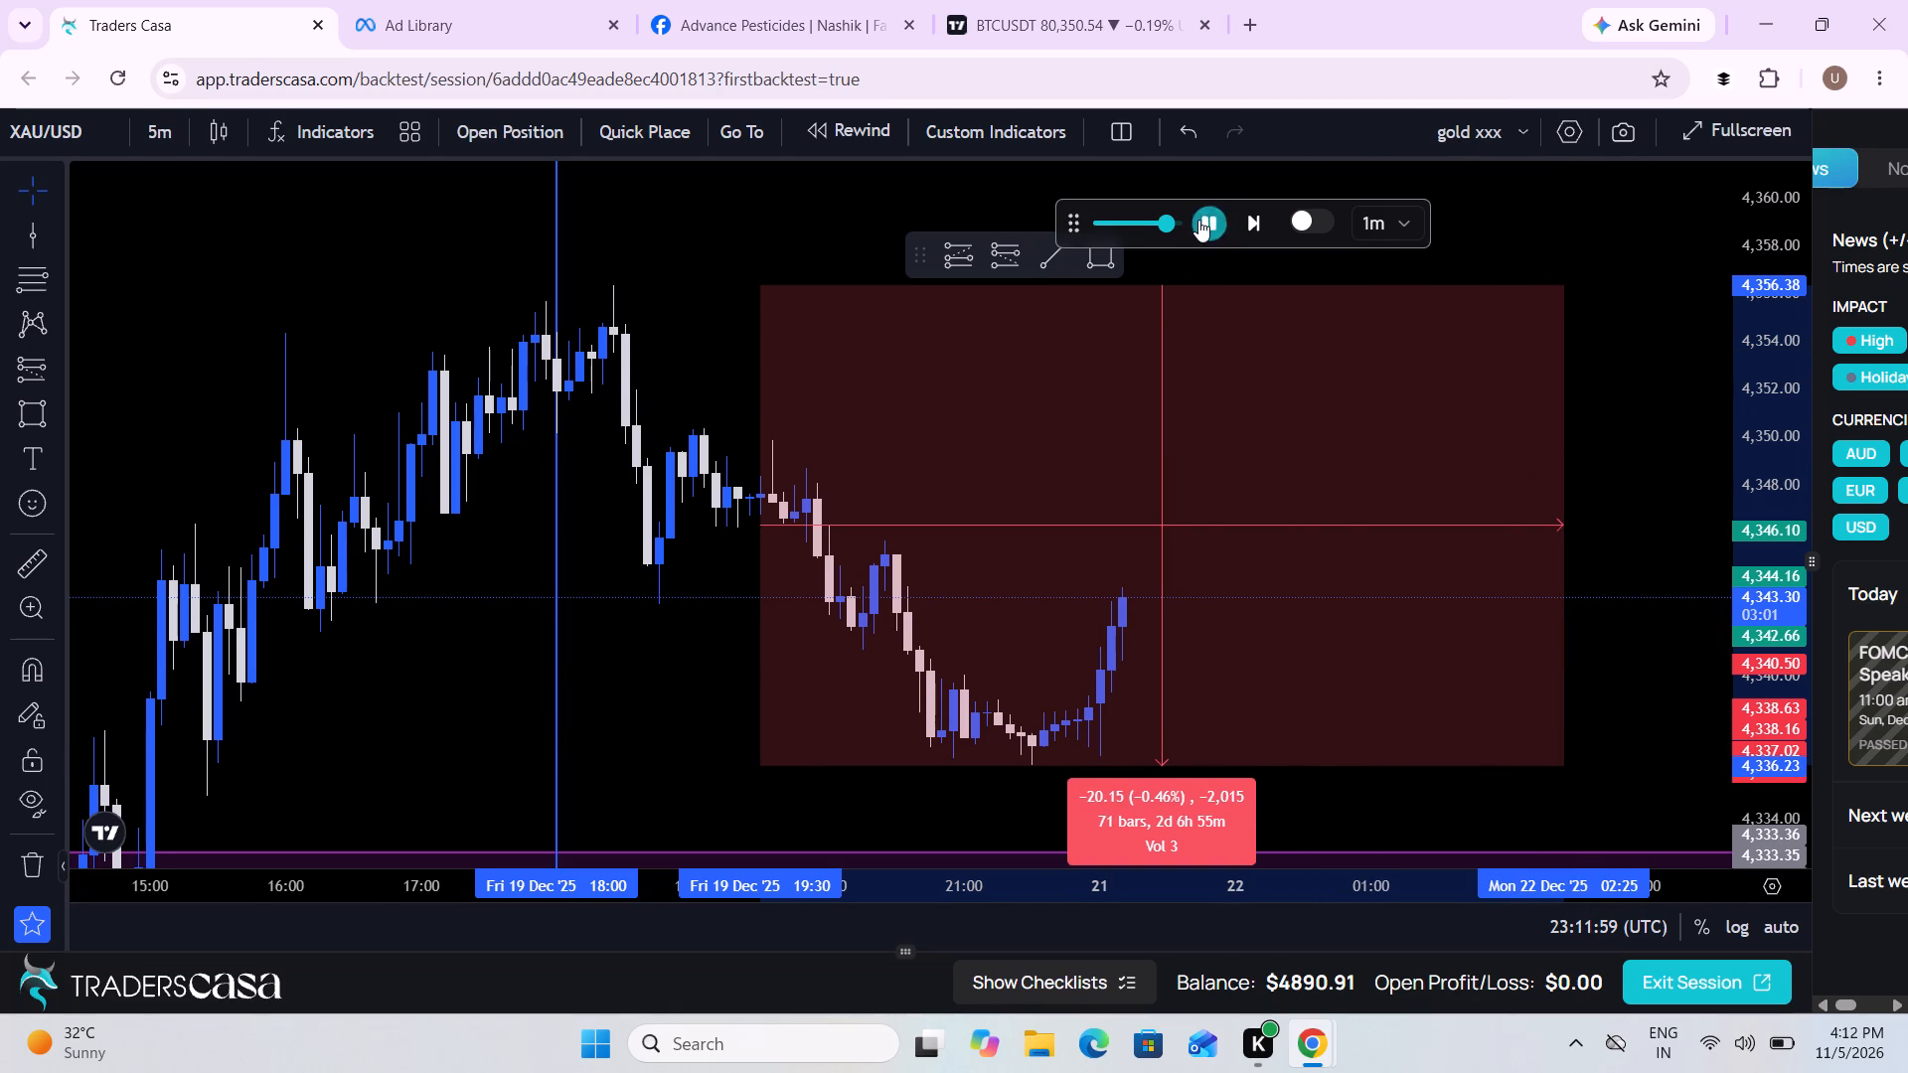
pyautogui.click(1203, 215)
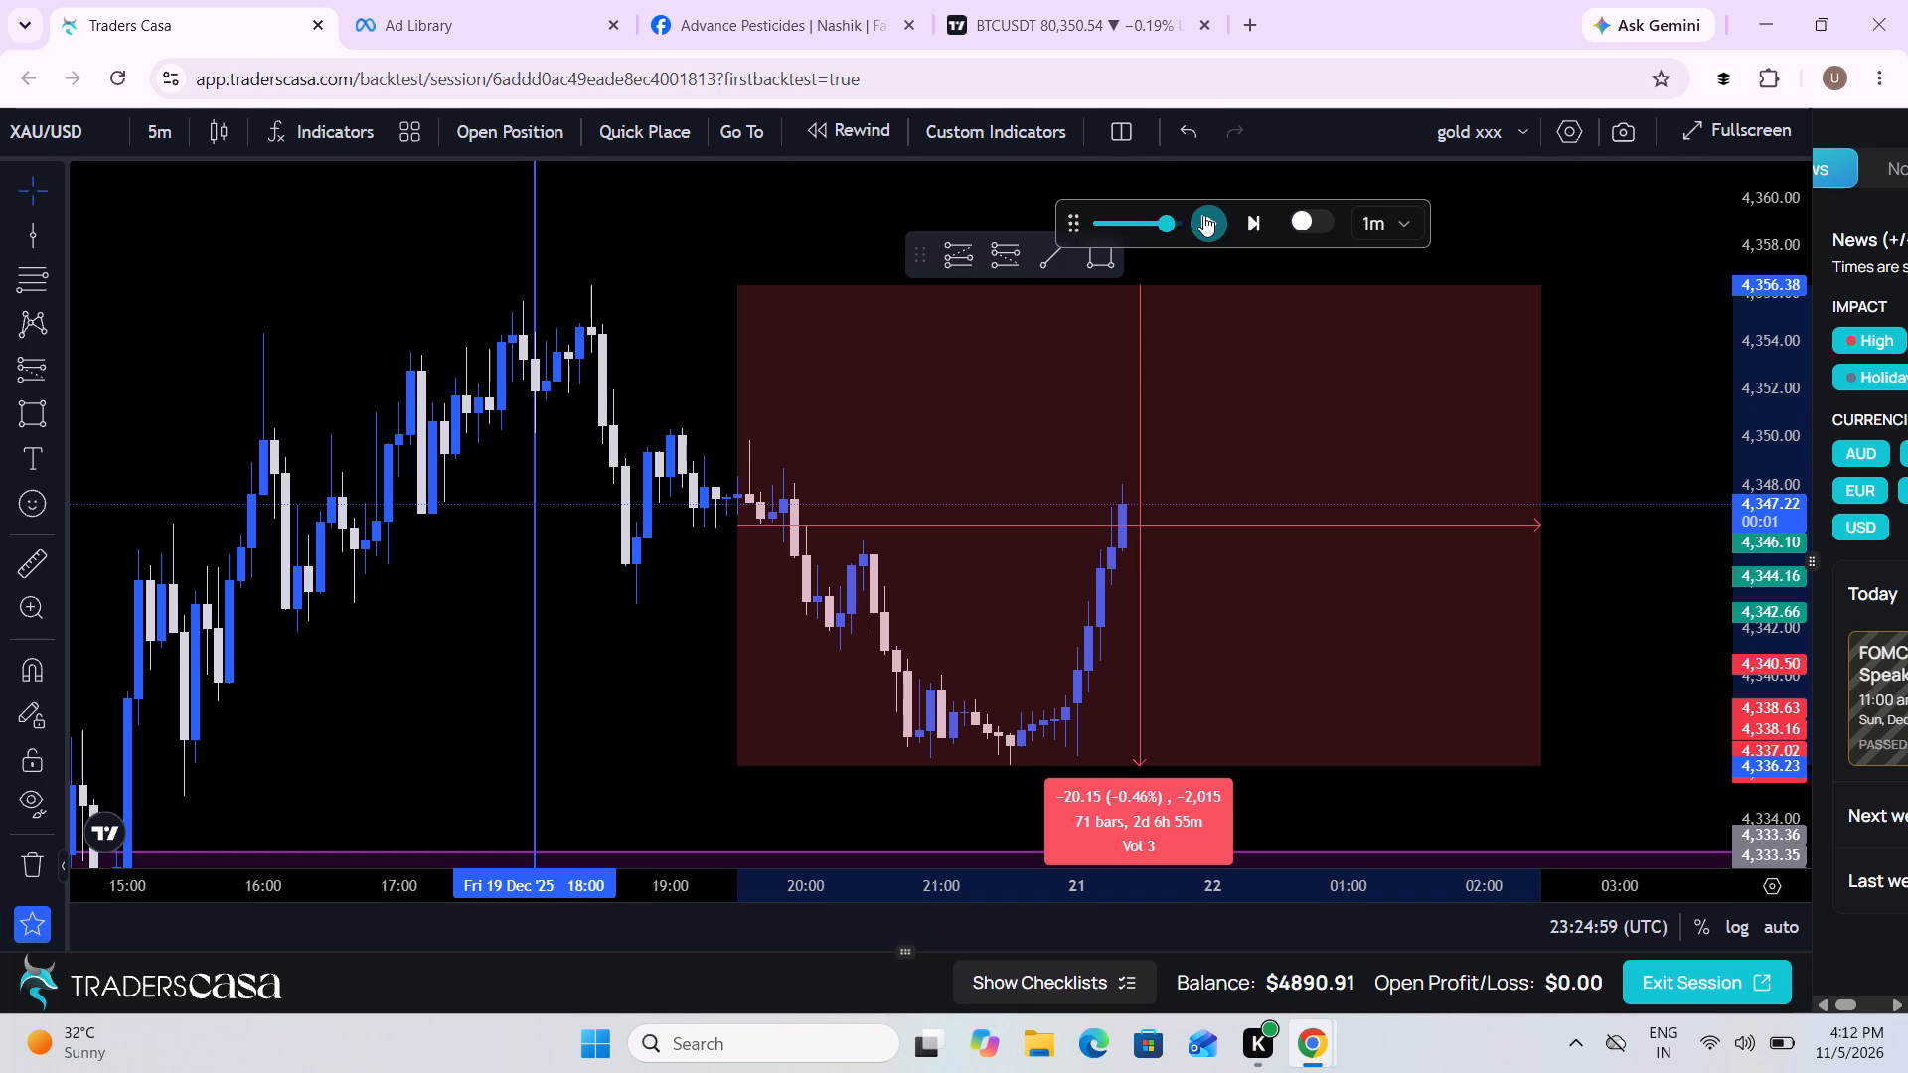
pyautogui.click(1203, 215)
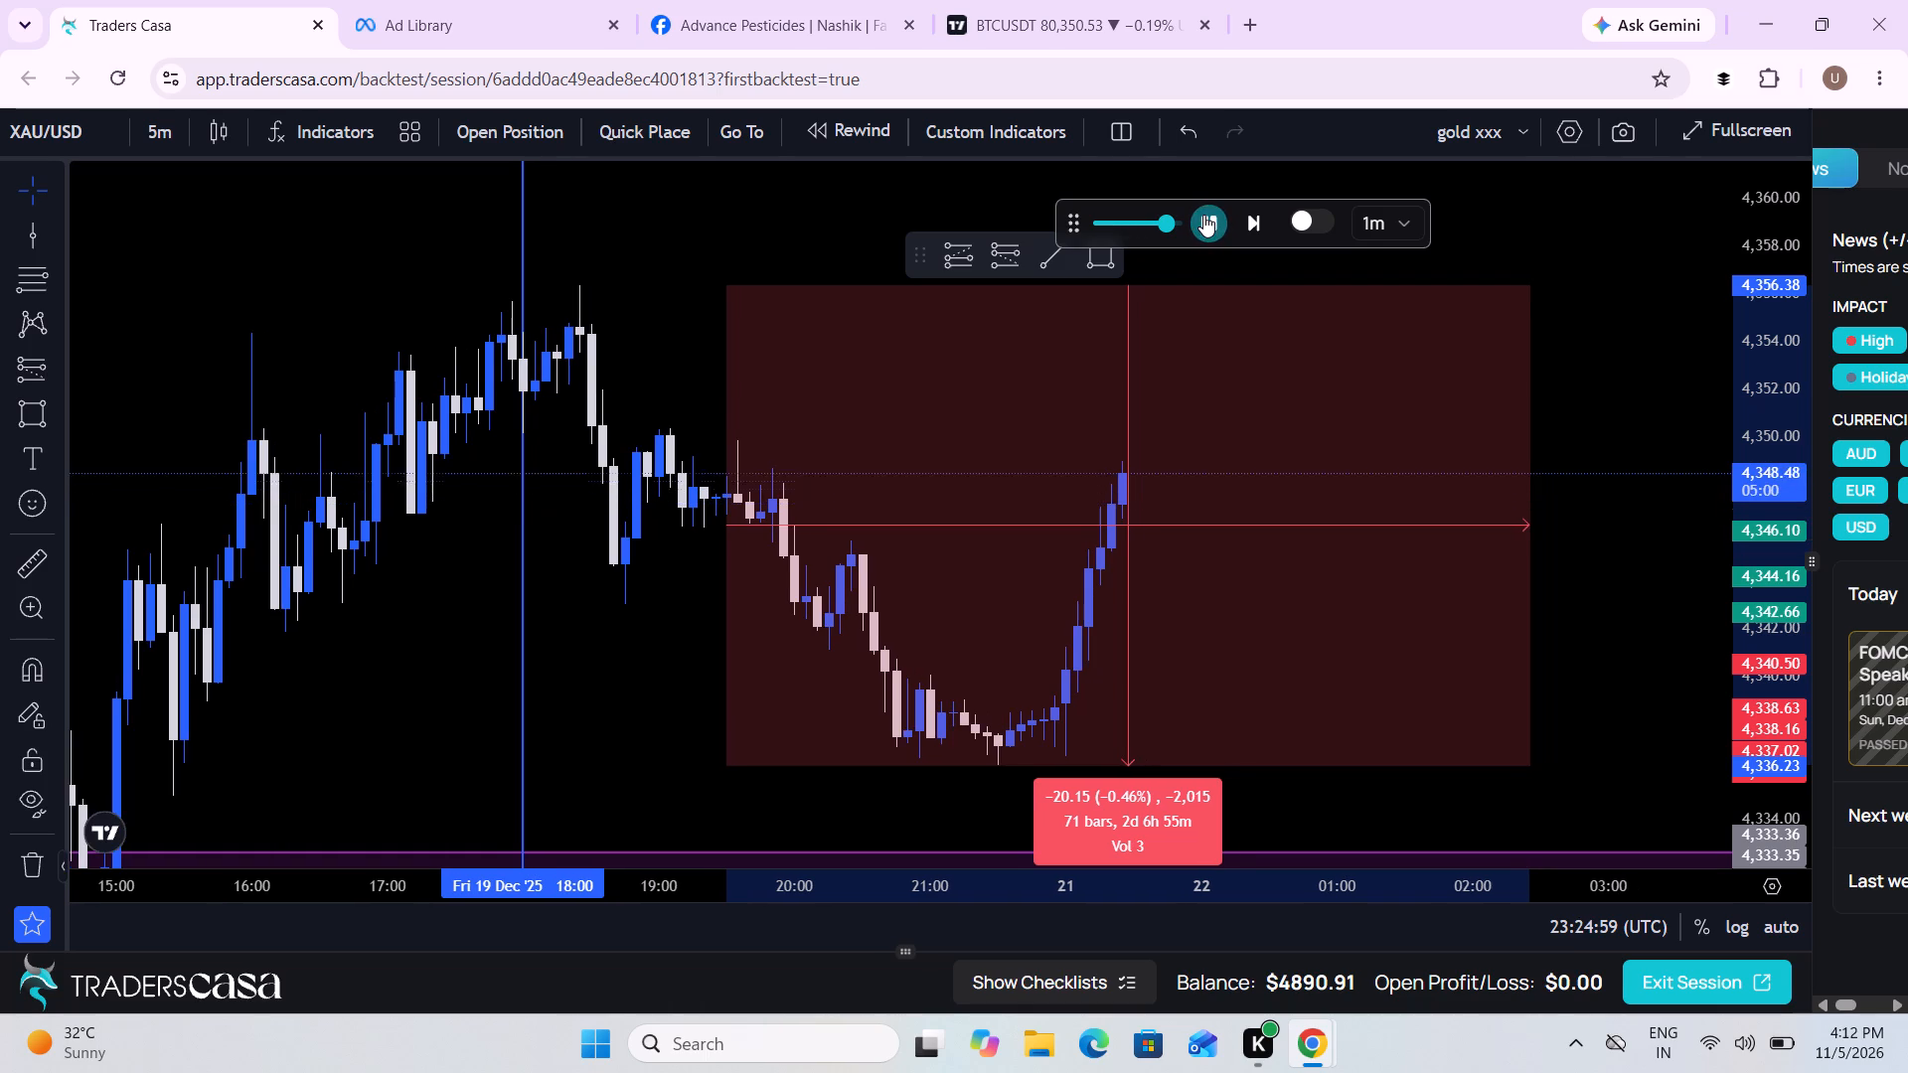
pyautogui.click(1203, 215)
pyautogui.click(1203, 215)
pyautogui.click(1203, 215)
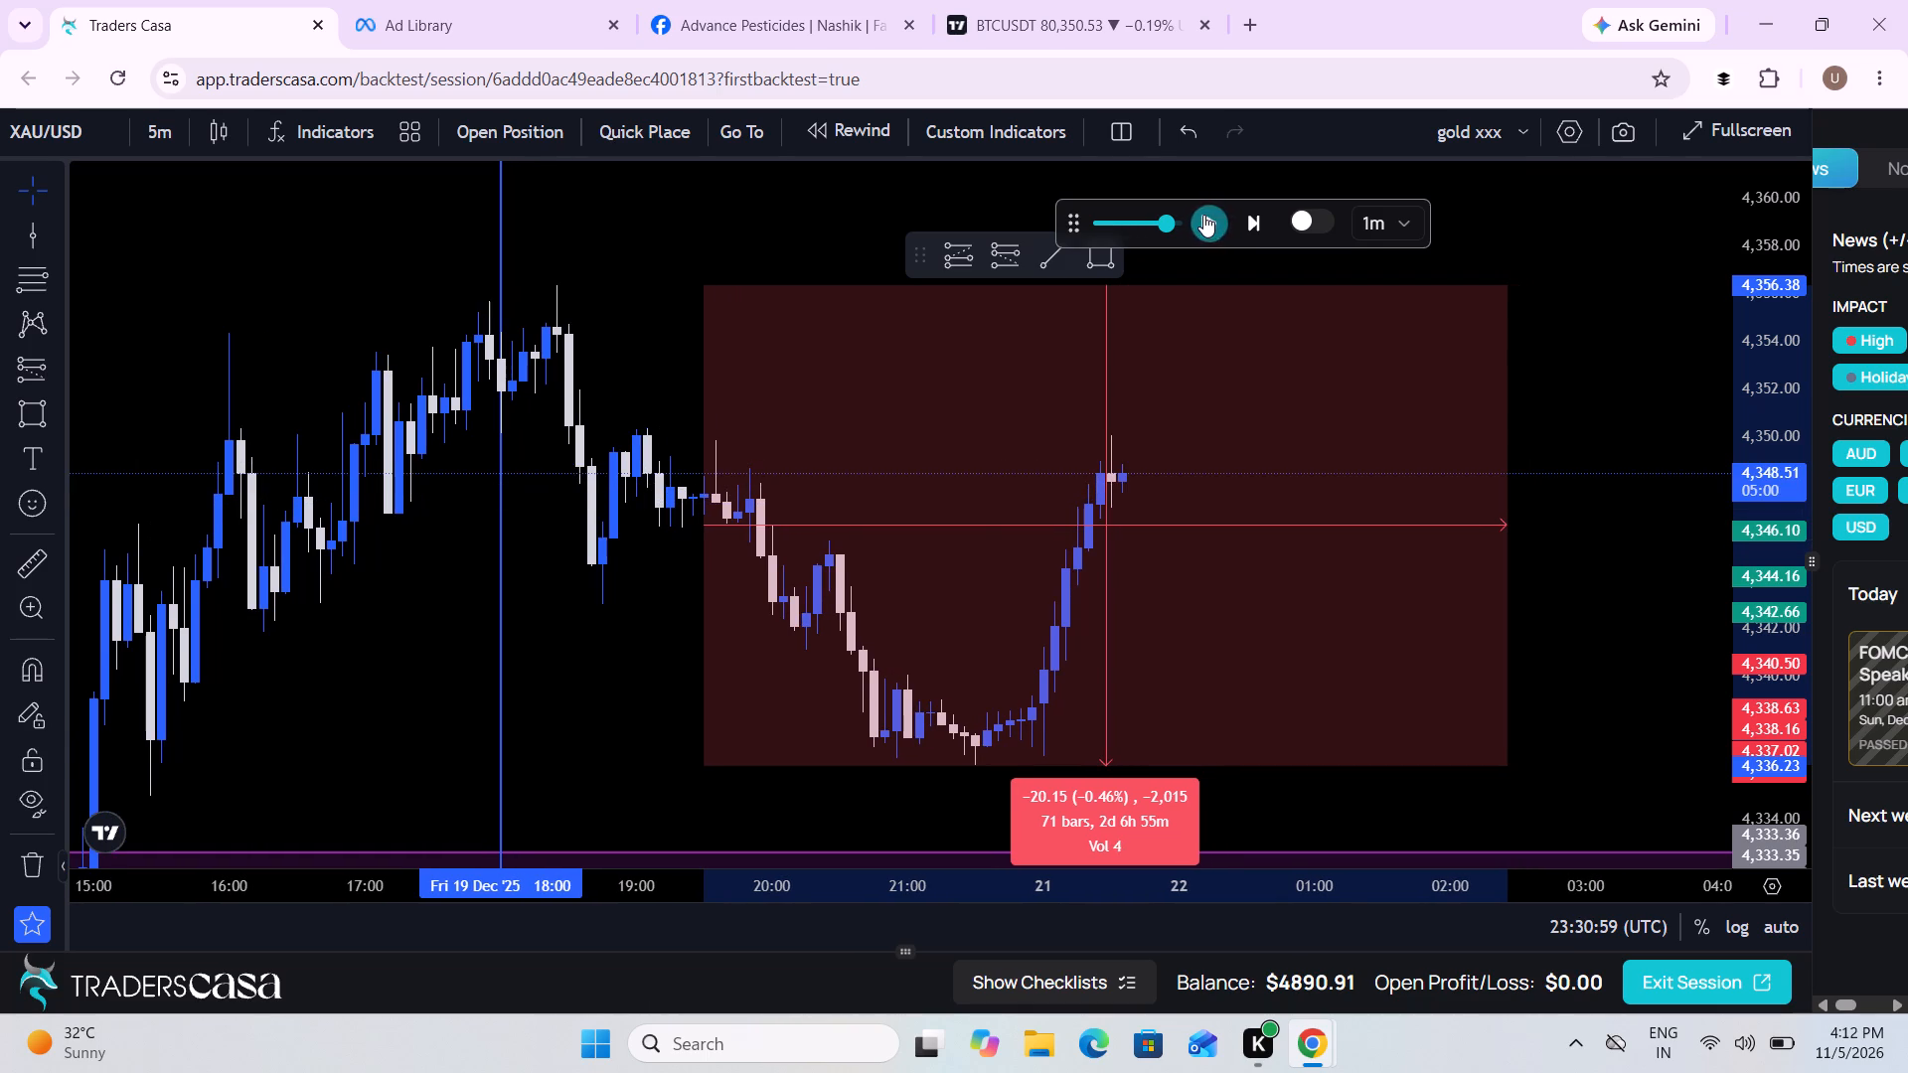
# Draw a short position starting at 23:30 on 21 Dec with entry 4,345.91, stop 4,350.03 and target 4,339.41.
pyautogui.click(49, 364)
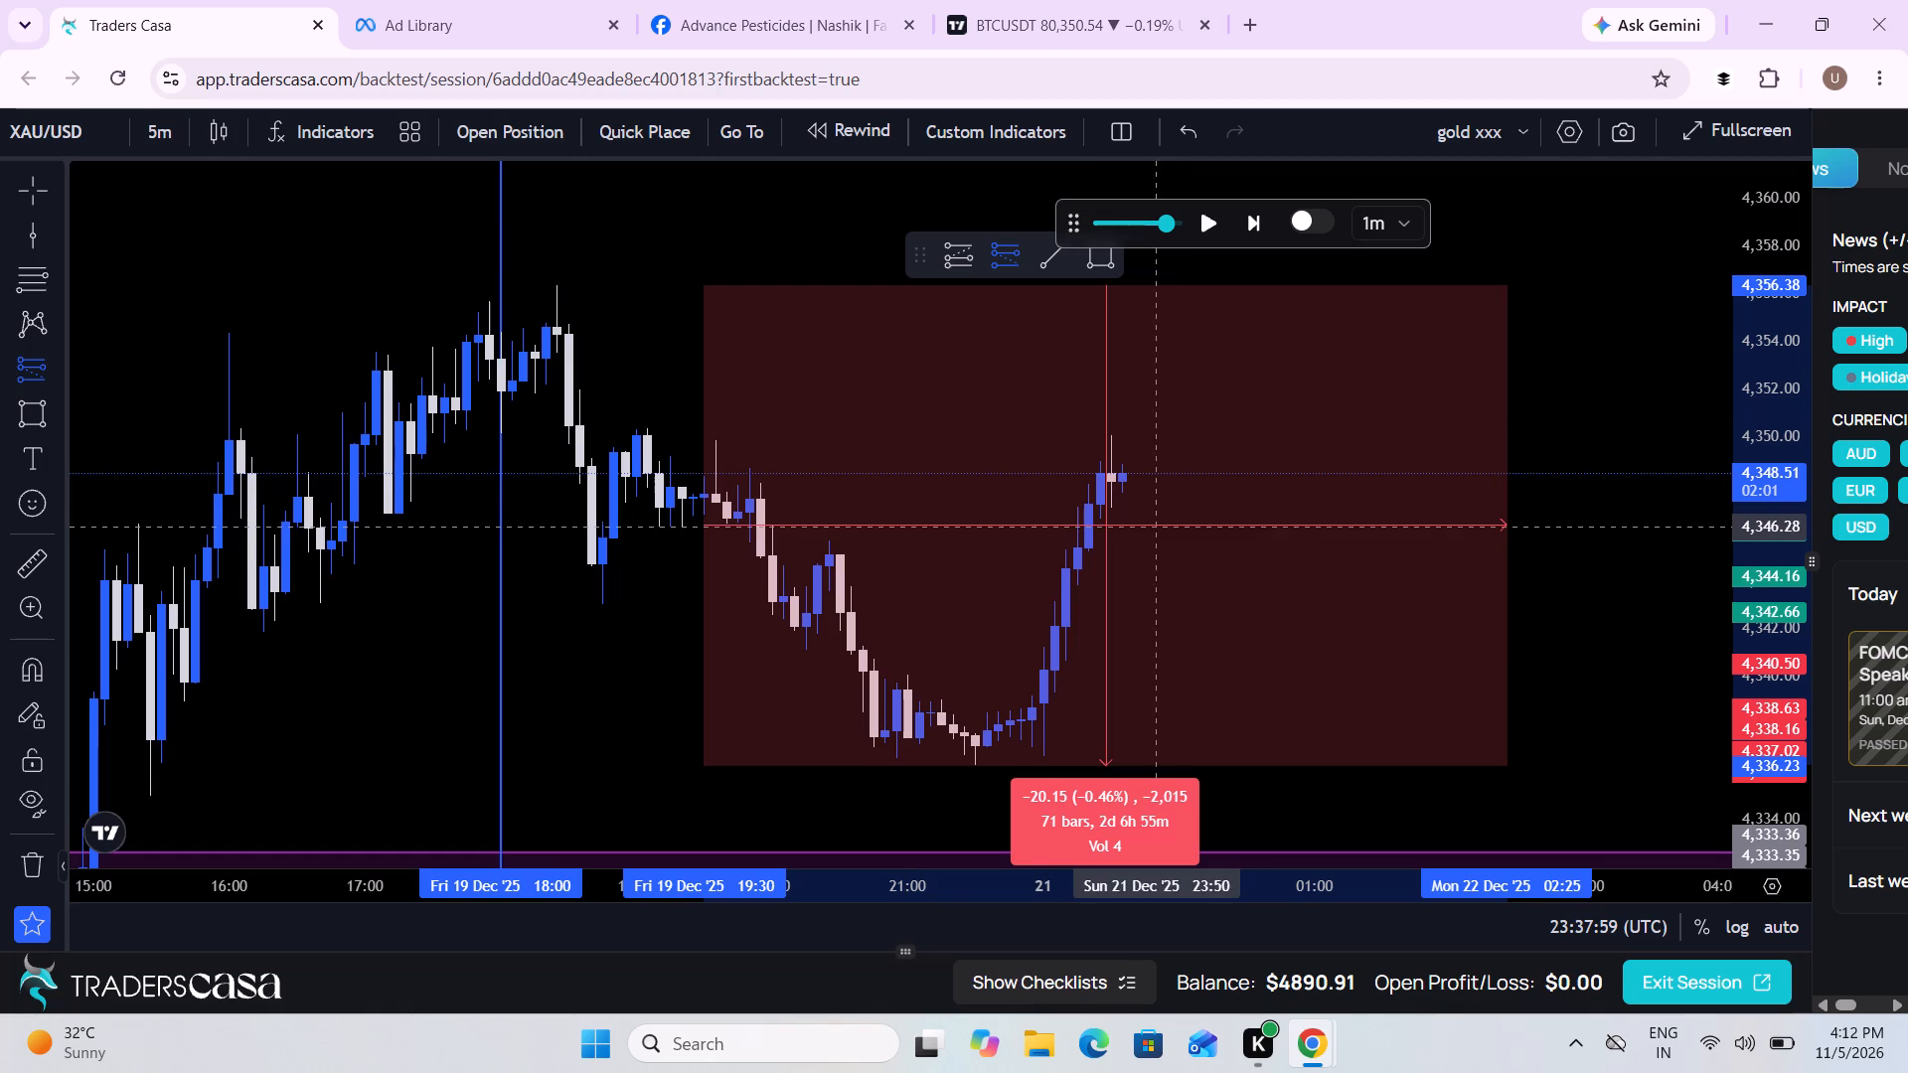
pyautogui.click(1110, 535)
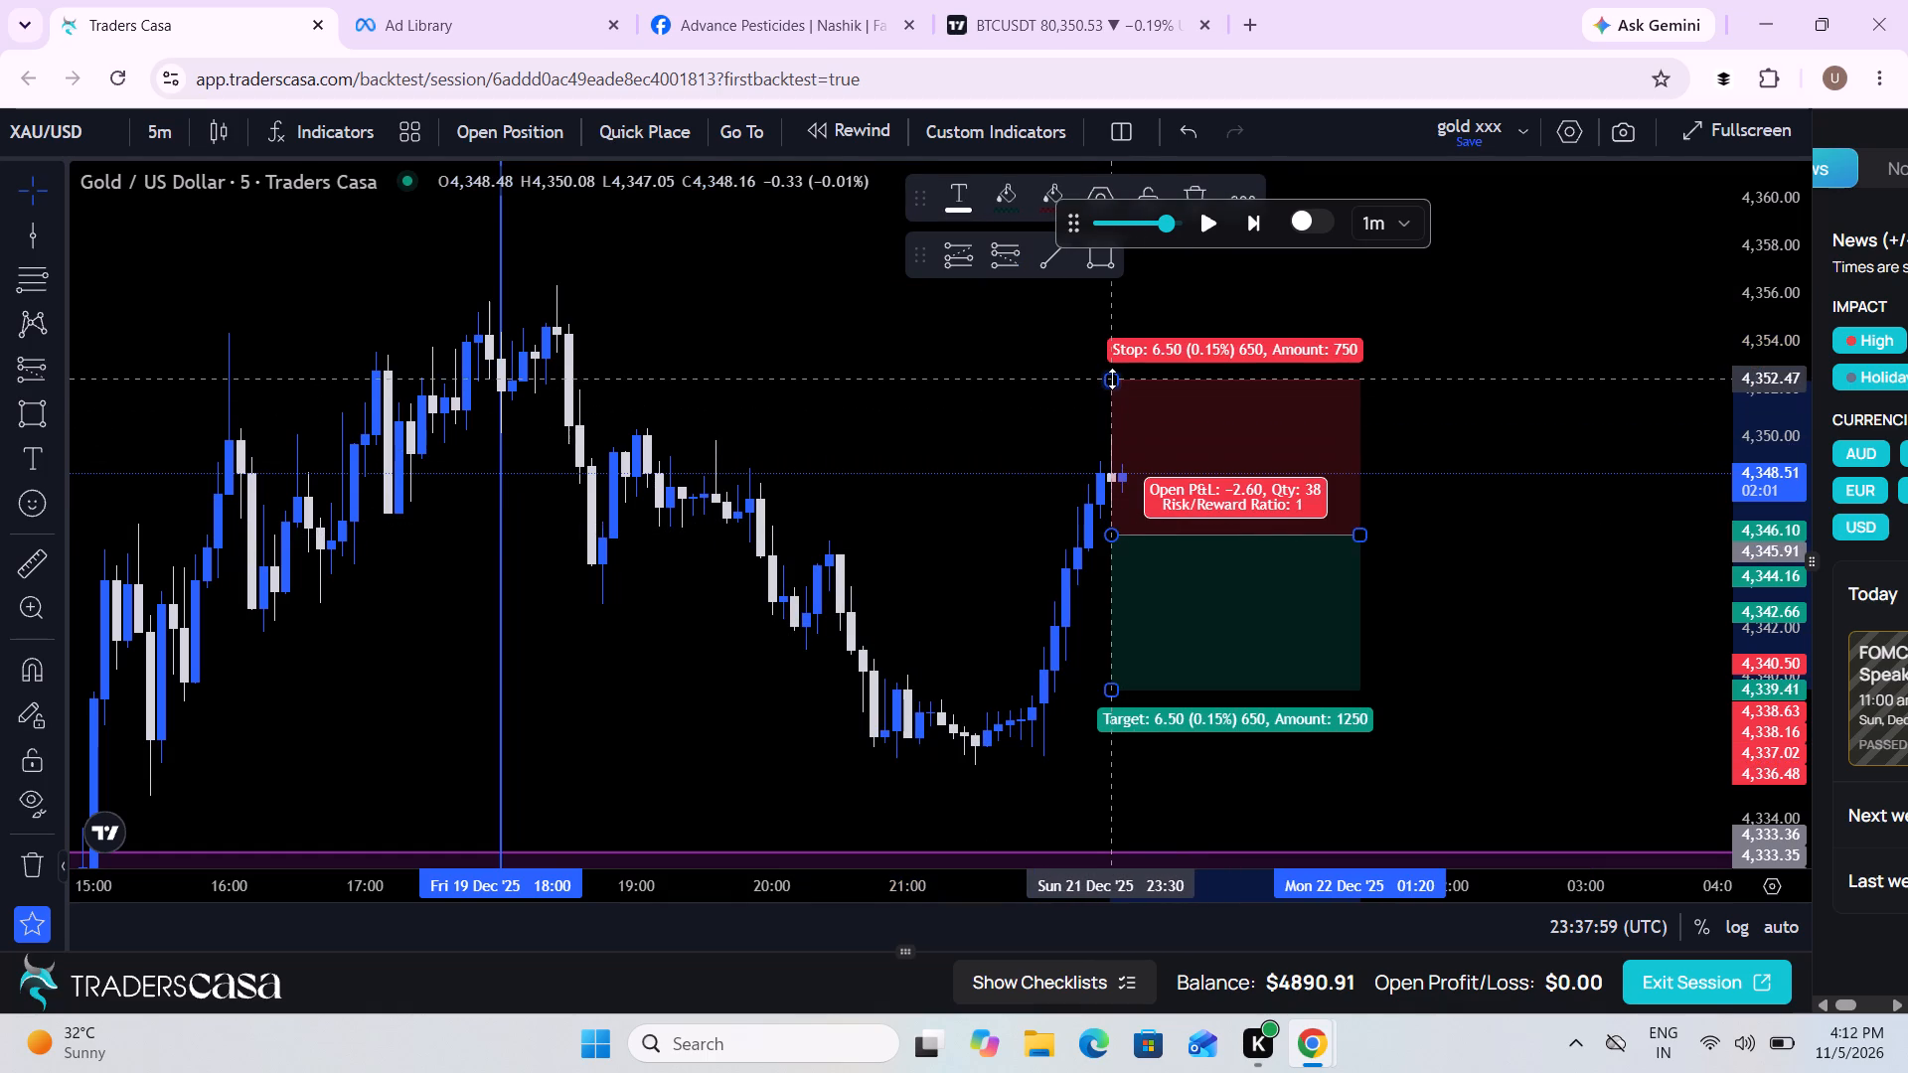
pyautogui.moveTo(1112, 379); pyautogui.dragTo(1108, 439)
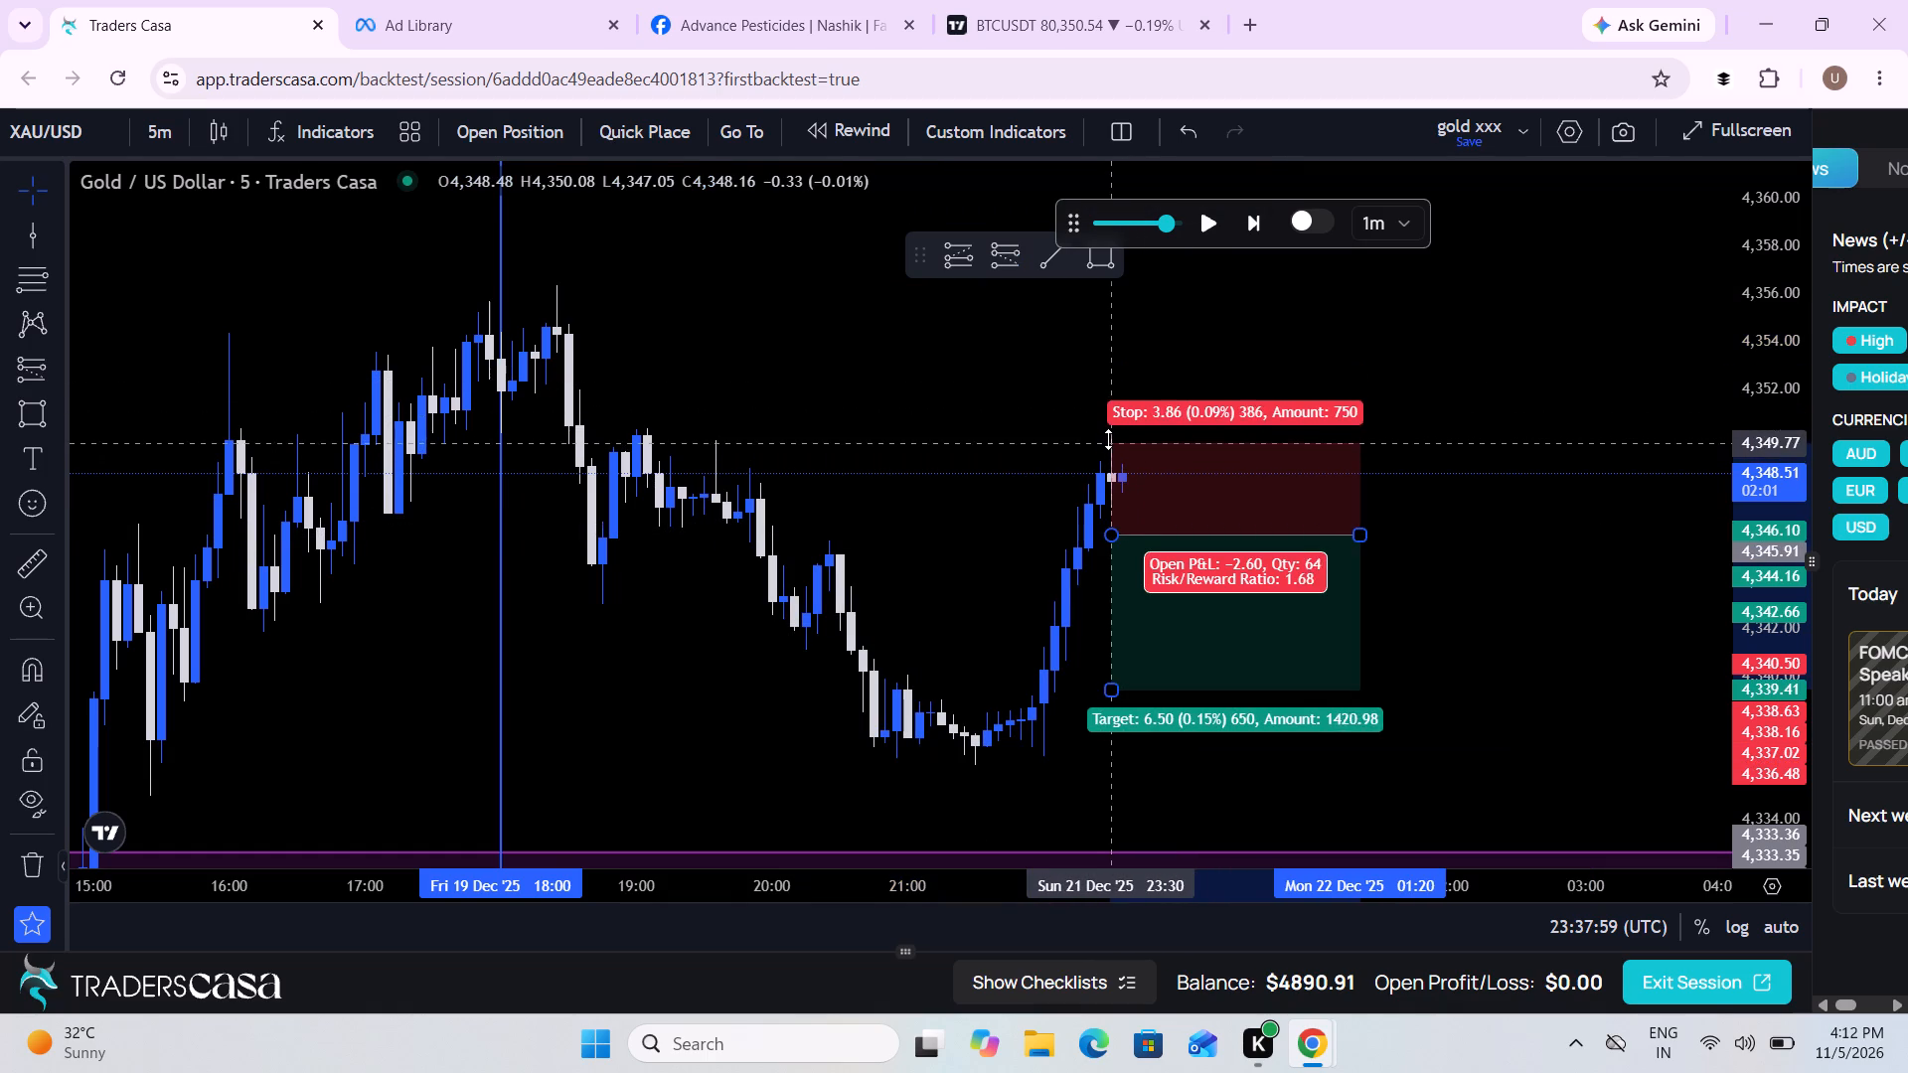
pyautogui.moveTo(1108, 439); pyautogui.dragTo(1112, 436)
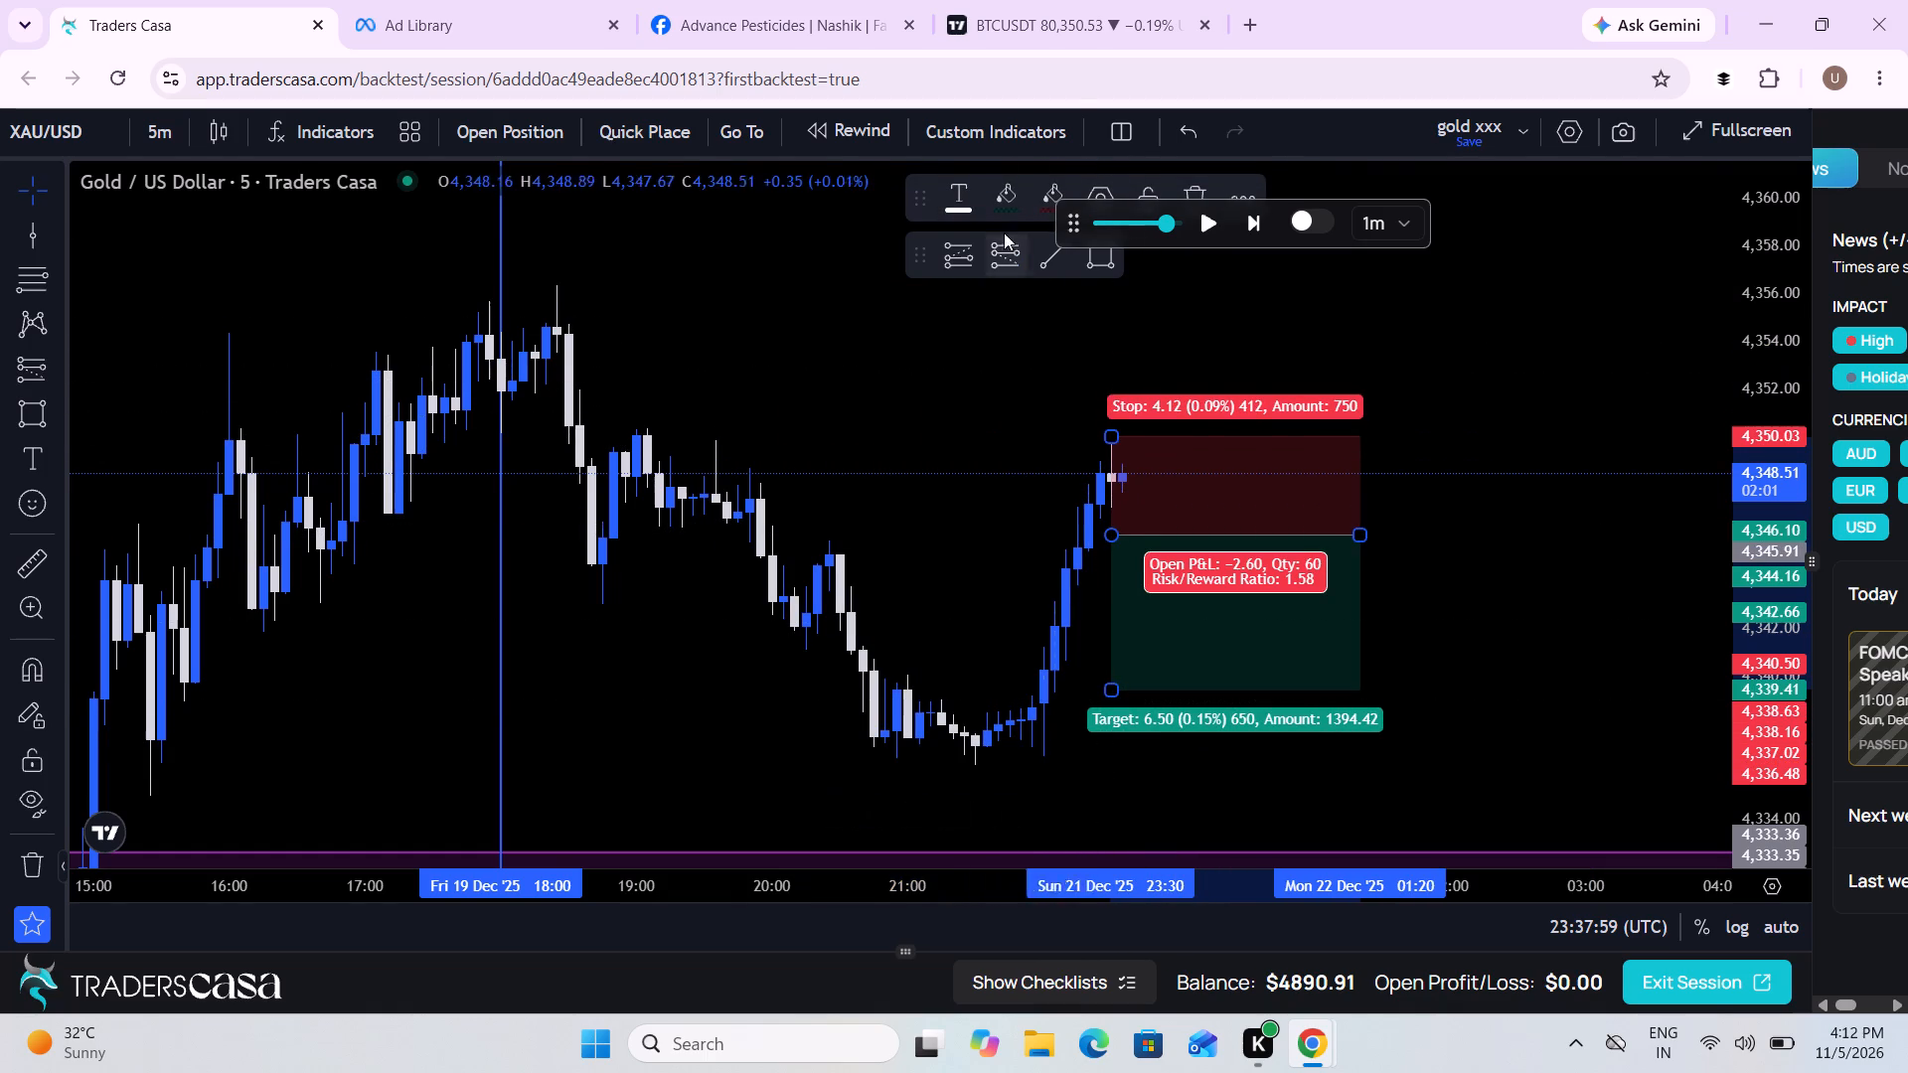
# Replay the chart forward from 23:37 UTC on 21 Dec to 00:09 UTC on 22 Dec and pause it.
pyautogui.click(1205, 226)
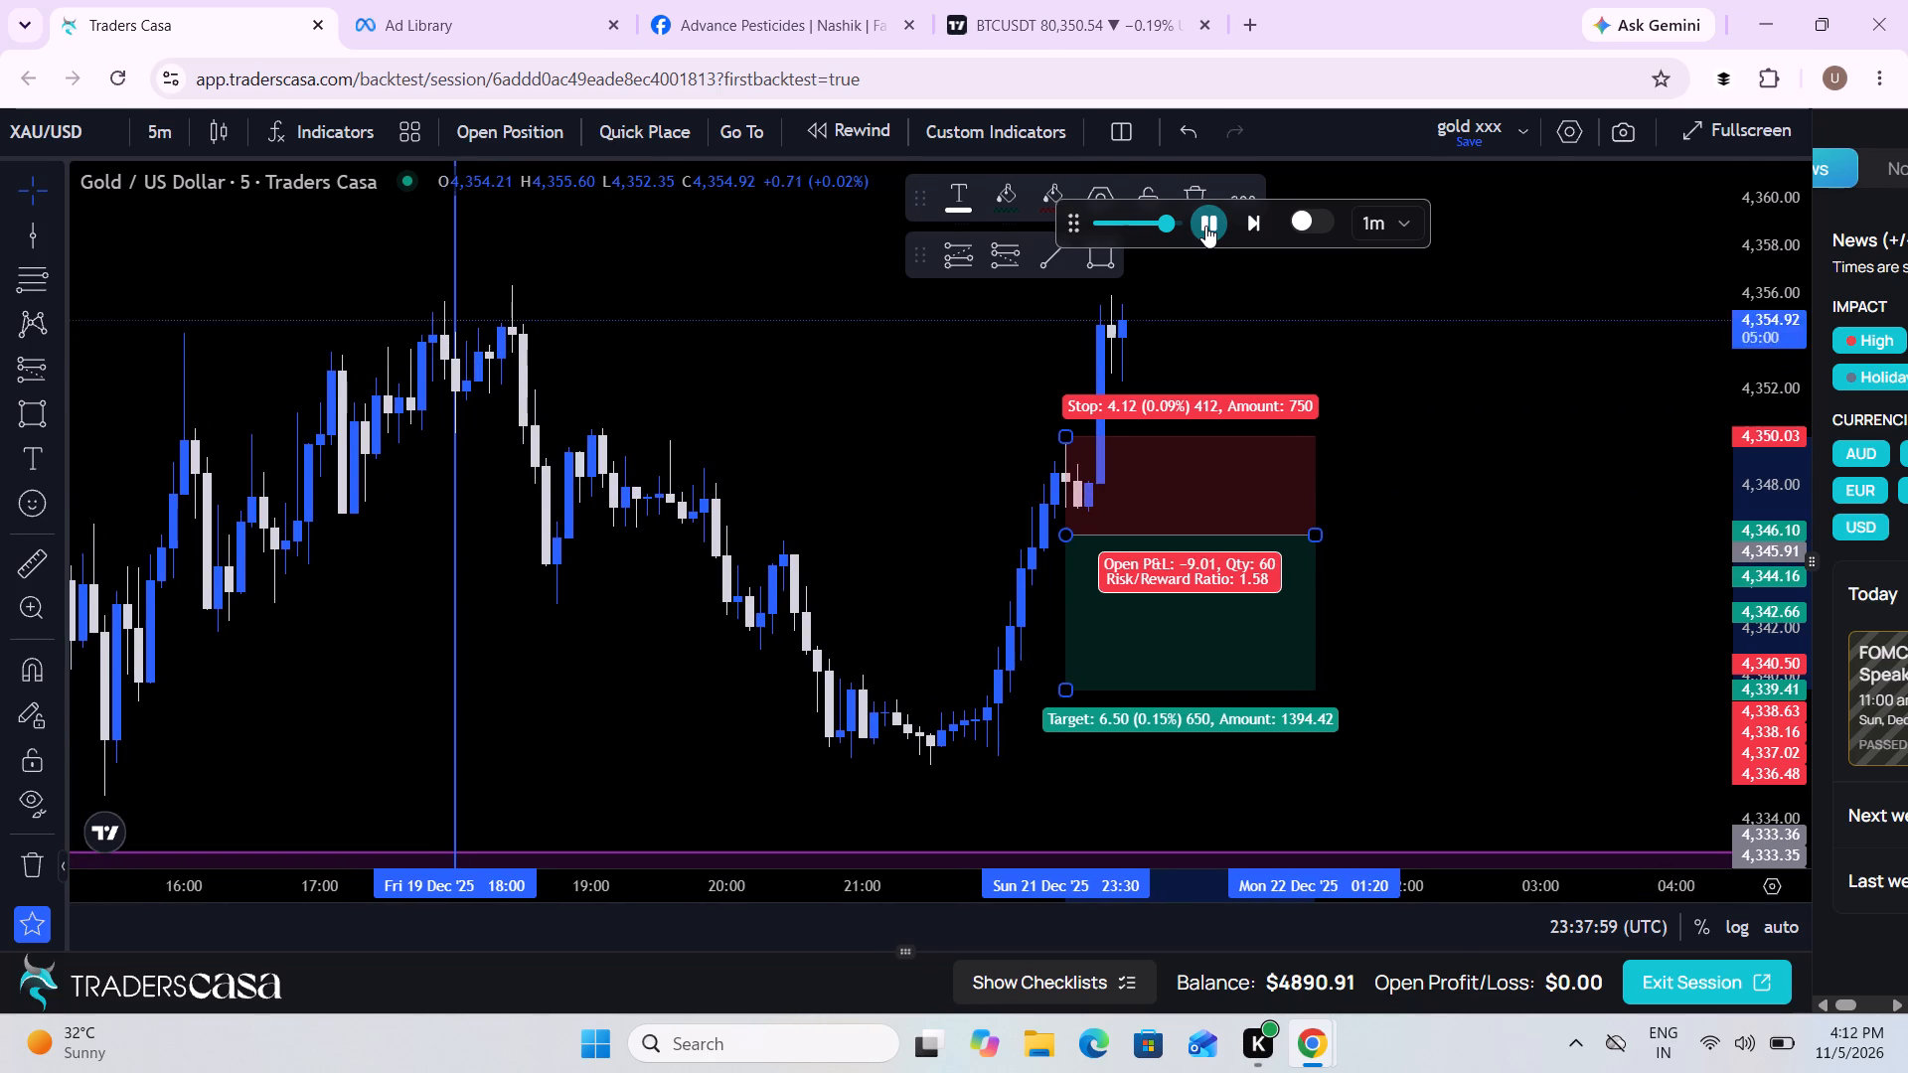
pyautogui.click(1205, 226)
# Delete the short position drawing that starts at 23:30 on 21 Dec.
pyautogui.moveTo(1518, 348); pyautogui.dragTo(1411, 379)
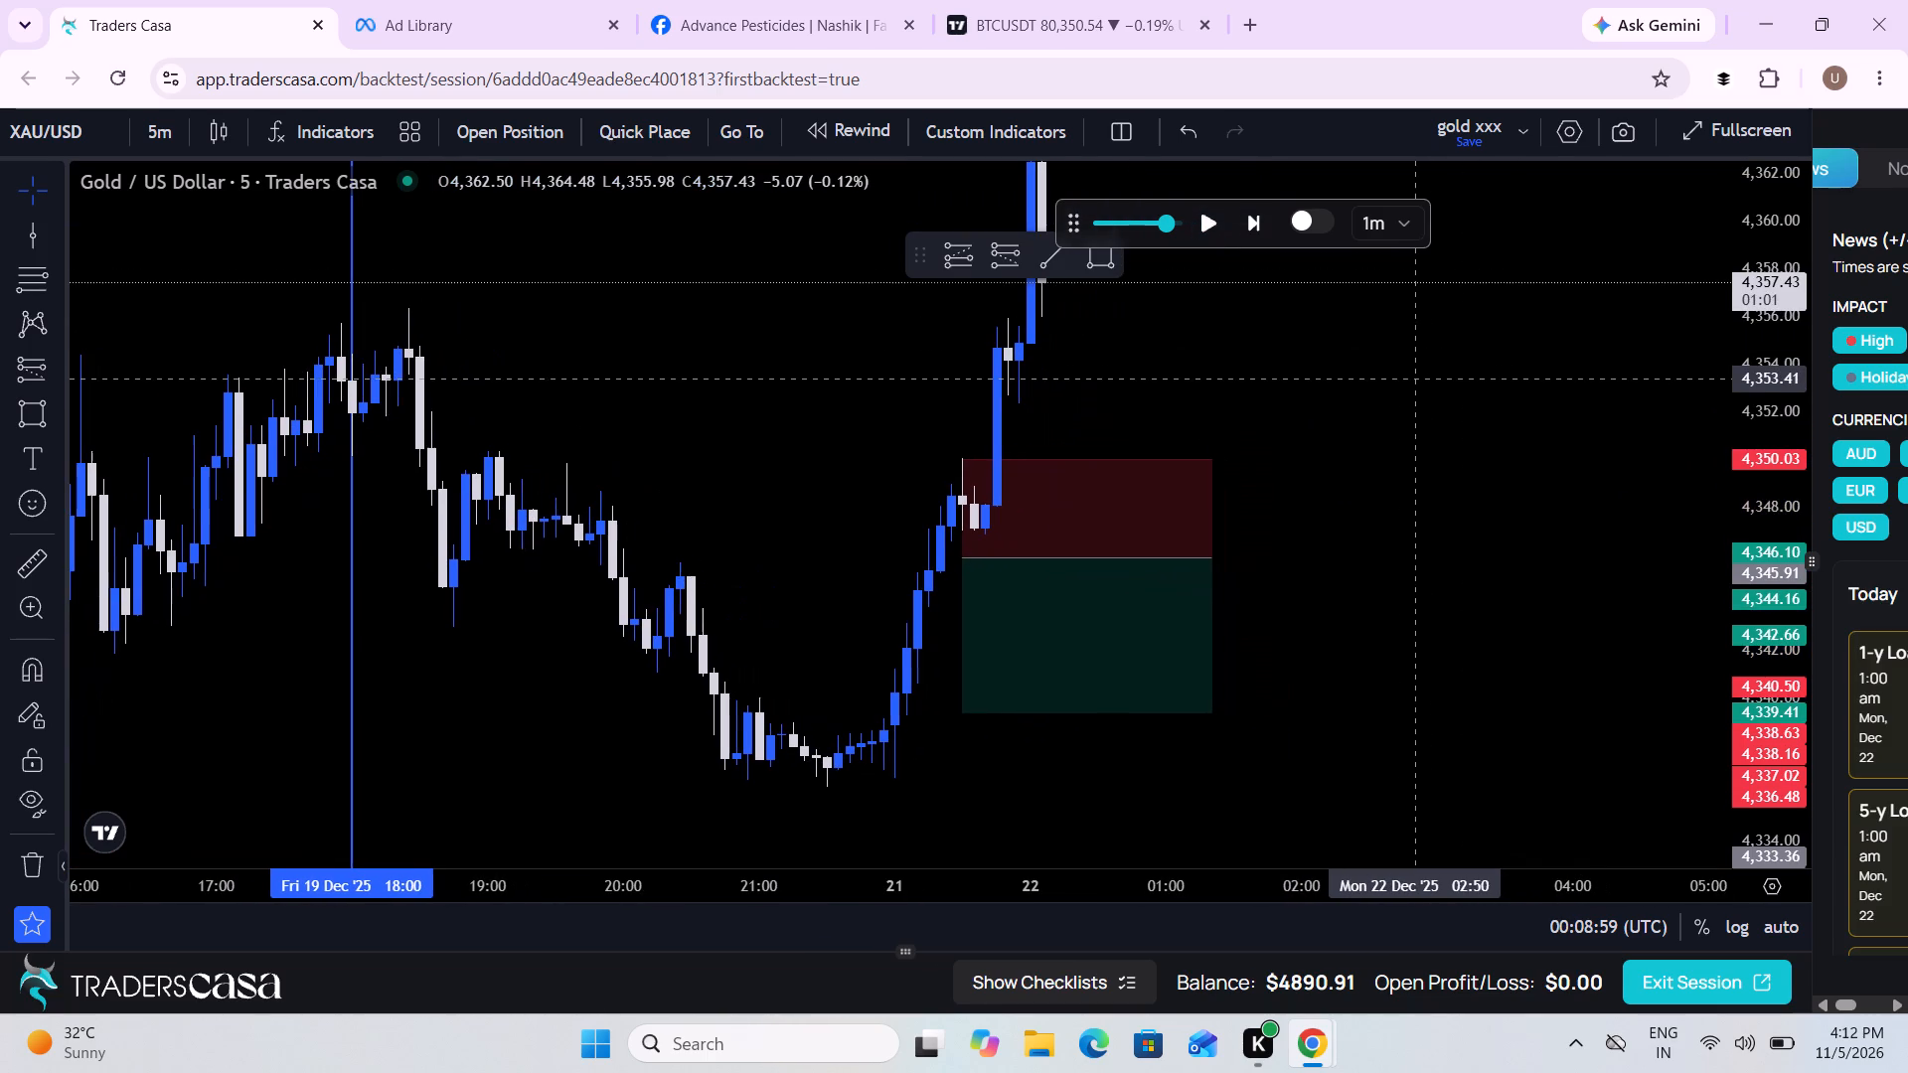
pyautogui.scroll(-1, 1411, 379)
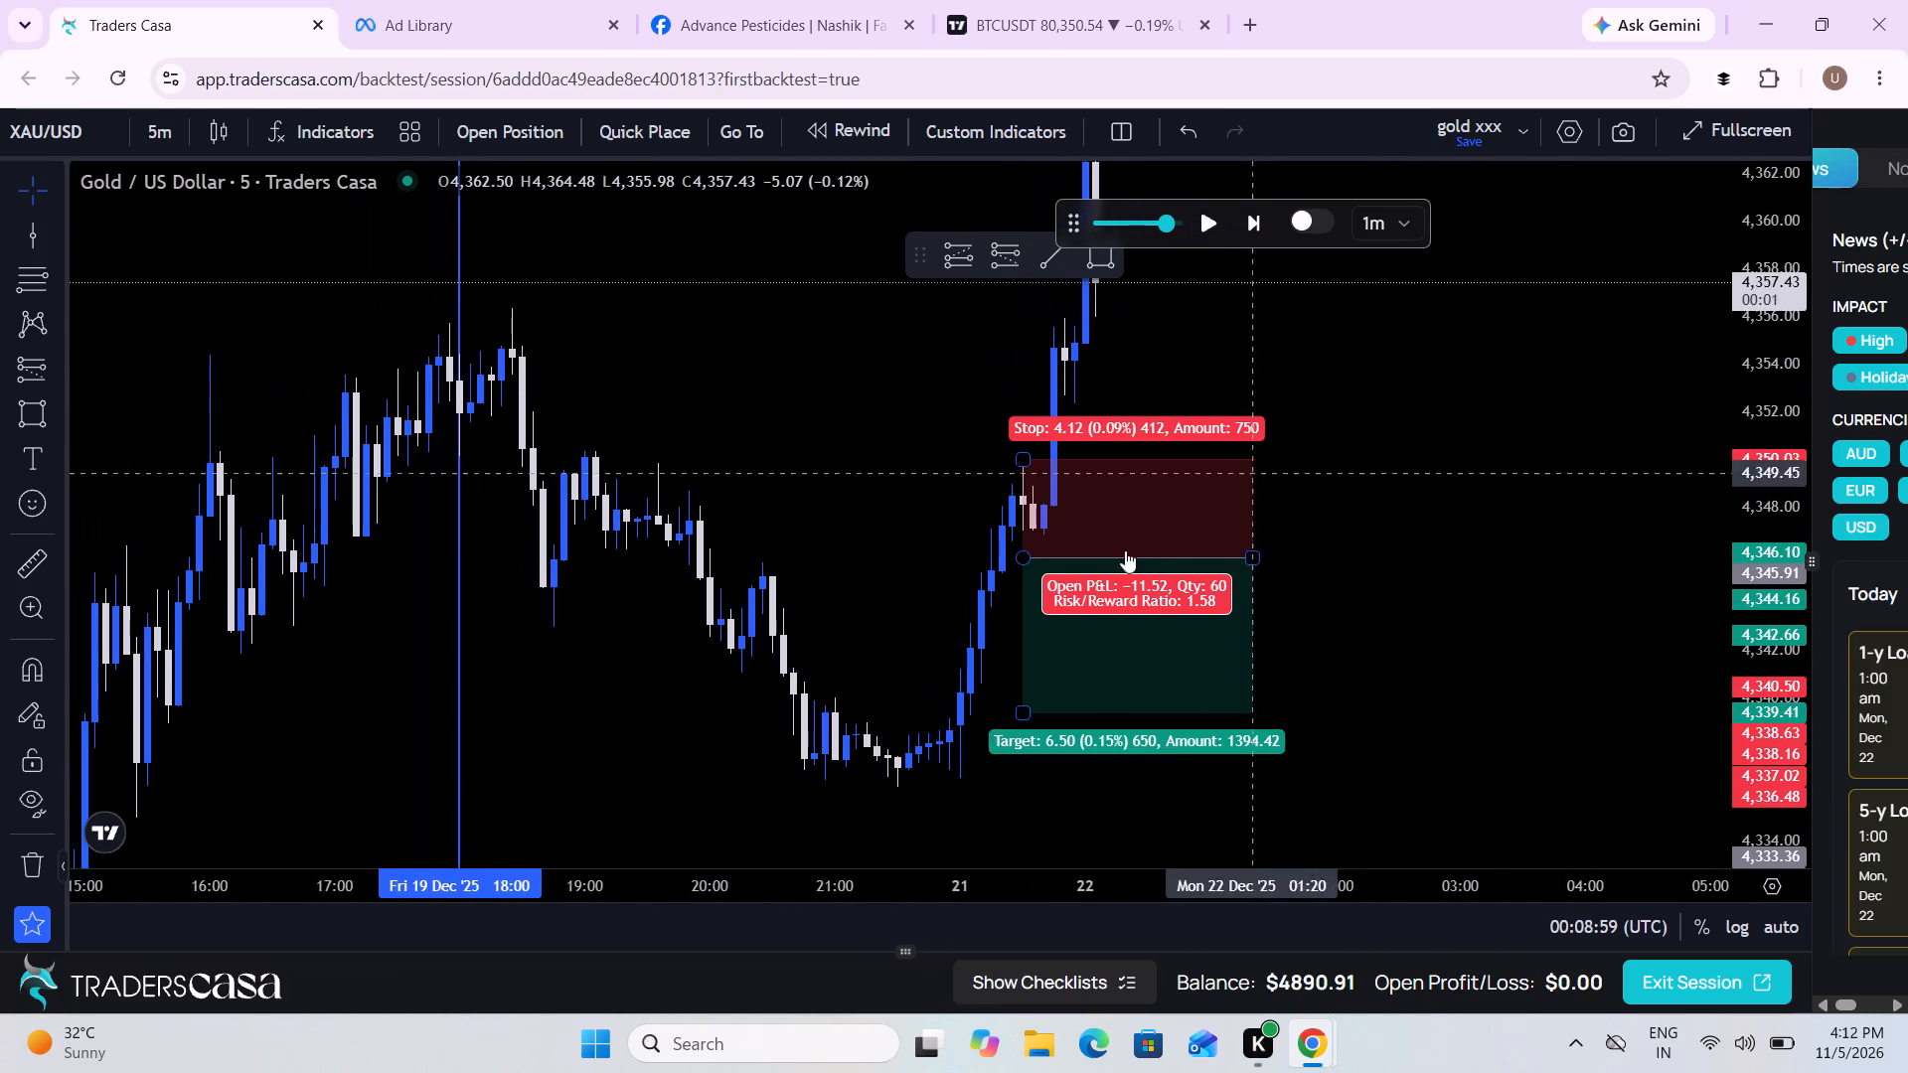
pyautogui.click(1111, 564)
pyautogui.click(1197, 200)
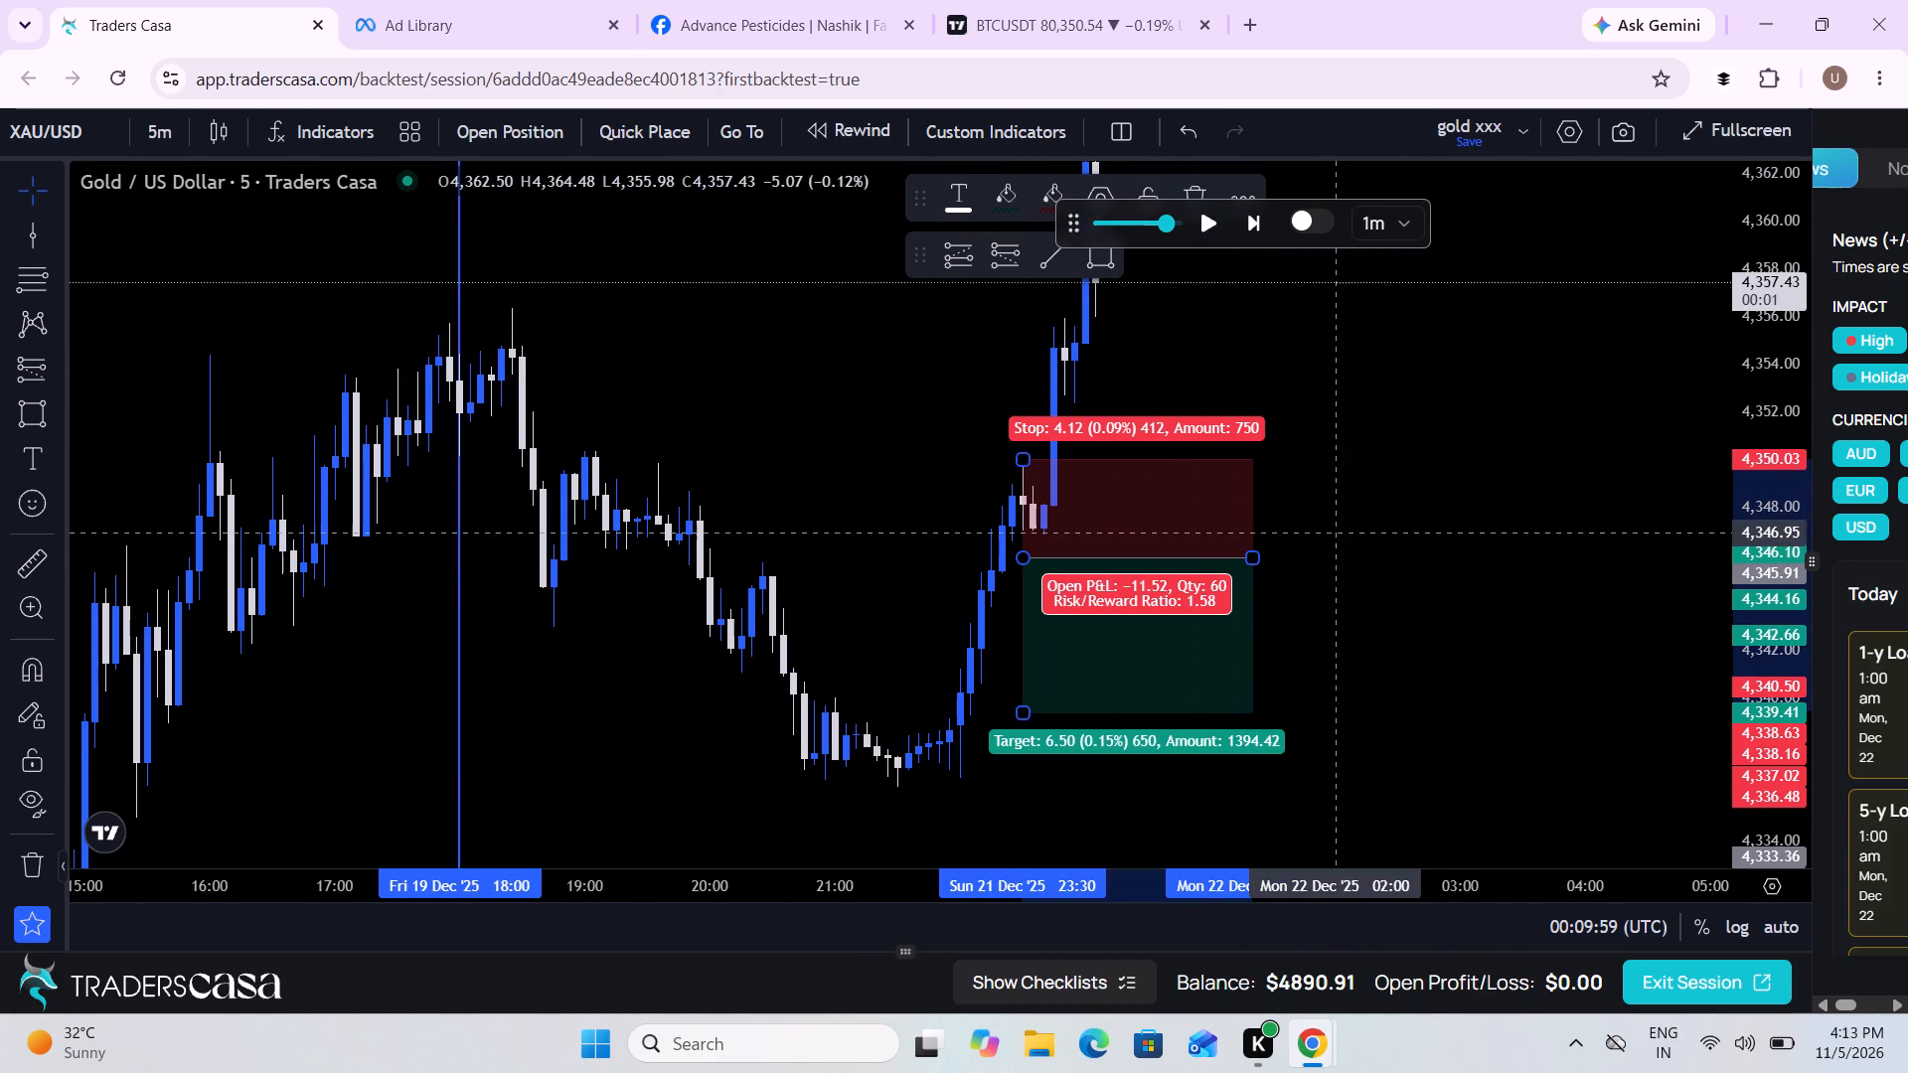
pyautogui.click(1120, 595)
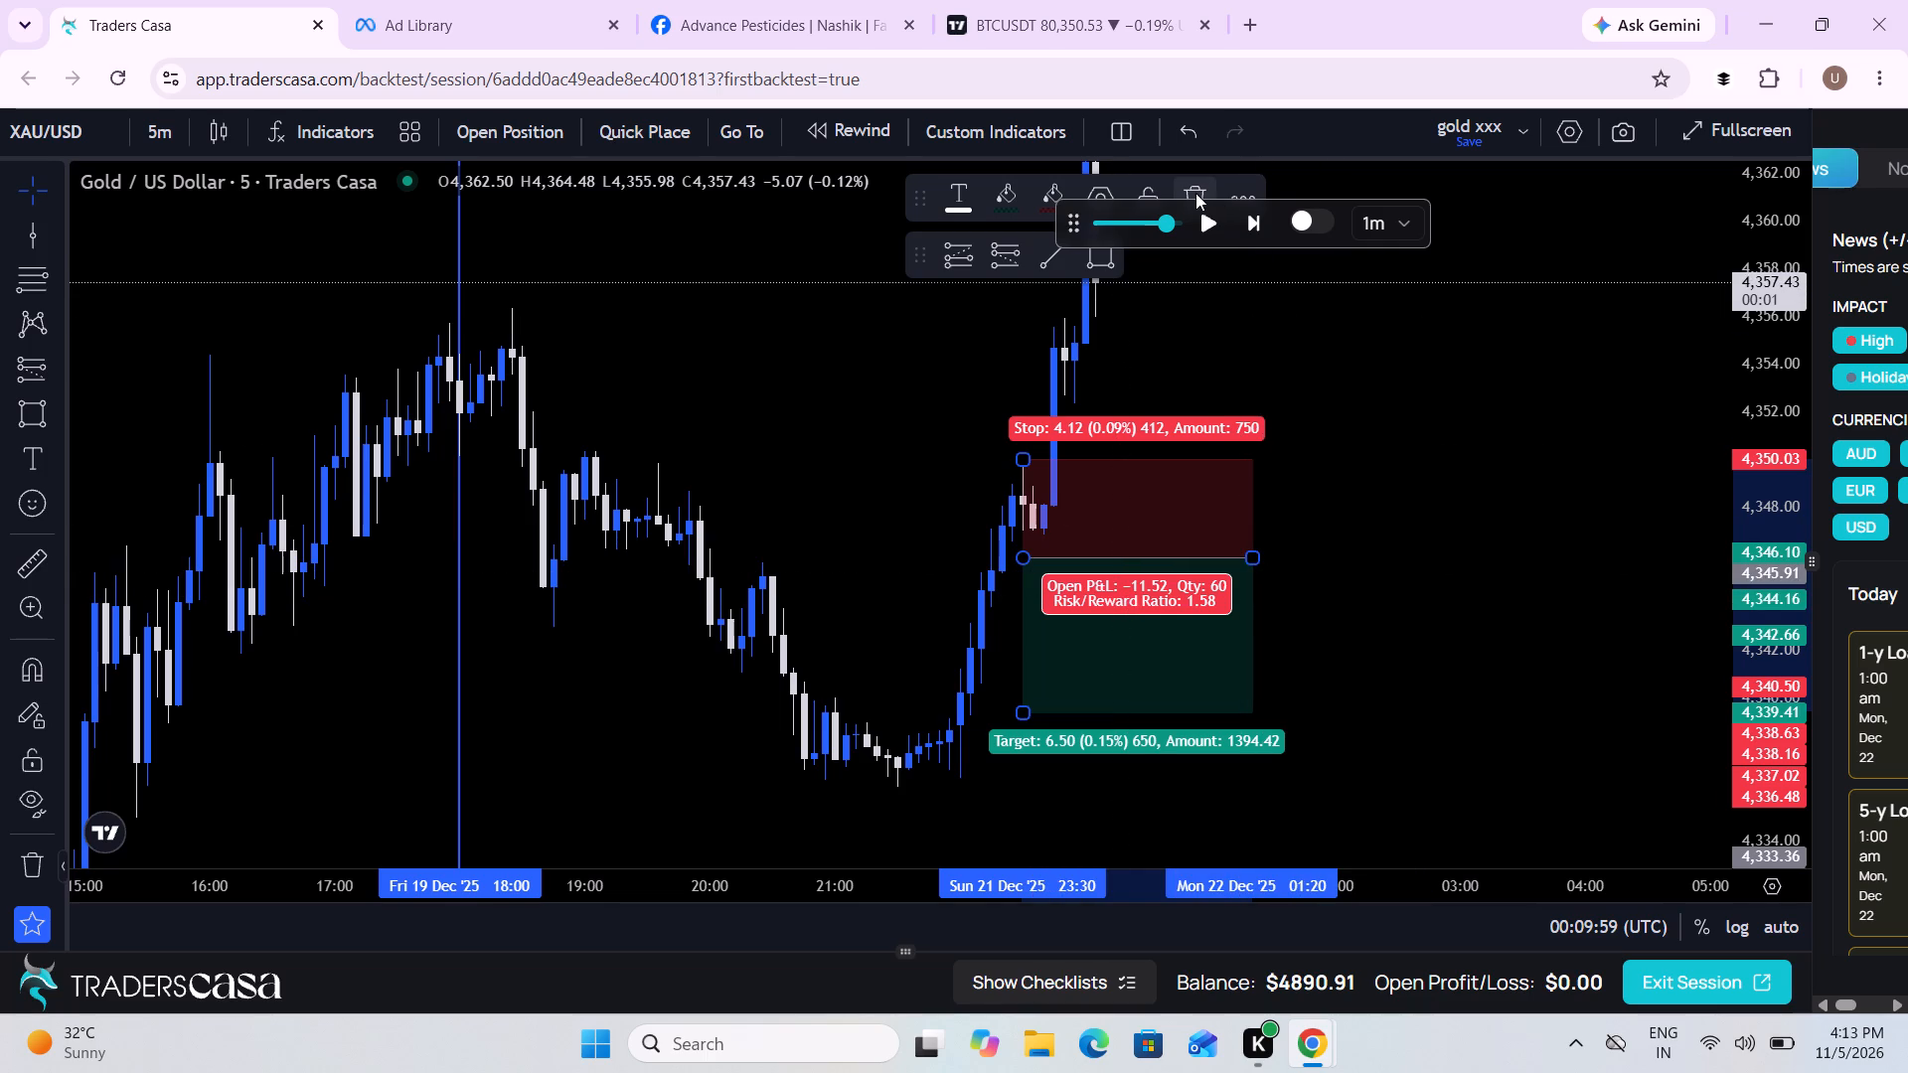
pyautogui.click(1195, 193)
# Measure the price rise from 4,336.34 at 23:55 on 21 Dec up to 4,364.45 at 03:25 on 22 Dec.
pyautogui.moveTo(1348, 385); pyautogui.dragTo(1020, 588)
pyautogui.scroll(-3, 1020, 588)
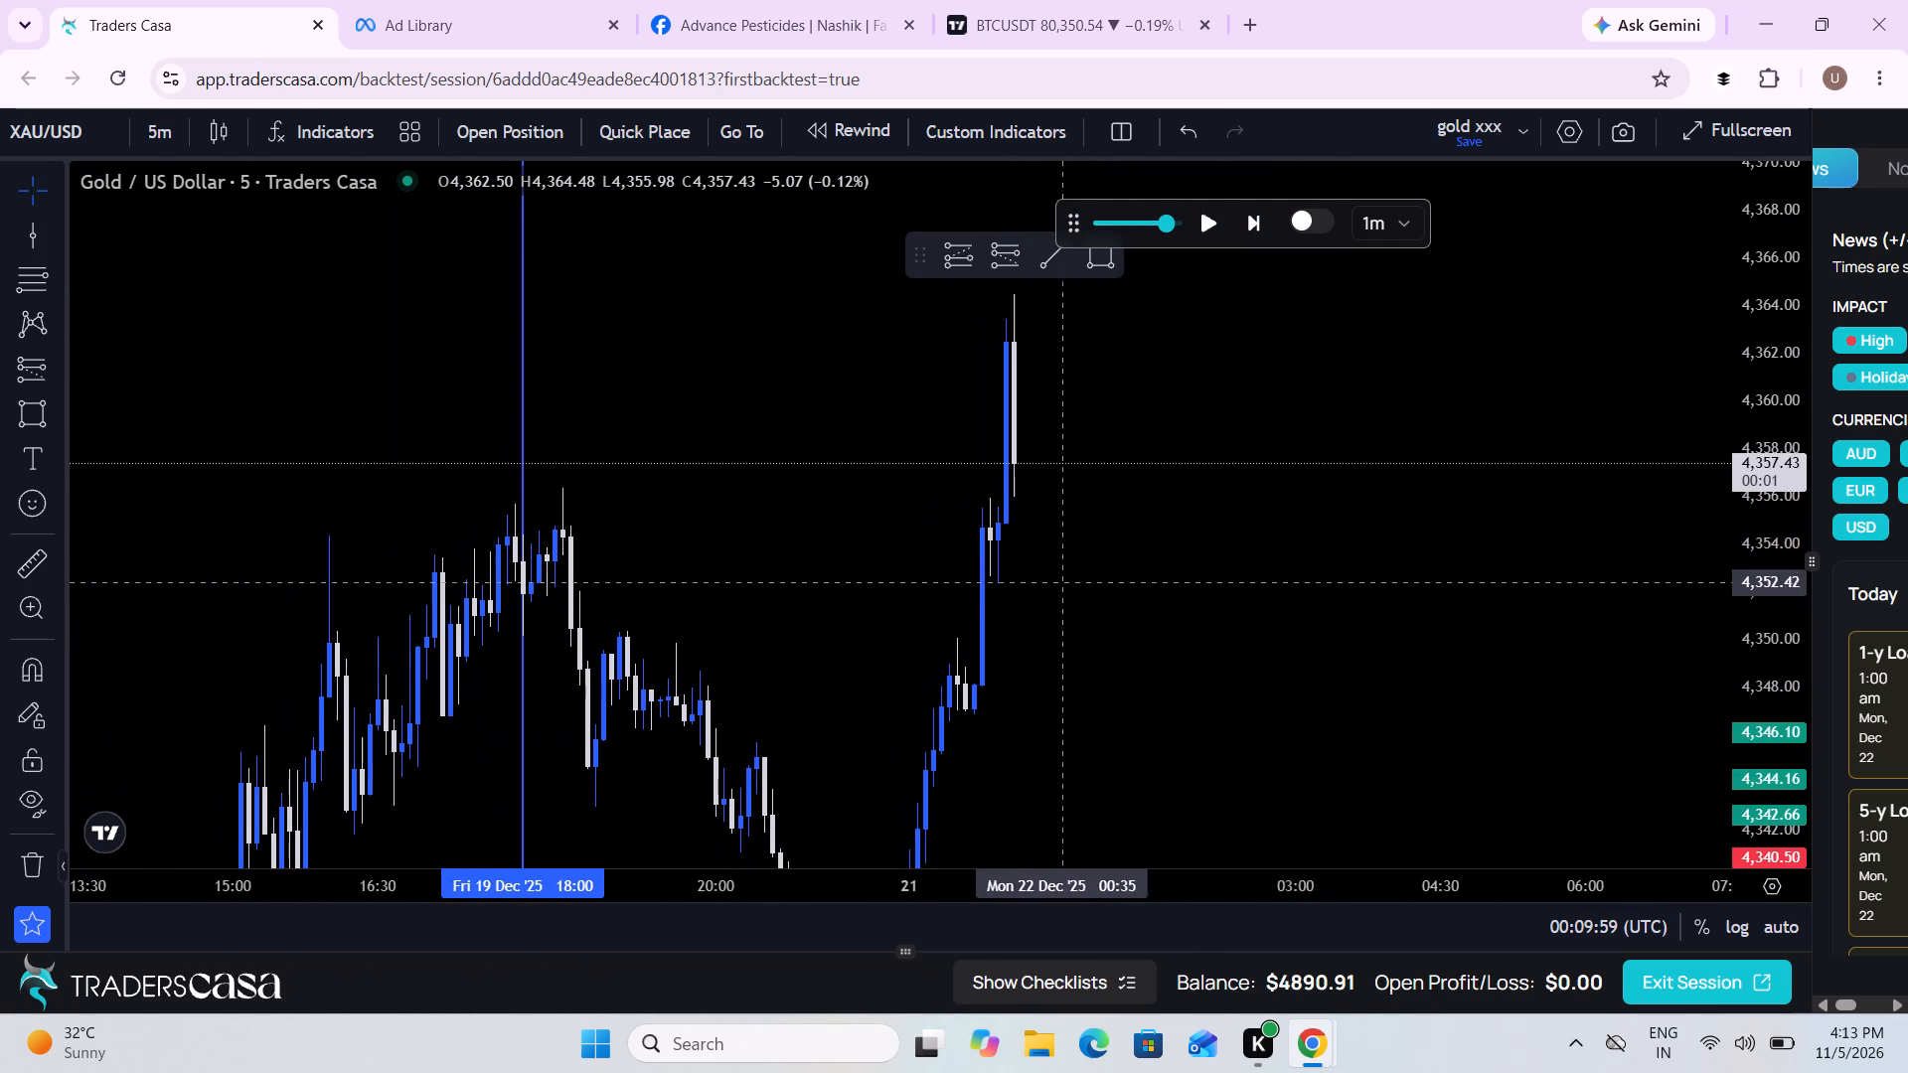
pyautogui.moveTo(1766, 444); pyautogui.dragTo(1732, 630)
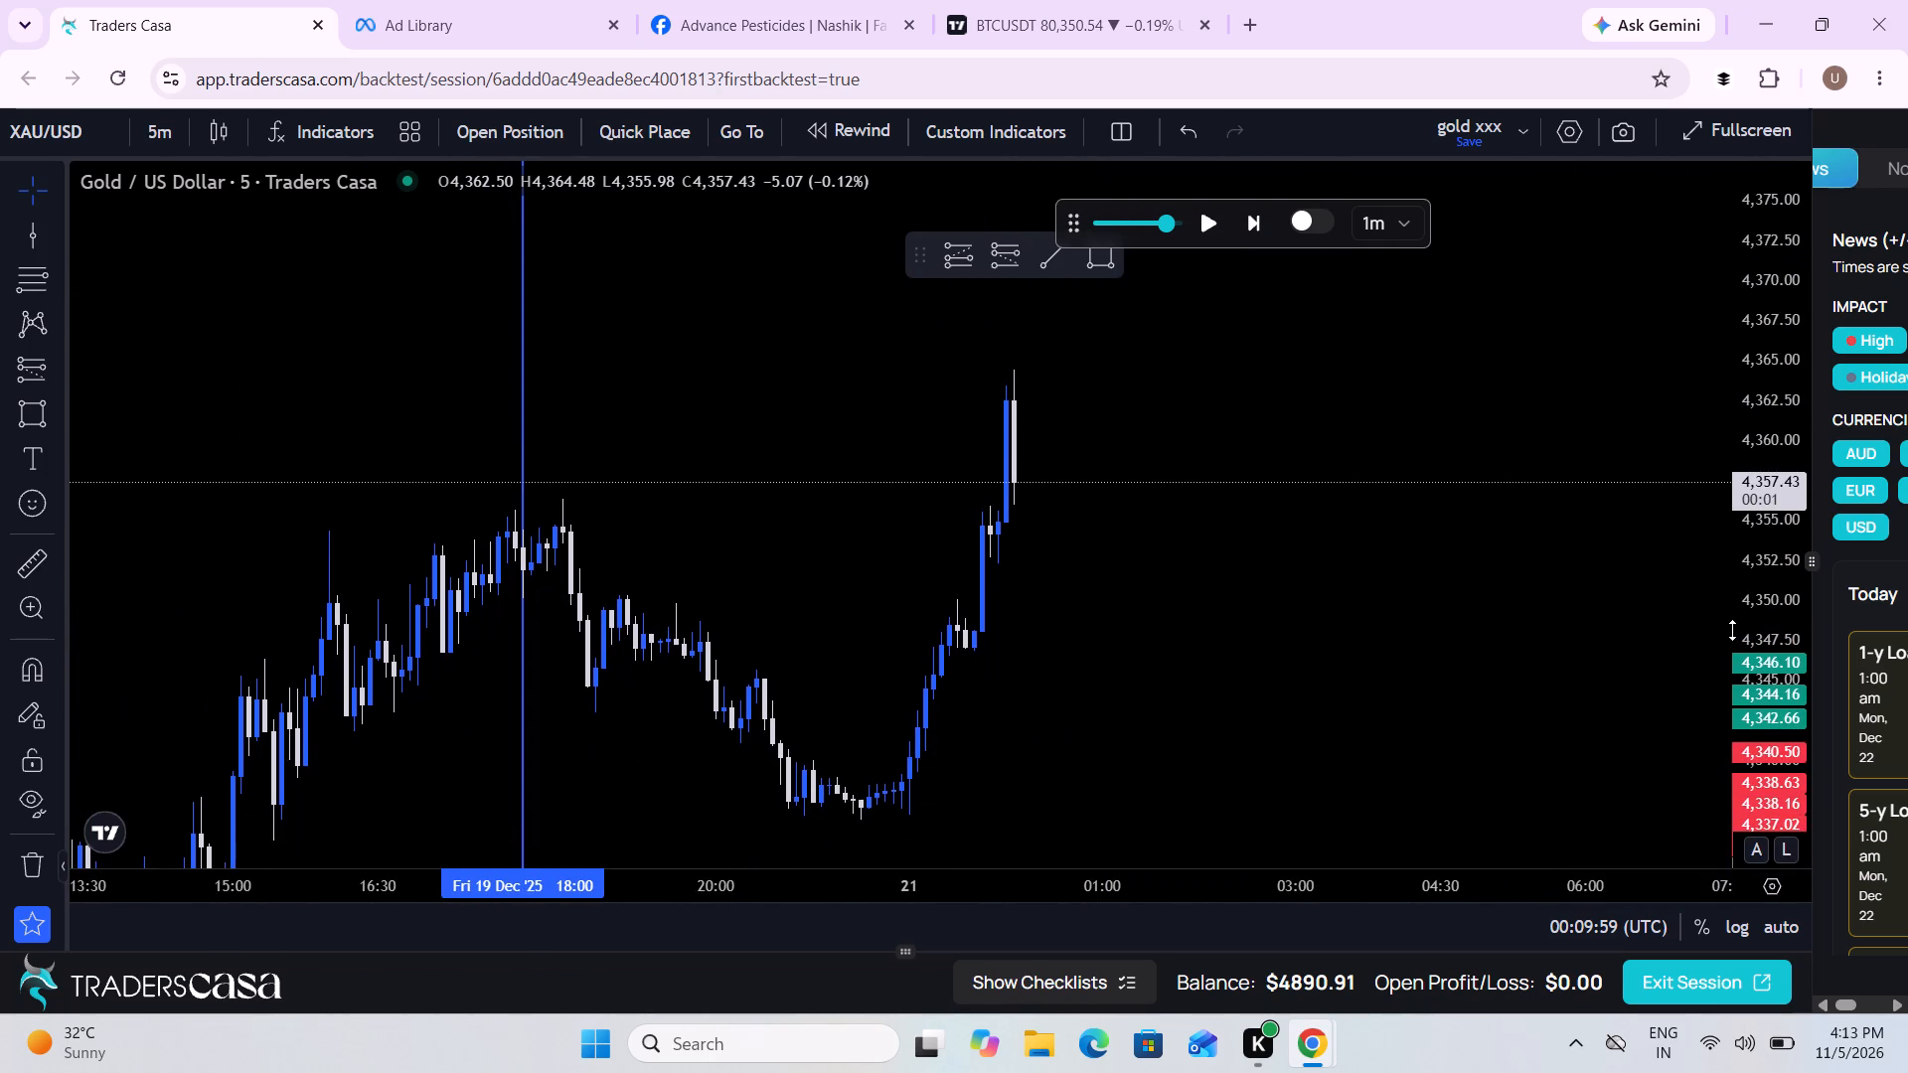
pyautogui.moveTo(1398, 657); pyautogui.dragTo(1400, 616)
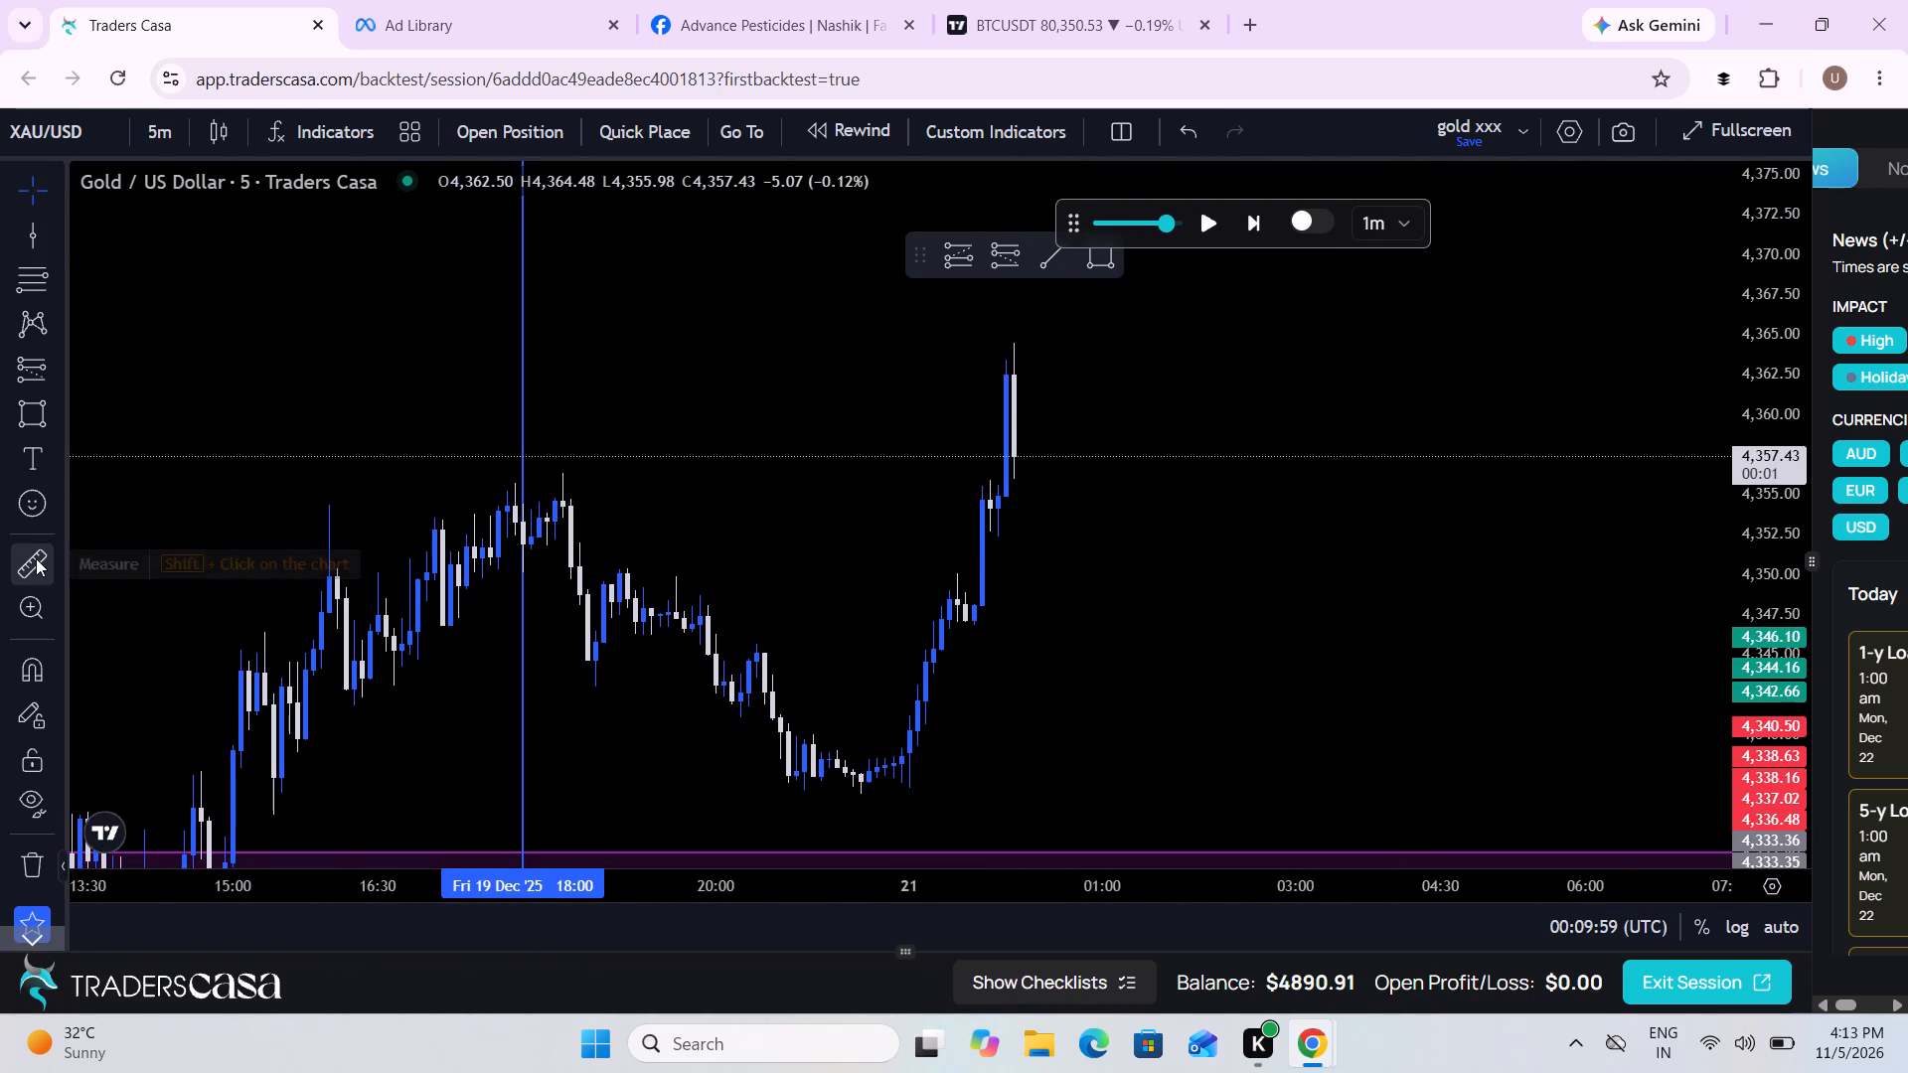
pyautogui.click(36, 558)
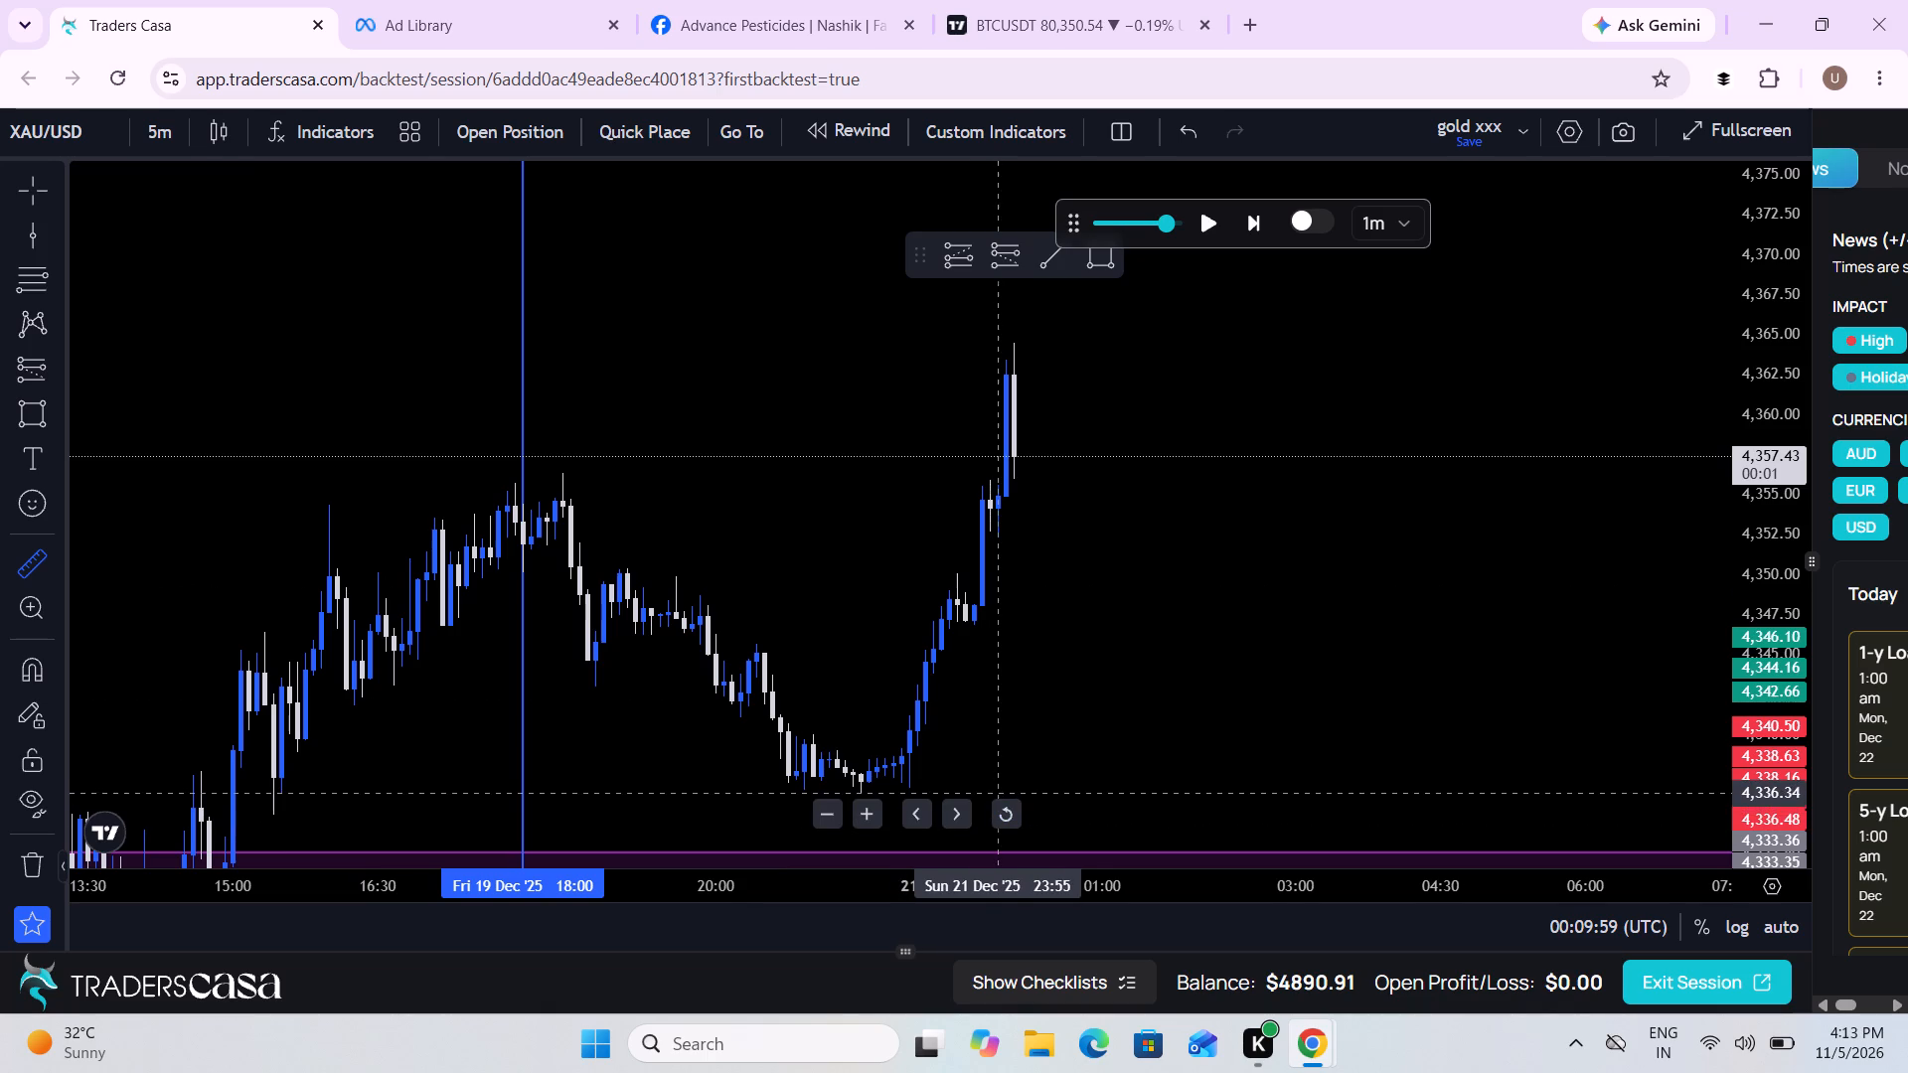
pyautogui.click(1000, 793)
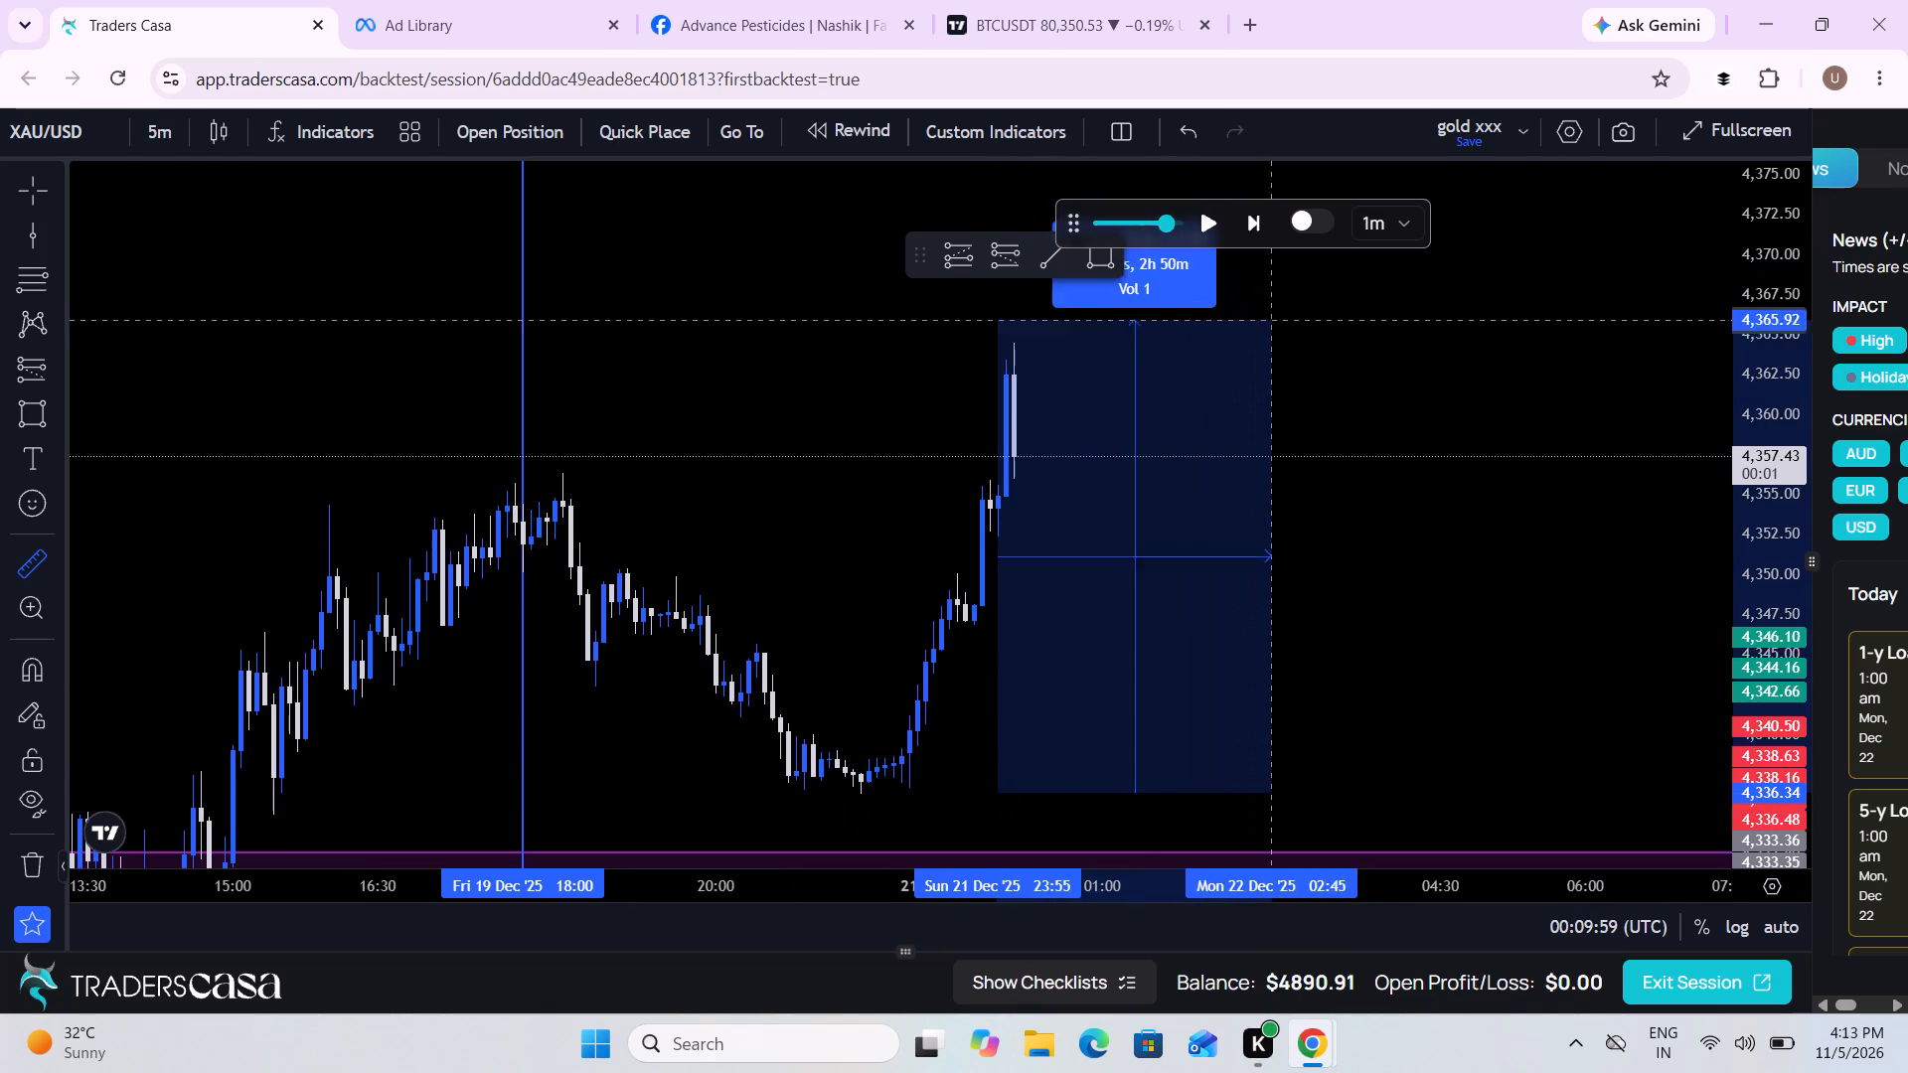
pyautogui.click(1338, 344)
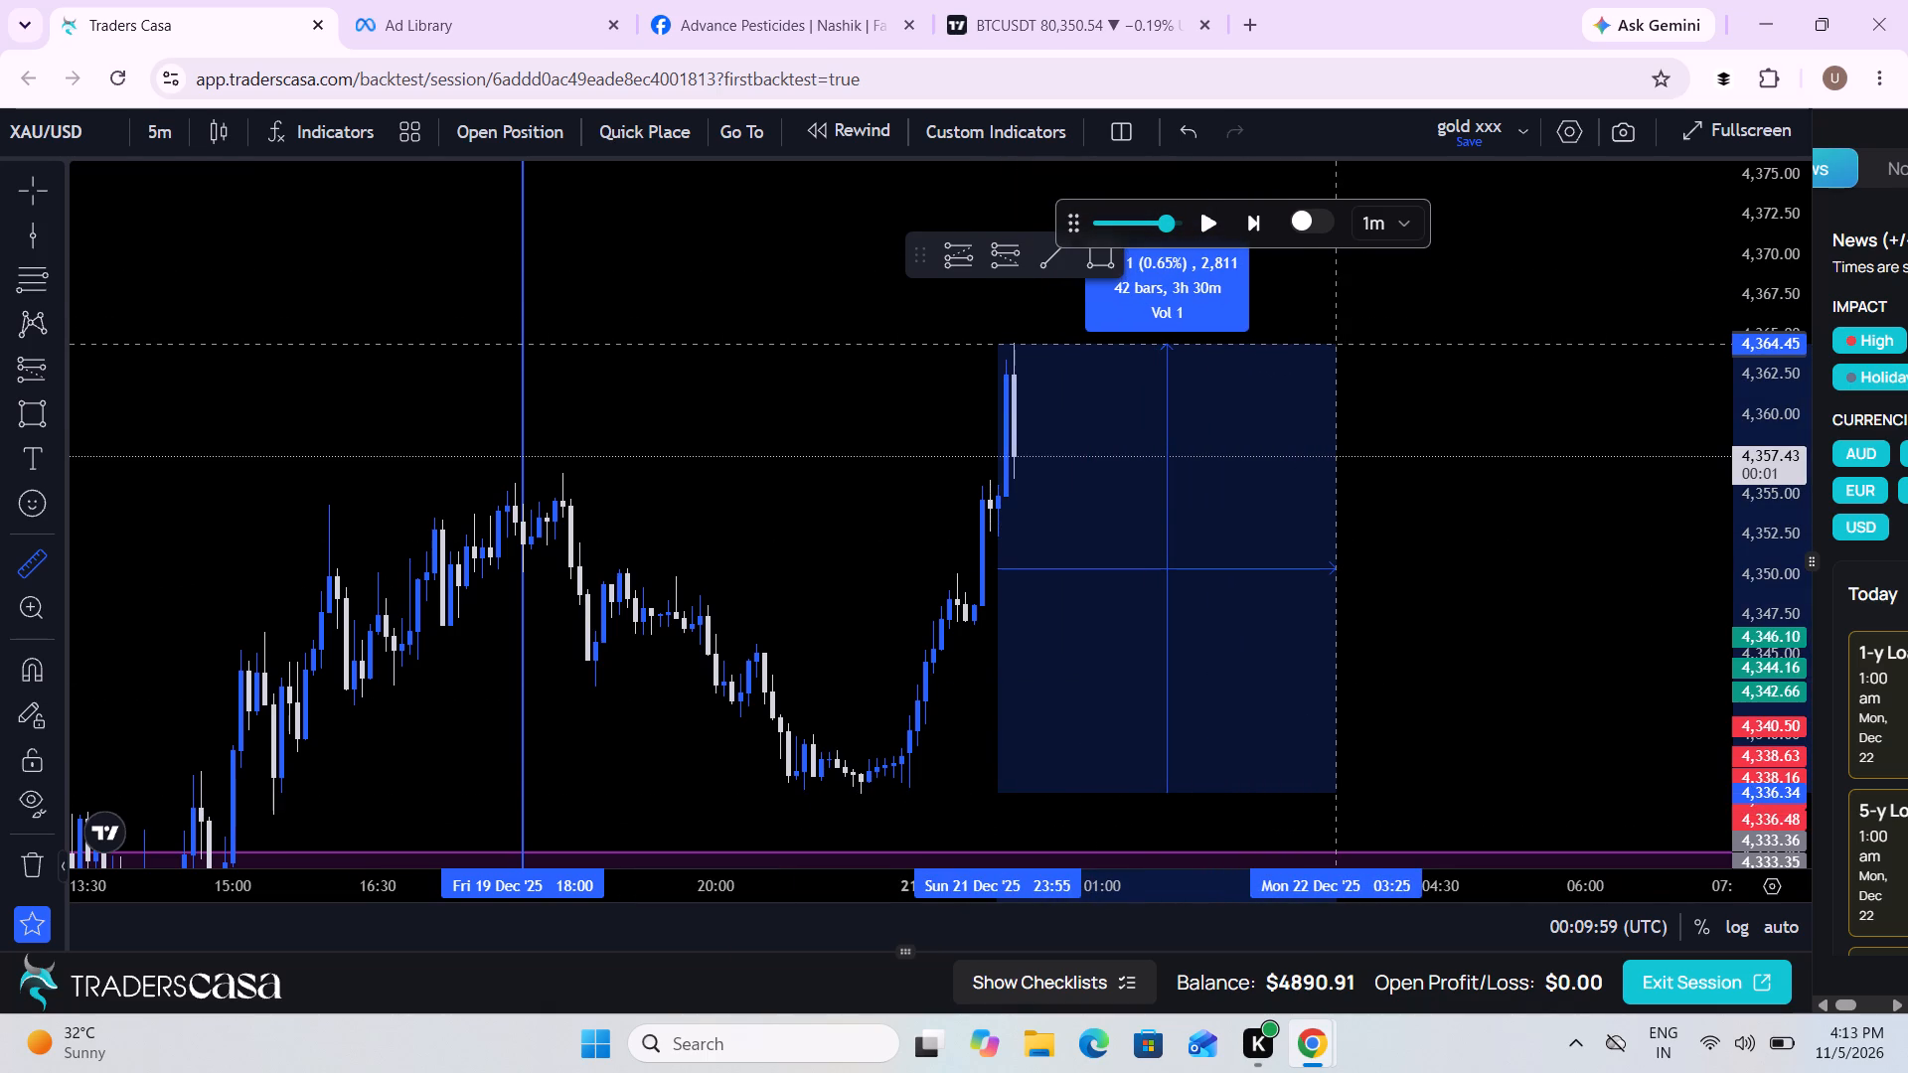
# Draw a very thin rectangle at about 4,350.47 from 23:35 on 21 Dec to shortly before 06:00 on 22 Dec.
pyautogui.scroll(3, 1424, 599)
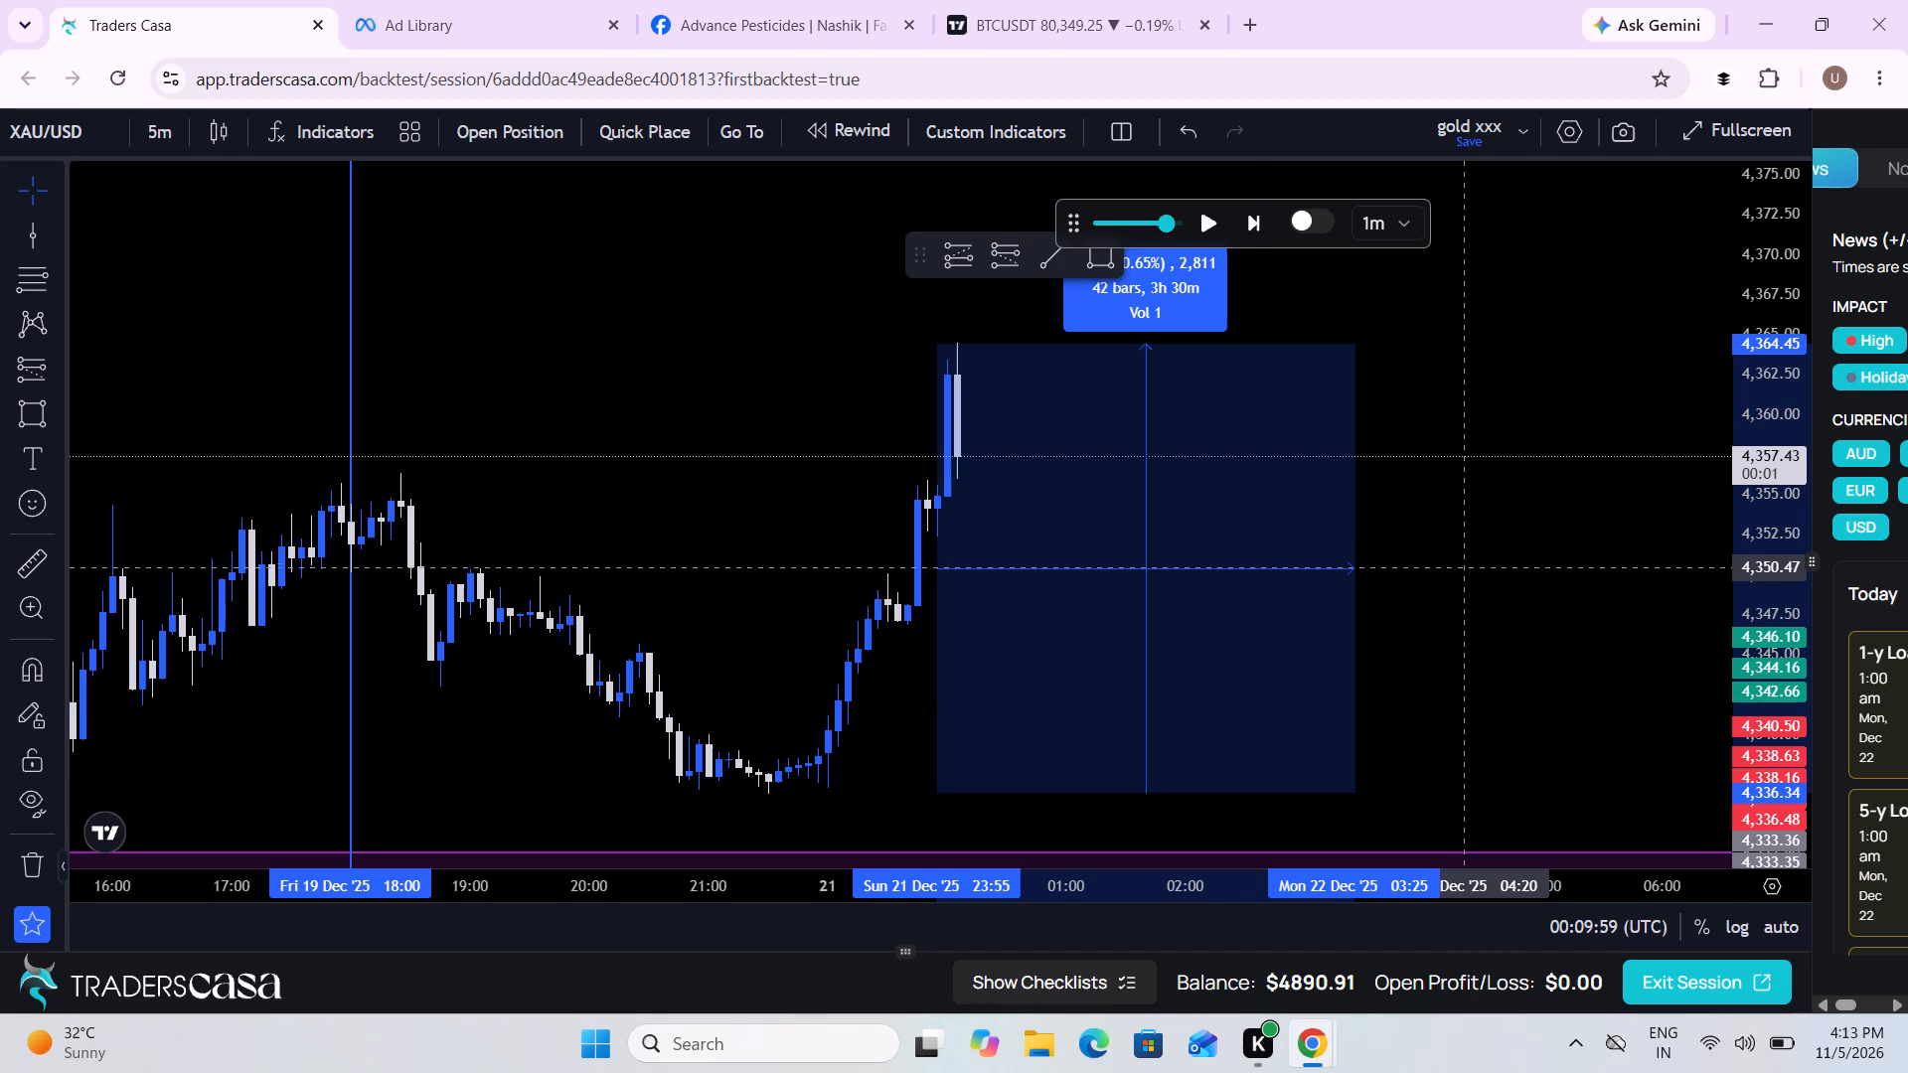
pyautogui.moveTo(17, 404); pyautogui.dragTo(885, 571)
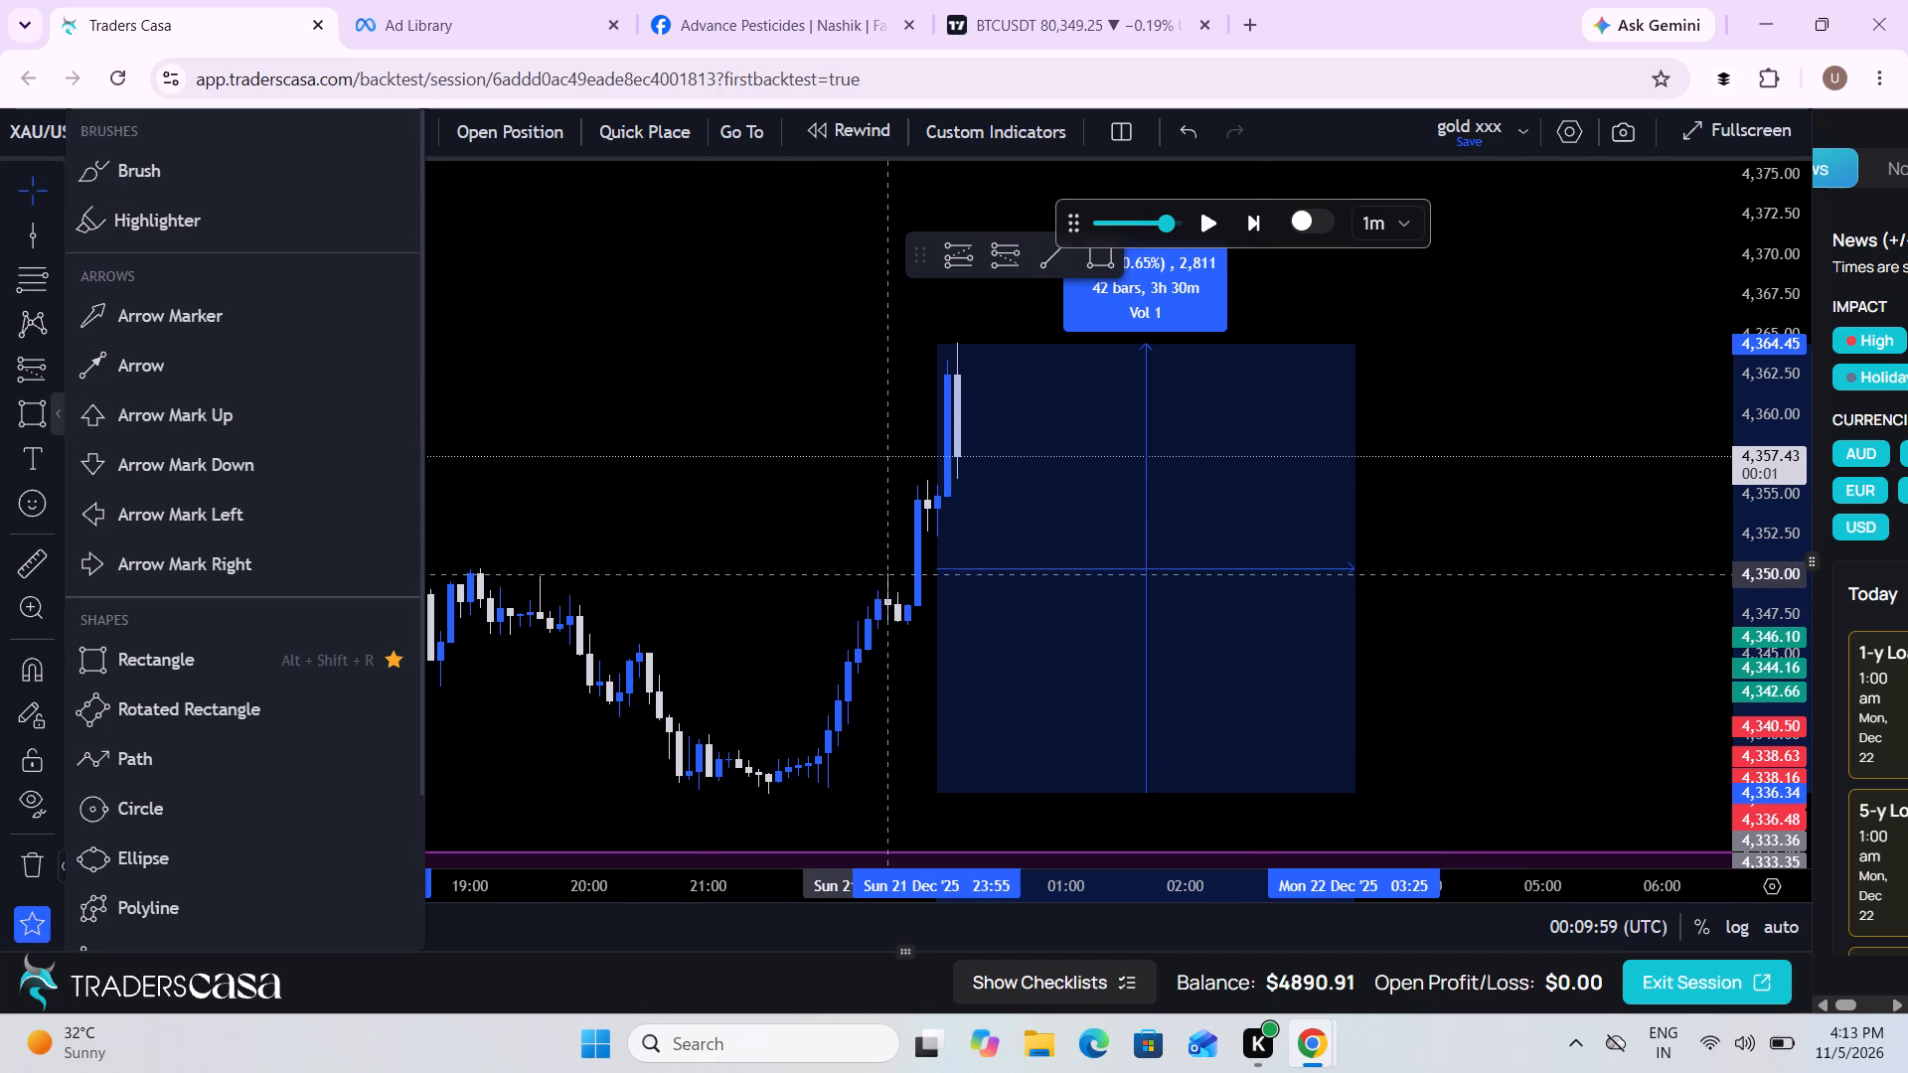
pyautogui.moveTo(885, 571); pyautogui.dragTo(143, 651)
pyautogui.click(143, 651)
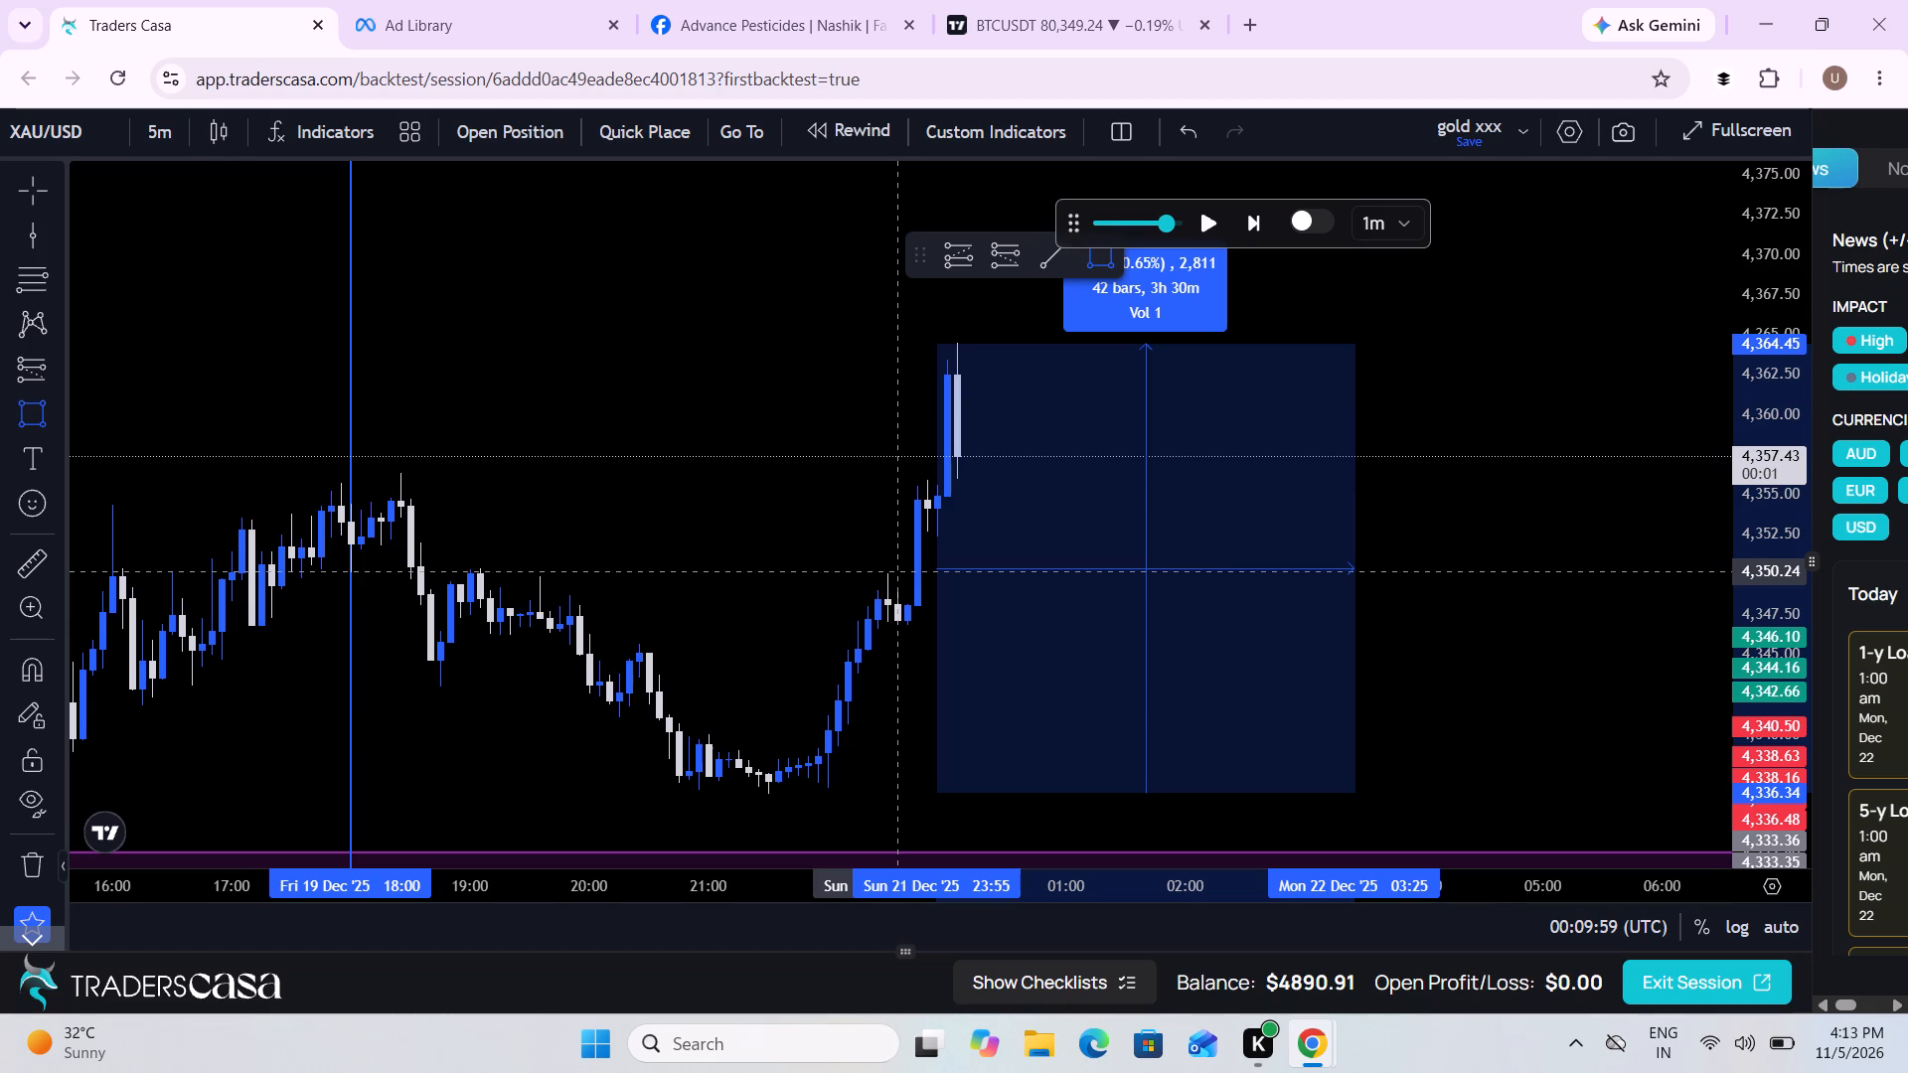
pyautogui.click(896, 566)
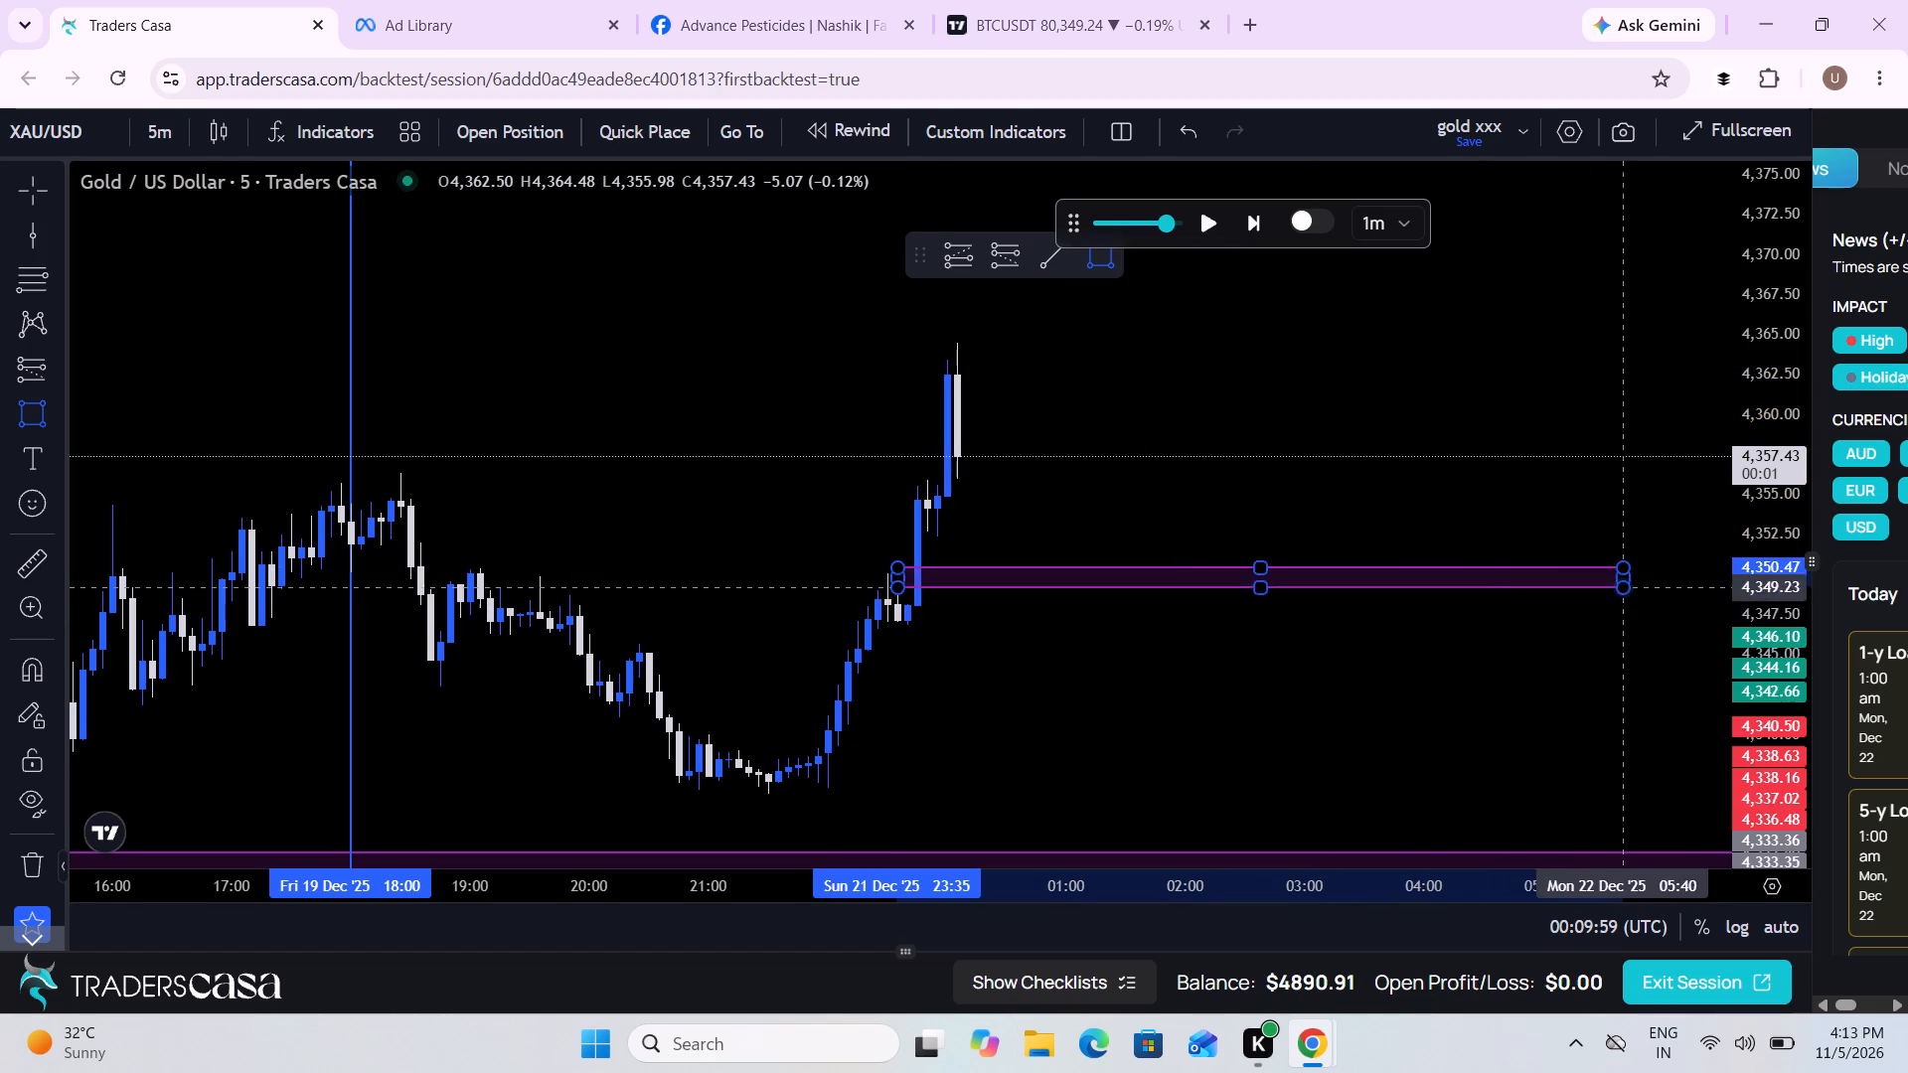
pyautogui.click(1650, 565)
# Replay the chart forward from 00:09 to 02:11 UTC on 22 Dec and pause it.
pyautogui.moveTo(1308, 468); pyautogui.dragTo(1392, 494)
pyautogui.scroll(3, 1392, 494)
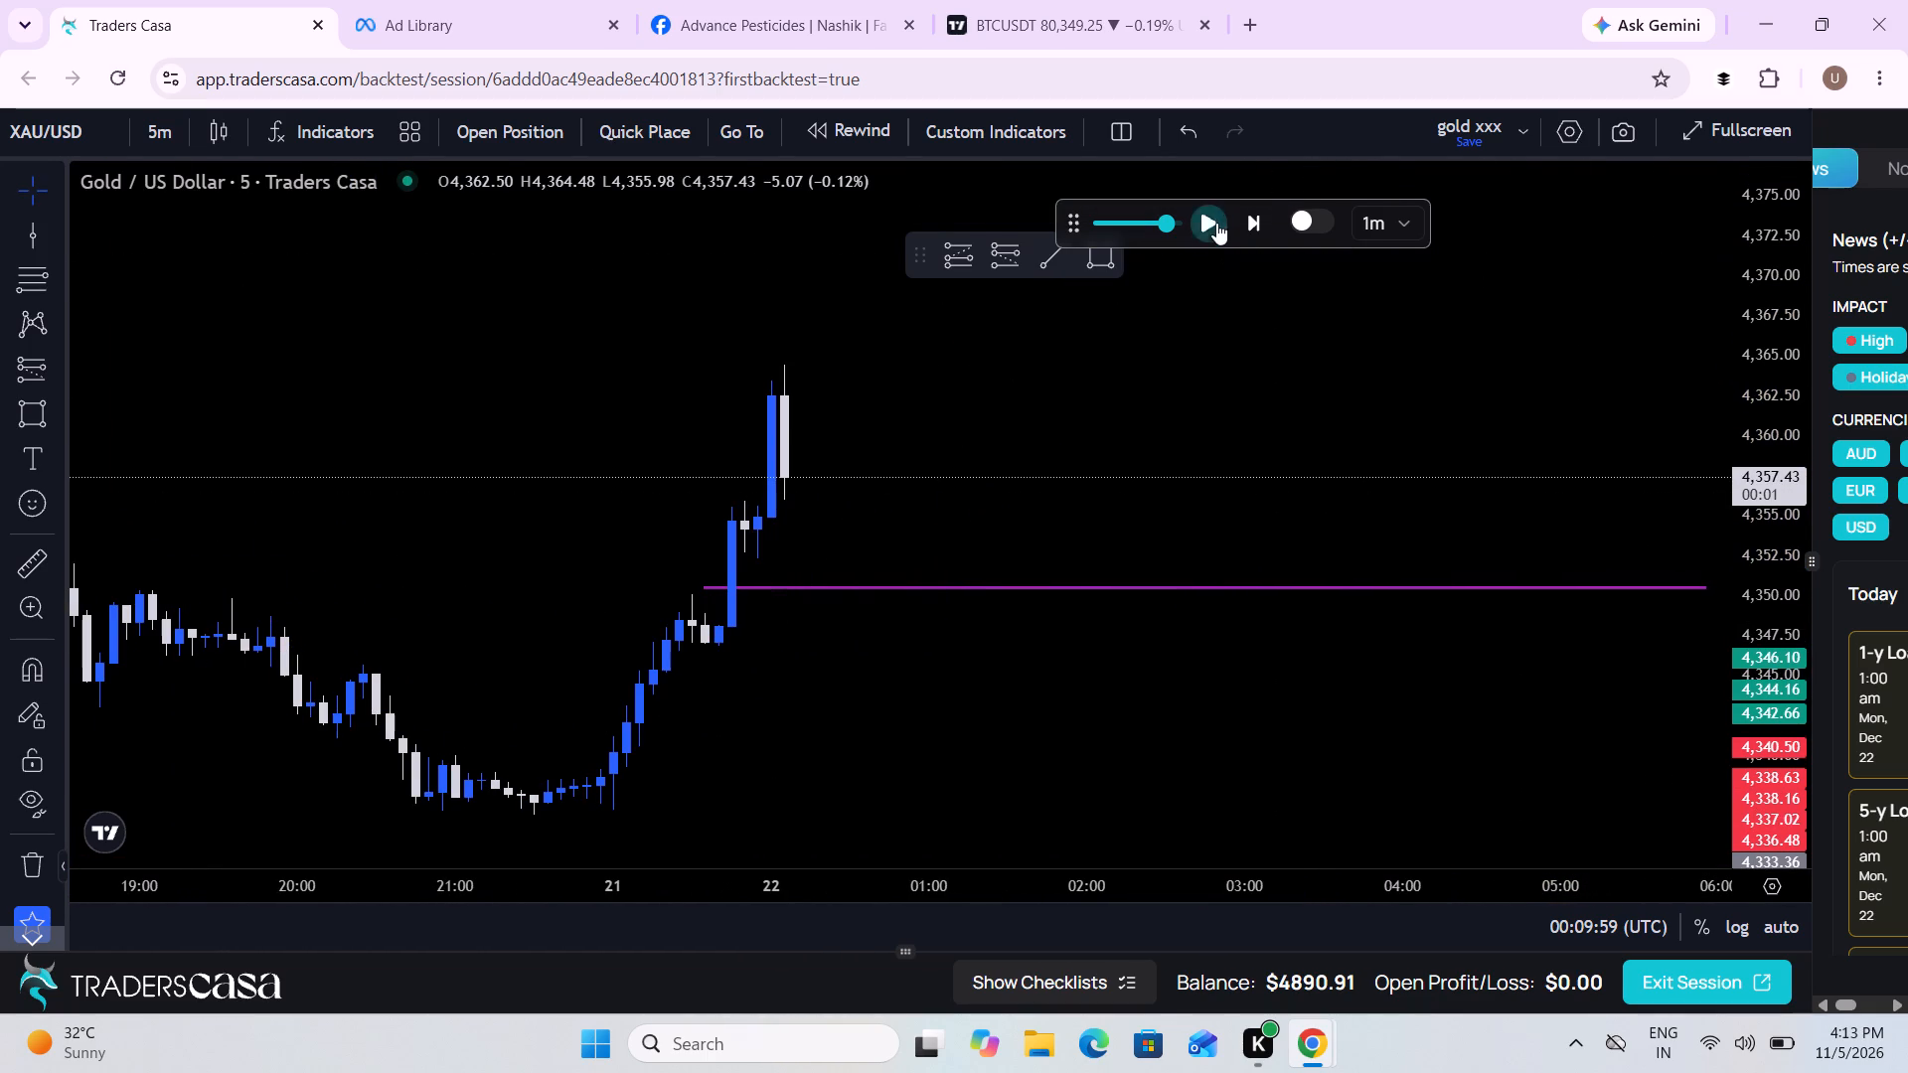
pyautogui.click(1209, 216)
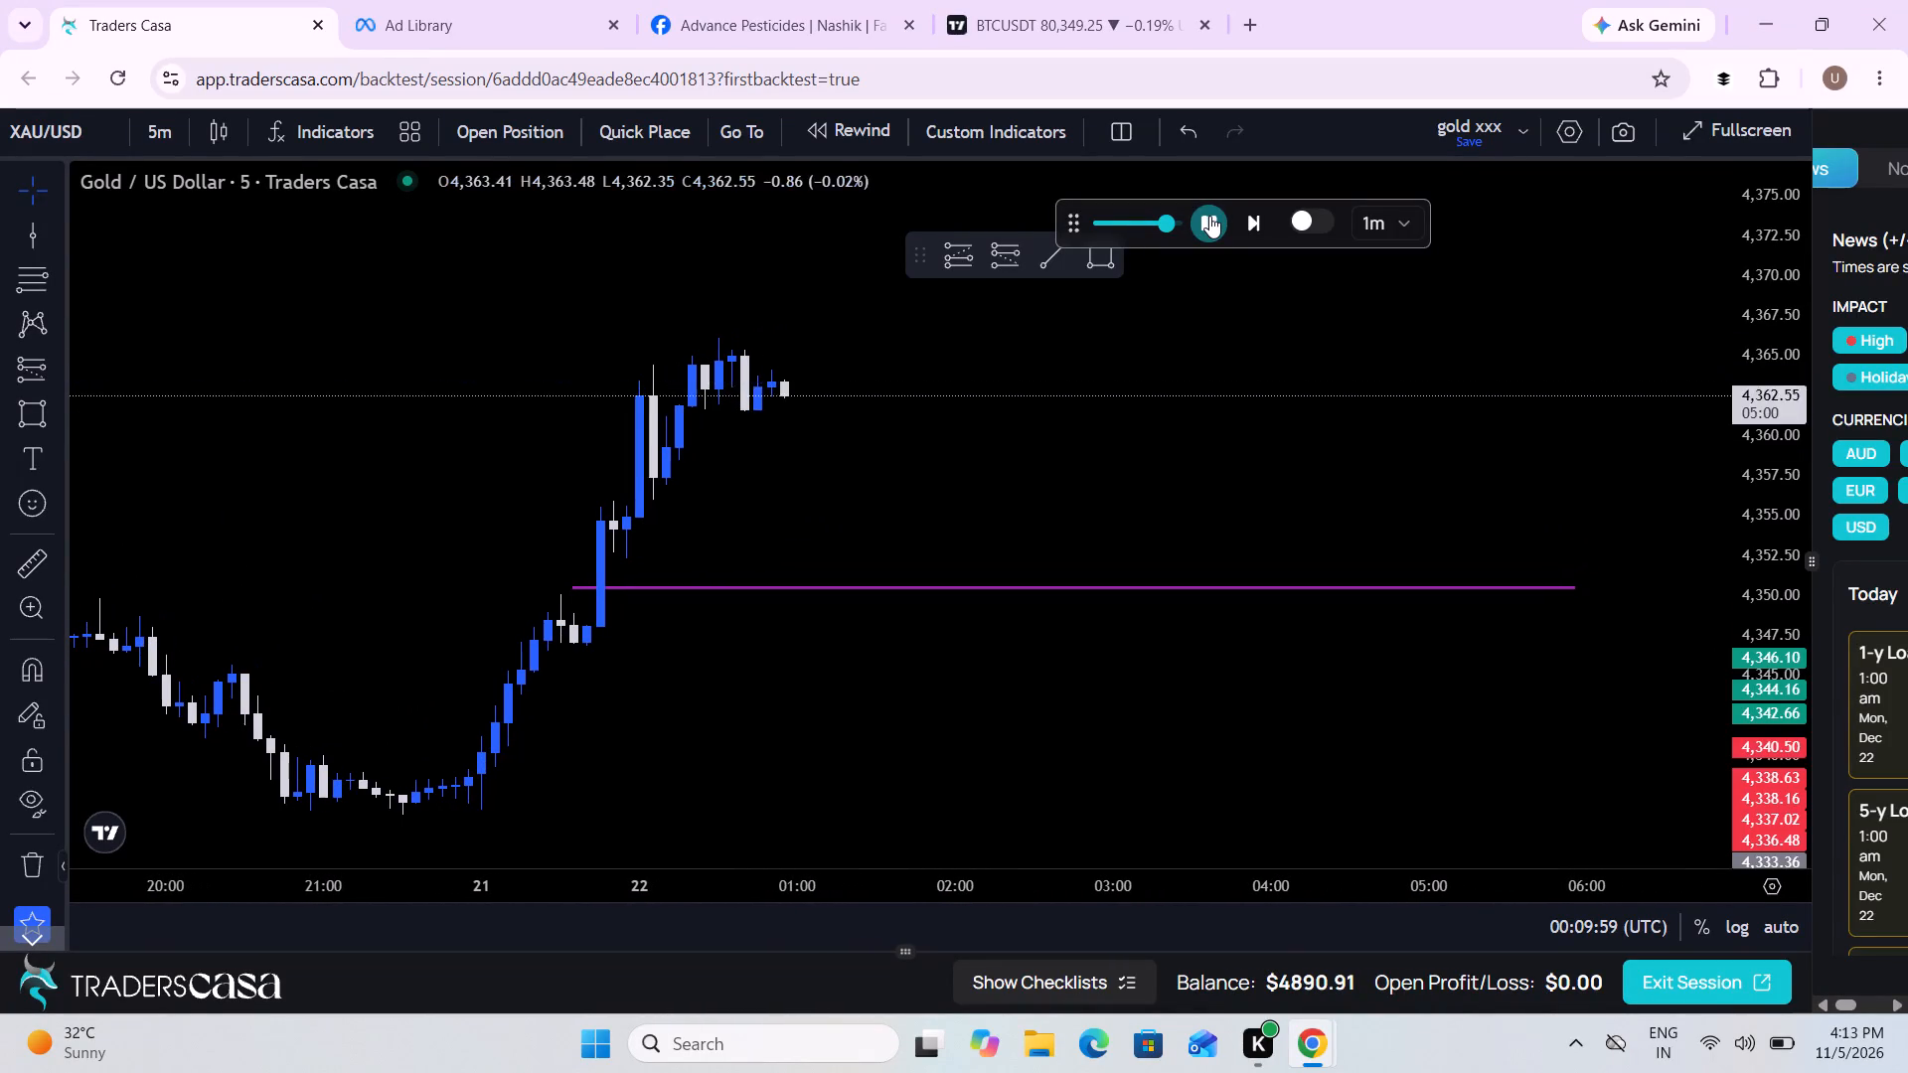
pyautogui.scroll(-3, 1103, 443)
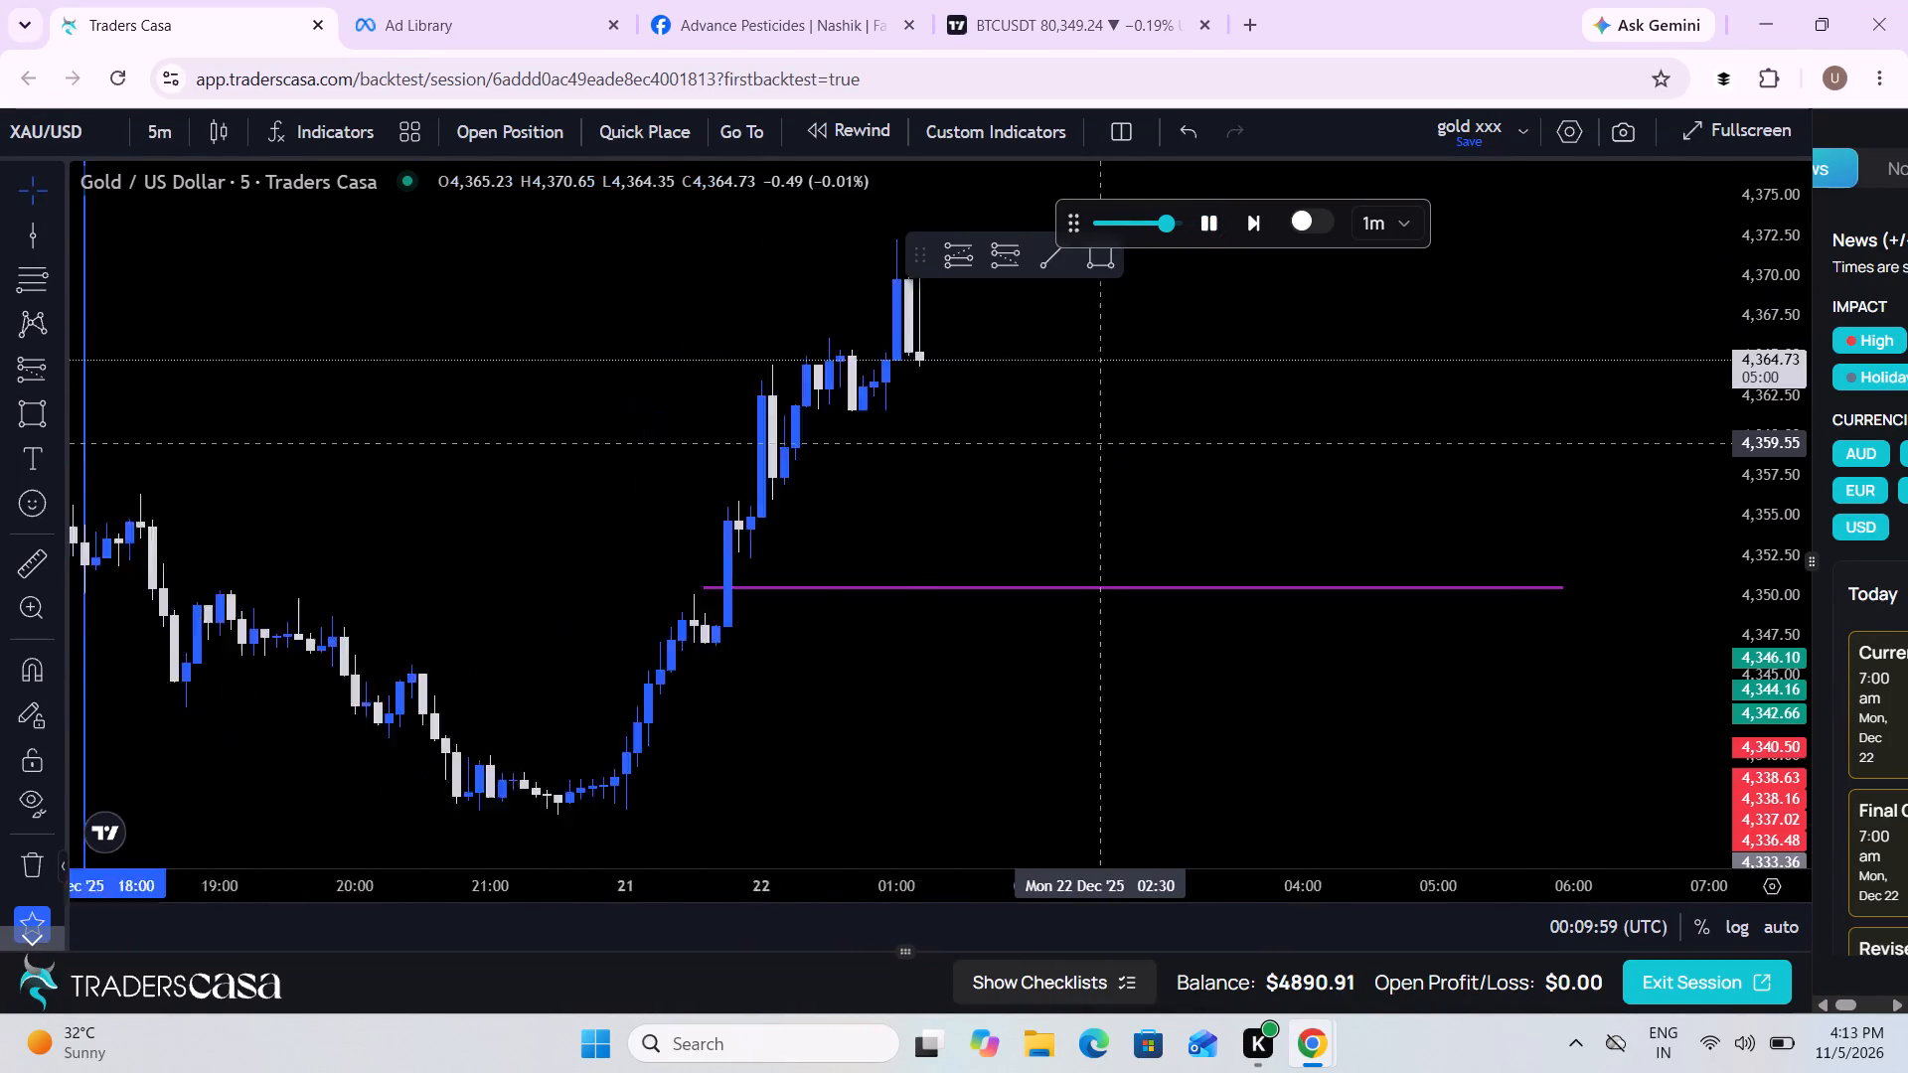
pyautogui.scroll(-1, 1103, 443)
pyautogui.click(1206, 235)
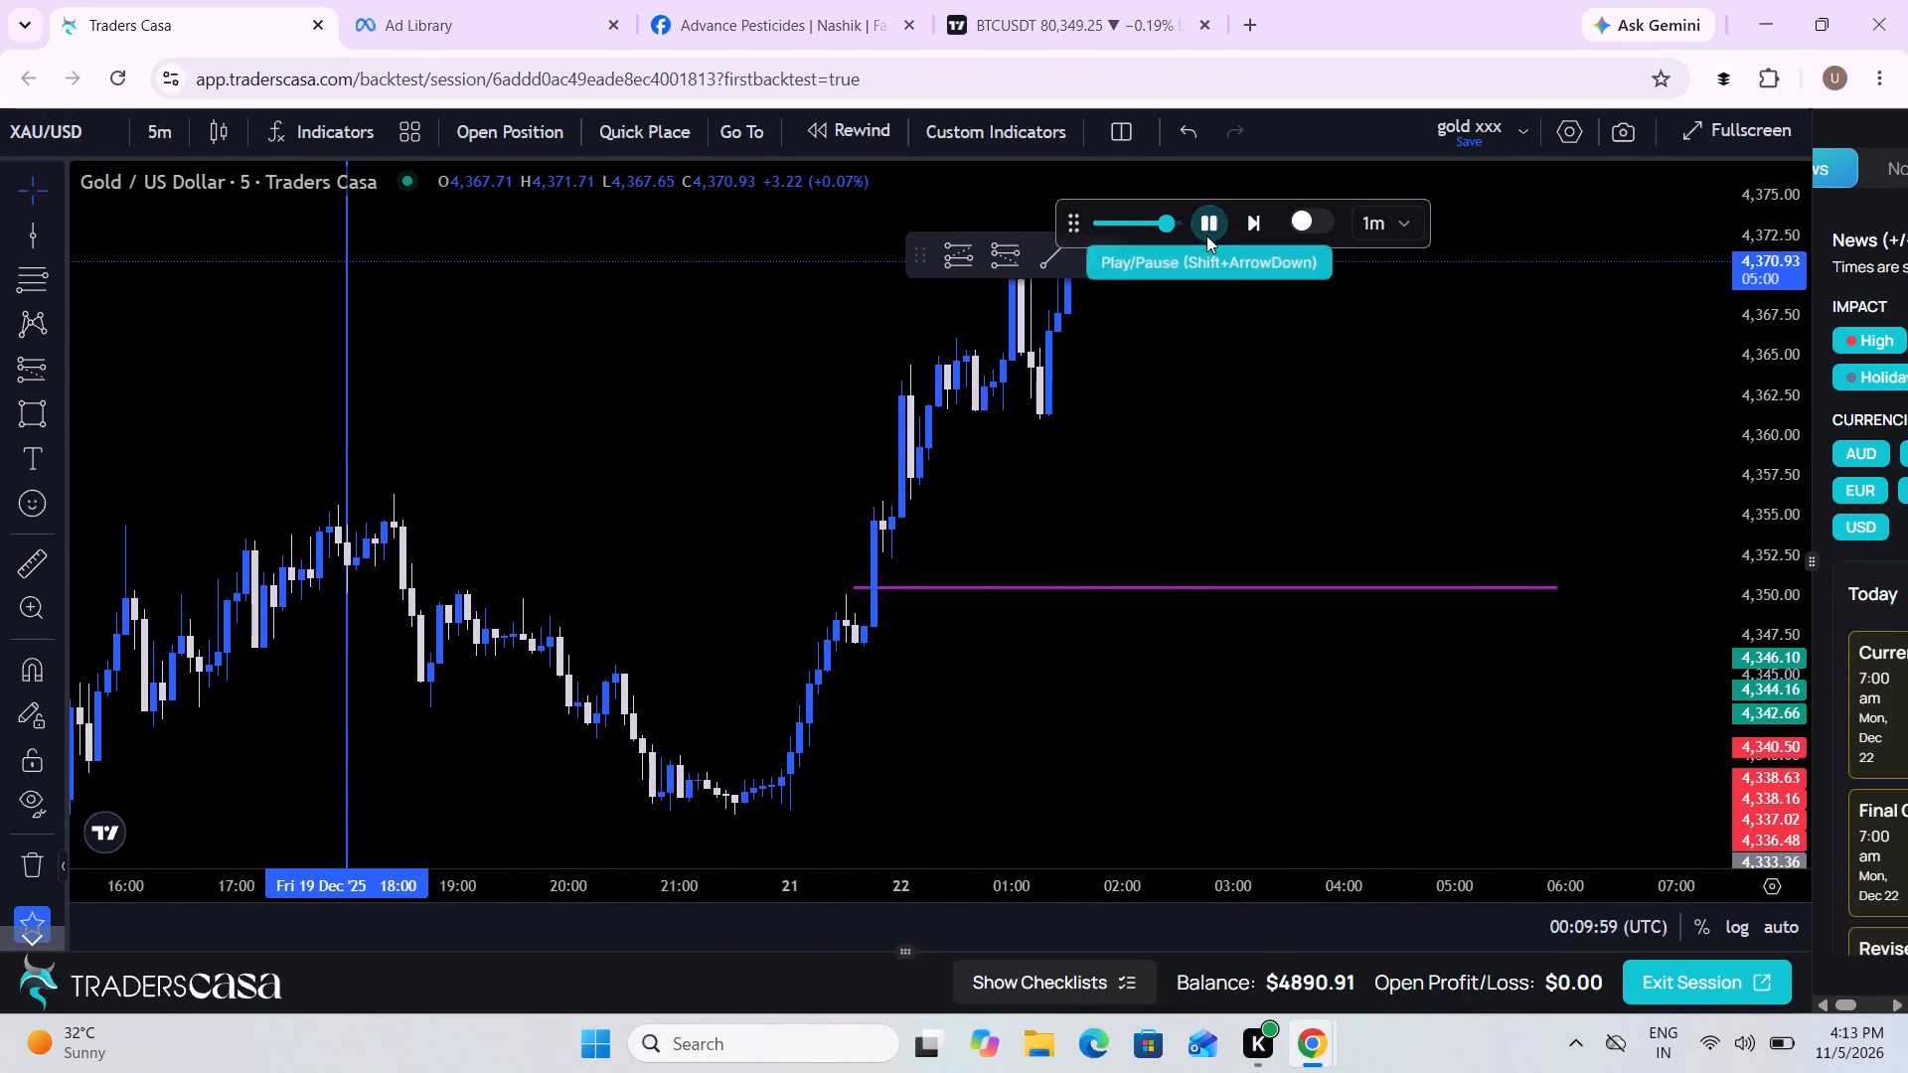
pyautogui.moveTo(1225, 383); pyautogui.dragTo(1062, 425)
pyautogui.scroll(-2, 1062, 425)
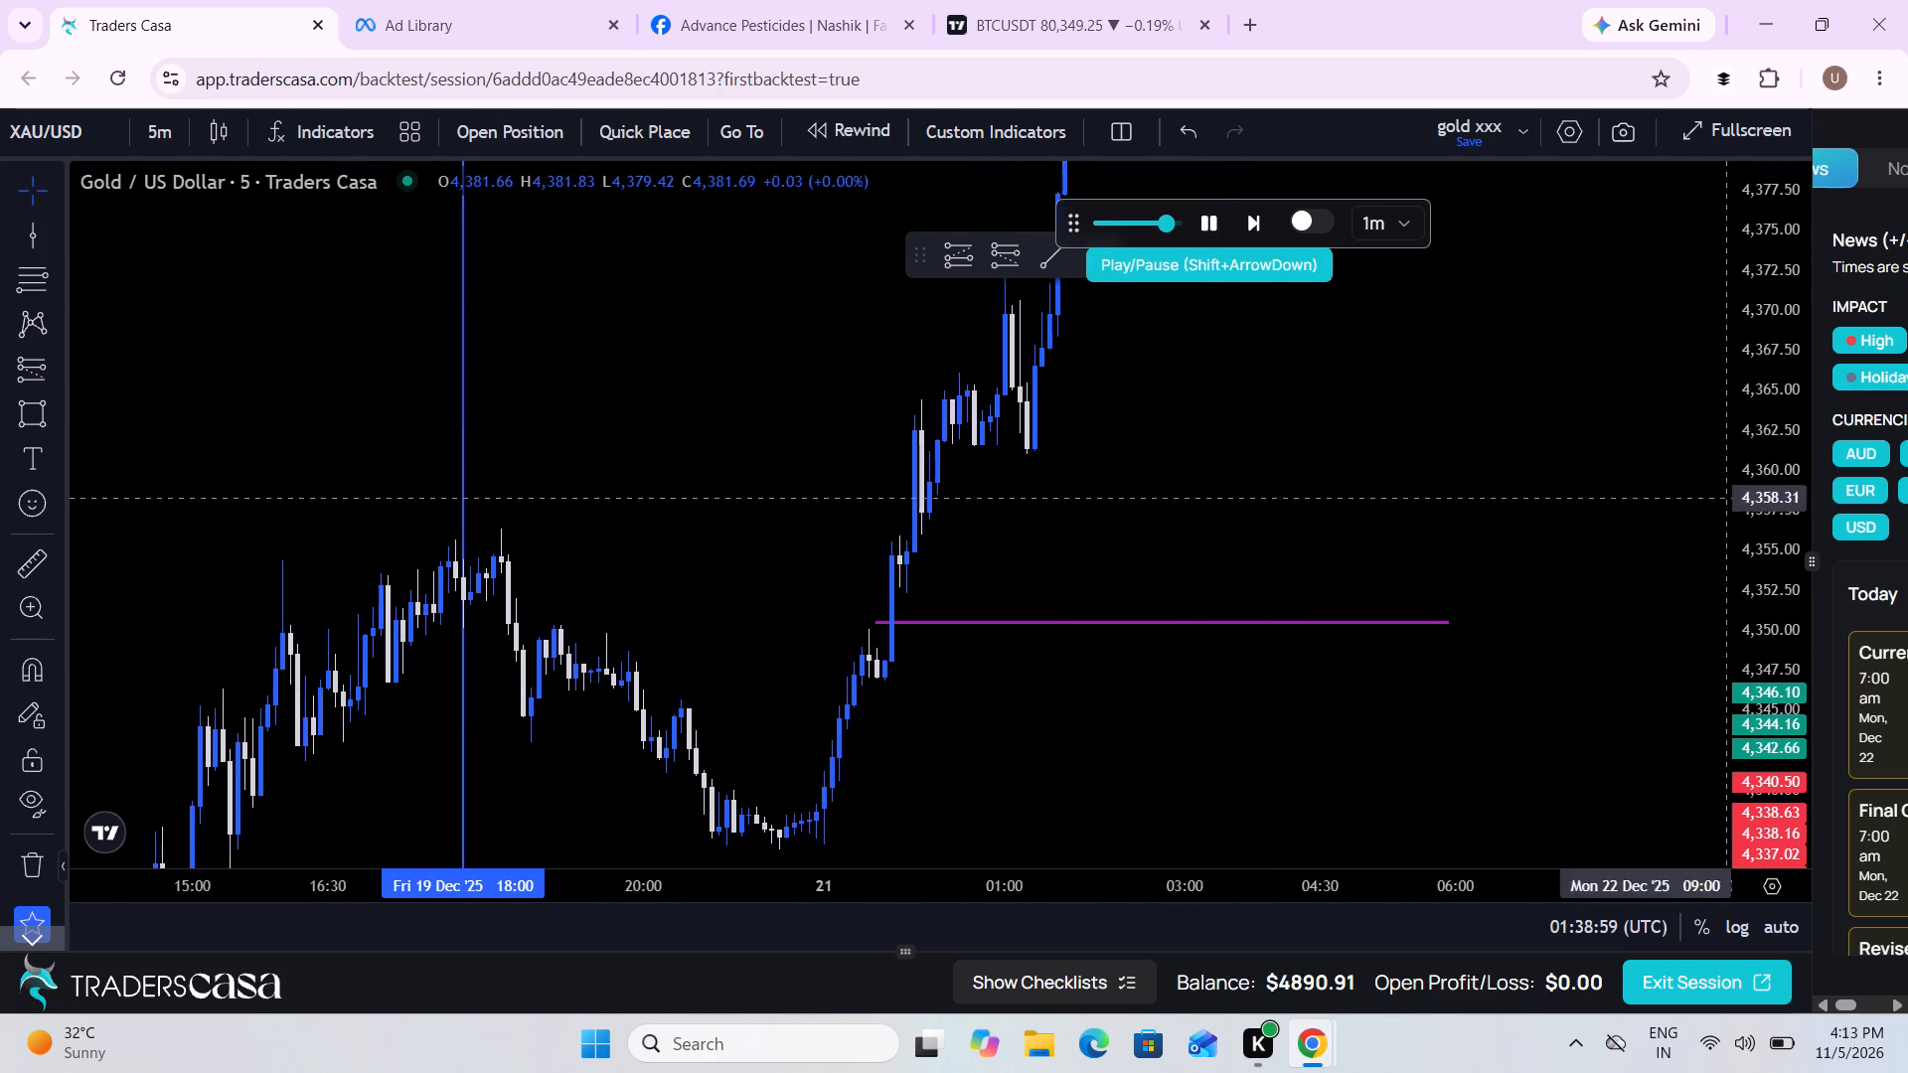
pyautogui.moveTo(1792, 359); pyautogui.dragTo(1638, 677)
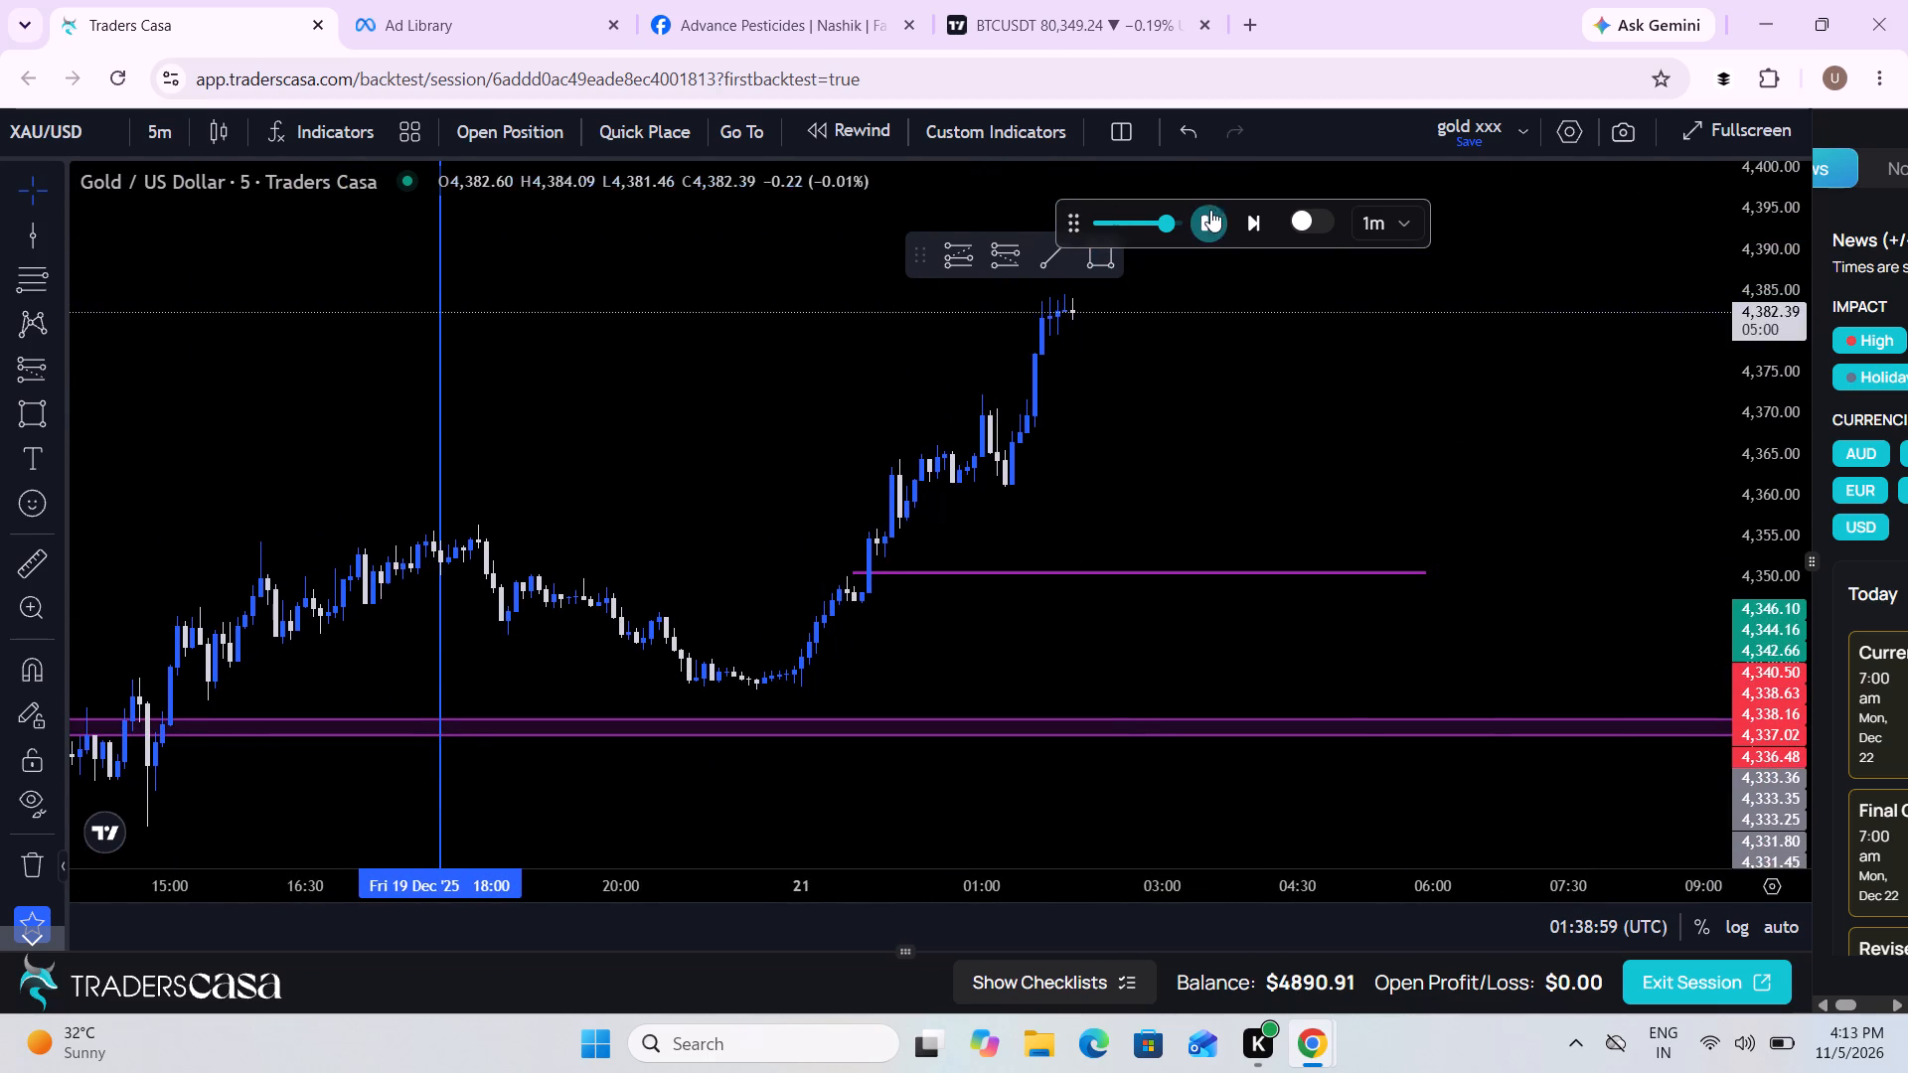
pyautogui.click(1210, 205)
# Replay the chart forward from 02:11 to 06:10 UTC on 22 Dec and pause it.
pyautogui.moveTo(1338, 376); pyautogui.dragTo(1233, 551)
pyautogui.scroll(-1, 1233, 551)
pyautogui.moveTo(1233, 551); pyautogui.dragTo(1194, 516)
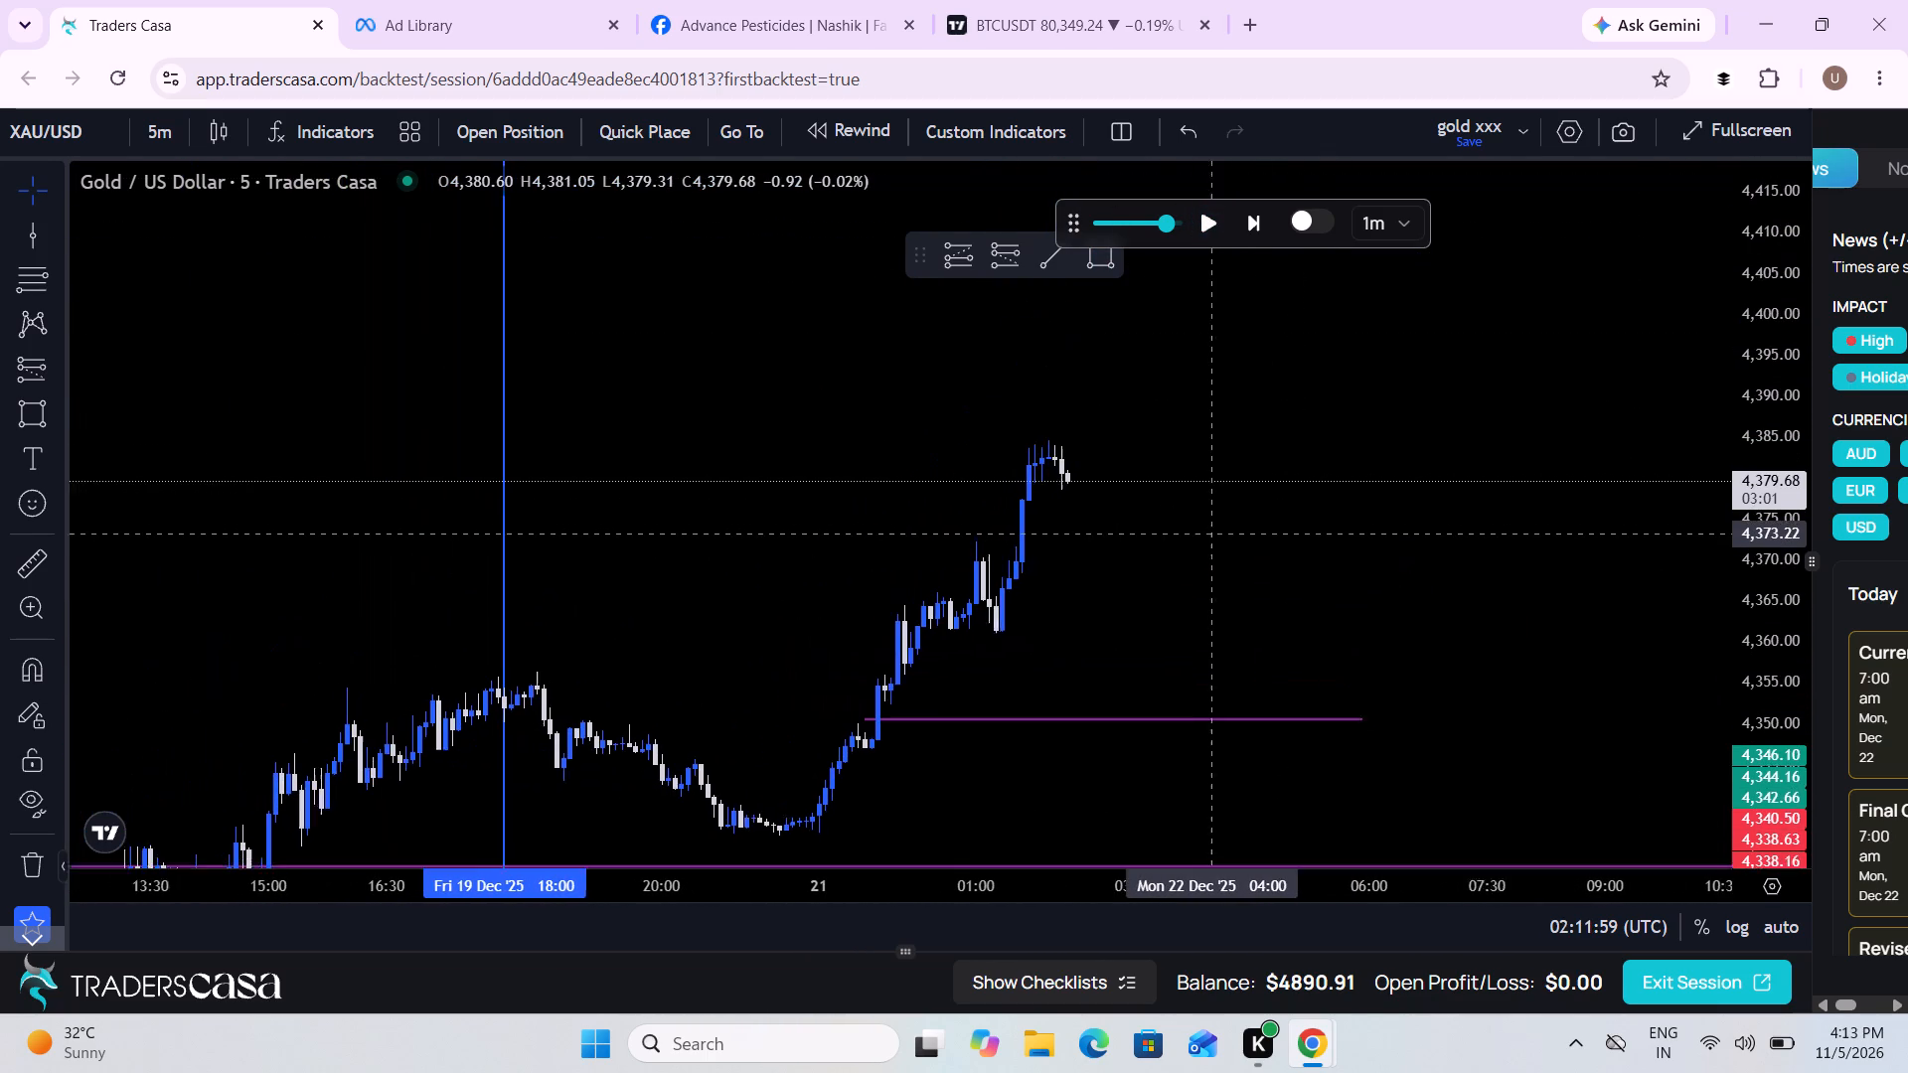
pyautogui.moveTo(1194, 516); pyautogui.dragTo(1169, 492)
pyautogui.click(1198, 226)
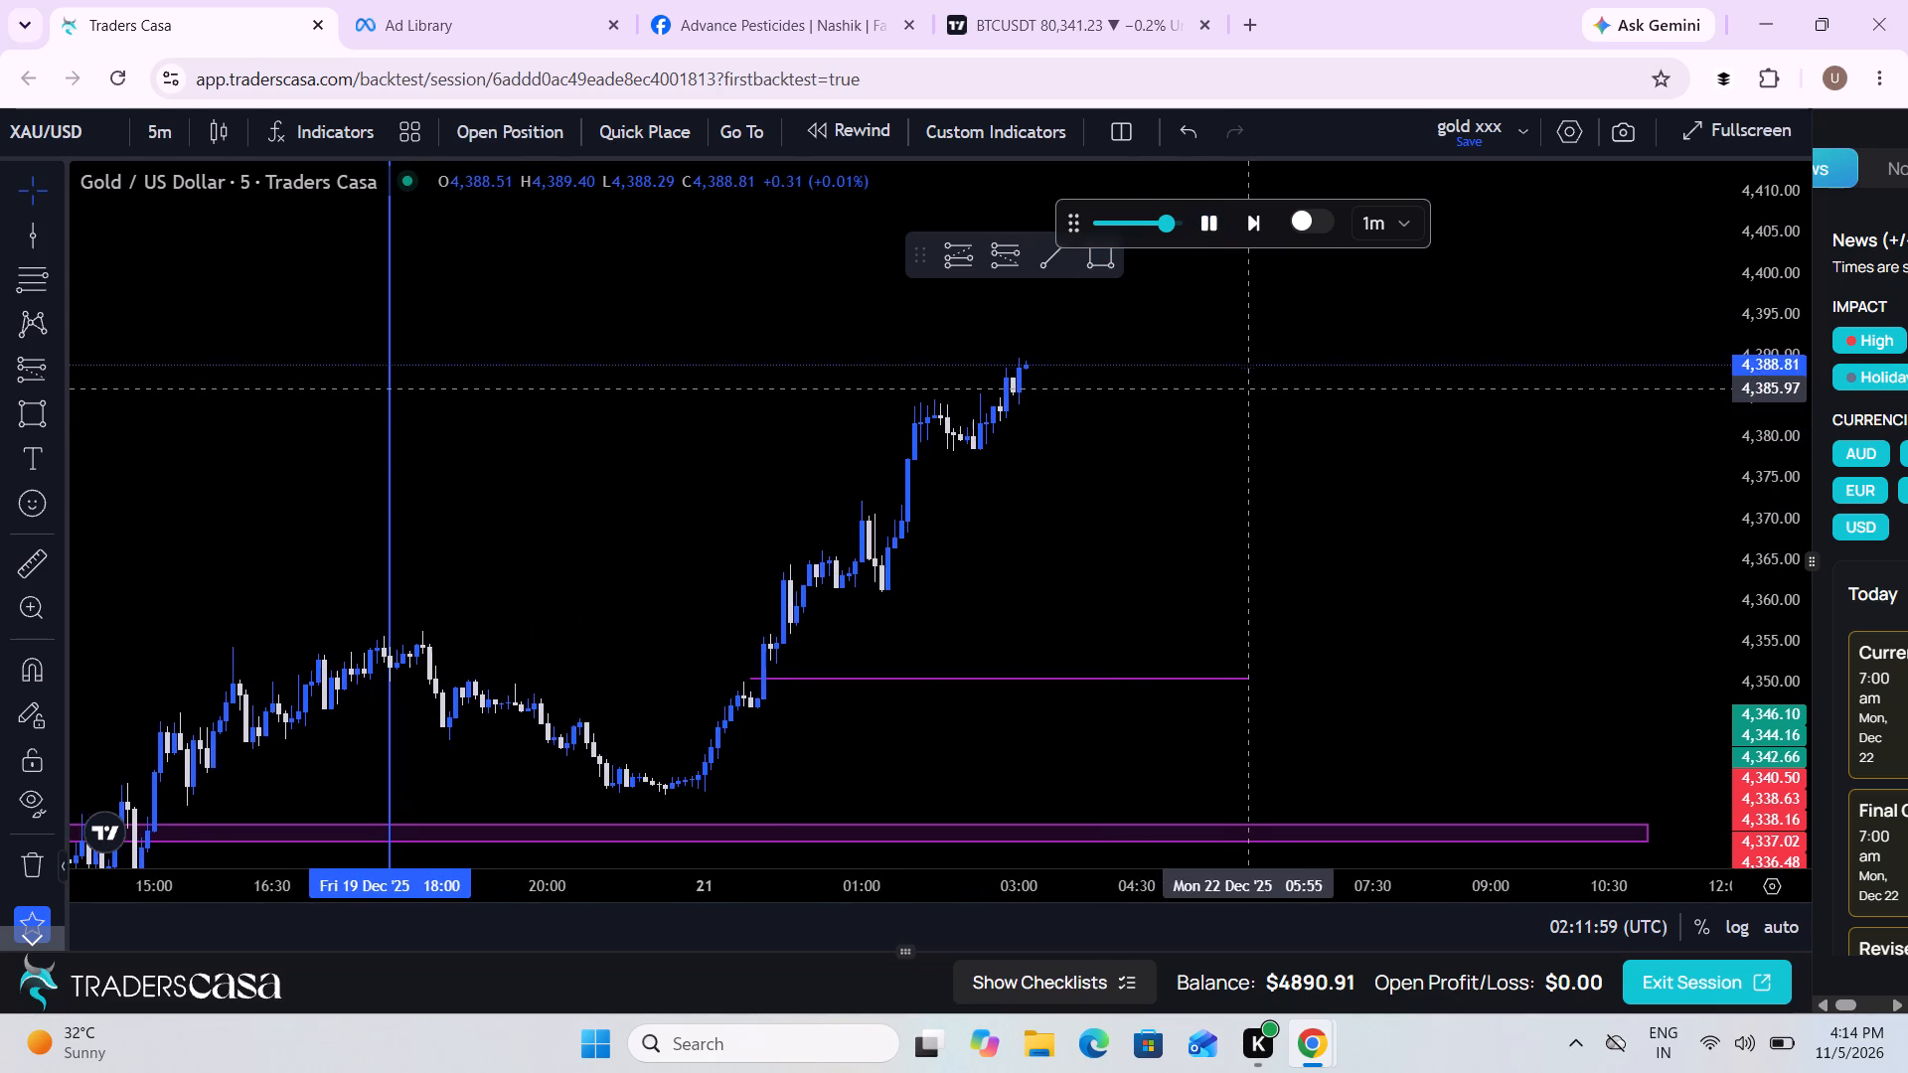
pyautogui.scroll(-2, 1245, 387)
pyautogui.moveTo(1365, 402); pyautogui.dragTo(1059, 399)
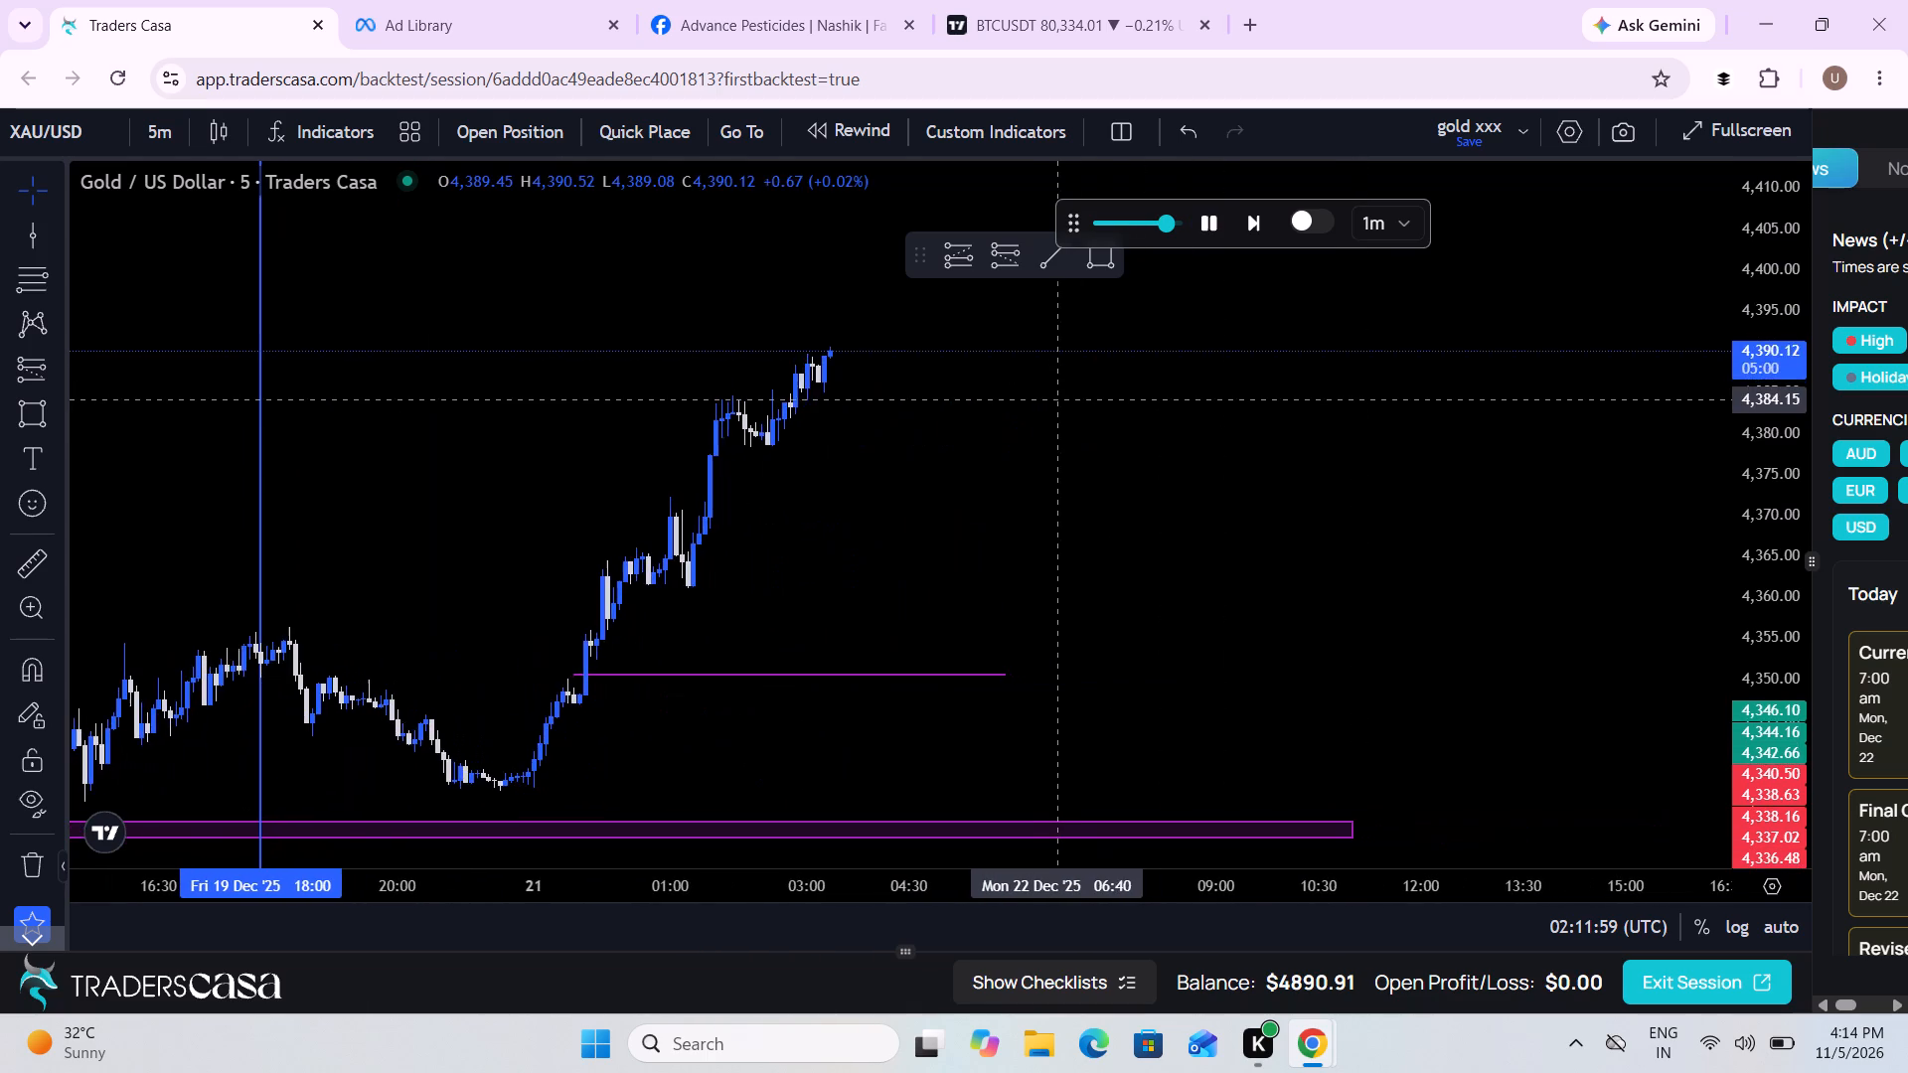
pyautogui.scroll(1, 1059, 399)
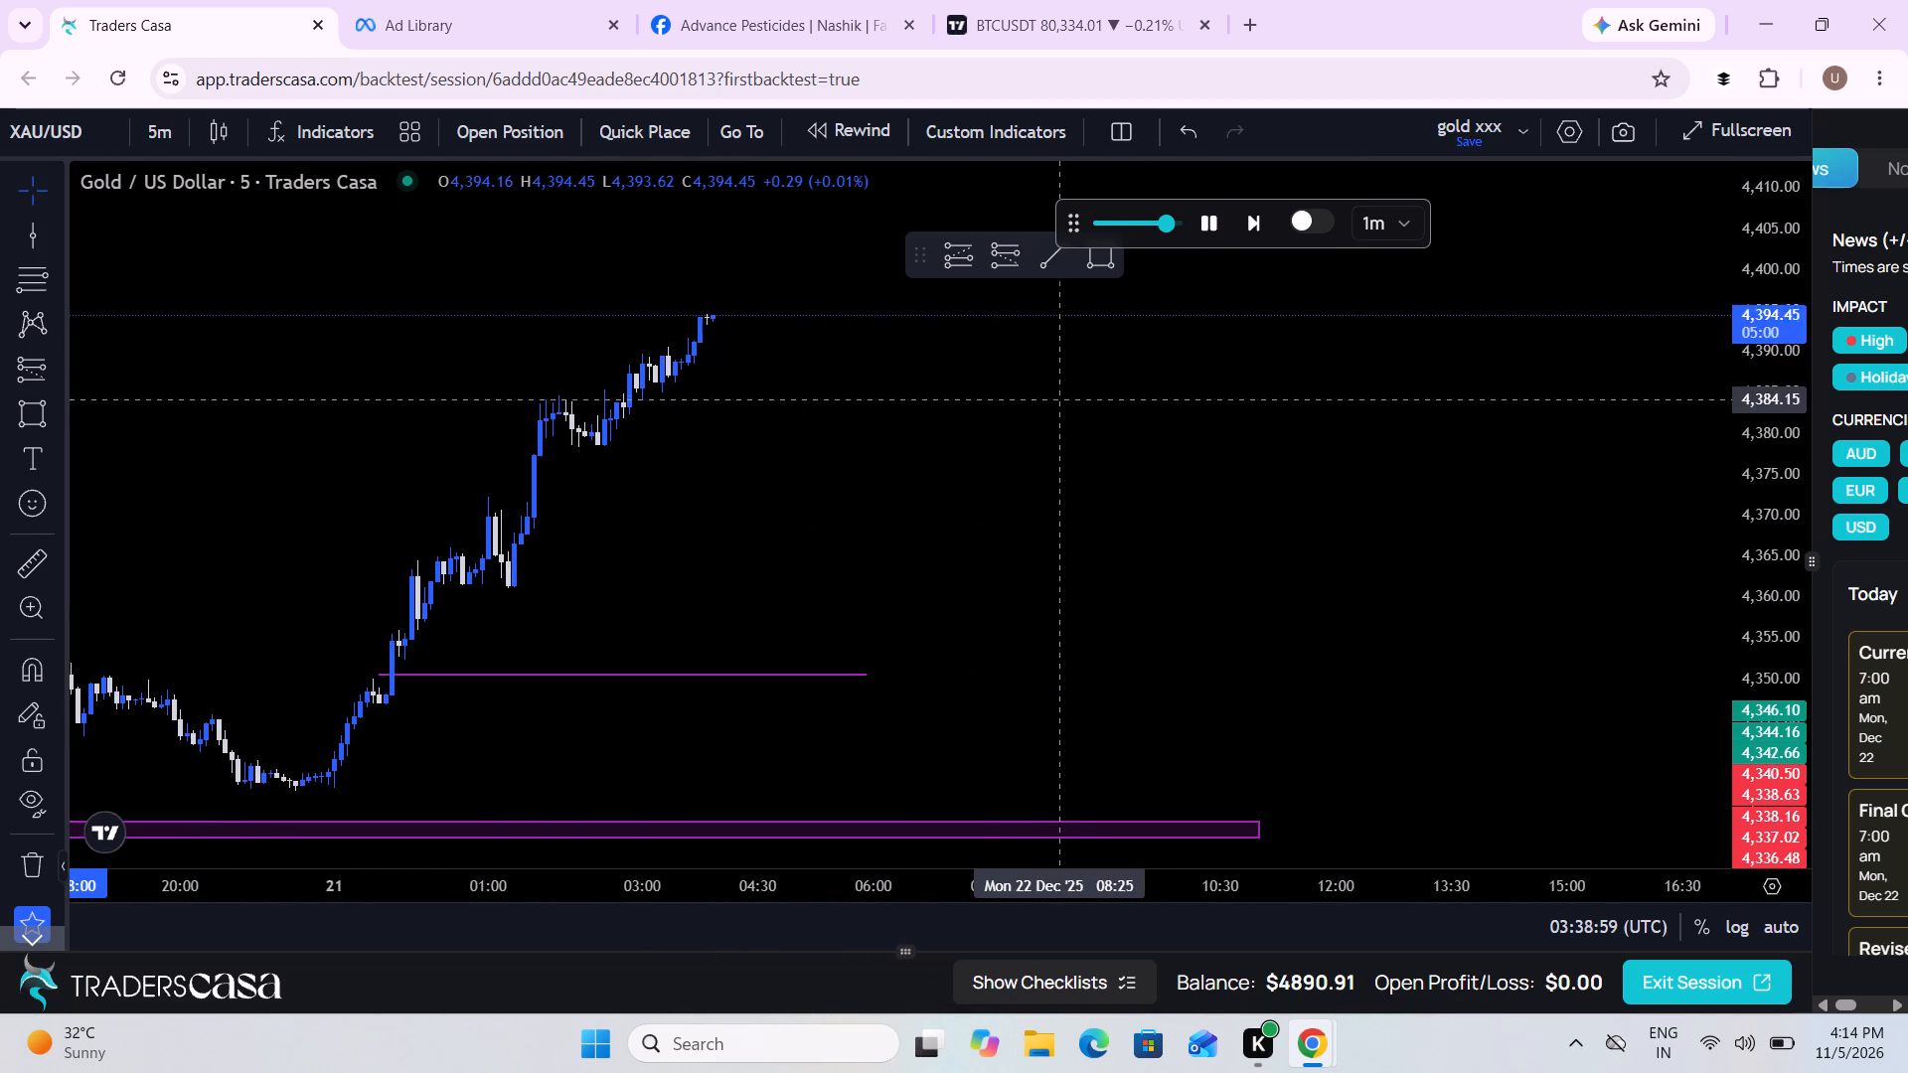
pyautogui.scroll(-2, 998, 394)
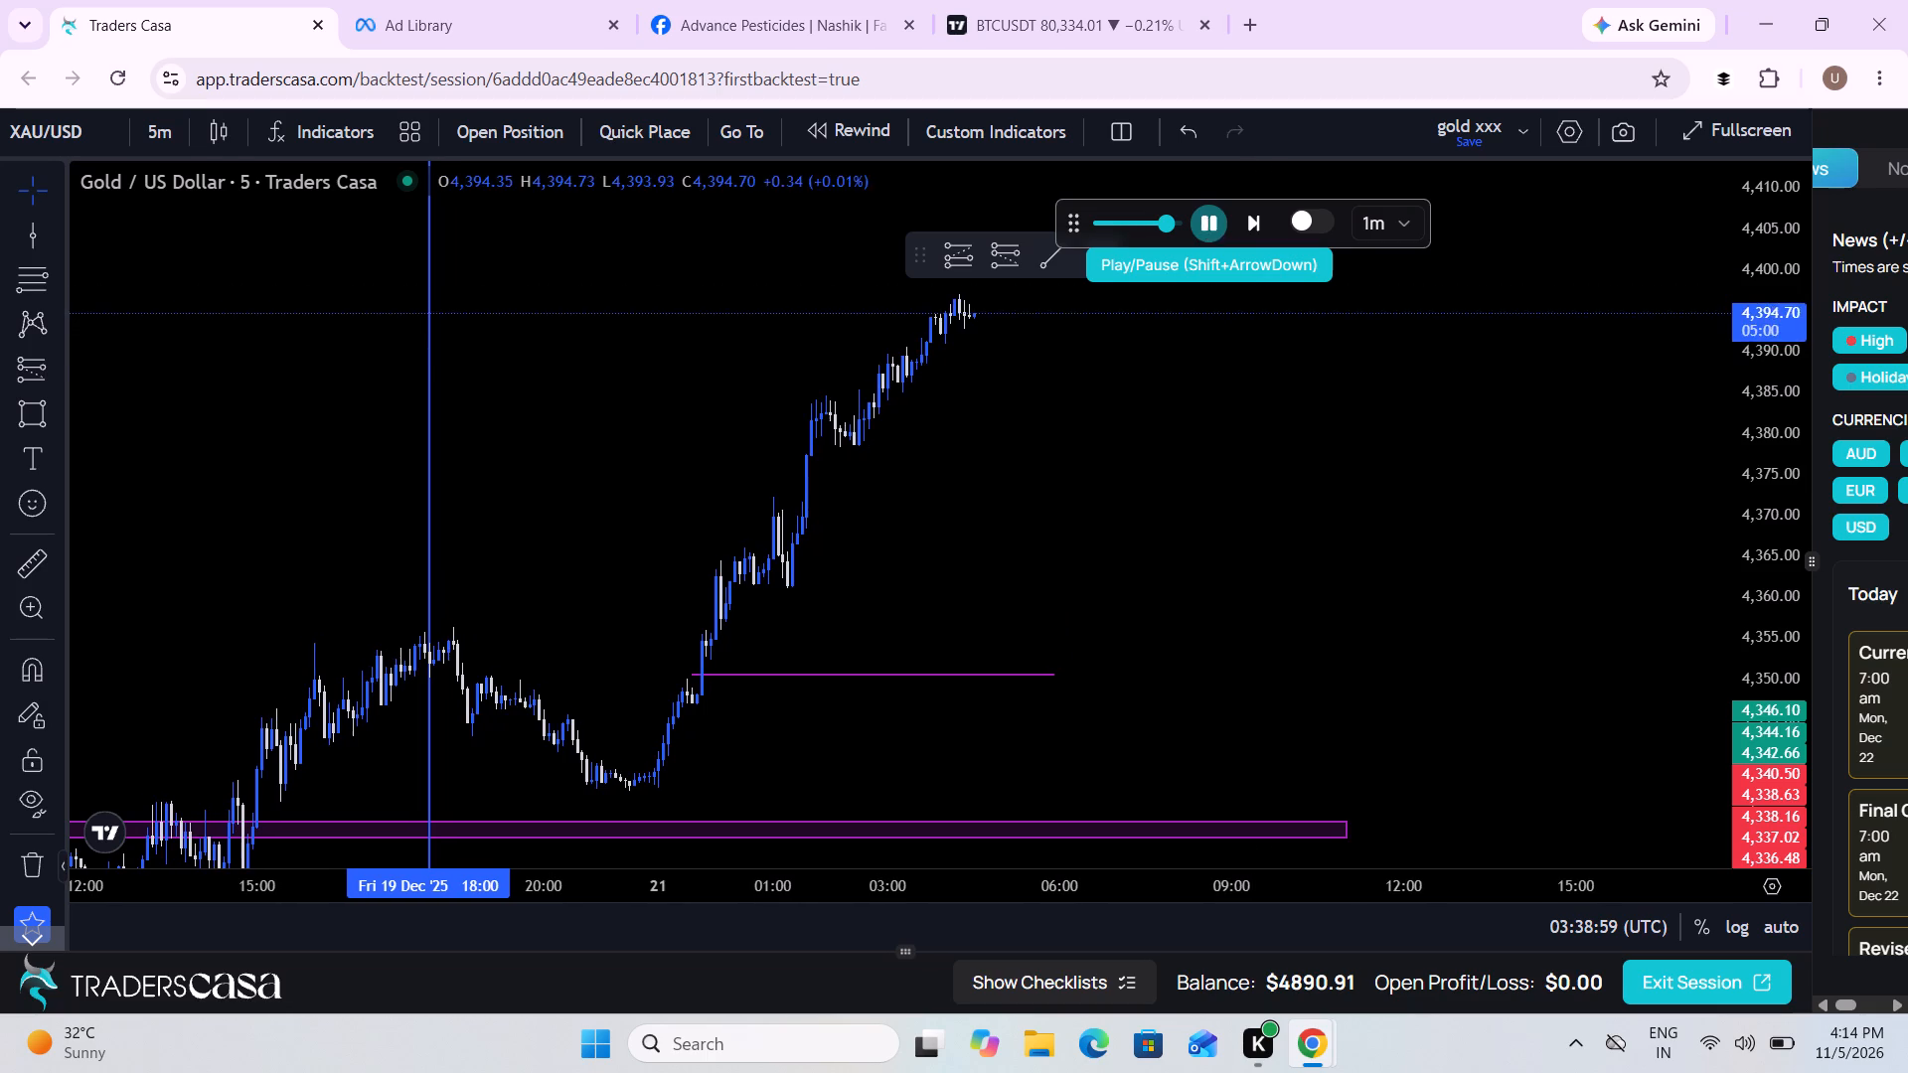
pyautogui.moveTo(1290, 363); pyautogui.dragTo(1127, 382)
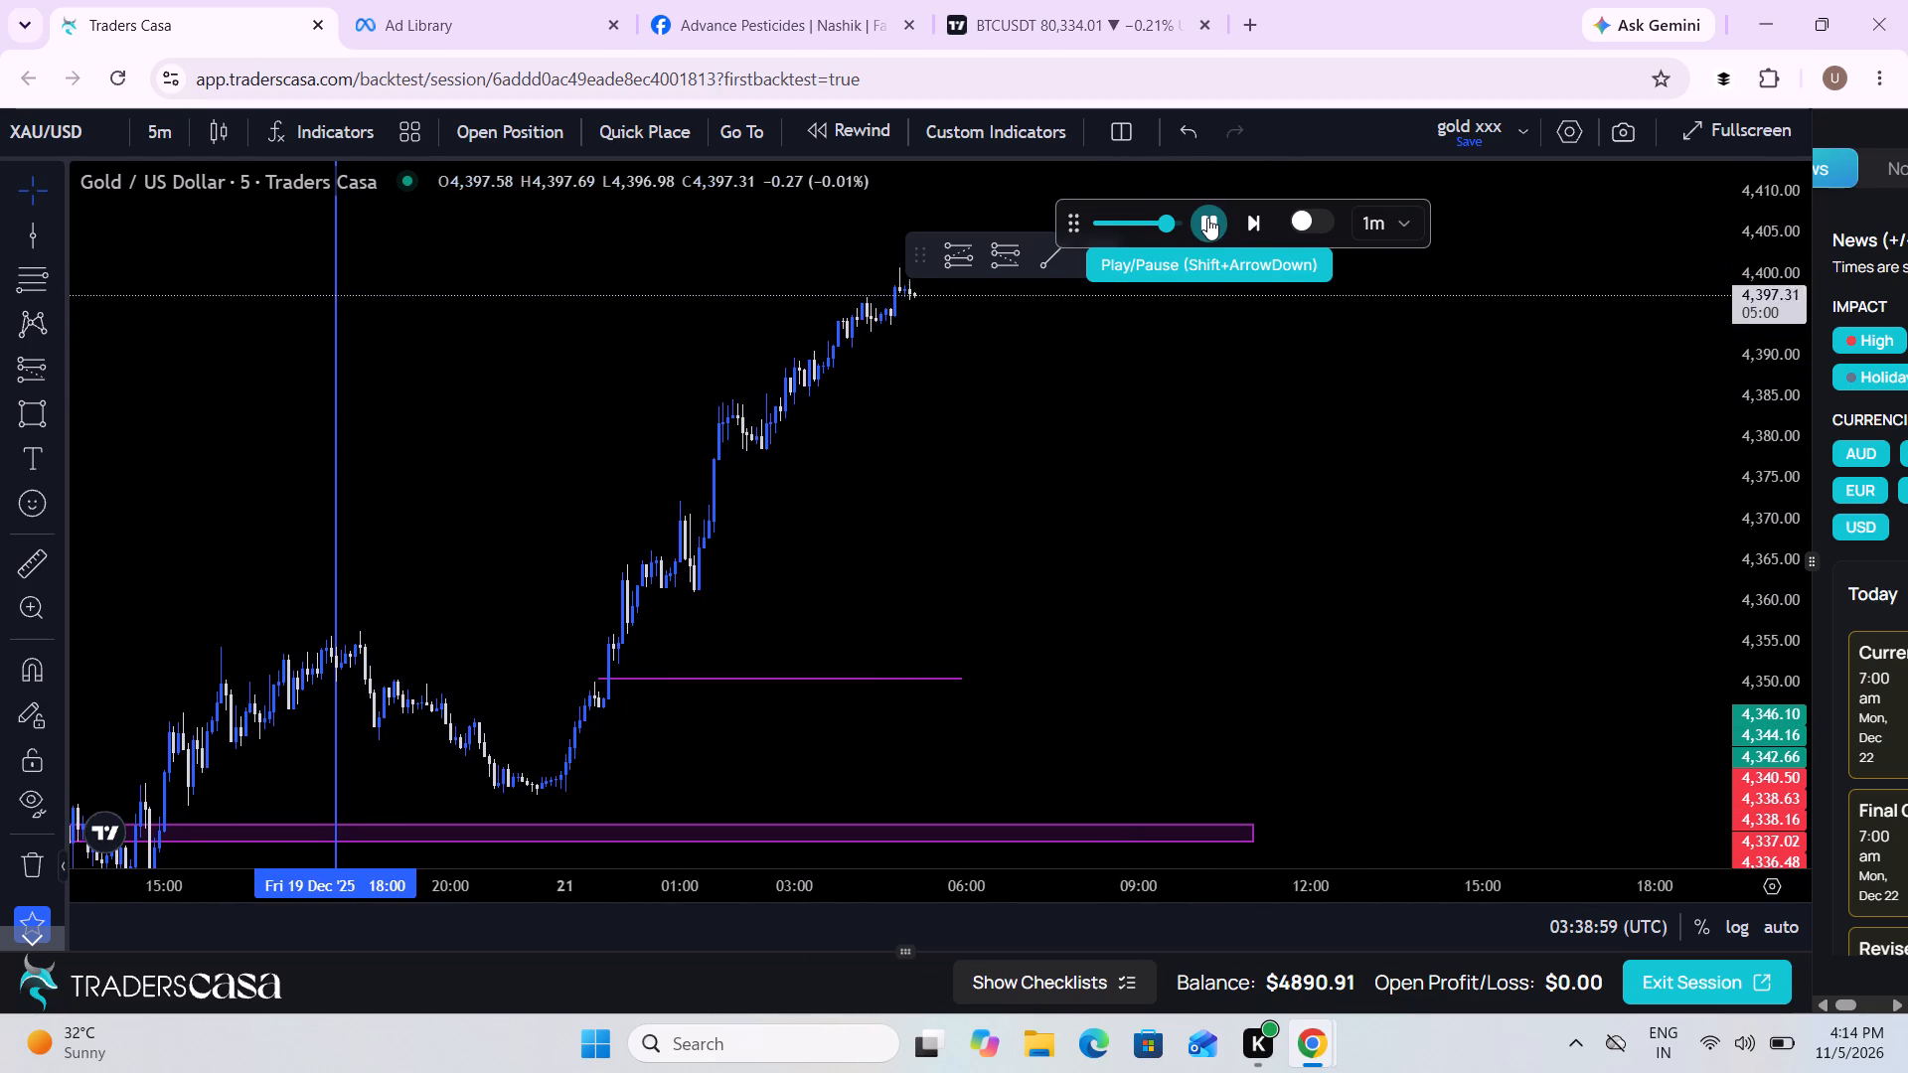
pyautogui.moveTo(1223, 361); pyautogui.dragTo(951, 382)
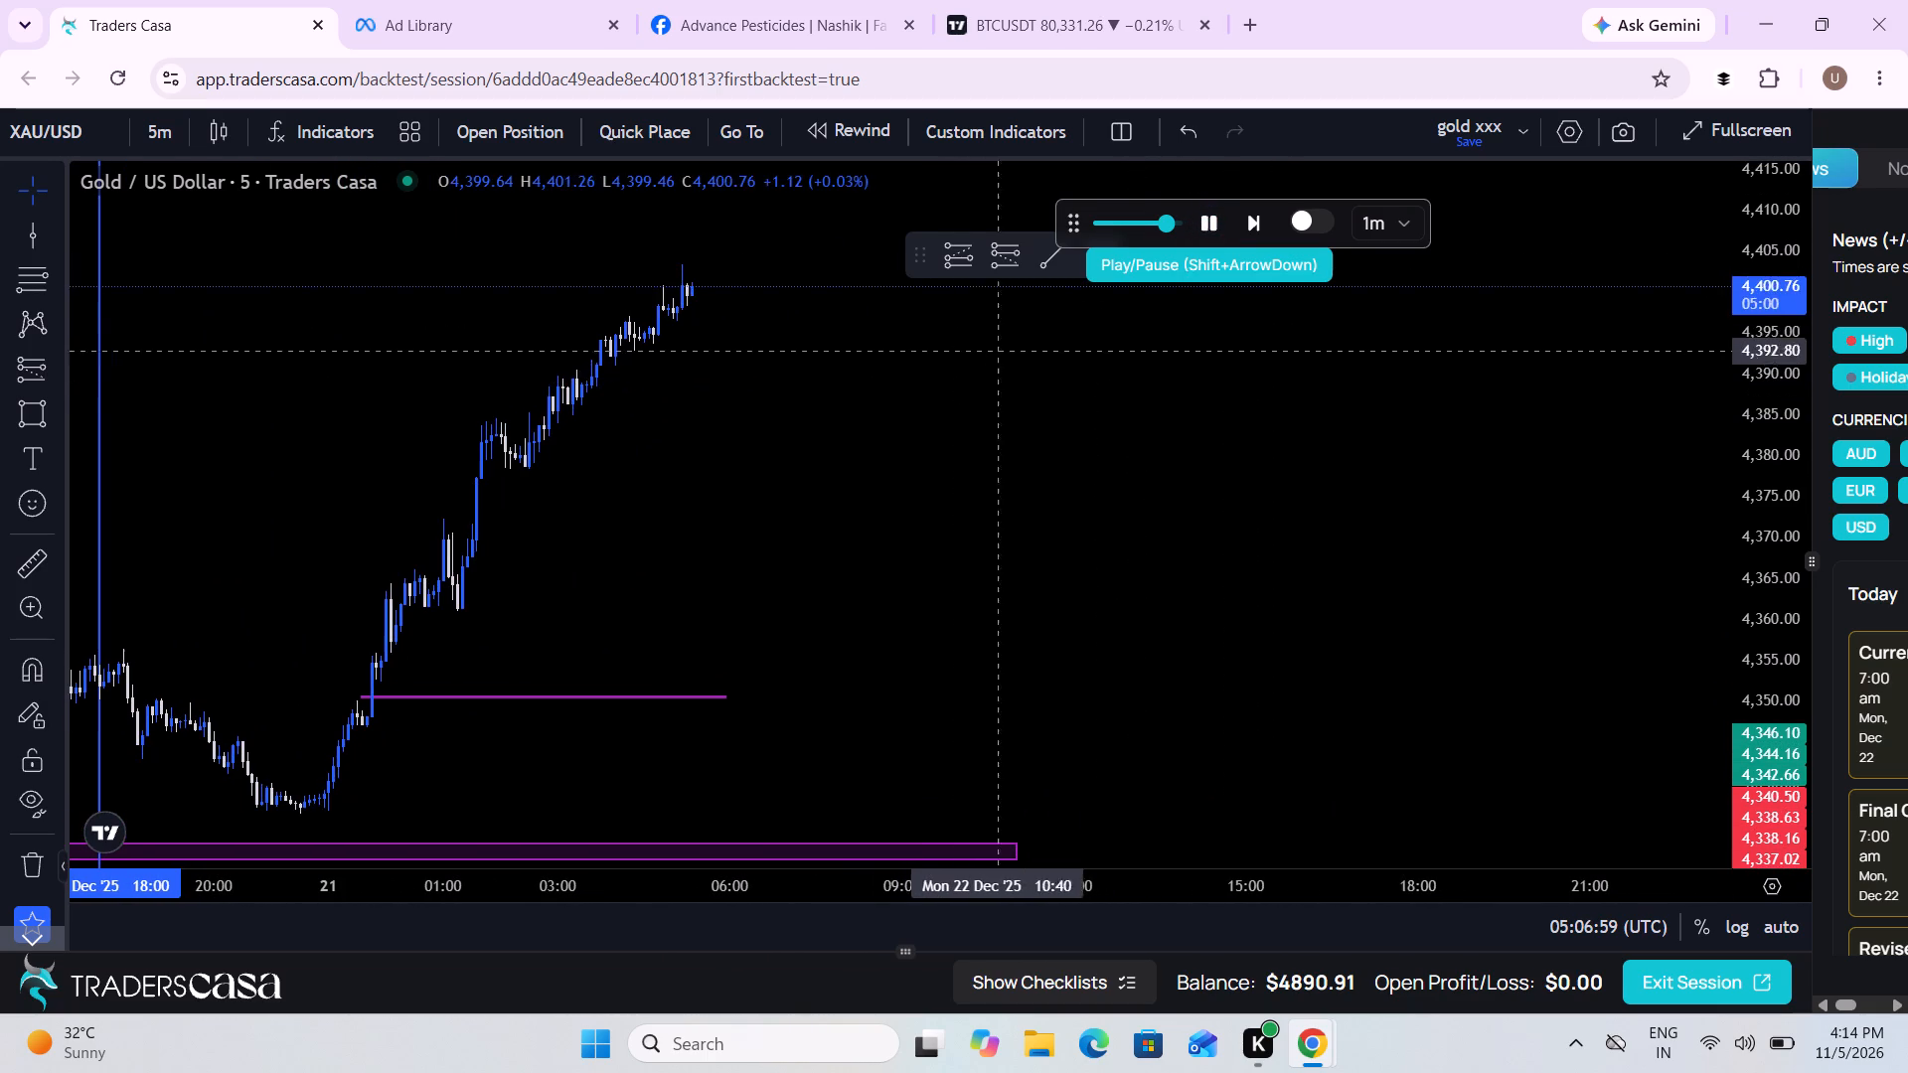
pyautogui.click(1205, 214)
pyautogui.click(1205, 214)
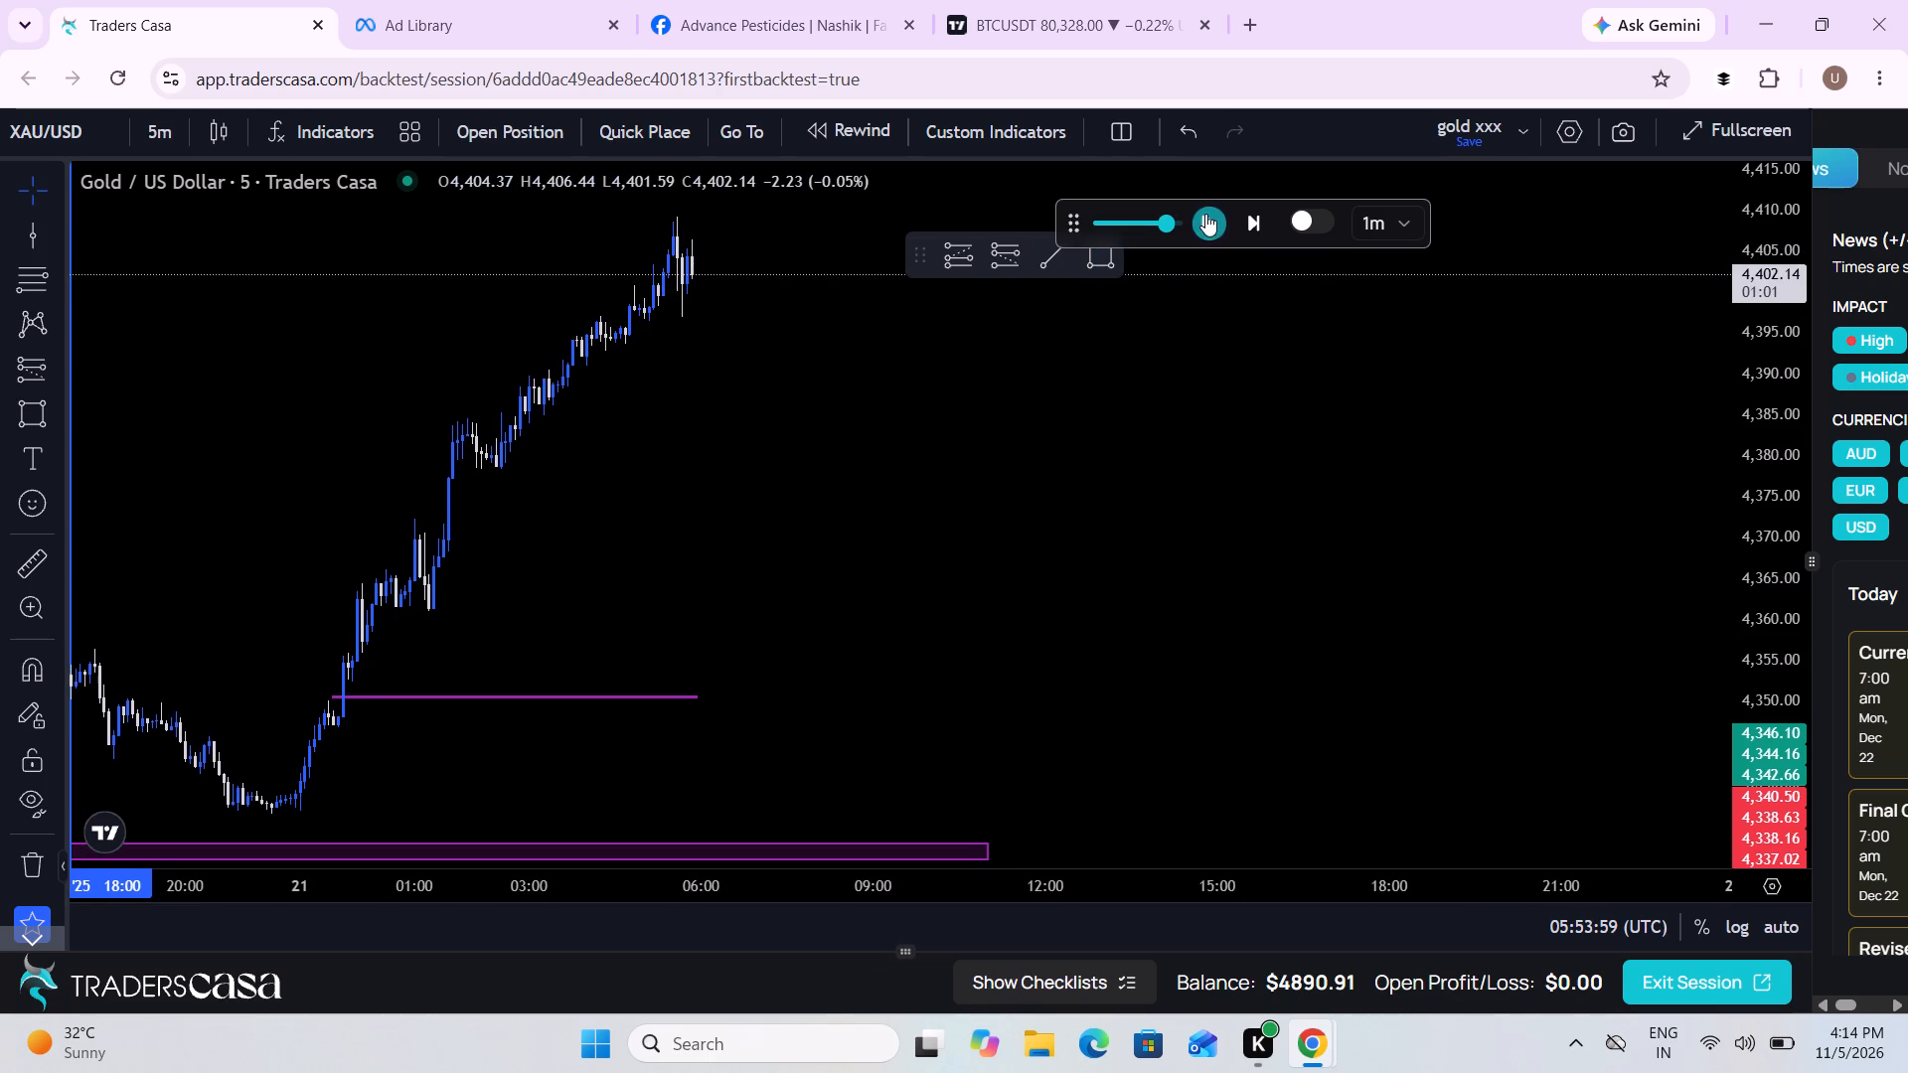
pyautogui.click(1205, 214)
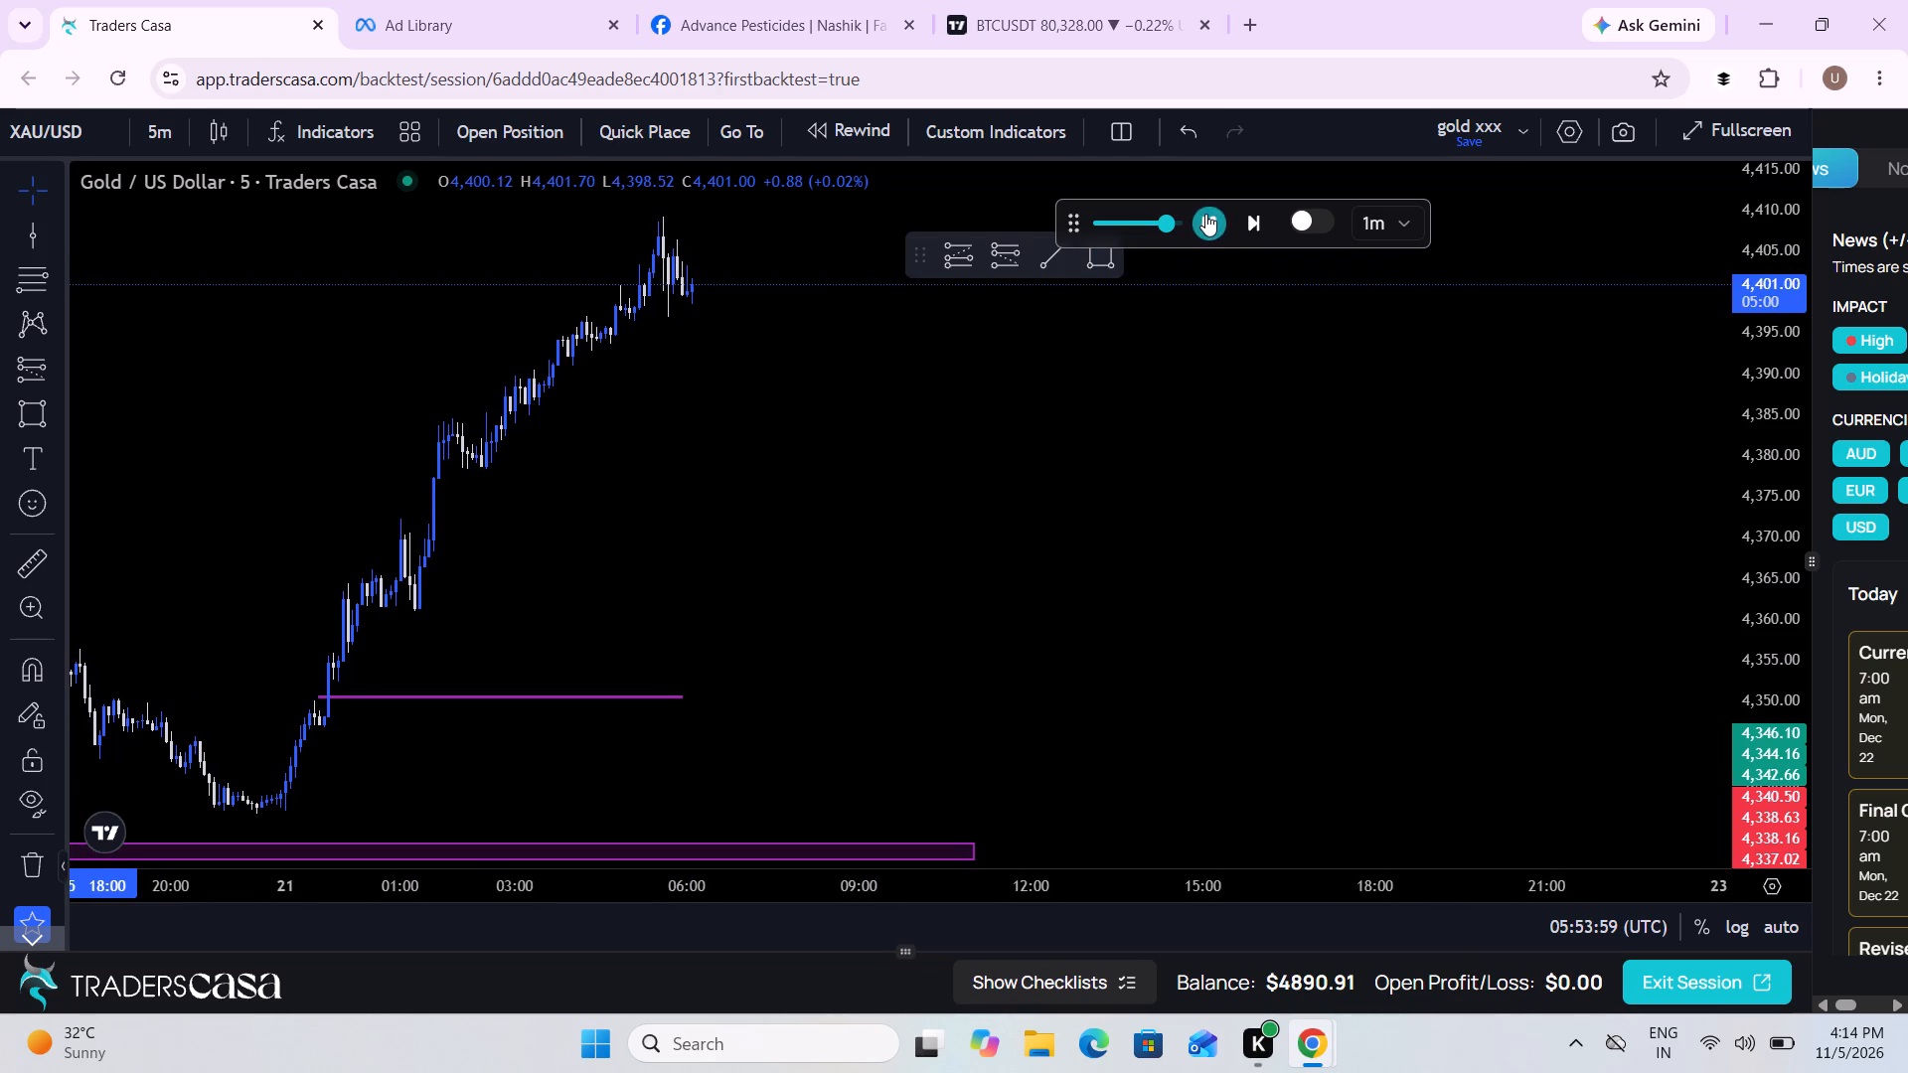
# Measure the price rise from 4,336.20 at 00:10 up to 4,409.03 at 21:40 on 22 Dec.
pyautogui.click(24, 550)
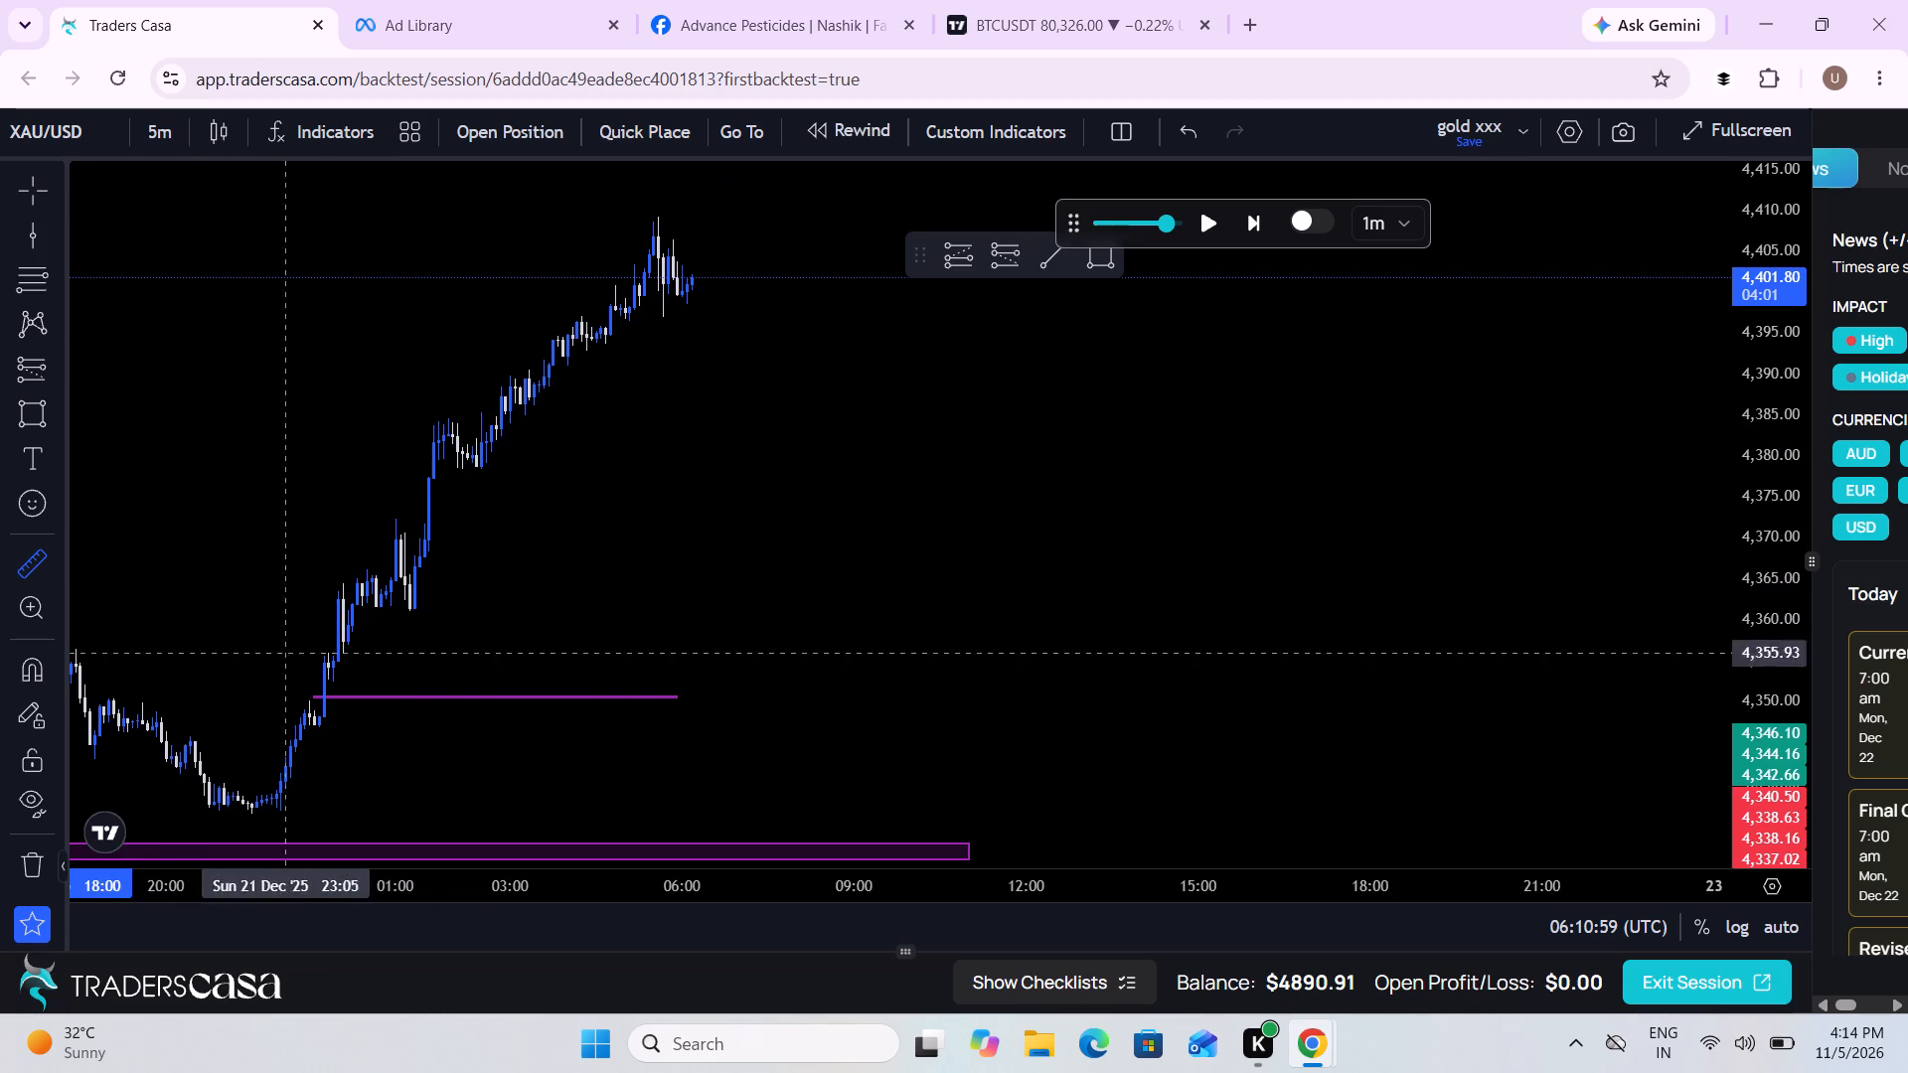
pyautogui.click(347, 814)
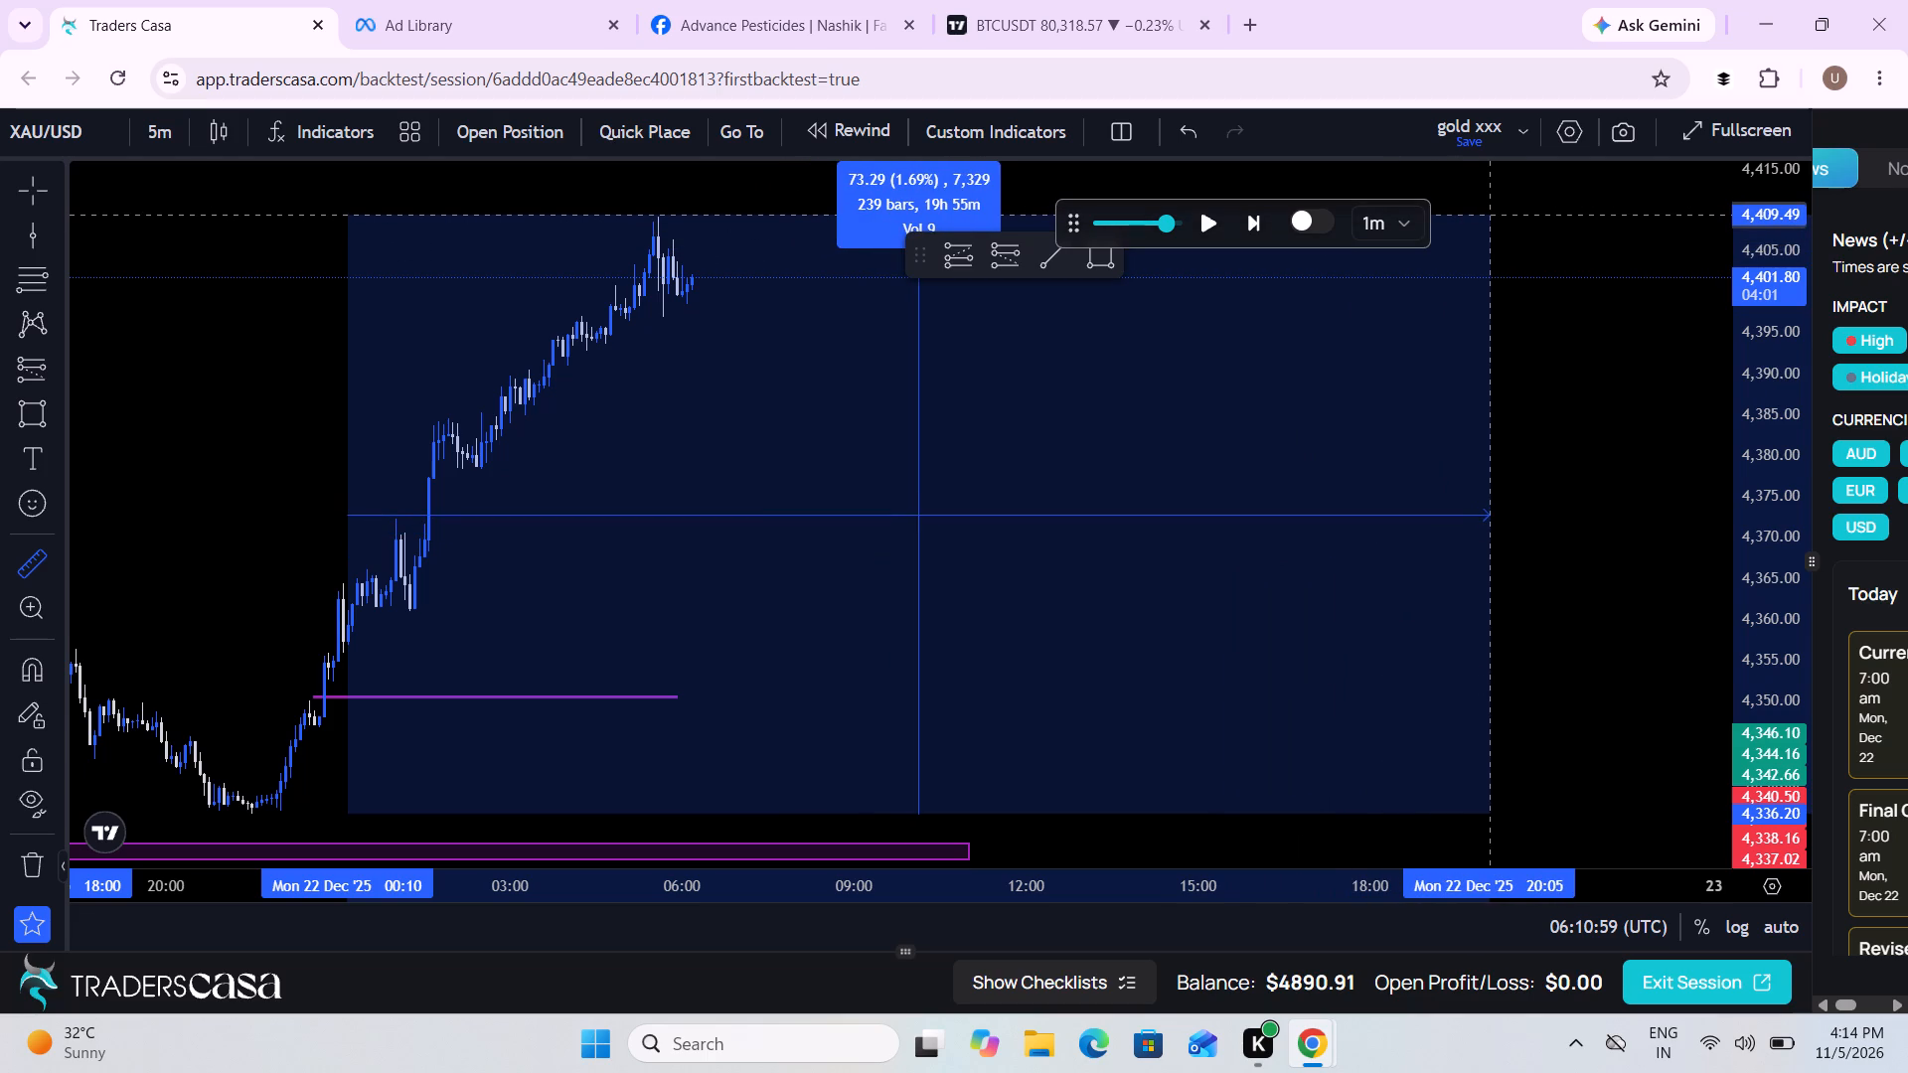
pyautogui.click(1580, 218)
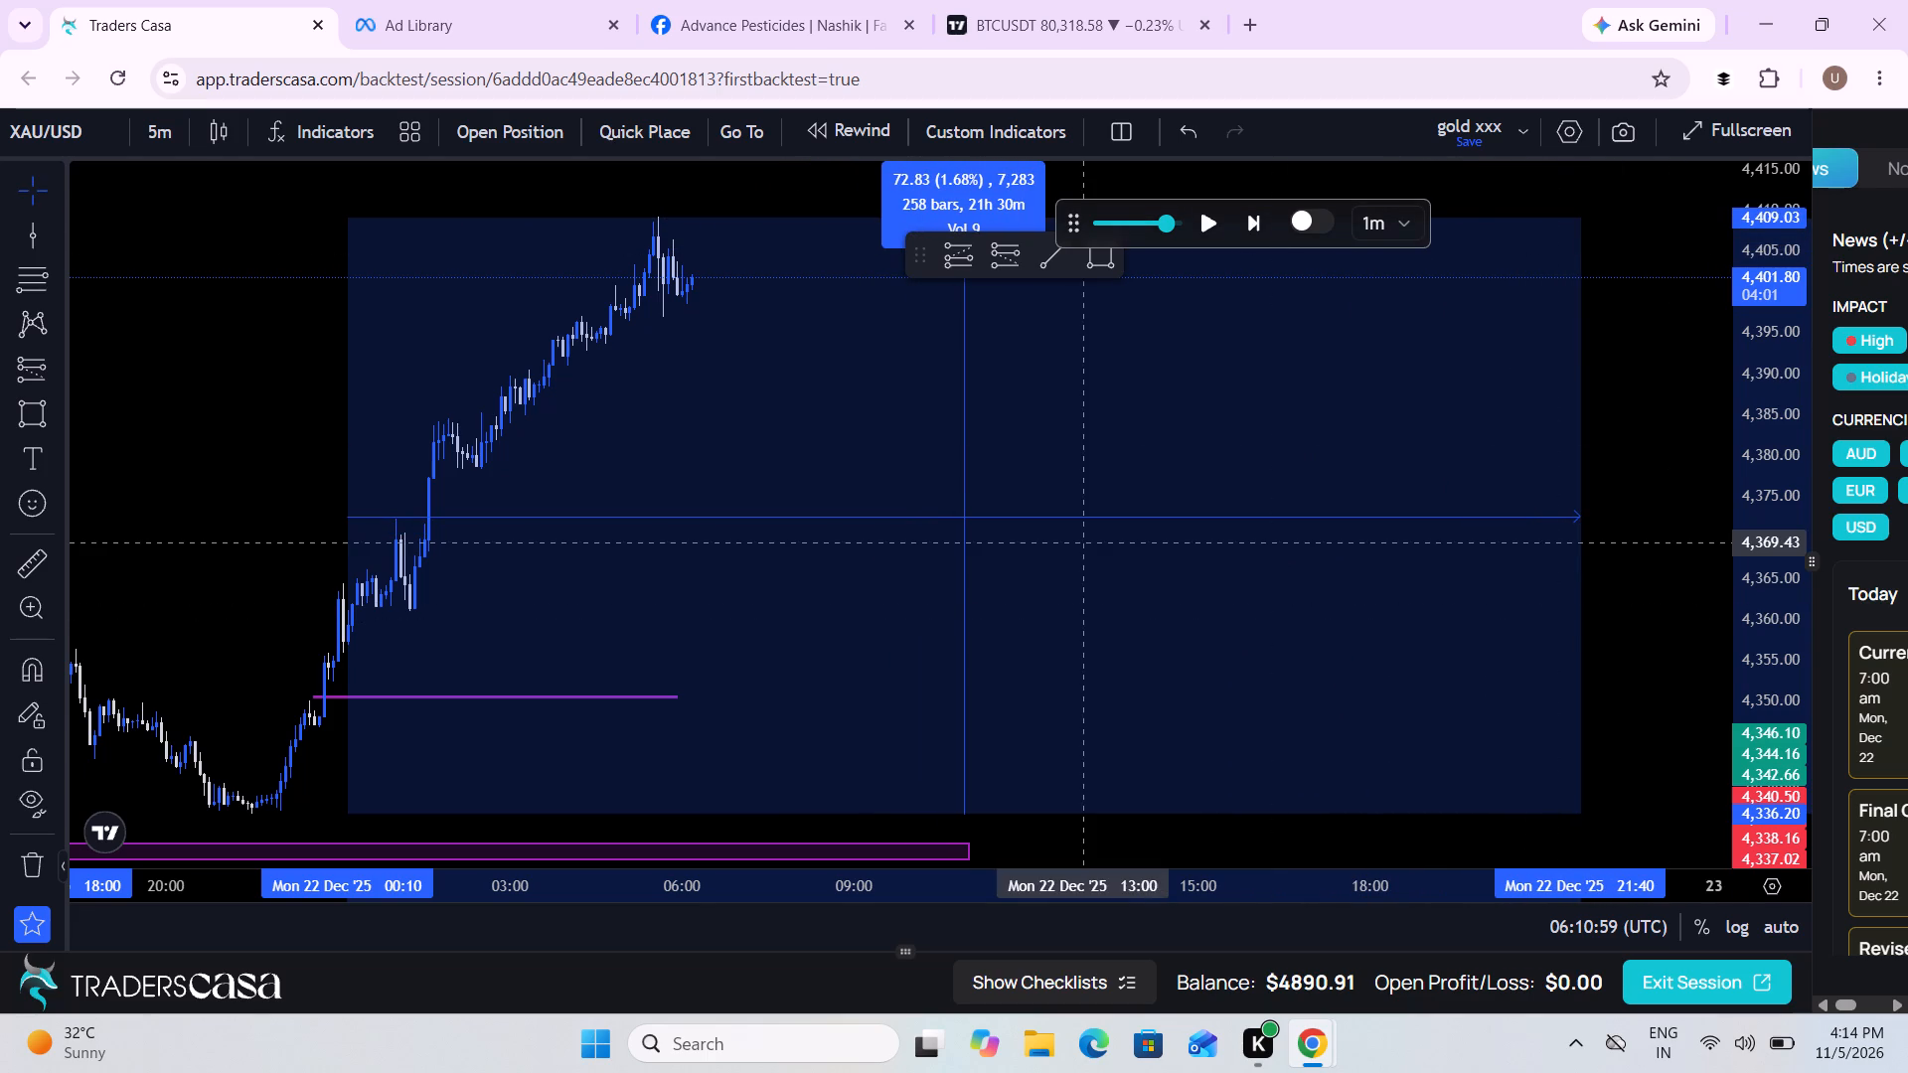
# Draw a very thin rectangle at the measurement's midpoint, about 4,372.46, from 00:10 on 22 Dec to 00:05 on 23 Dec.
pyautogui.click(22, 418)
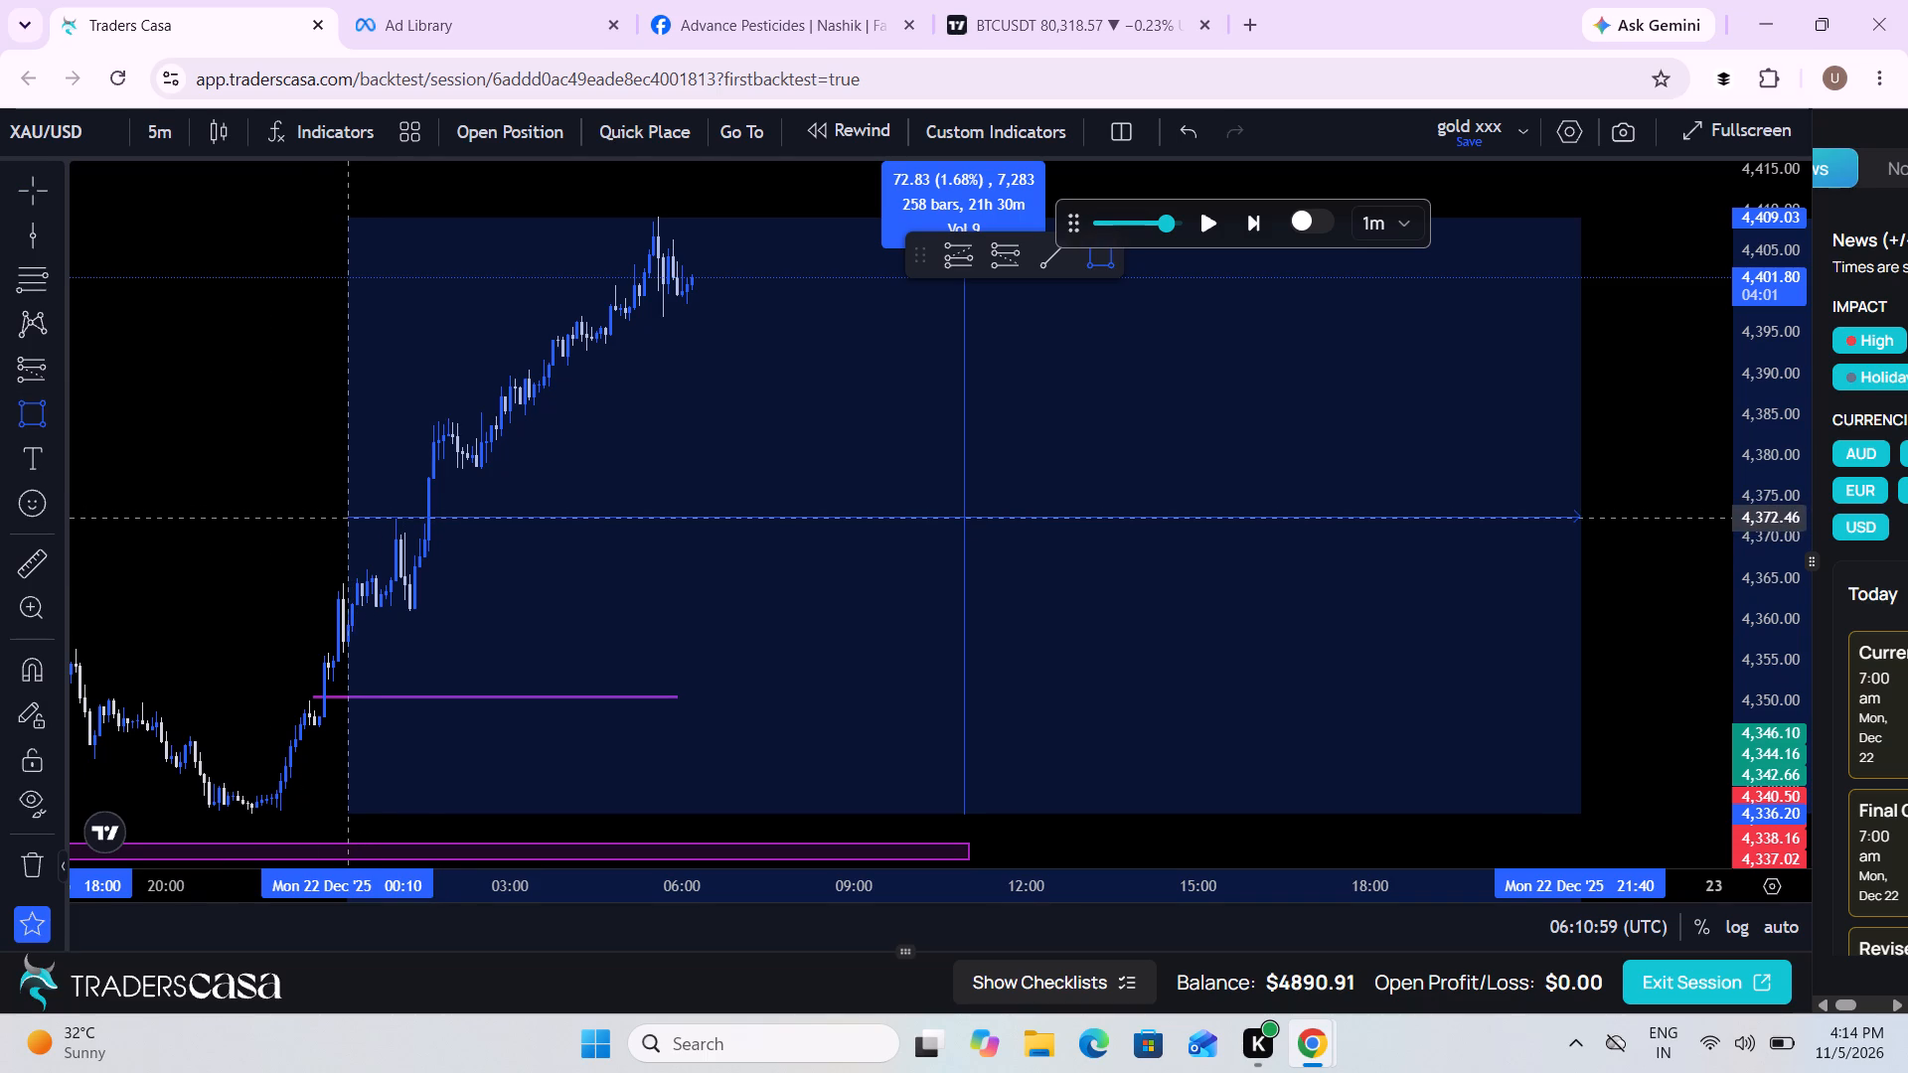
pyautogui.click(349, 517)
pyautogui.click(1718, 518)
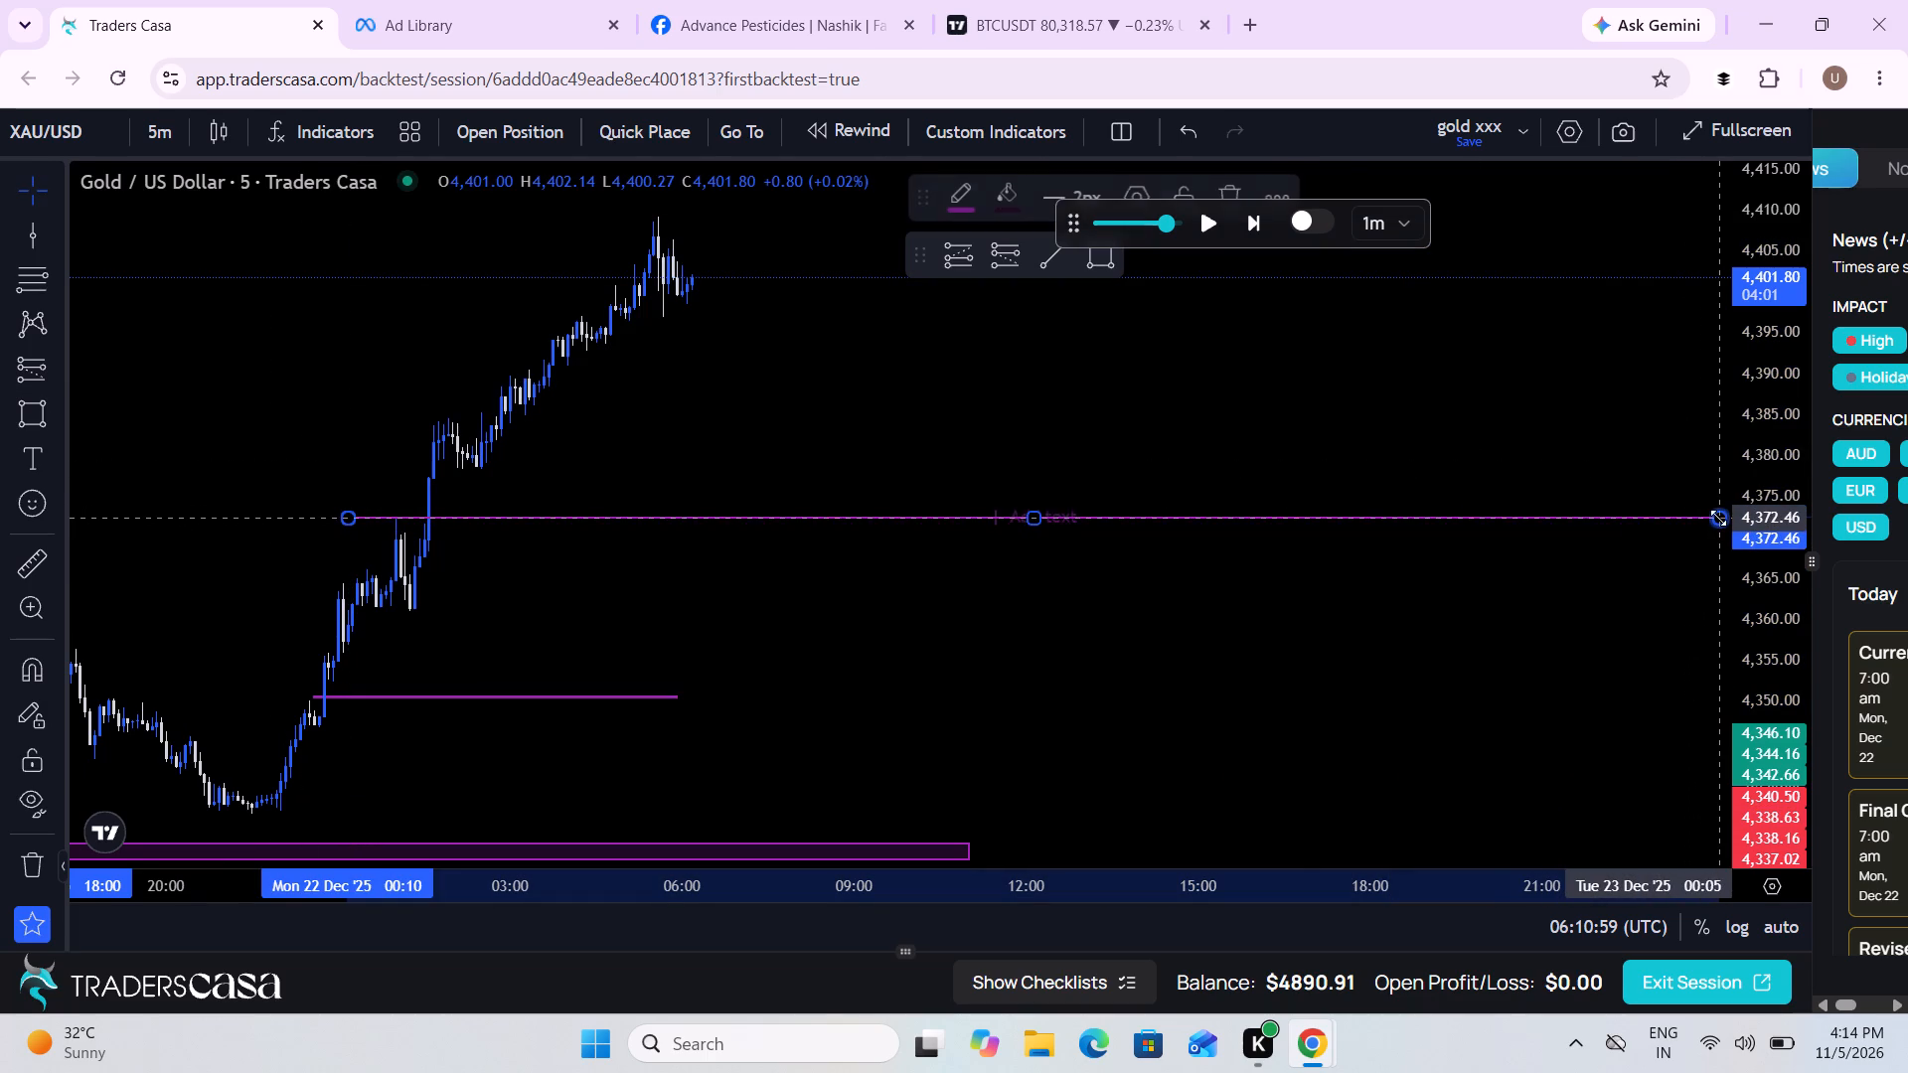
# Delete the thin rectangle at about 4,350.47 that starts at 23:35 on 21 Dec.
pyautogui.moveTo(1259, 560); pyautogui.dragTo(1188, 570)
pyautogui.scroll(-4, 1188, 570)
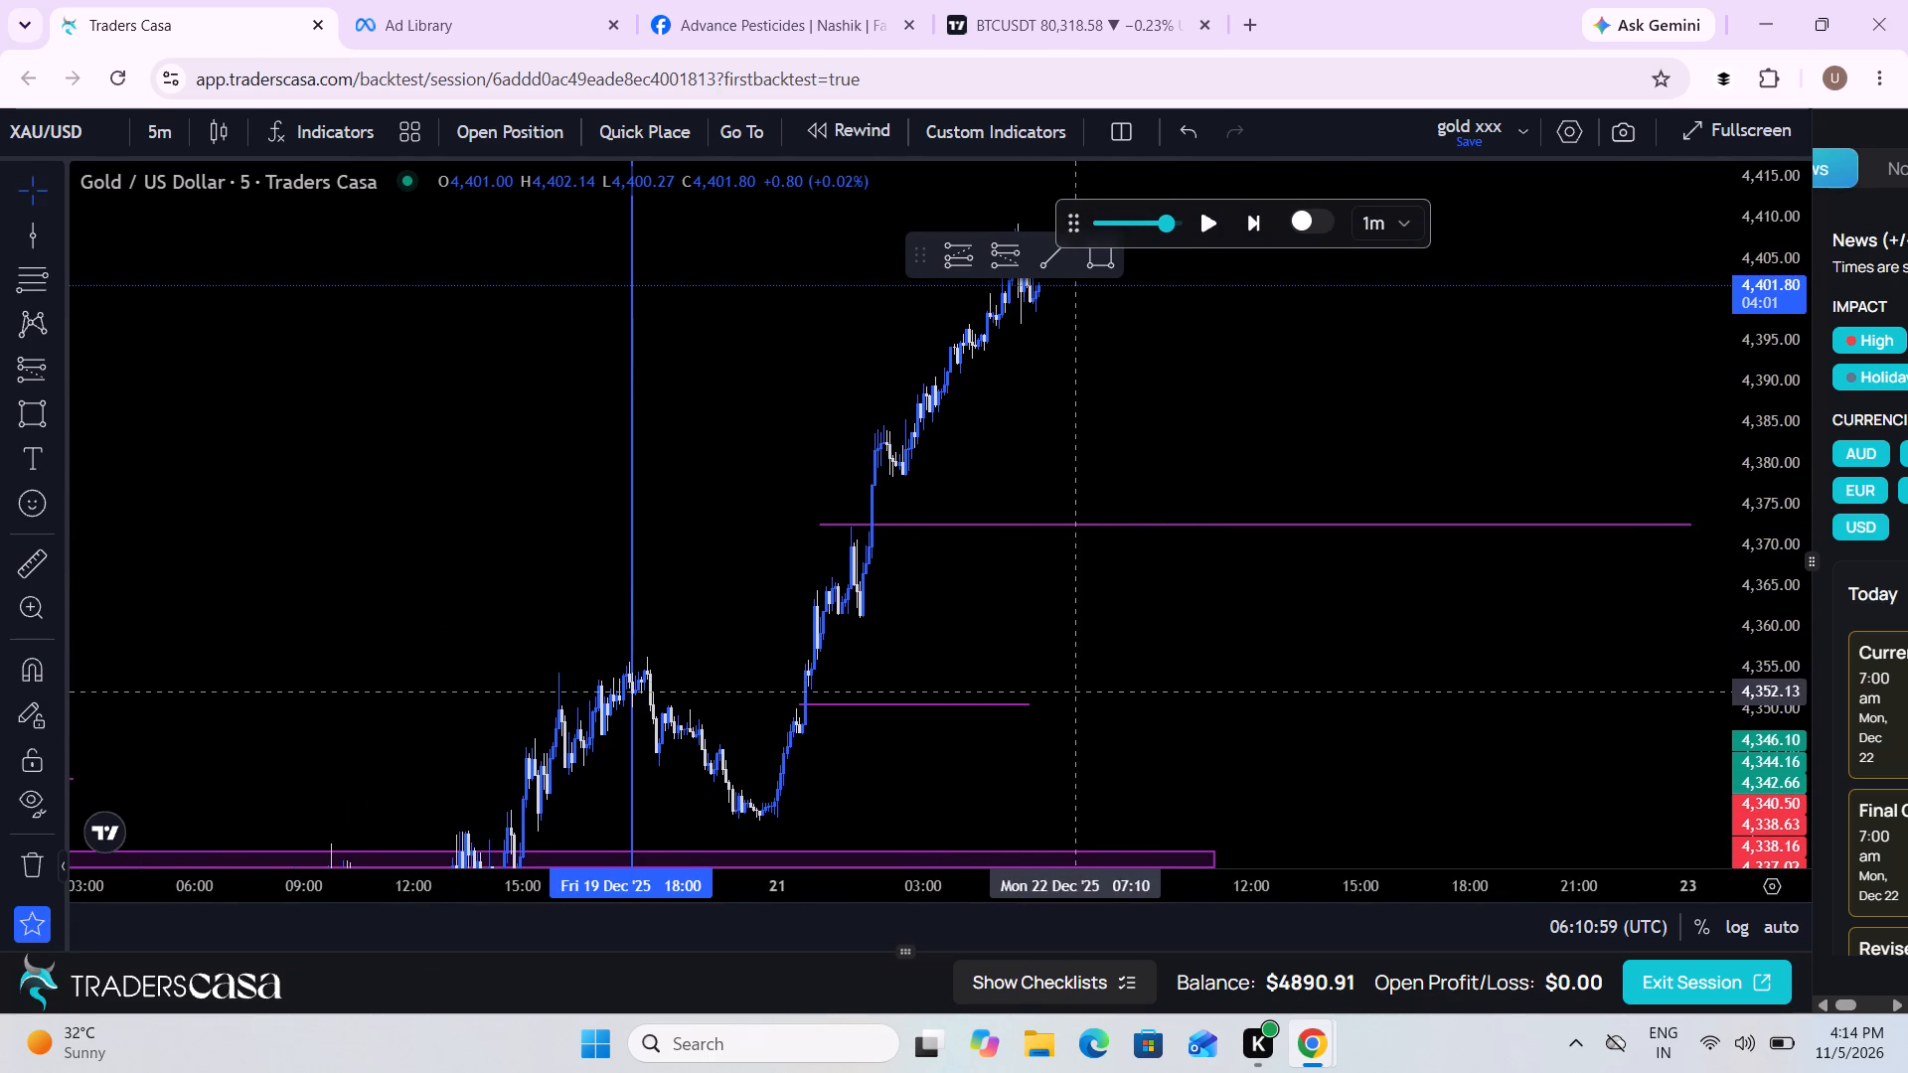
pyautogui.click(1013, 706)
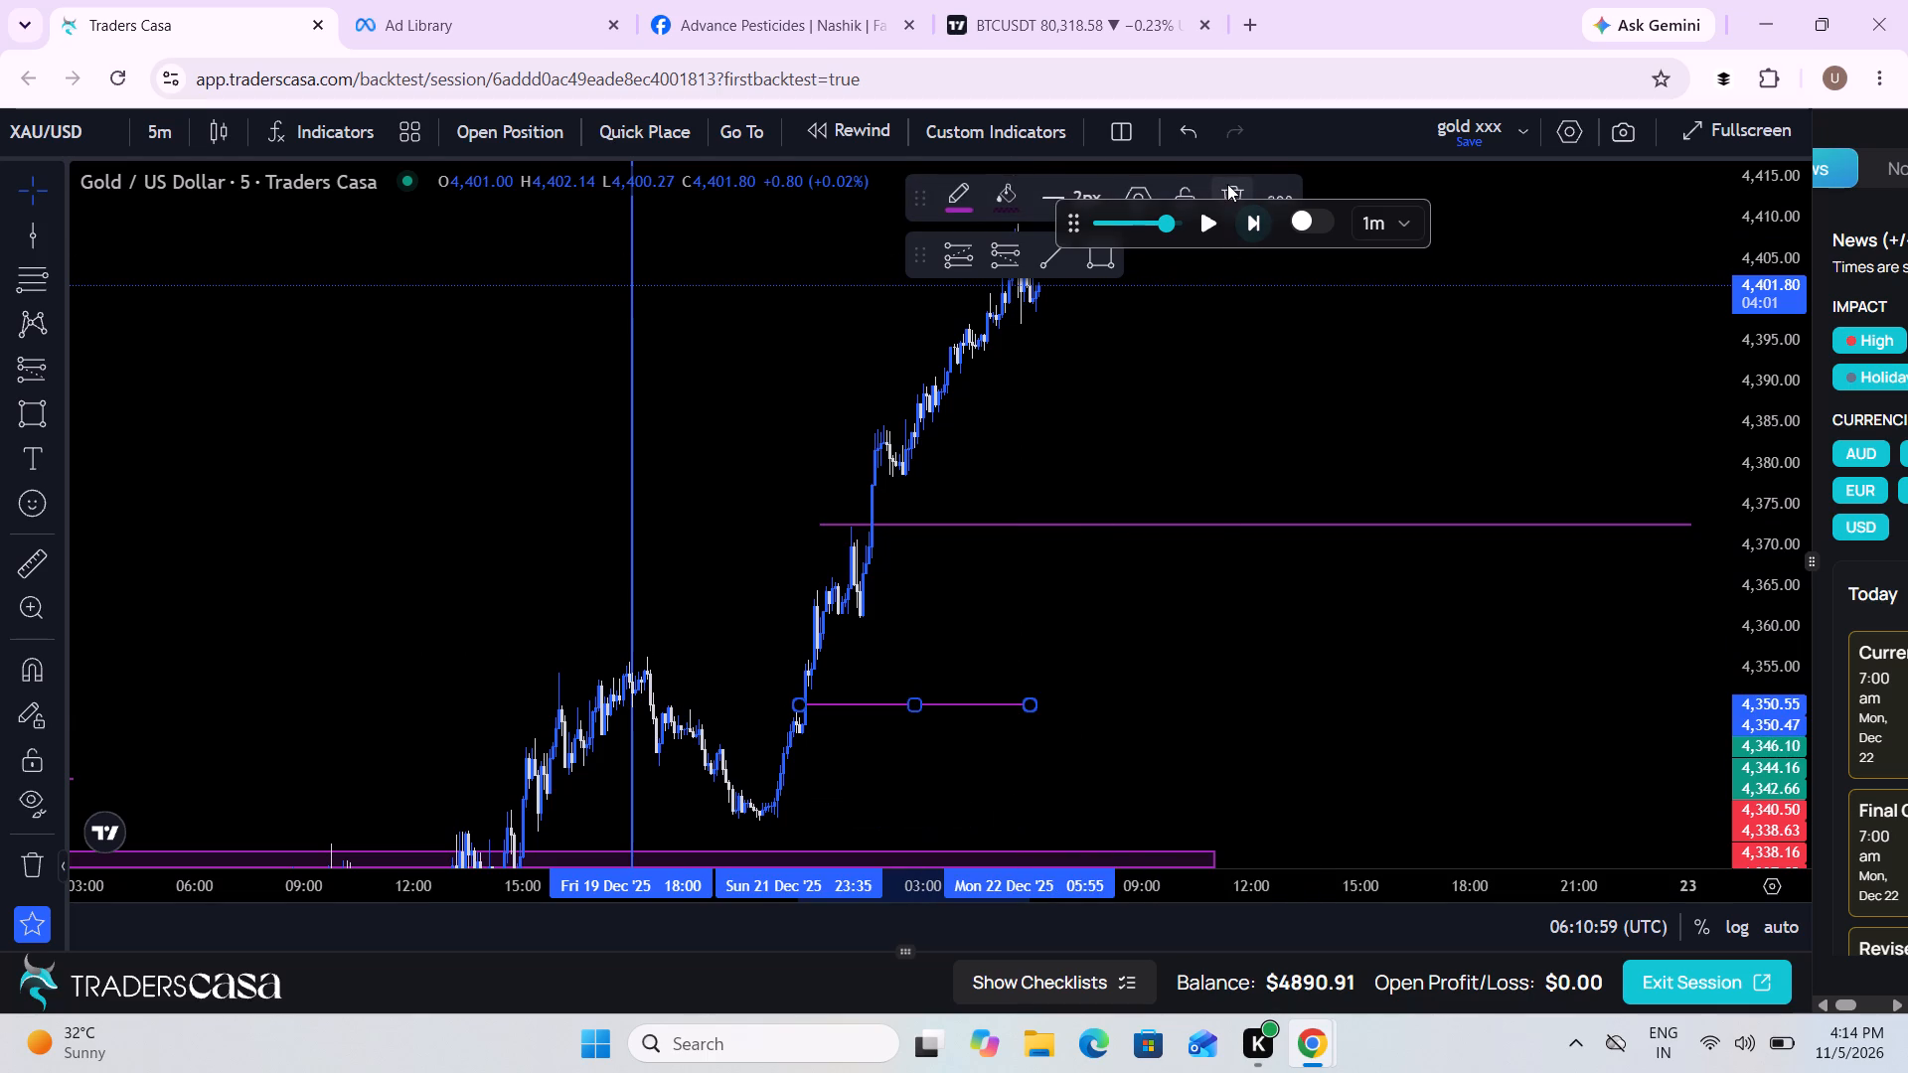
pyautogui.click(1227, 186)
# Replay the chart forward from 06:10 to 07:32 UTC on 22 Dec and pause it.
pyautogui.moveTo(1152, 536); pyautogui.dragTo(1103, 542)
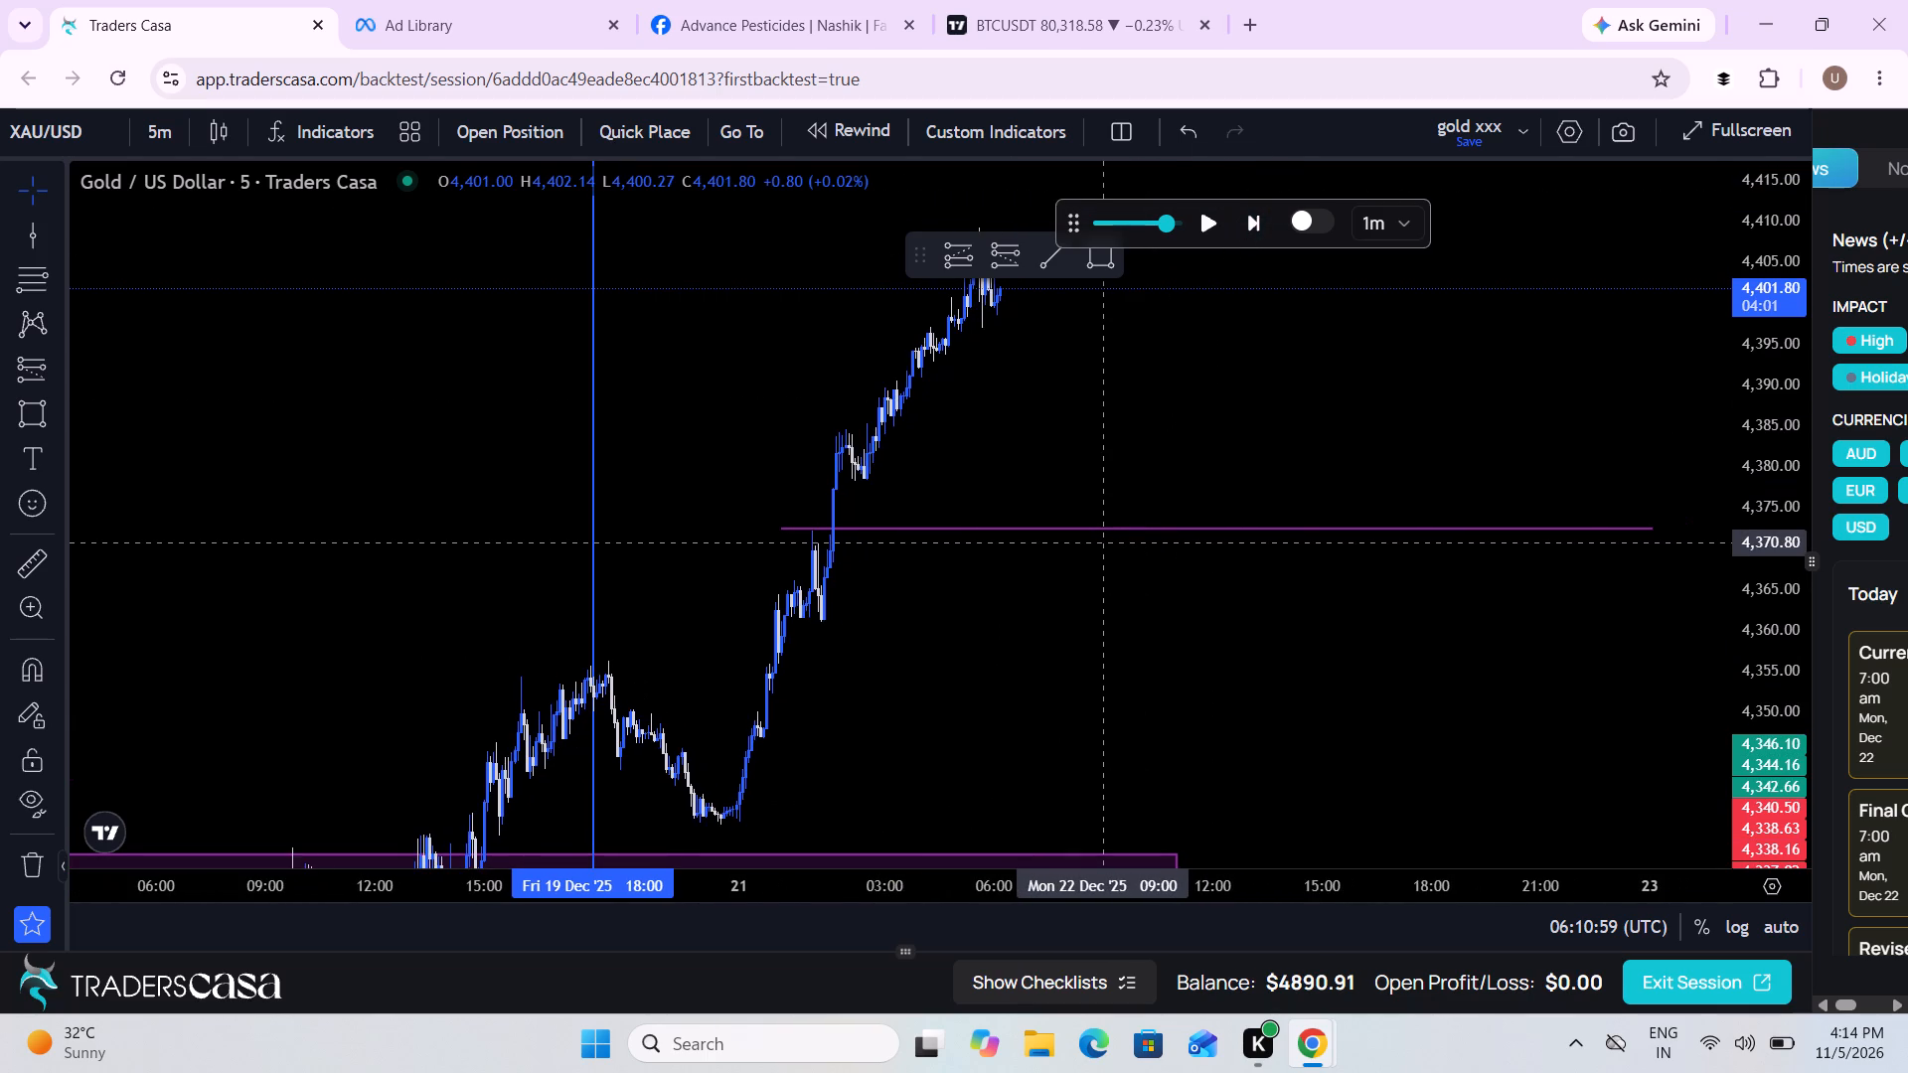
pyautogui.scroll(2, 1103, 542)
pyautogui.moveTo(1103, 542); pyautogui.dragTo(960, 714)
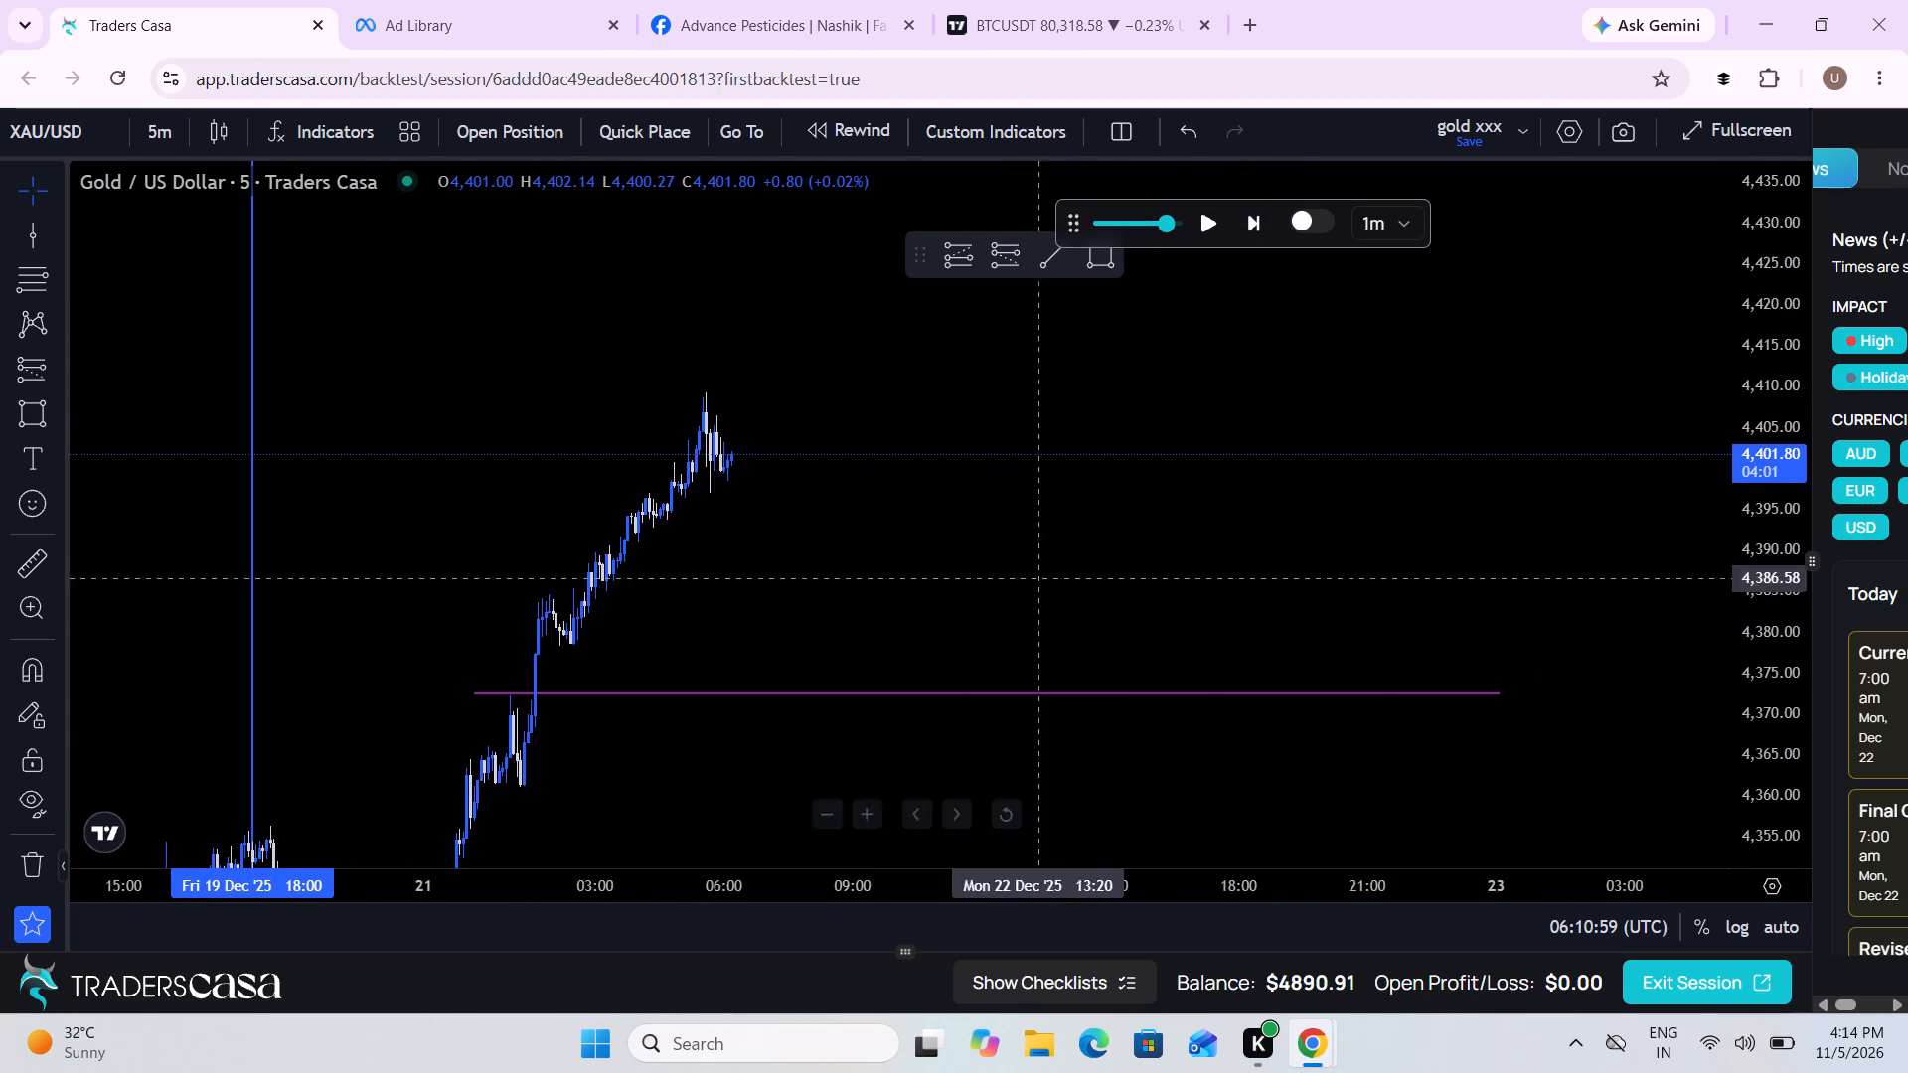
pyautogui.click(1203, 223)
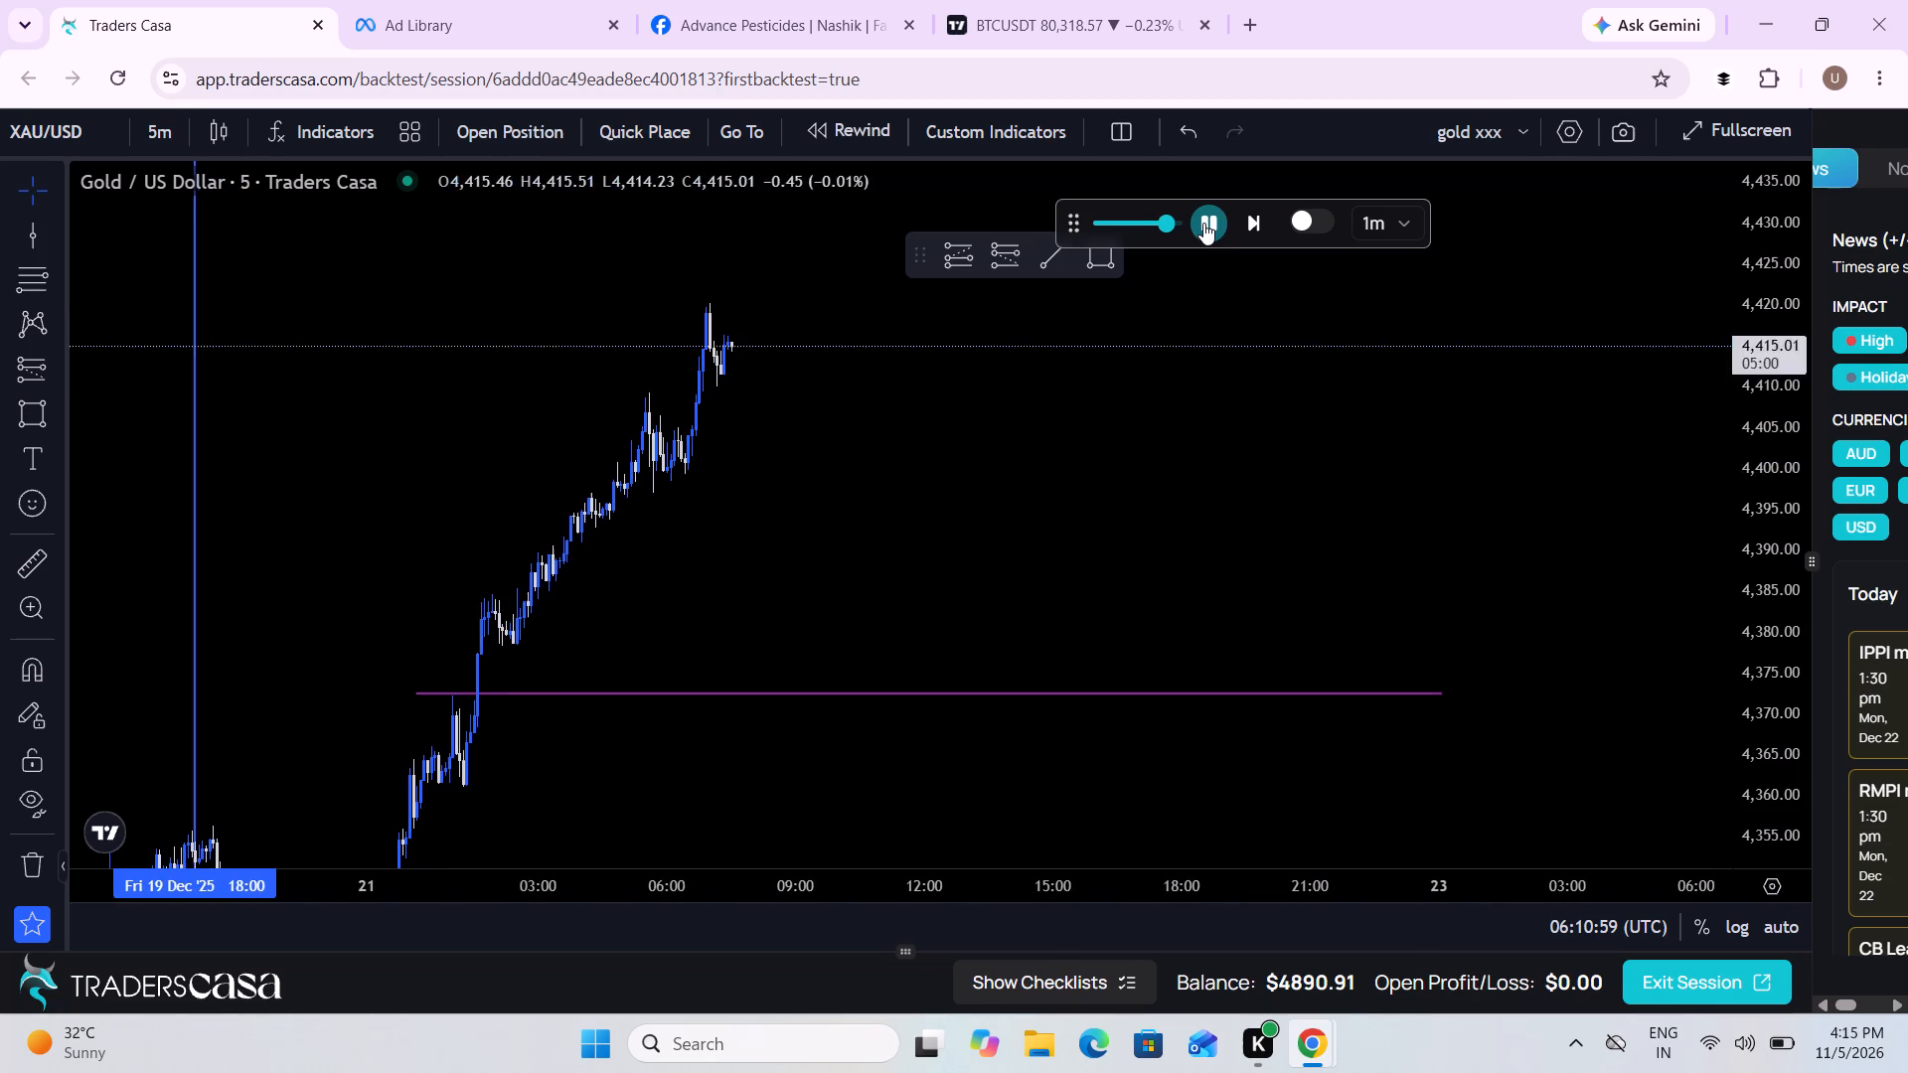
pyautogui.click(1203, 223)
# Place a vertical line at 18:00 on 22 Dec.
pyautogui.click(22, 227)
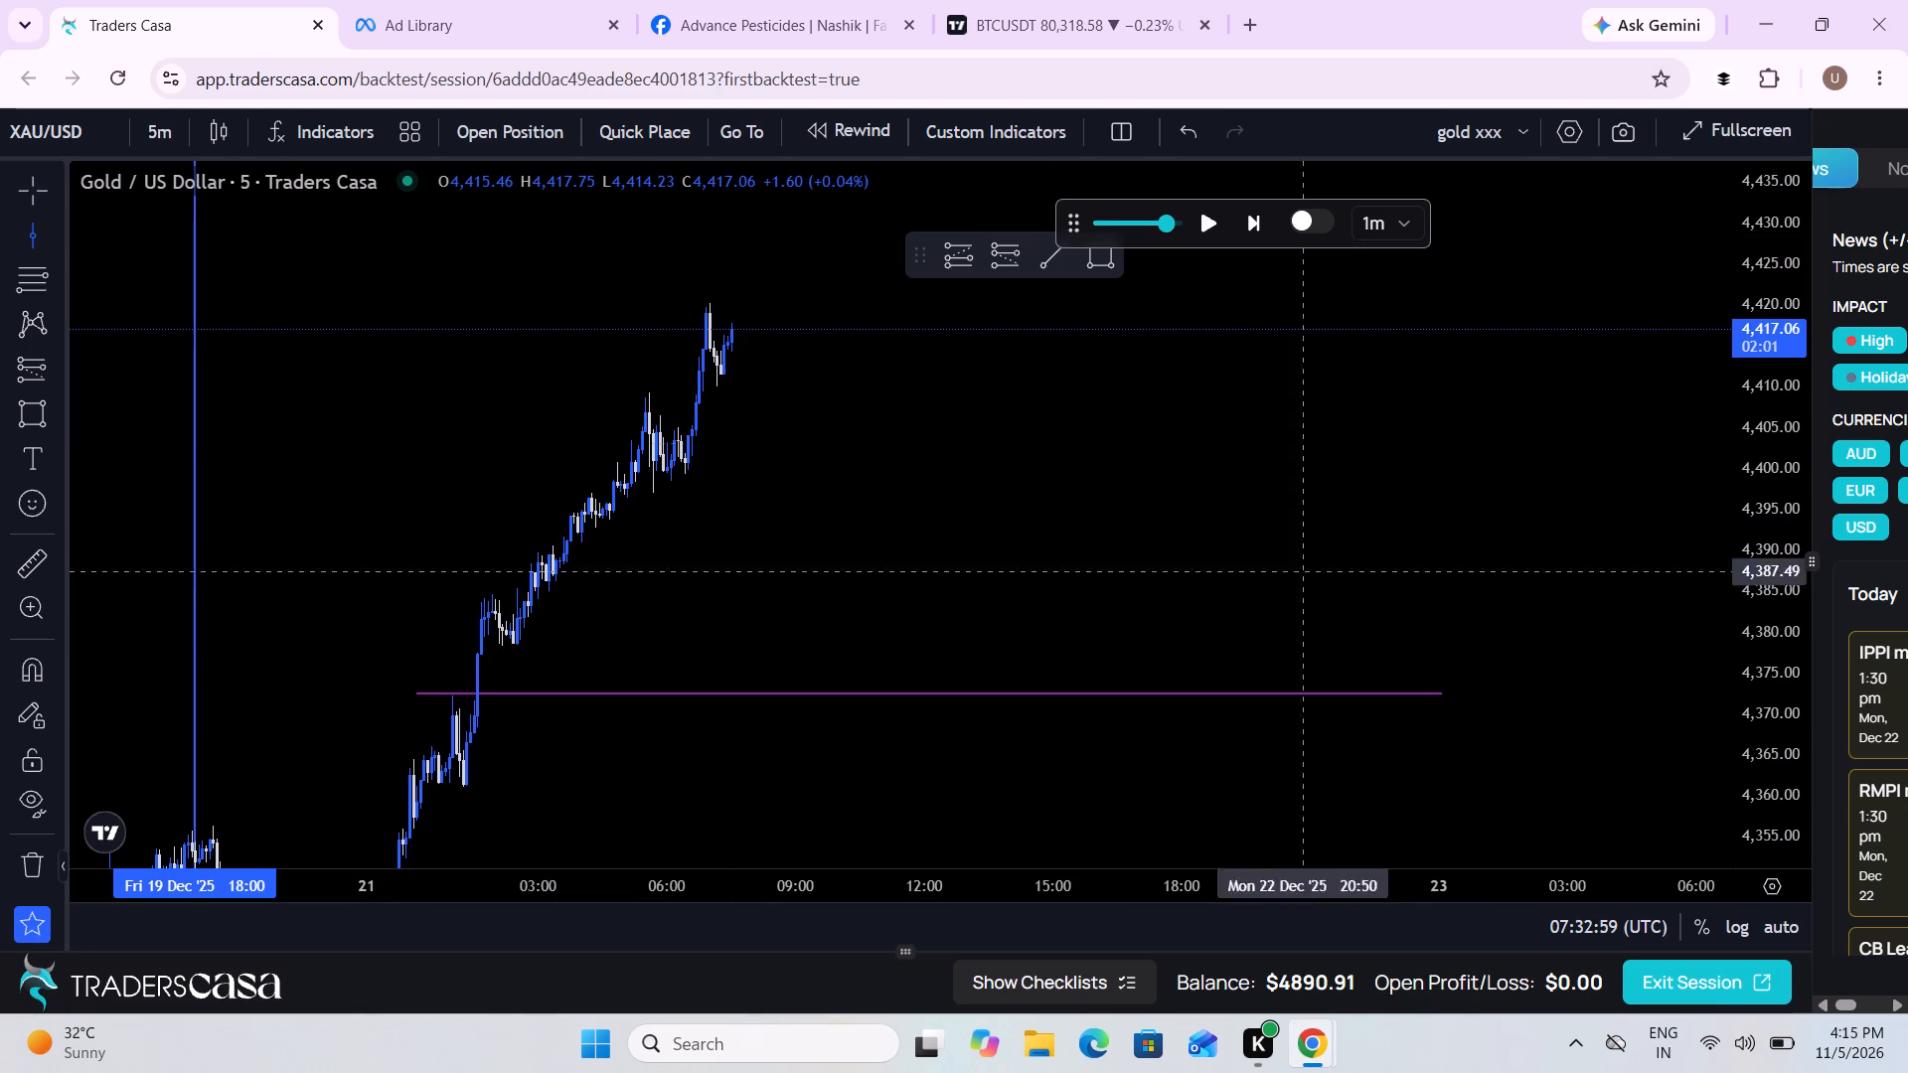
pyautogui.click(1183, 633)
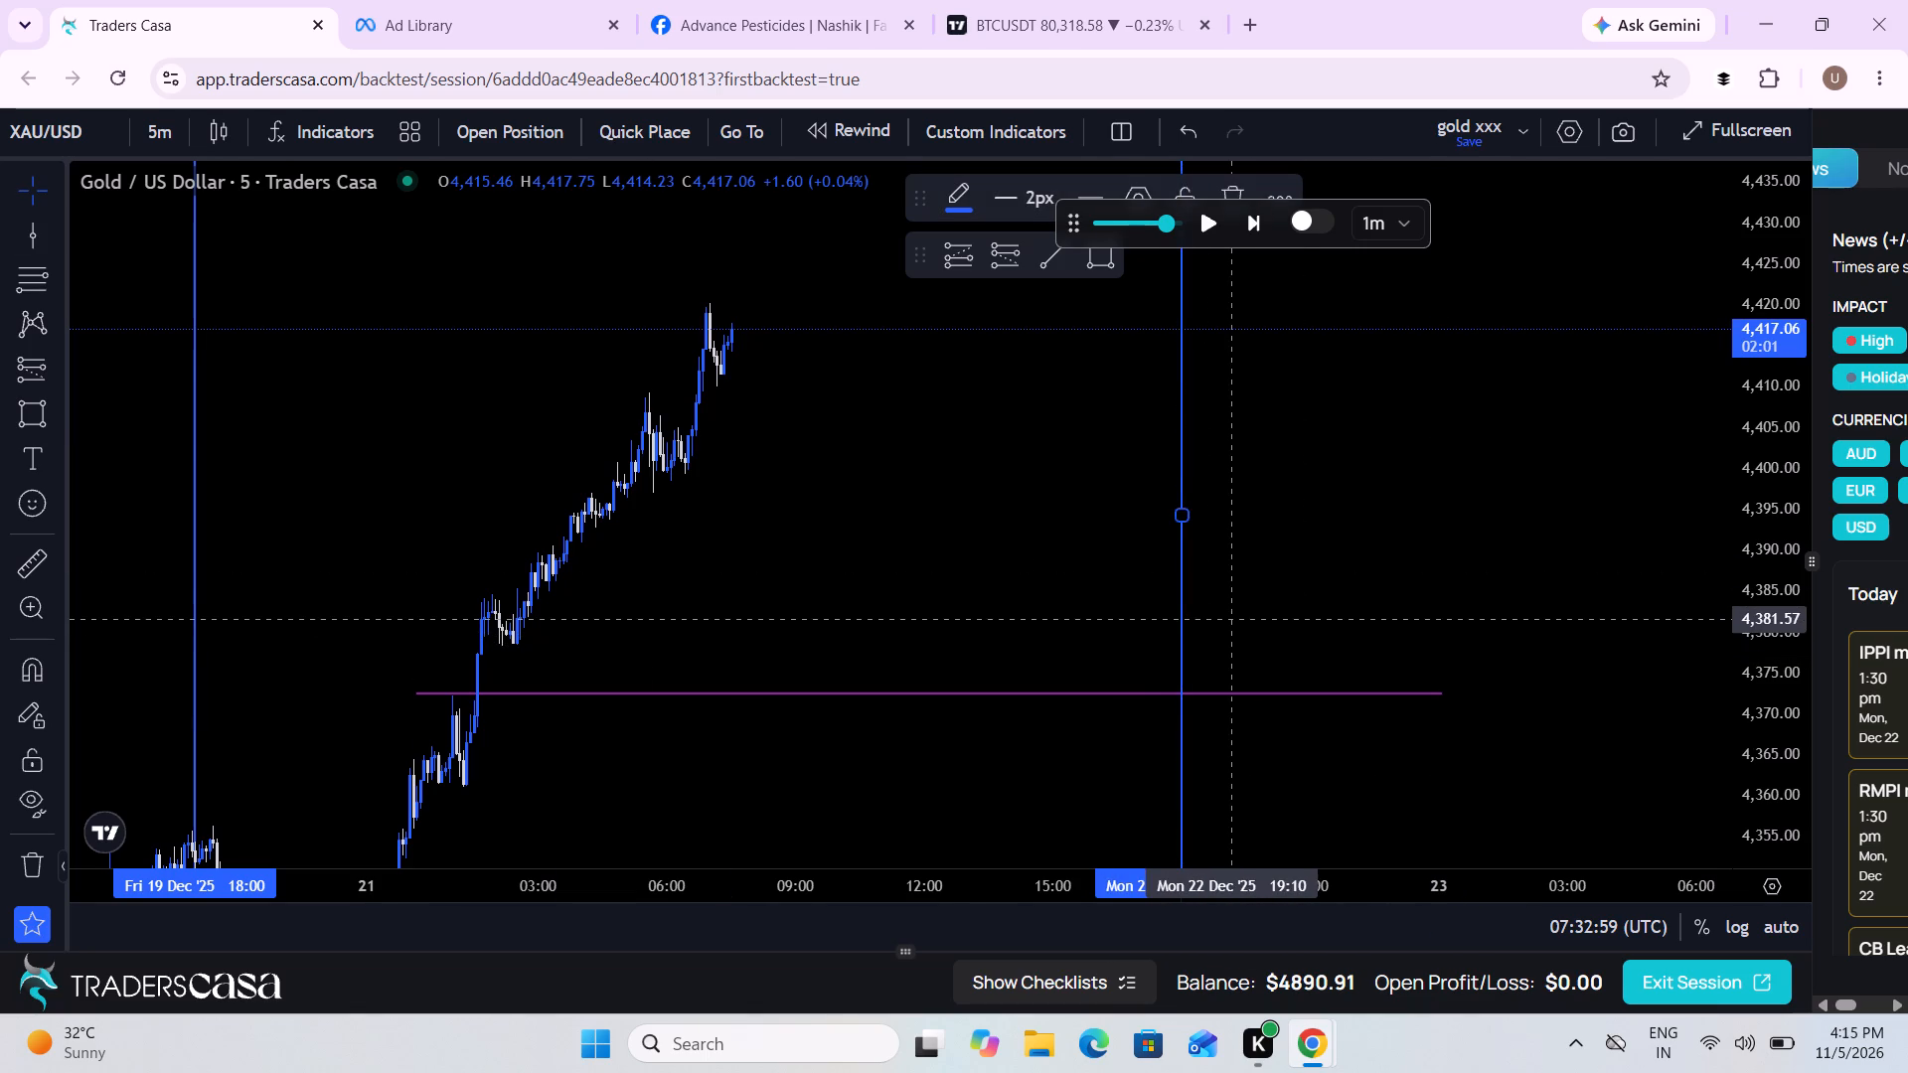
# Replay the chart forward from 07:32 to 08:56 UTC on 22 Dec and pause it.
pyautogui.click(1205, 217)
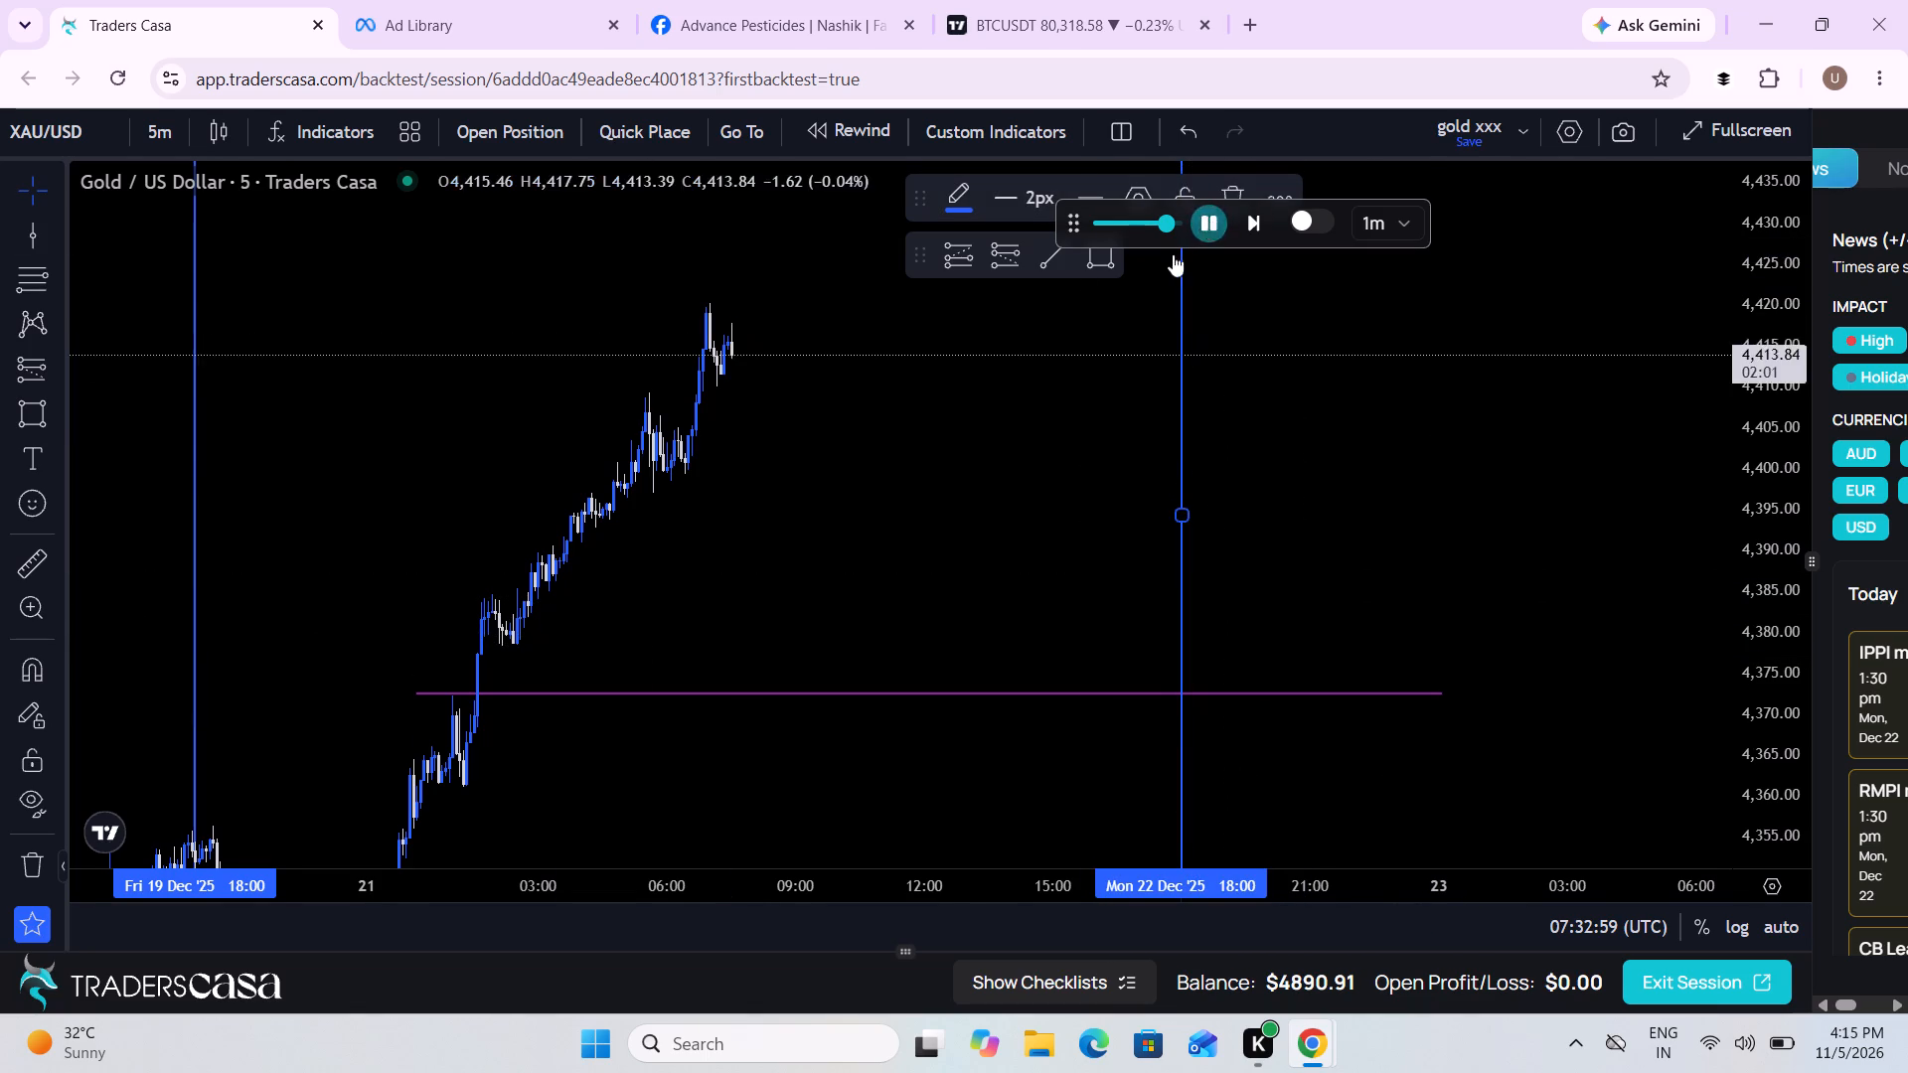
pyautogui.moveTo(923, 547); pyautogui.dragTo(846, 556)
pyautogui.scroll(-2, 846, 556)
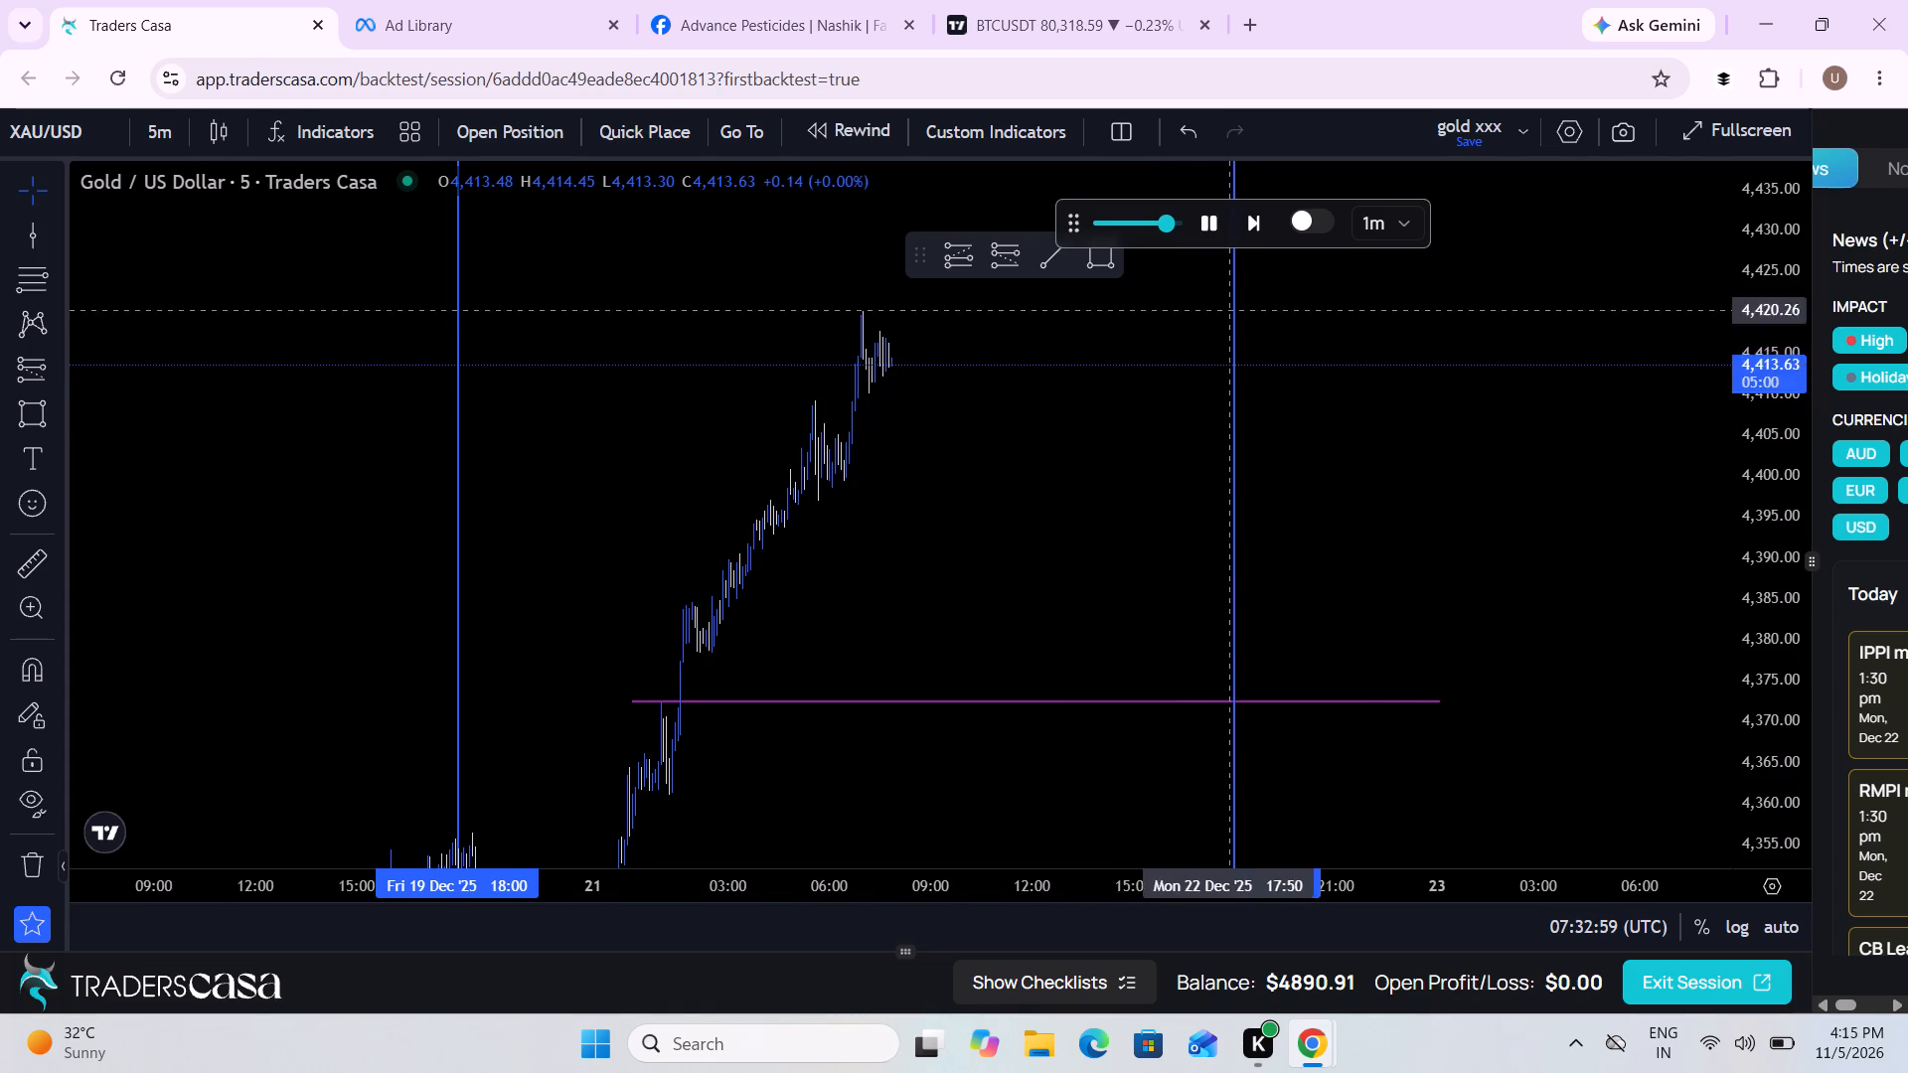
pyautogui.click(1213, 233)
# Measure the 22 Dec rally from its low at about 4,336.21 up to its high at about 4,420.33.
pyautogui.moveTo(949, 569); pyautogui.dragTo(938, 546)
pyautogui.scroll(2, 938, 546)
pyautogui.moveTo(1782, 466); pyautogui.dragTo(1744, 692)
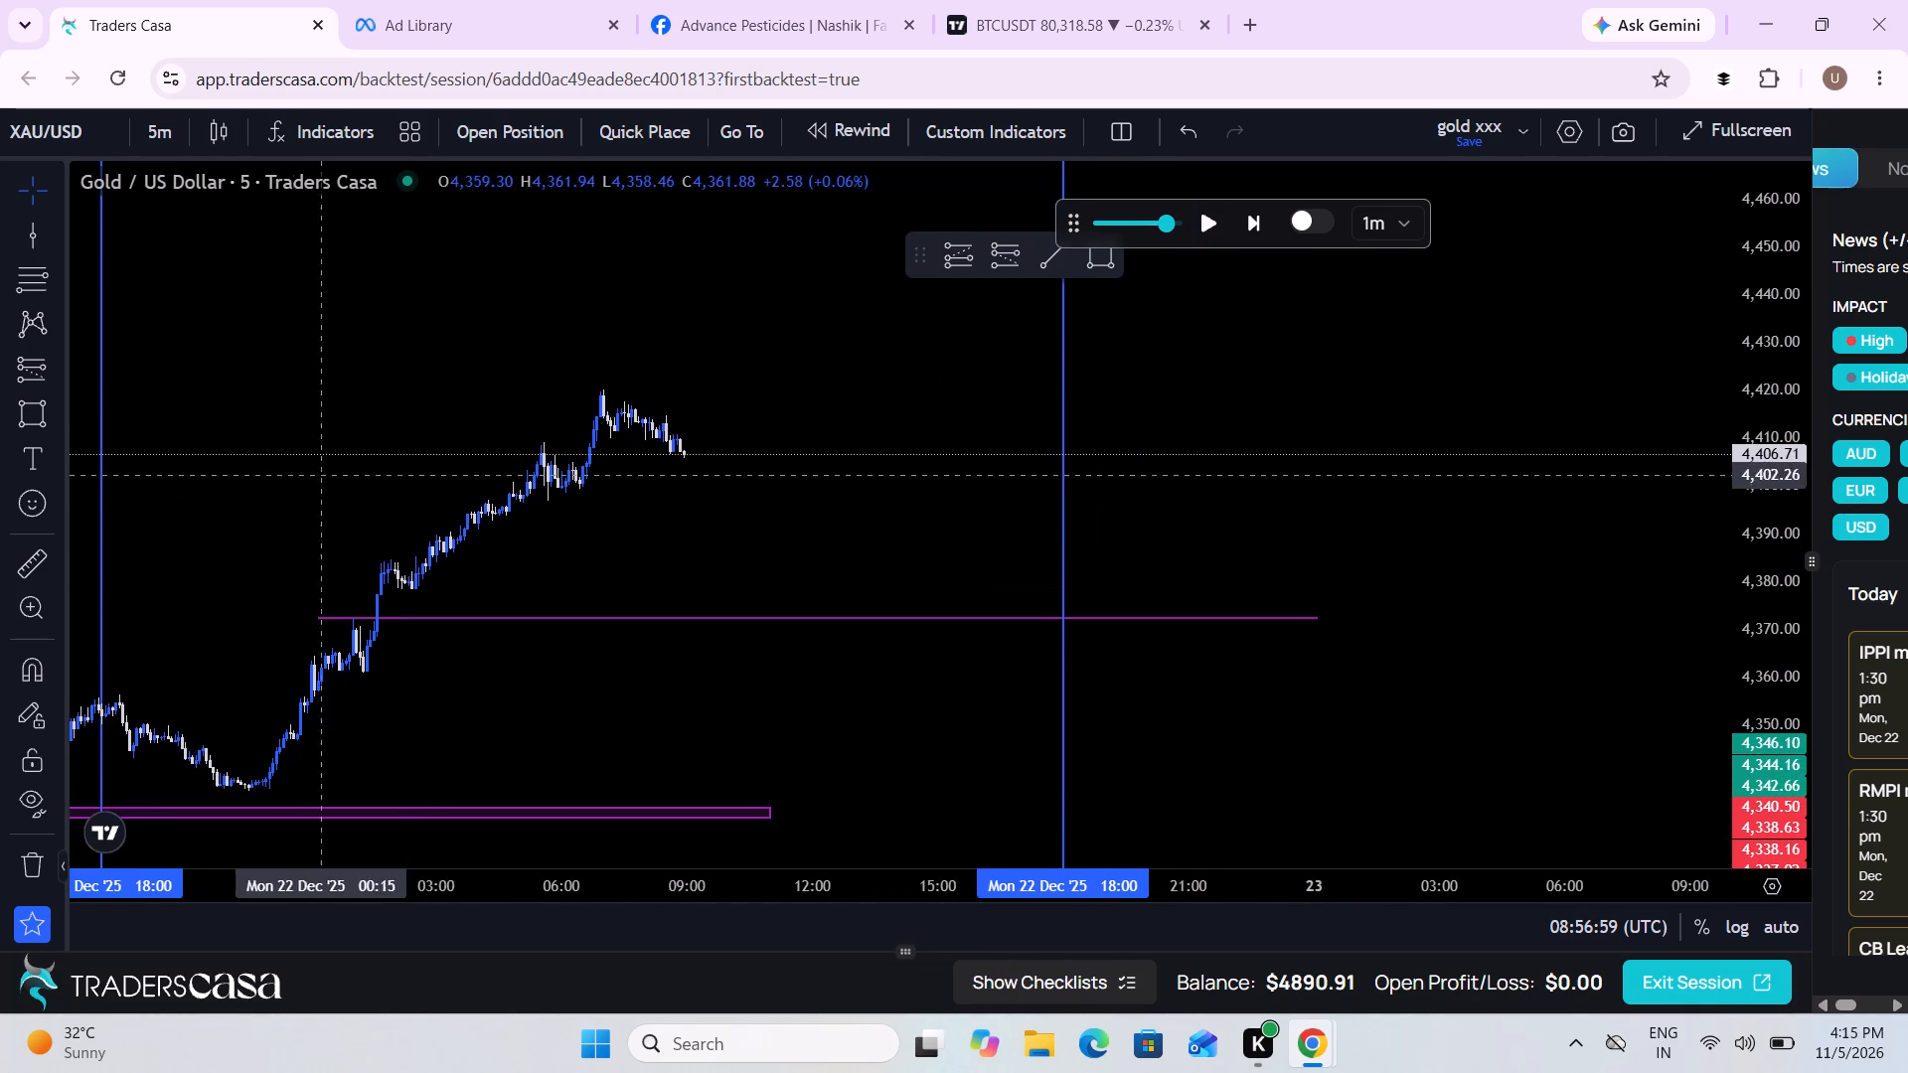
pyautogui.moveTo(749, 746); pyautogui.dragTo(1284, 678)
pyautogui.scroll(3, 1284, 678)
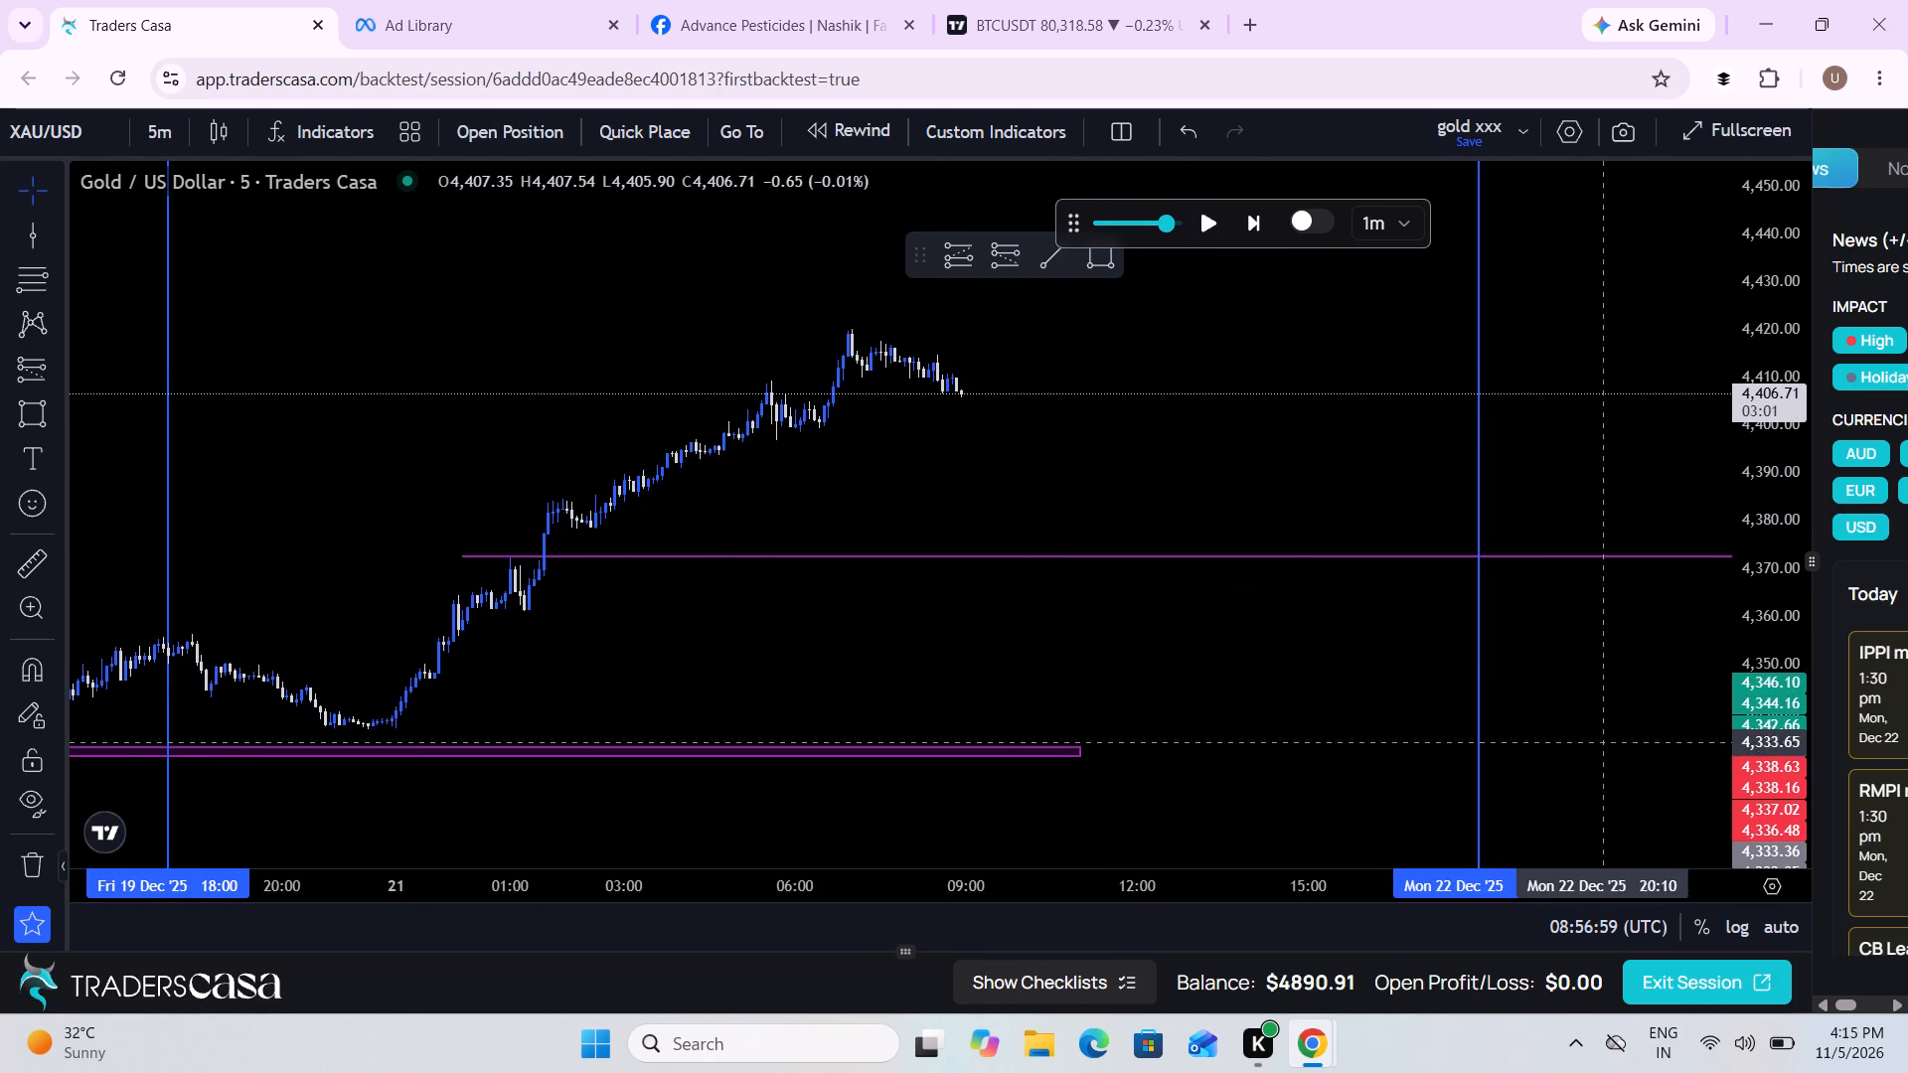
pyautogui.moveTo(1799, 754); pyautogui.dragTo(1769, 540)
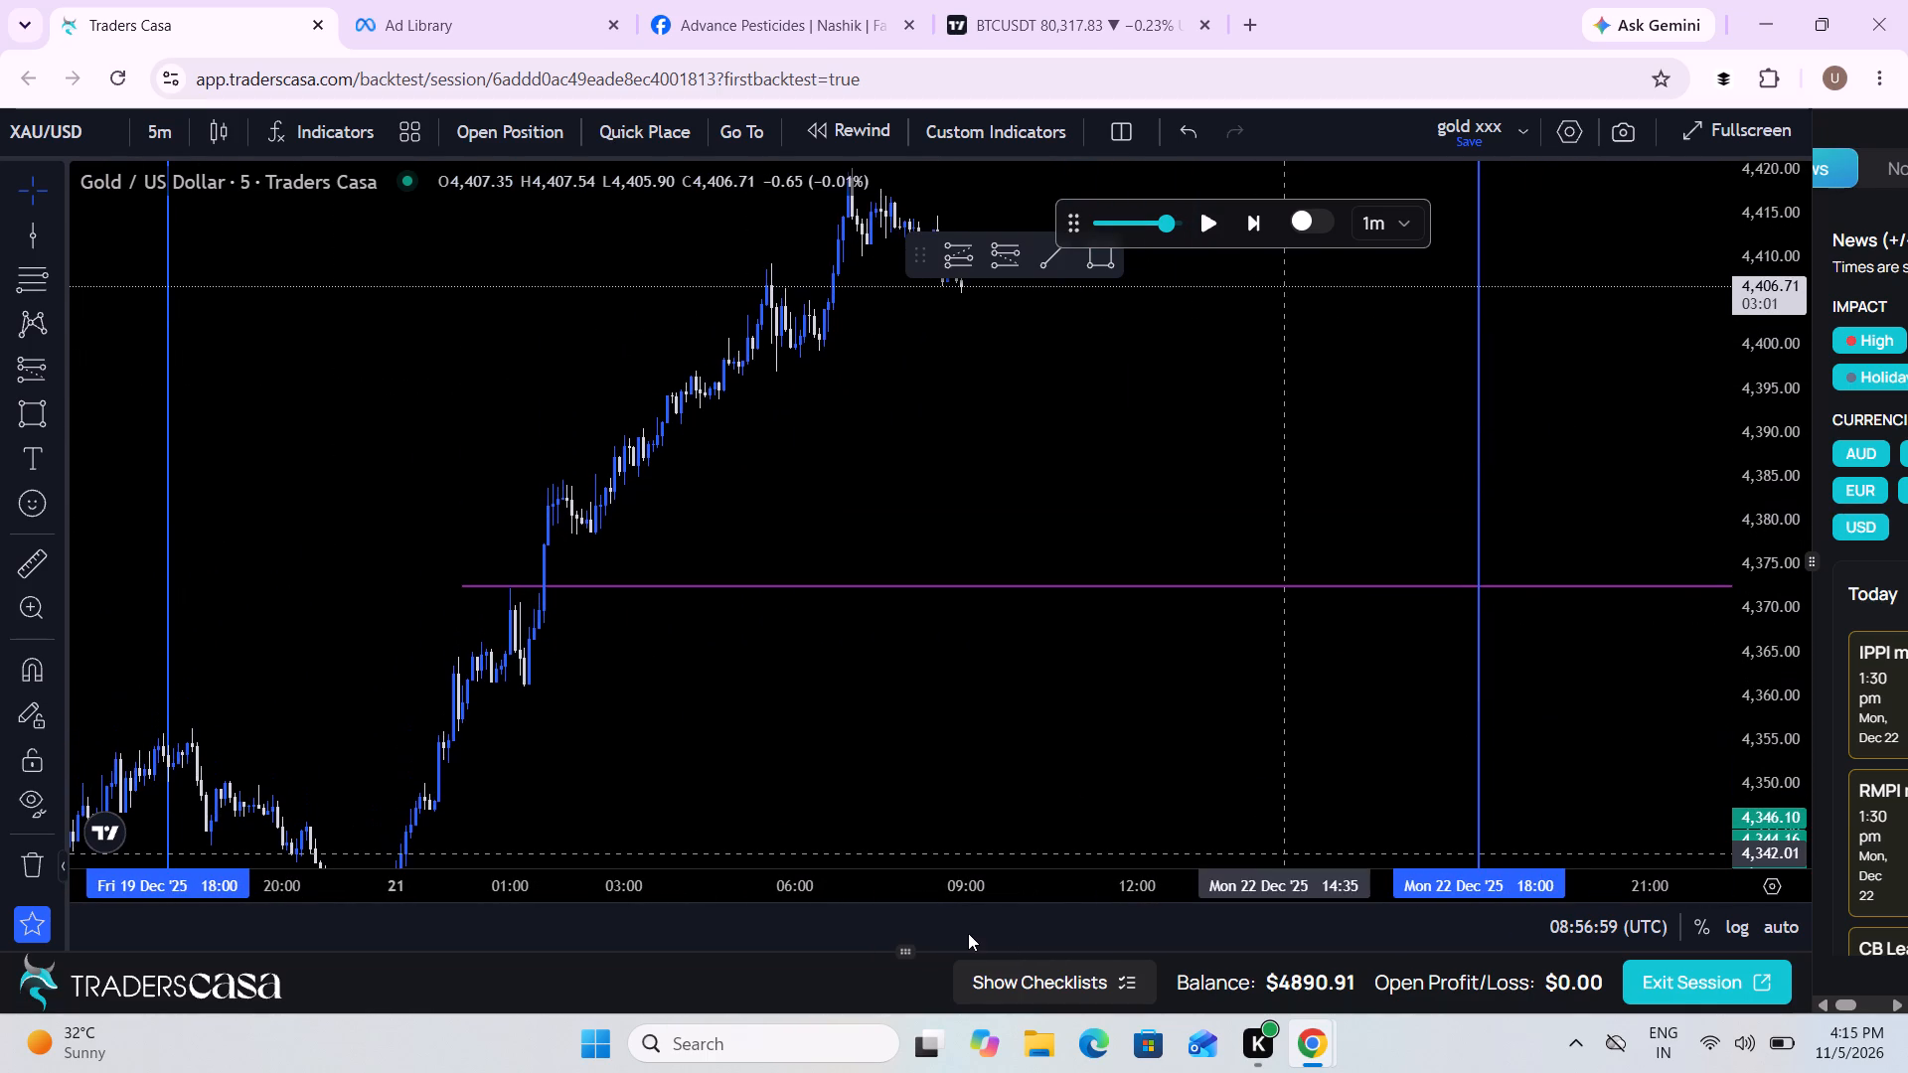
pyautogui.moveTo(883, 743); pyautogui.dragTo(902, 595)
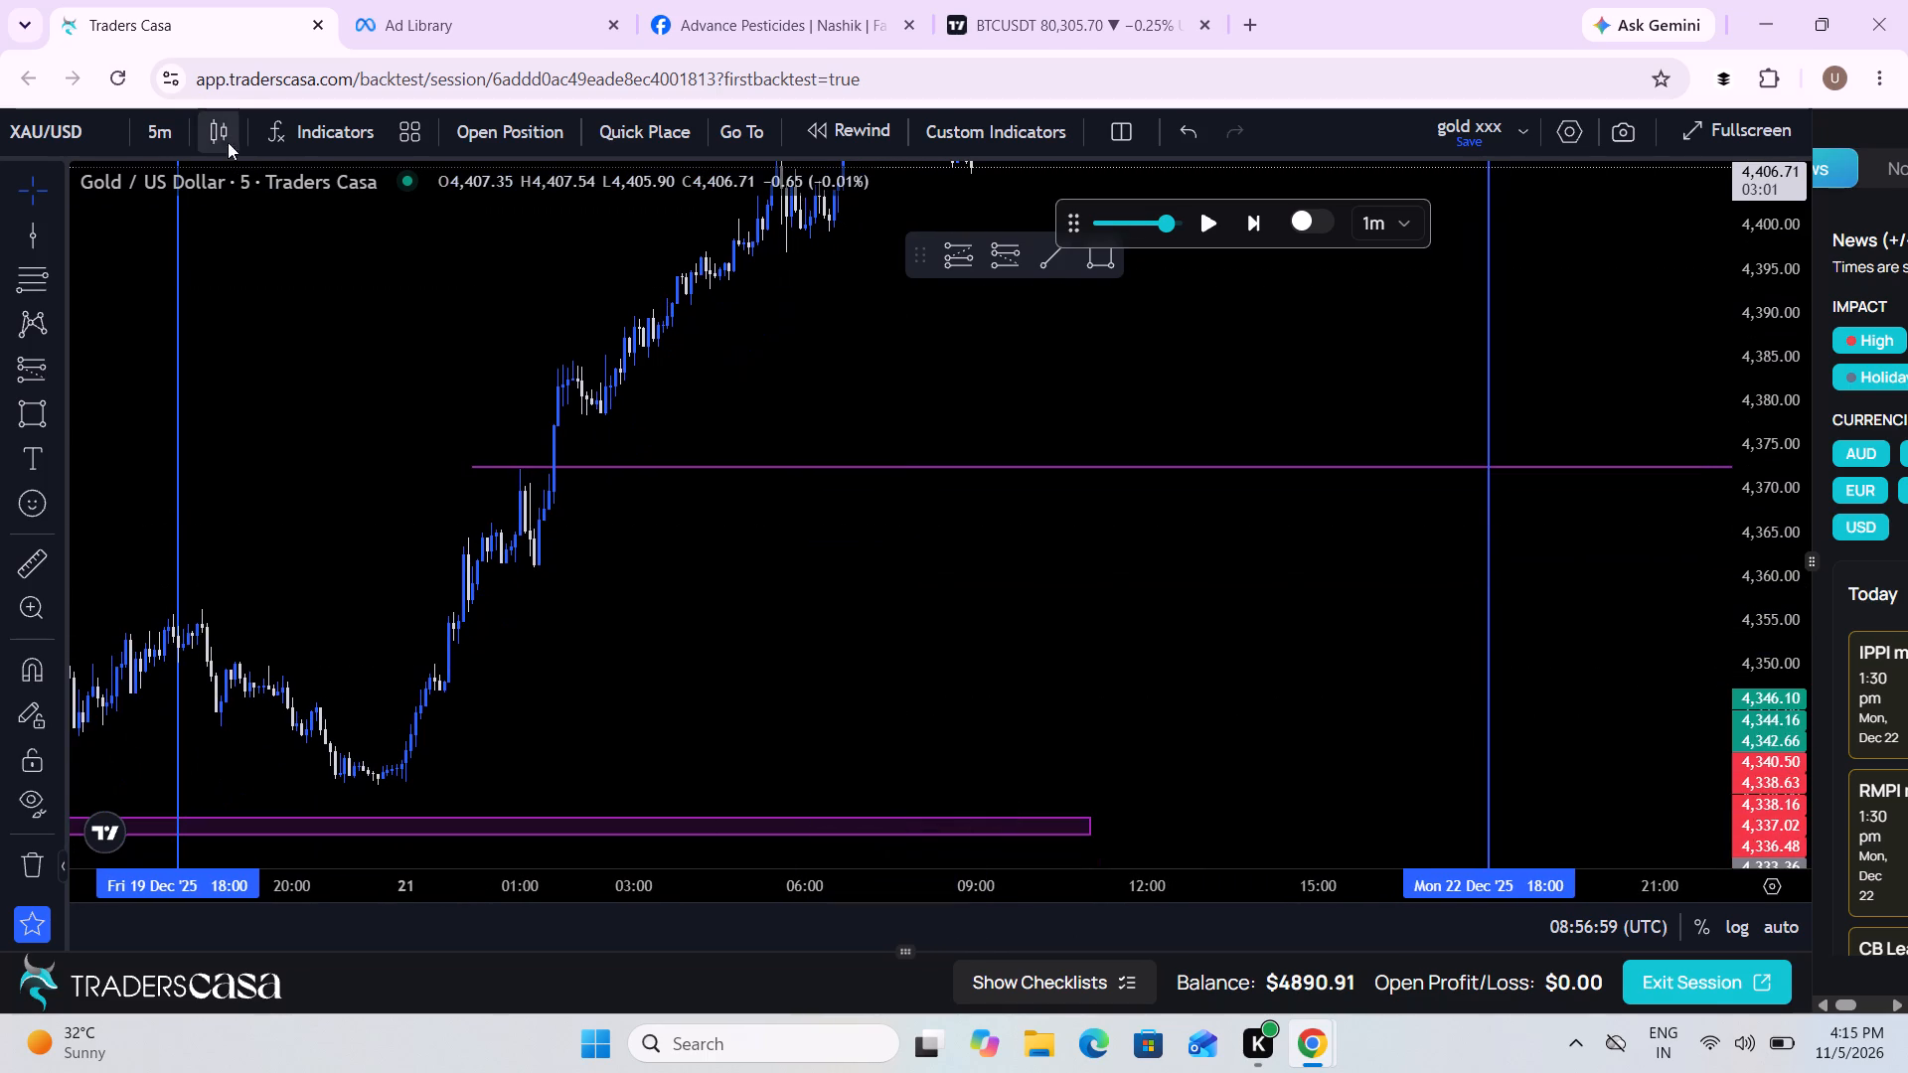
pyautogui.click(159, 141)
pyautogui.click(615, 733)
pyautogui.moveTo(615, 733); pyautogui.dragTo(572, 763)
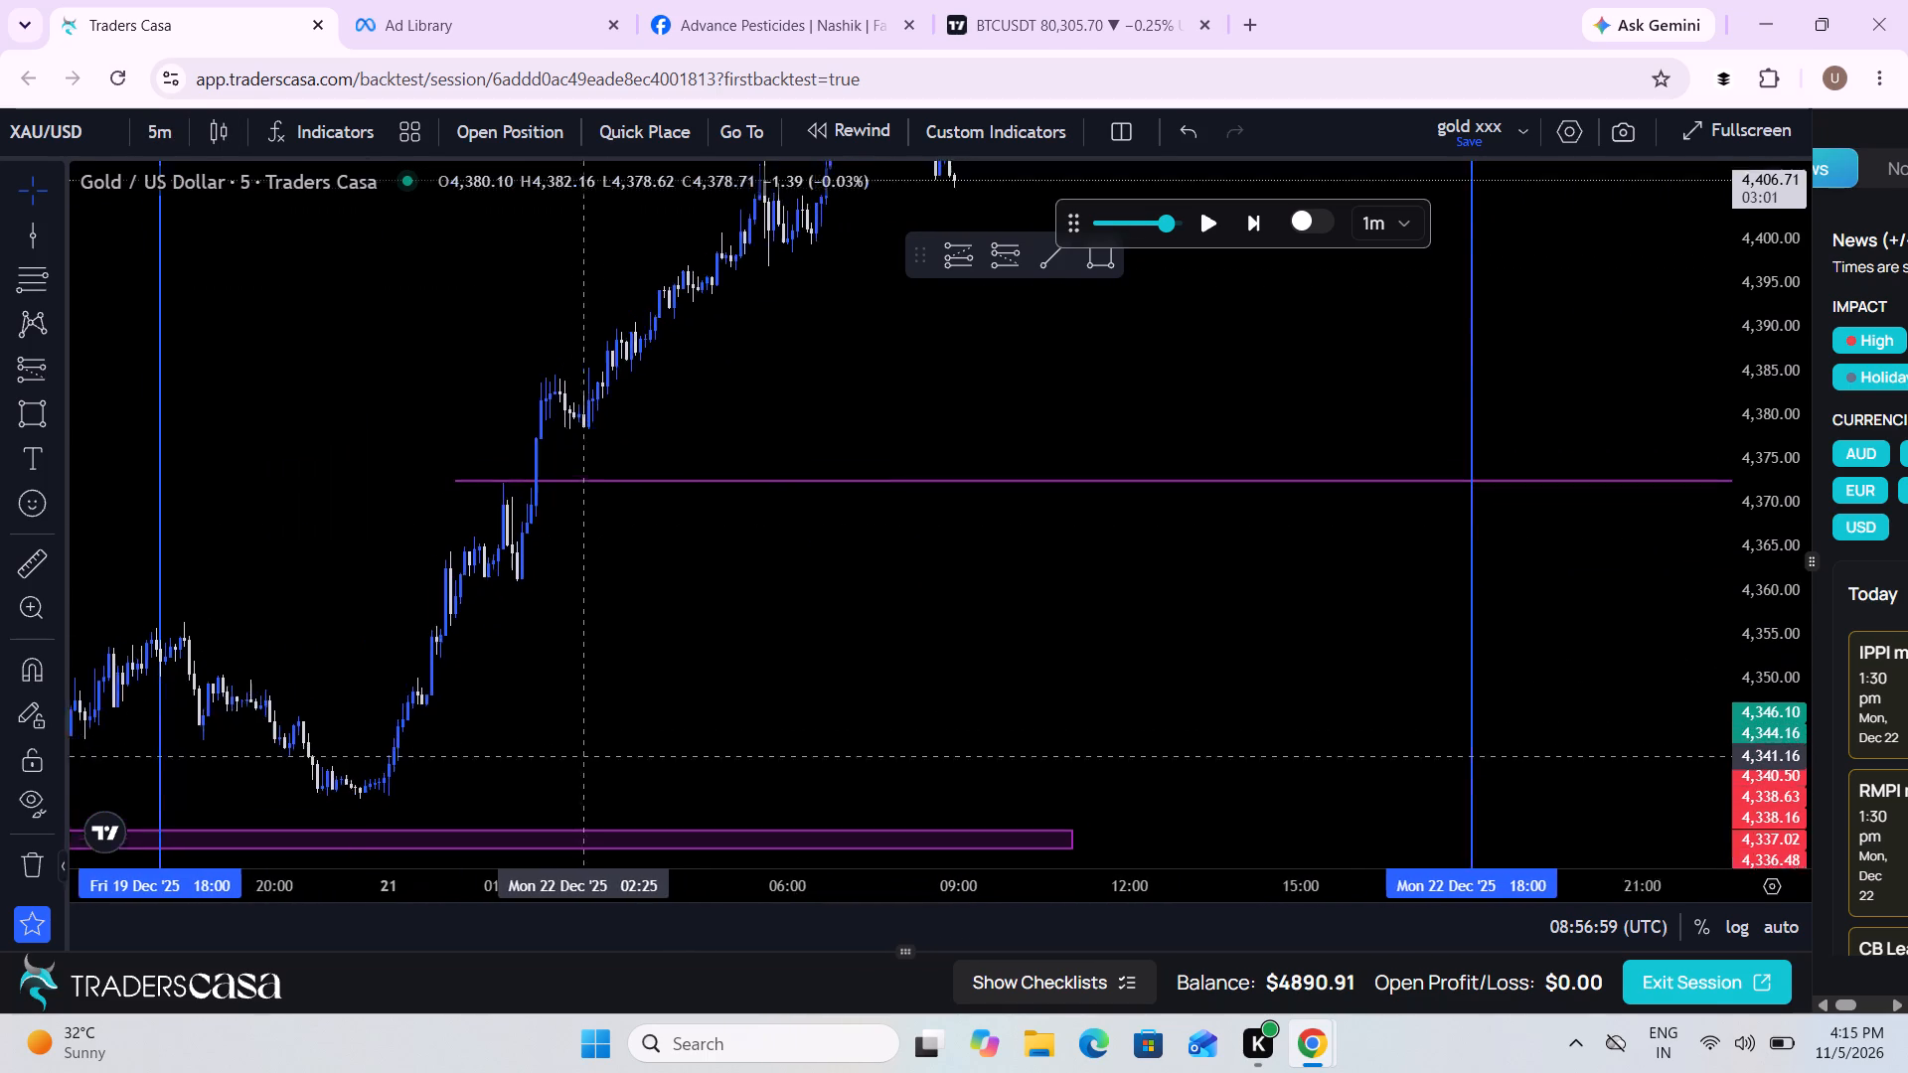
pyautogui.moveTo(572, 763); pyautogui.dragTo(518, 792)
pyautogui.click(41, 570)
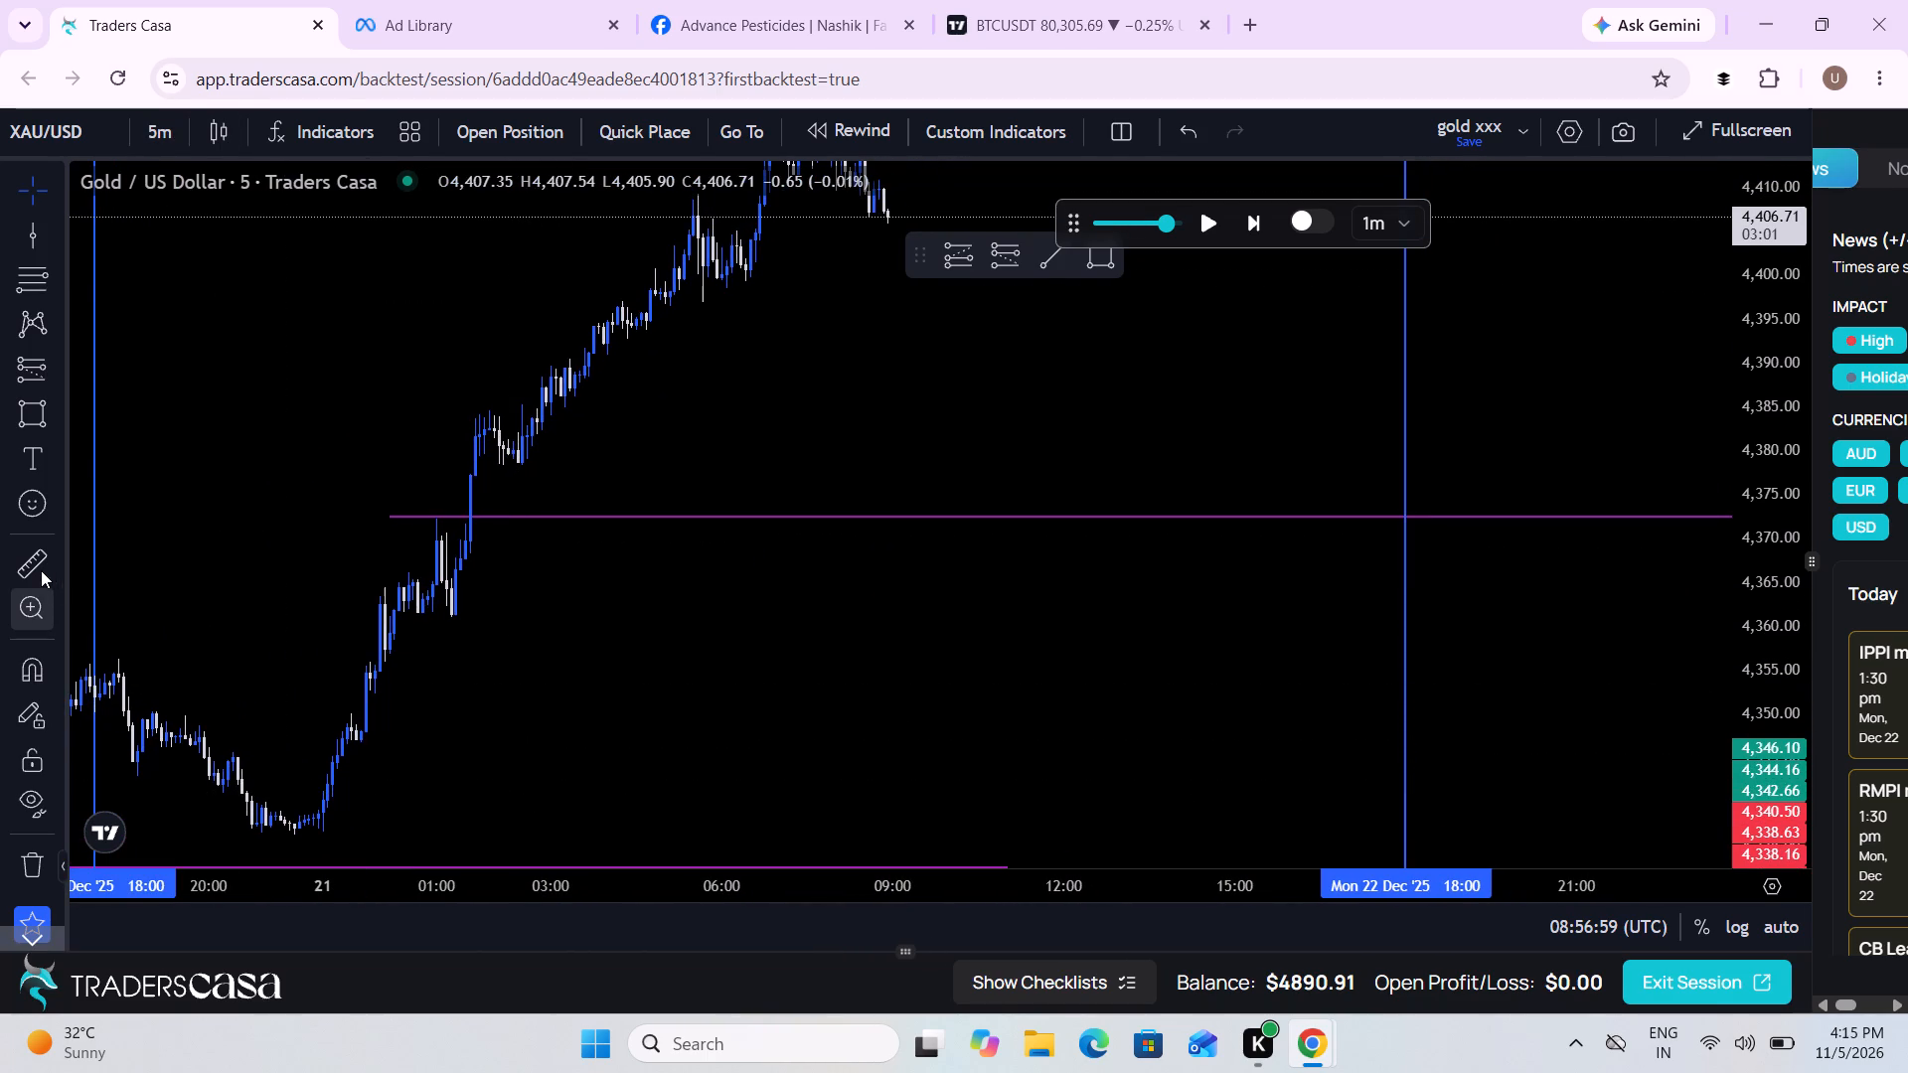
pyautogui.click(586, 835)
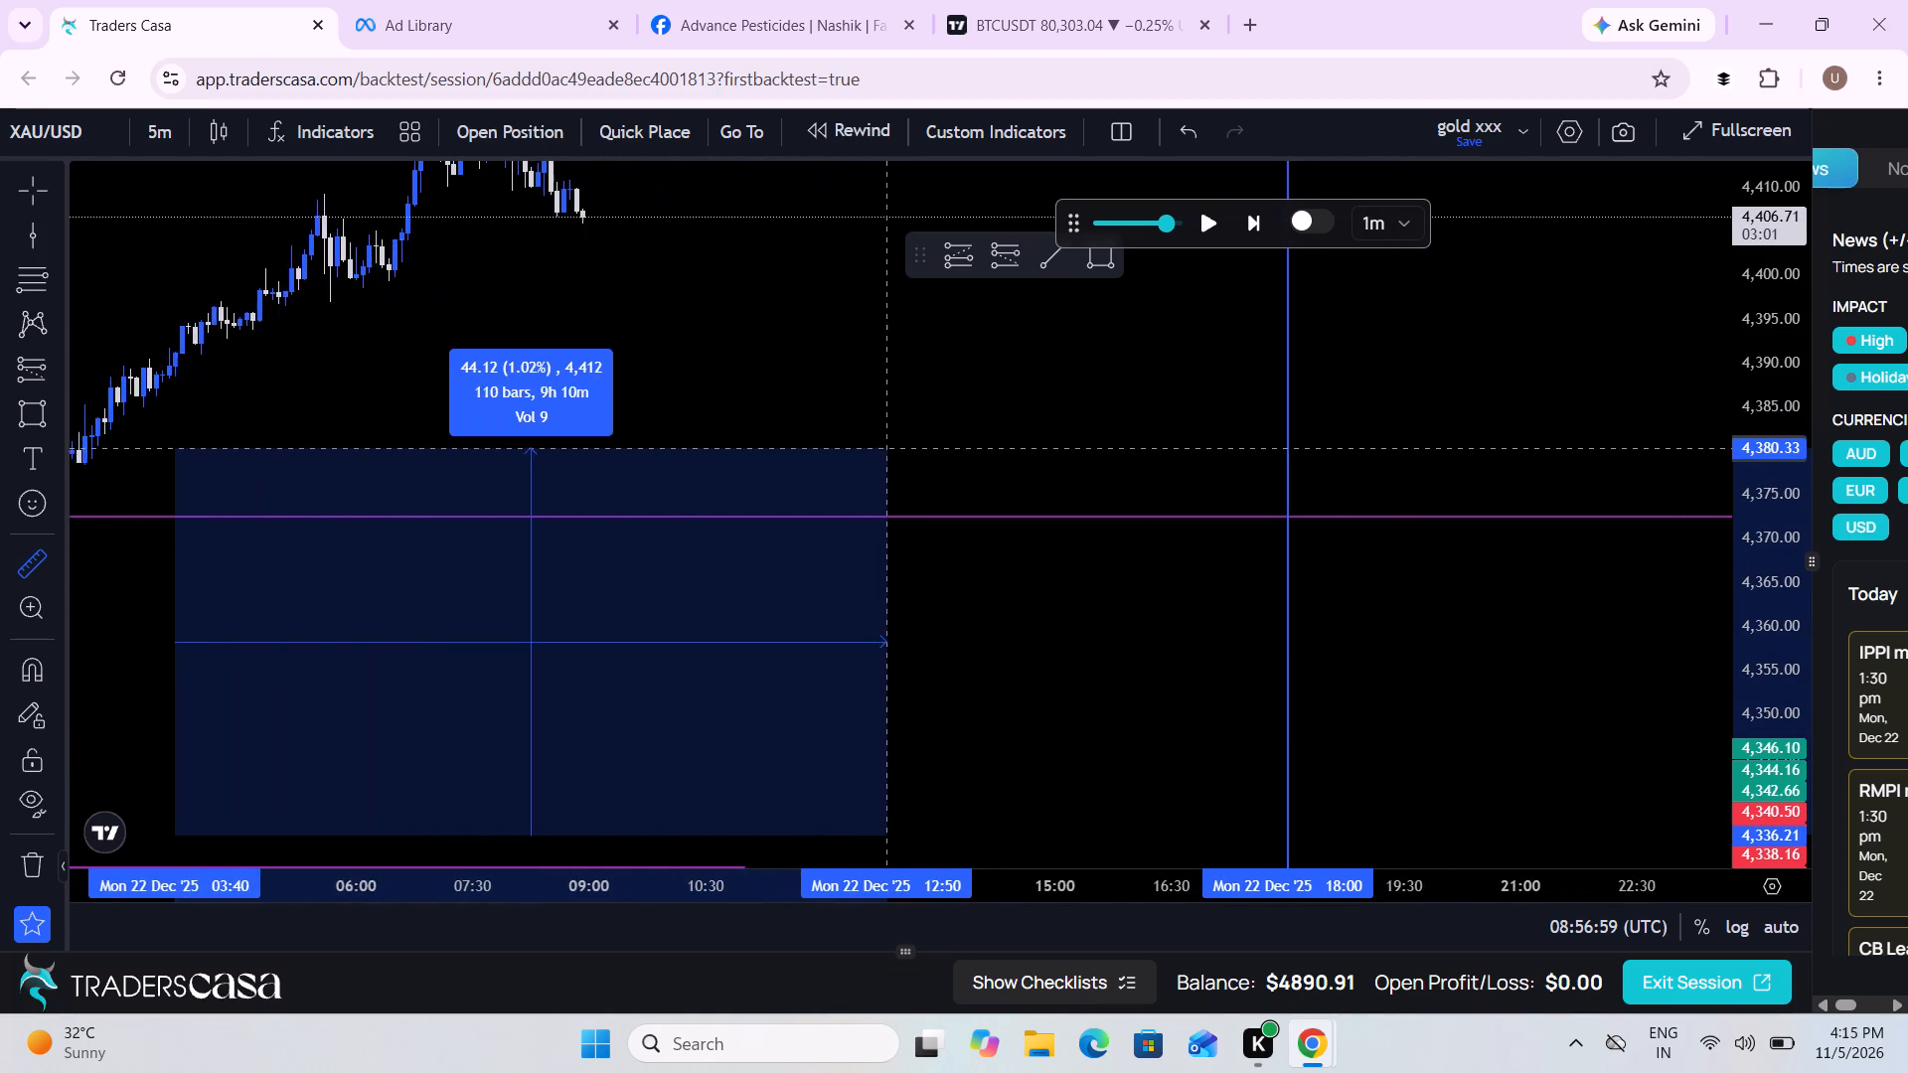
pyautogui.moveTo(1782, 430); pyautogui.dragTo(1781, 570)
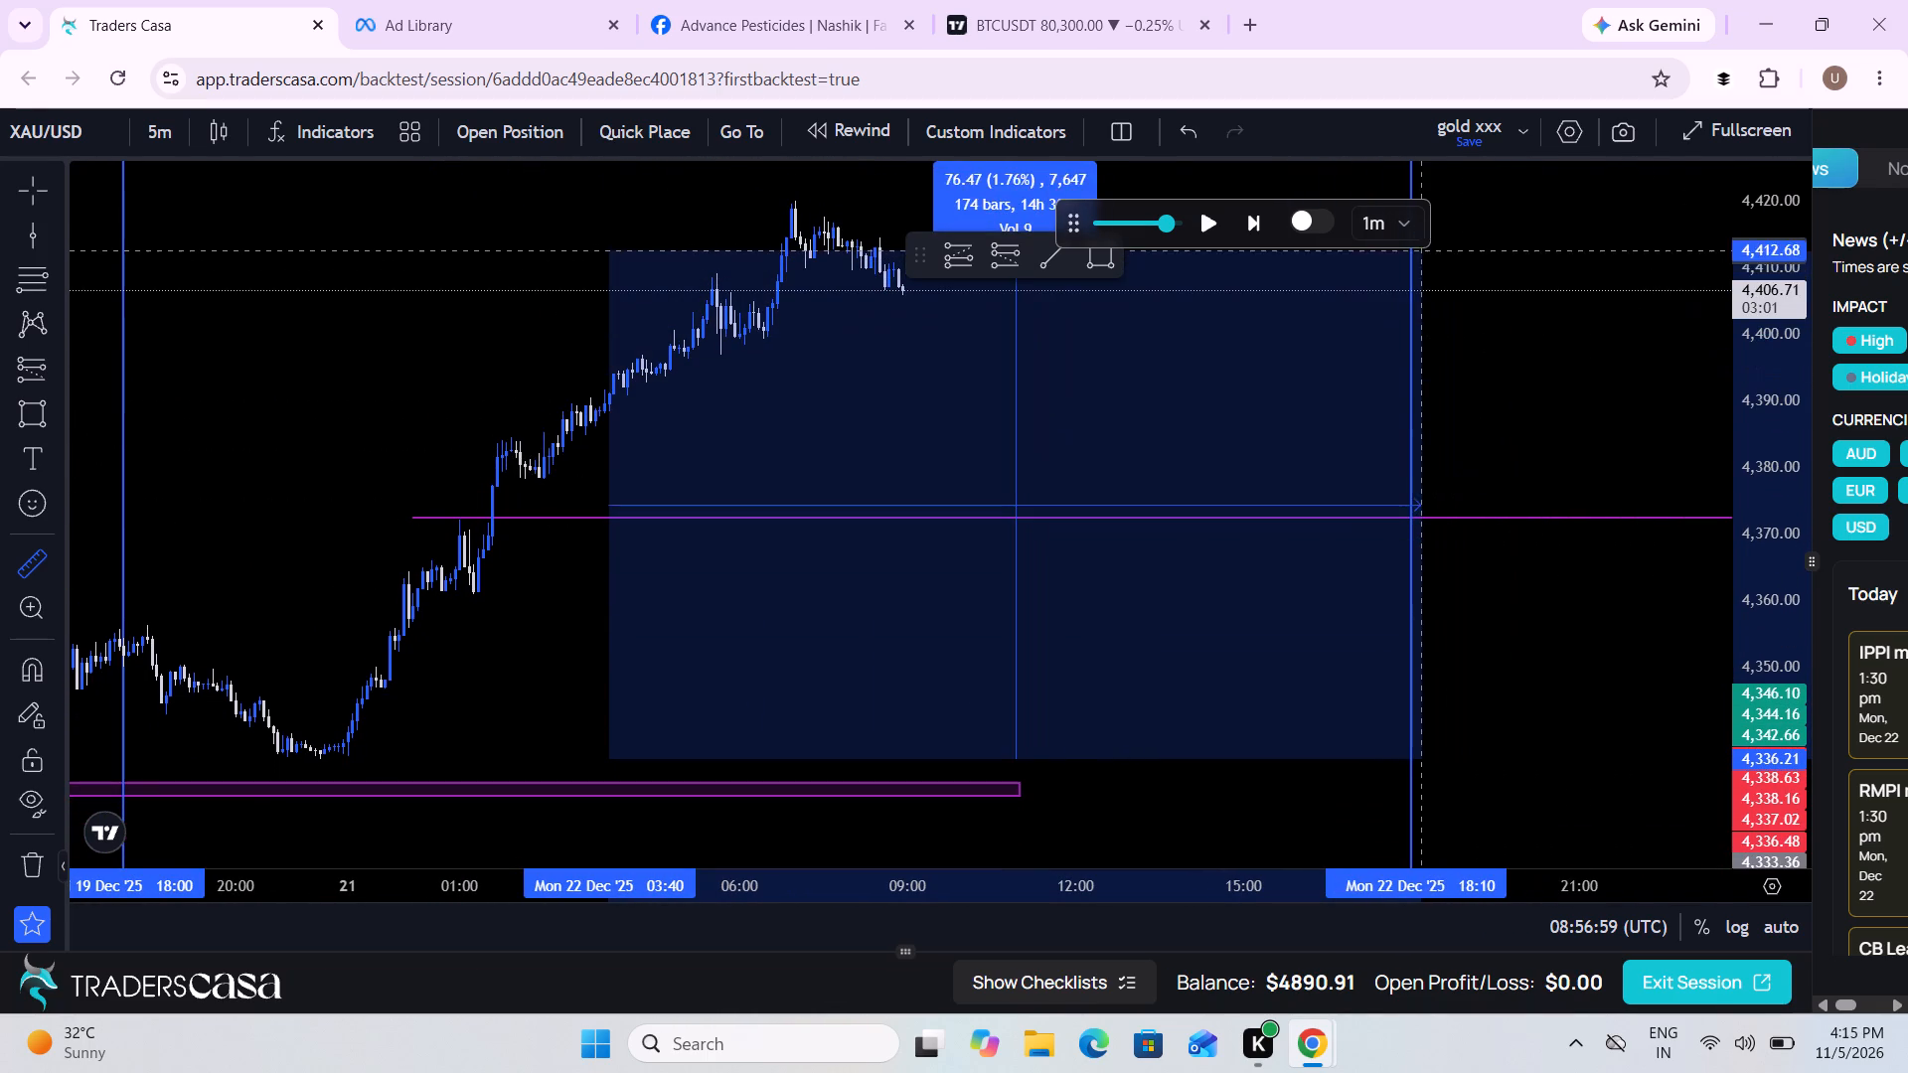
pyautogui.click(1492, 199)
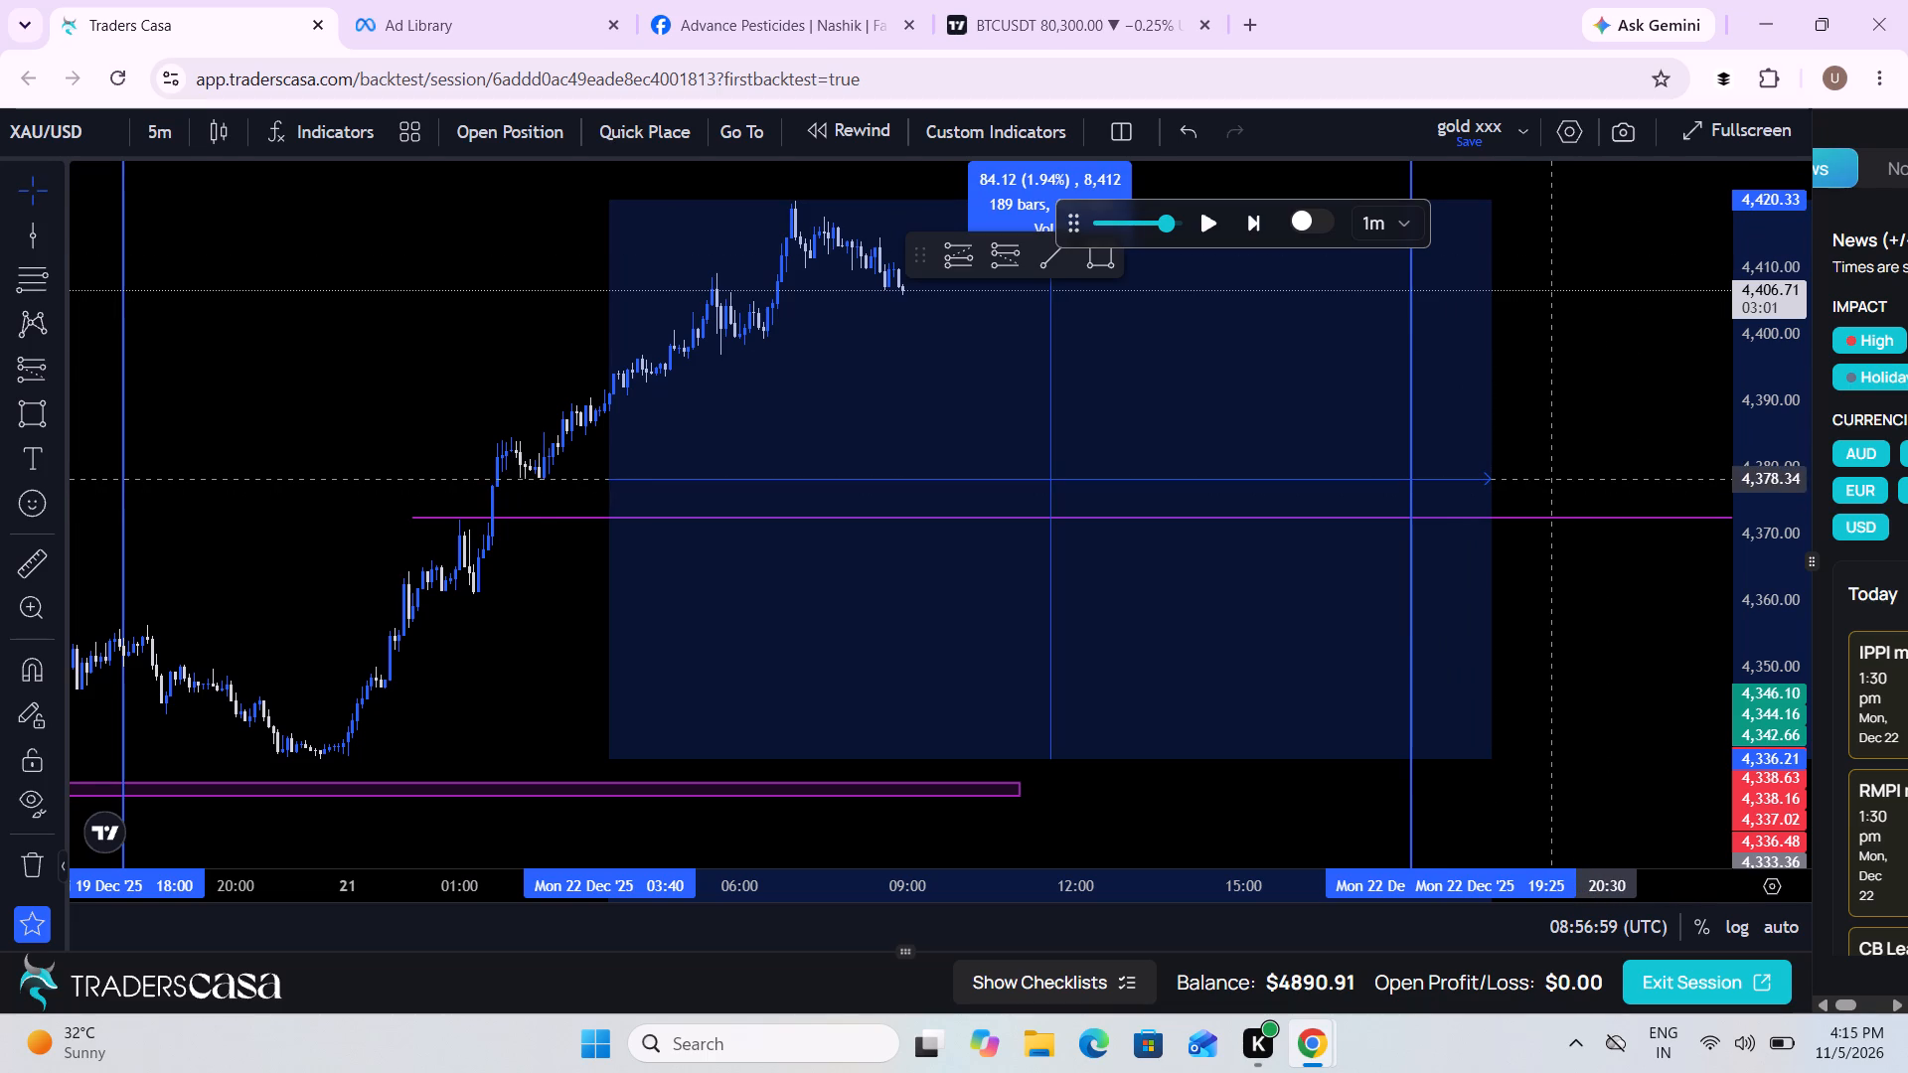
pyautogui.click(590, 513)
# Move the purple horizontal midpoint line up to about 4,378.3.
pyautogui.moveTo(584, 518); pyautogui.dragTo(611, 493)
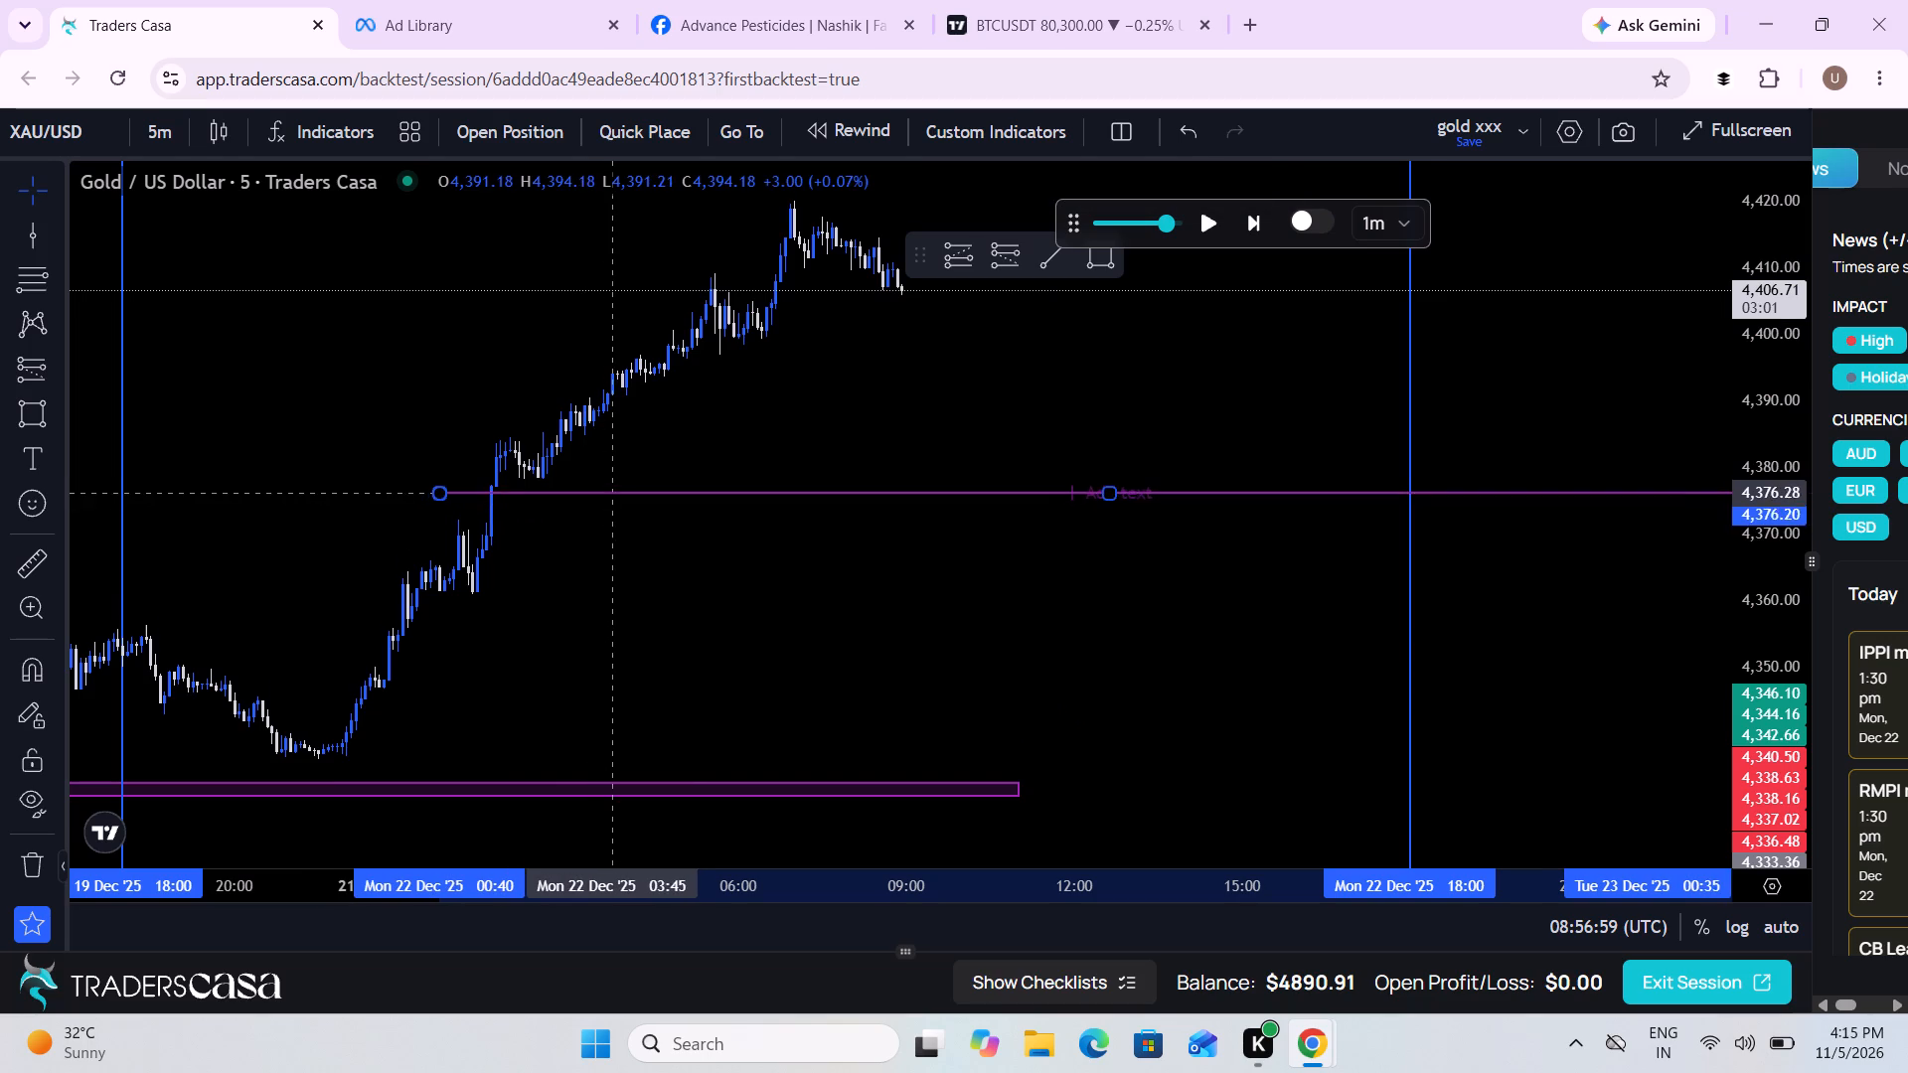
pyautogui.moveTo(611, 493); pyautogui.dragTo(611, 479)
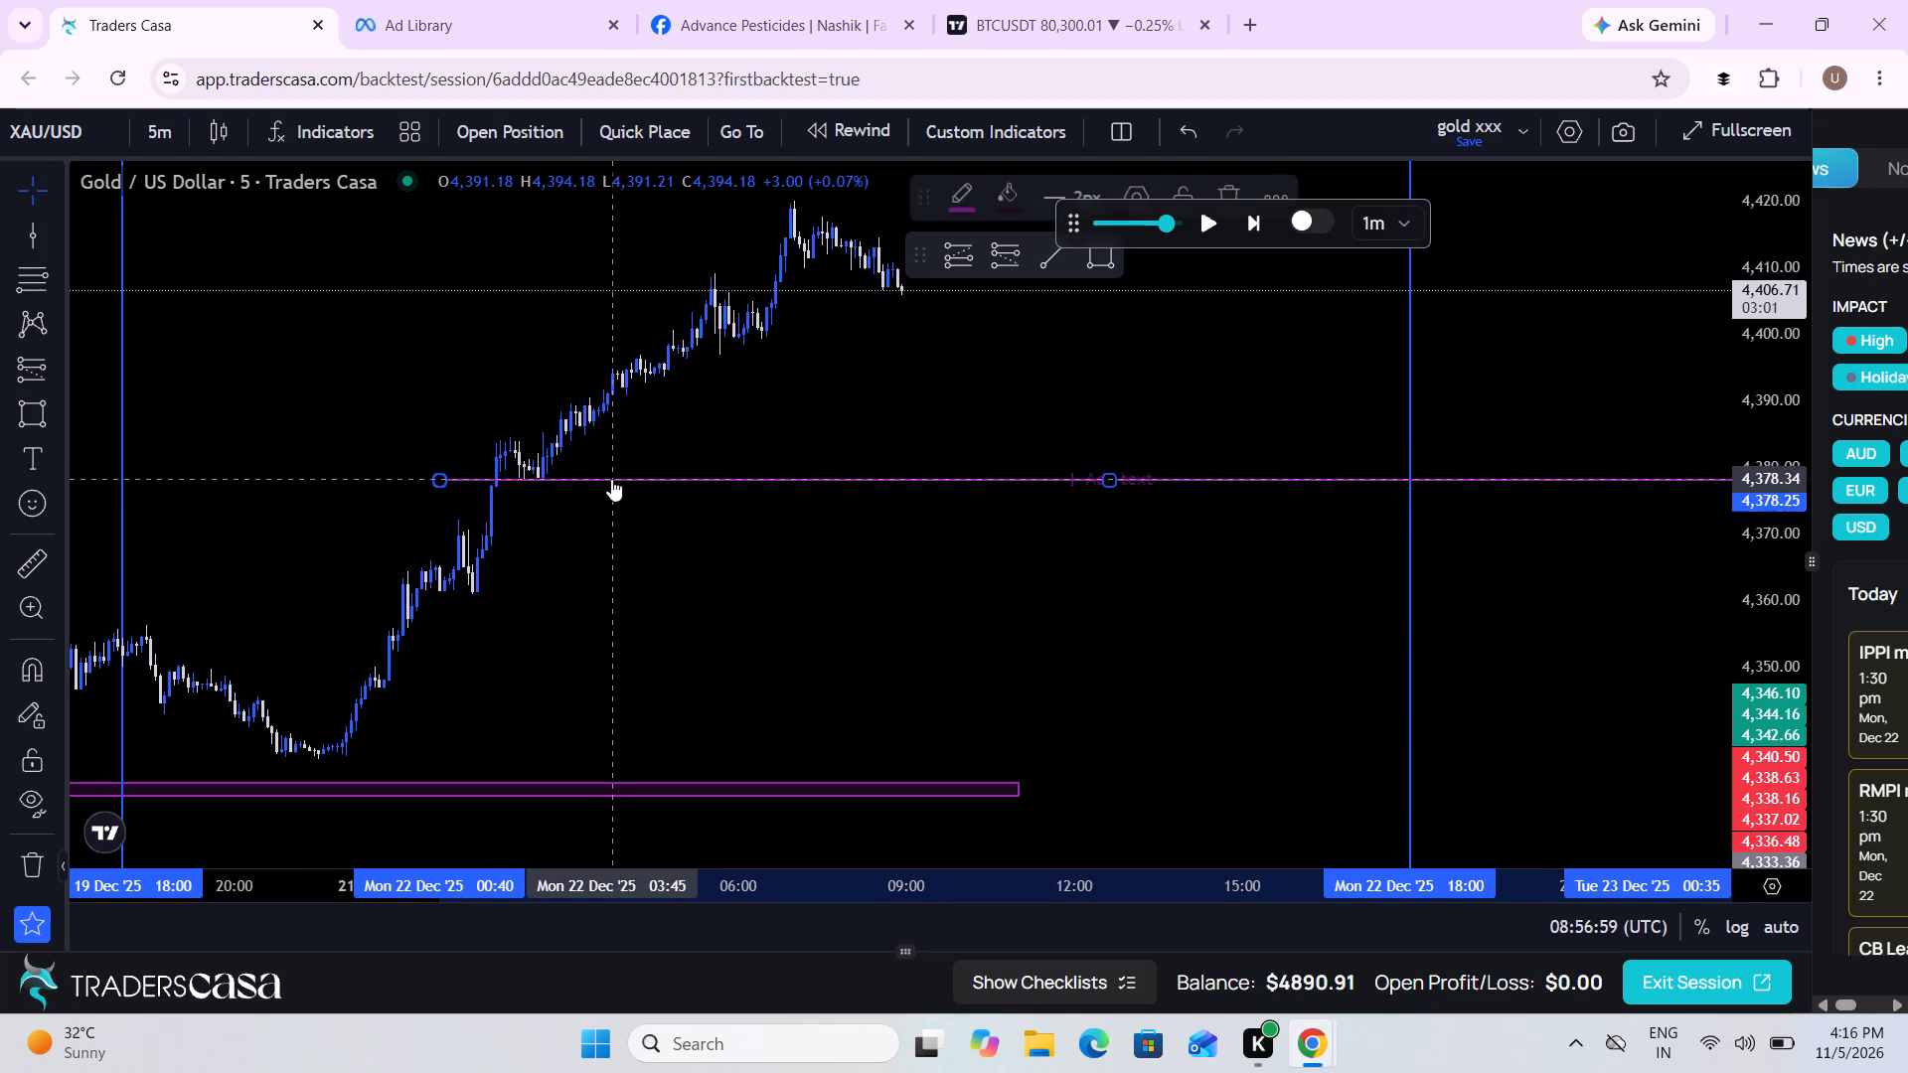
# Replay the chart forward from 08:56 to about 11:53 UTC on 22 Dec.
pyautogui.moveTo(639, 448); pyautogui.dragTo(517, 619)
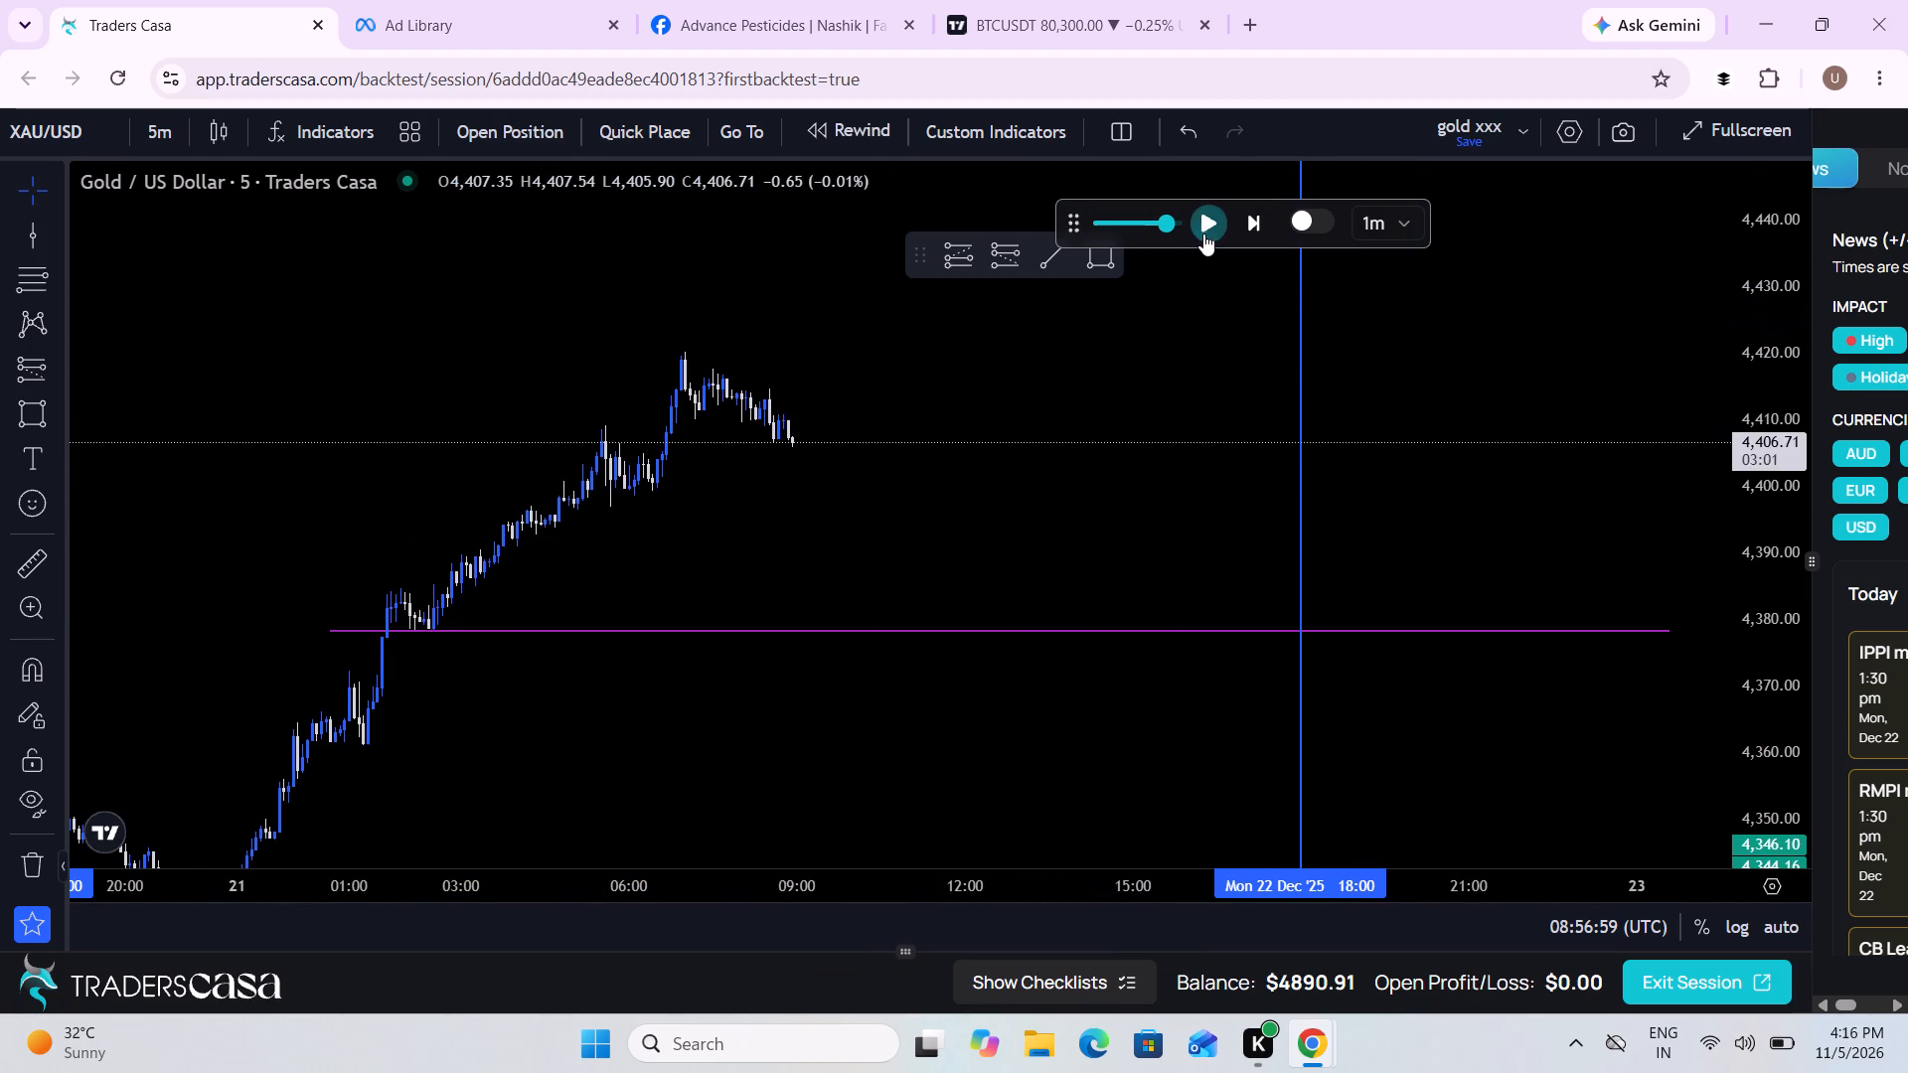
pyautogui.click(1206, 231)
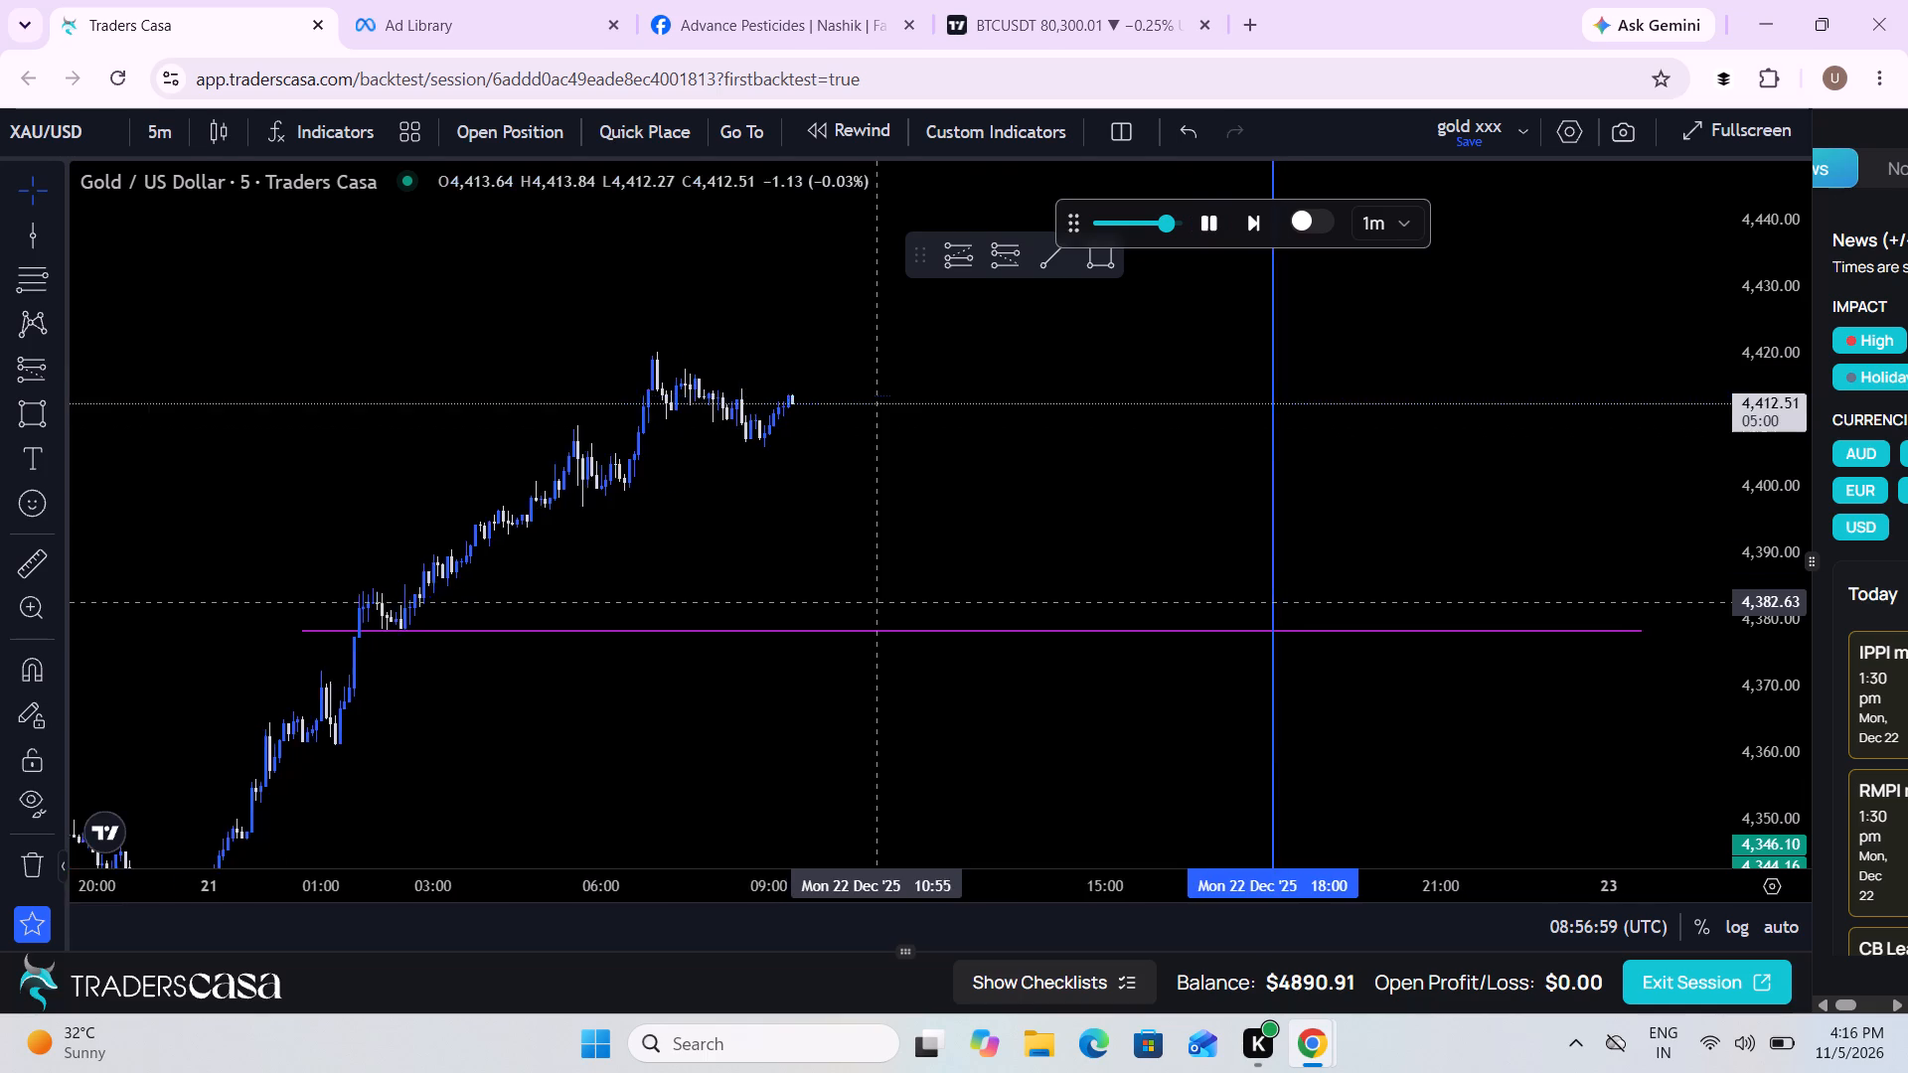
pyautogui.scroll(-6, 877, 602)
pyautogui.moveTo(1005, 536); pyautogui.dragTo(837, 507)
pyautogui.scroll(2, 837, 507)
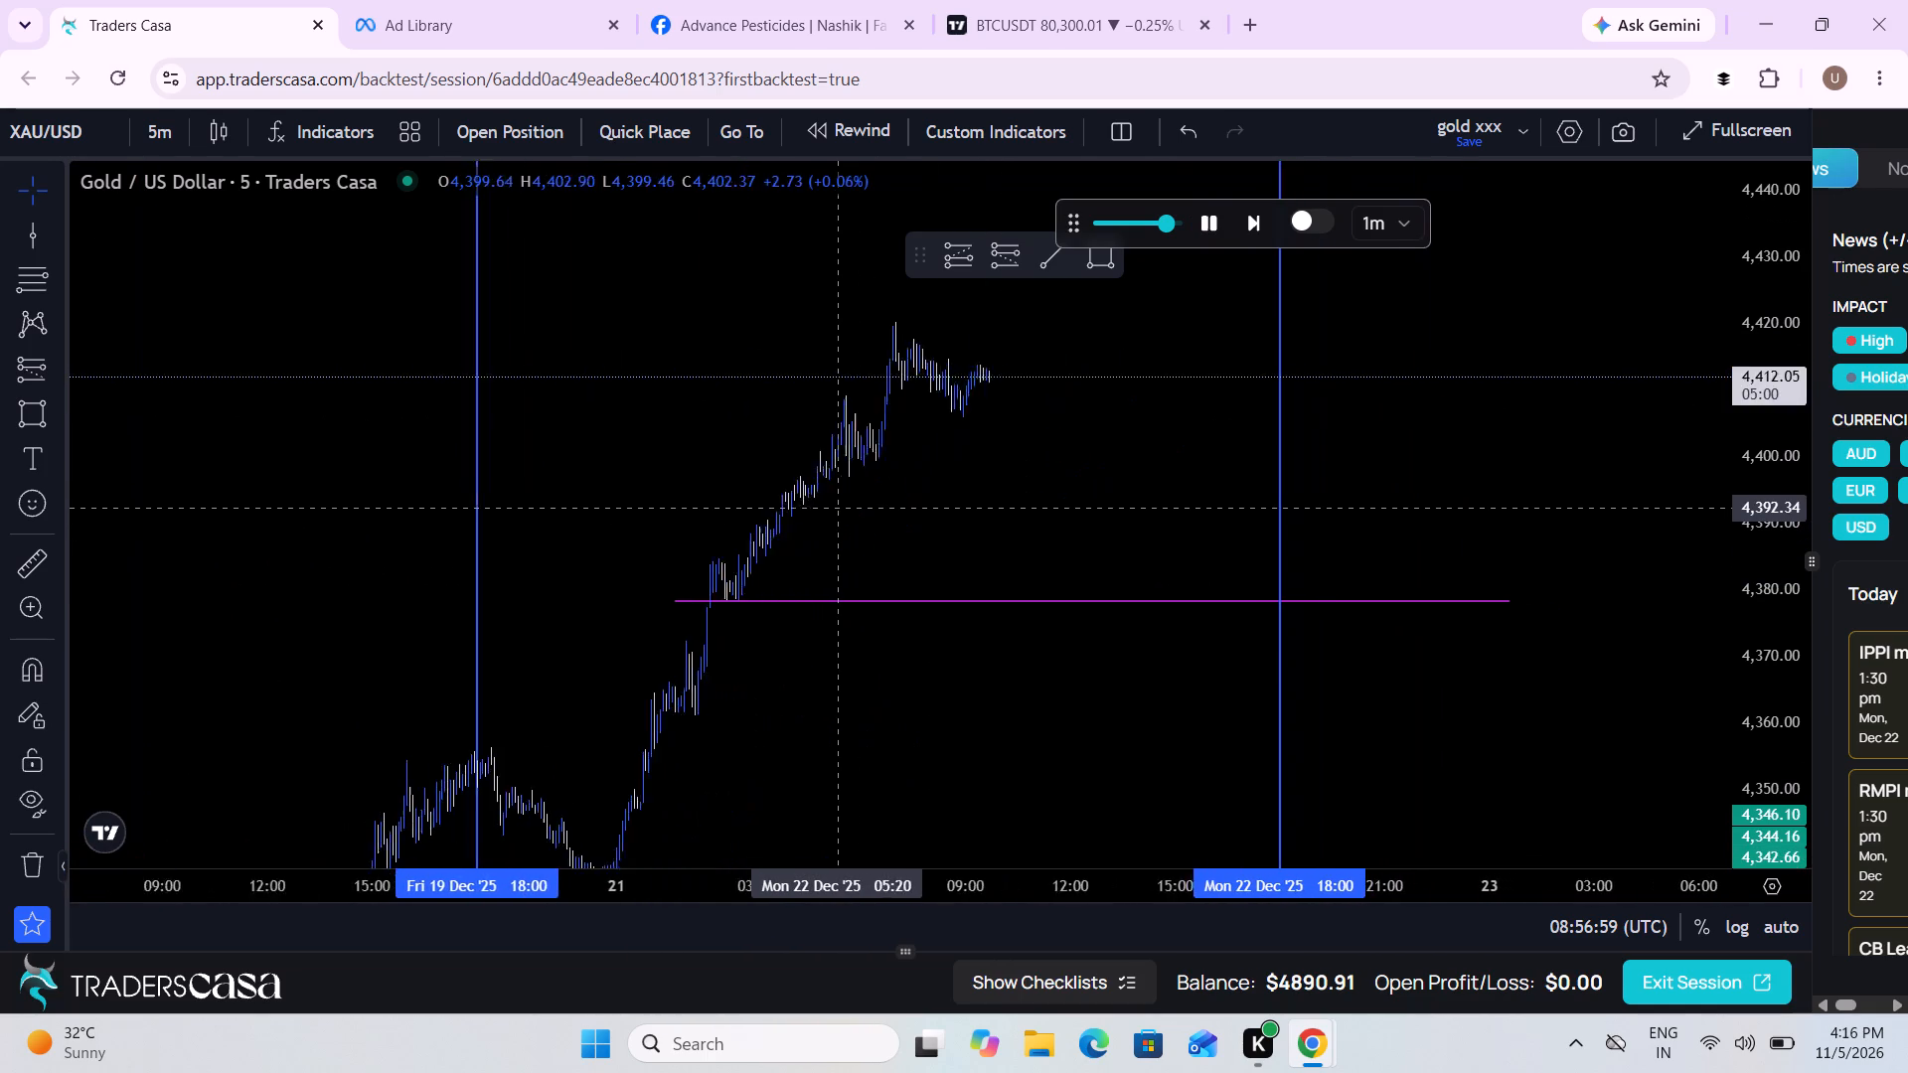
pyautogui.scroll(3, 837, 507)
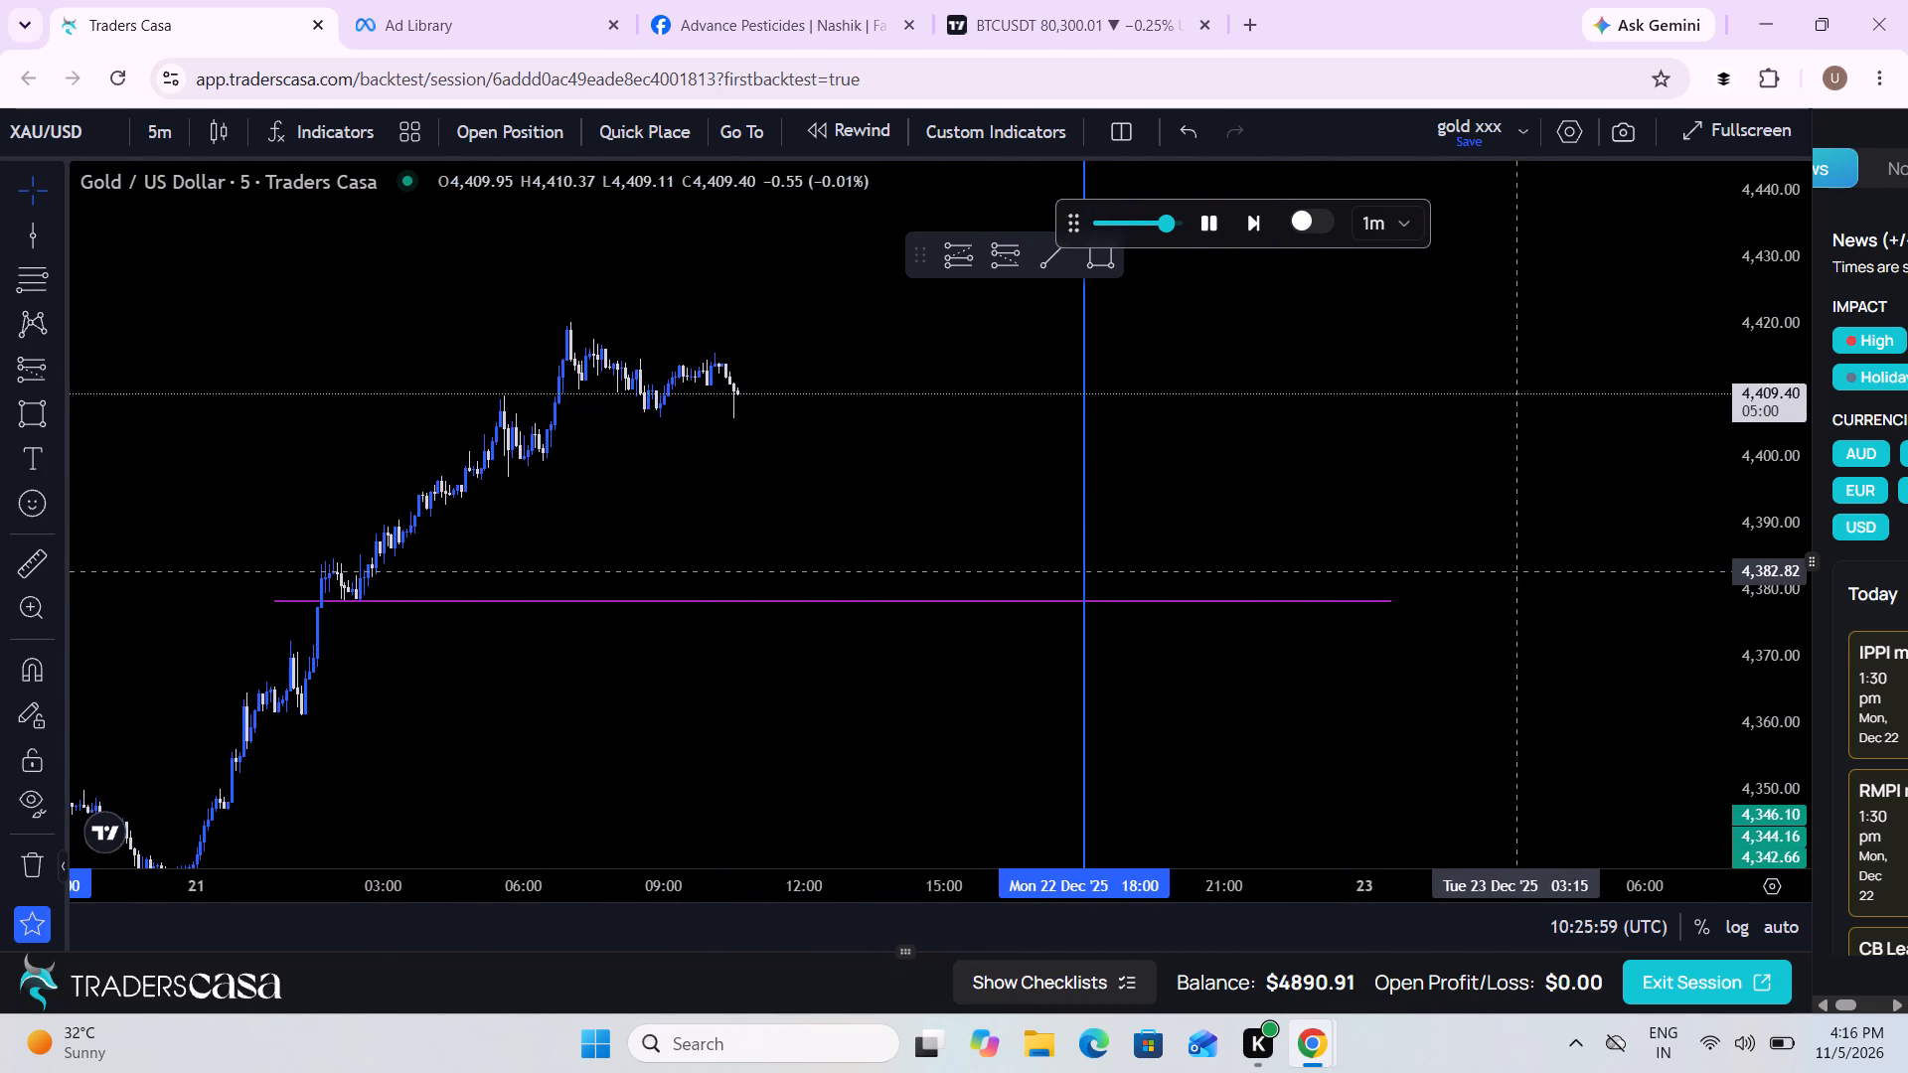
pyautogui.scroll(-1, 1251, 433)
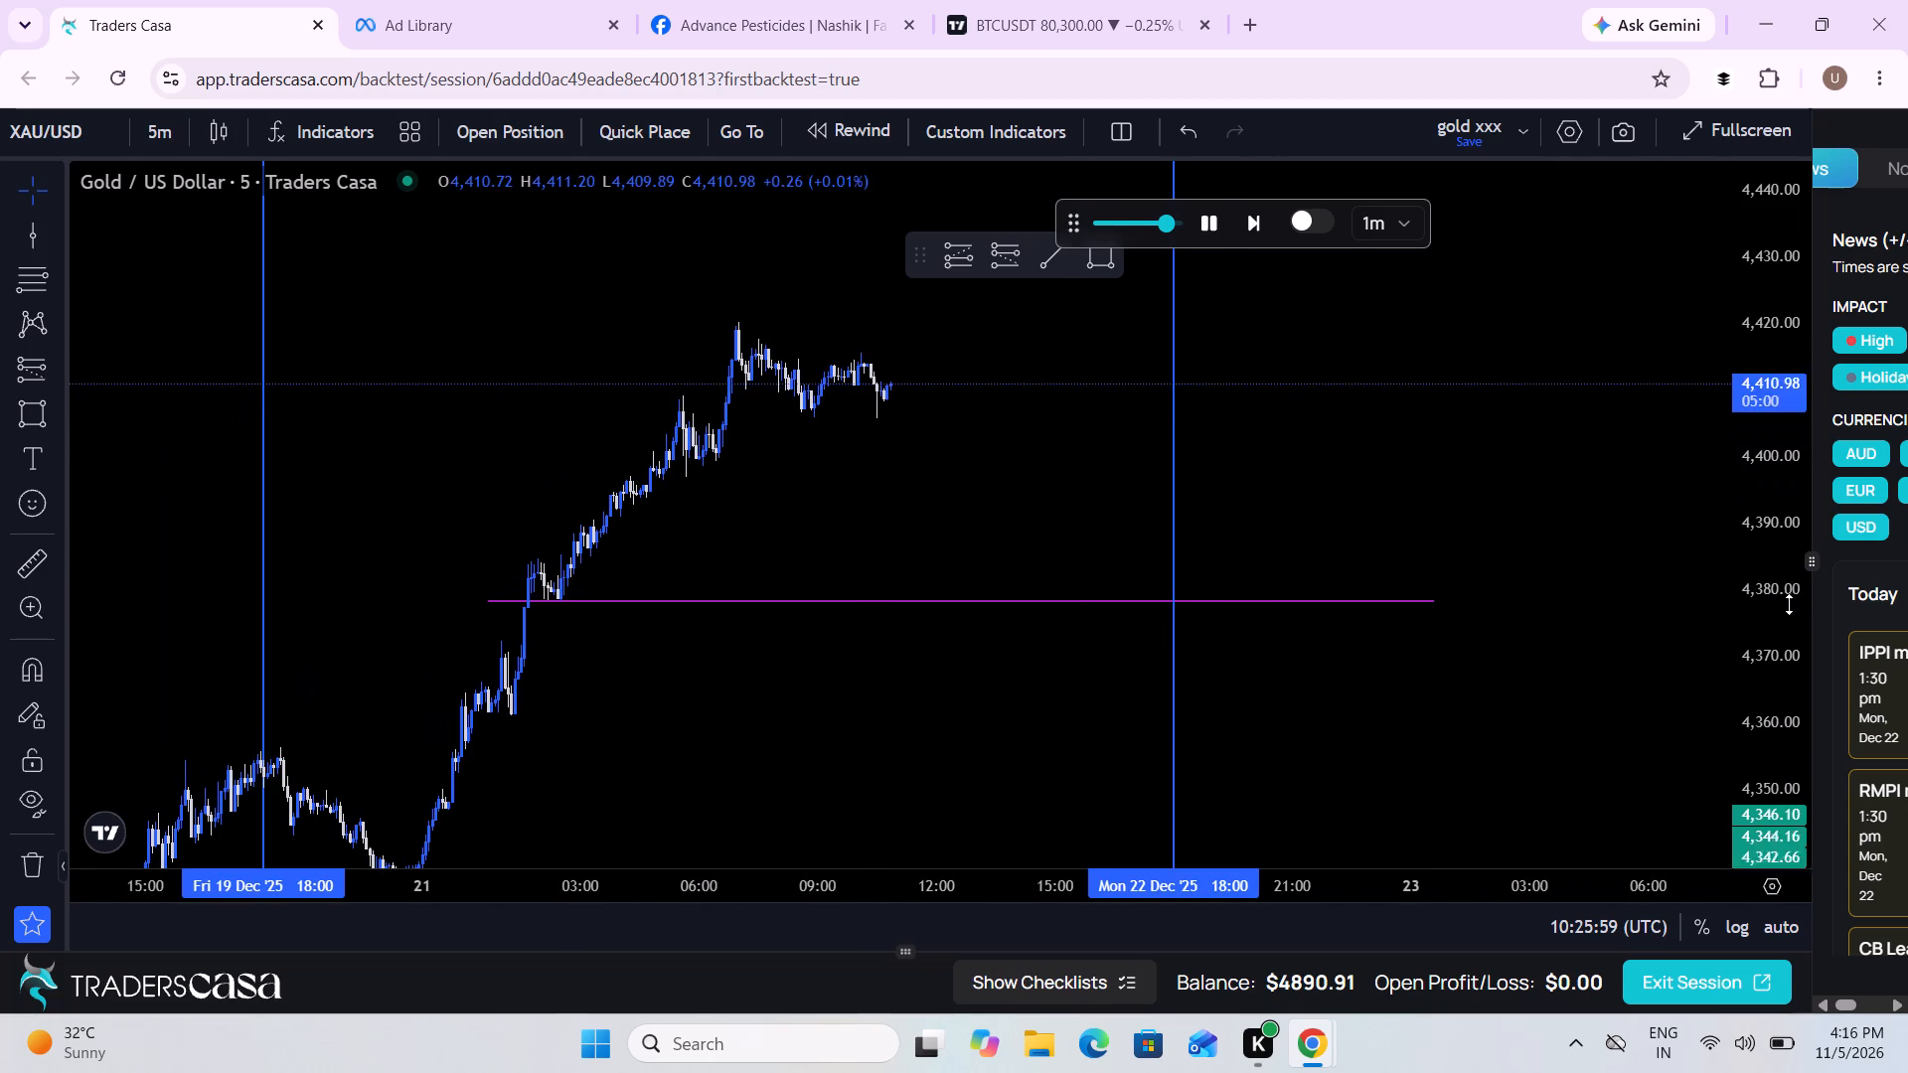
pyautogui.moveTo(1787, 607); pyautogui.dragTo(1748, 495)
pyautogui.moveTo(1534, 458); pyautogui.dragTo(1521, 538)
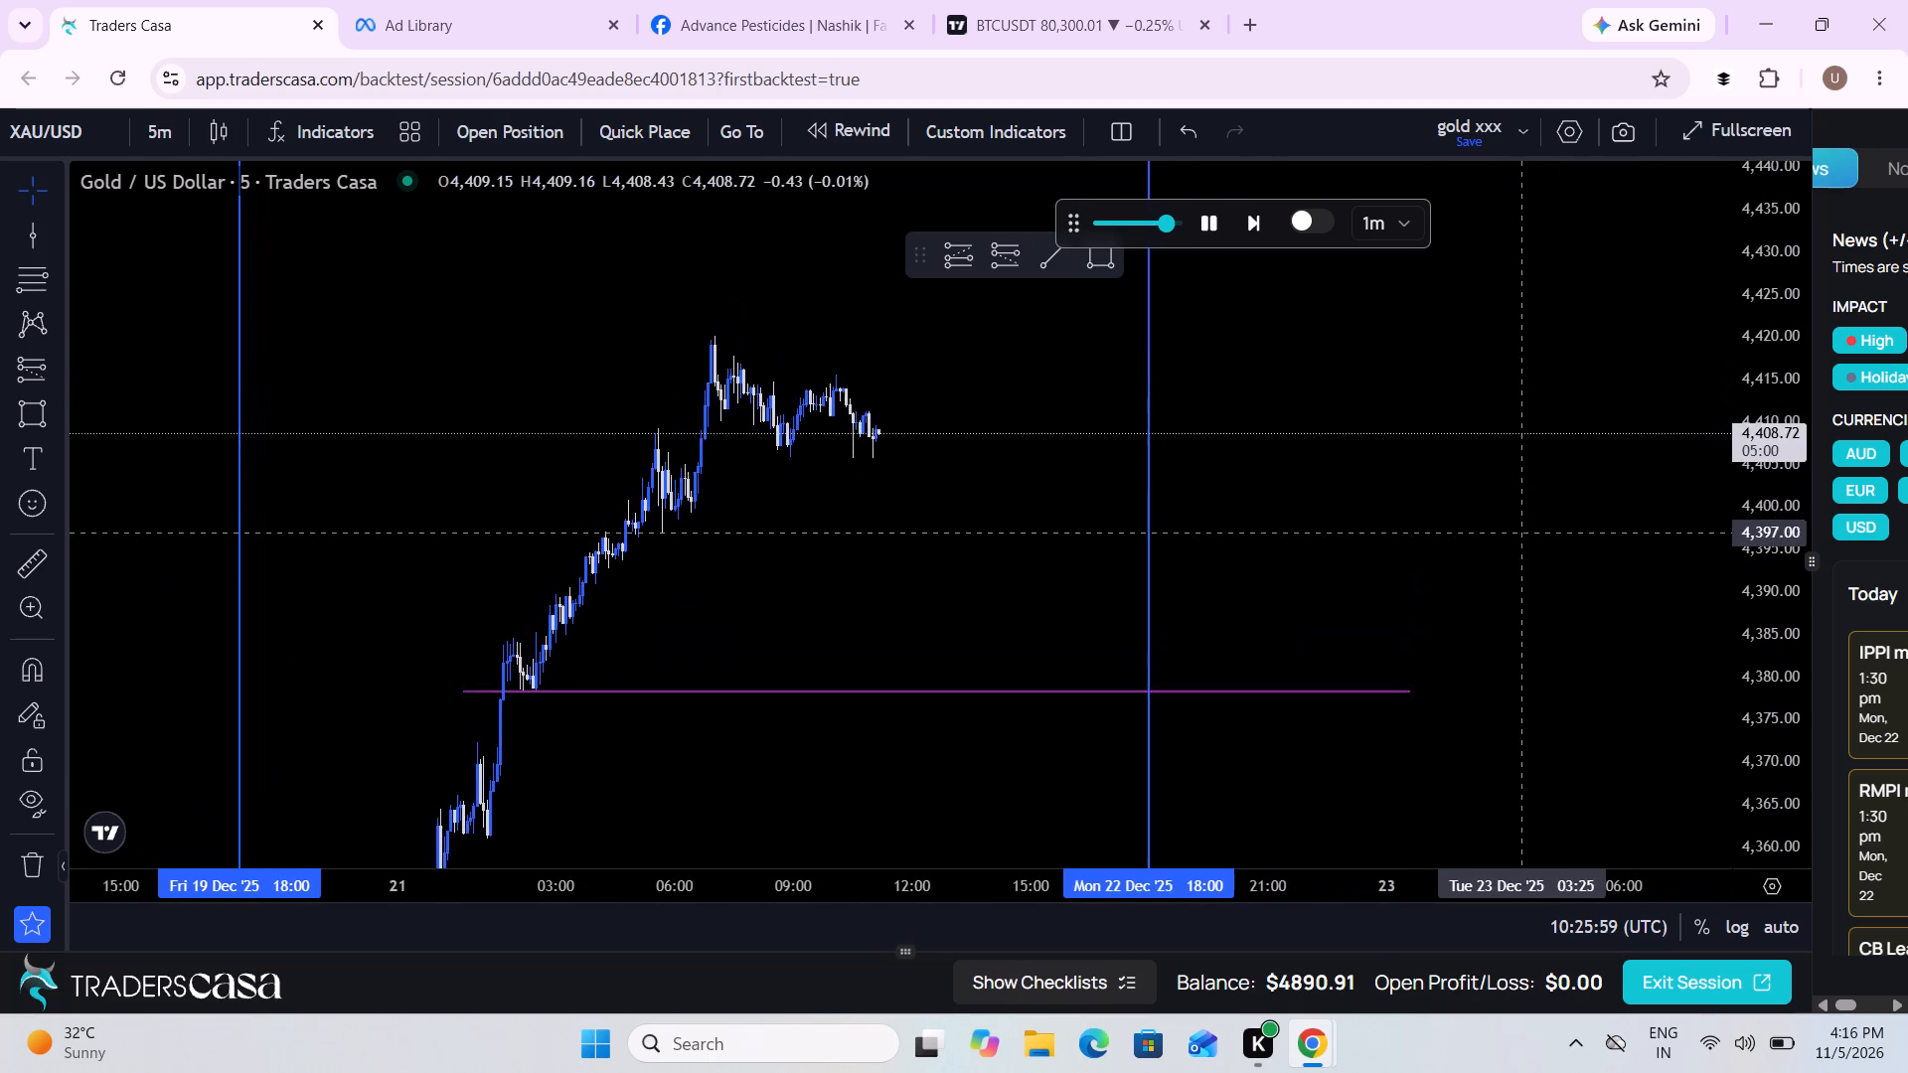
pyautogui.moveTo(1521, 538); pyautogui.dragTo(1522, 613)
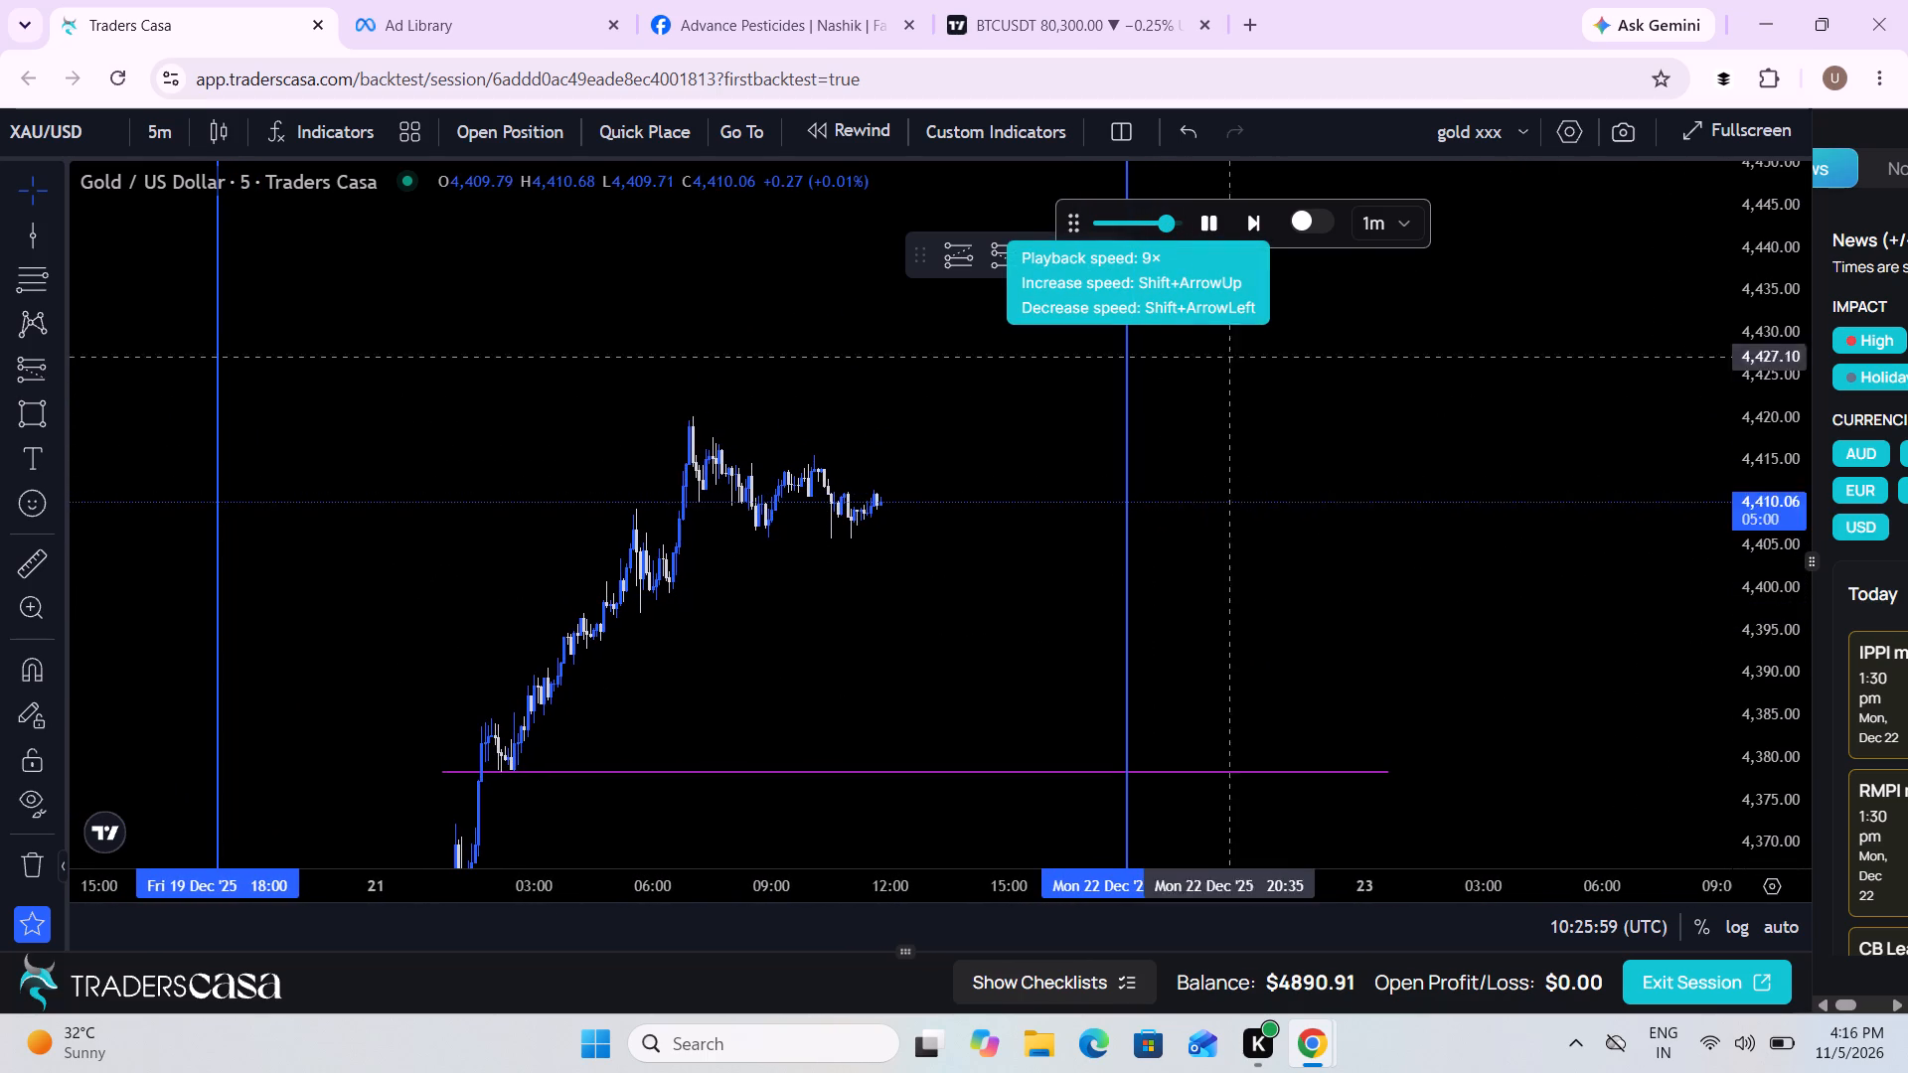
pyautogui.moveTo(1271, 557); pyautogui.dragTo(1357, 473)
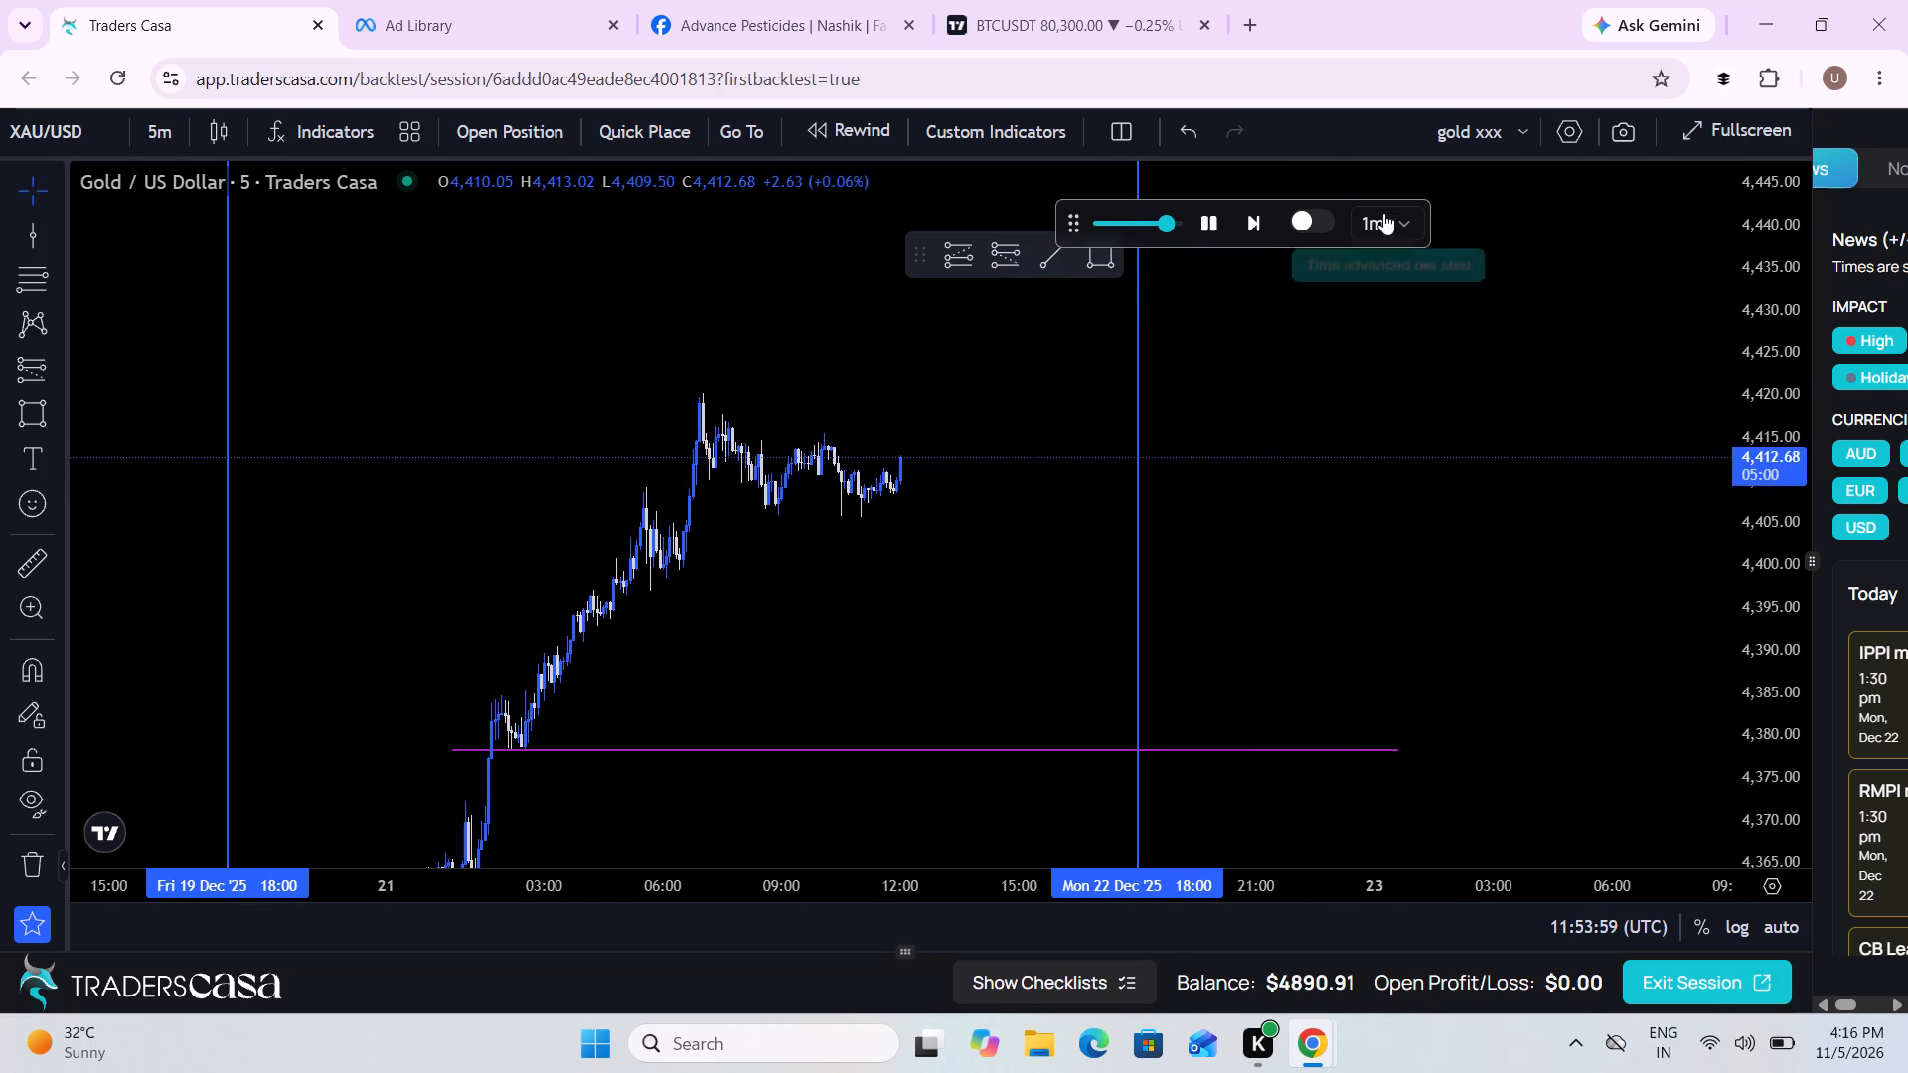
# Raise the playback speed to its maximum, let the replay run on to 15:42 UTC on 22 Dec and pause it.
pyautogui.moveTo(1170, 226); pyautogui.dragTo(1239, 222)
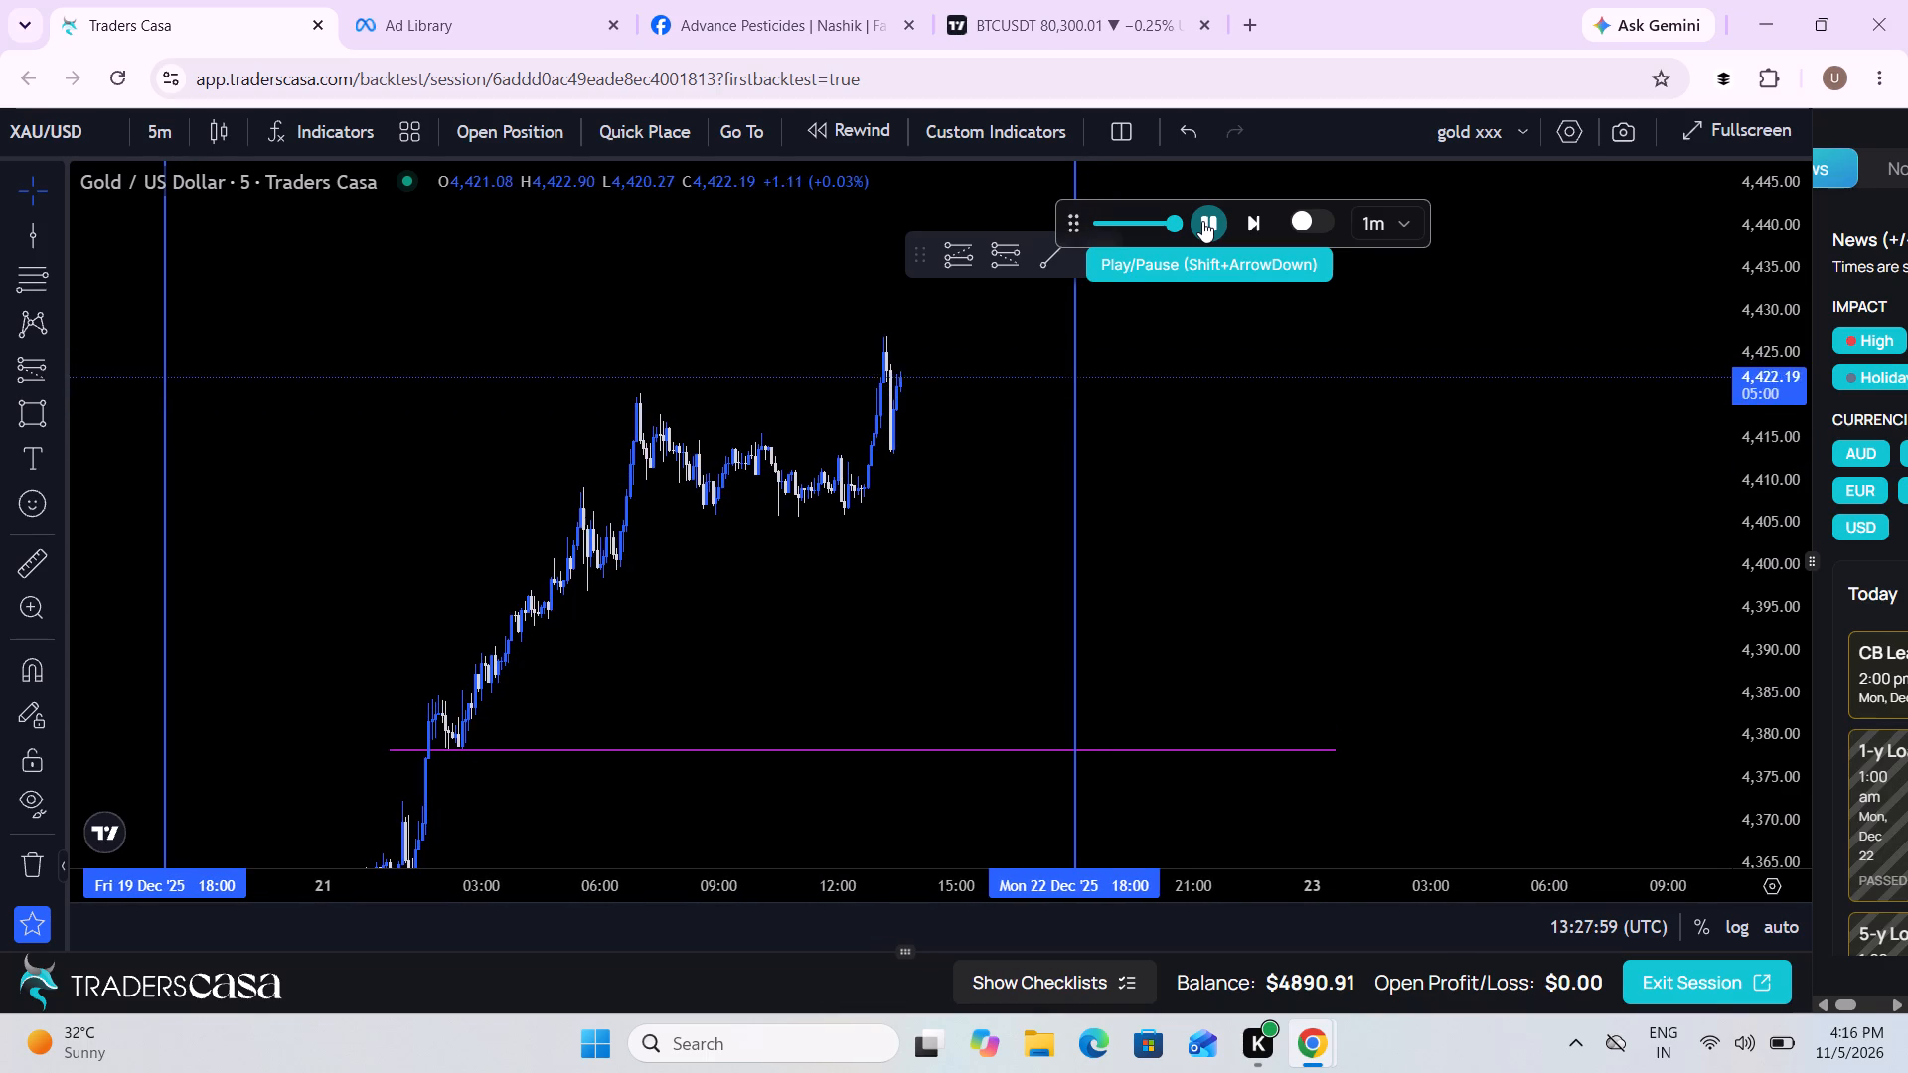
pyautogui.moveTo(1351, 405); pyautogui.dragTo(1278, 409)
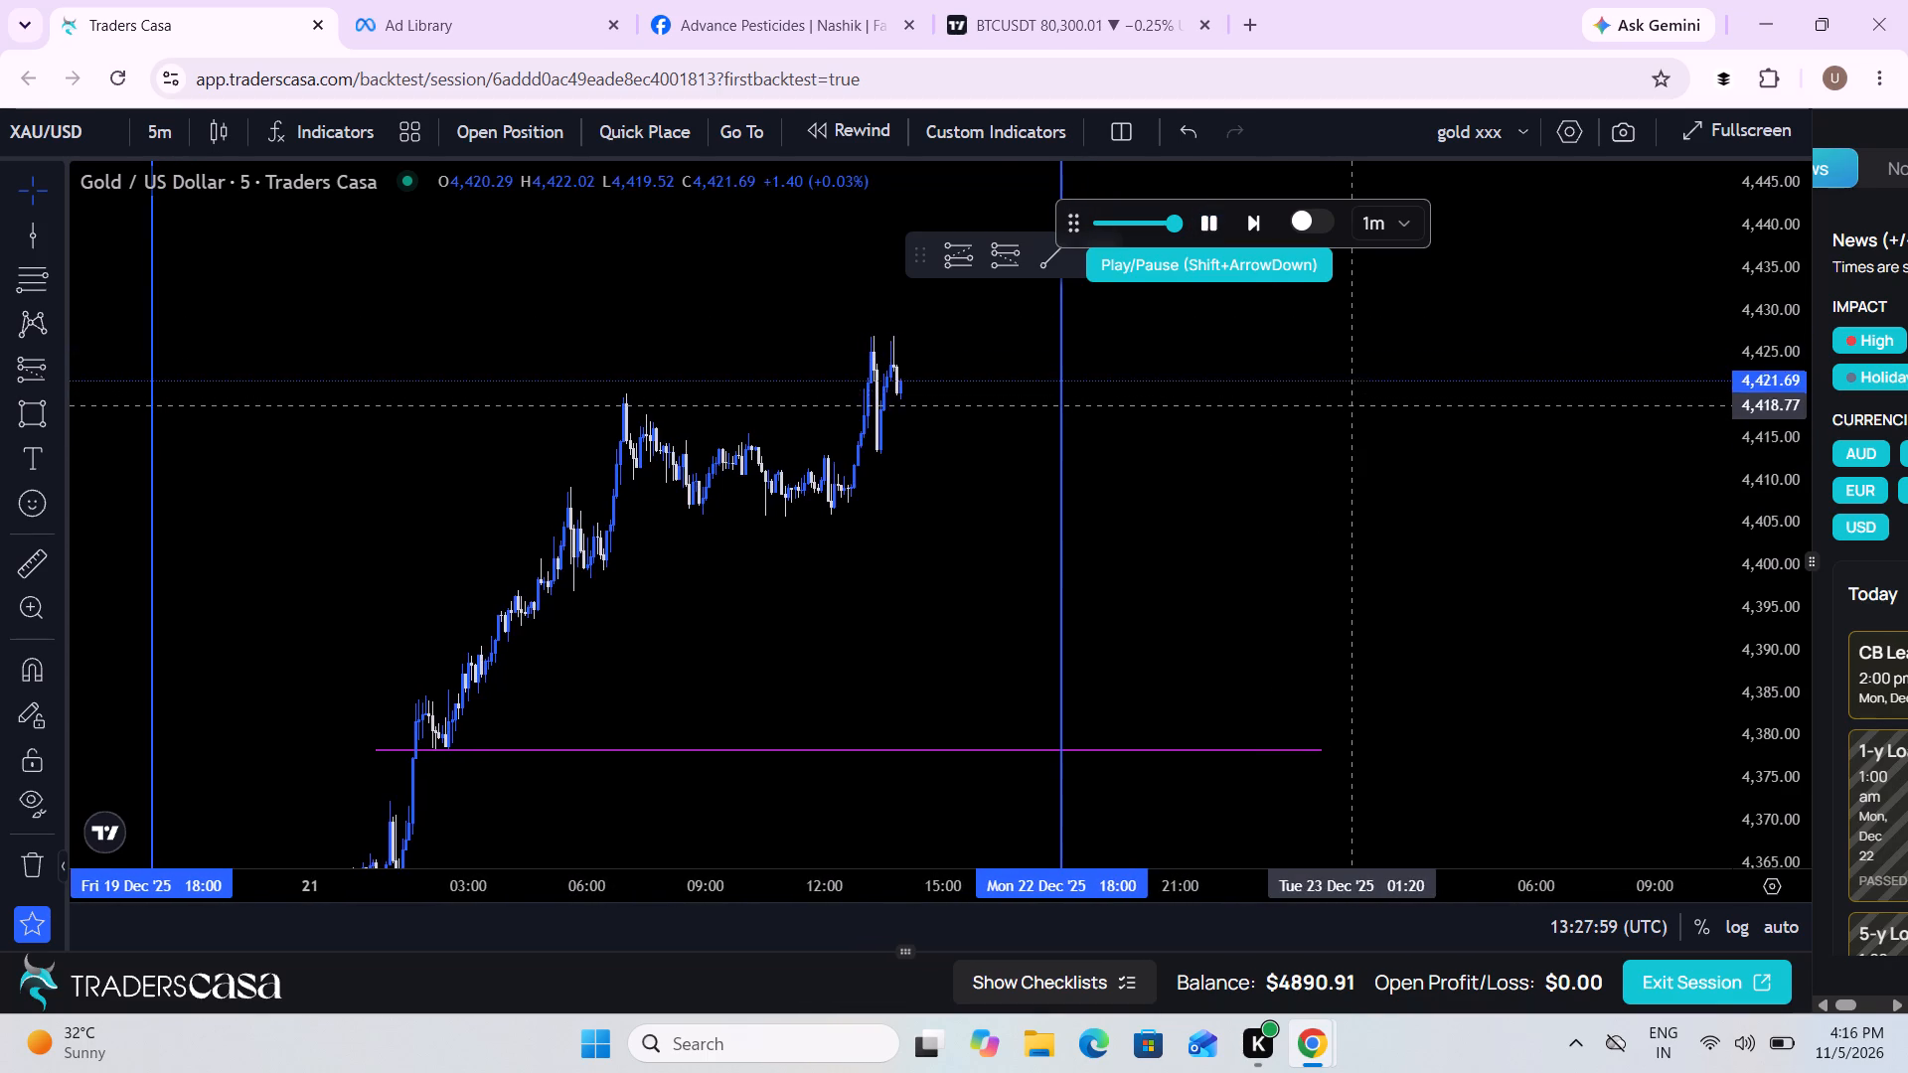
pyautogui.moveTo(1278, 409); pyautogui.dragTo(1168, 403)
pyautogui.scroll(-2, 1168, 403)
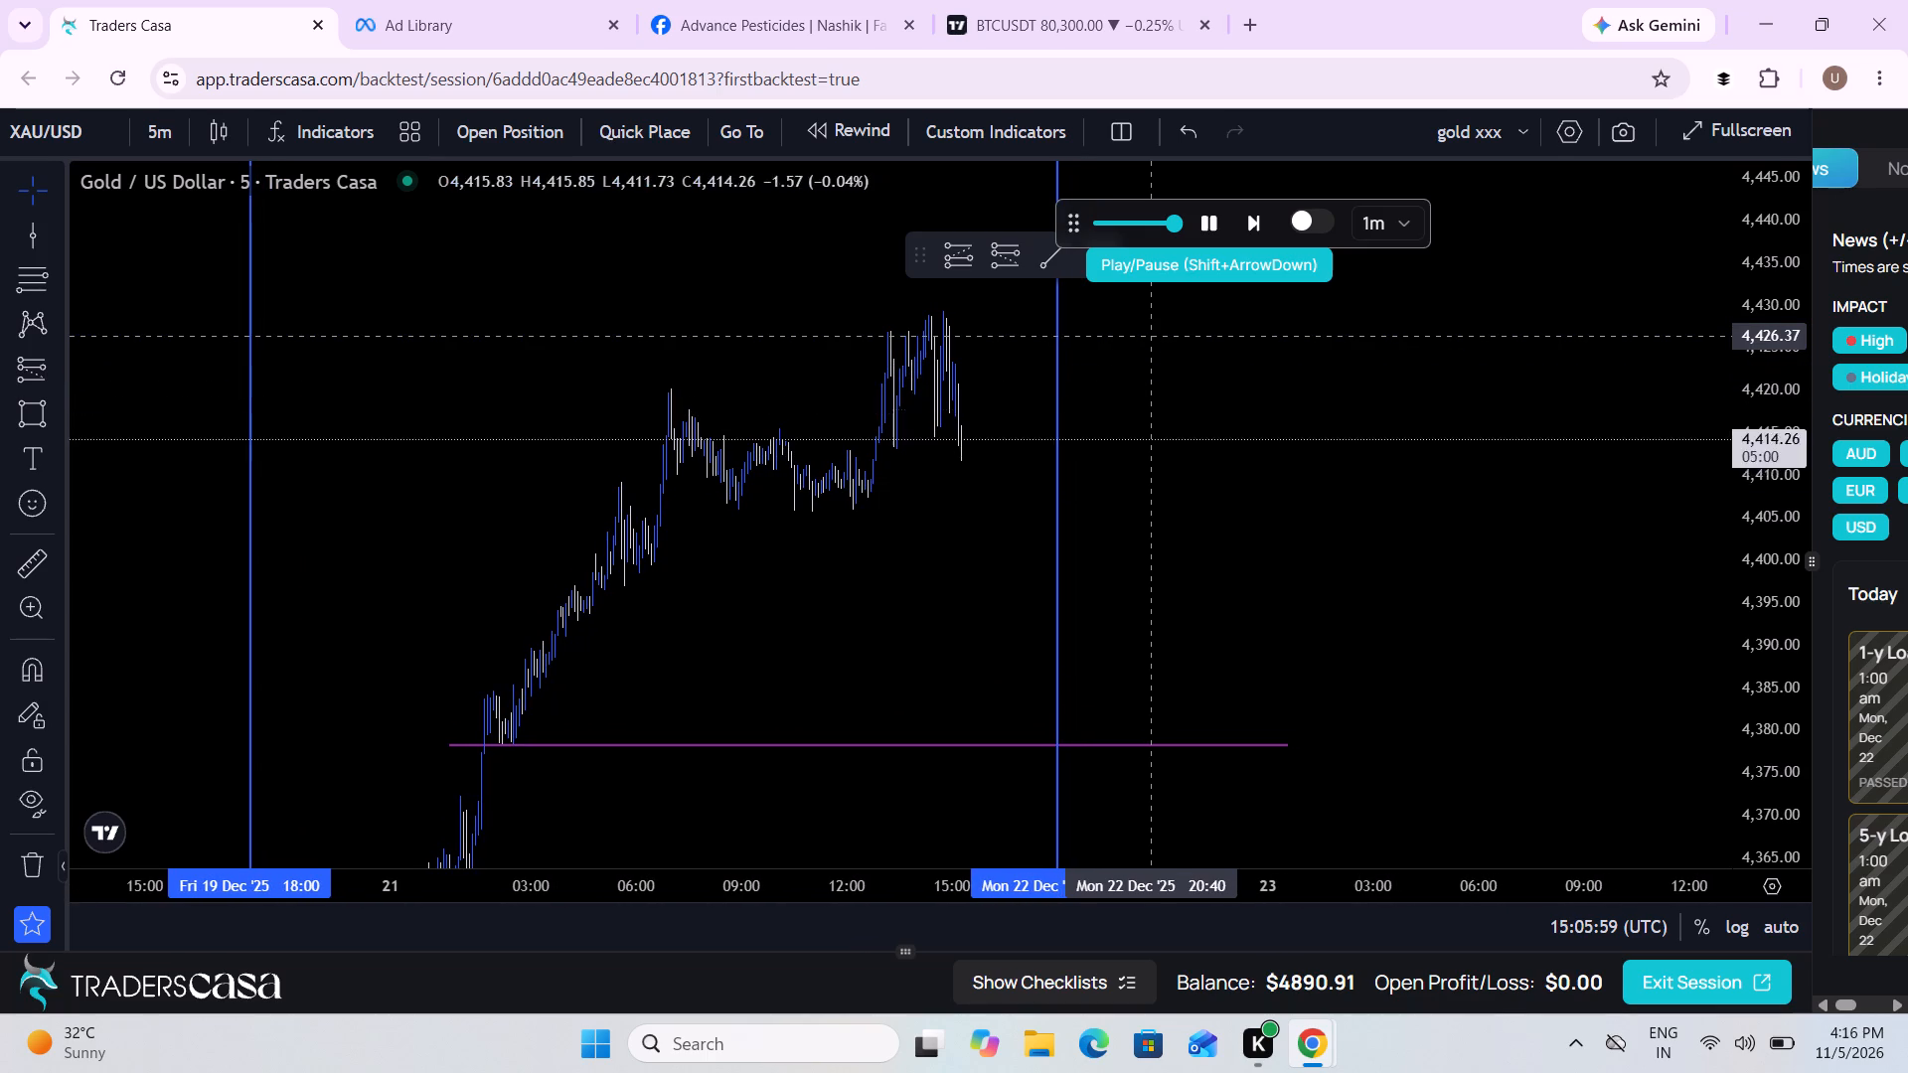
pyautogui.click(1208, 226)
# Start a new measurement of the extended rally from its low at about 4,336.46.
pyautogui.scroll(3, 1278, 490)
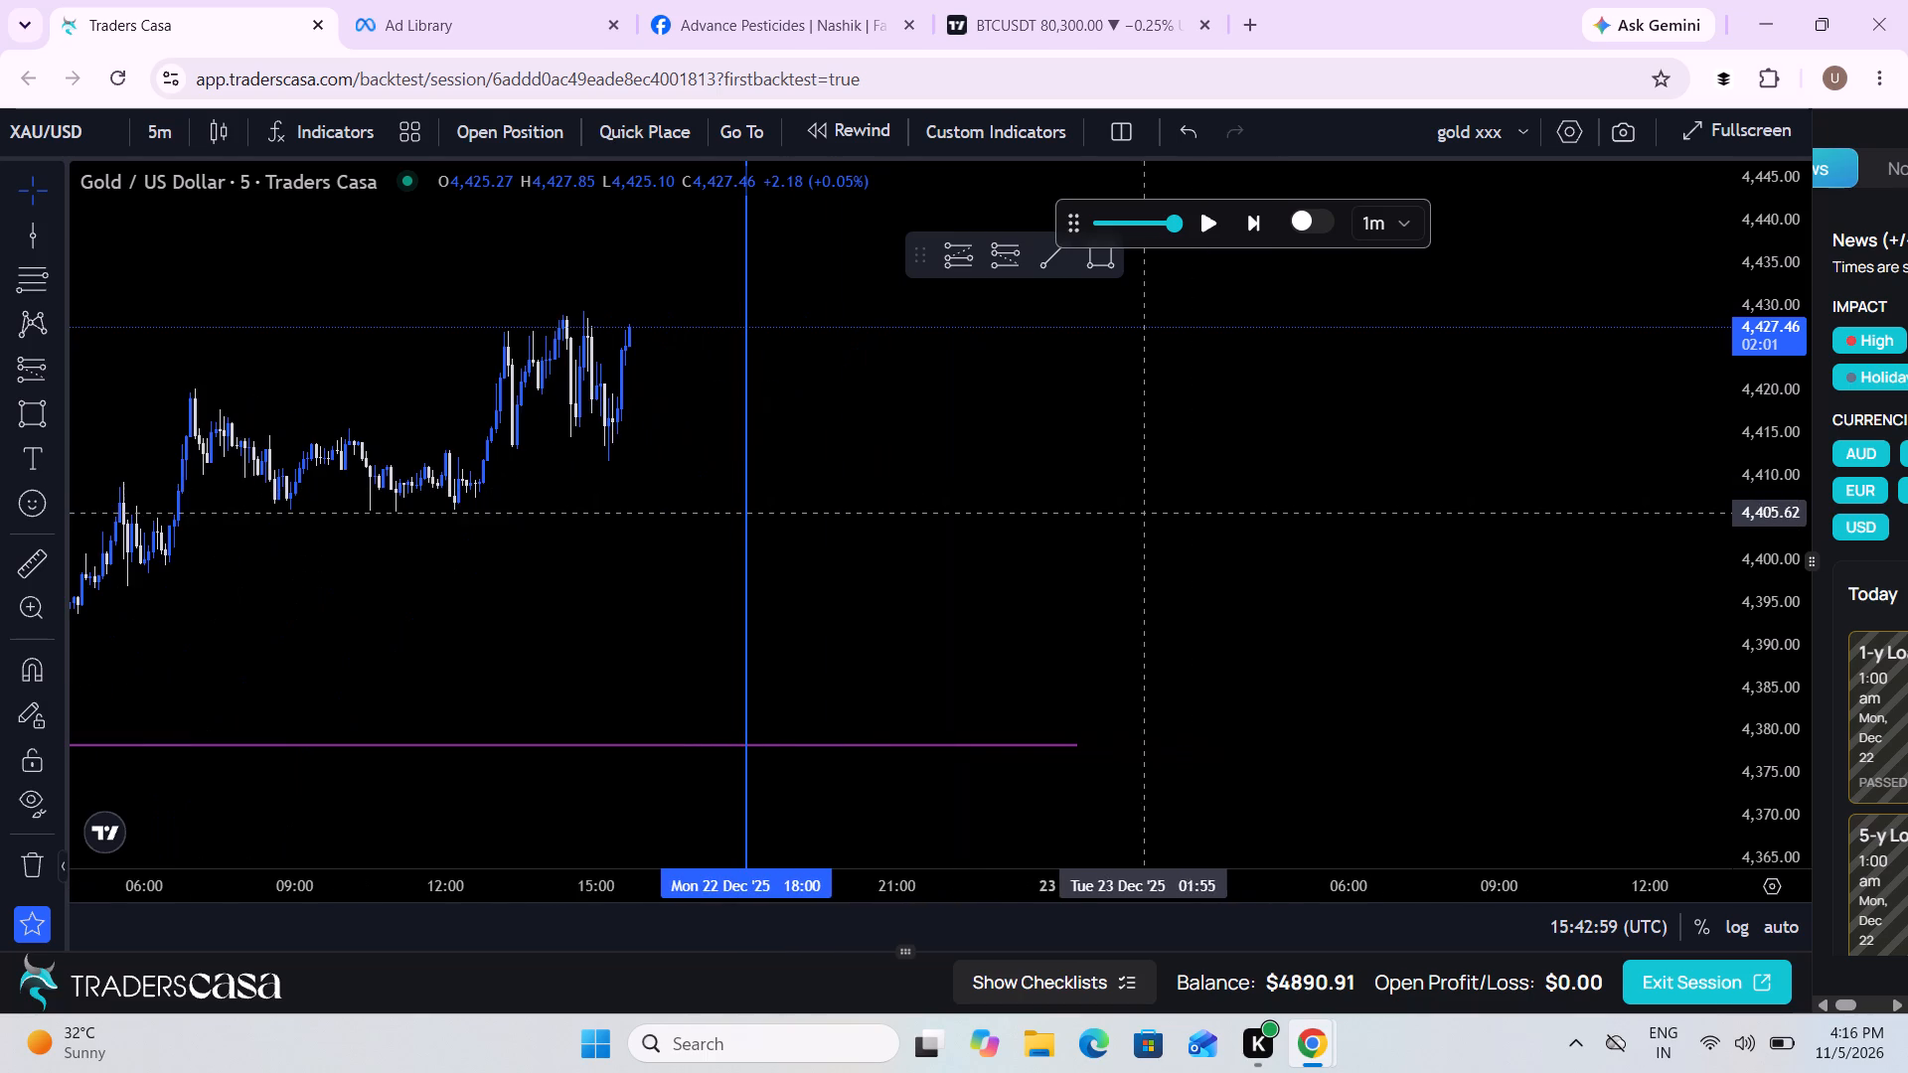
pyautogui.moveTo(1071, 517); pyautogui.dragTo(1254, 492)
pyautogui.moveTo(1752, 383); pyautogui.dragTo(1717, 508)
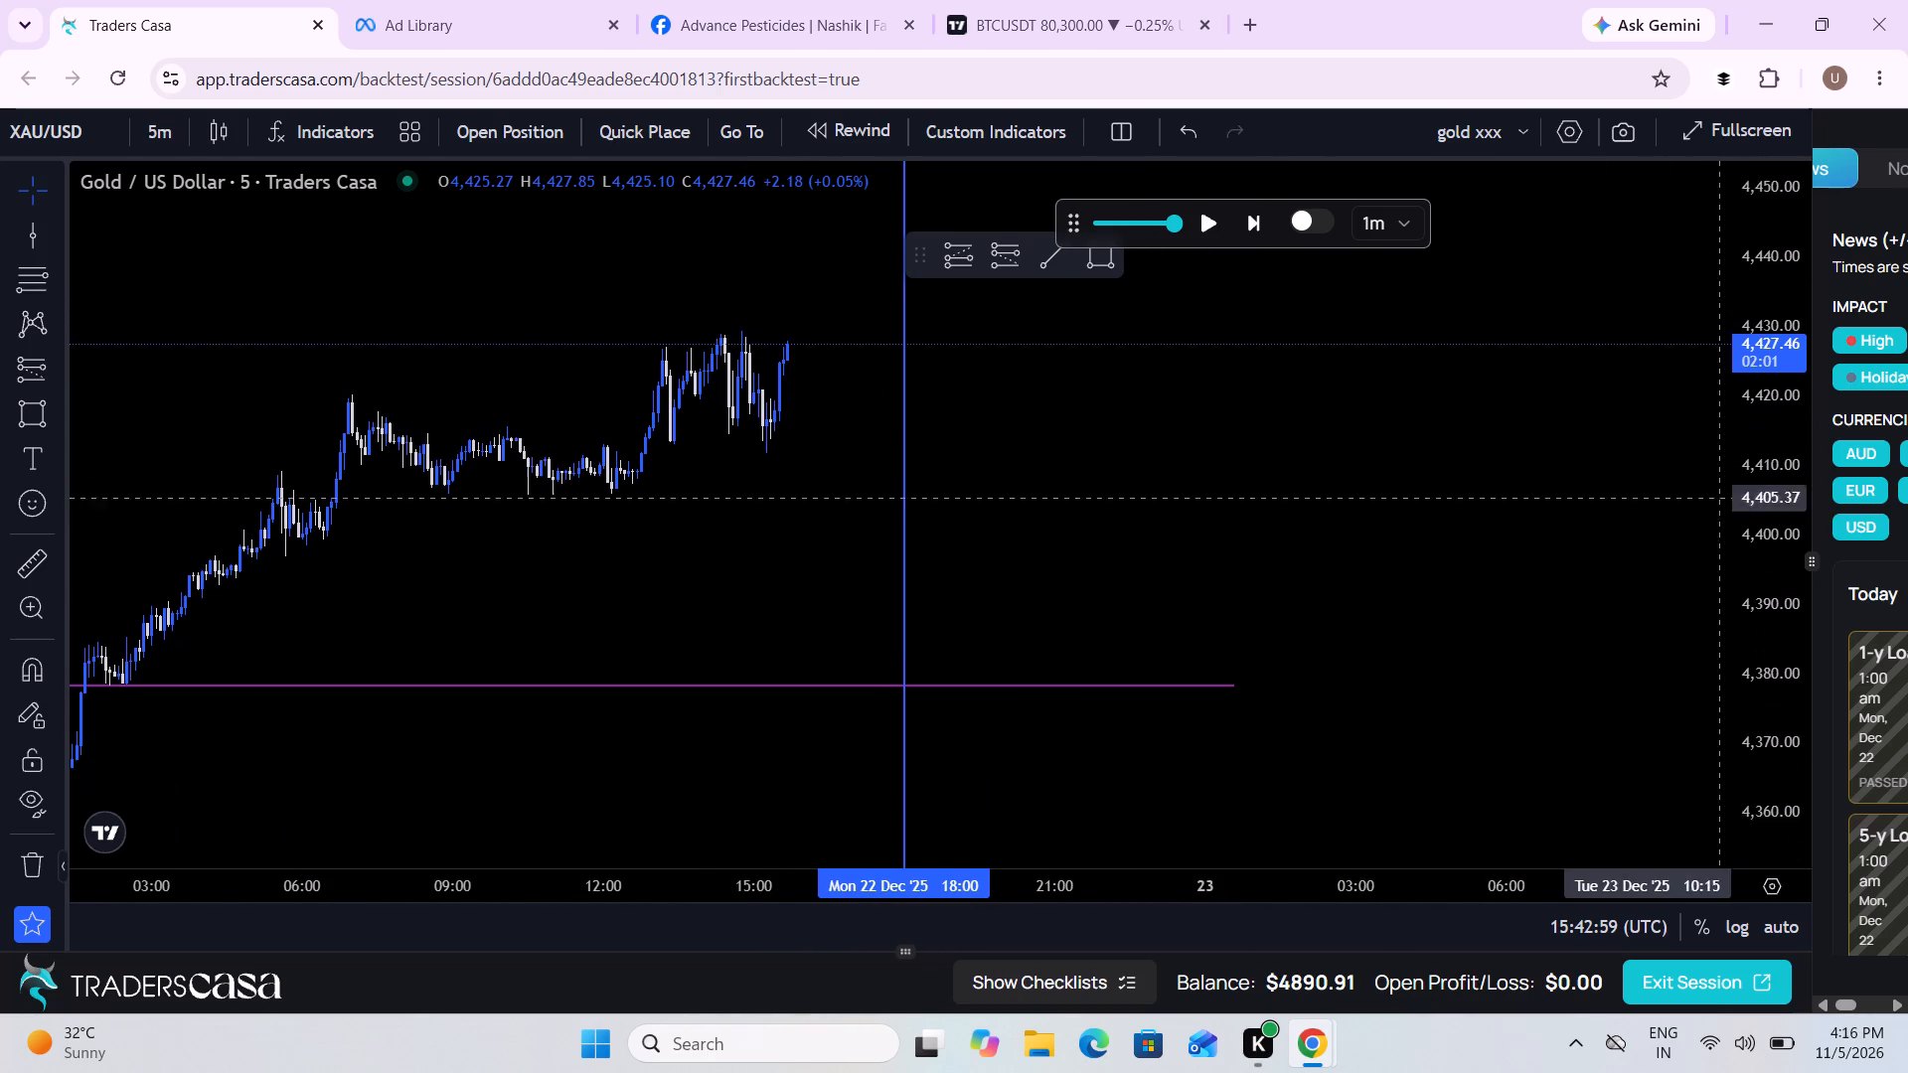
pyautogui.moveTo(1717, 508); pyautogui.dragTo(1704, 569)
pyautogui.scroll(-4, 1358, 576)
pyautogui.moveTo(1358, 576); pyautogui.dragTo(1311, 495)
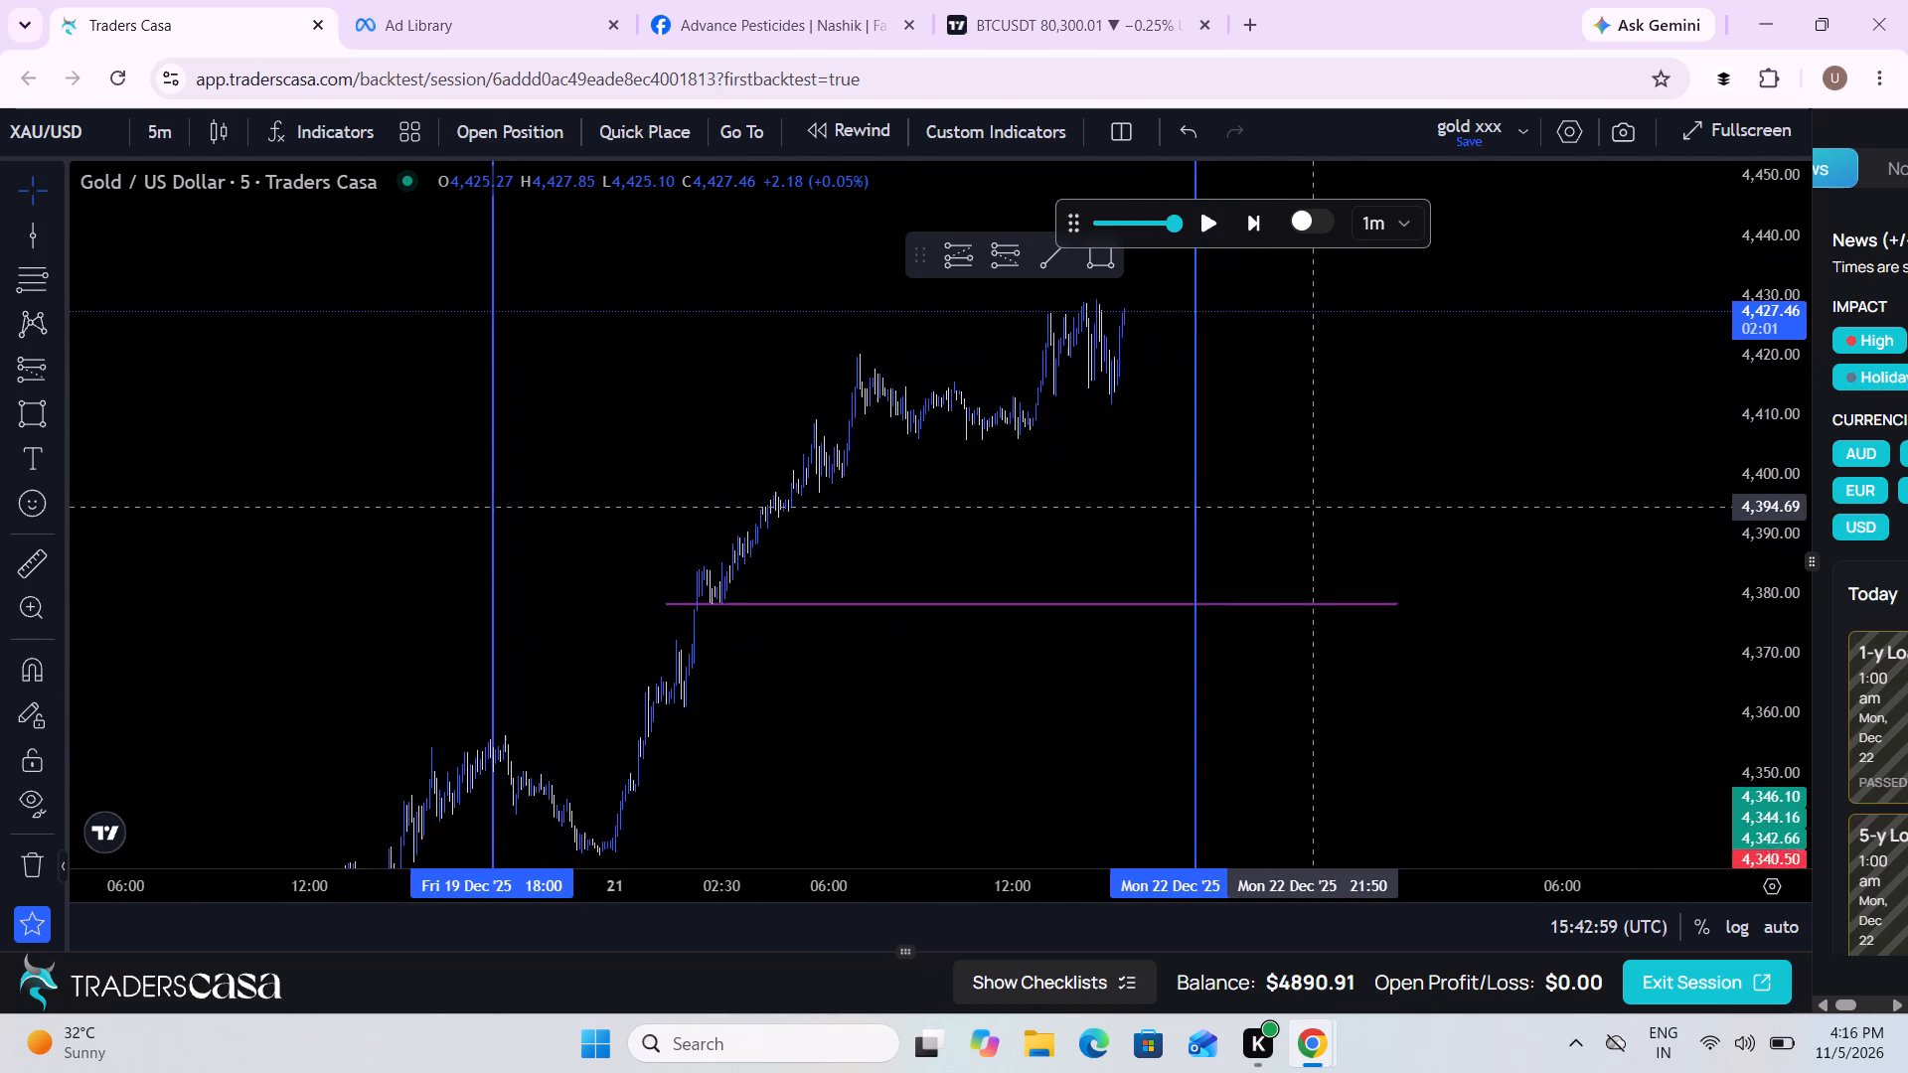
pyautogui.moveTo(1311, 495); pyautogui.dragTo(1307, 488)
pyautogui.scroll(3, 1307, 488)
pyautogui.scroll(-2, 1307, 488)
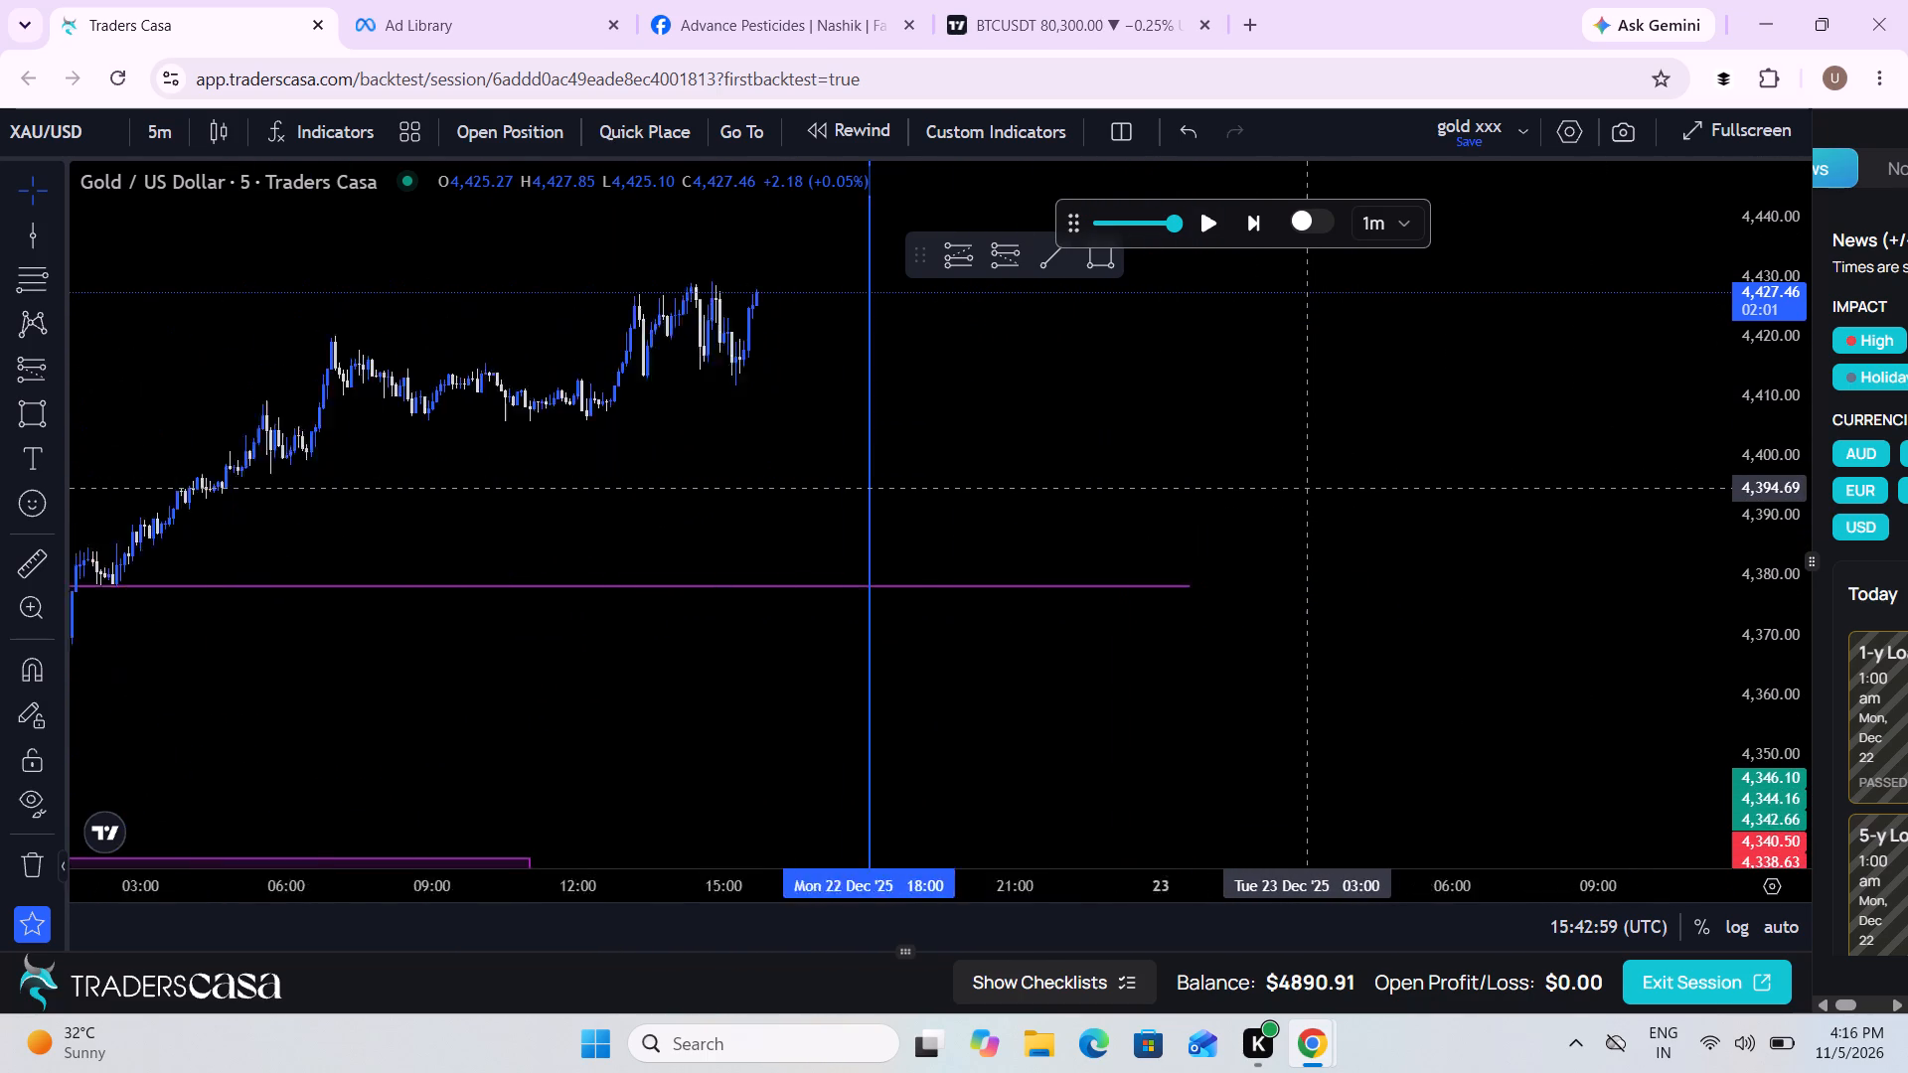
pyautogui.scroll(-2, 1307, 488)
pyautogui.moveTo(1307, 488); pyautogui.dragTo(1264, 504)
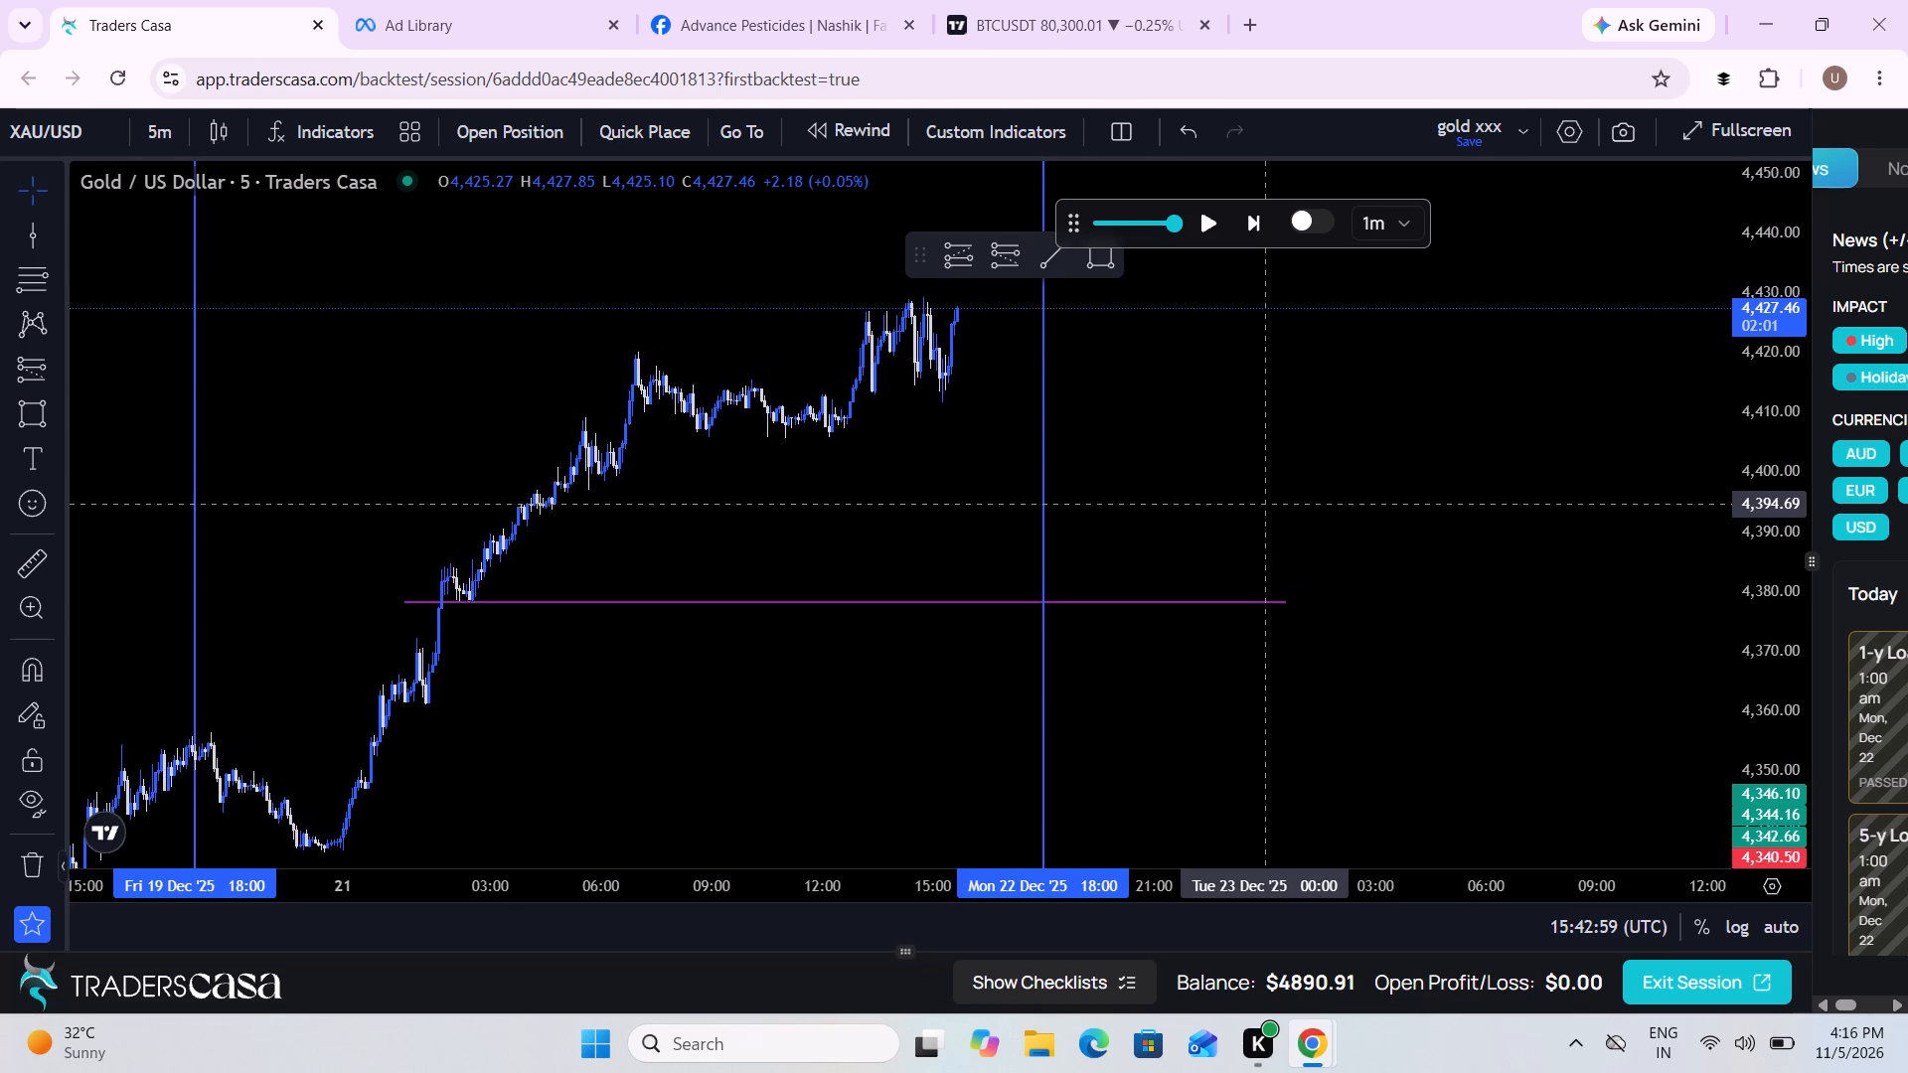
pyautogui.moveTo(1264, 504); pyautogui.dragTo(1261, 520)
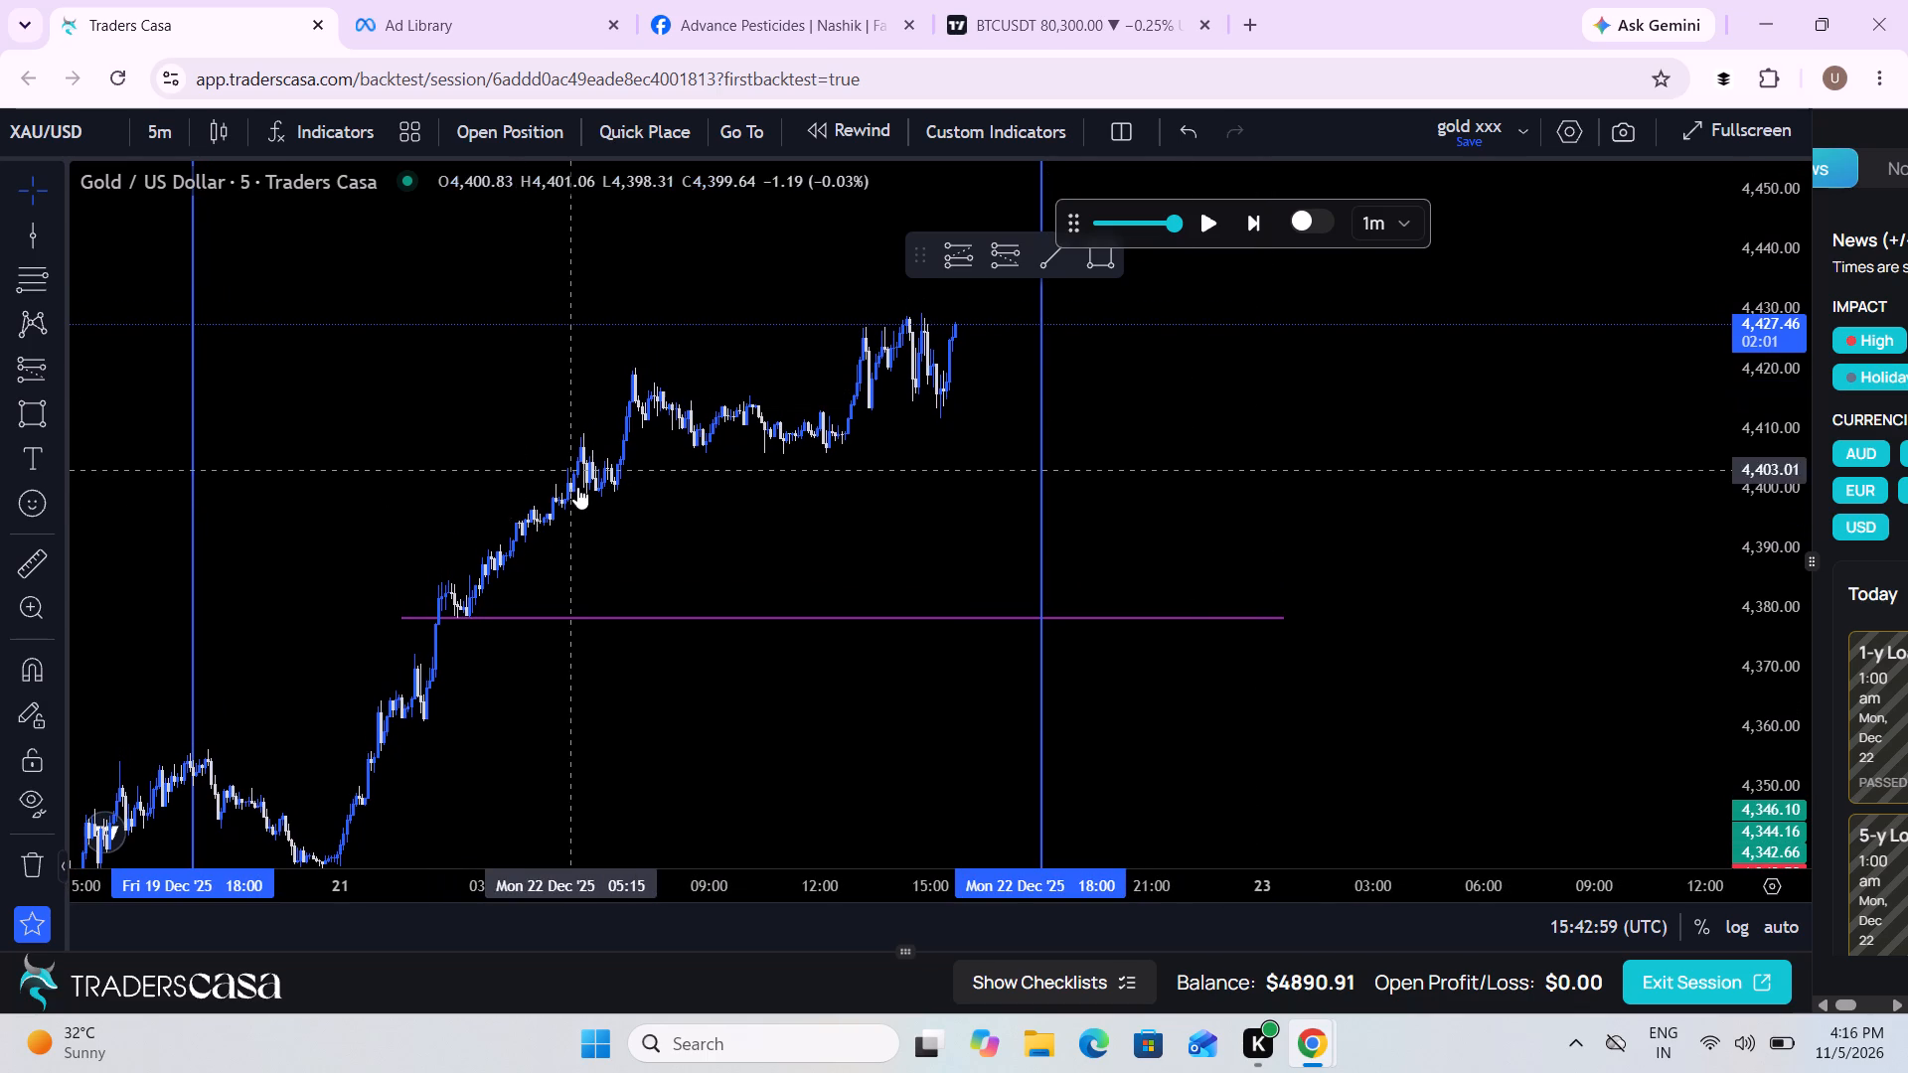
pyautogui.moveTo(577, 487); pyautogui.dragTo(576, 457)
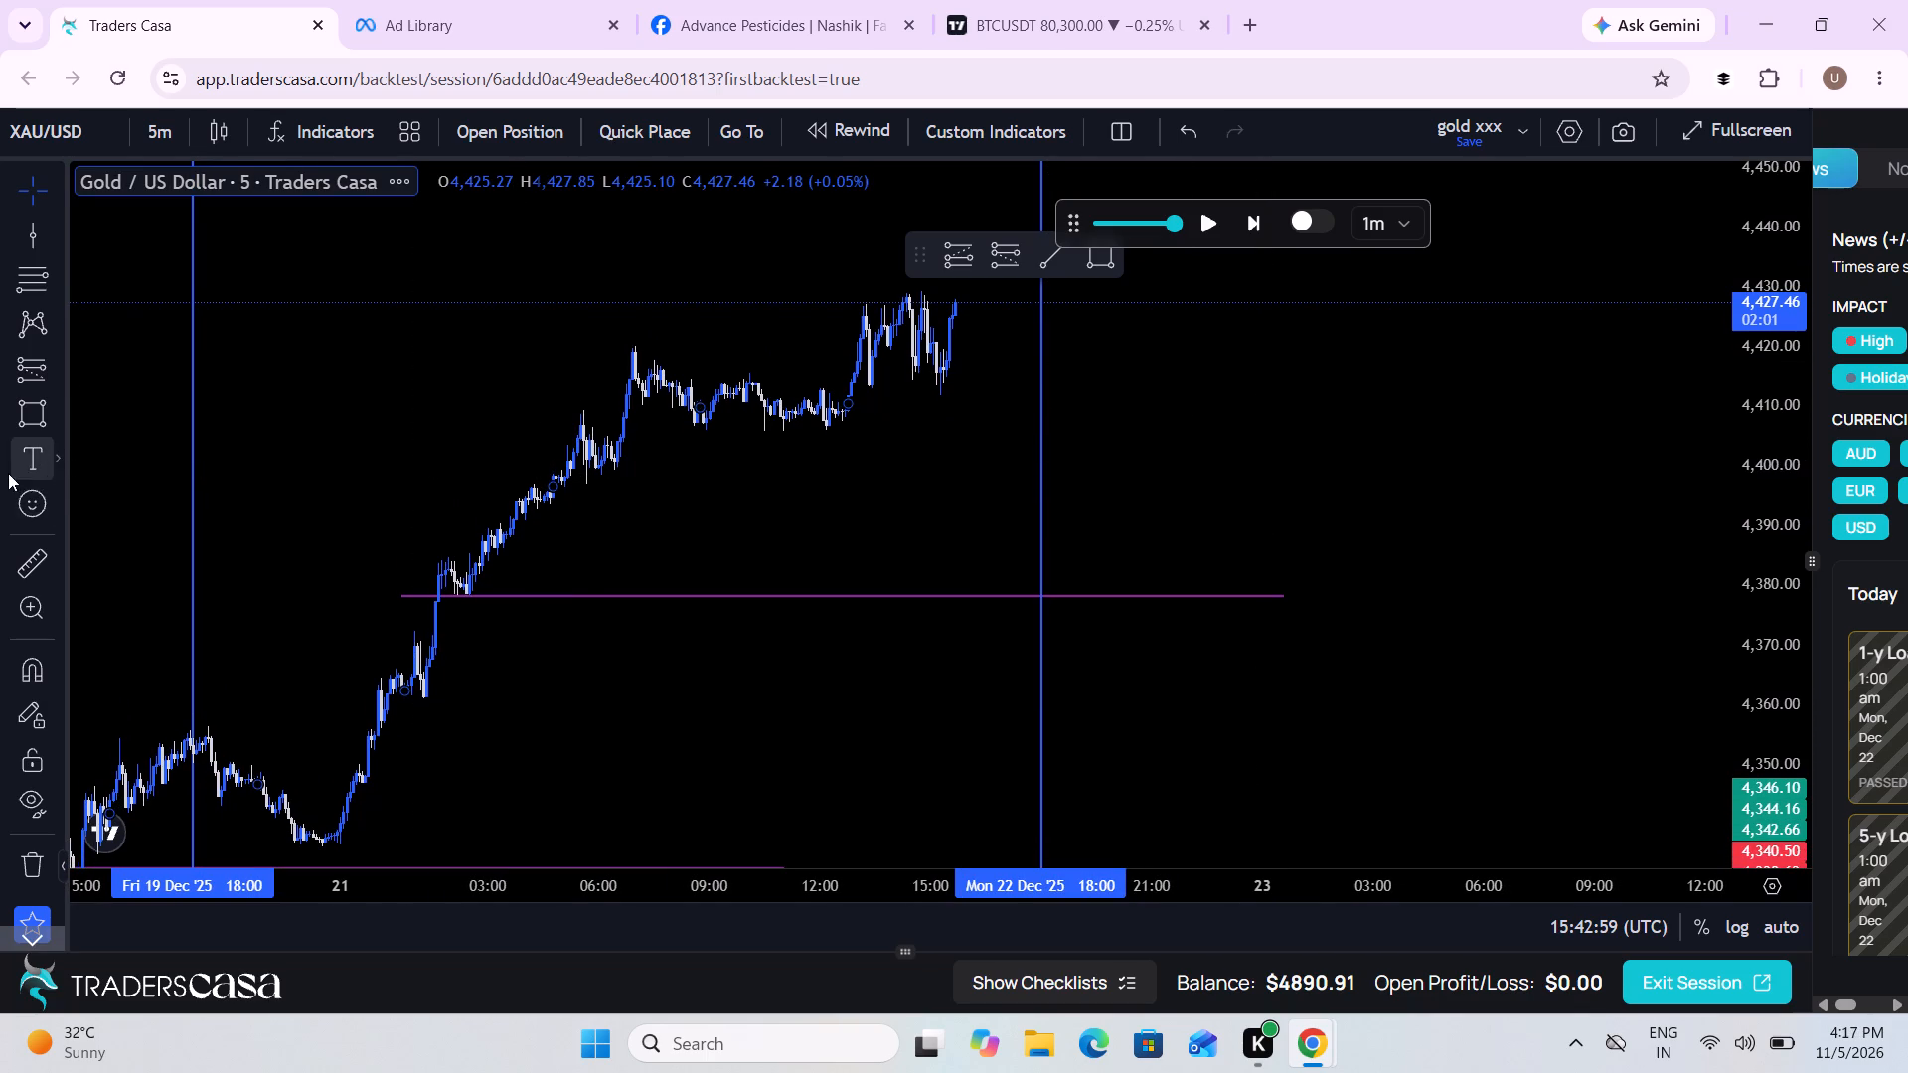
pyautogui.click(35, 541)
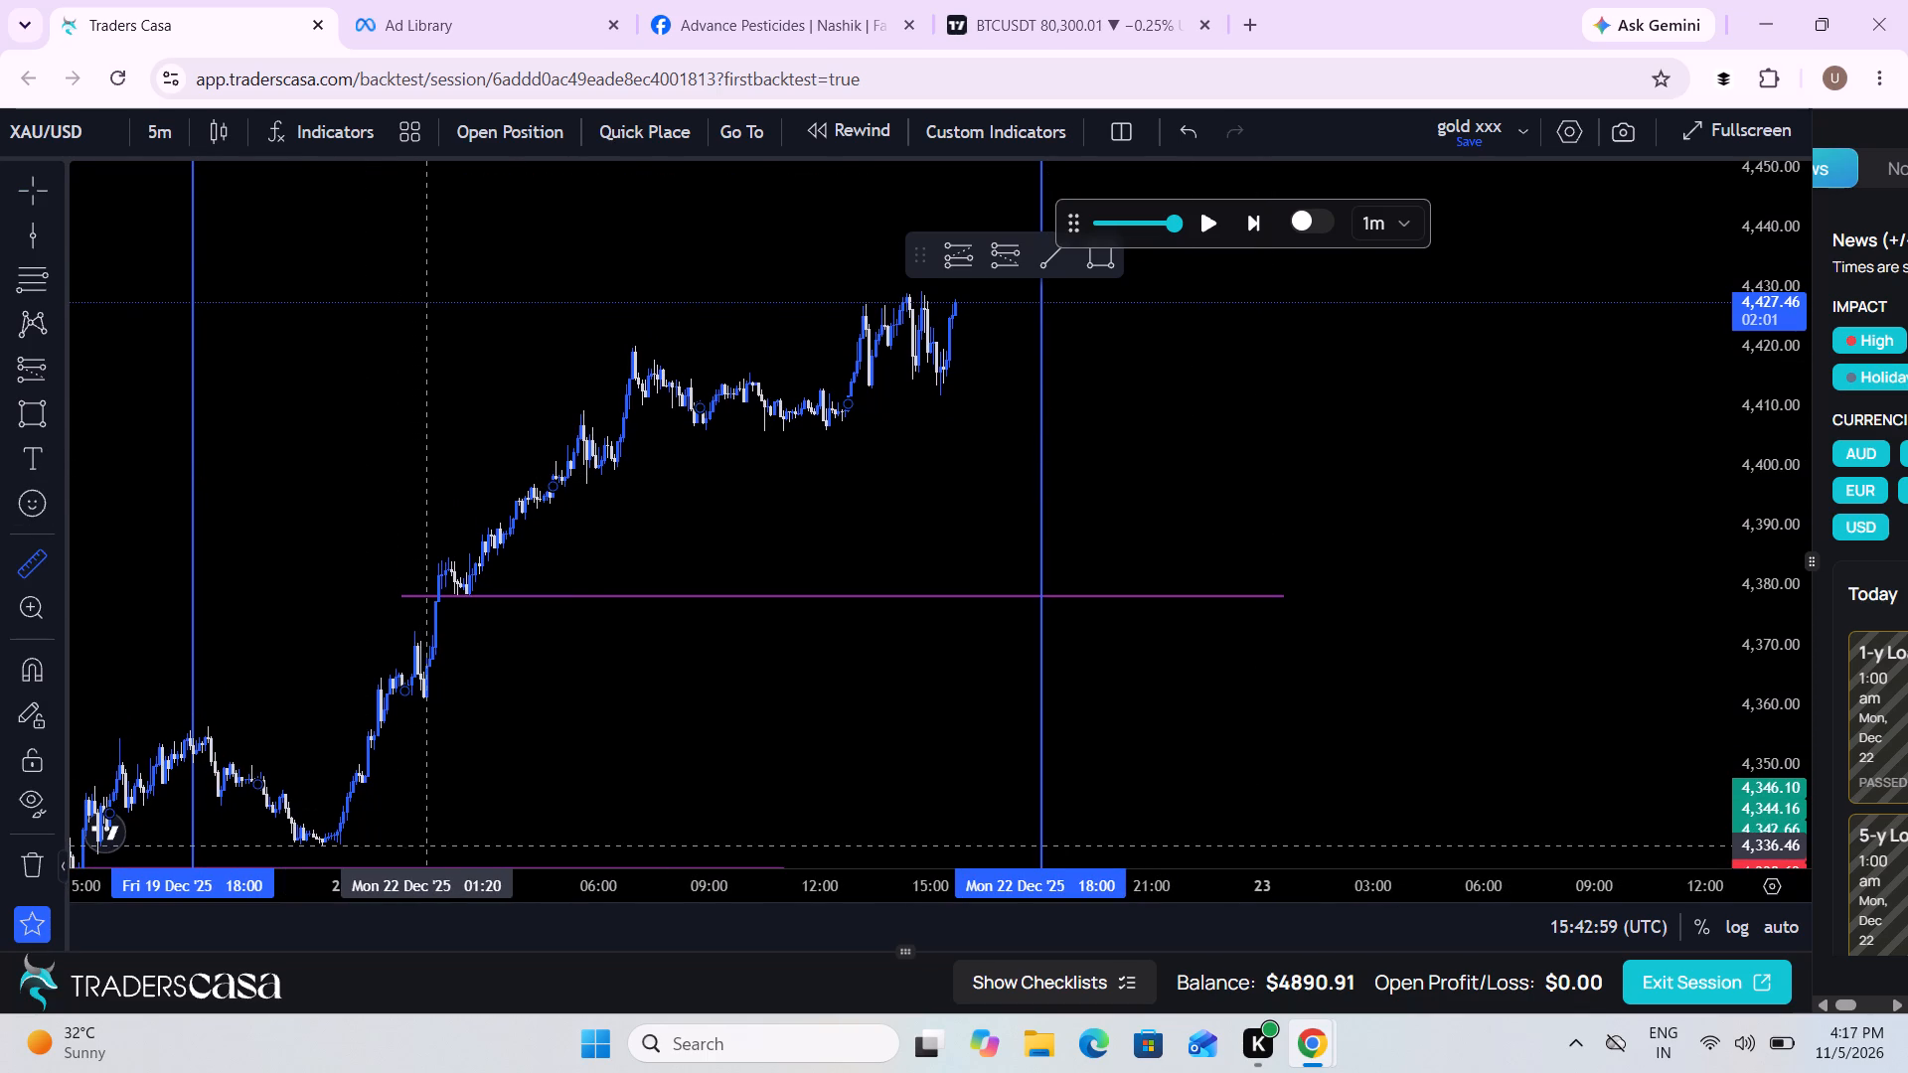
pyautogui.click(427, 845)
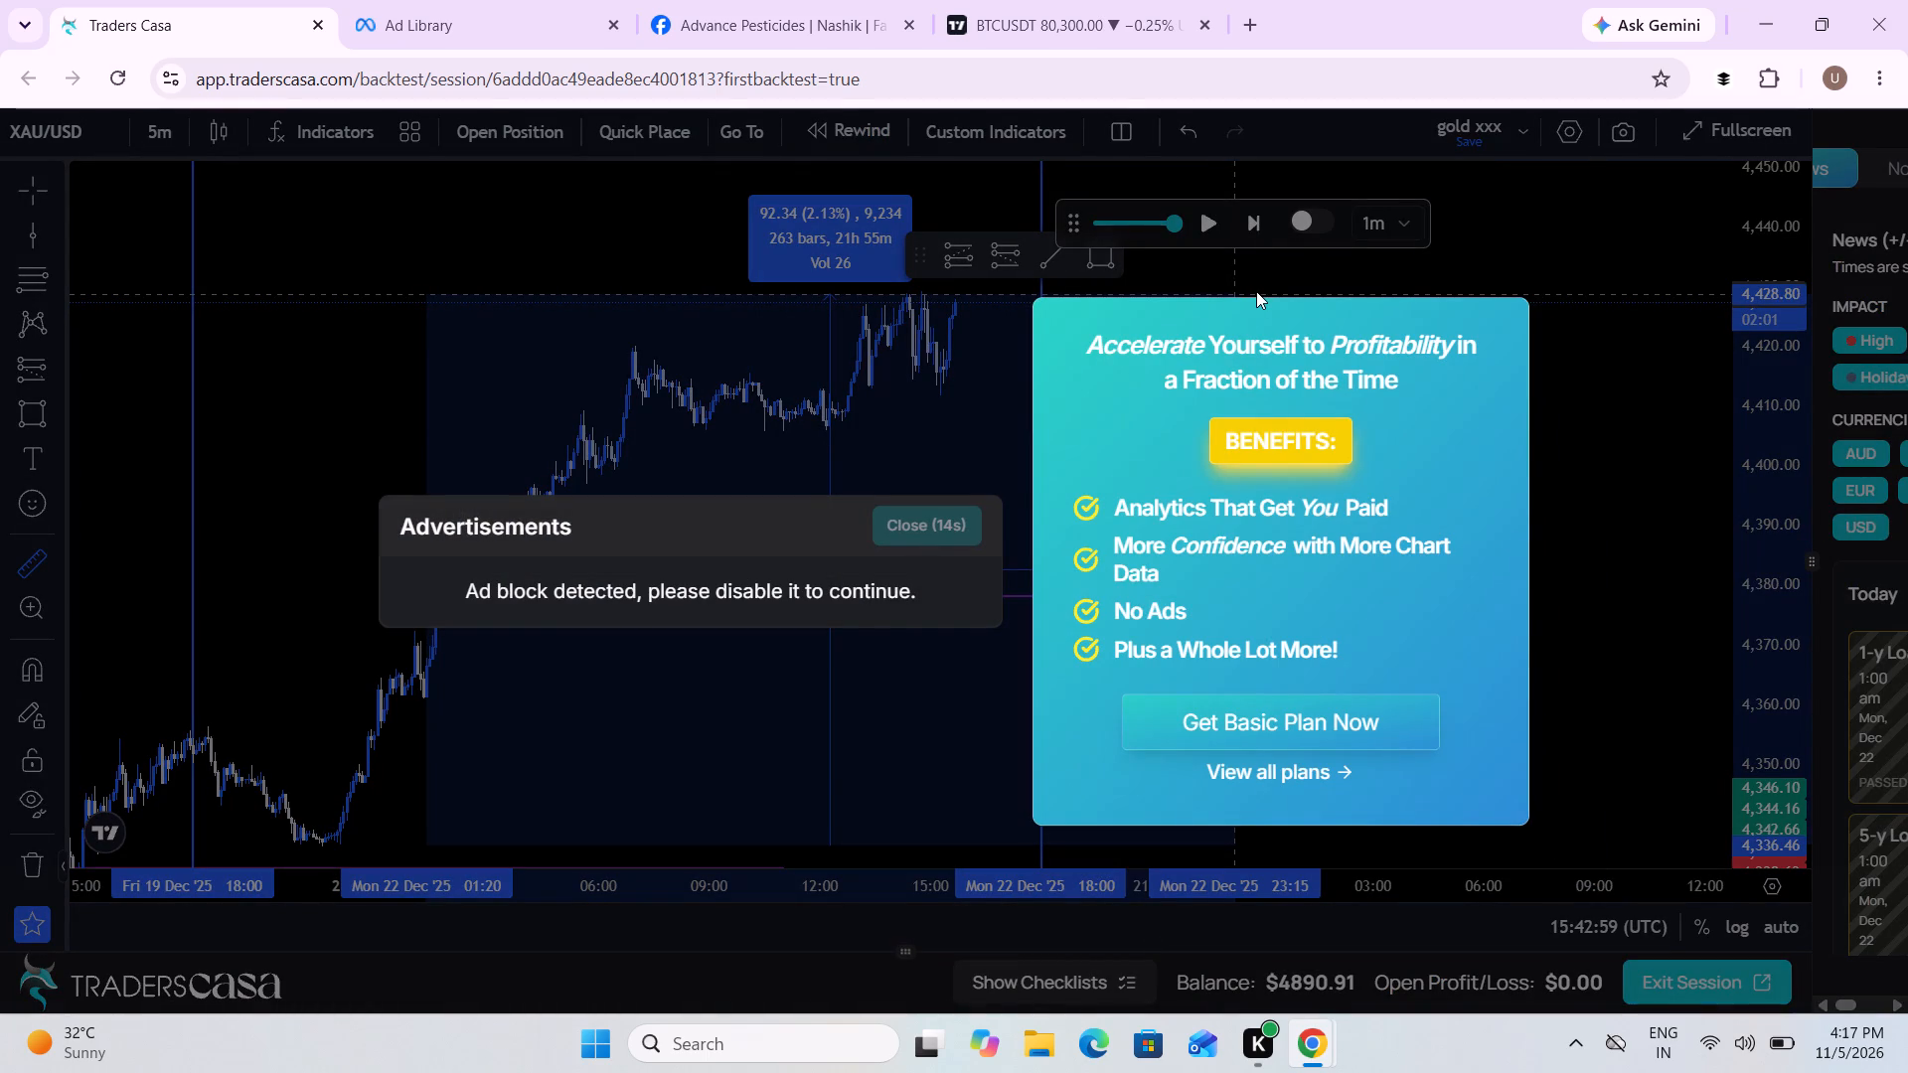
# Wait out the advertisement overlay's countdown and close it to get back to the chart.
pyautogui.click(1256, 291)
pyautogui.scroll(-4, 1483, 679)
pyautogui.scroll(-1, 986, 755)
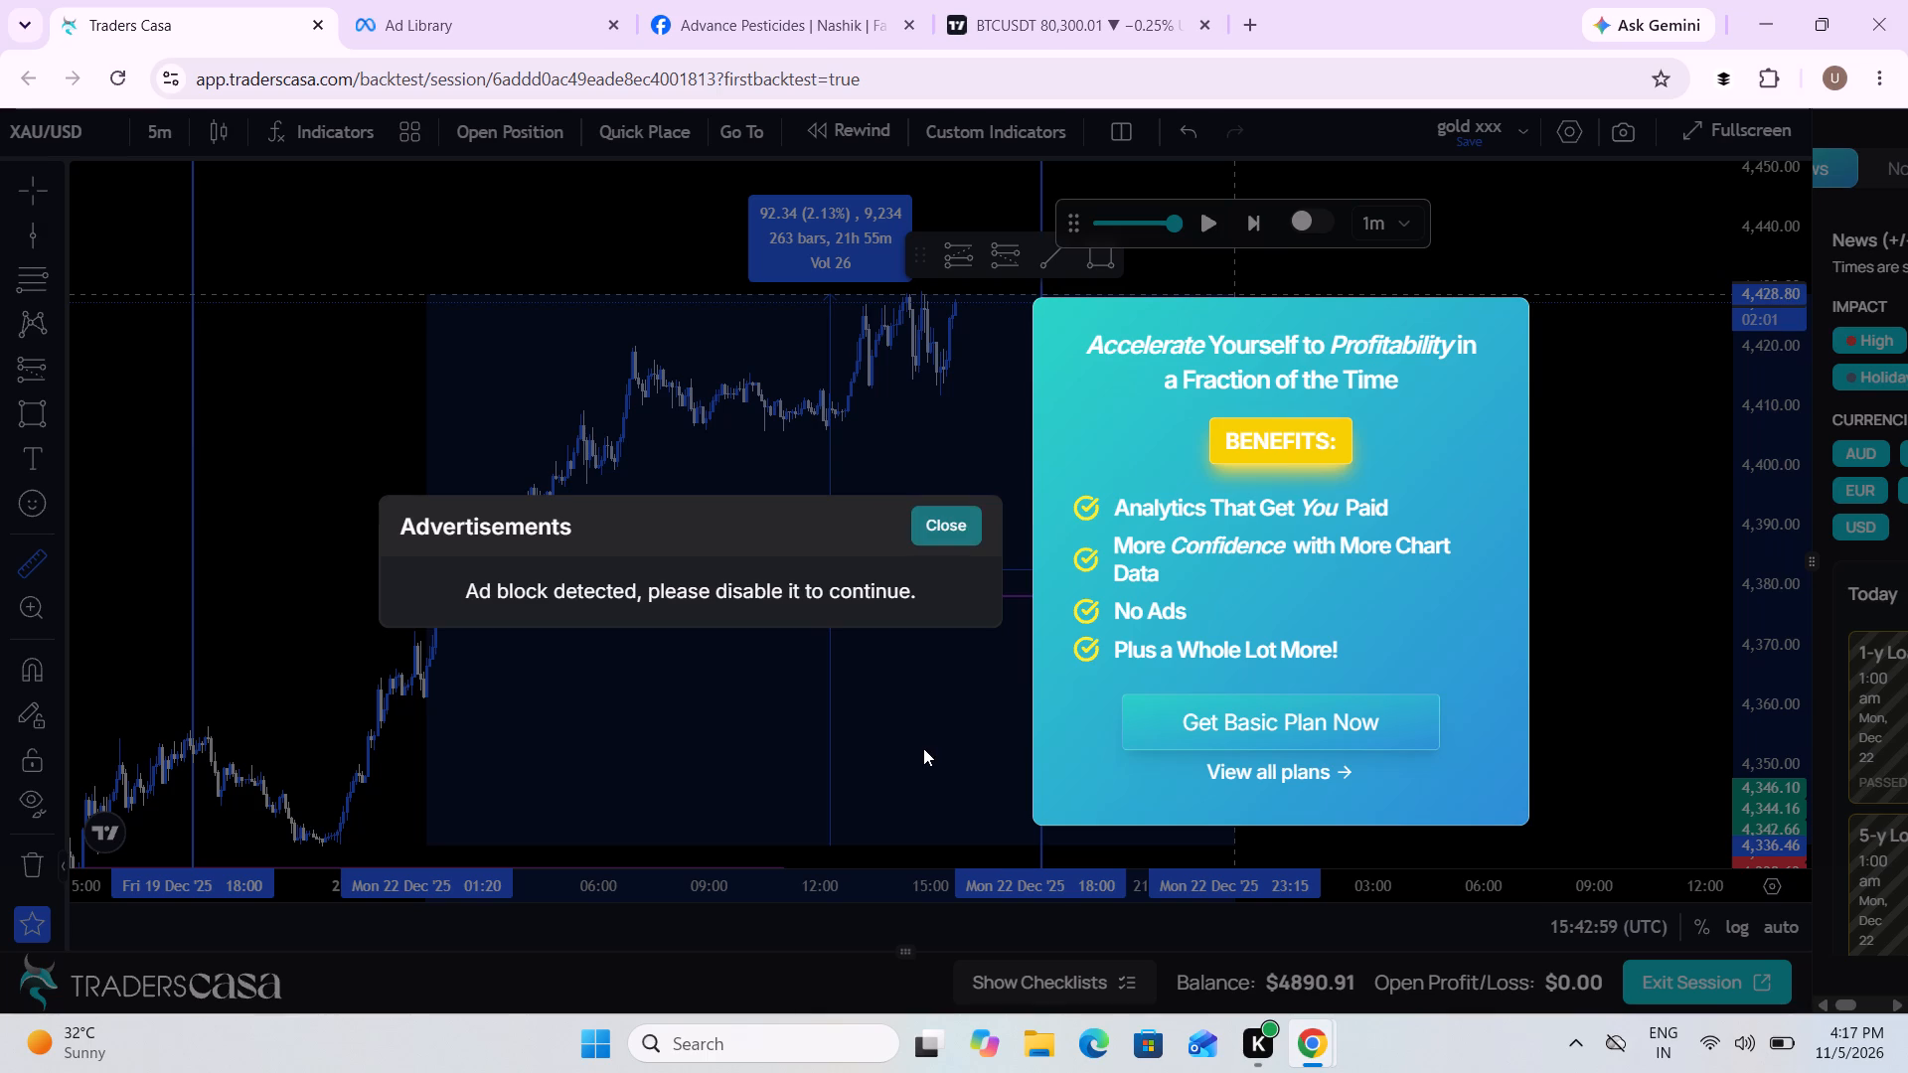
pyautogui.scroll(-2, 923, 748)
pyautogui.click(948, 528)
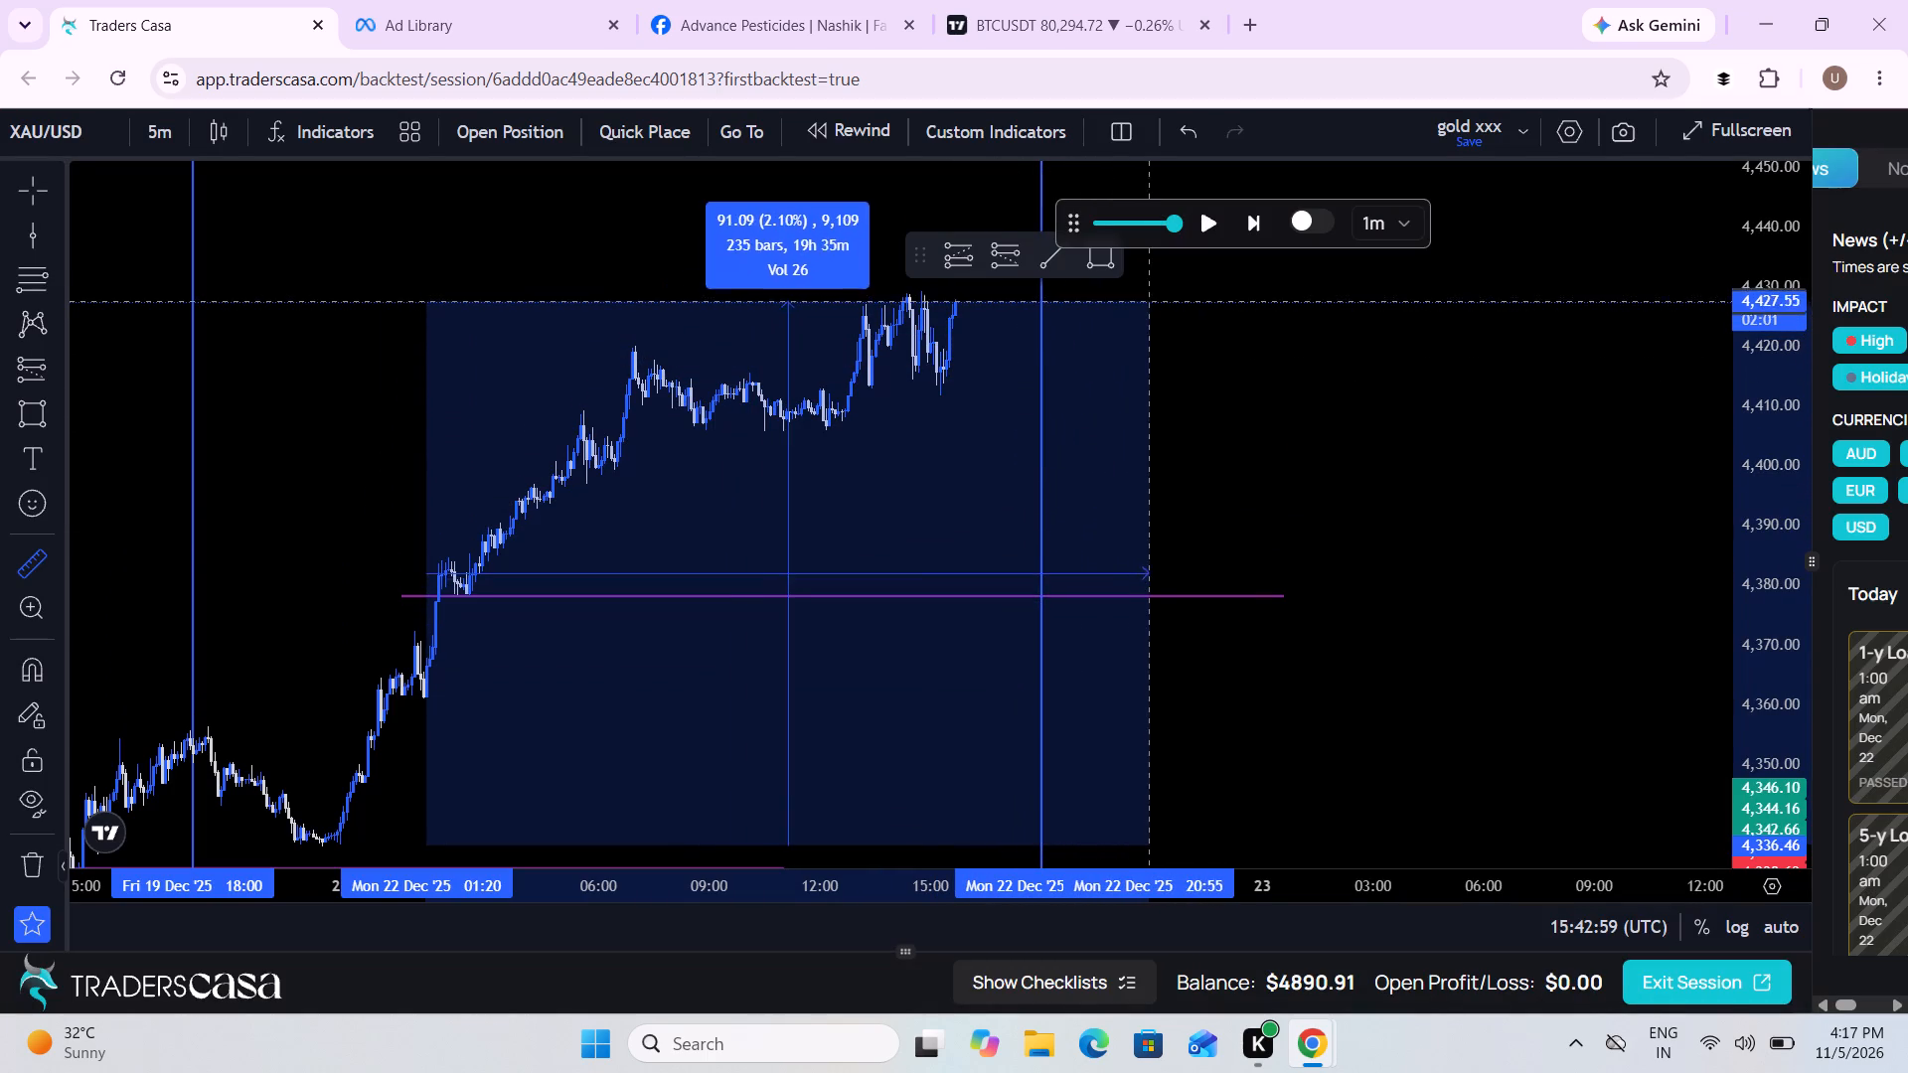
# Complete the rally measurement at its high, at about 4,429.01.
pyautogui.click(1172, 292)
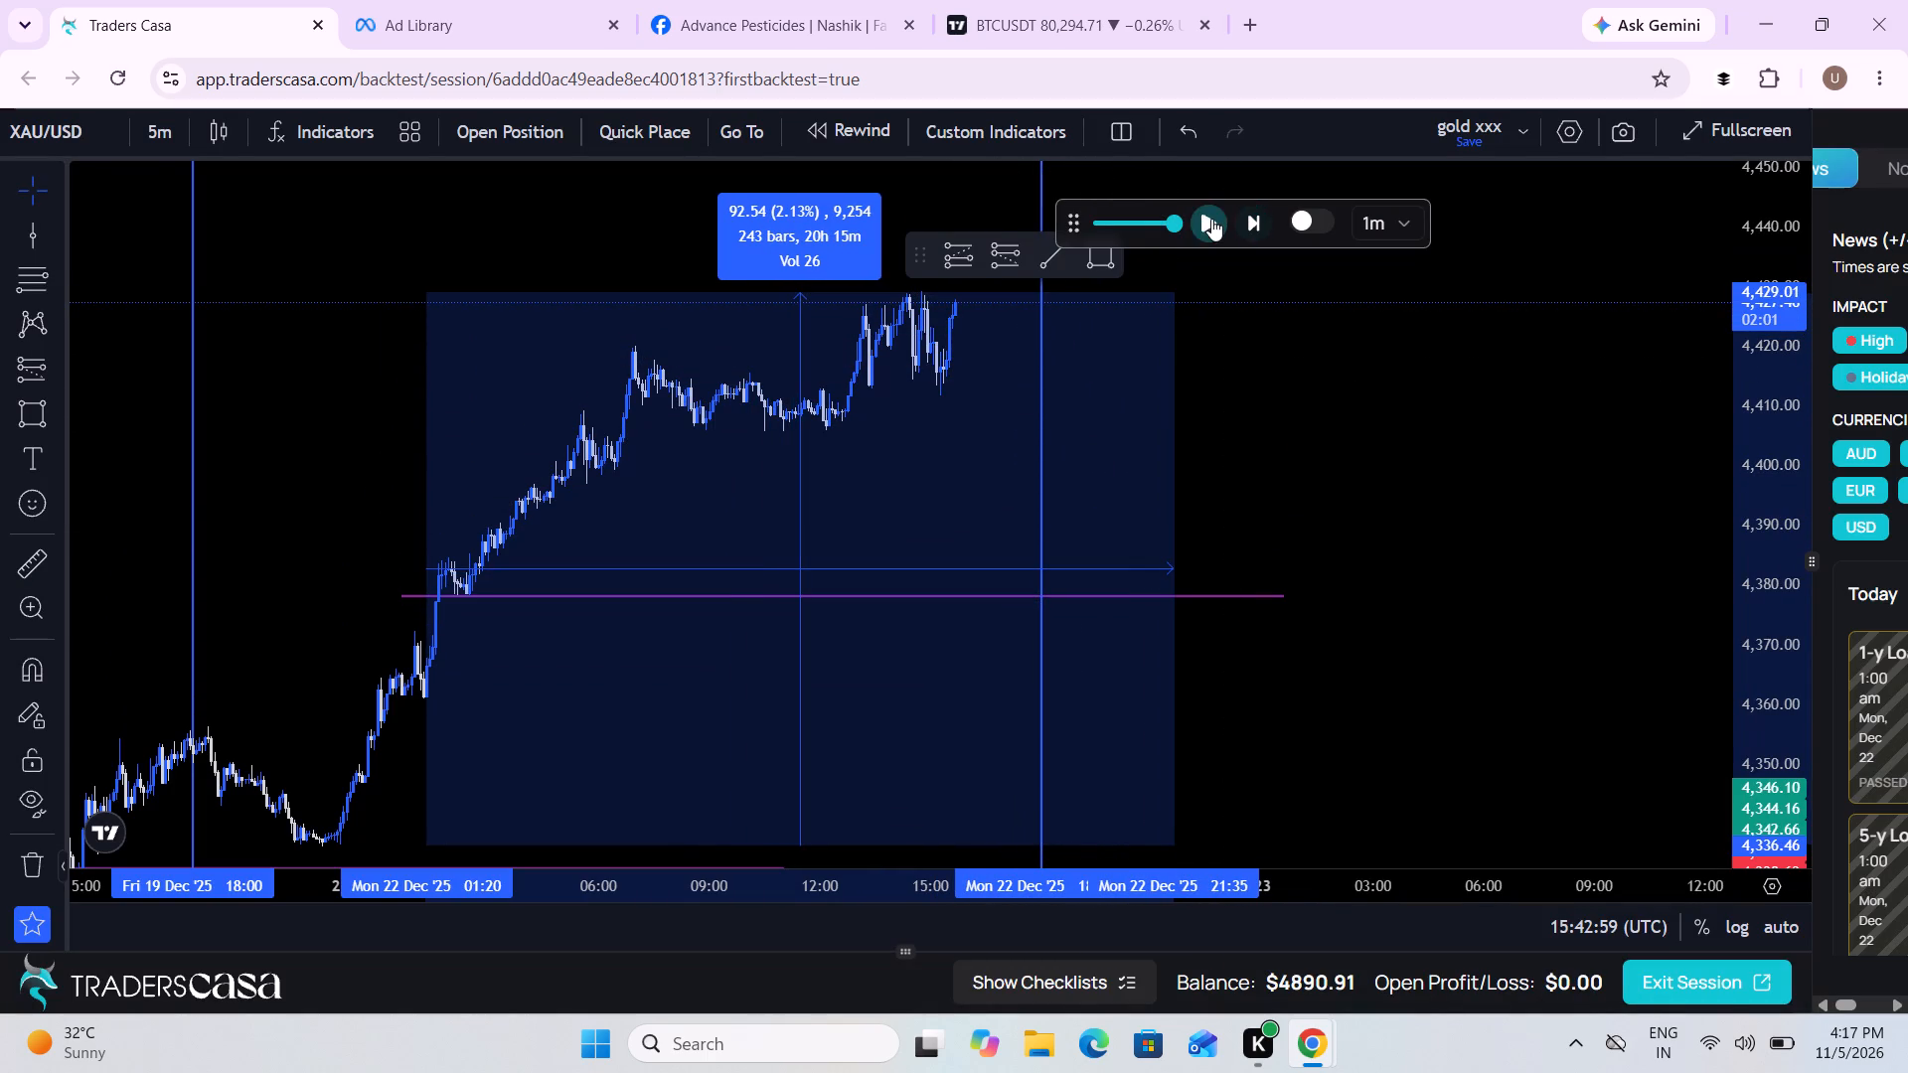
# Replay the chart from 15:42 to about 18:16 UTC on 22 Dec and pause it.
pyautogui.click(1211, 219)
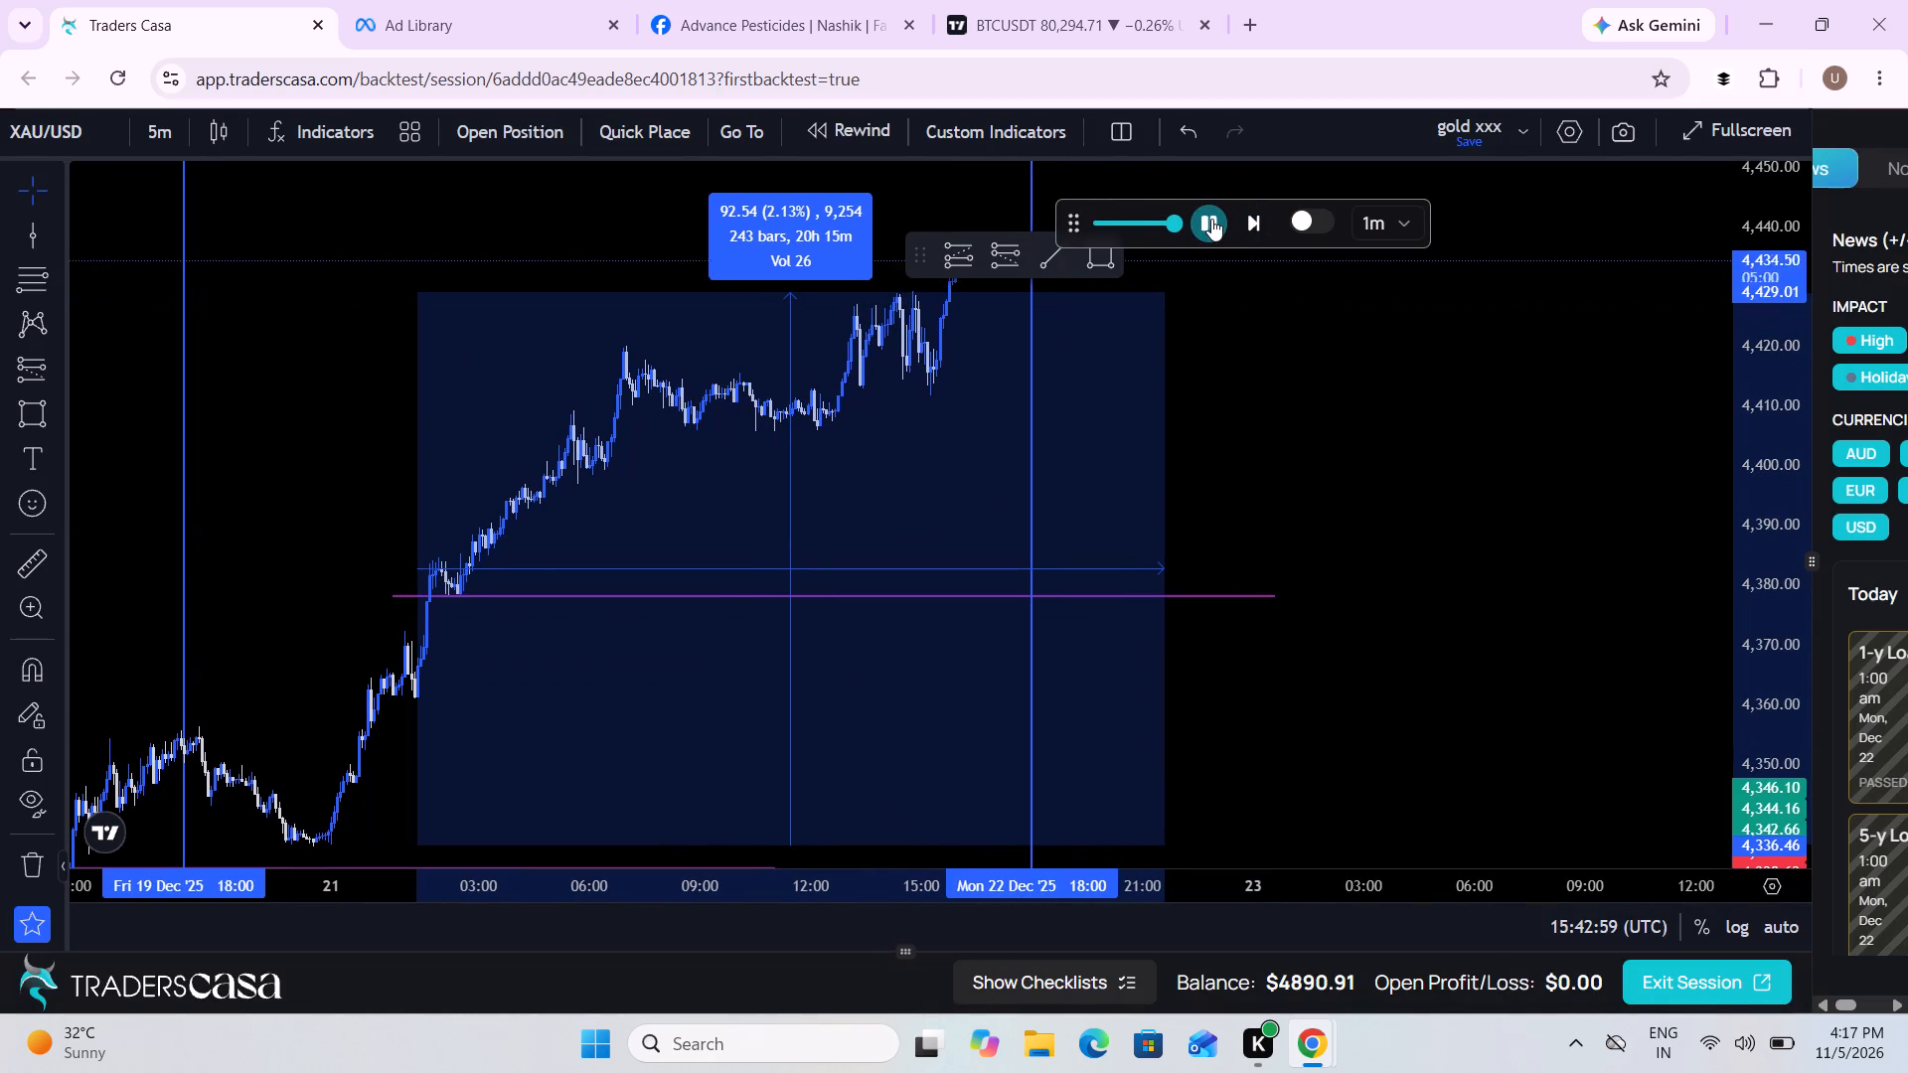
pyautogui.scroll(-2, 1423, 604)
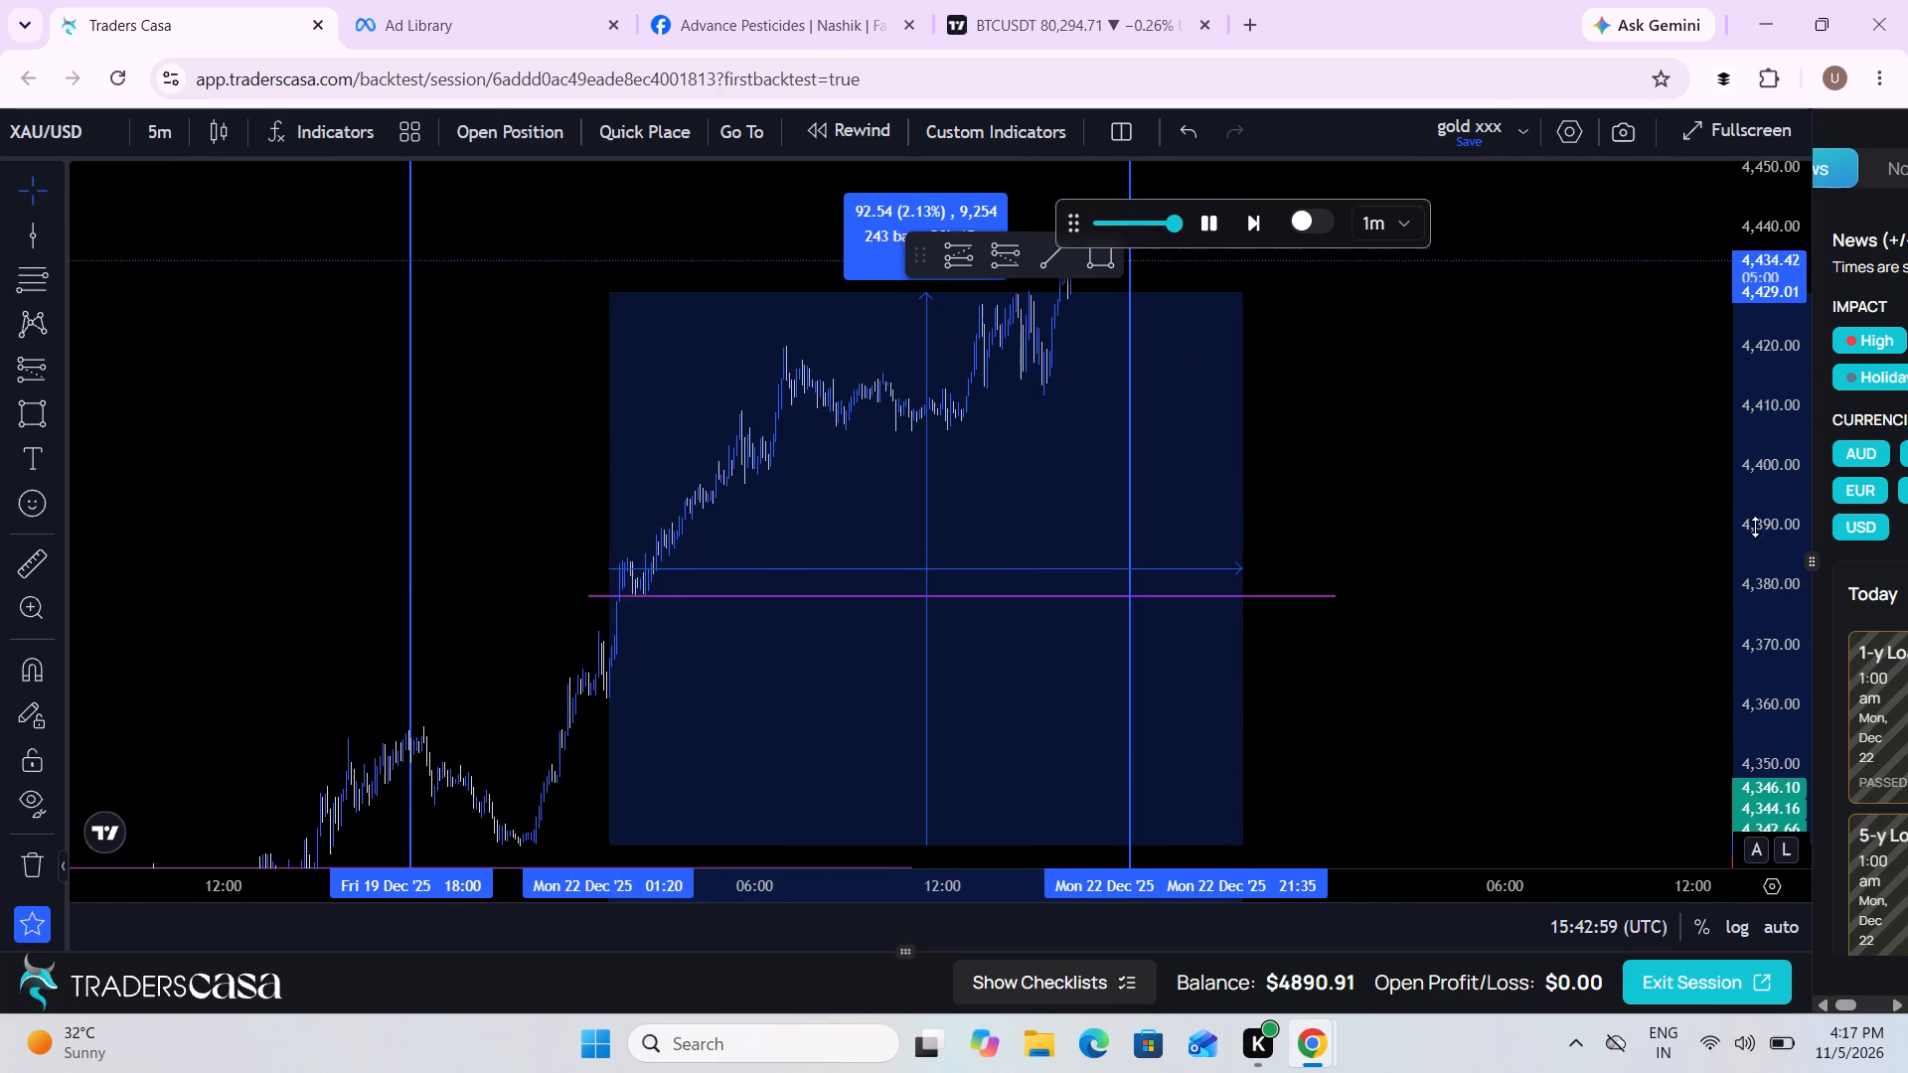
pyautogui.moveTo(1756, 516); pyautogui.dragTo(1695, 669)
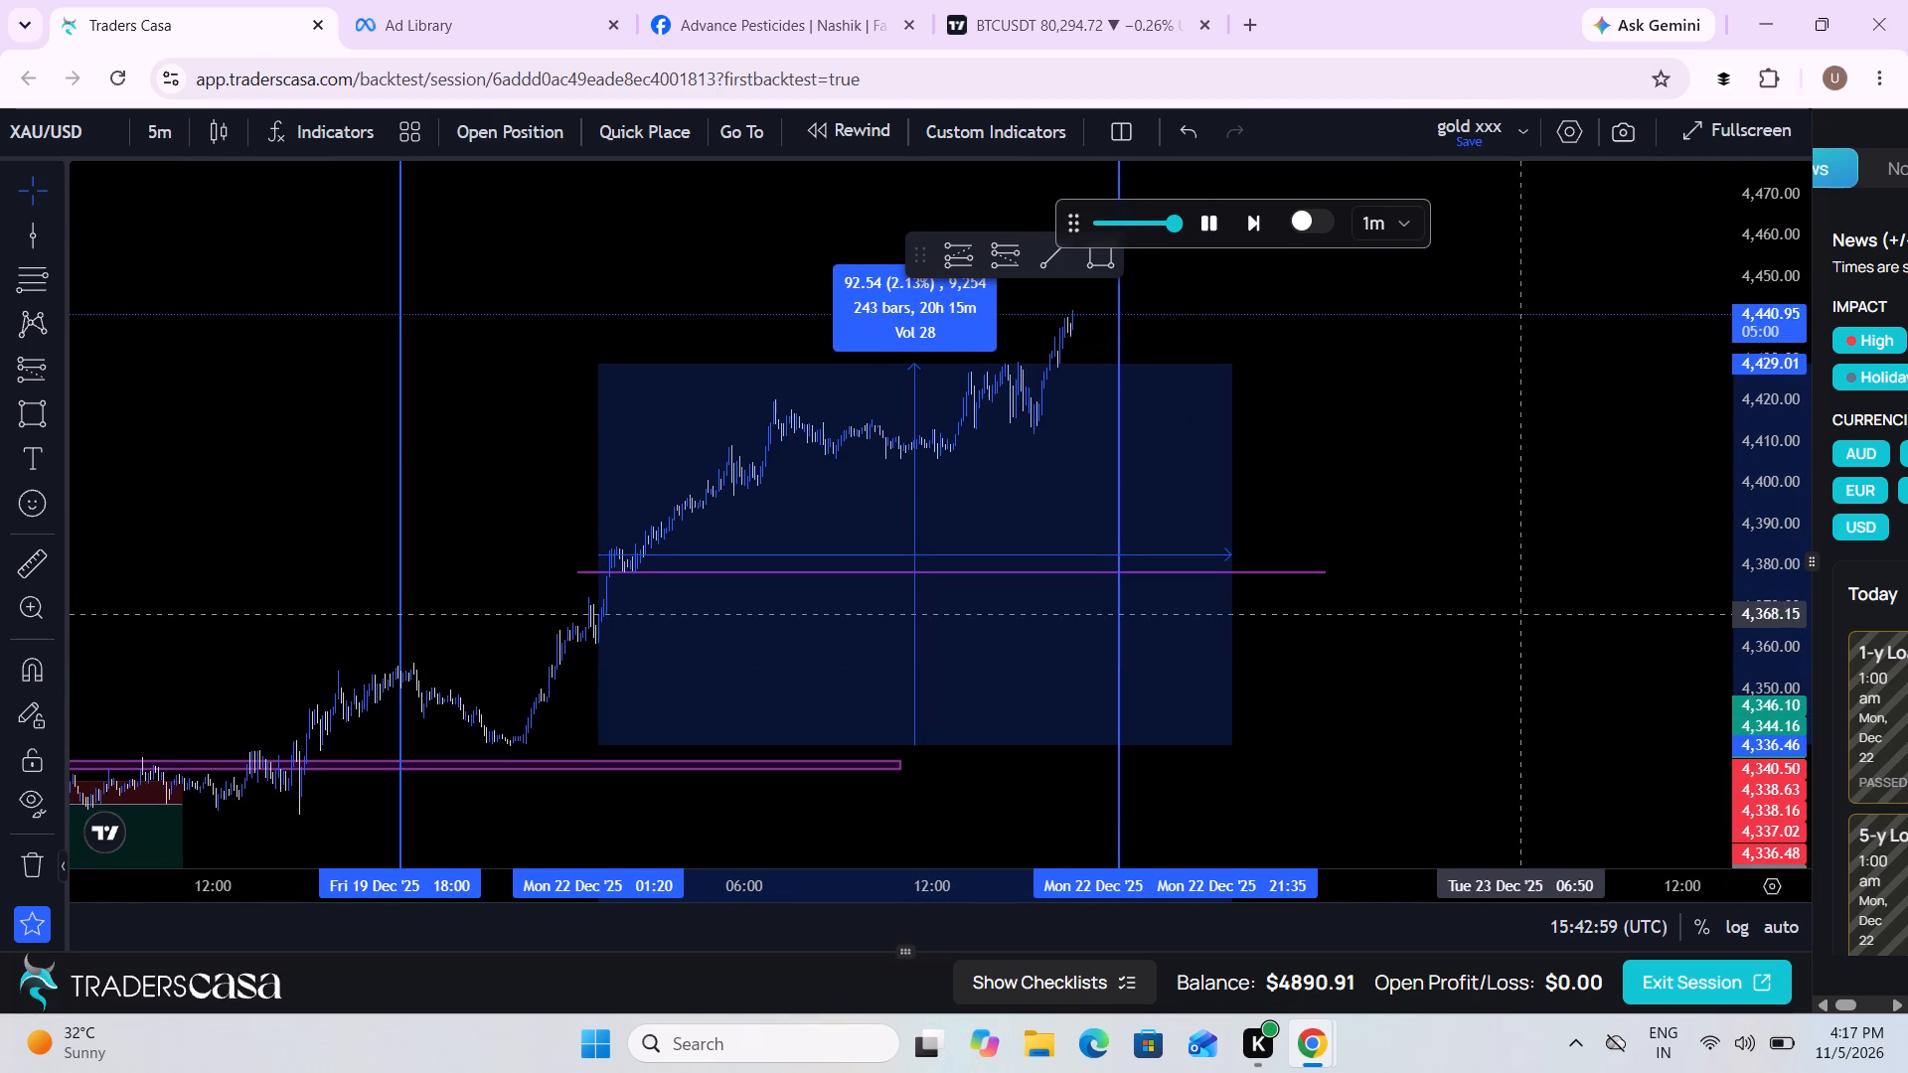
pyautogui.scroll(4, 1506, 608)
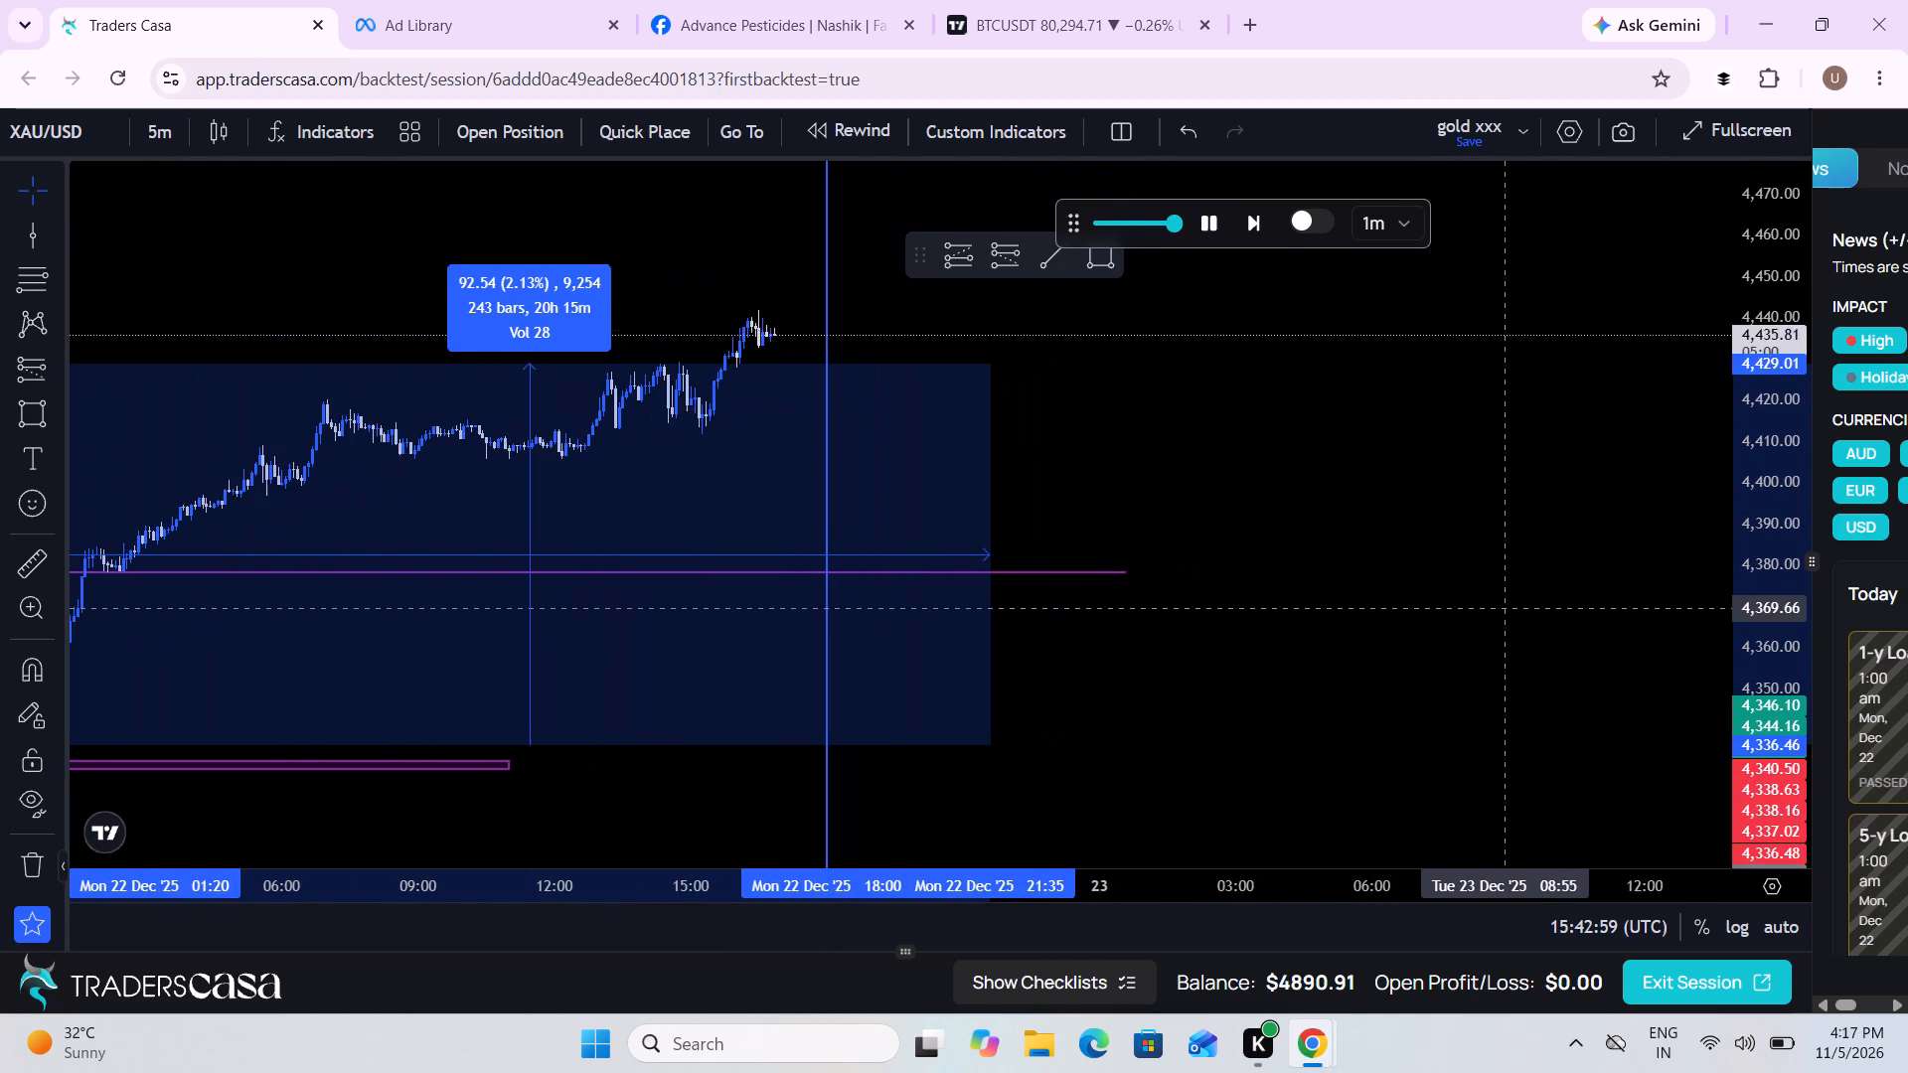
pyautogui.scroll(-2, 1506, 608)
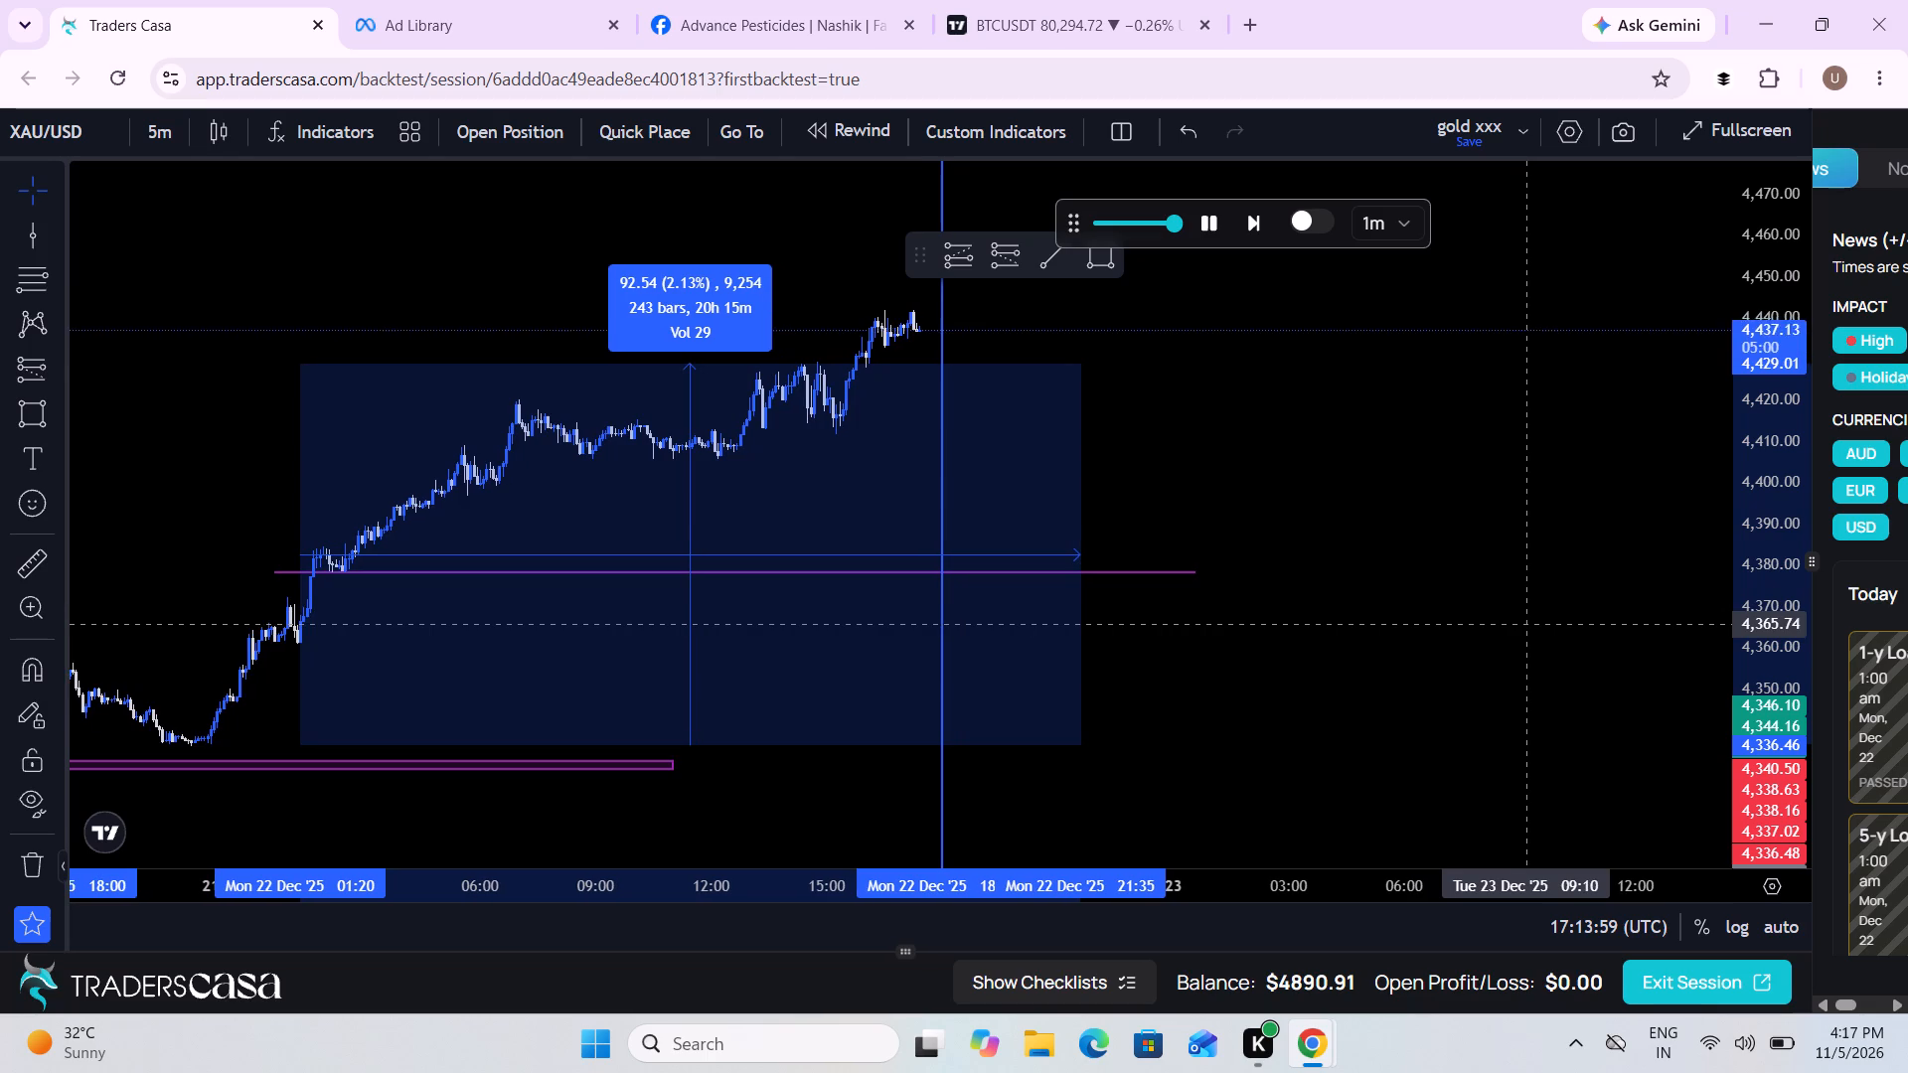
pyautogui.click(1205, 216)
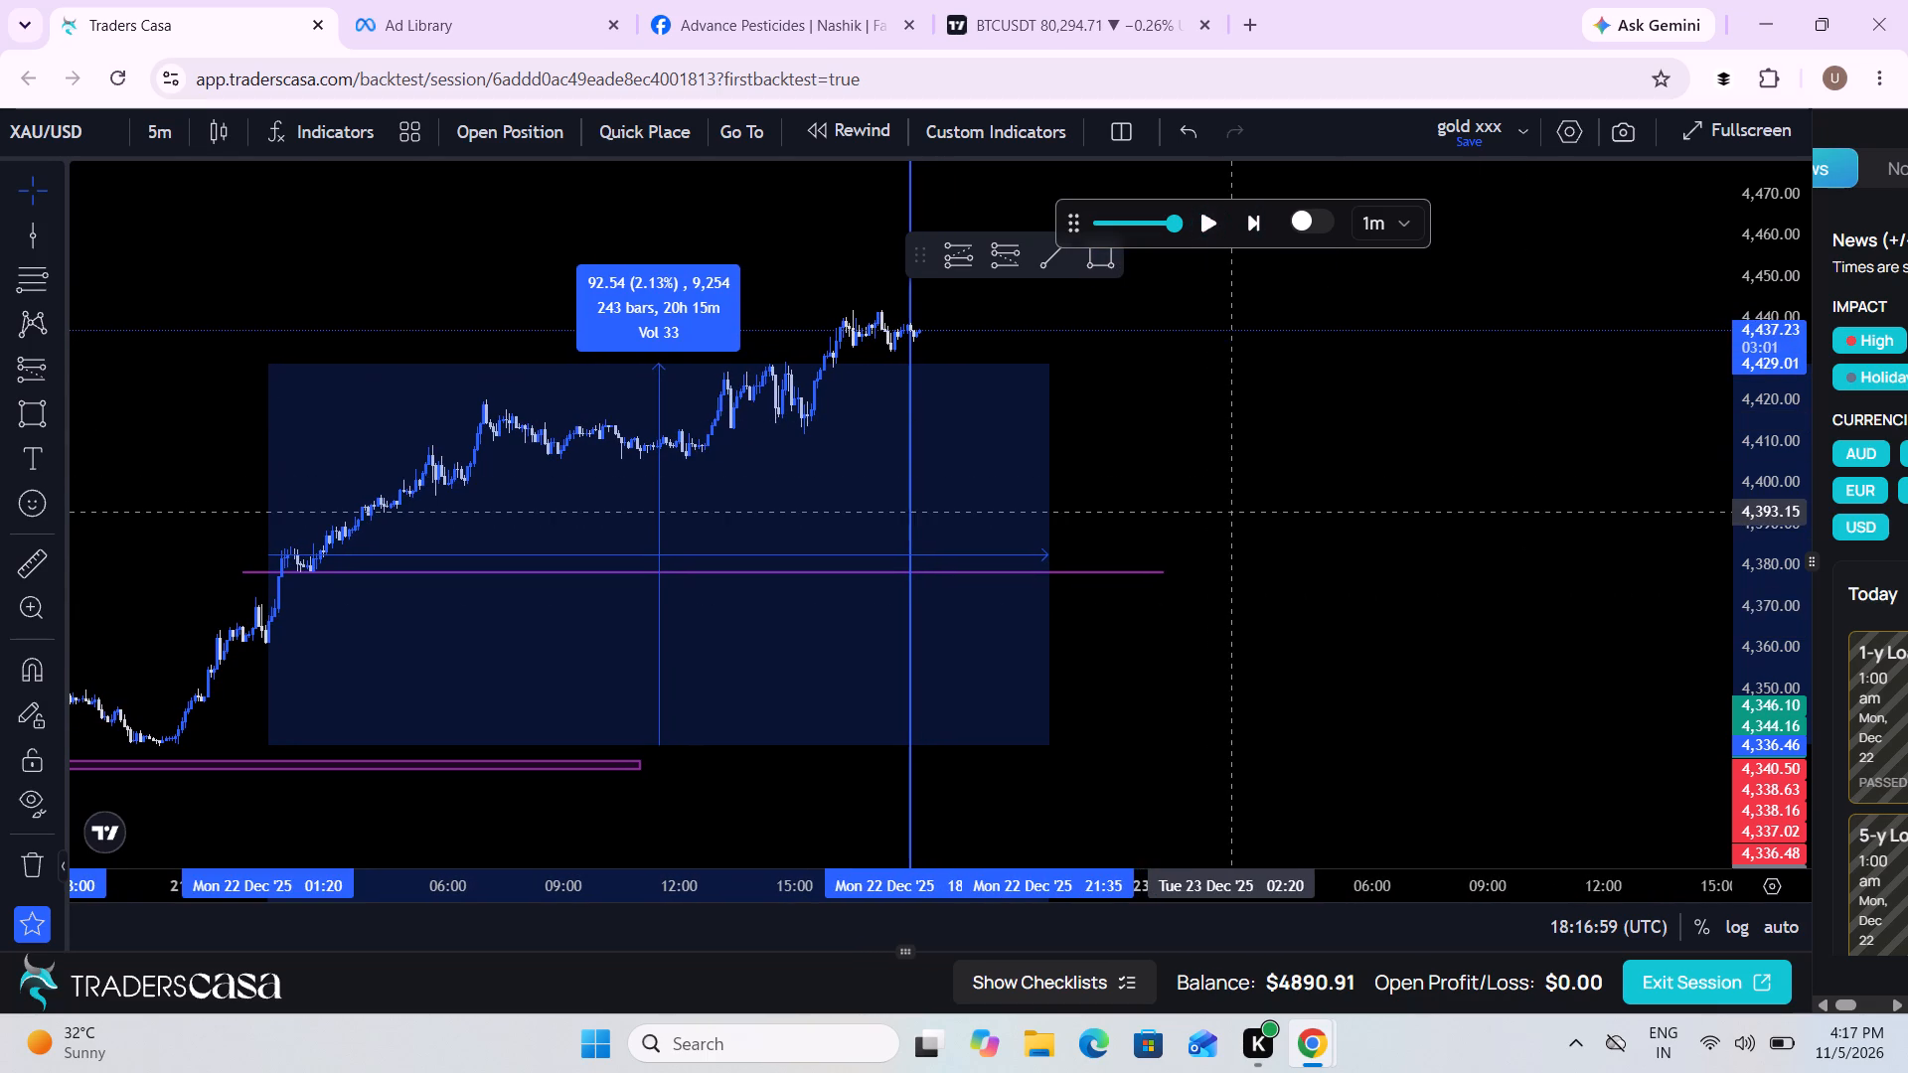
# Clear the old measurement and re-measure the extended rally from its low at about 4,335.92 to its high at about 4,441.95.
pyautogui.click(1231, 511)
pyautogui.moveTo(1231, 511); pyautogui.dragTo(1319, 554)
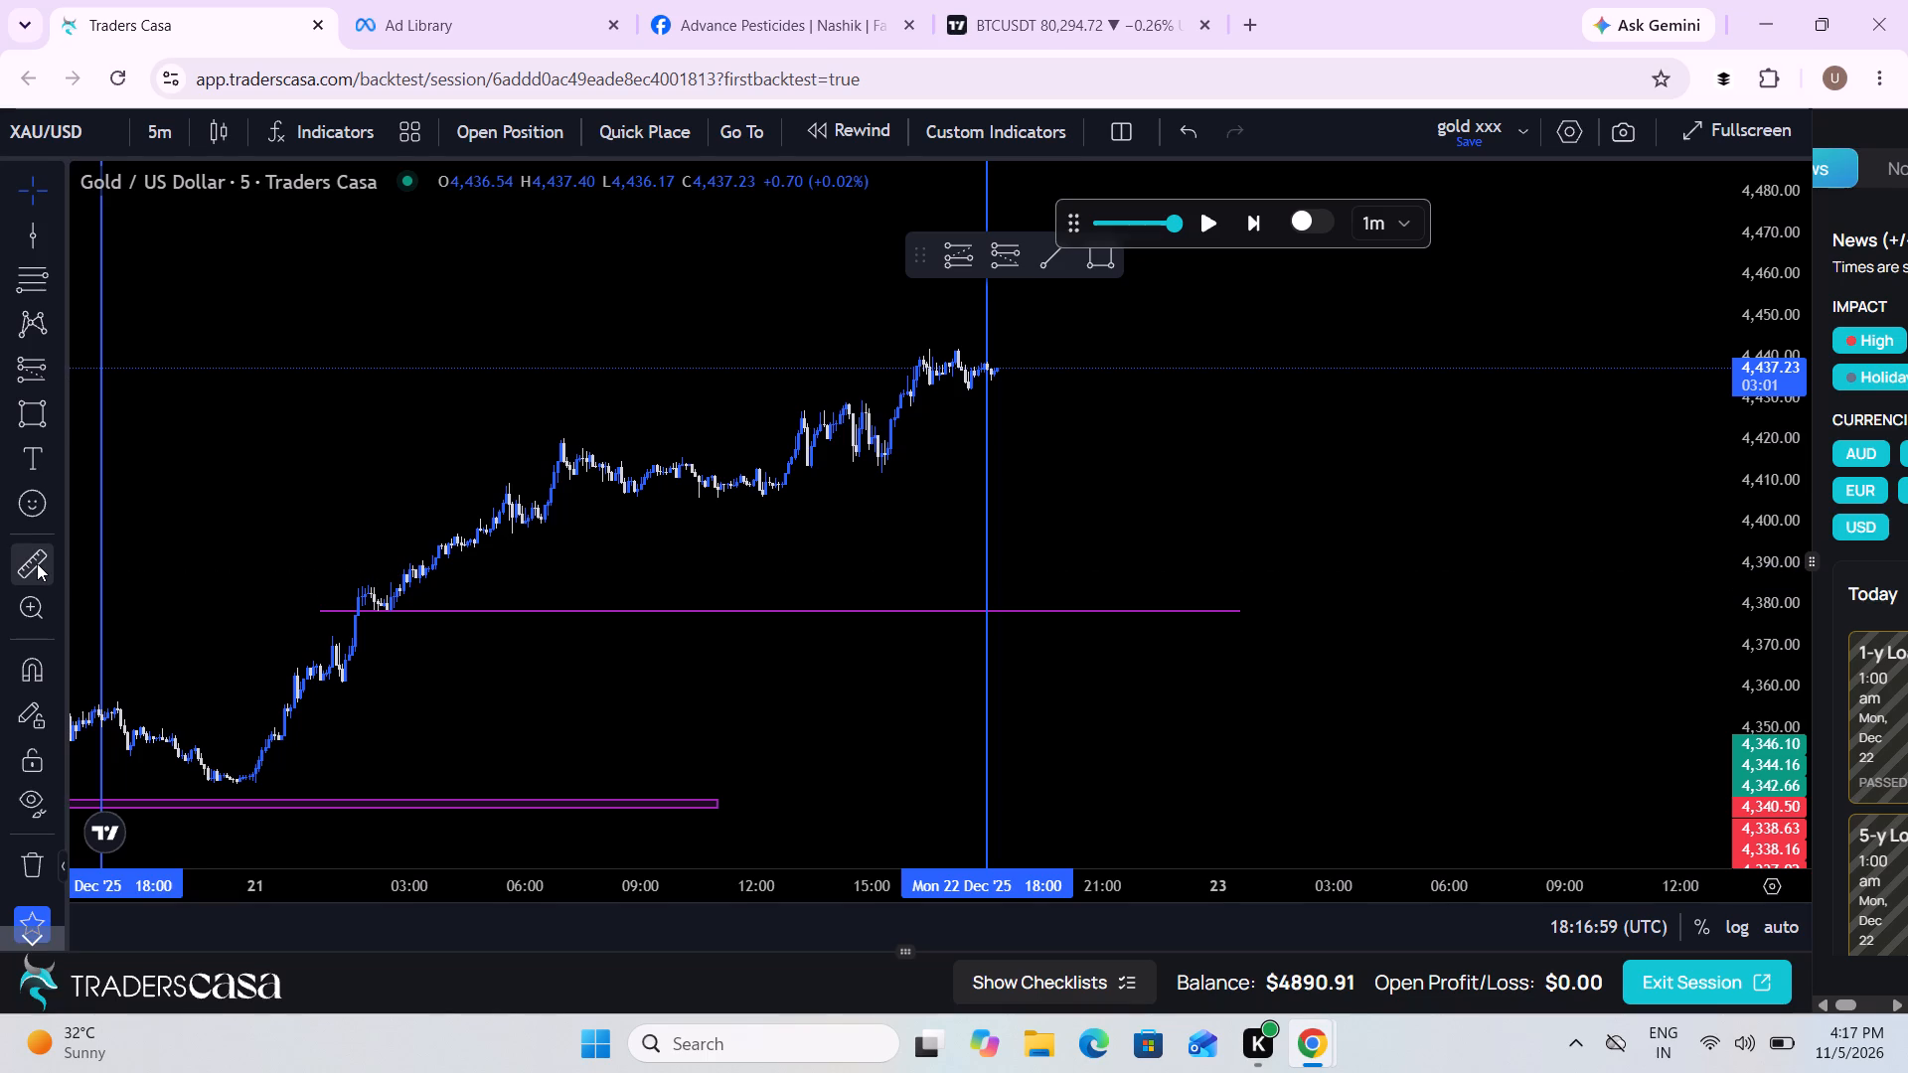
pyautogui.click(36, 563)
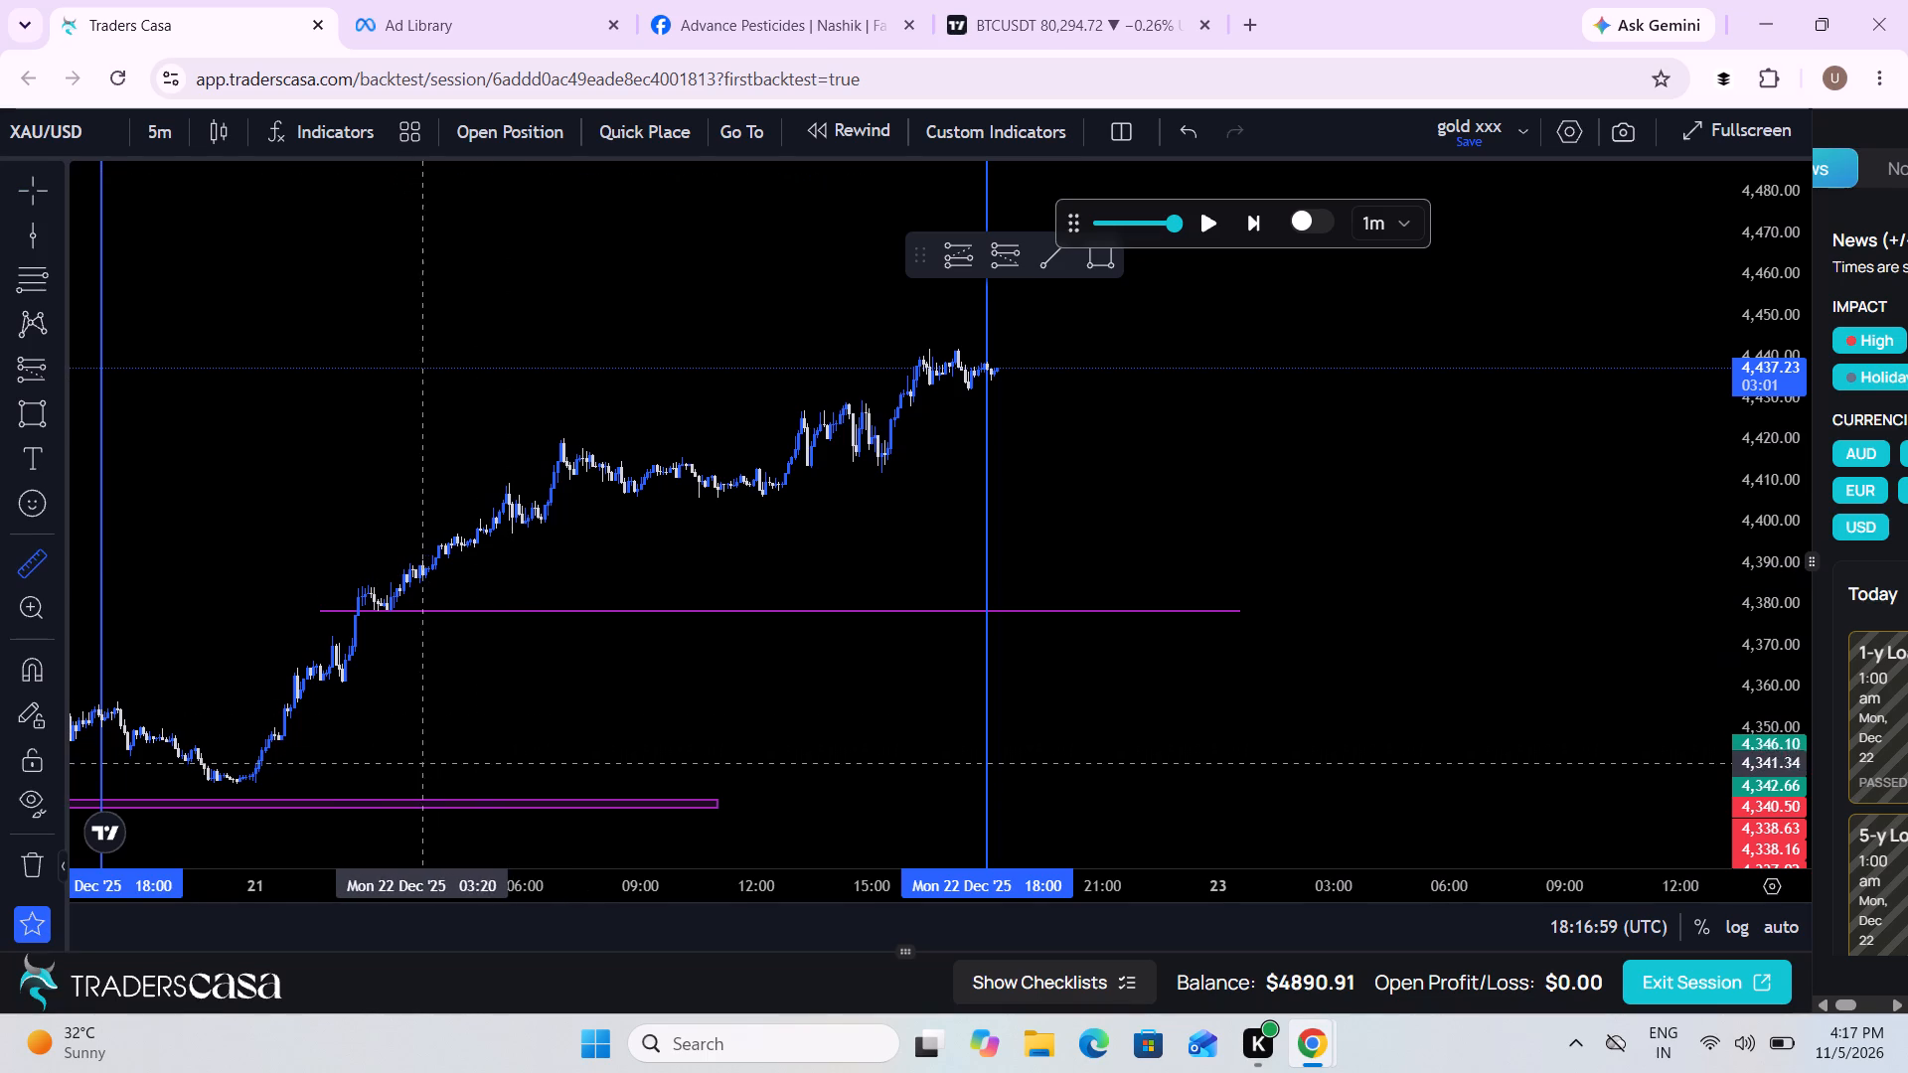
pyautogui.click(334, 786)
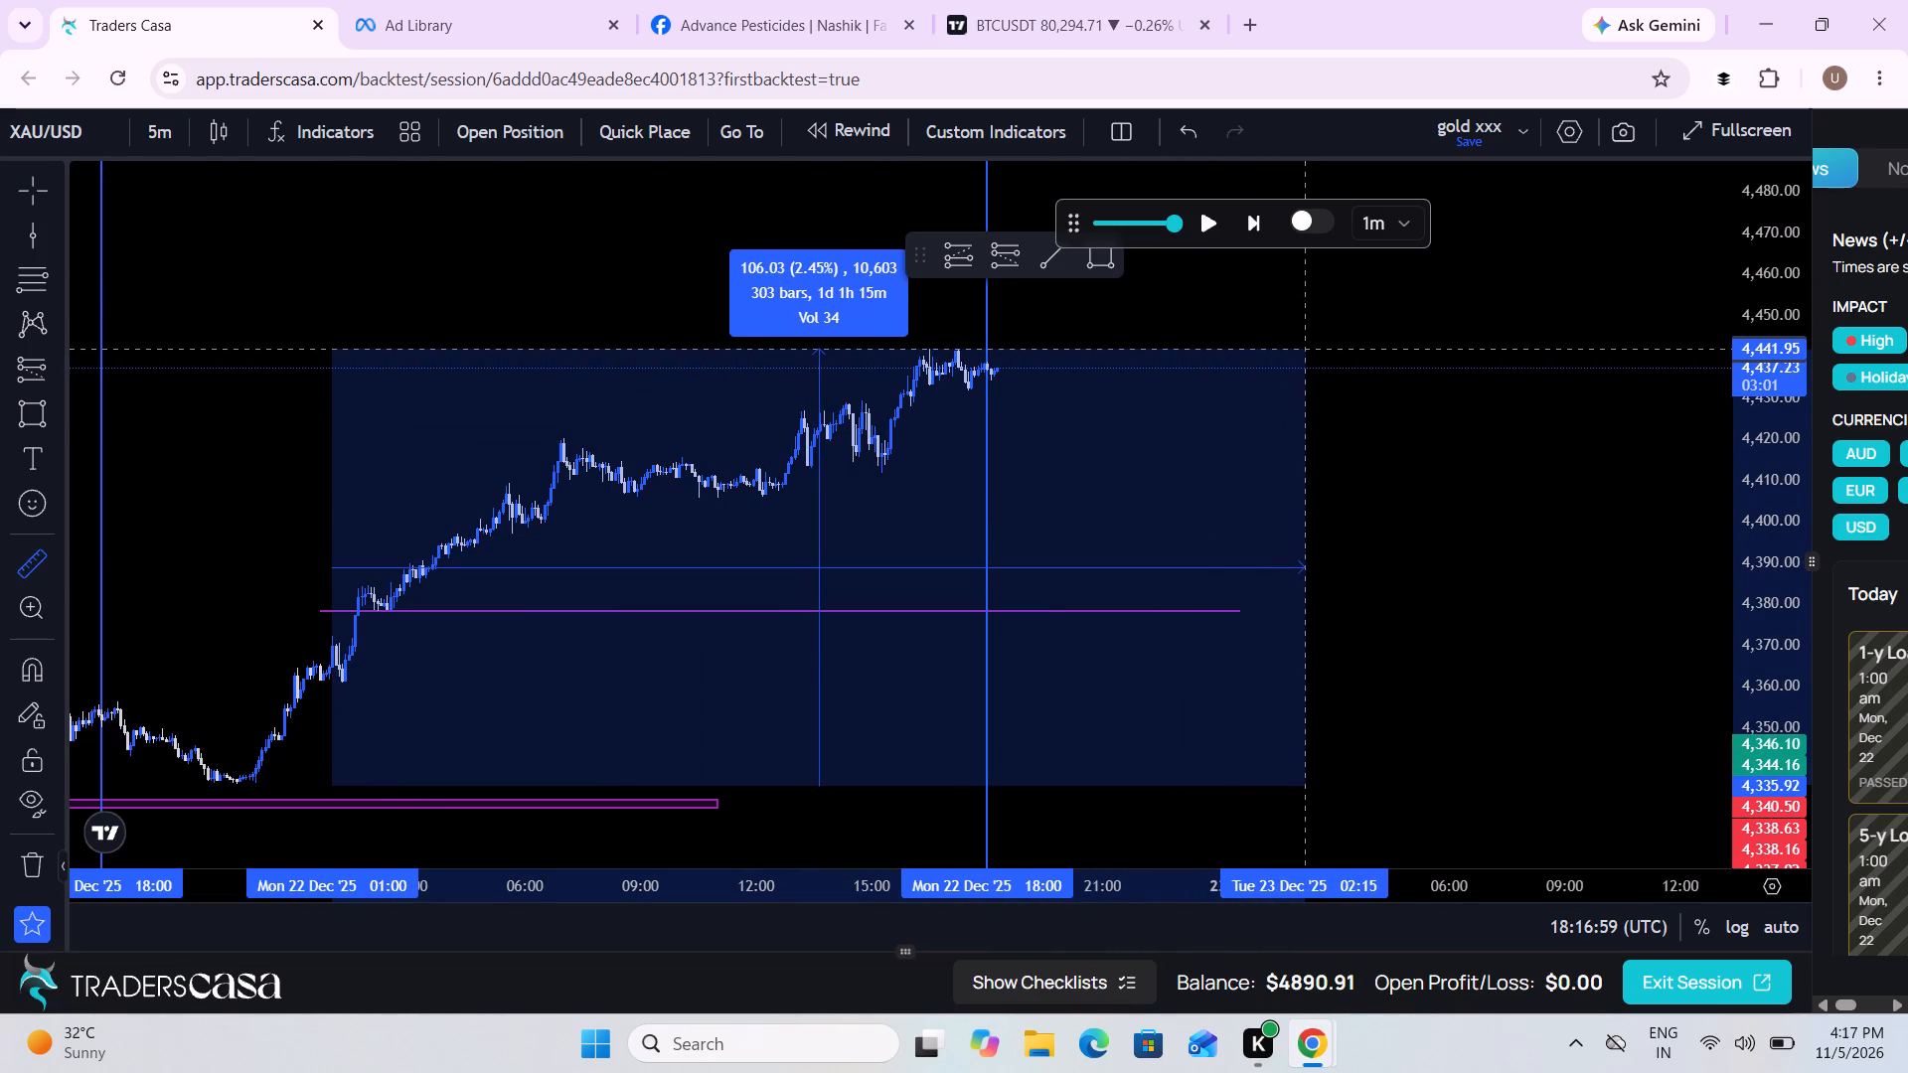
pyautogui.click(1307, 348)
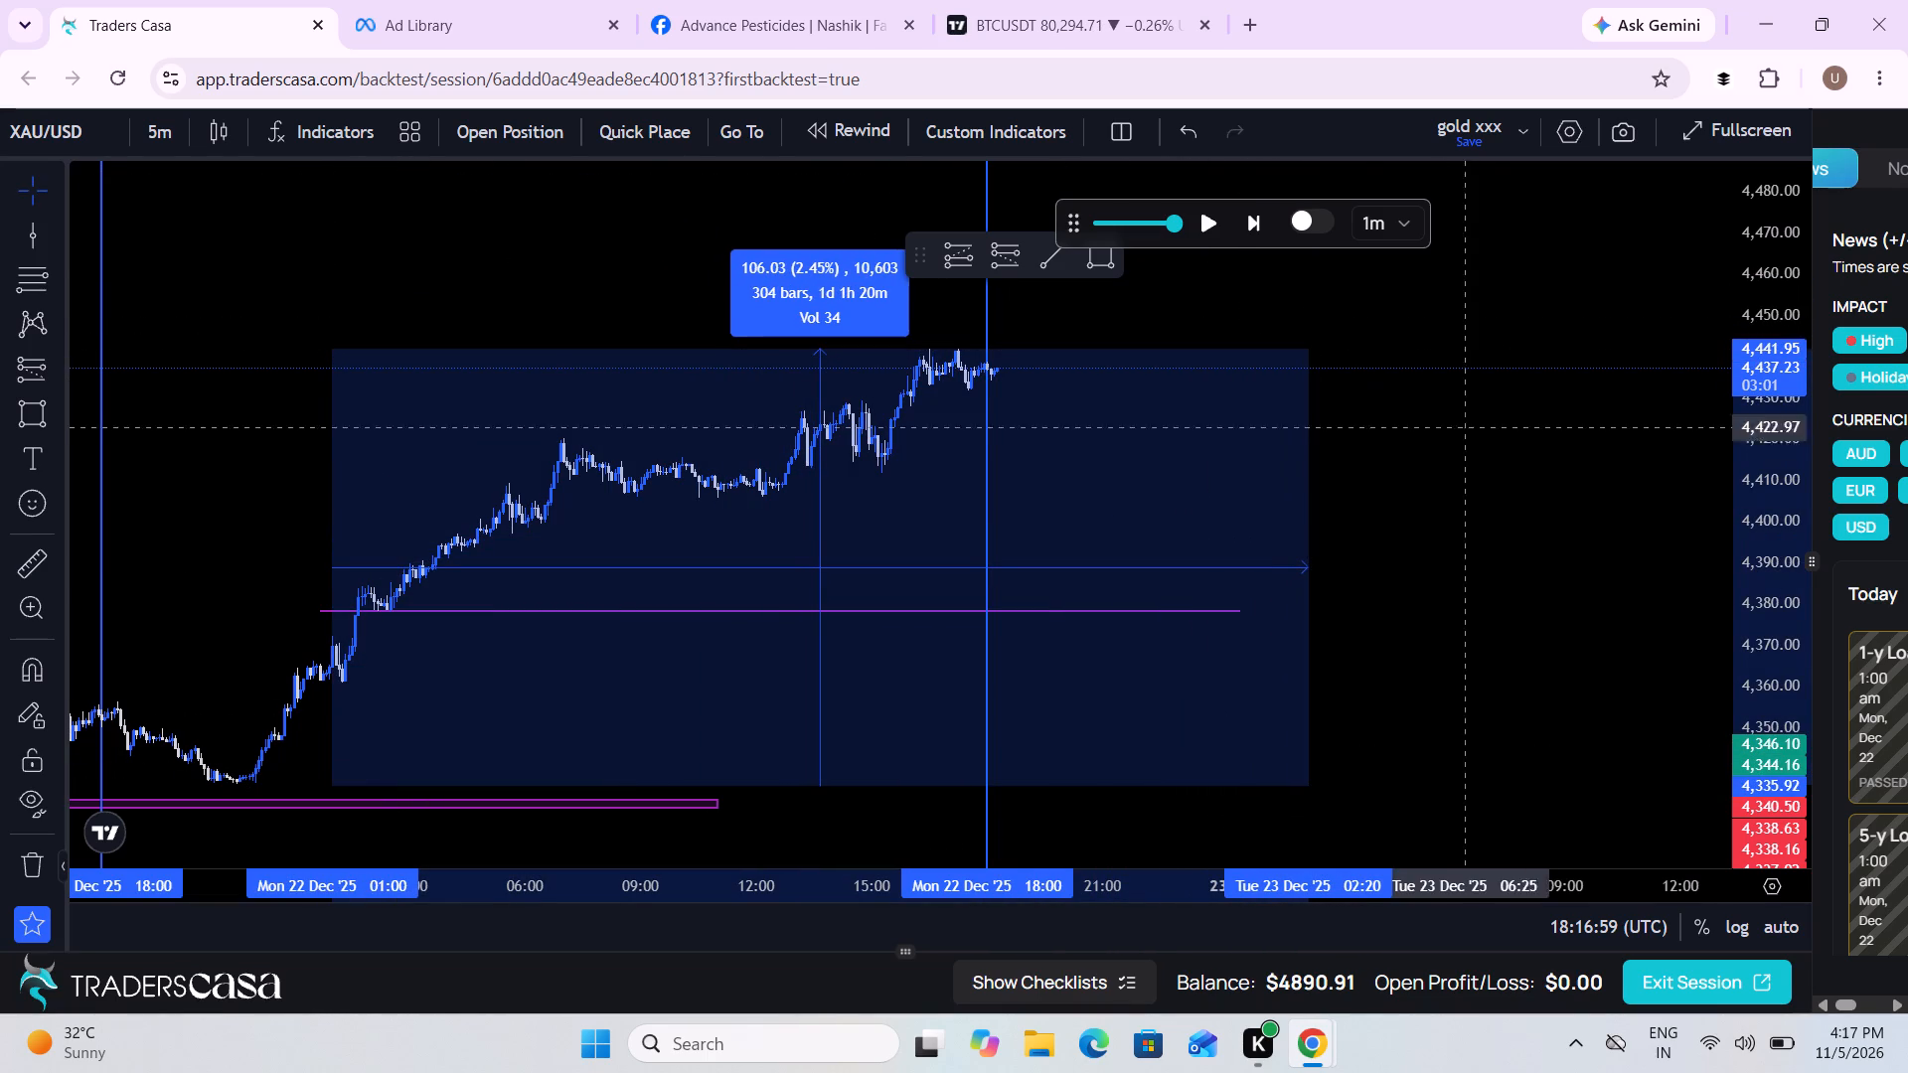
# Draw a flat rectangle as the new midpoint level at 4,388.93, from 22 Dec 01:05 to about 23 Dec 09:40.
pyautogui.scroll(1, 1484, 468)
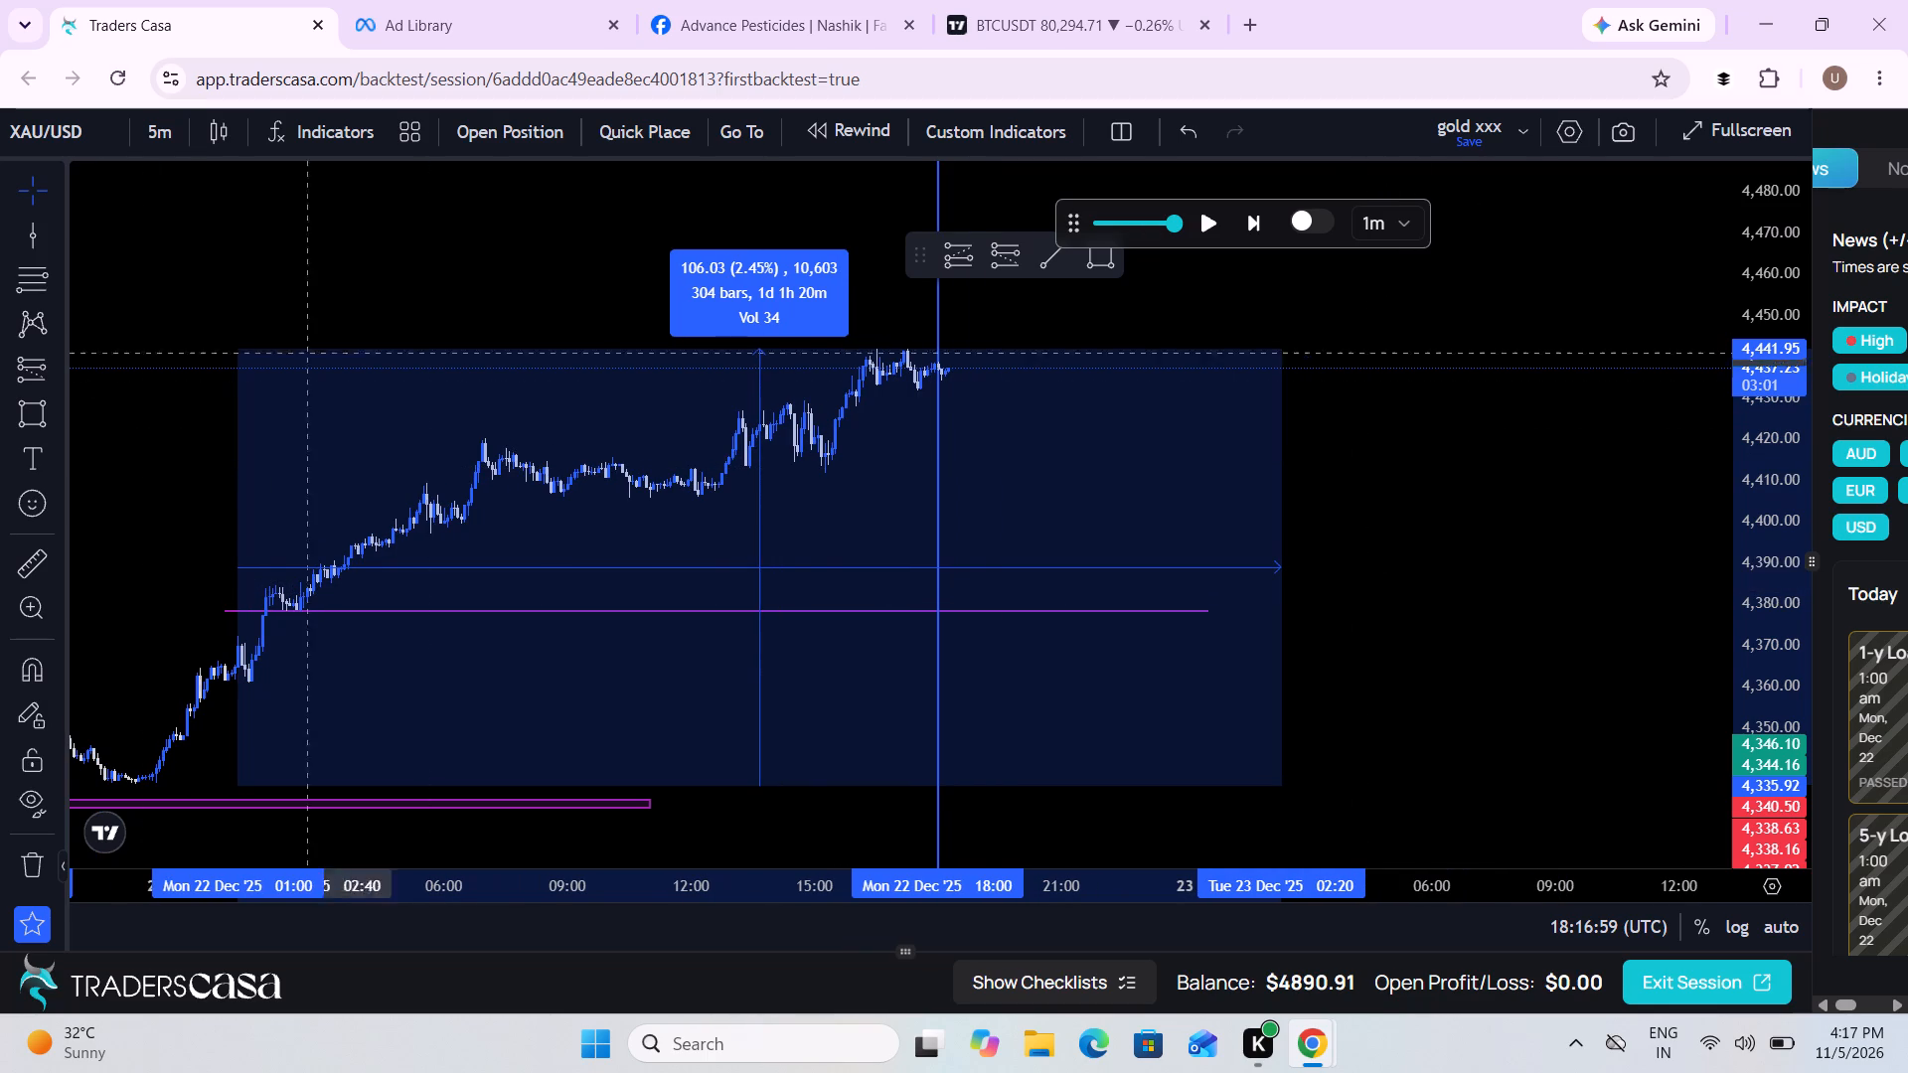
pyautogui.click(24, 406)
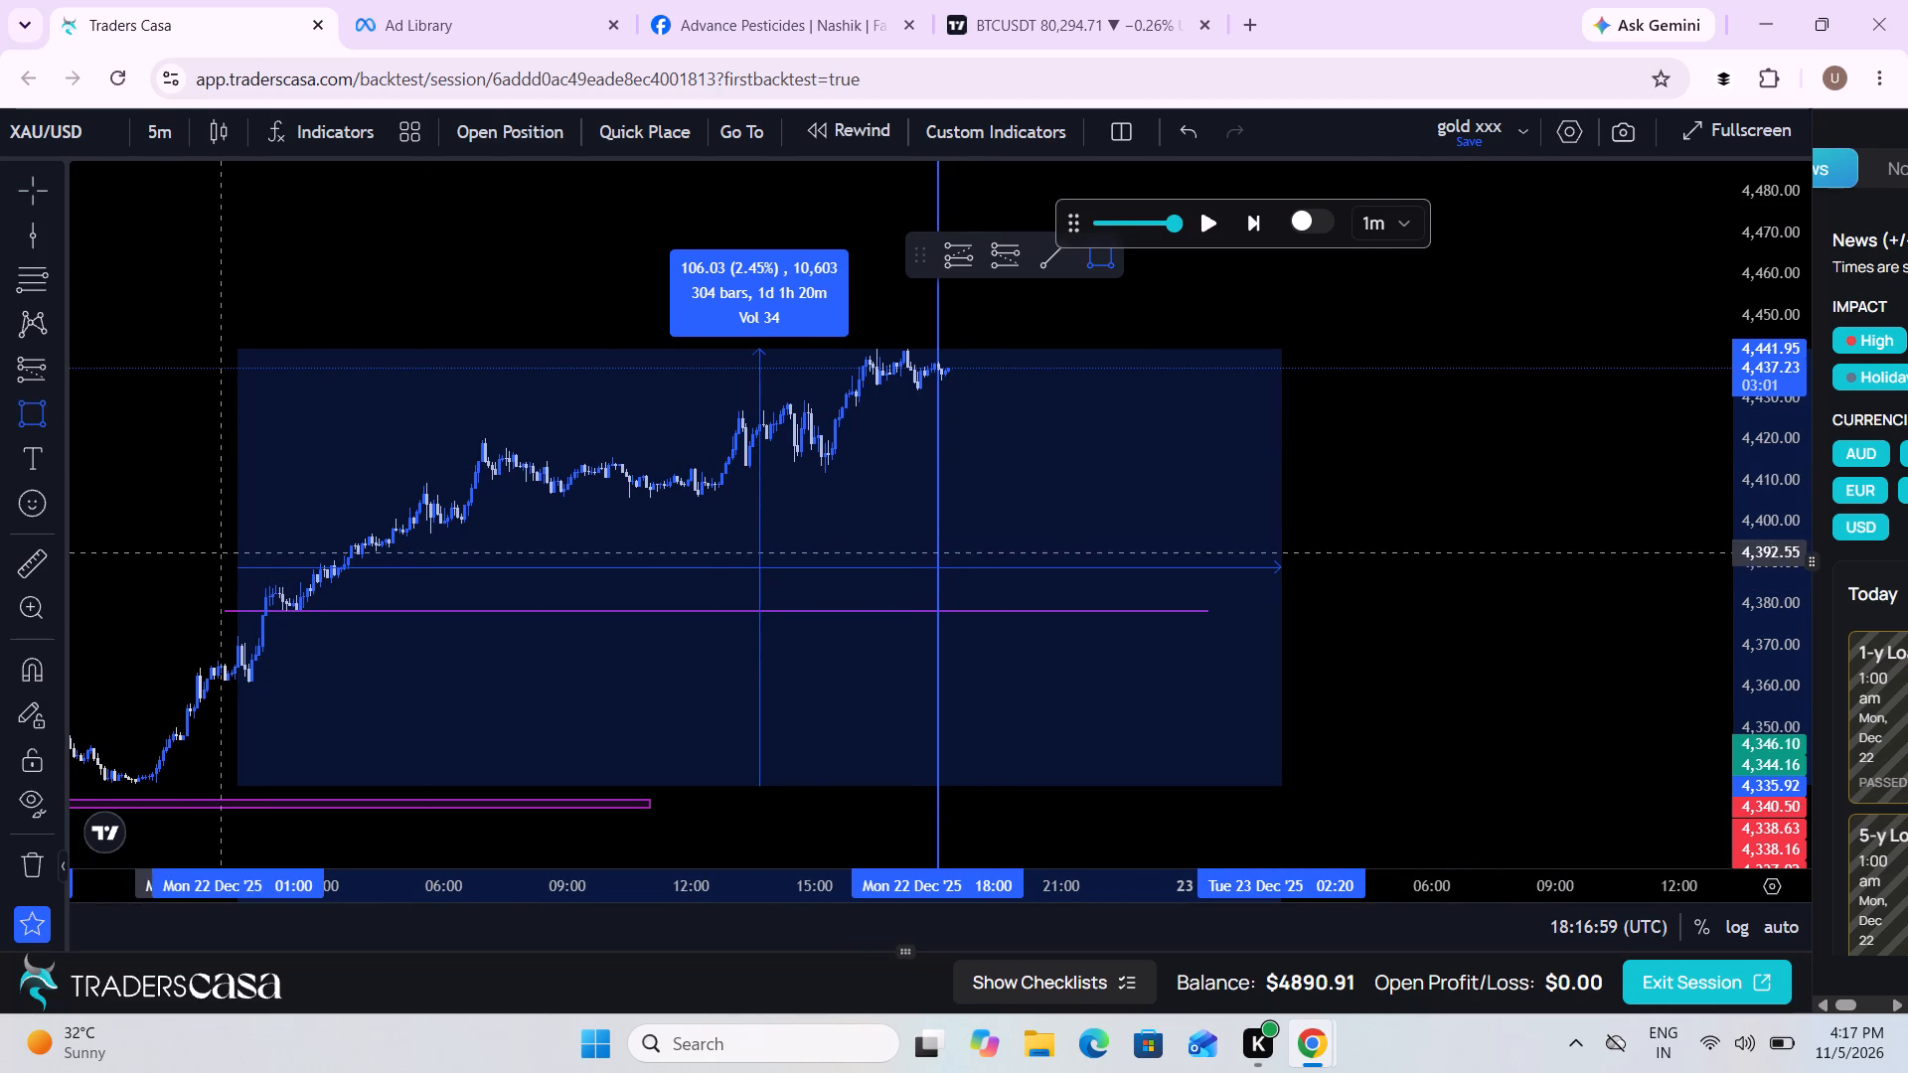
pyautogui.click(242, 567)
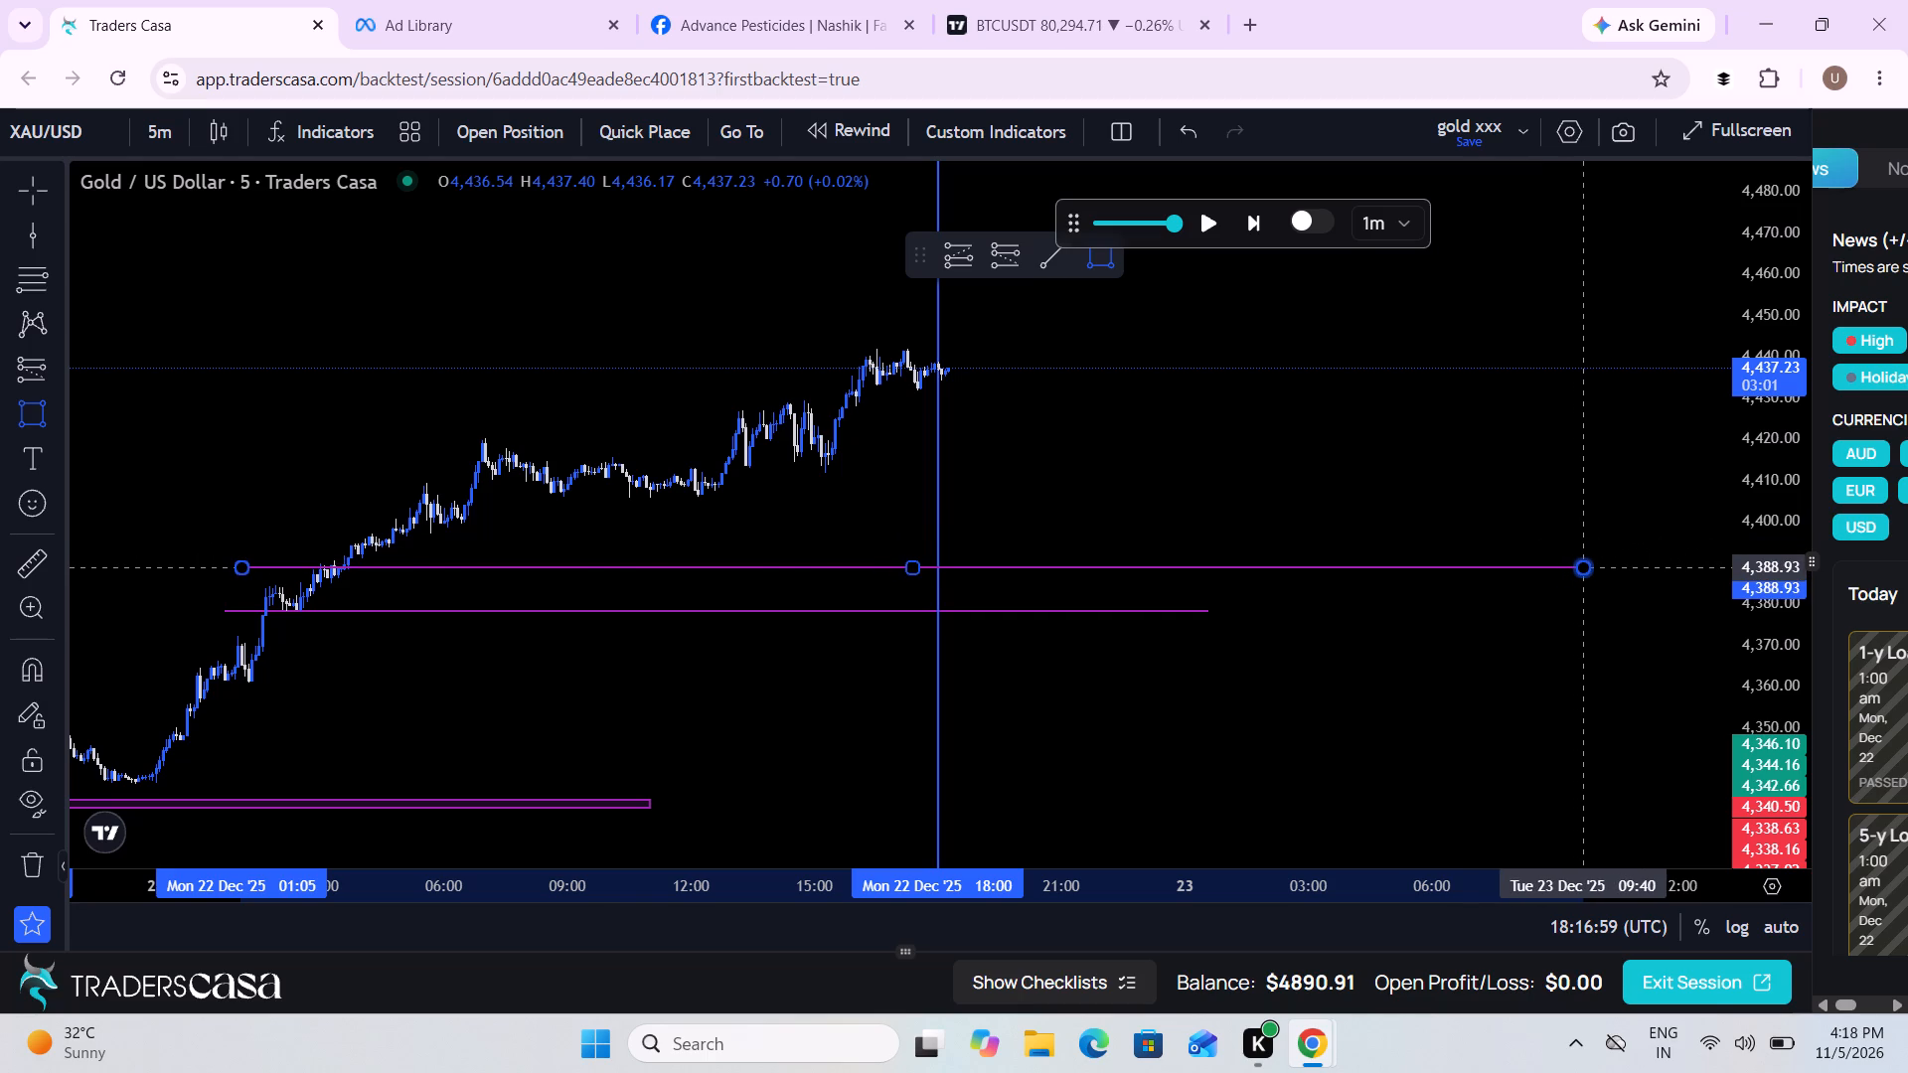
pyautogui.click(1584, 566)
# Delete the outdated midpoint level at about 4,378.
pyautogui.click(1201, 610)
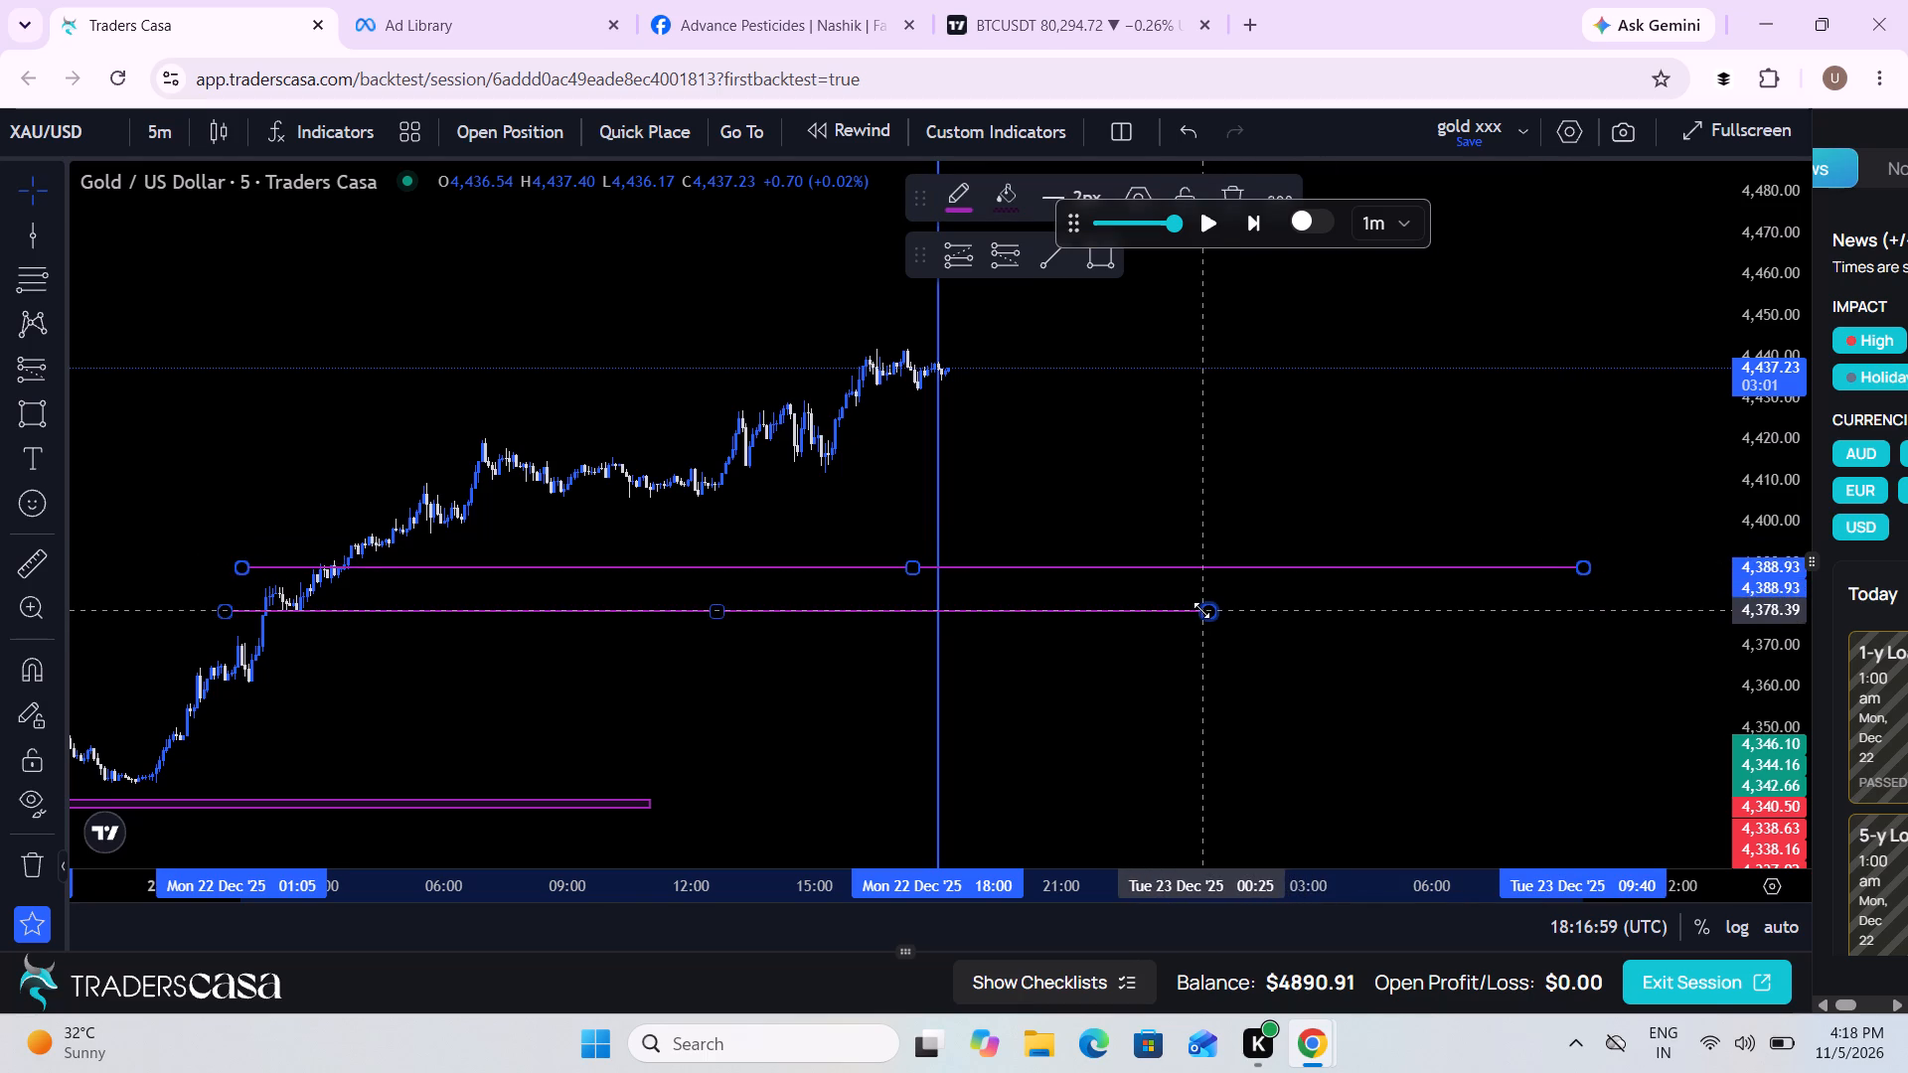
pyautogui.click(1234, 186)
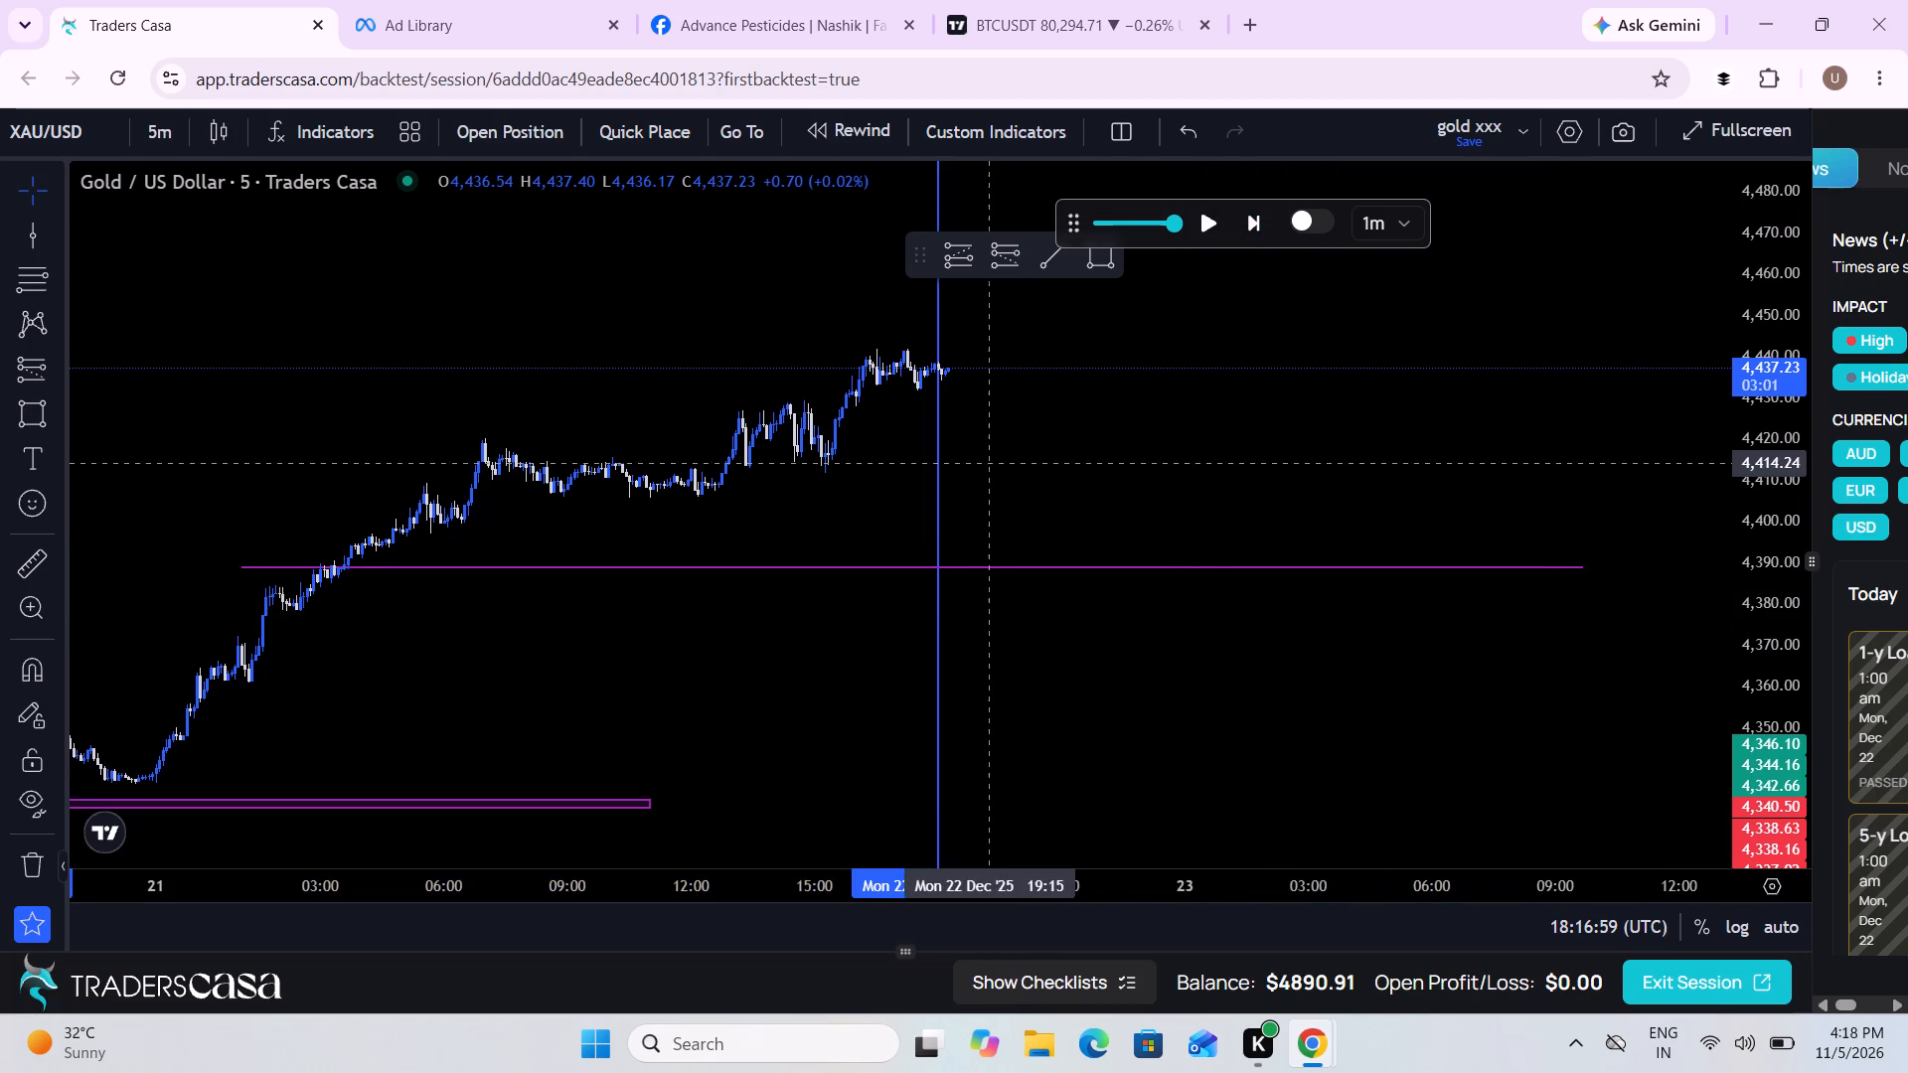
# Focus on the latest candles and replay the chart from 18:16 to about 18:27 UTC on 22 Dec.
pyautogui.scroll(3, 990, 462)
pyautogui.moveTo(826, 481); pyautogui.dragTo(1092, 525)
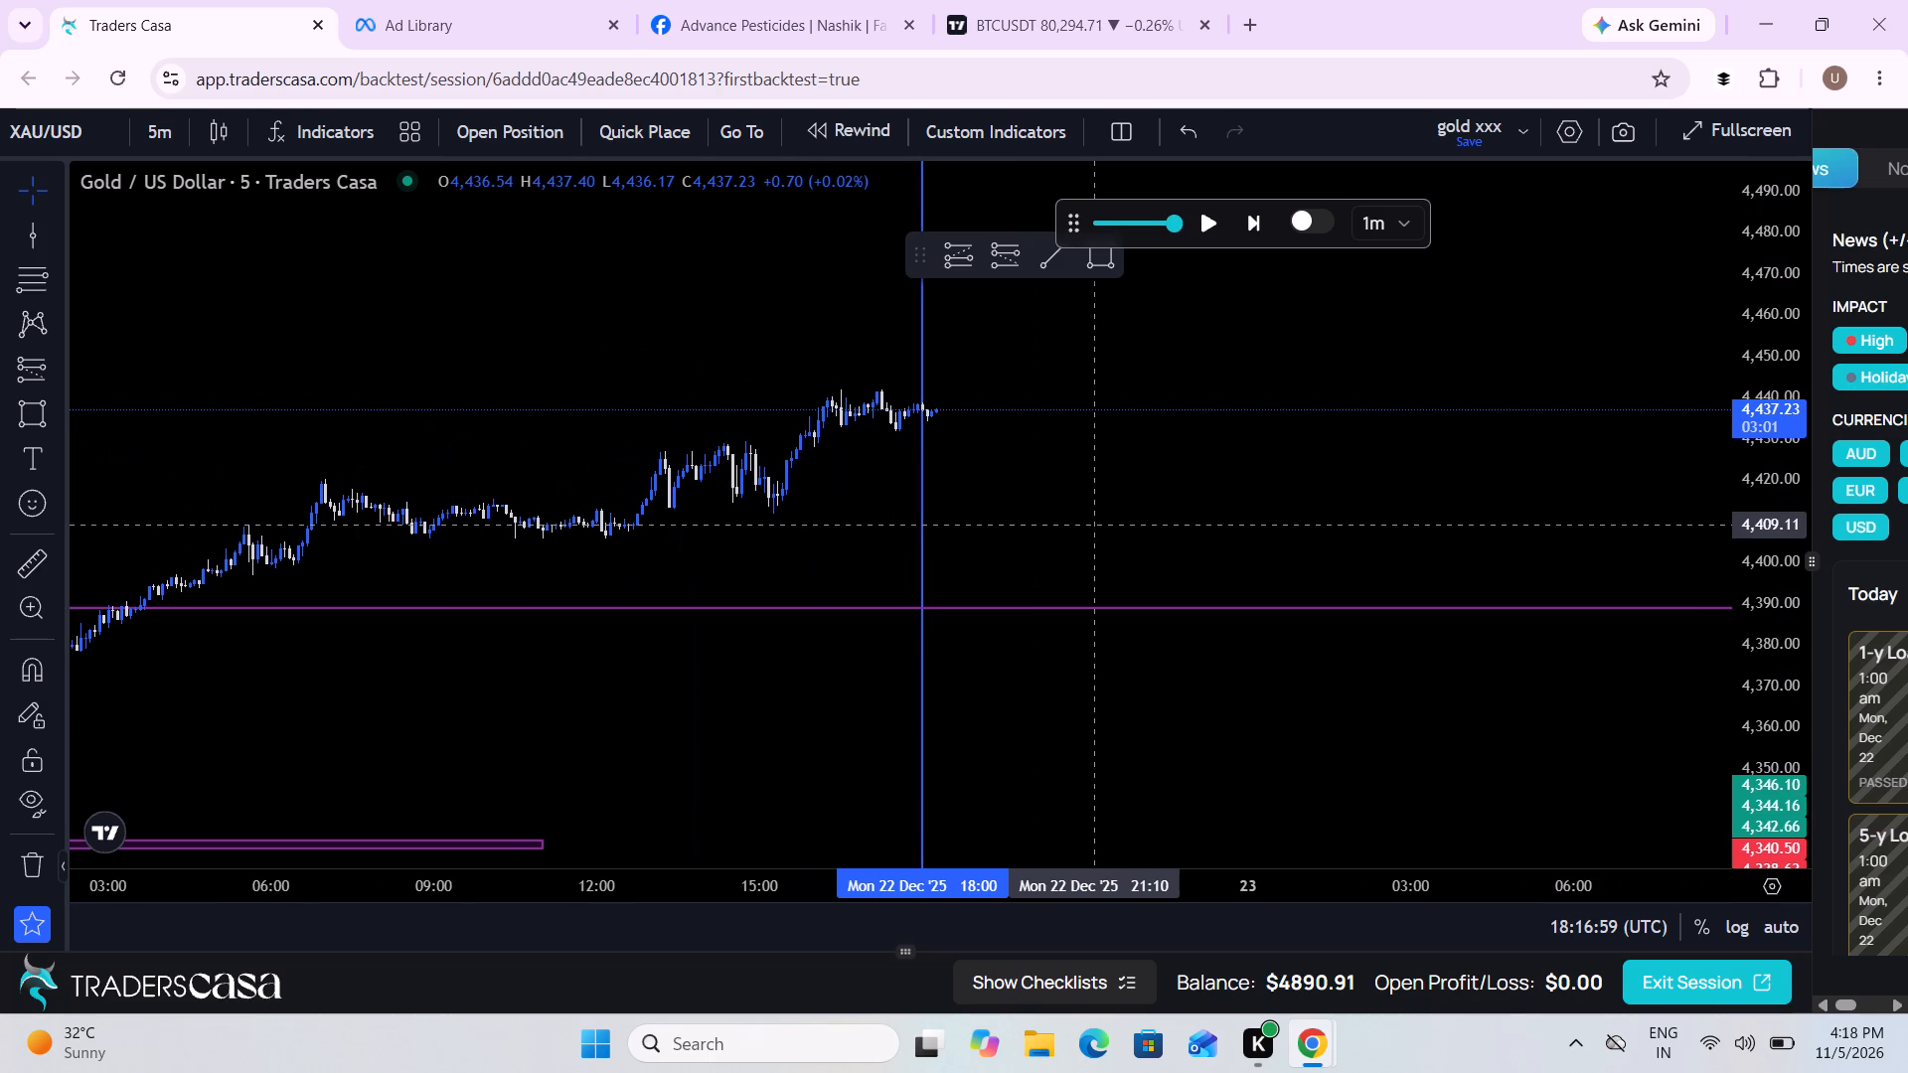
pyautogui.scroll(1, 1092, 525)
pyautogui.moveTo(1092, 525); pyautogui.dragTo(1301, 644)
pyautogui.scroll(2, 1301, 644)
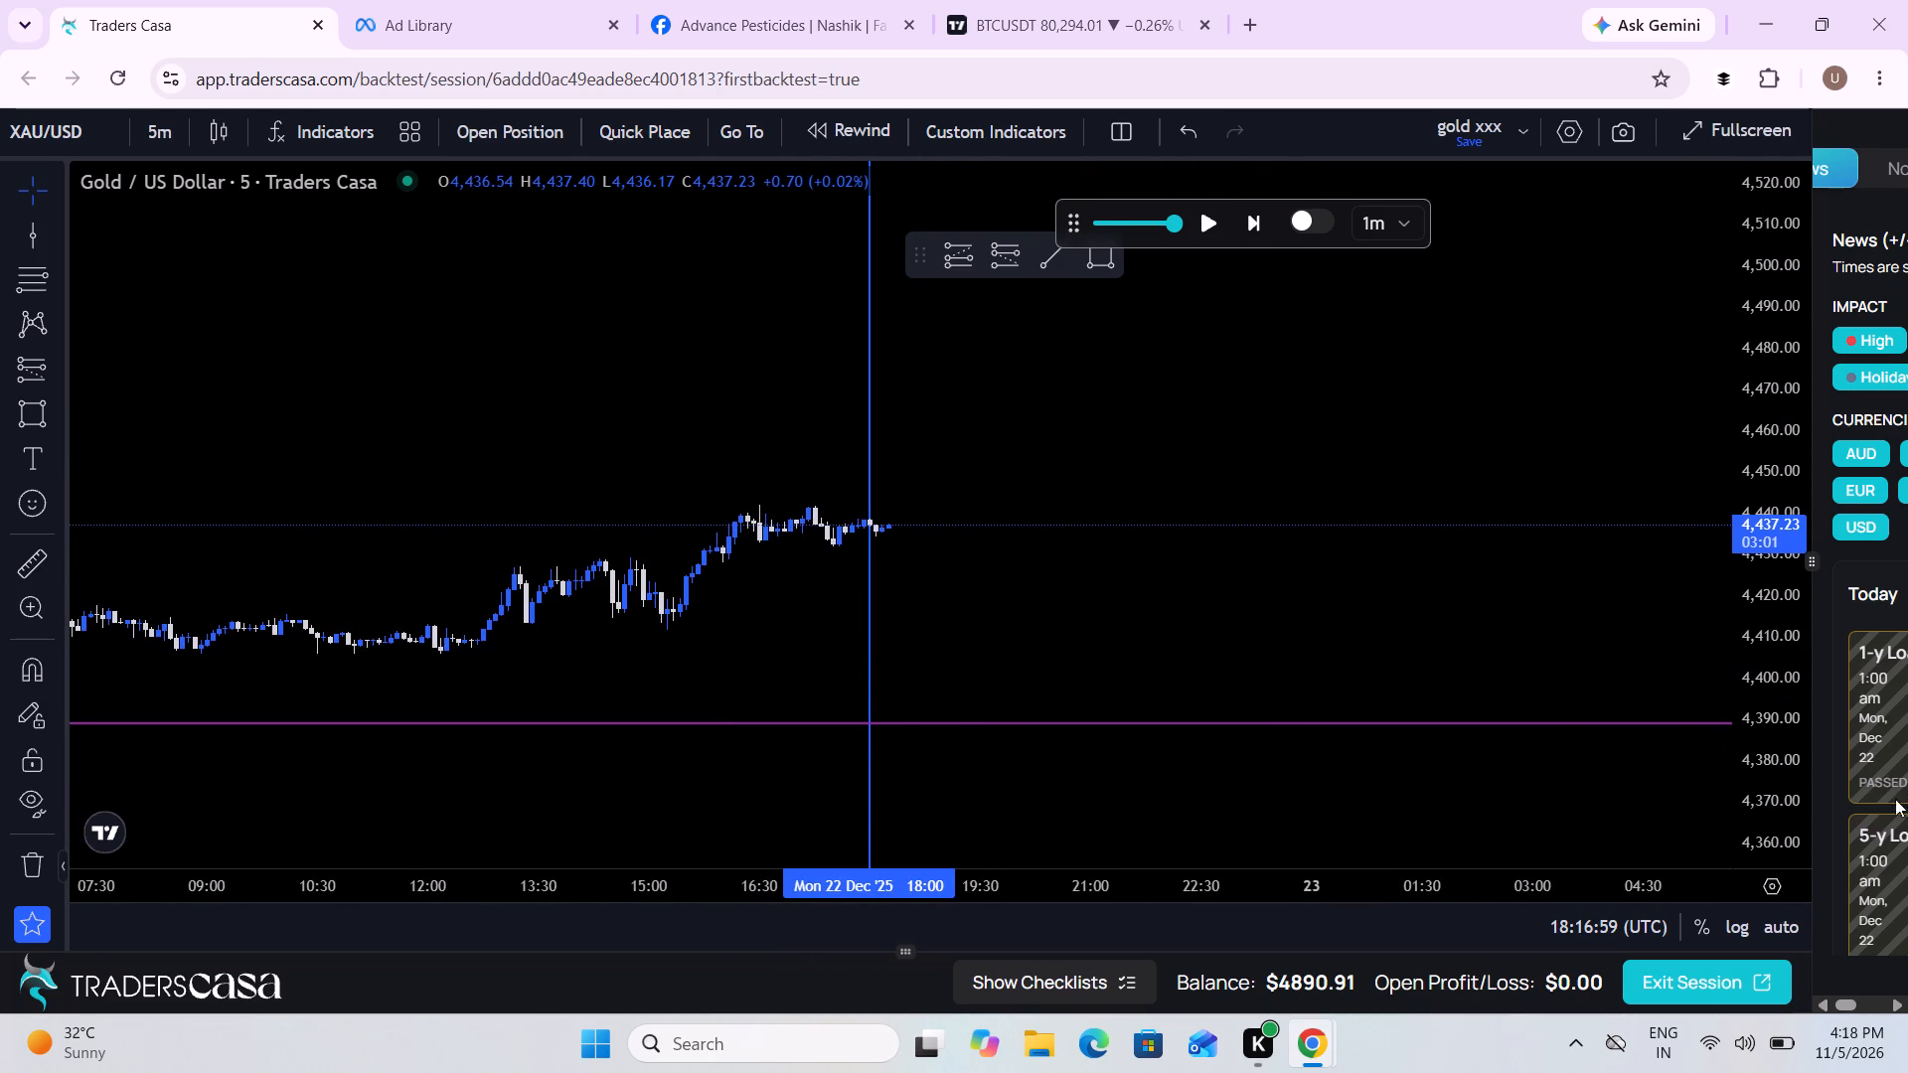
pyautogui.moveTo(1783, 825); pyautogui.dragTo(1716, 629)
pyautogui.moveTo(1201, 714); pyautogui.dragTo(1262, 536)
pyautogui.scroll(3, 1262, 536)
pyautogui.moveTo(1262, 536); pyautogui.dragTo(1404, 777)
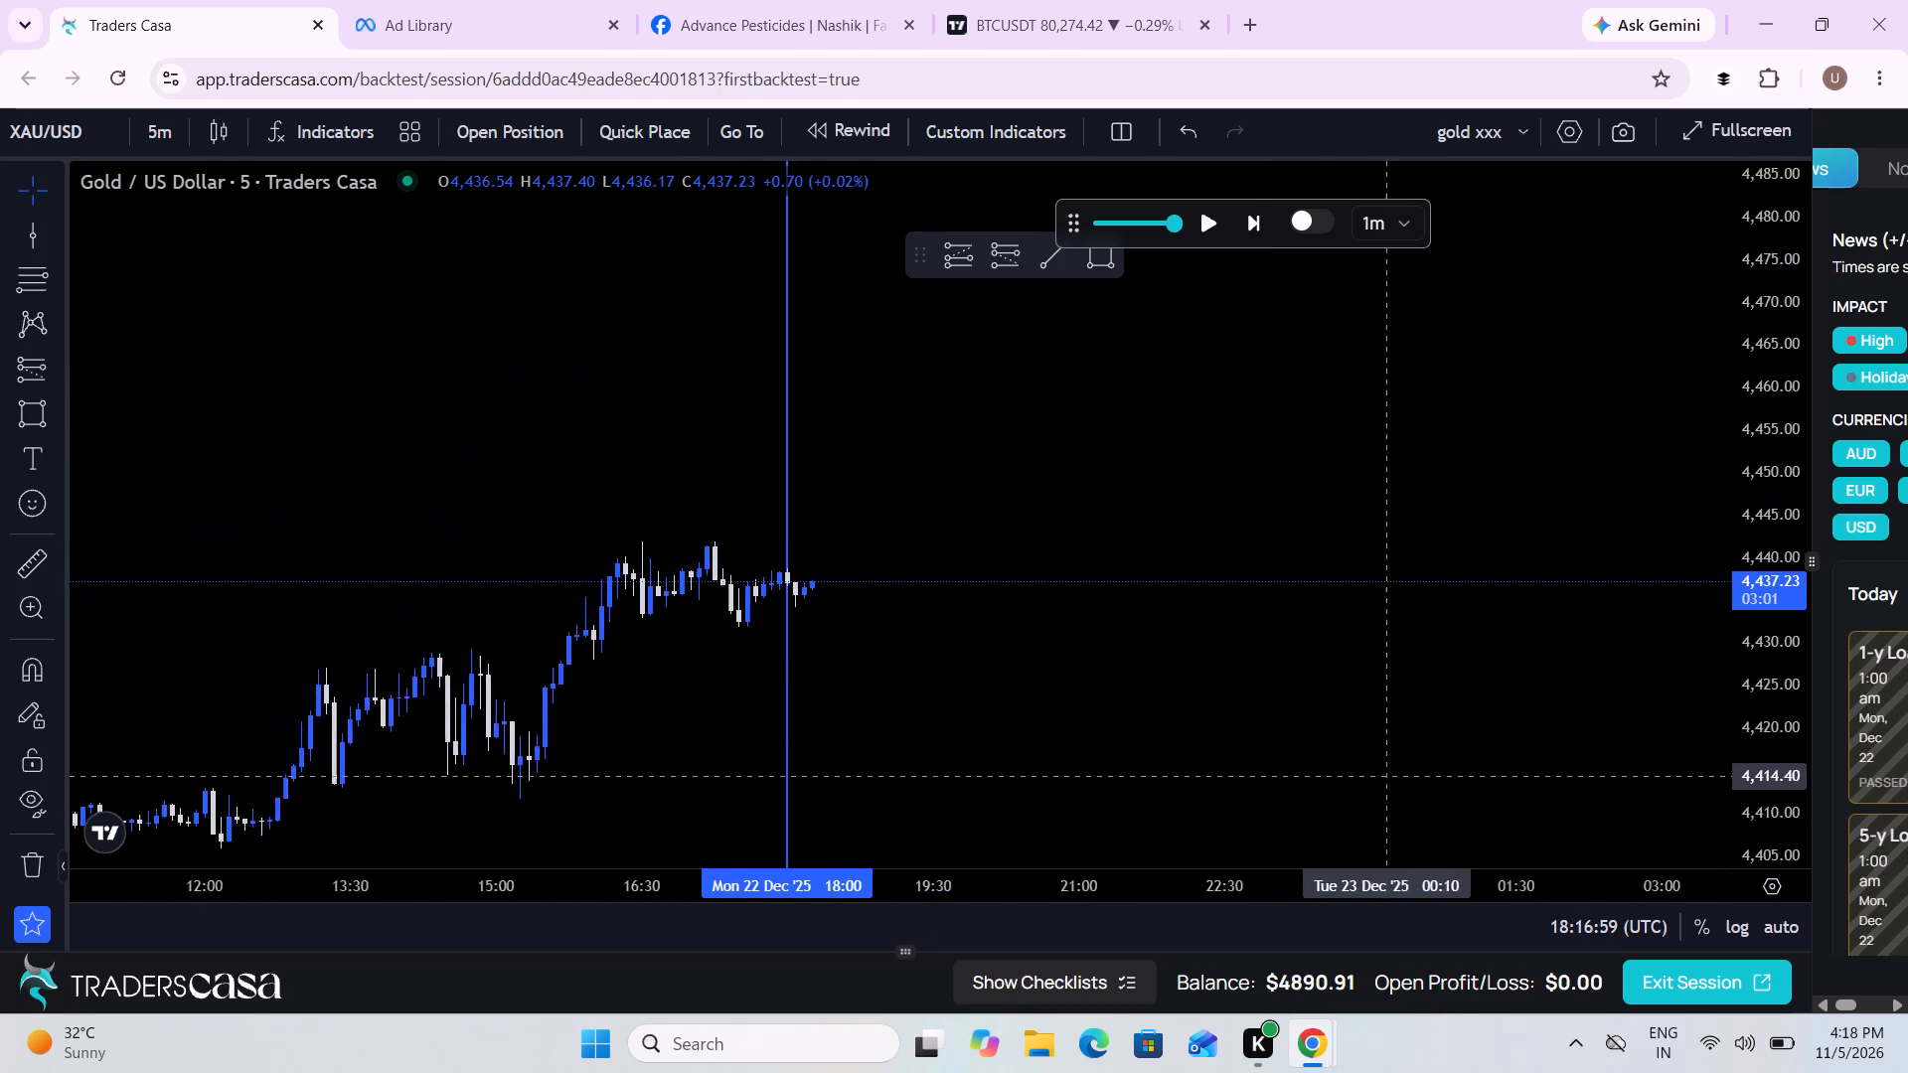
pyautogui.moveTo(1404, 777); pyautogui.dragTo(1414, 774)
pyautogui.scroll(2, 1414, 774)
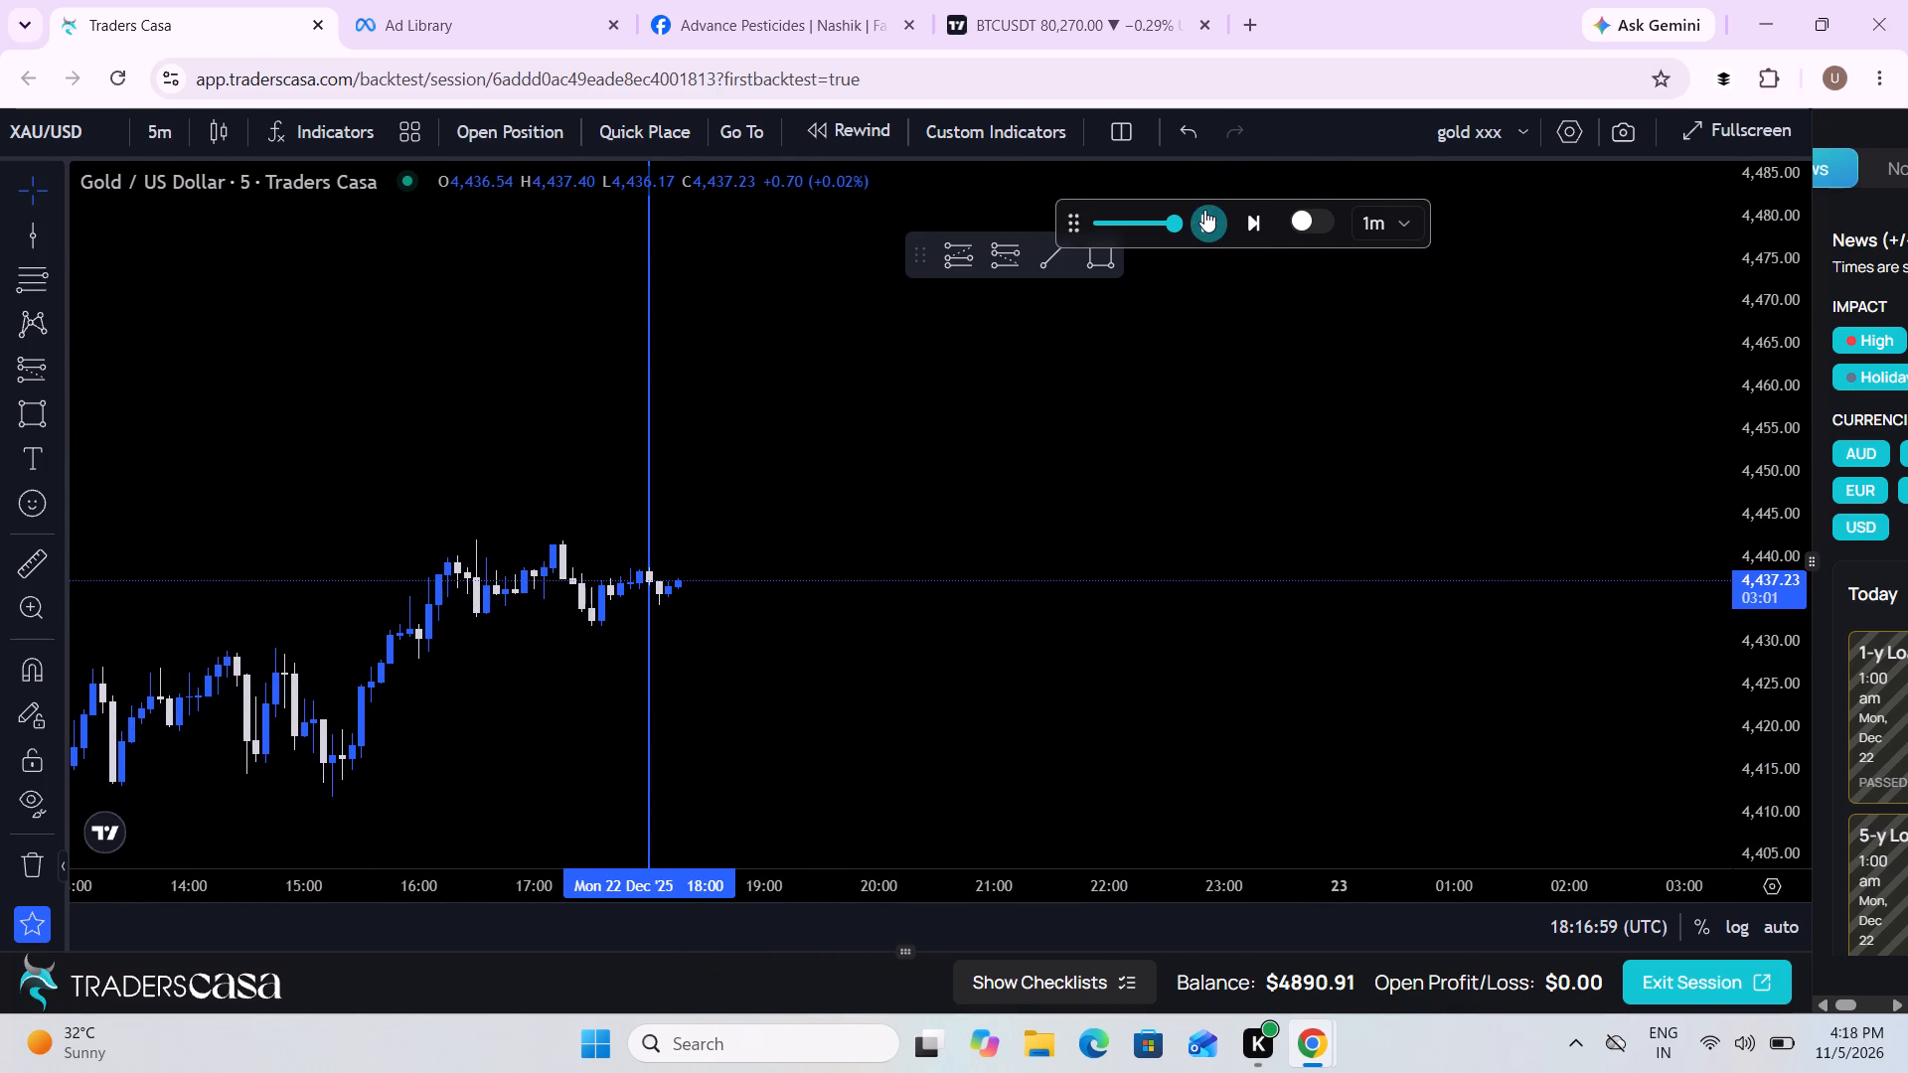
pyautogui.click(1204, 210)
pyautogui.click(1204, 210)
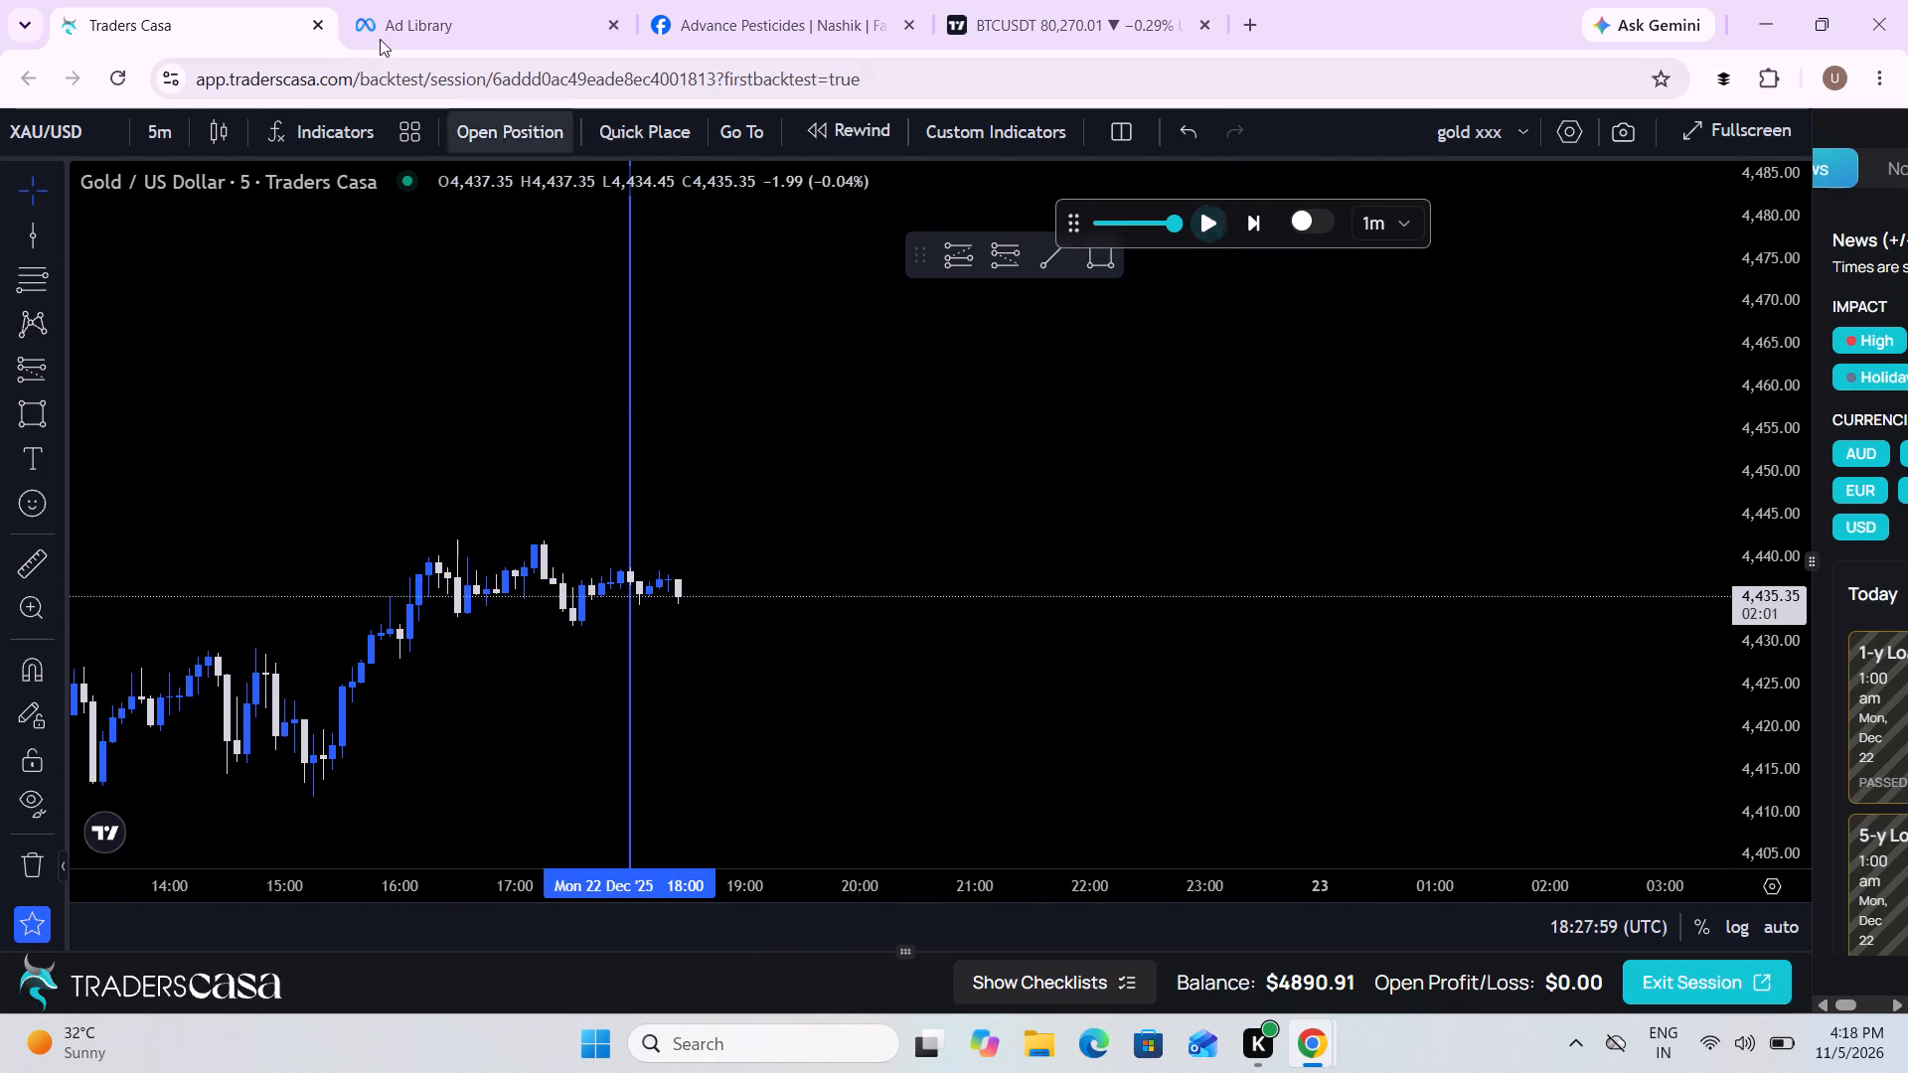
# Examine the rally and its recent high on the 1-hour interval, then return the chart to 5 minutes.
pyautogui.click(163, 125)
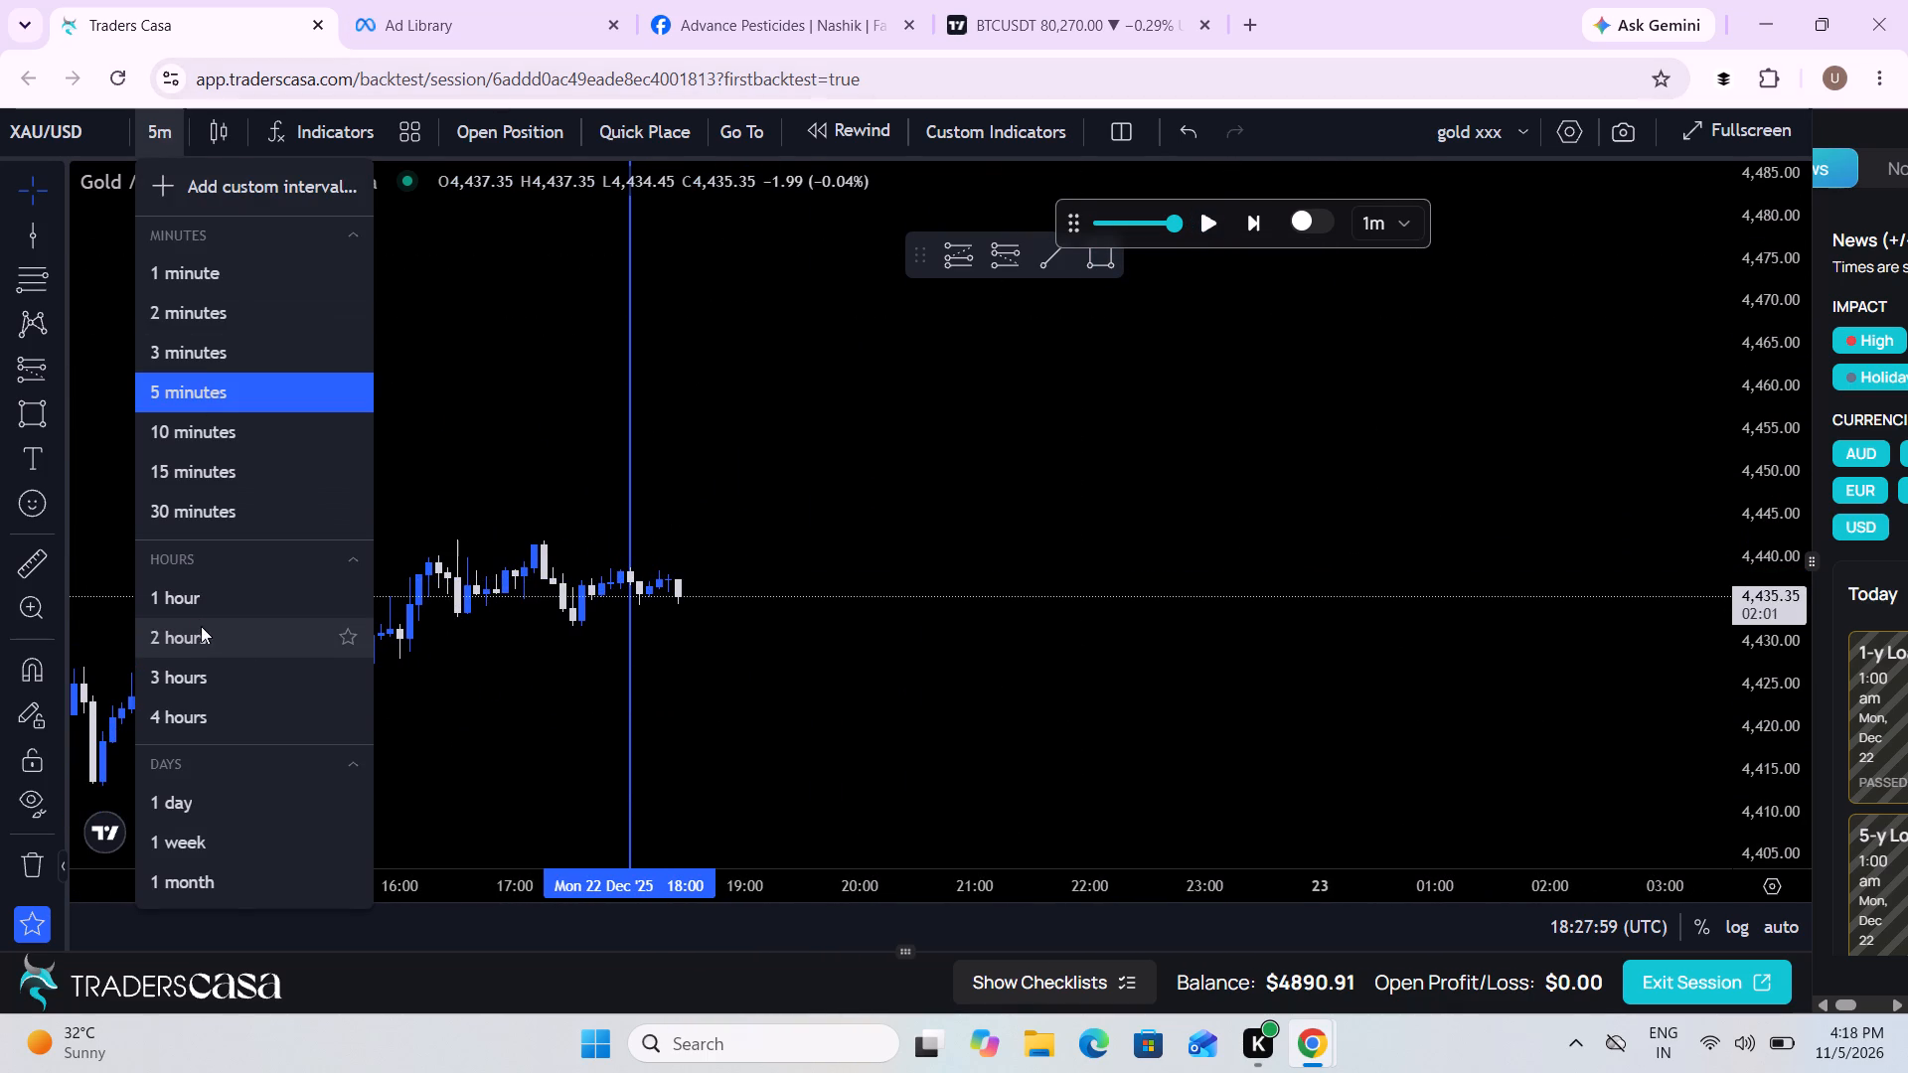
pyautogui.click(204, 604)
pyautogui.scroll(3, 711, 685)
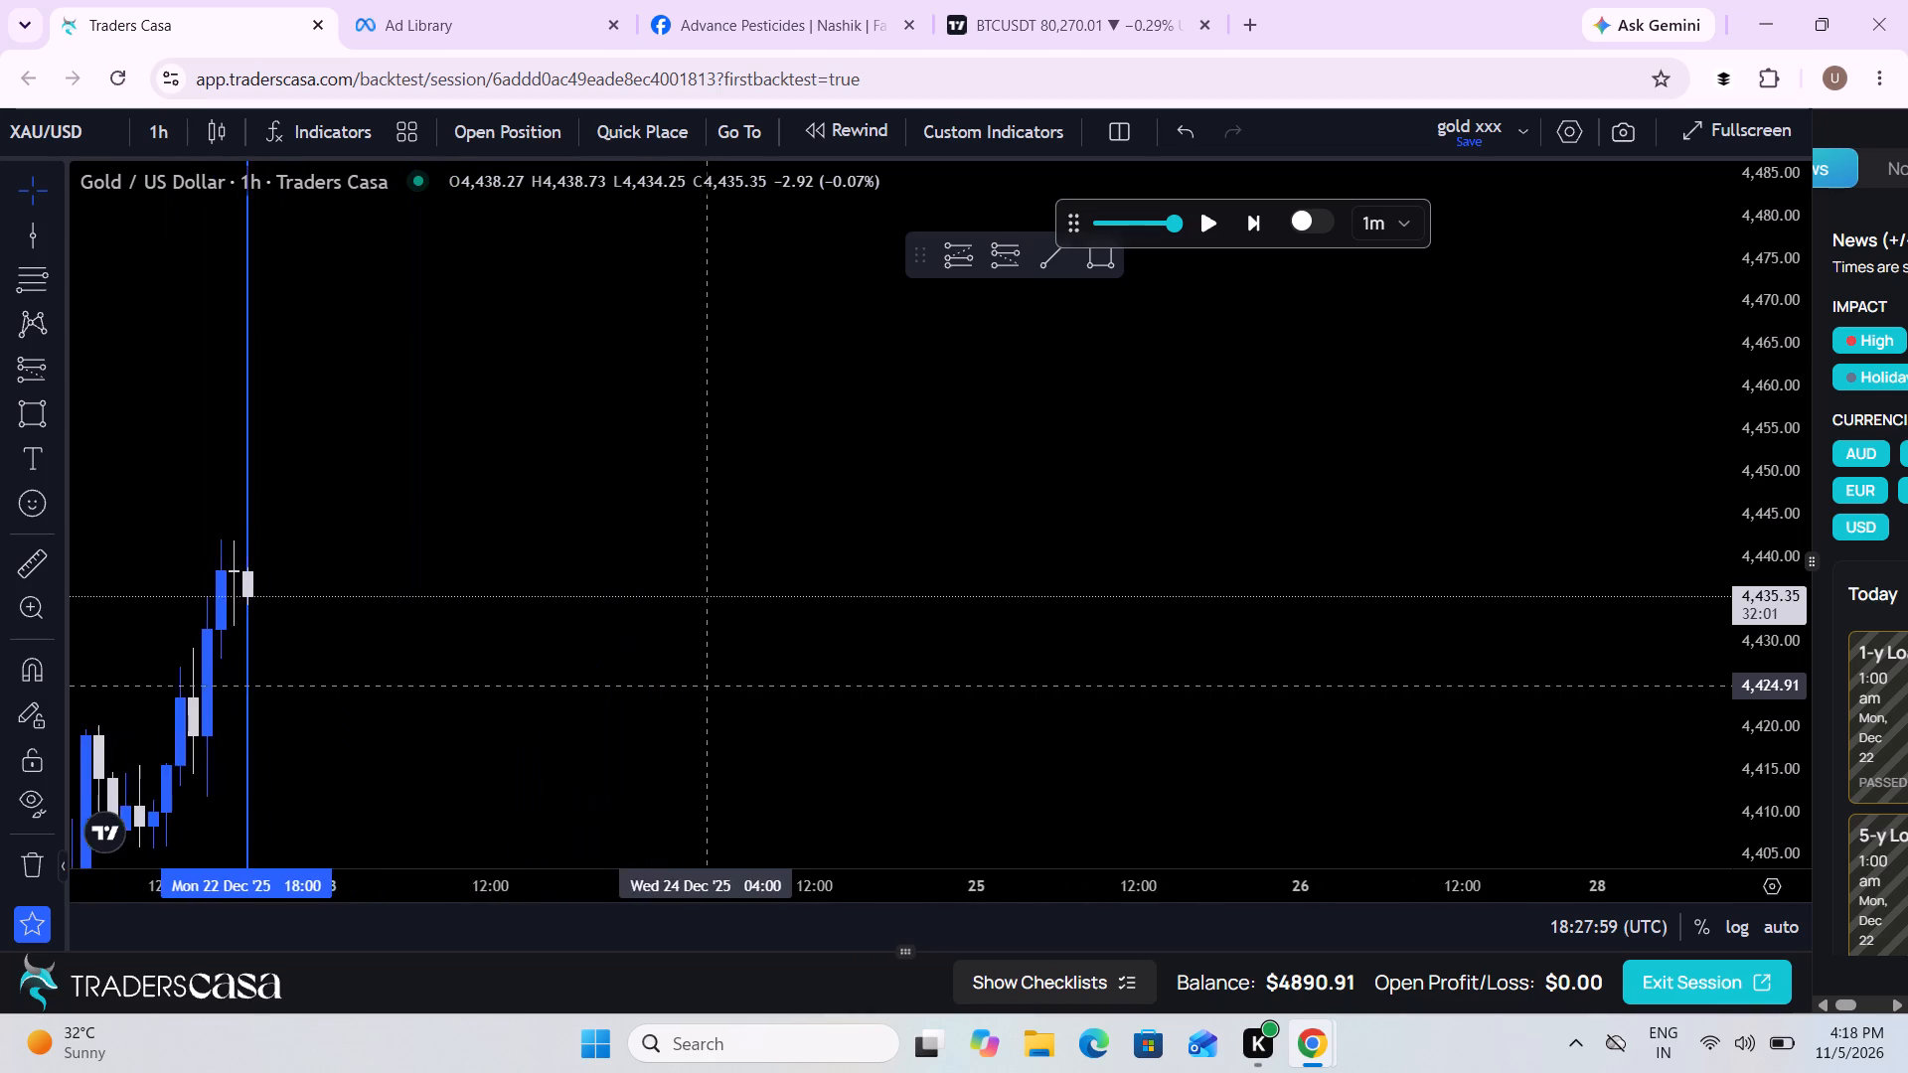
pyautogui.moveTo(373, 716); pyautogui.dragTo(1114, 485)
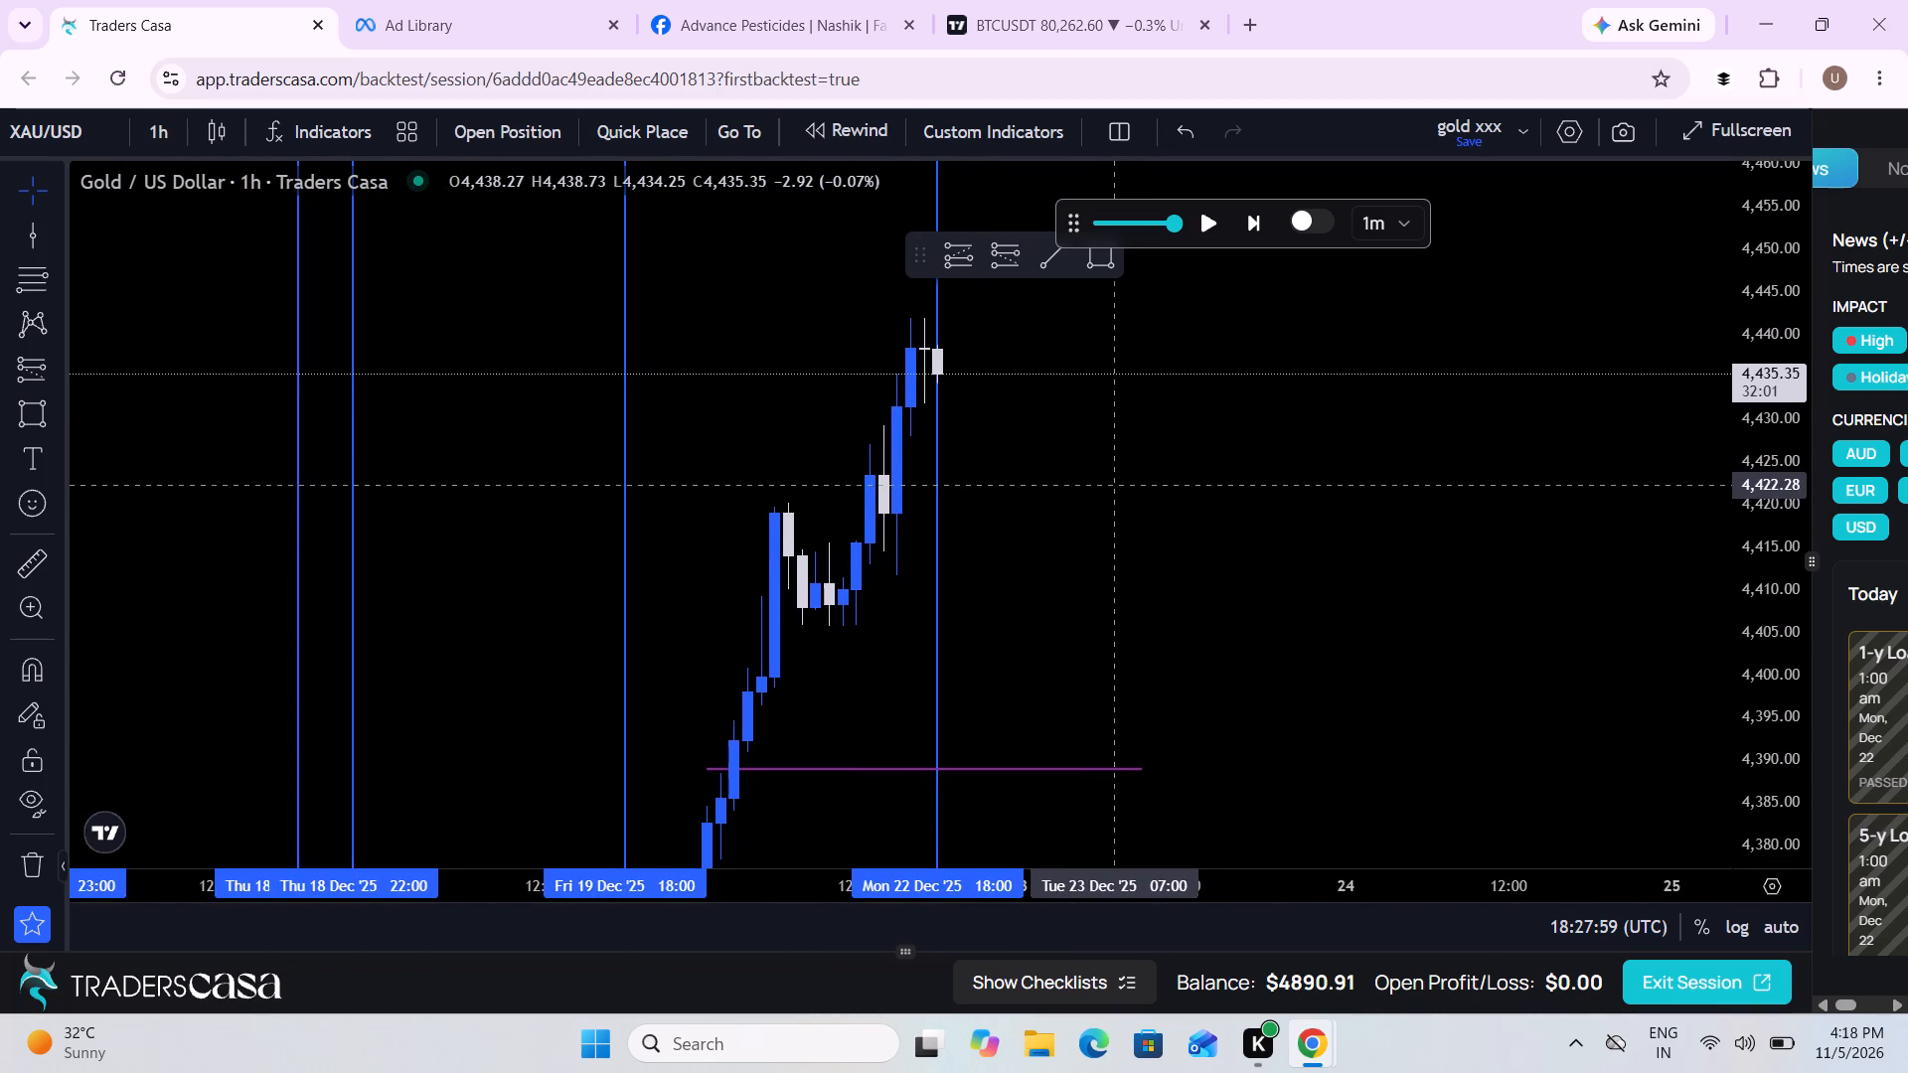
pyautogui.scroll(2, 1114, 485)
pyautogui.moveTo(1114, 485); pyautogui.dragTo(1151, 349)
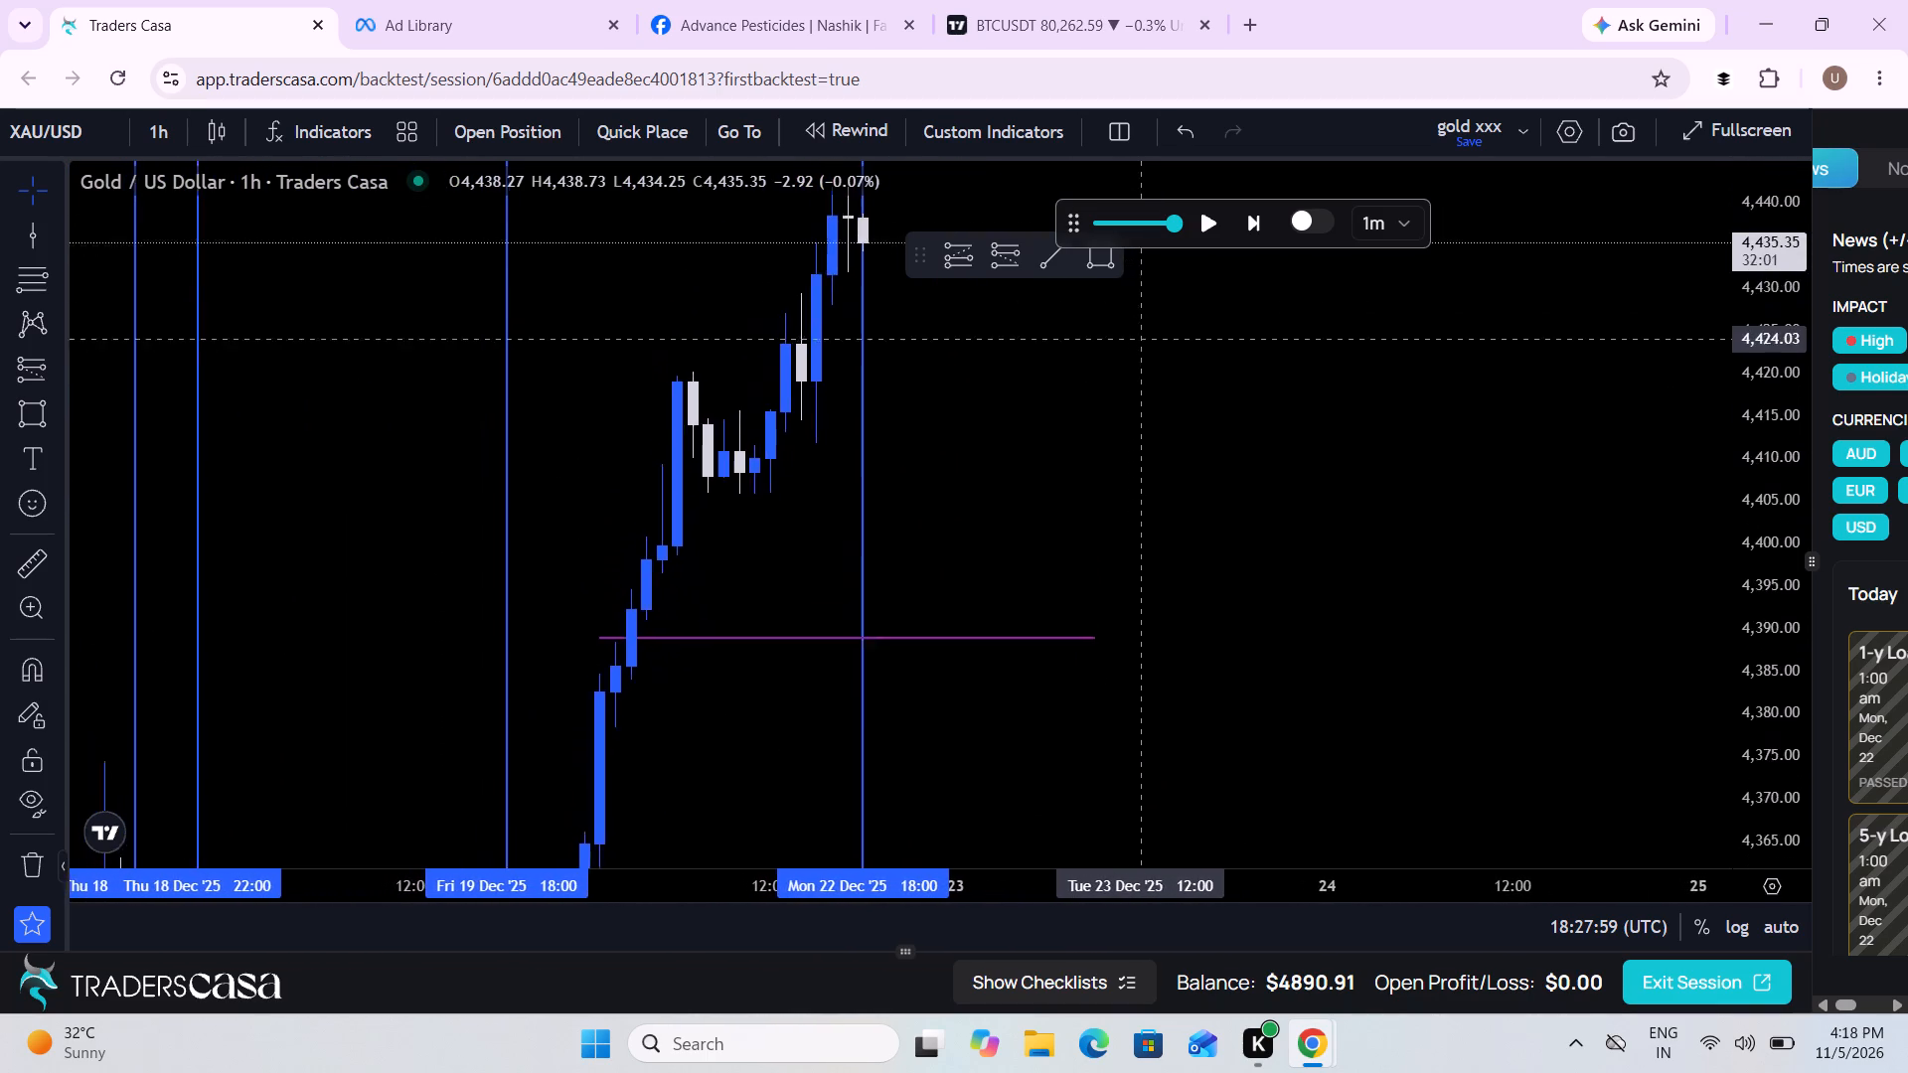
pyautogui.moveTo(1151, 349); pyautogui.dragTo(1164, 583)
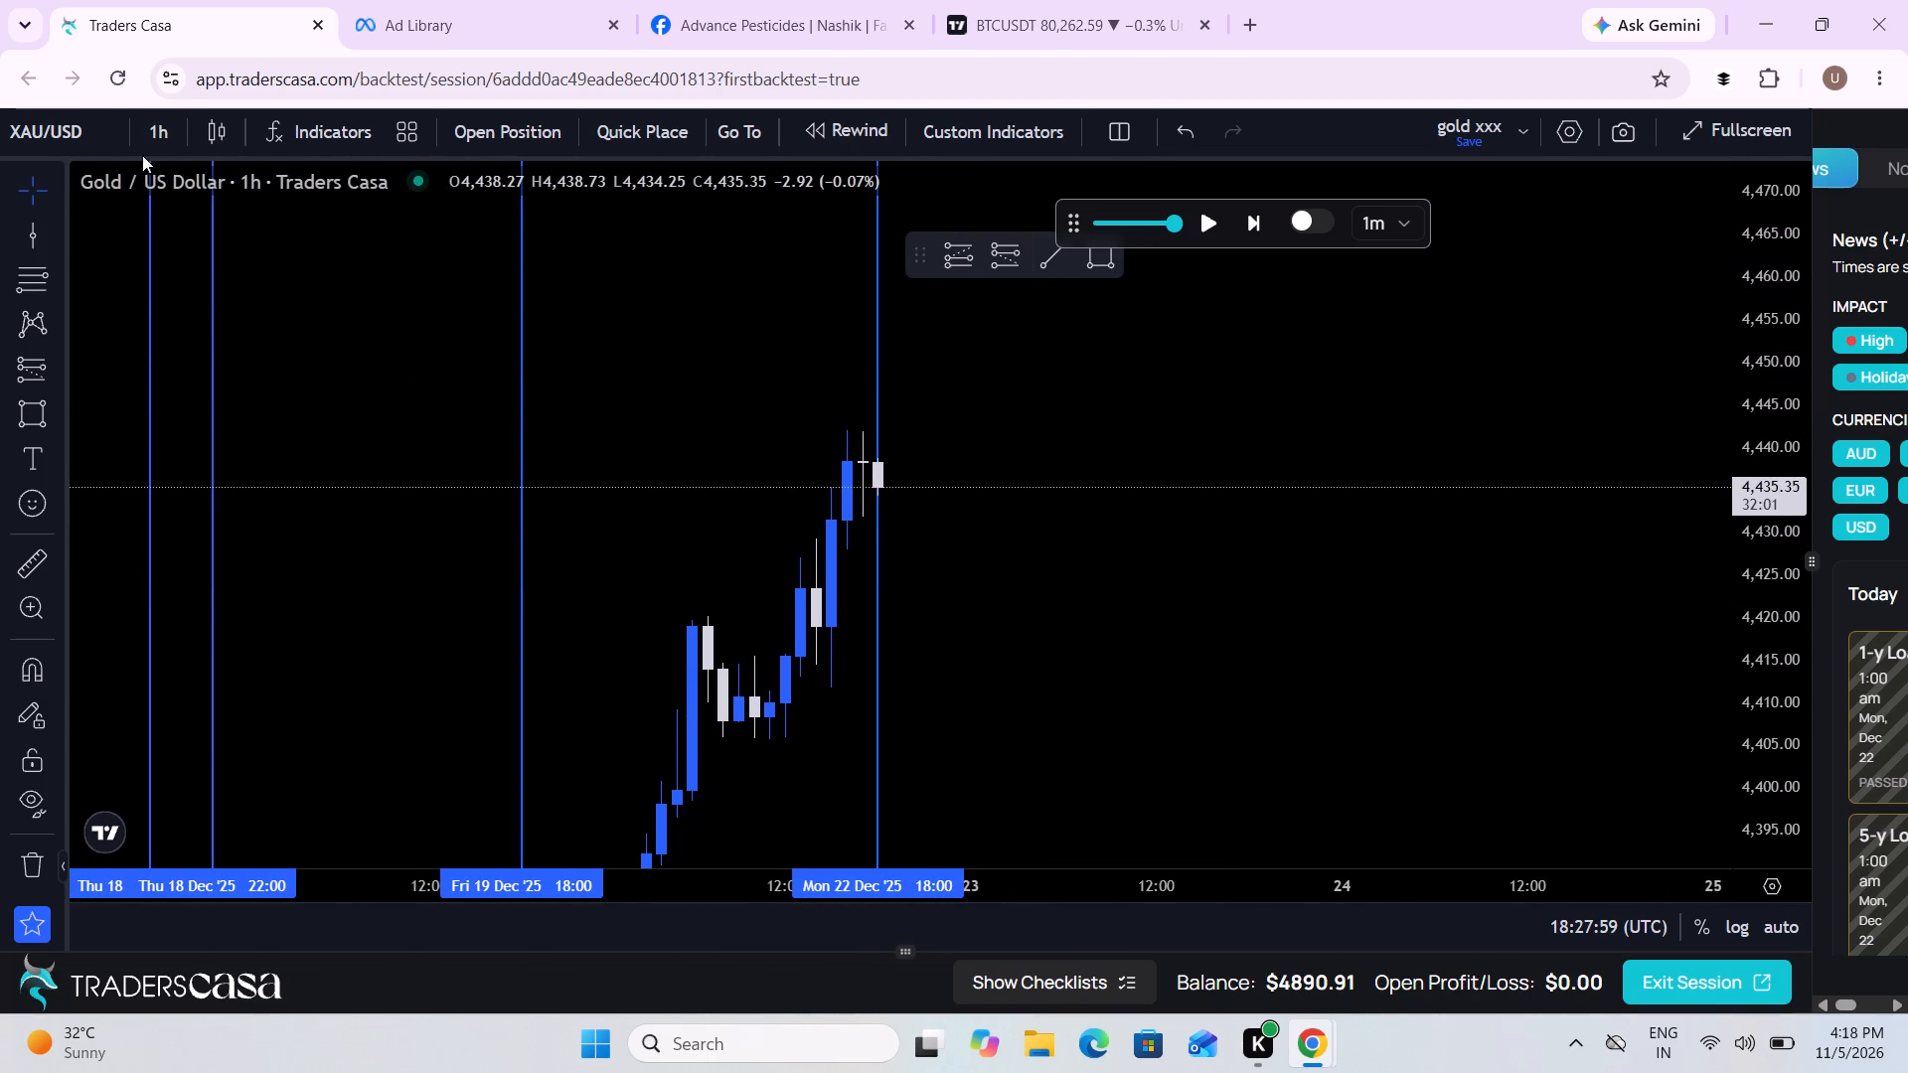
pyautogui.click(168, 146)
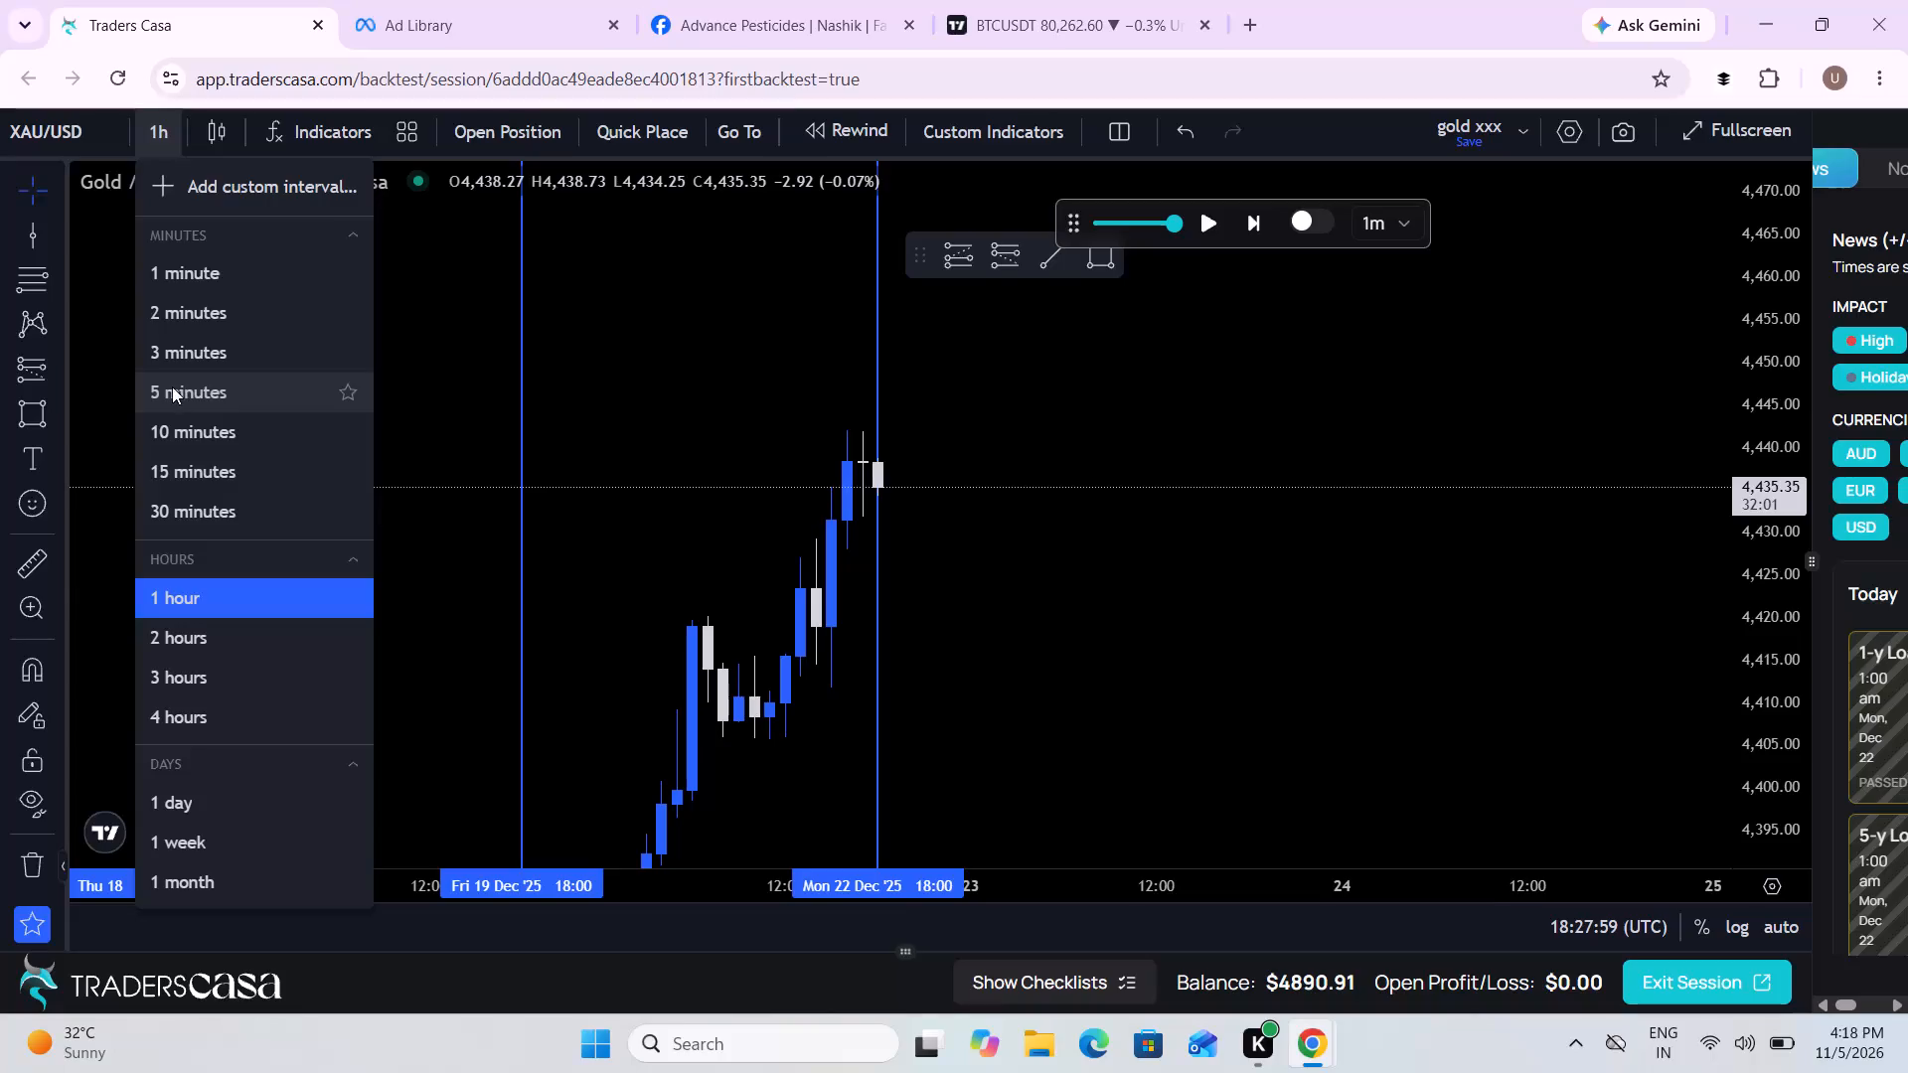
pyautogui.click(171, 388)
# Replay the 5-minute chart from 18:27 to 20:15 UTC on 22 Dec, pausing at about 19:08 and 19:17.
pyautogui.scroll(-5, 730, 743)
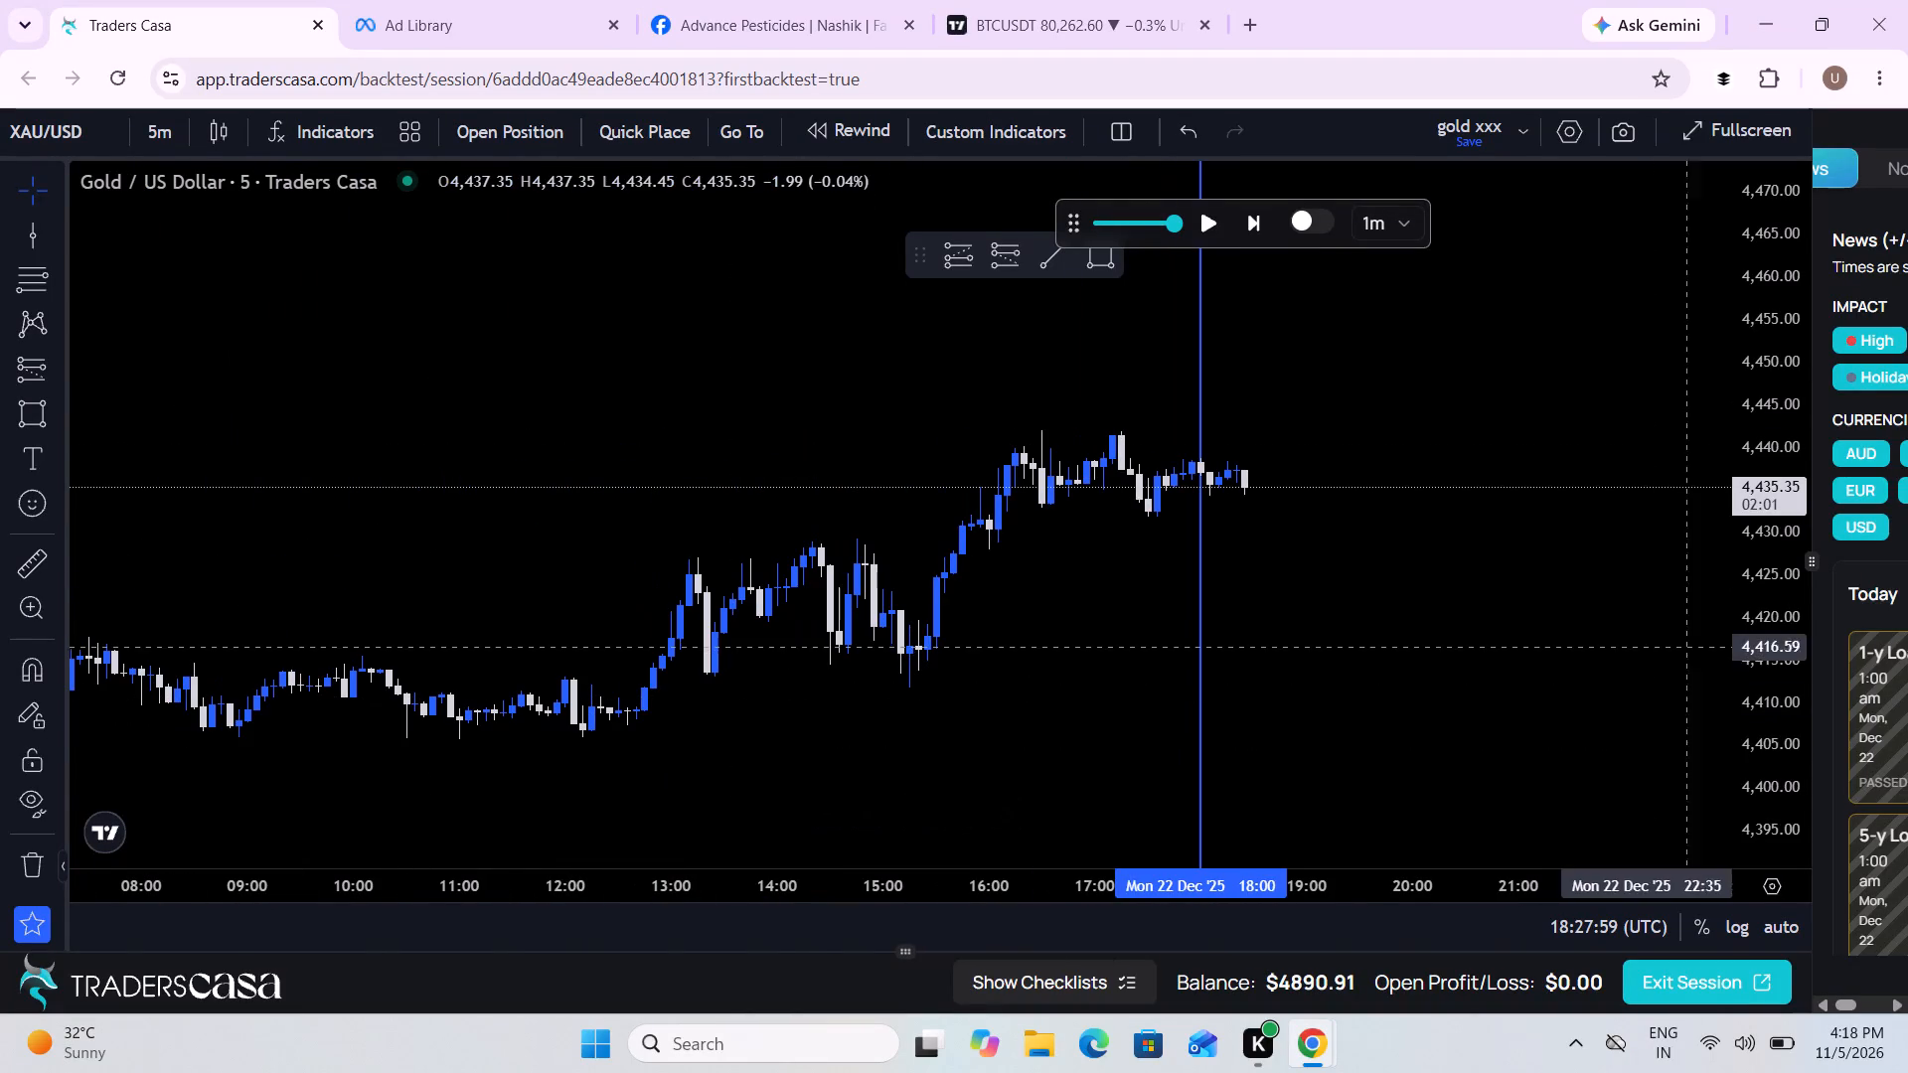
pyautogui.moveTo(1765, 732); pyautogui.dragTo(1687, 426)
pyautogui.moveTo(1426, 478); pyautogui.dragTo(1413, 674)
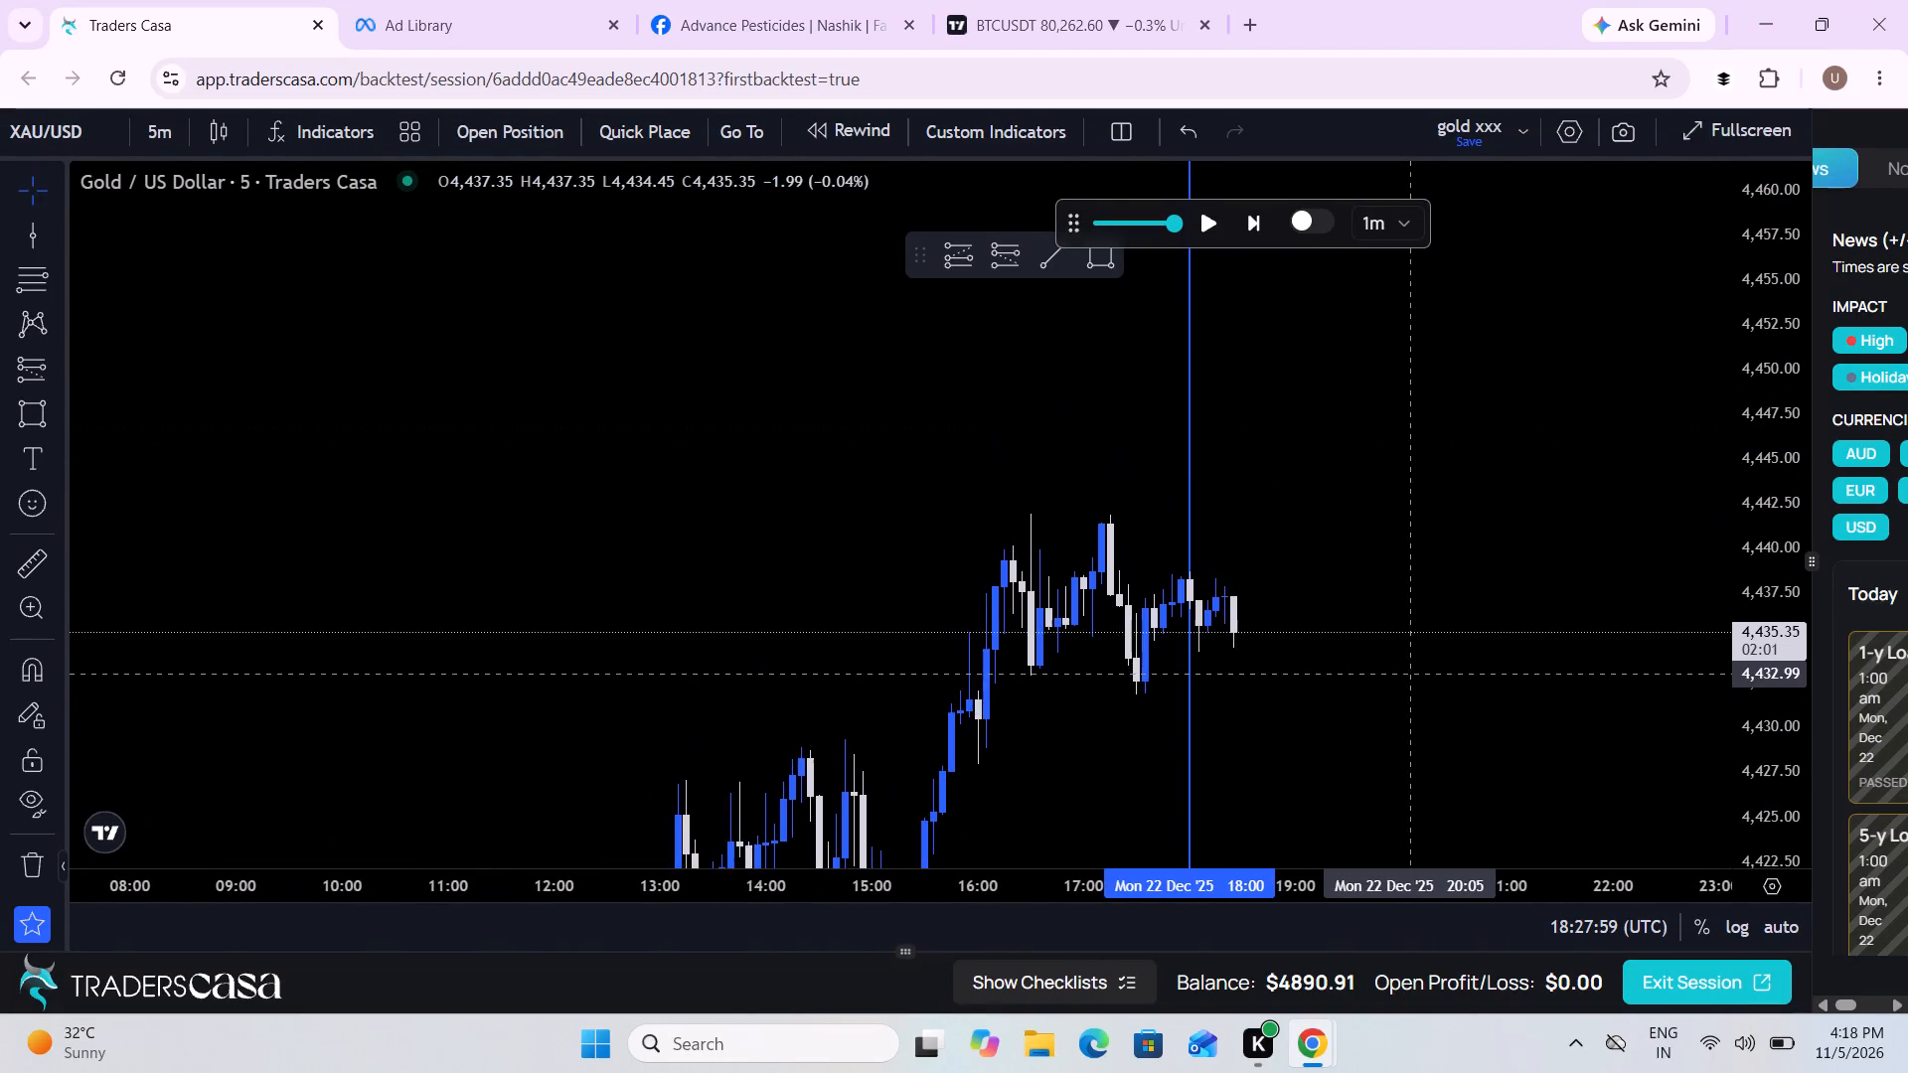
pyautogui.scroll(4, 1413, 674)
pyautogui.click(1212, 215)
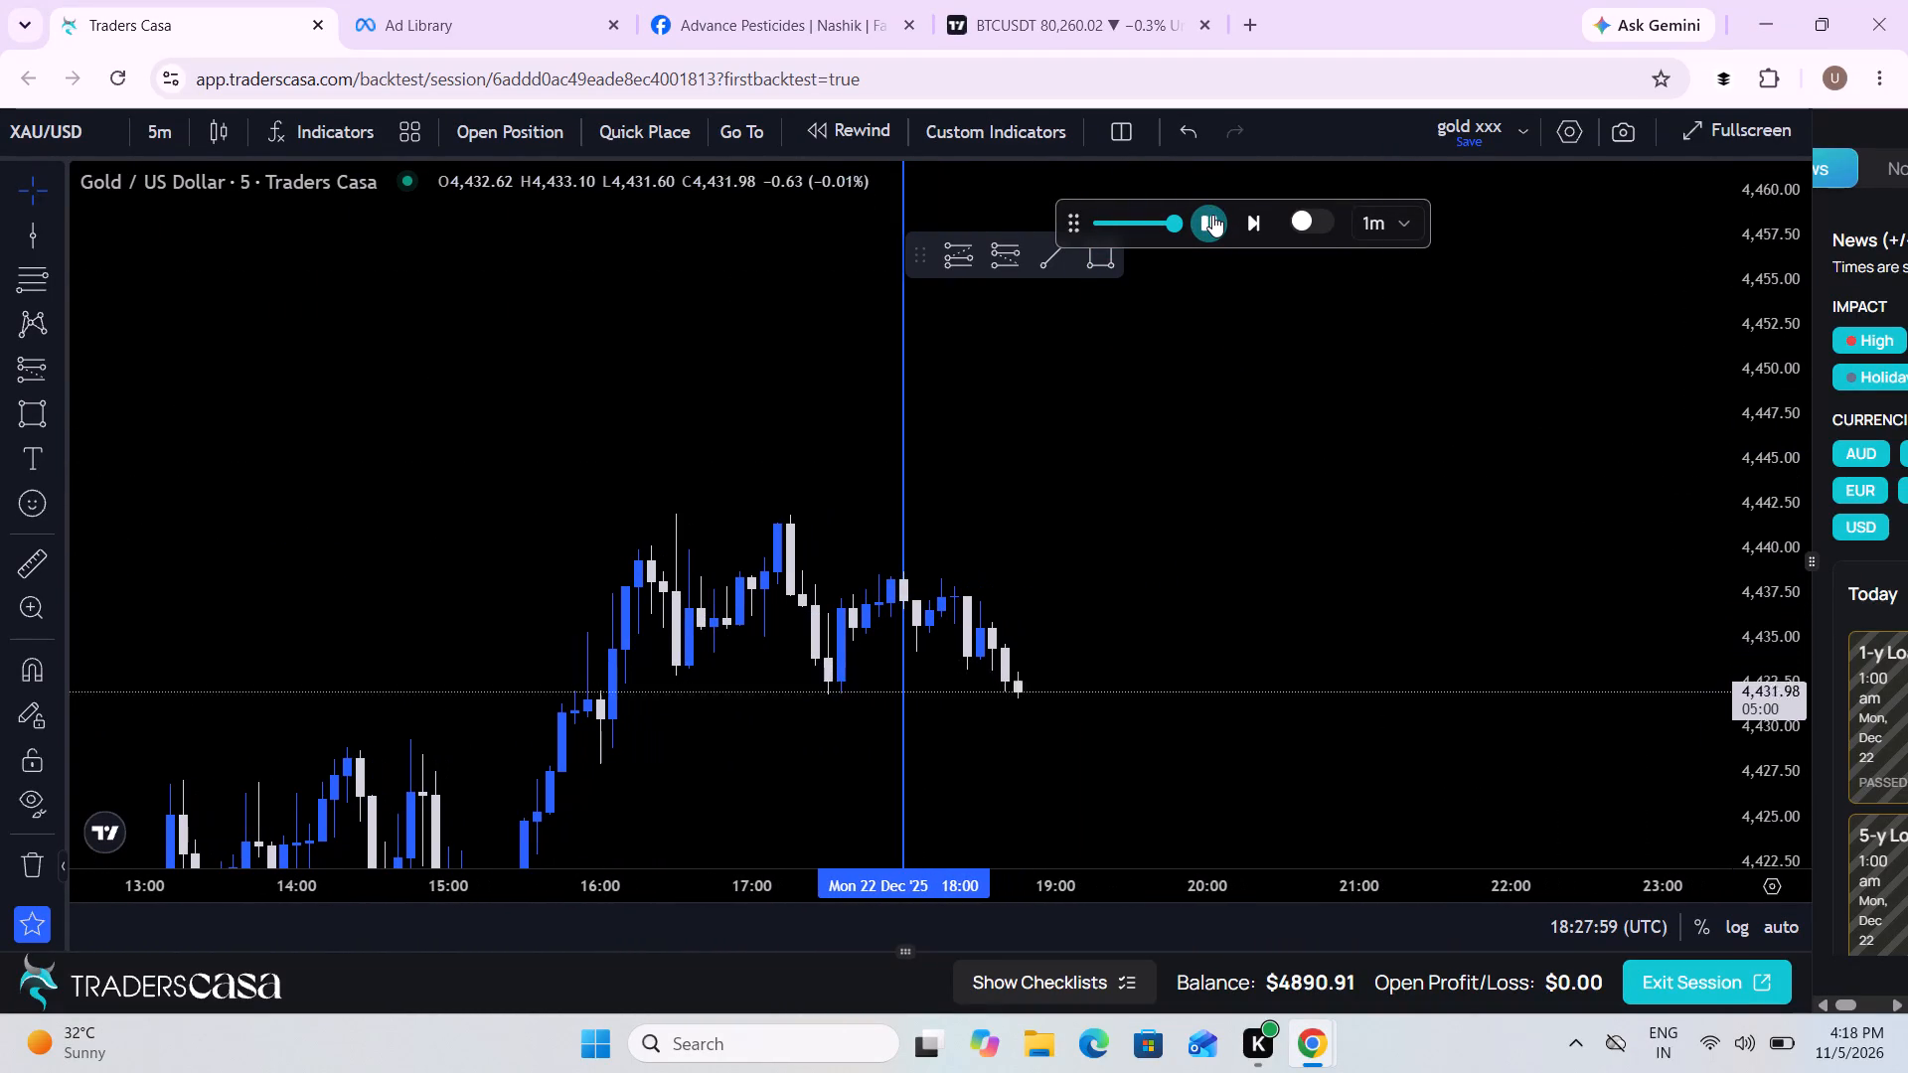
pyautogui.click(1212, 215)
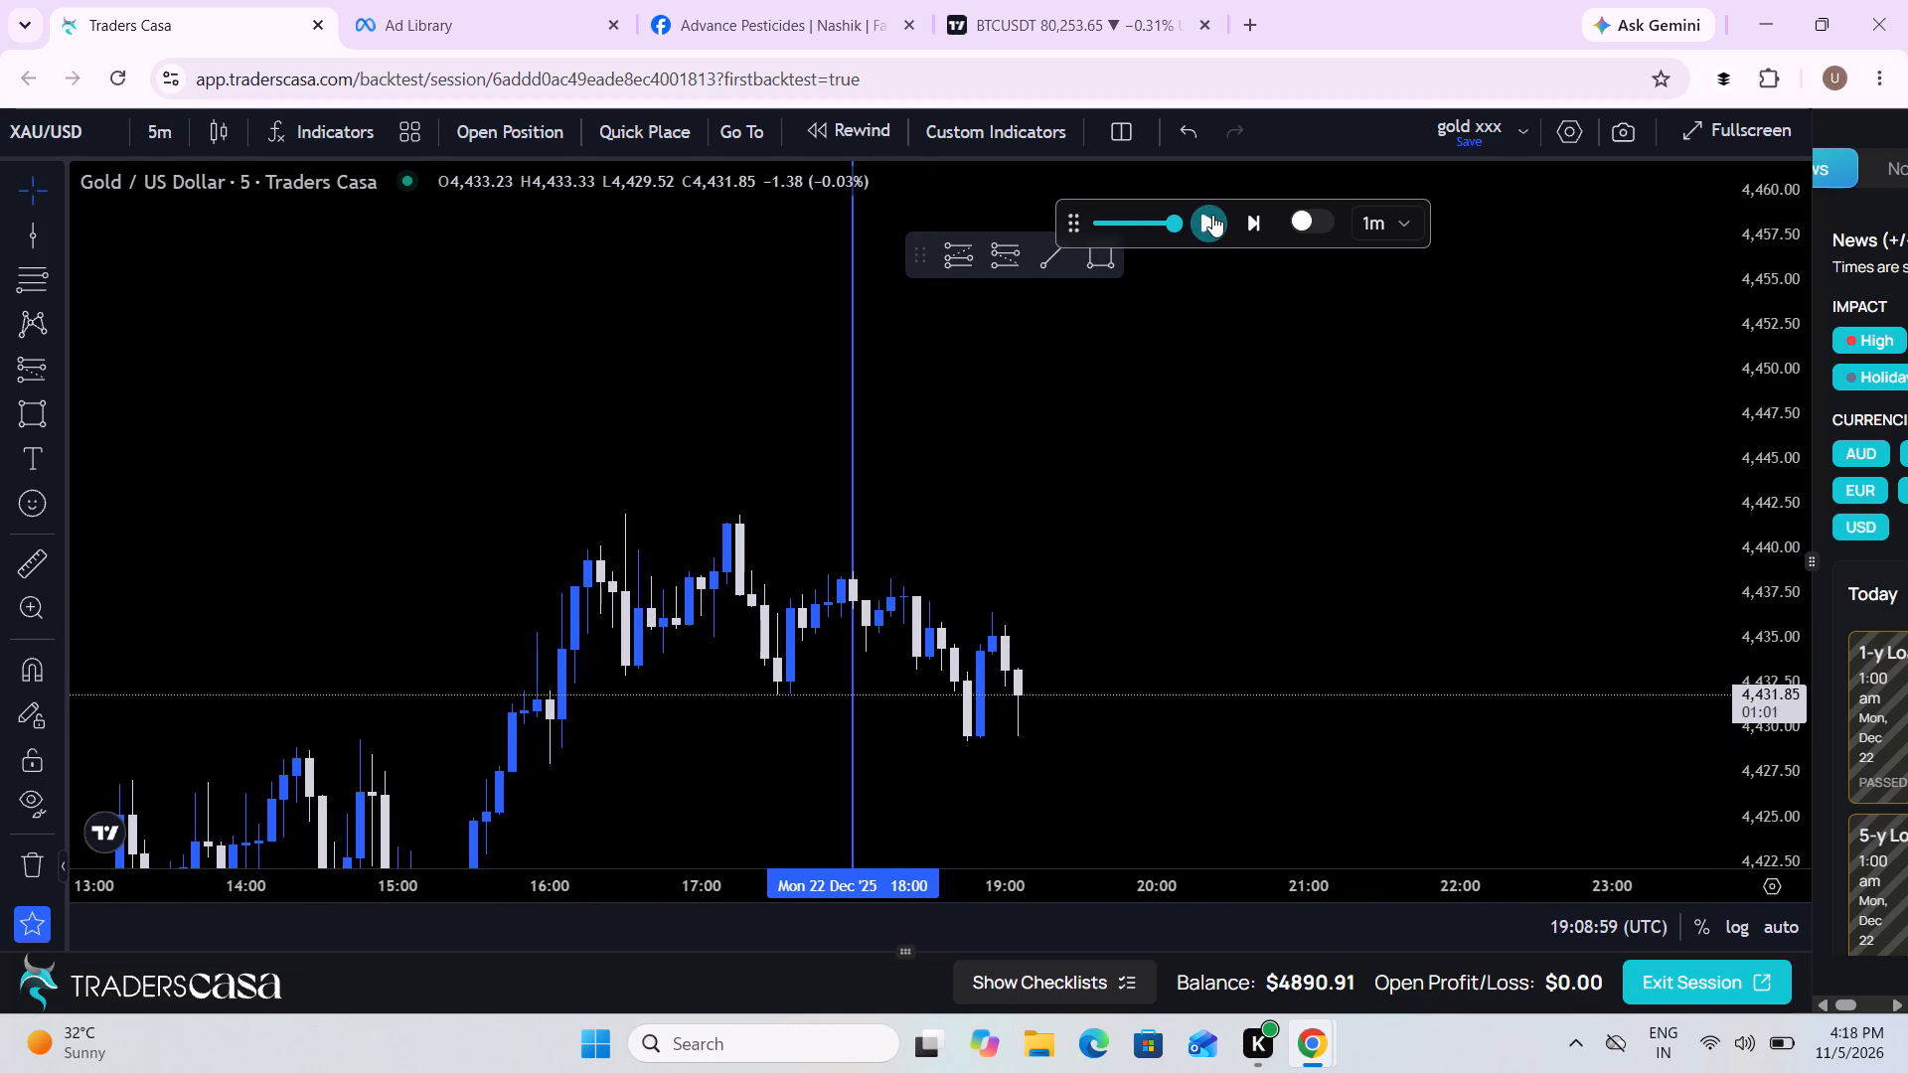
pyautogui.click(1212, 215)
pyautogui.click(1212, 215)
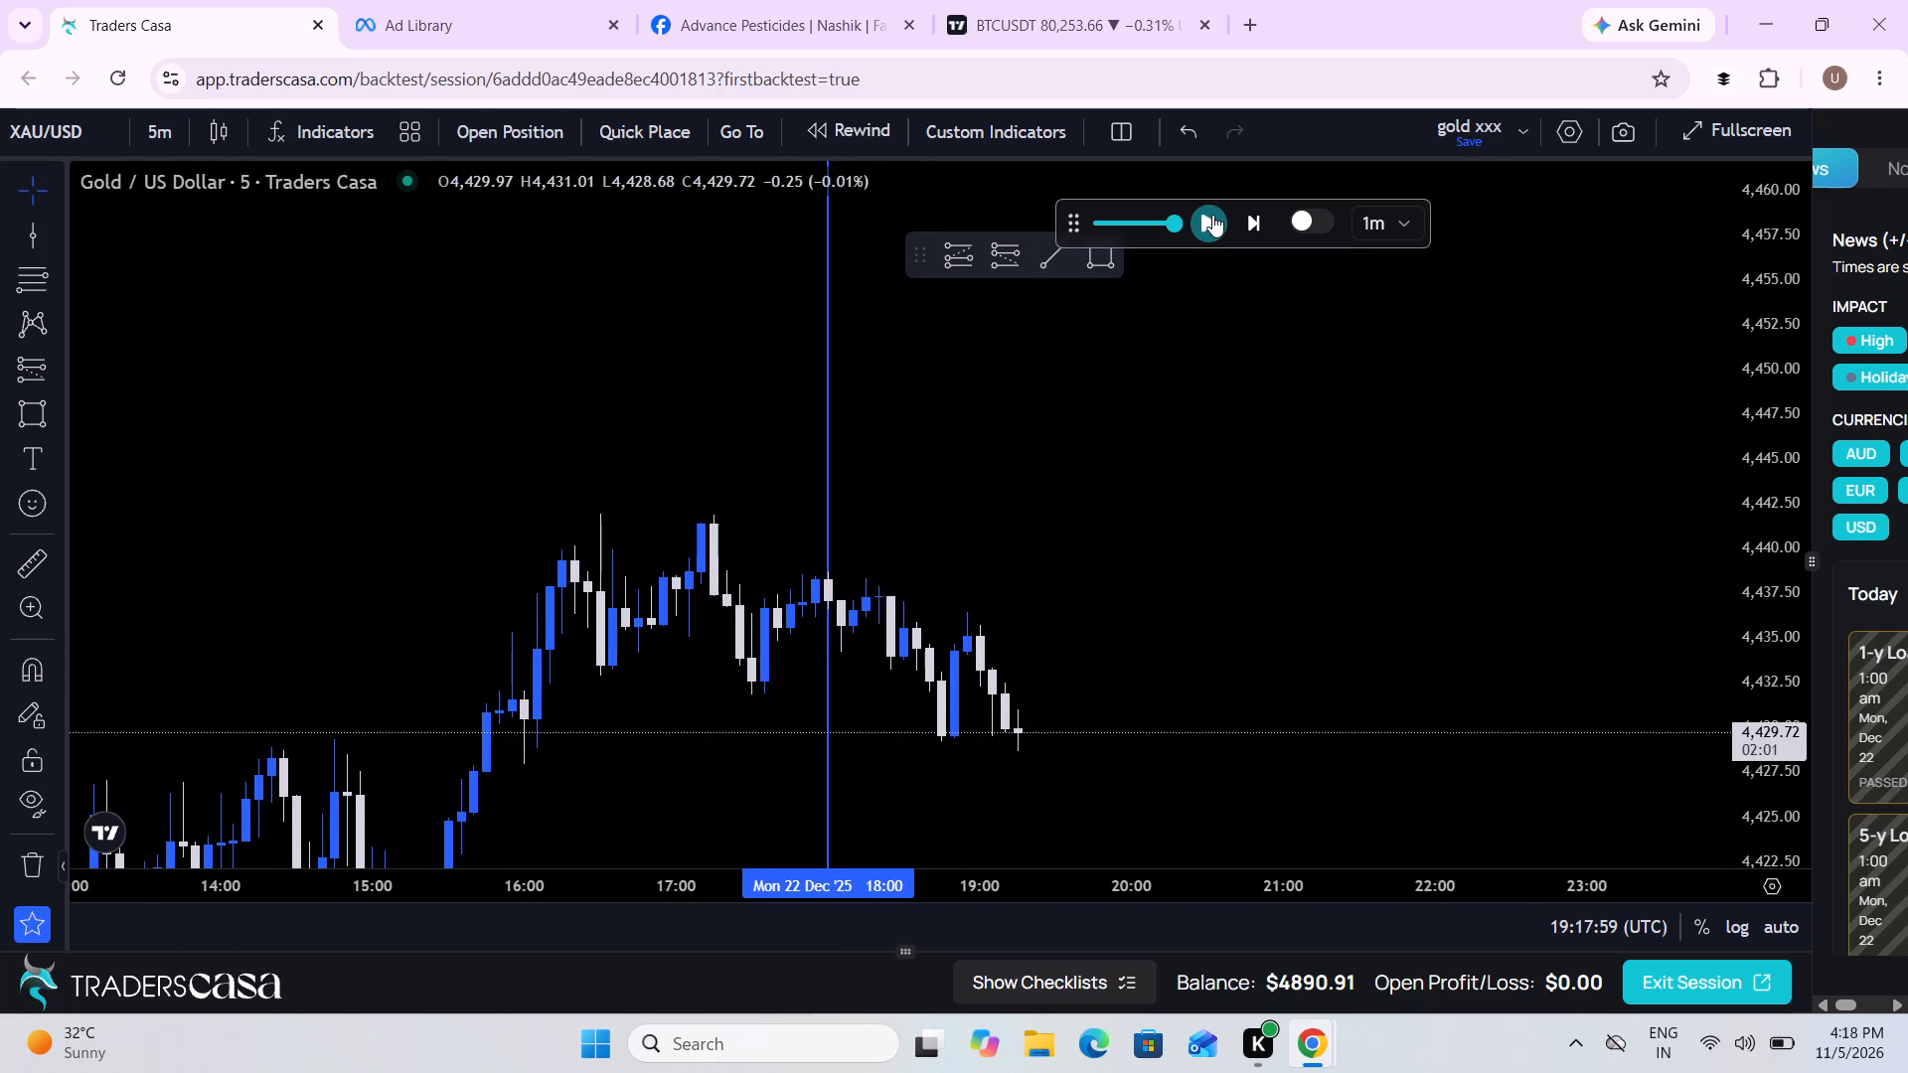
pyautogui.click(1212, 215)
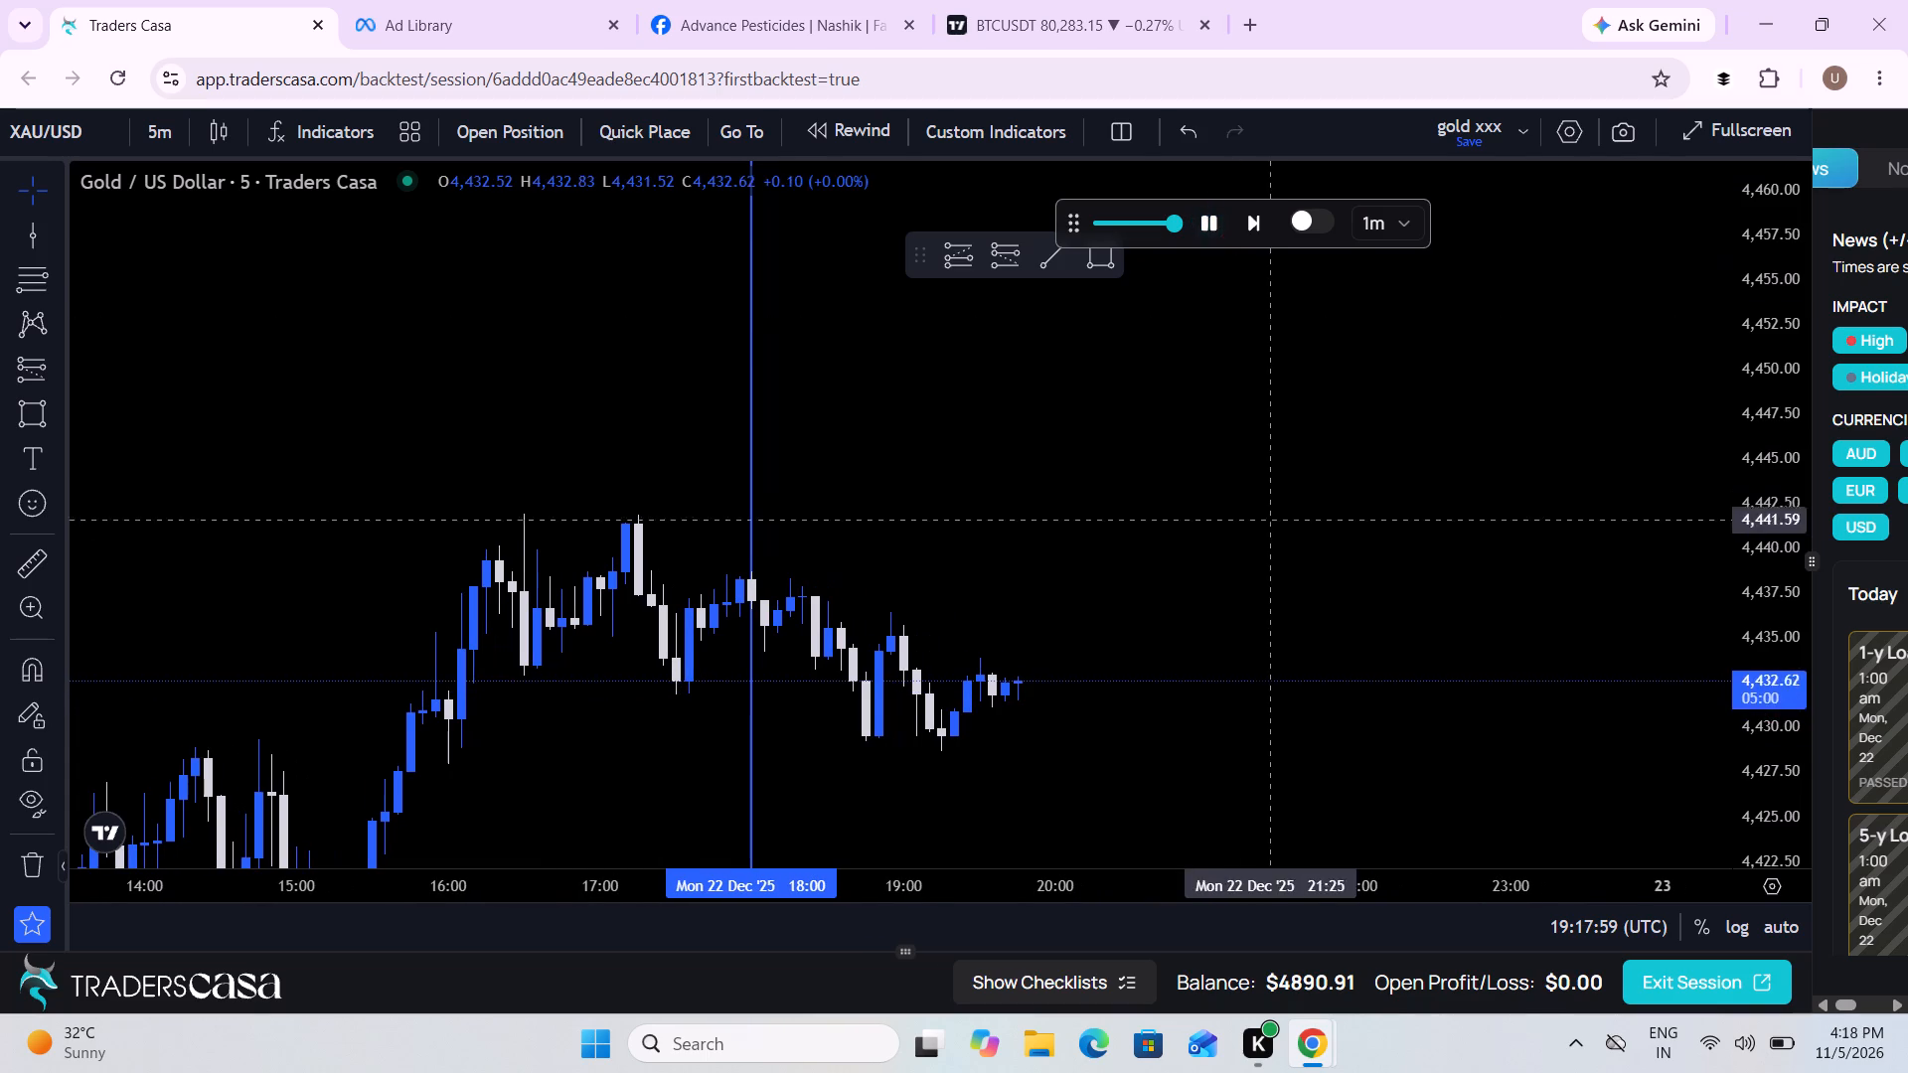
pyautogui.click(1202, 218)
pyautogui.scroll(1, 1140, 650)
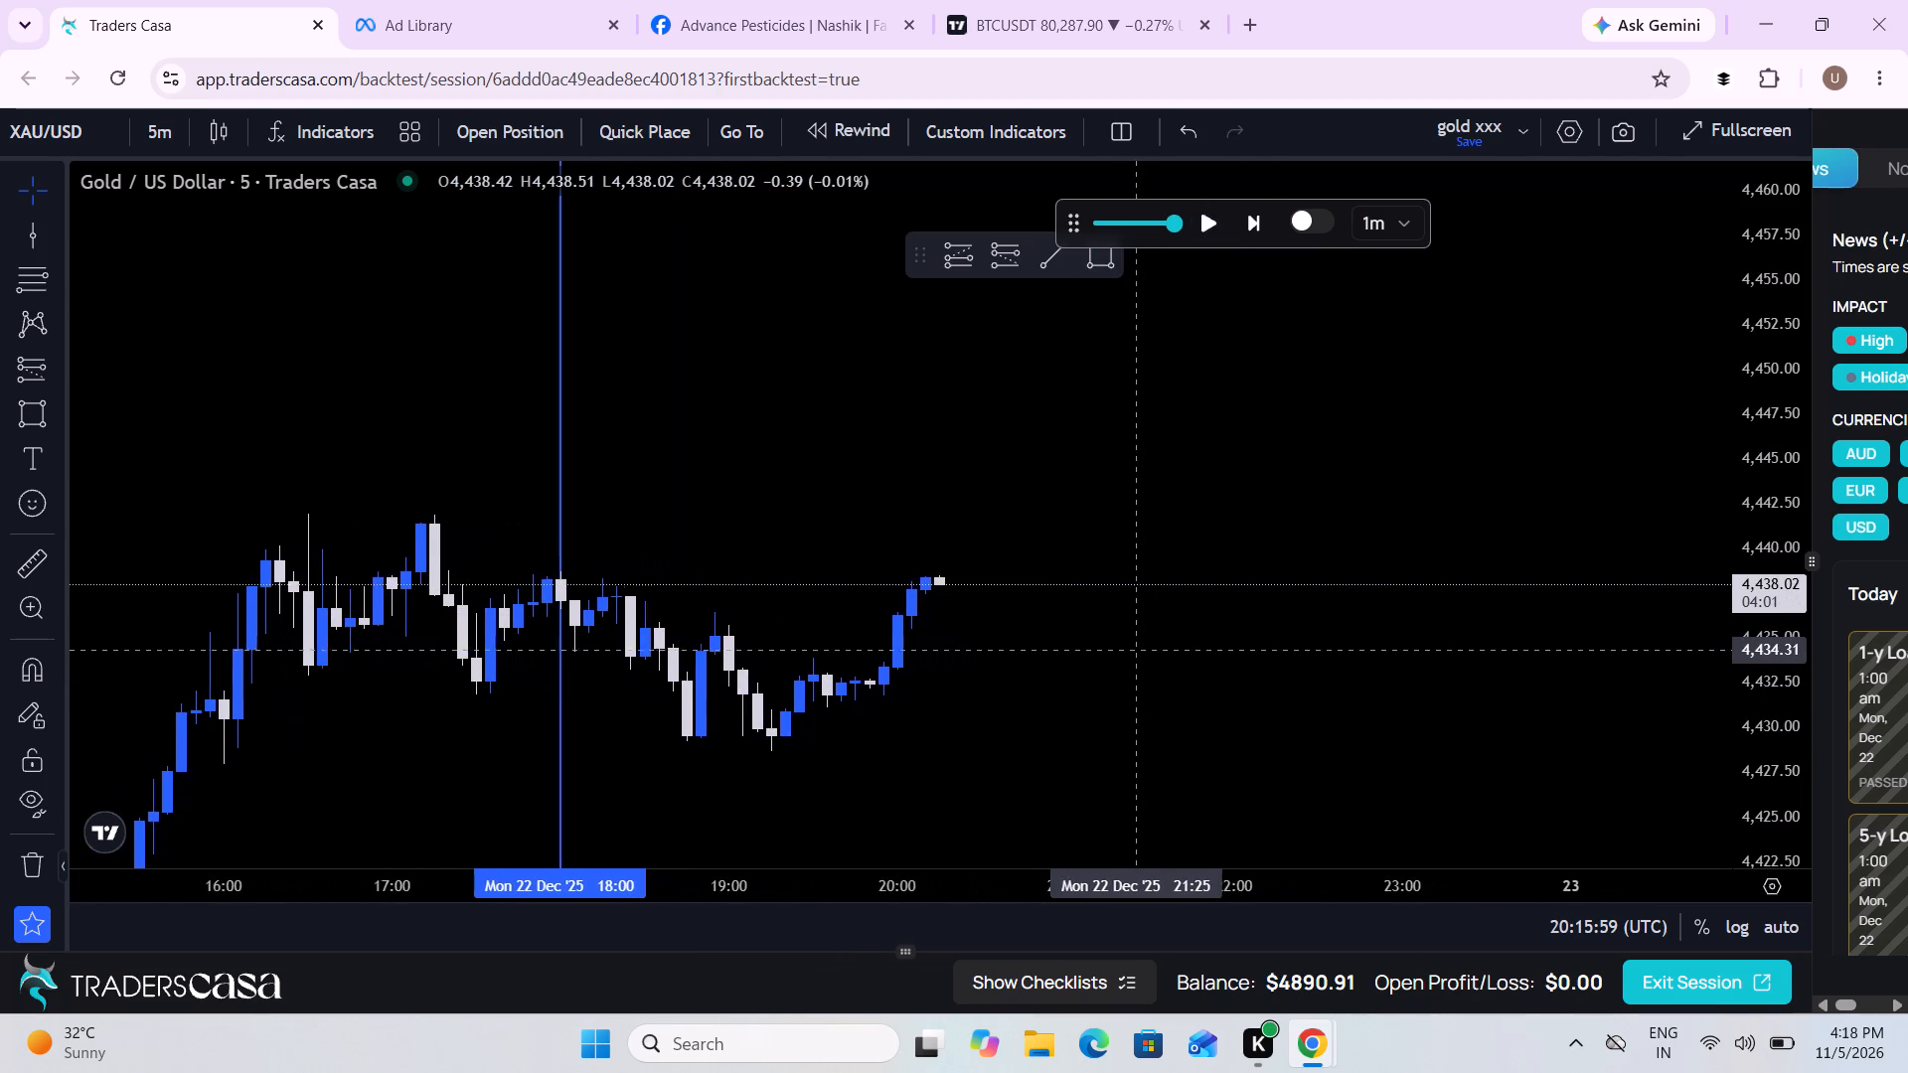
pyautogui.scroll(1, 1140, 650)
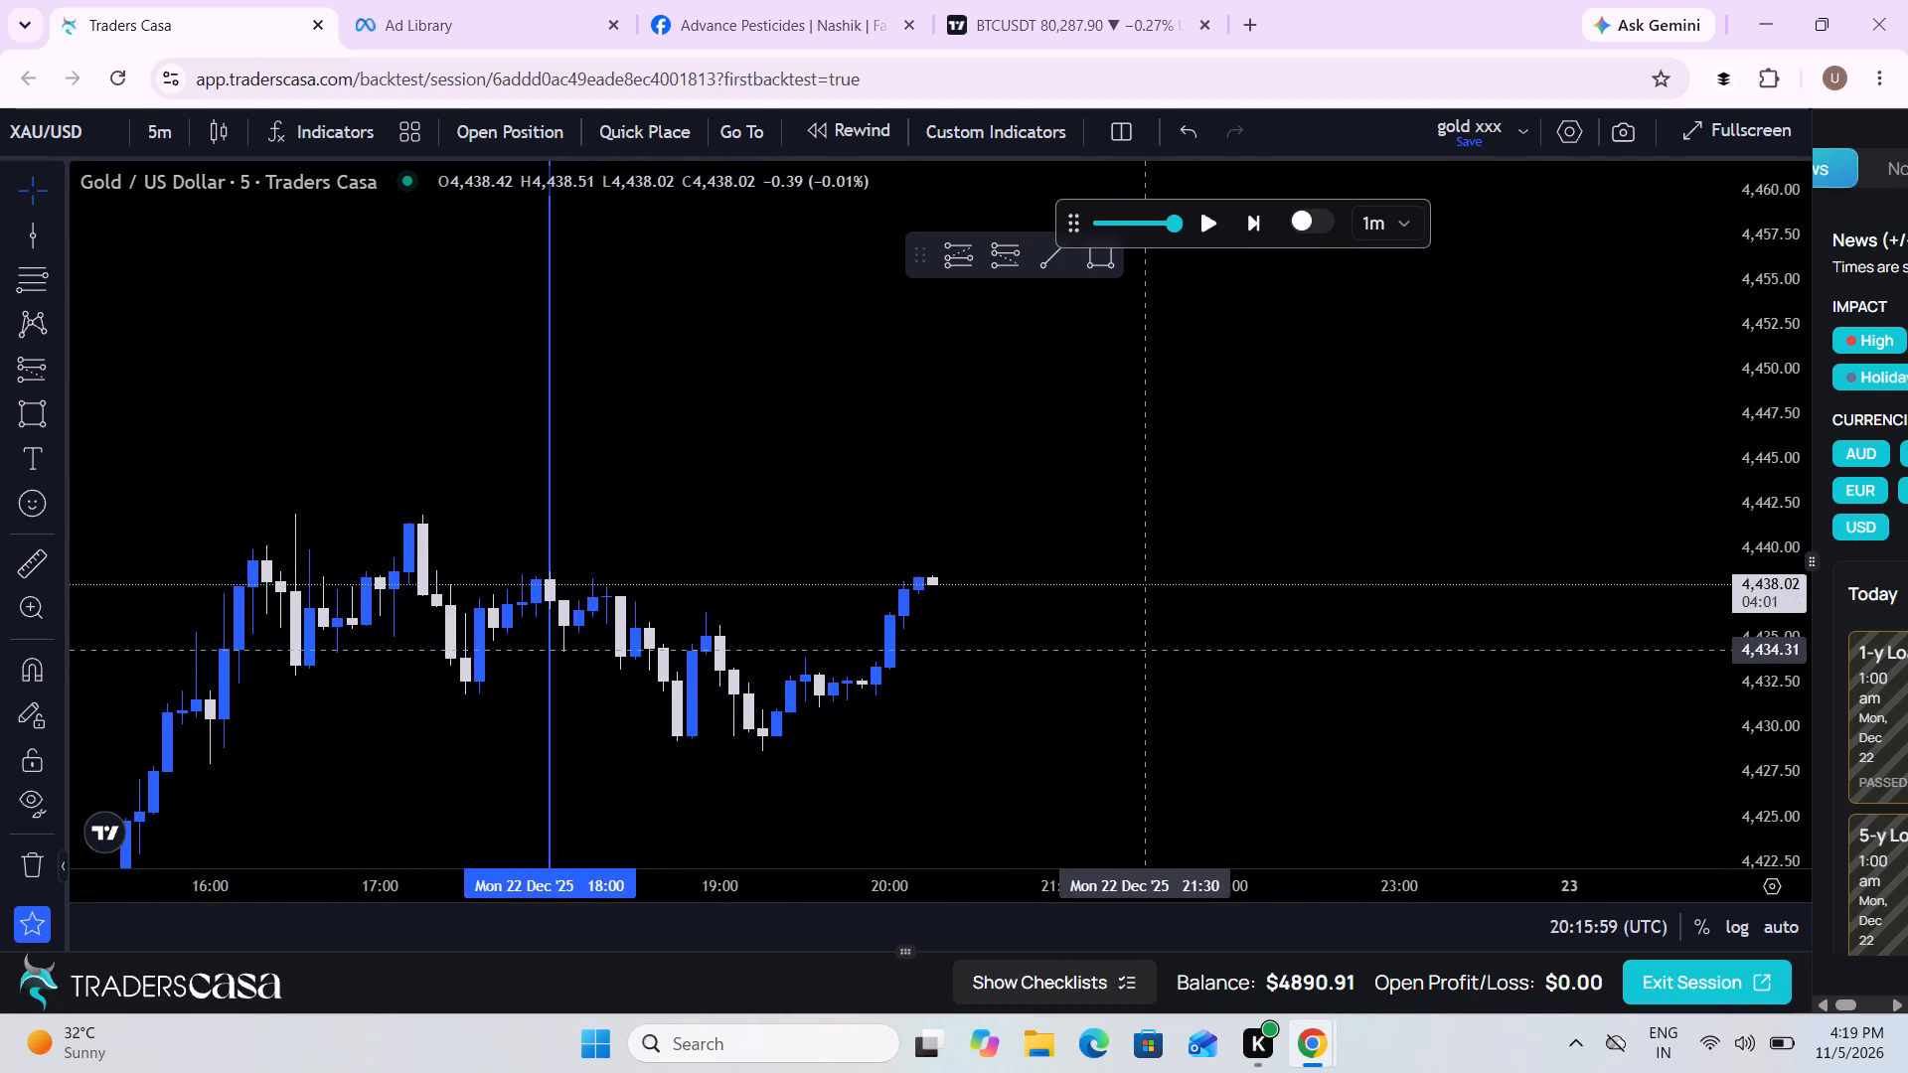
# Measure the price range from the recent swing low near 4,428.7 up to the latest high near 4,438.6.
pyautogui.hscroll(-2, 1108, 653)
pyautogui.scroll(-2, 1108, 653)
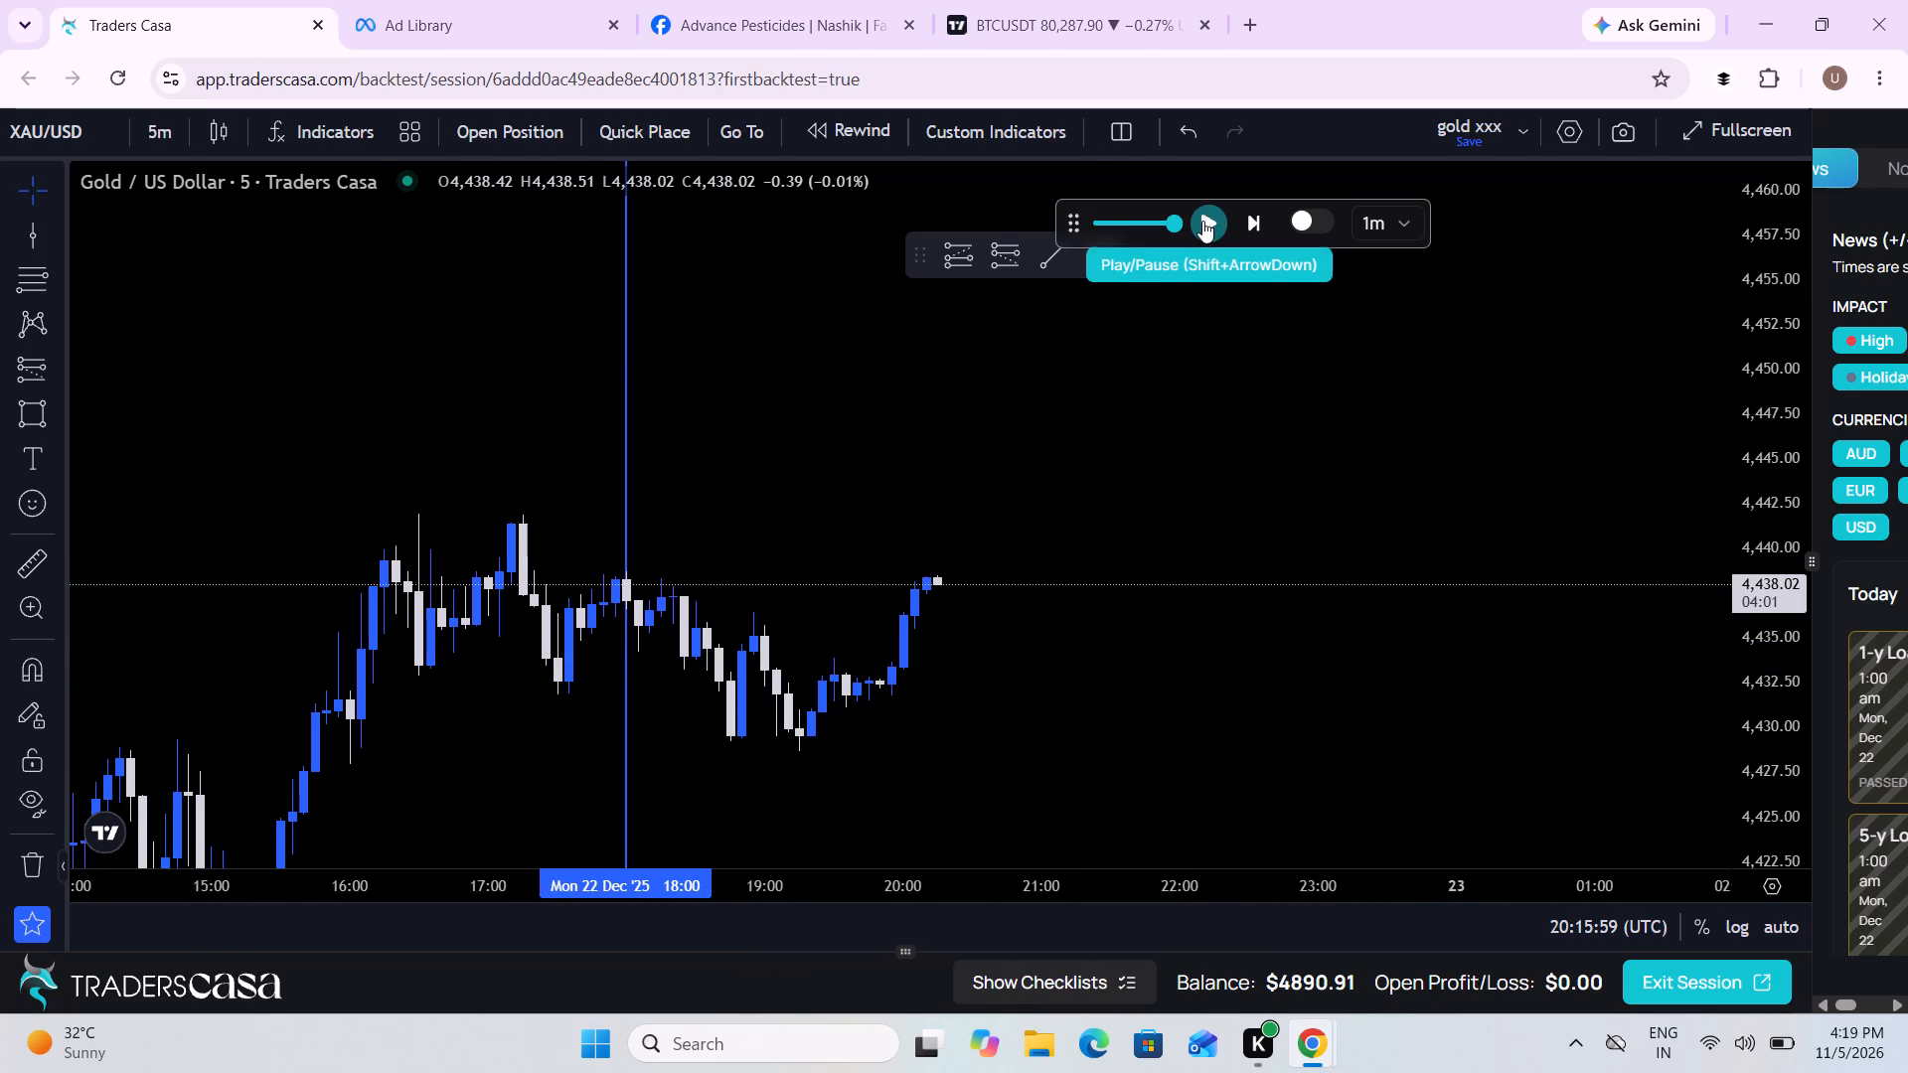
pyautogui.click(9, 548)
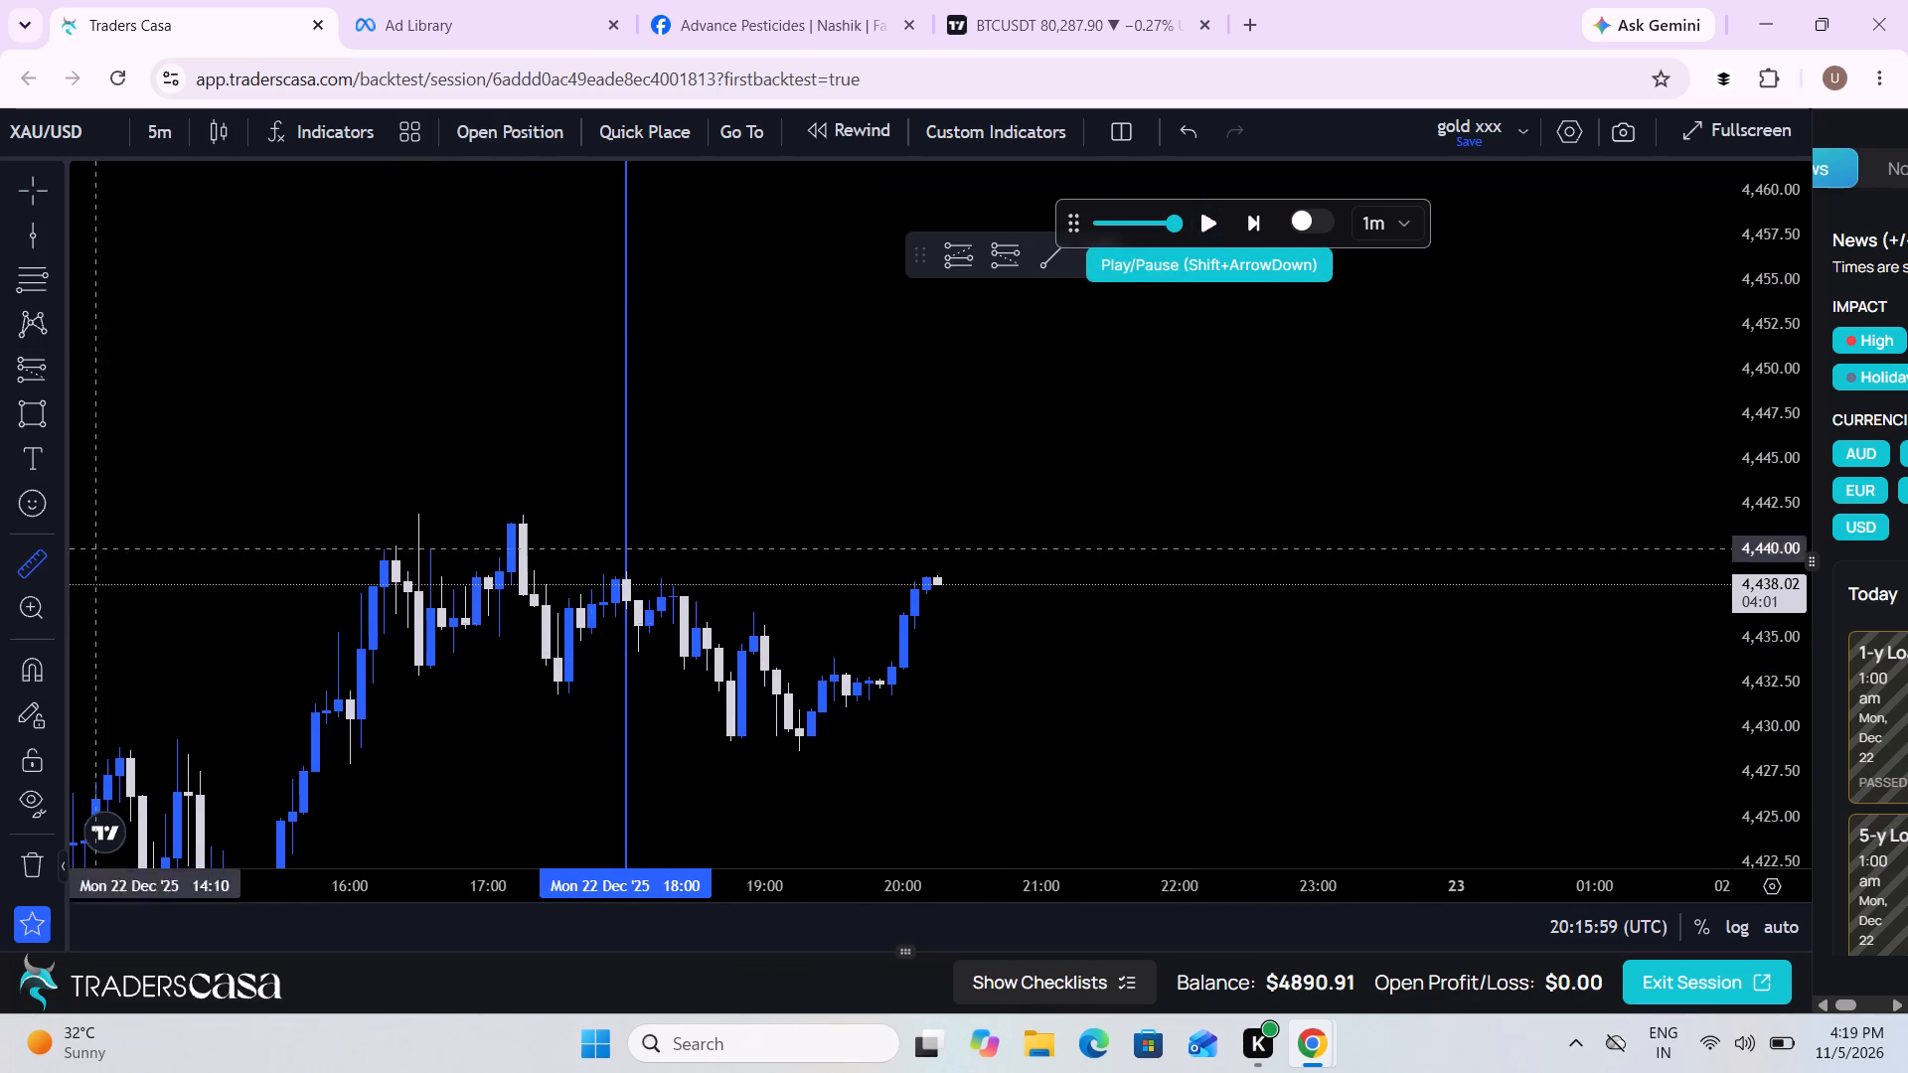
pyautogui.click(927, 750)
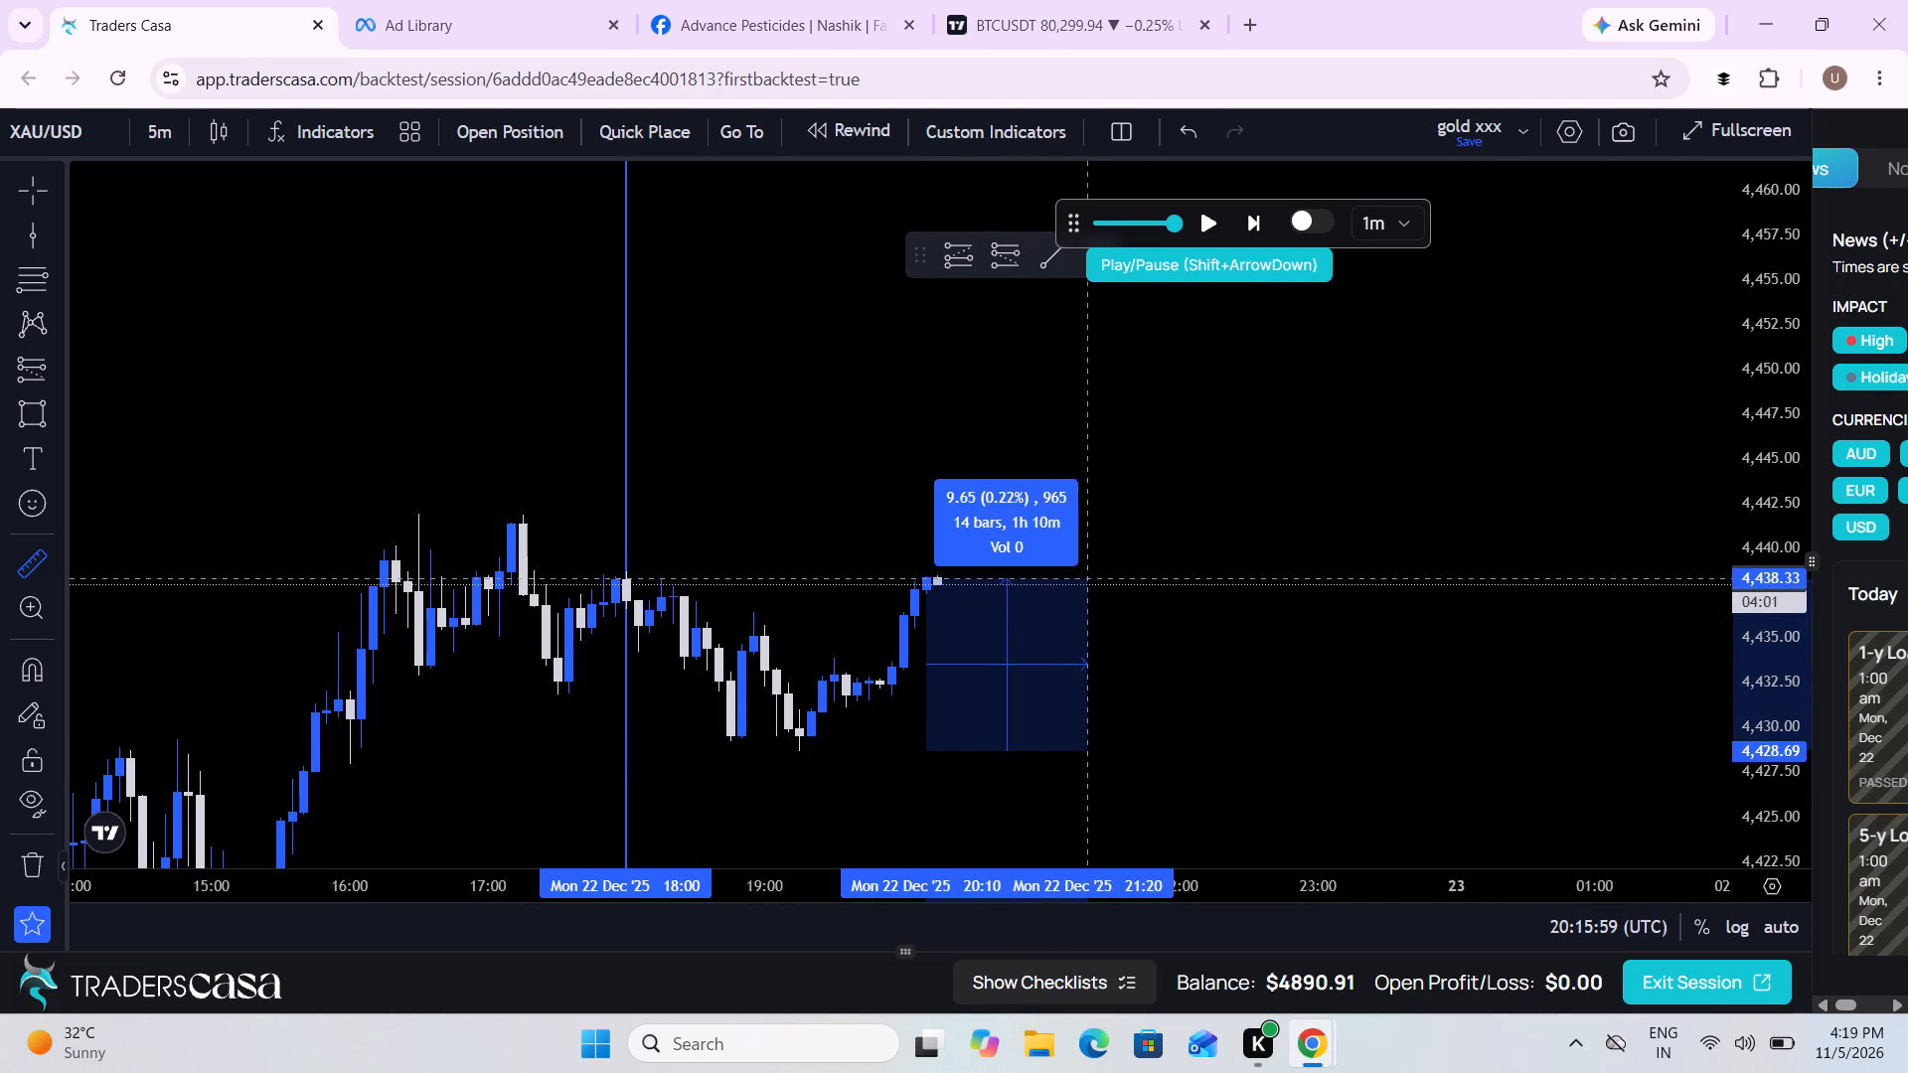
pyautogui.click(1112, 573)
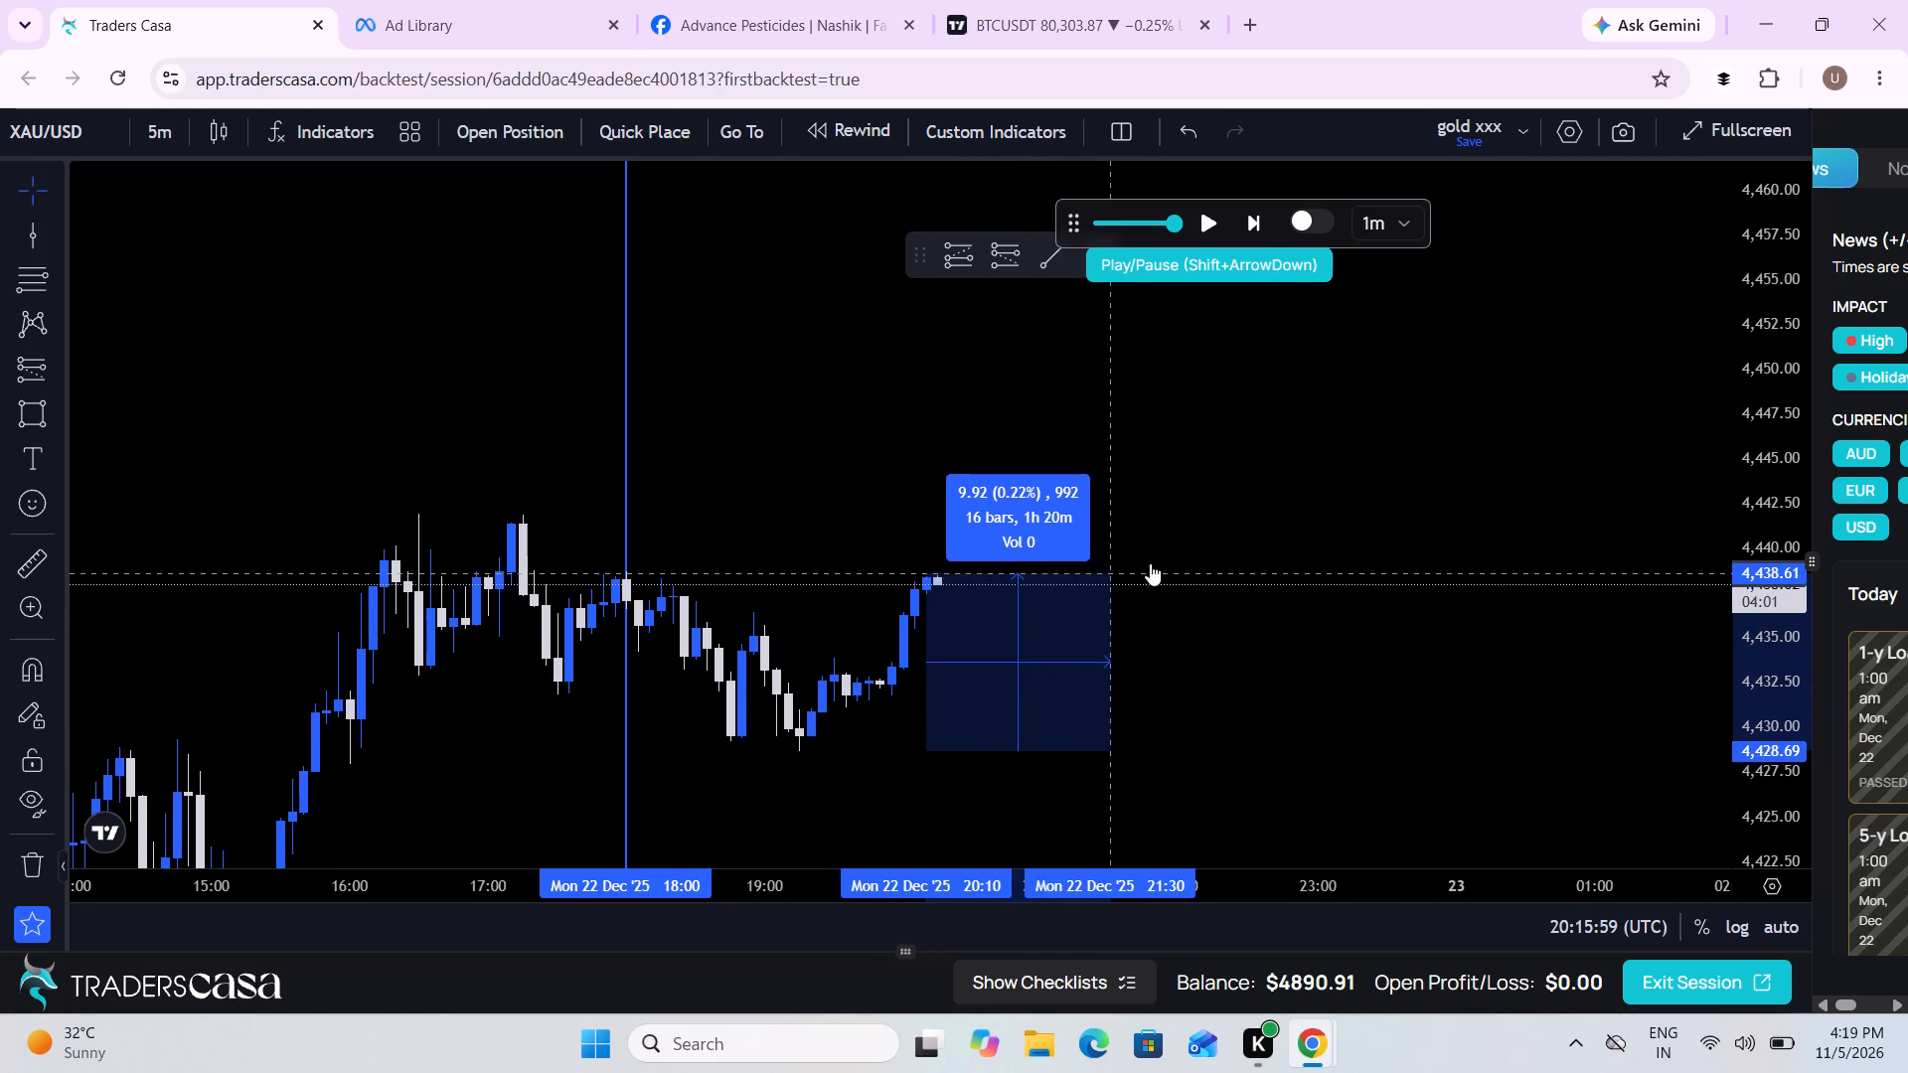
# Replay the 5-minute chart from 20:15 to about 20:29 UTC on 22 Dec.
pyautogui.click(1205, 221)
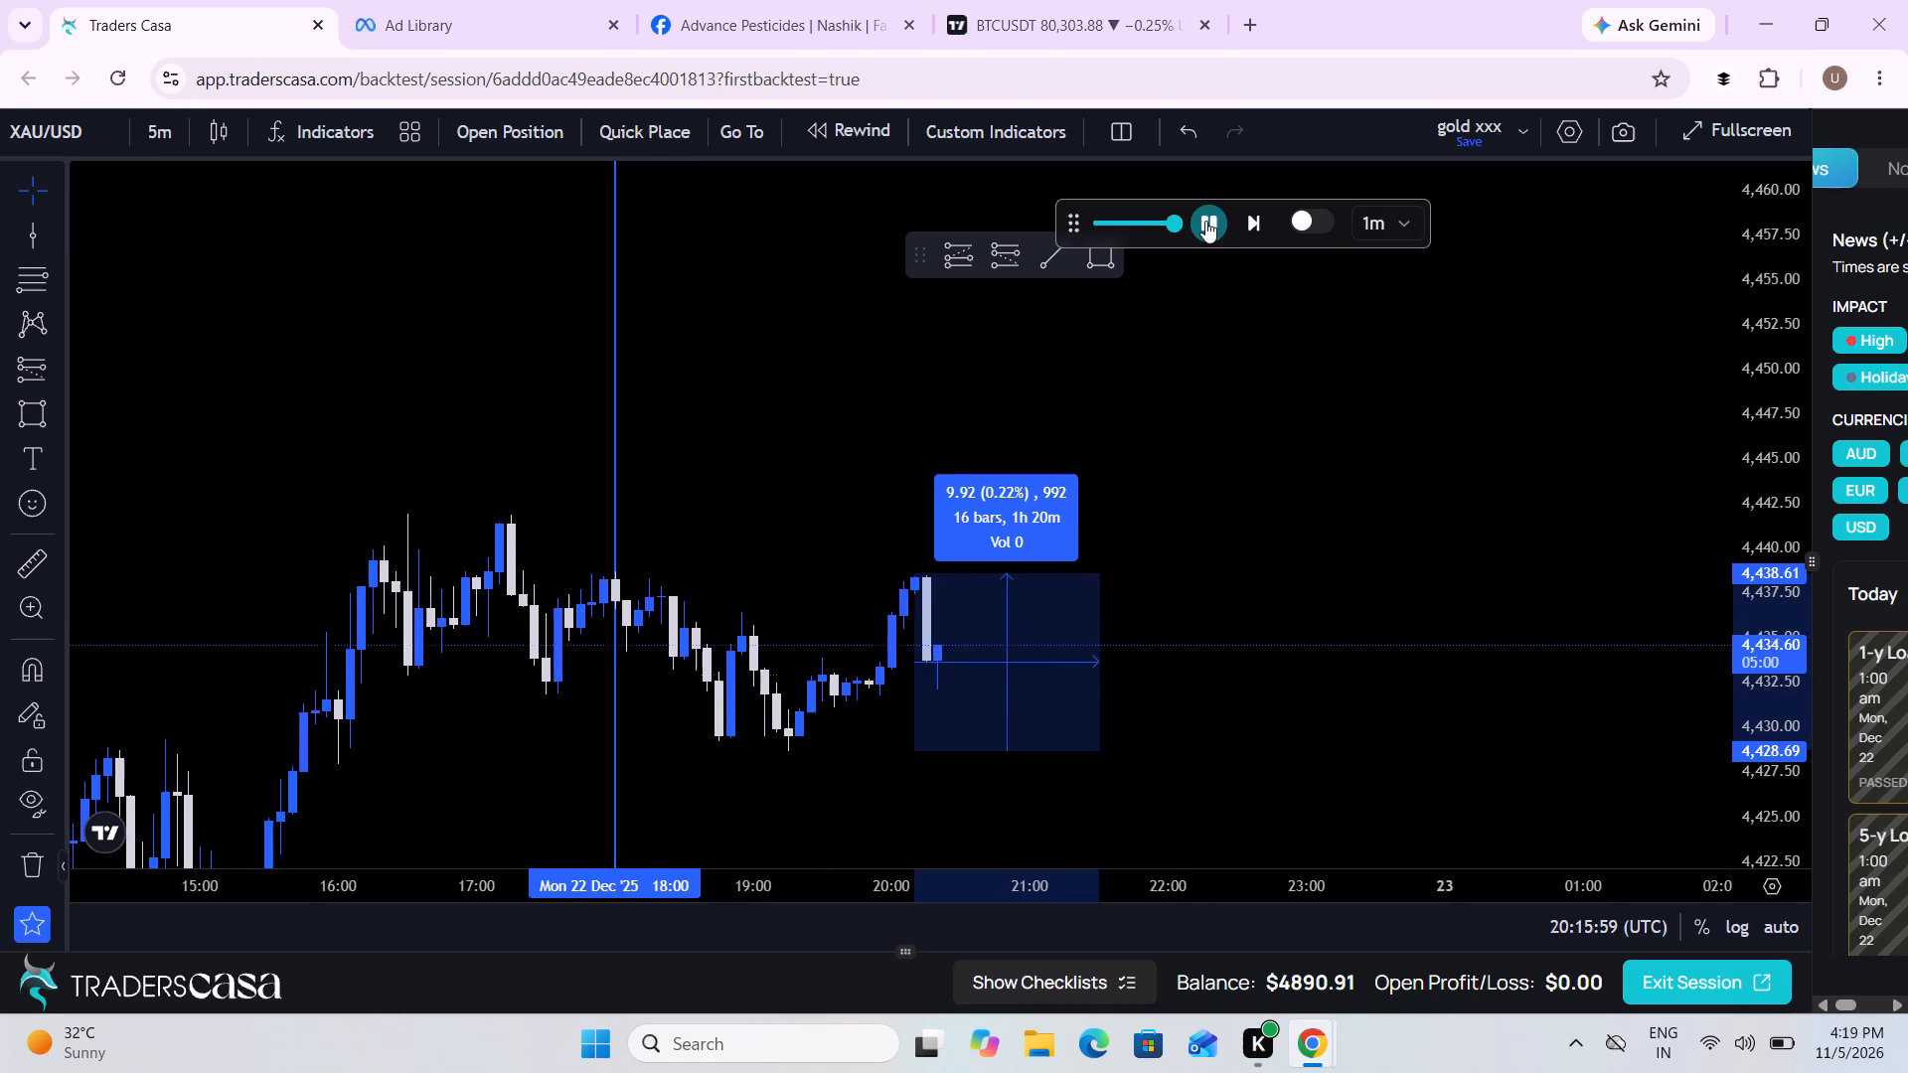
pyautogui.click(1205, 221)
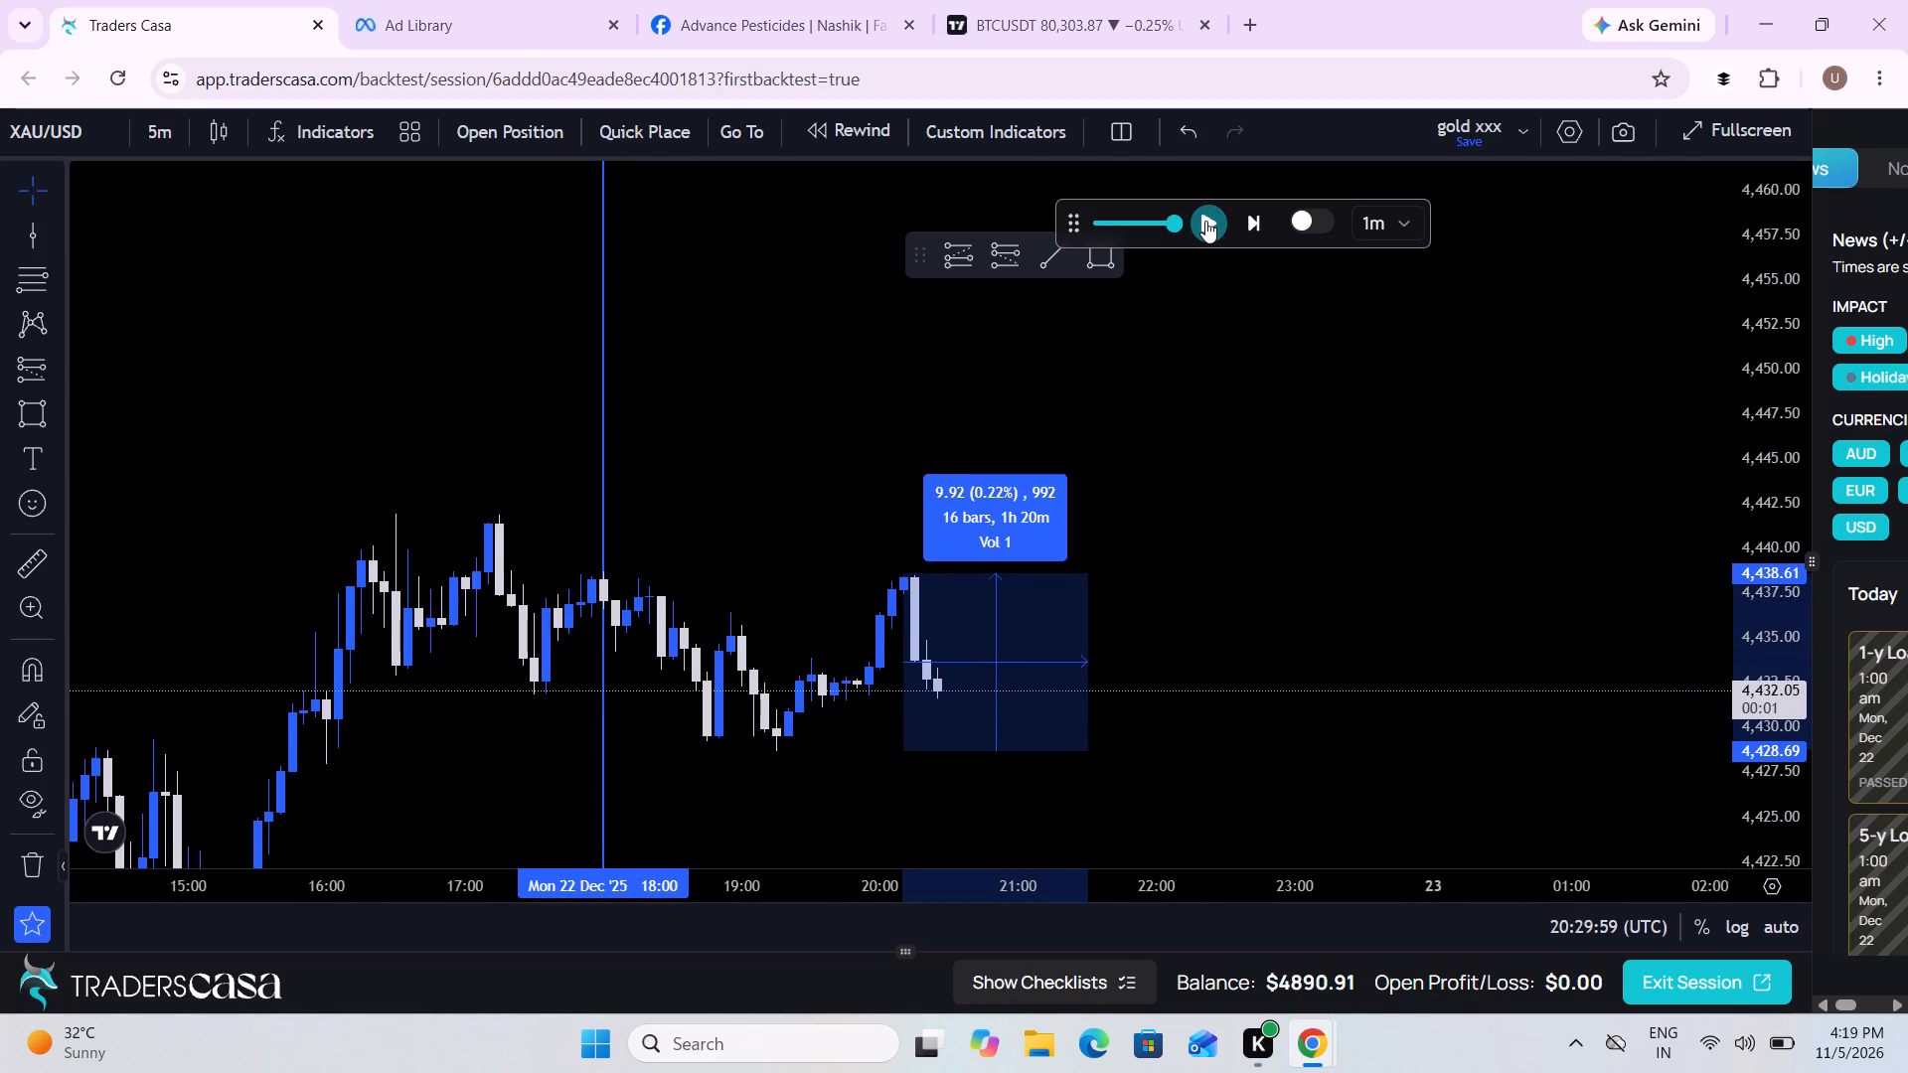
# Draw a long position from the 20:15 candle with entry 4,433.68, stop 4,428.55 and target 4,454.50.
pyautogui.click(54, 365)
pyautogui.click(208, 345)
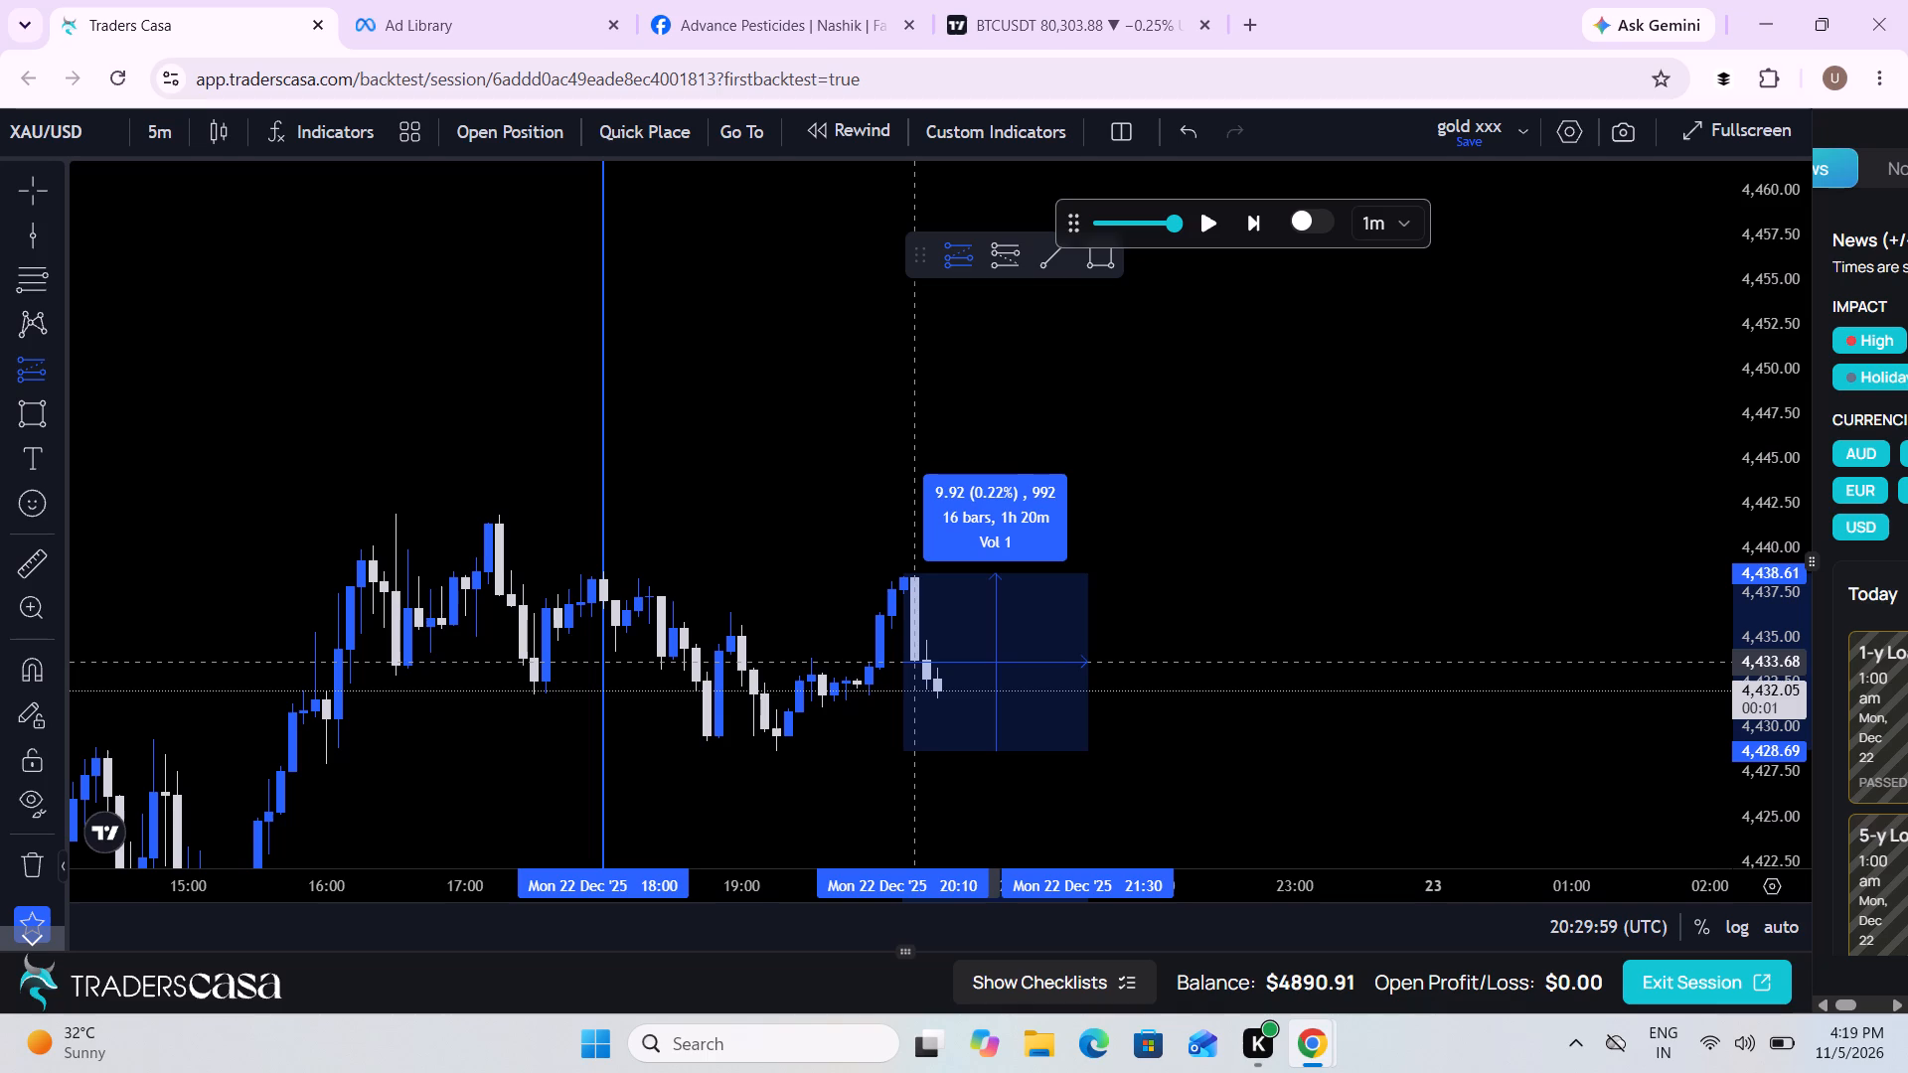
pyautogui.click(917, 661)
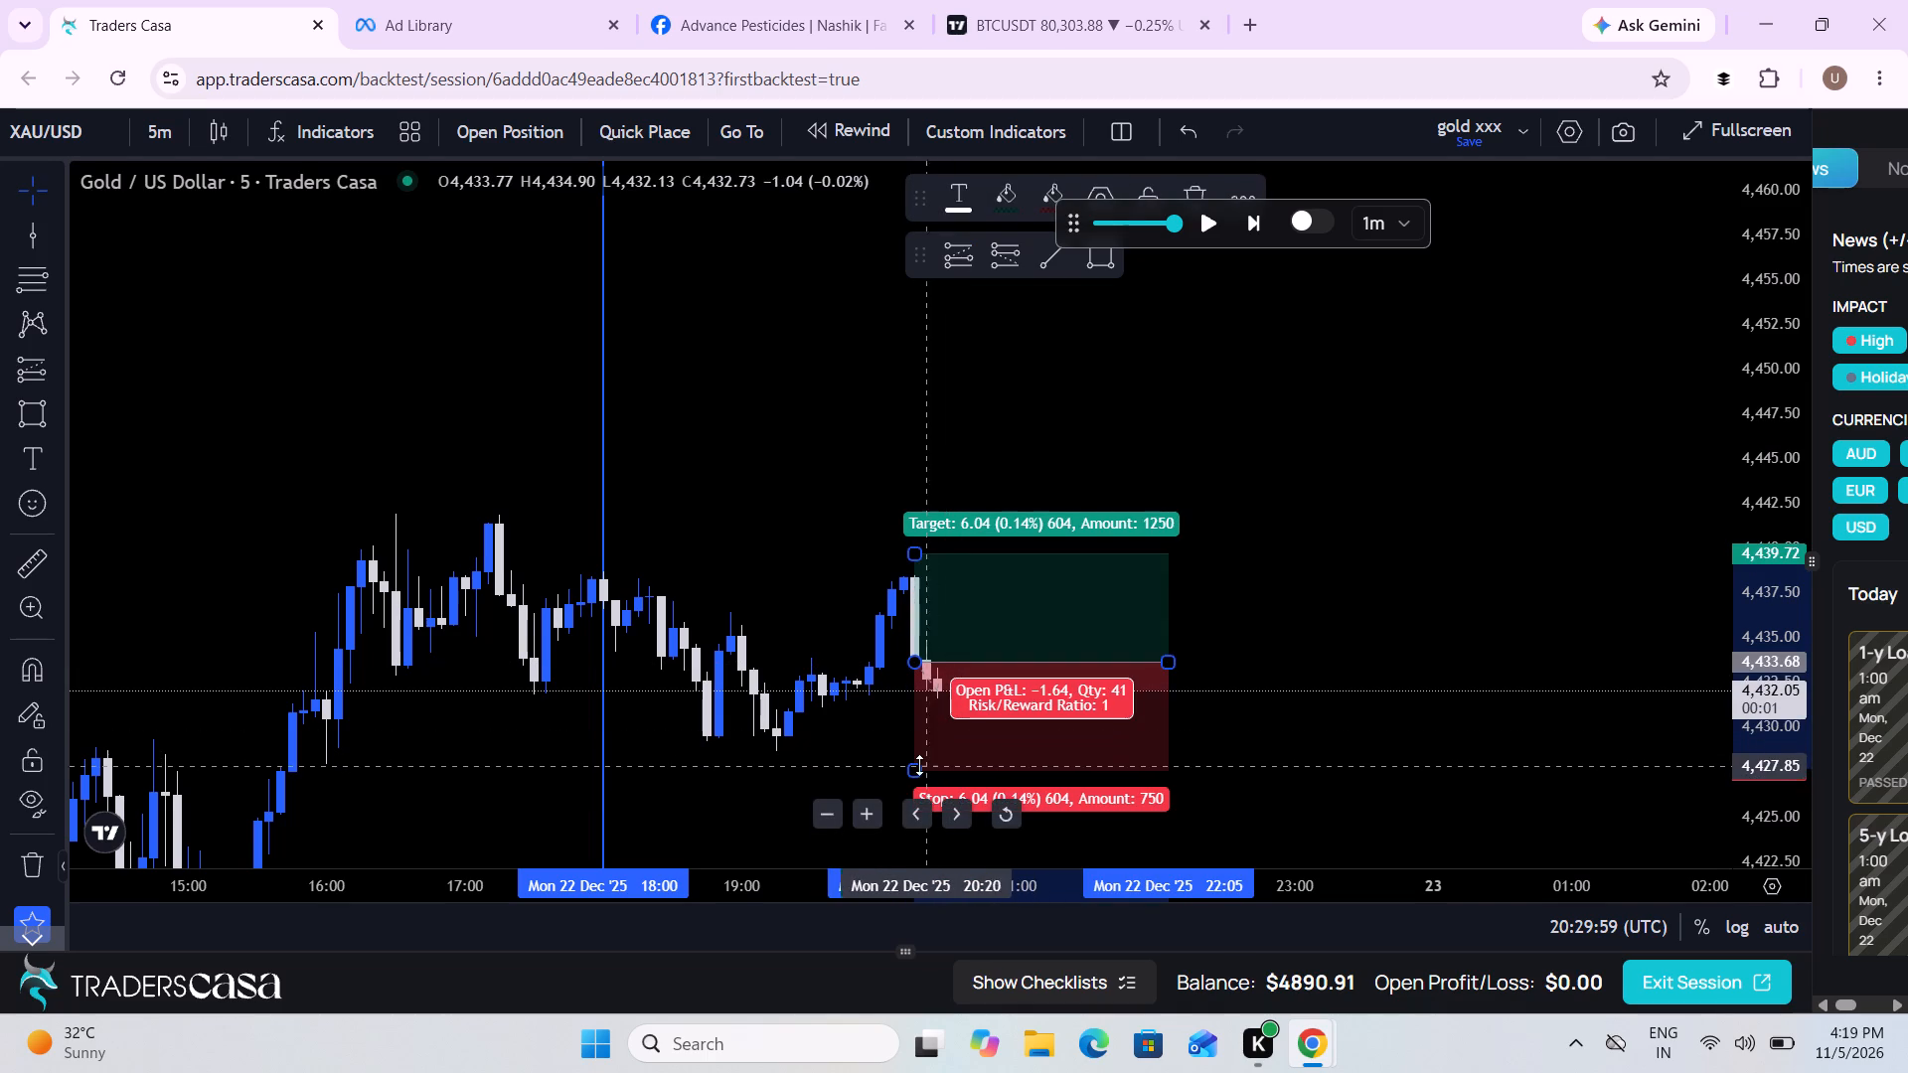
pyautogui.moveTo(913, 765); pyautogui.dragTo(909, 741)
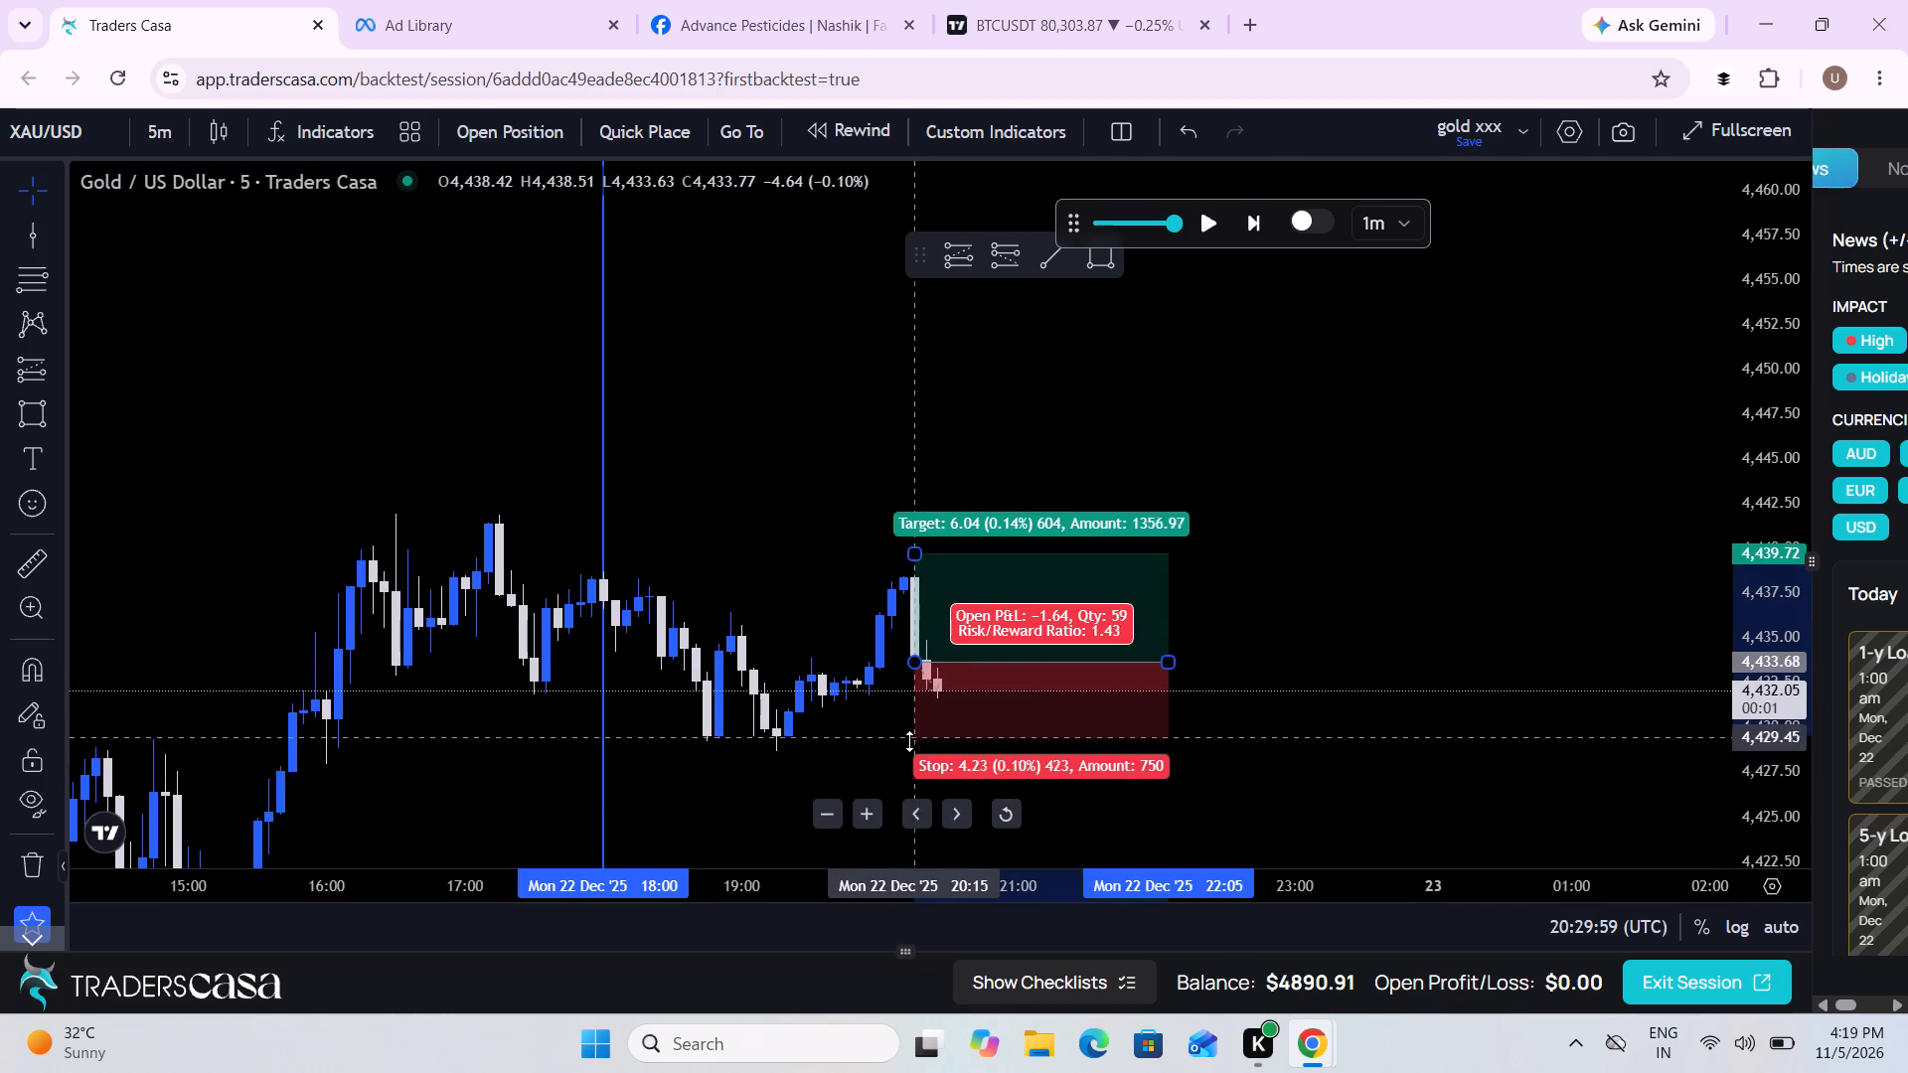
pyautogui.moveTo(909, 741); pyautogui.dragTo(905, 753)
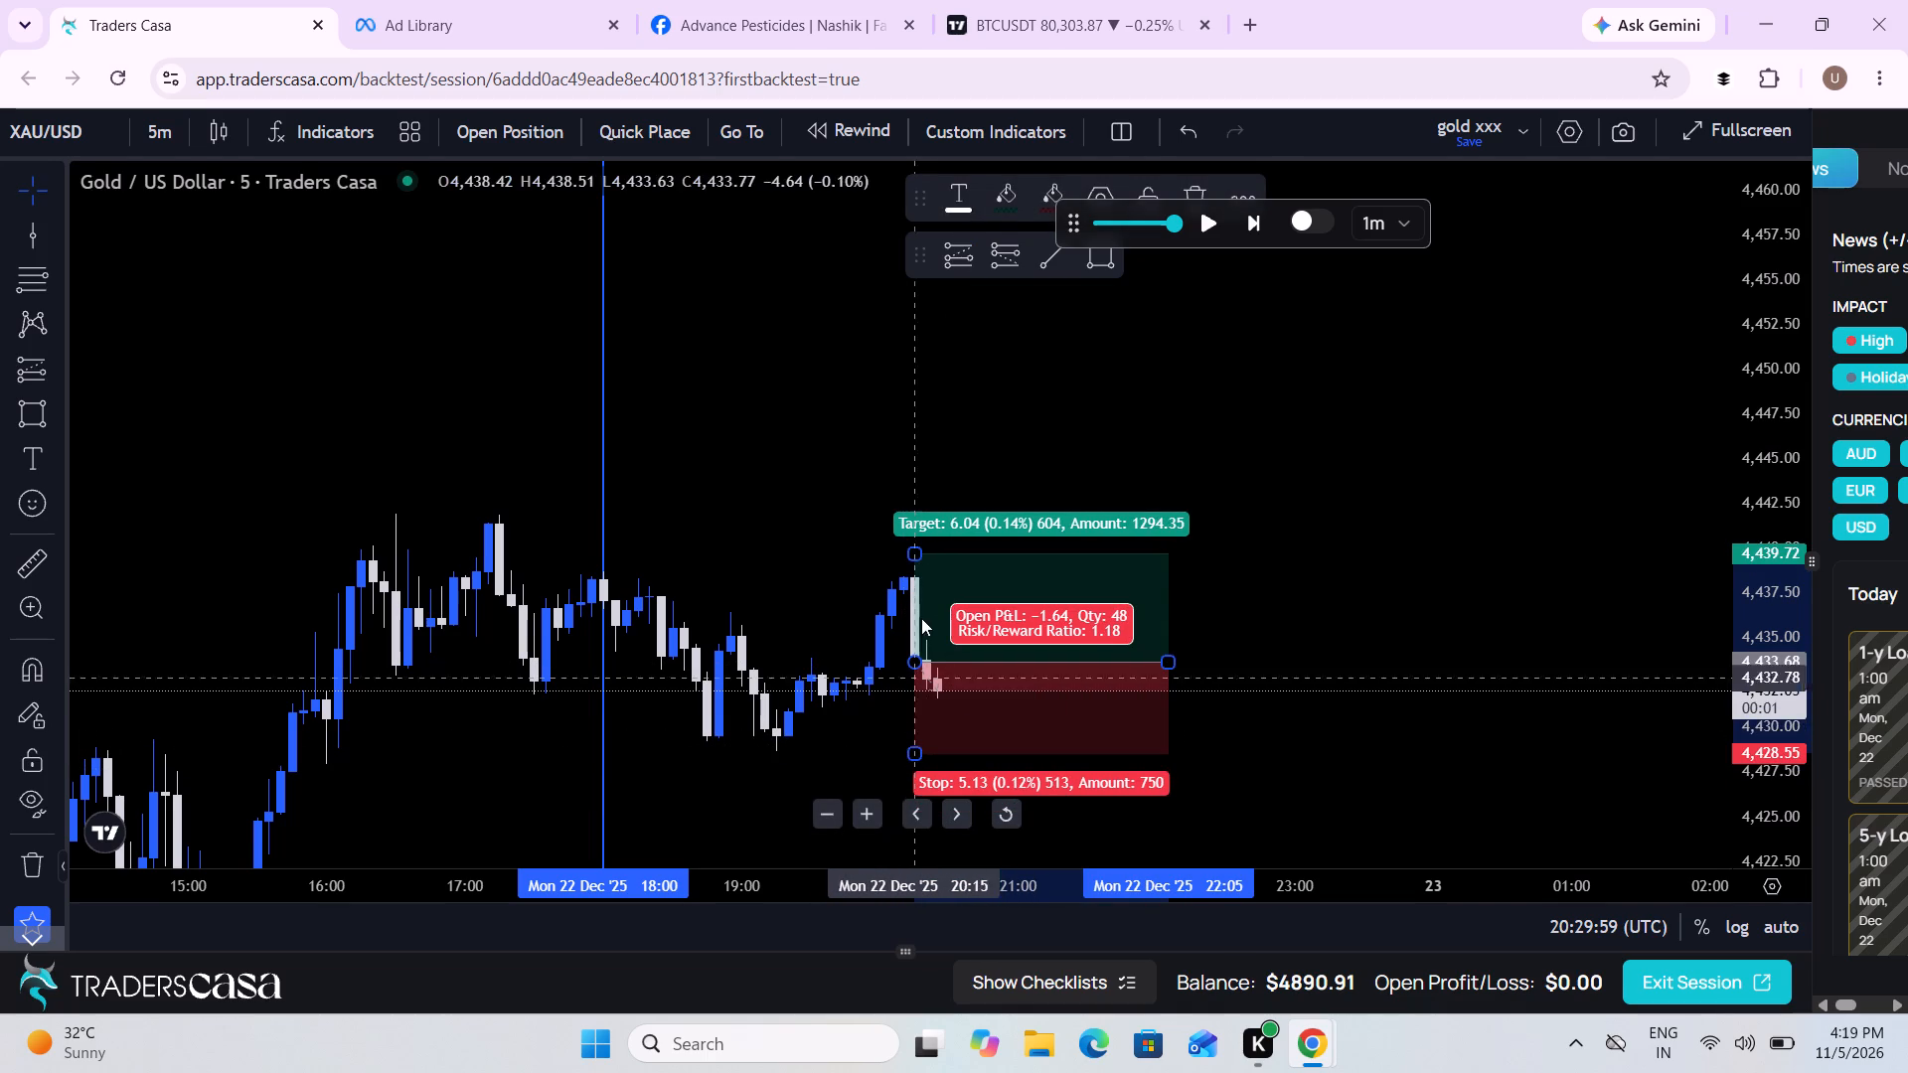
pyautogui.moveTo(916, 555); pyautogui.dragTo(867, 329)
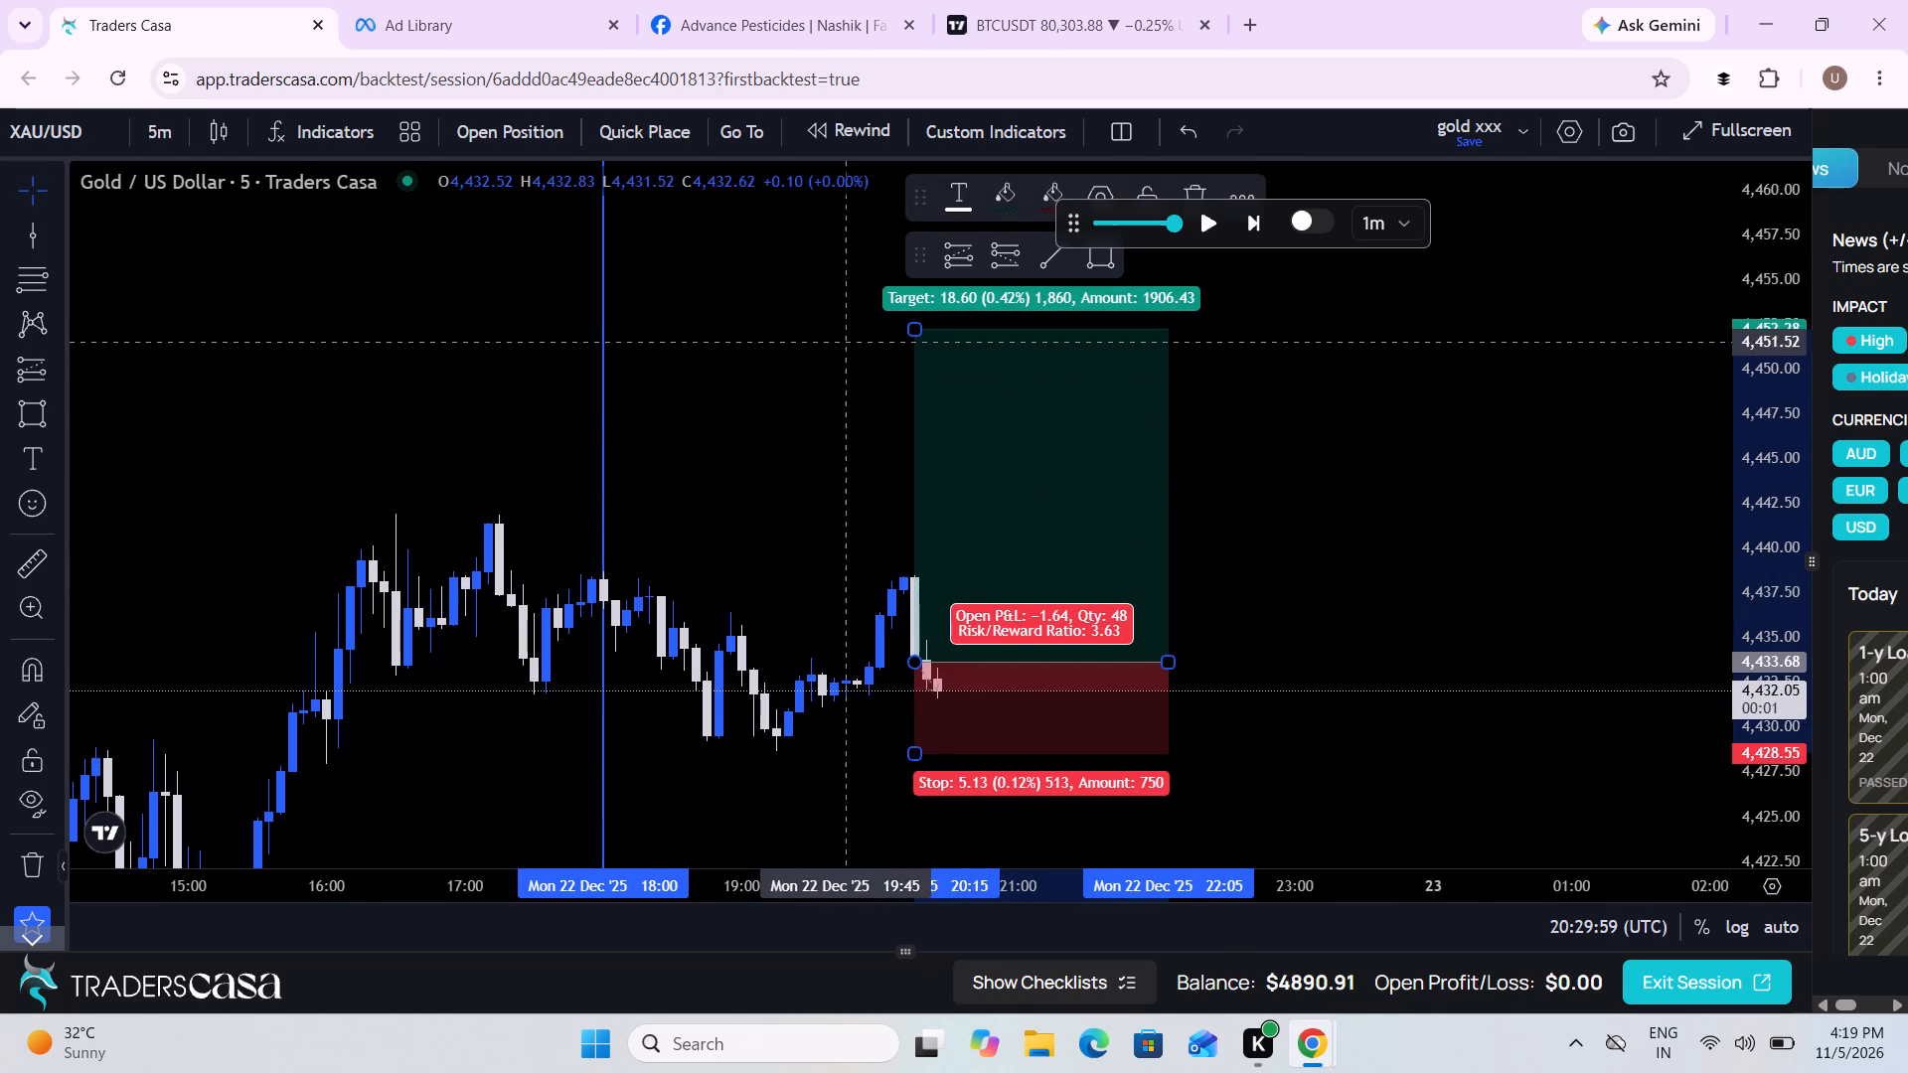
pyautogui.moveTo(760, 400); pyautogui.dragTo(580, 404)
pyautogui.scroll(-3, 580, 404)
pyautogui.moveTo(1000, 610); pyautogui.dragTo(774, 599)
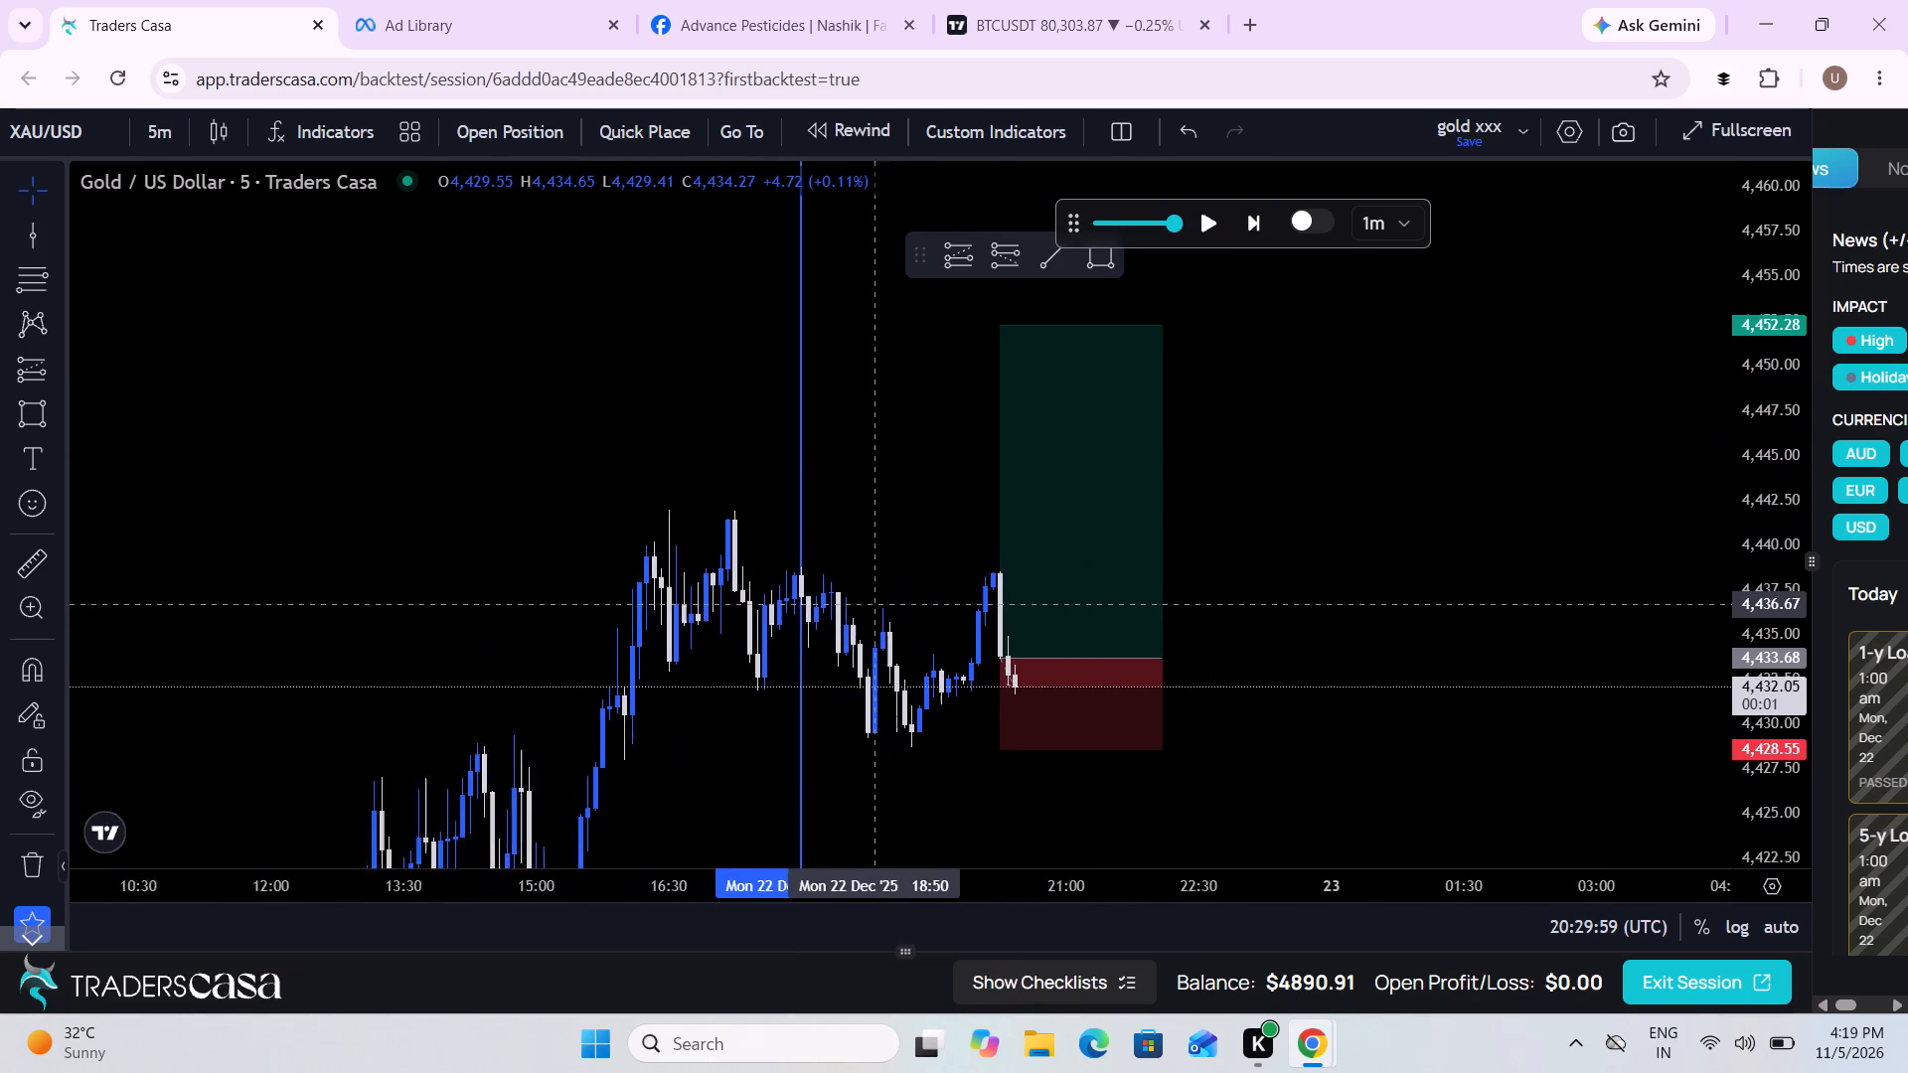
pyautogui.moveTo(774, 599); pyautogui.dragTo(629, 586)
pyautogui.scroll(-2, 629, 586)
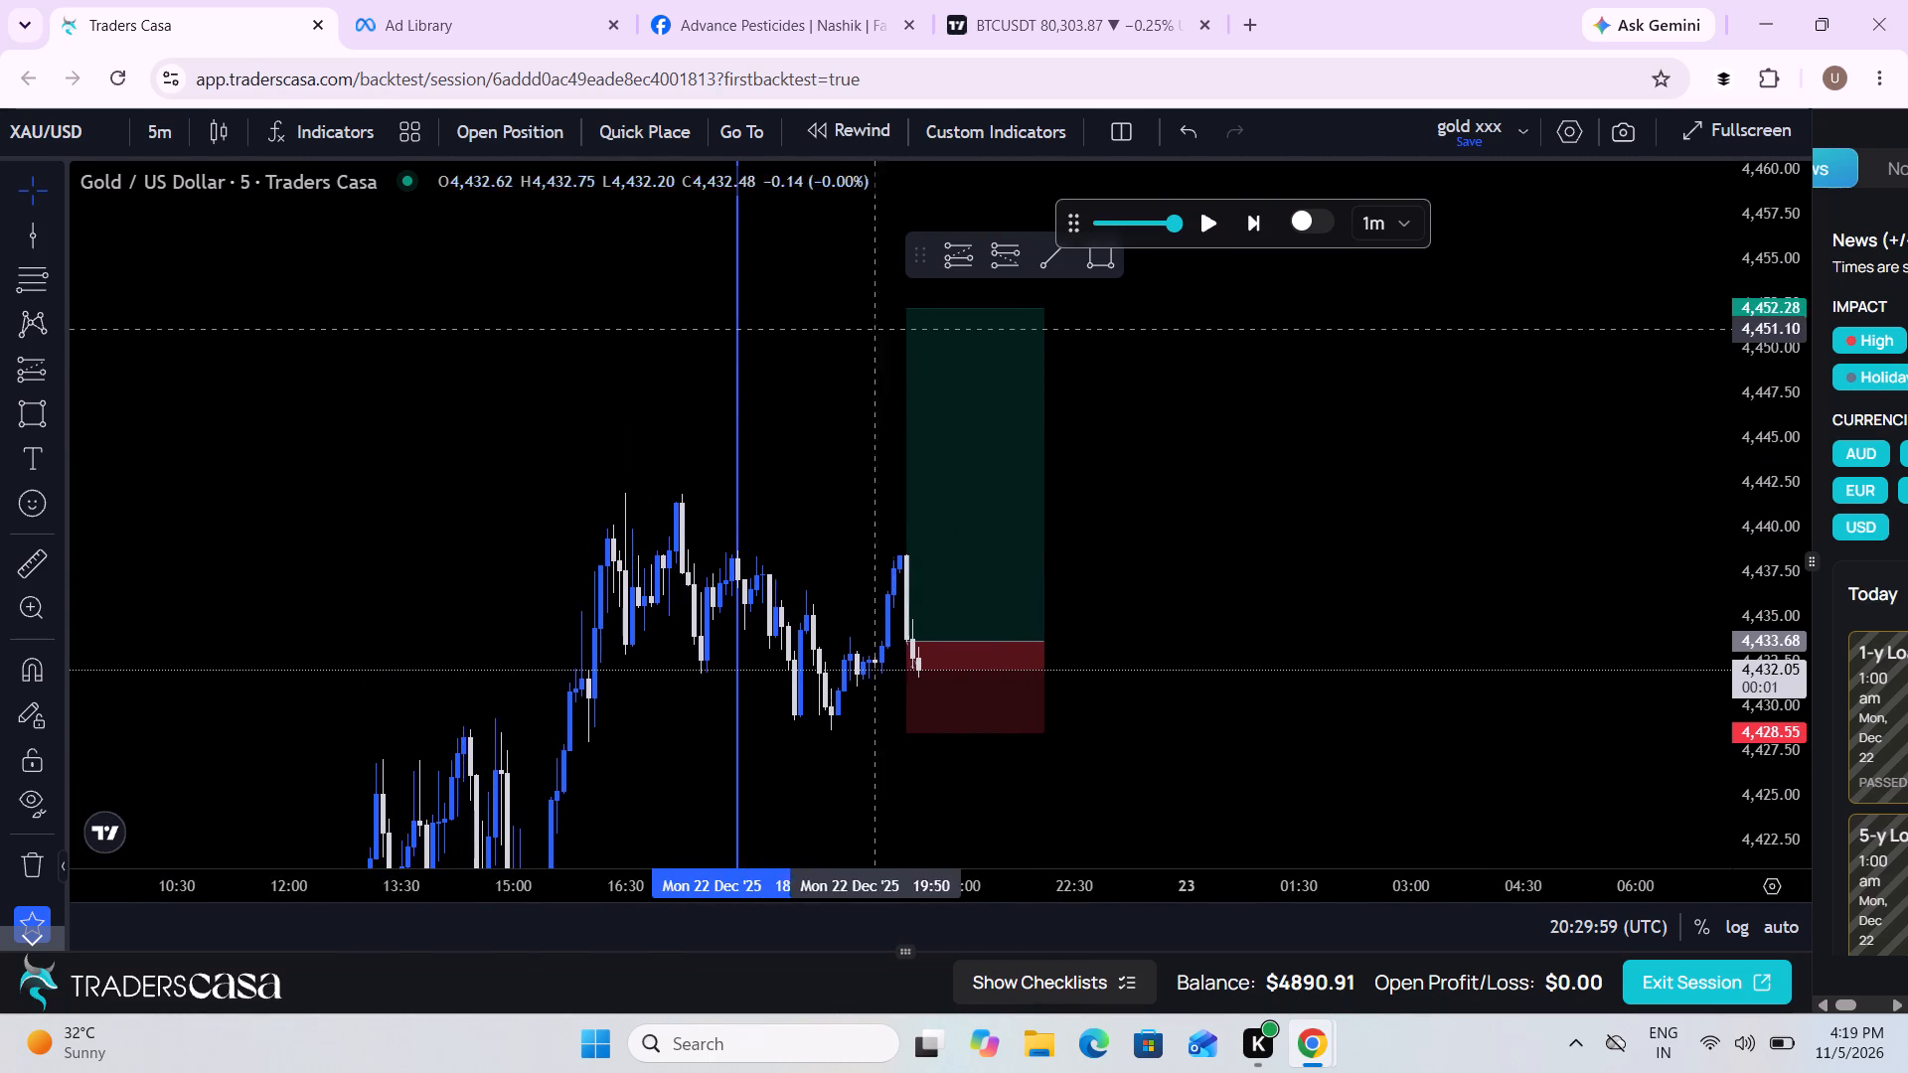
pyautogui.moveTo(906, 311); pyautogui.dragTo(888, 267)
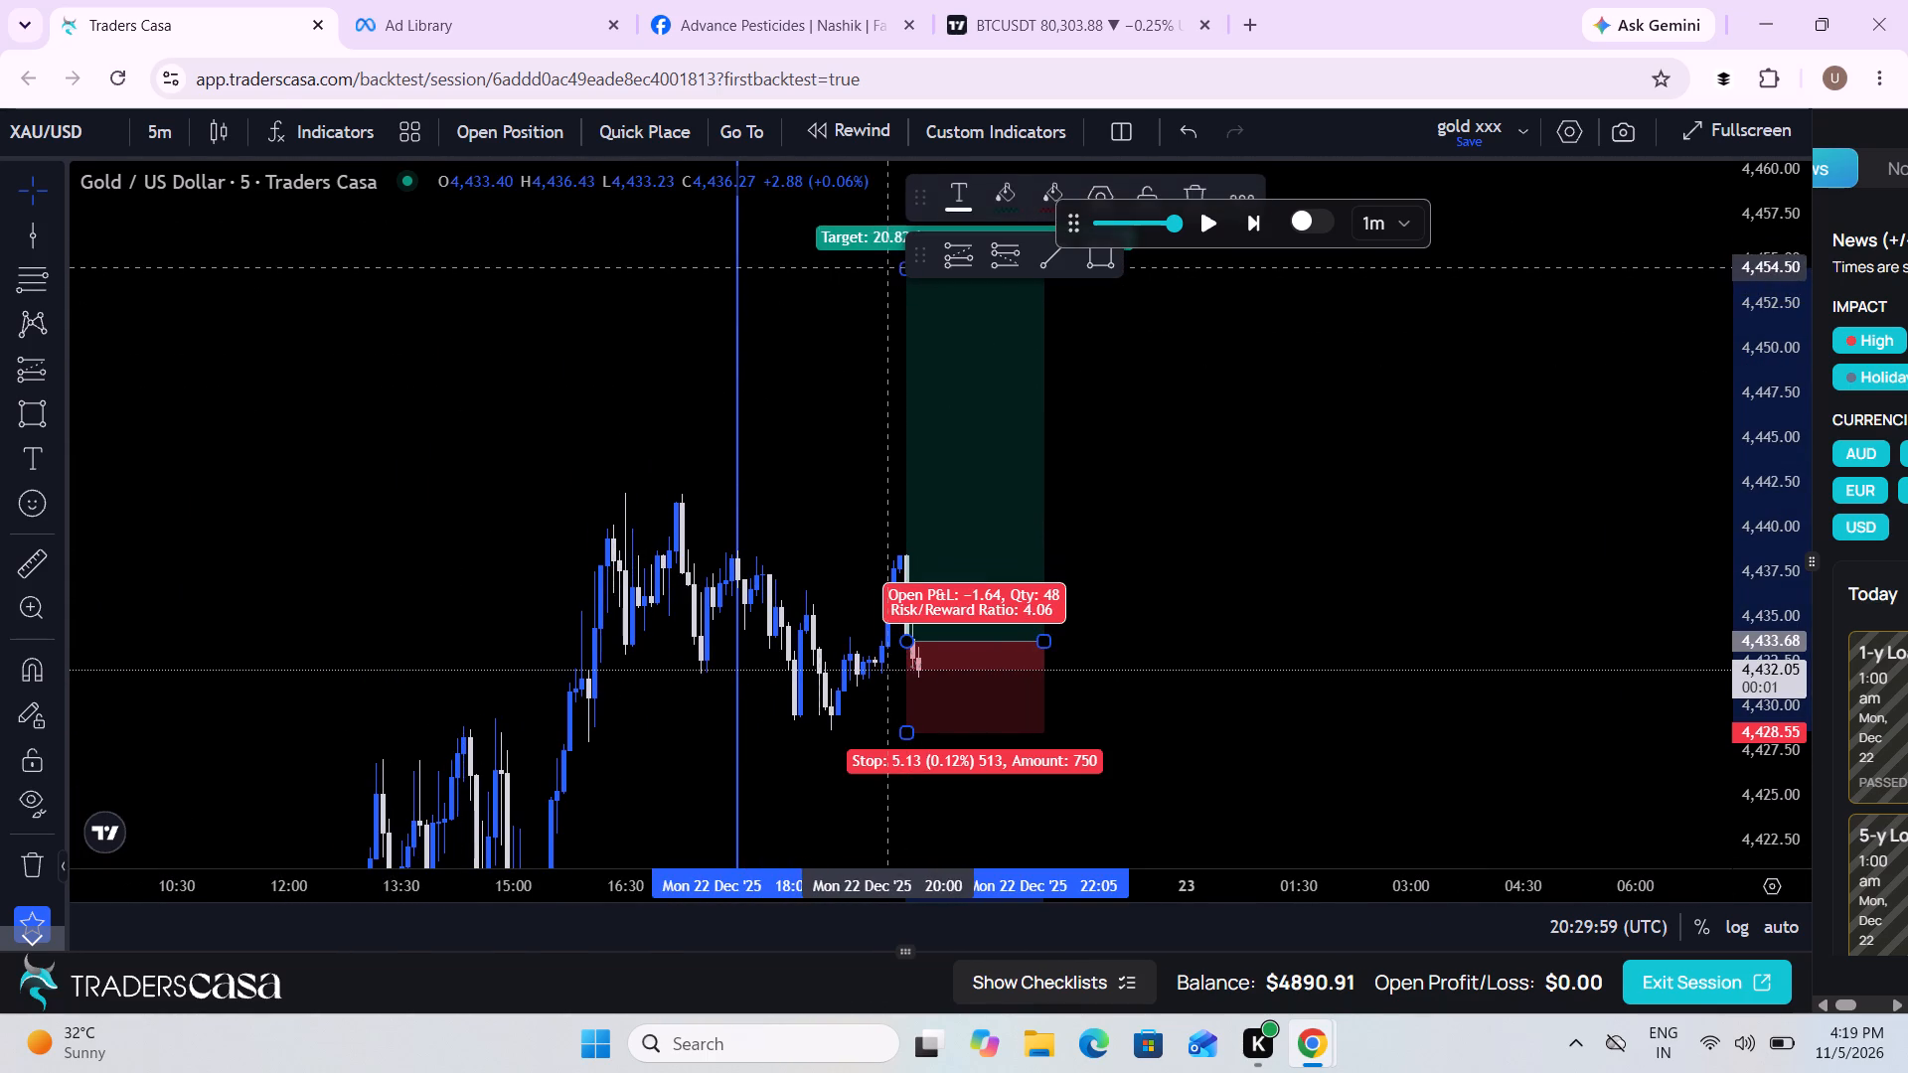
# Place a buy stop trade from the long setup: entry 4433.68, take profit 4454.5, stop loss 4428.55, risk 2.2%.
pyautogui.click(530, 137)
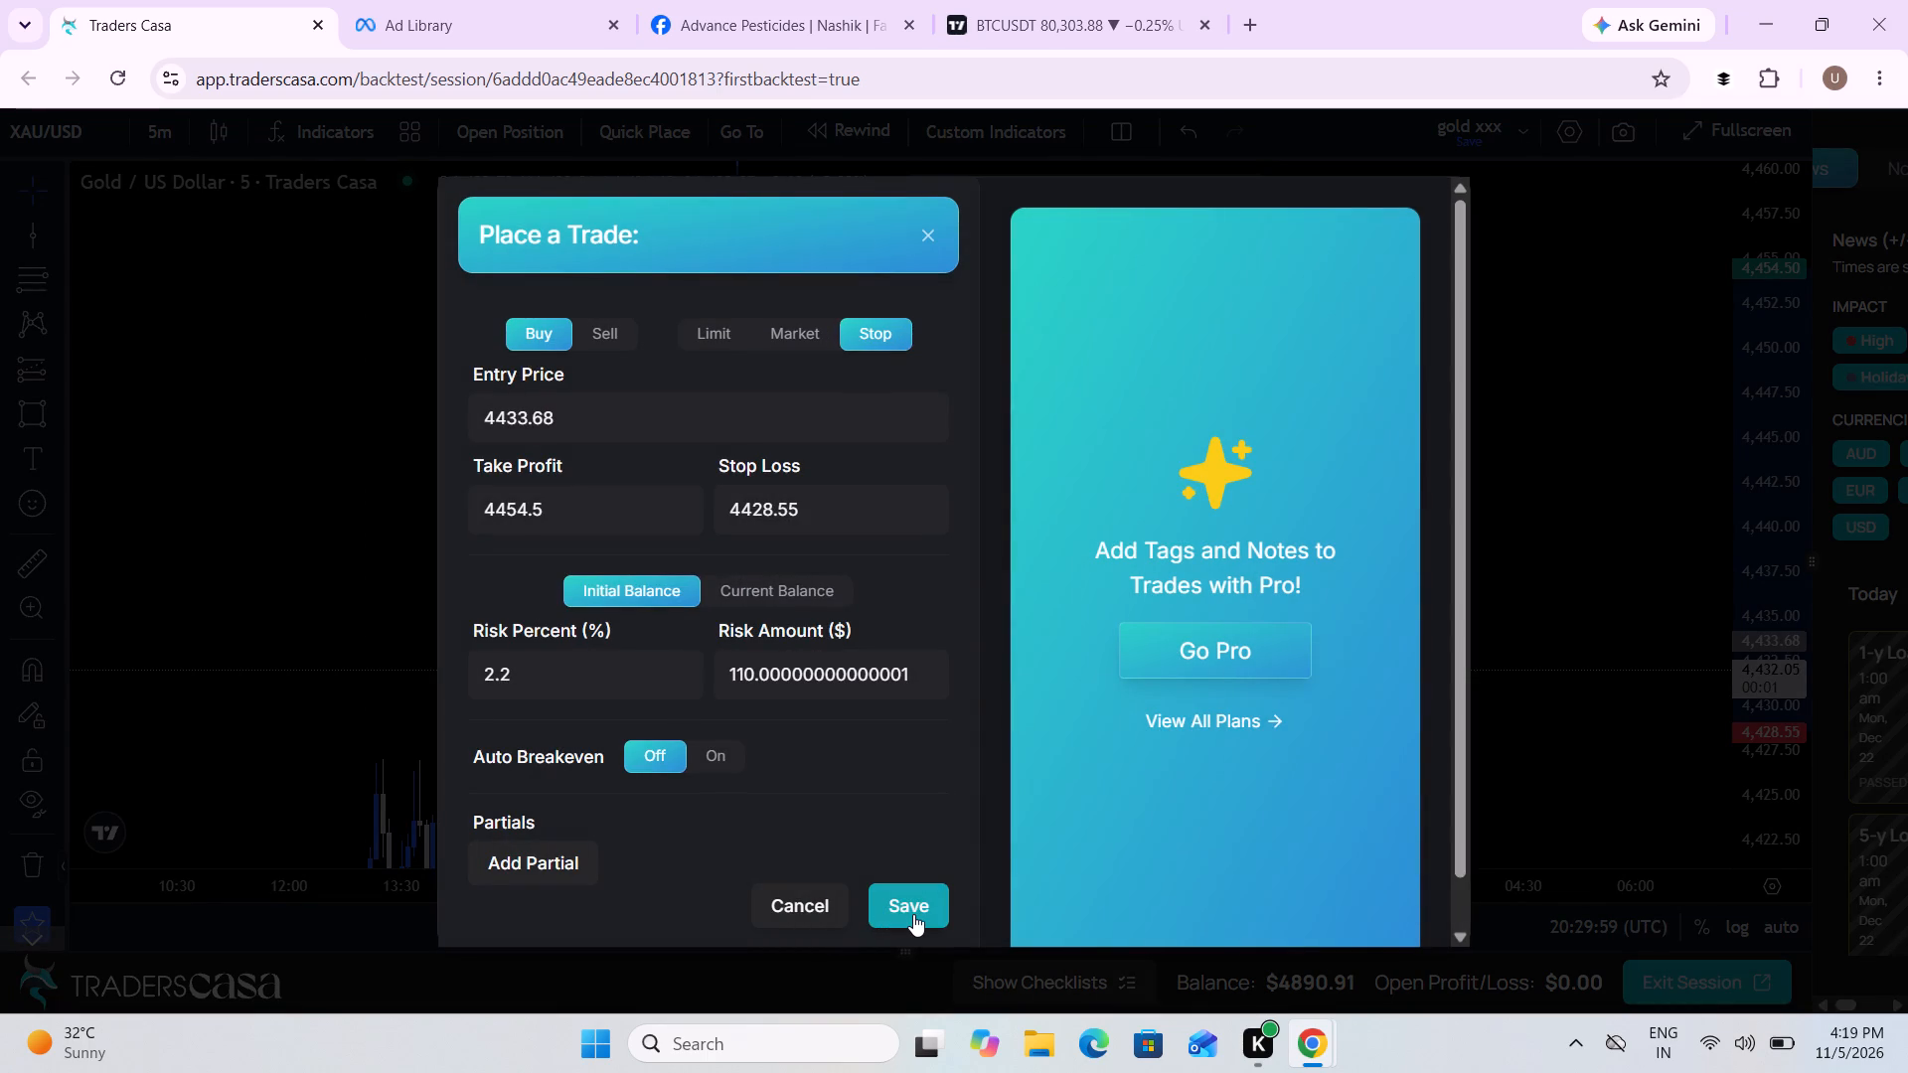
pyautogui.click(913, 914)
pyautogui.click(1194, 755)
# Zoom in on the pending trade's levels and replay the chart from 20:29 to about 20:55 UTC.
pyautogui.scroll(1, 1194, 755)
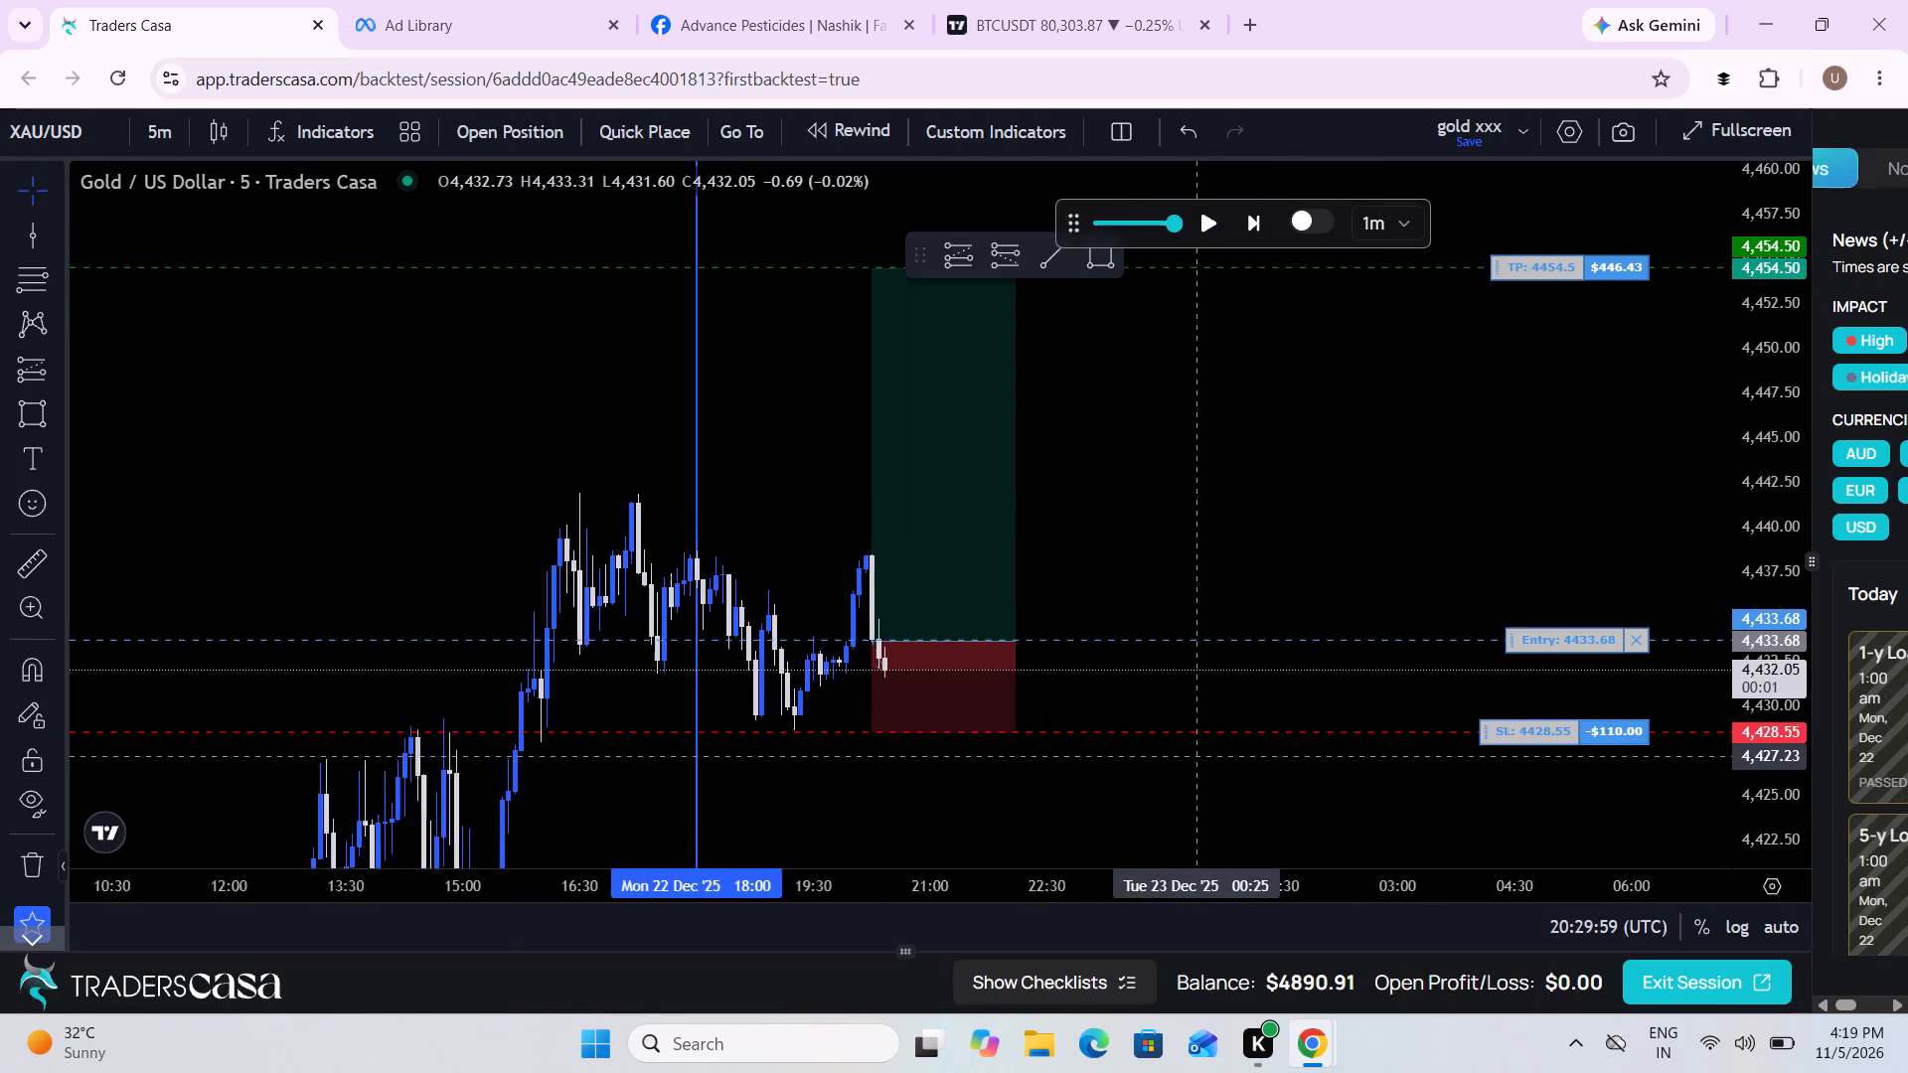
pyautogui.scroll(2, 1194, 755)
pyautogui.moveTo(1752, 740); pyautogui.dragTo(1730, 628)
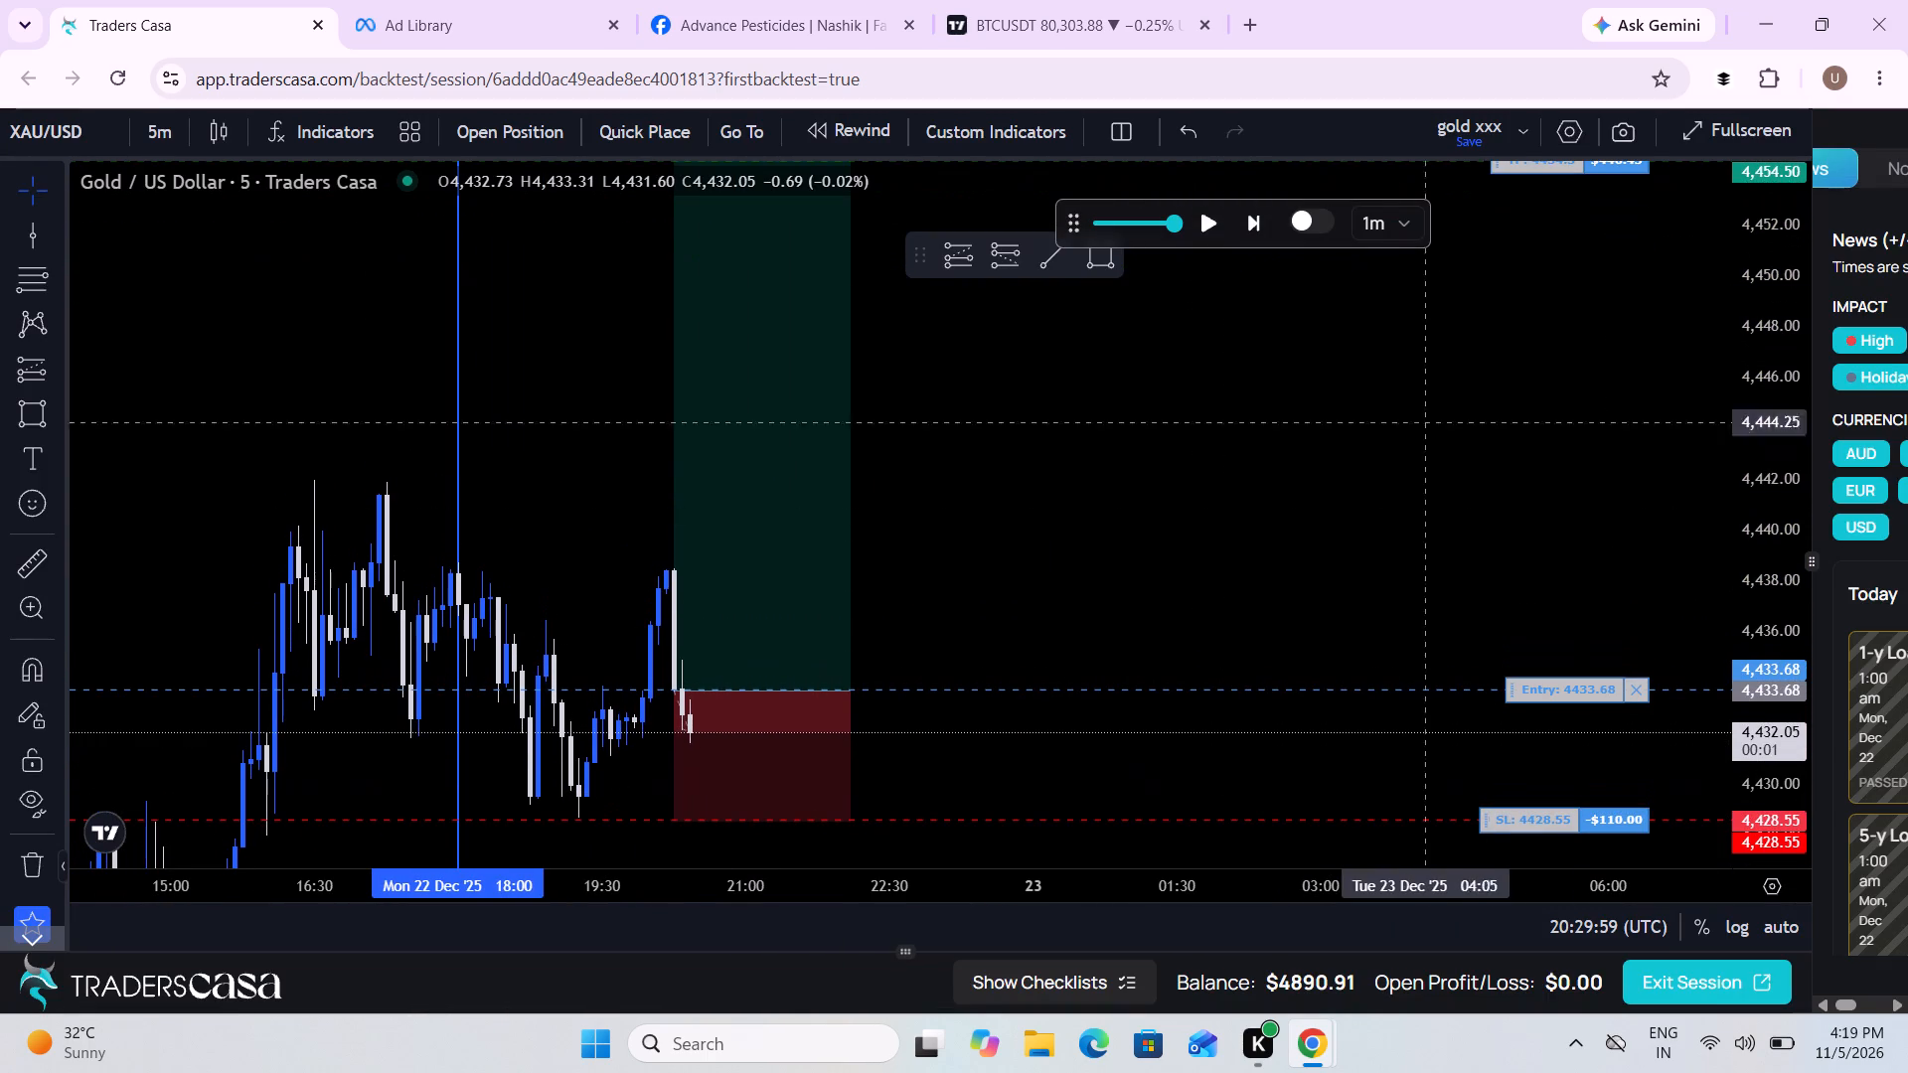
pyautogui.click(1202, 215)
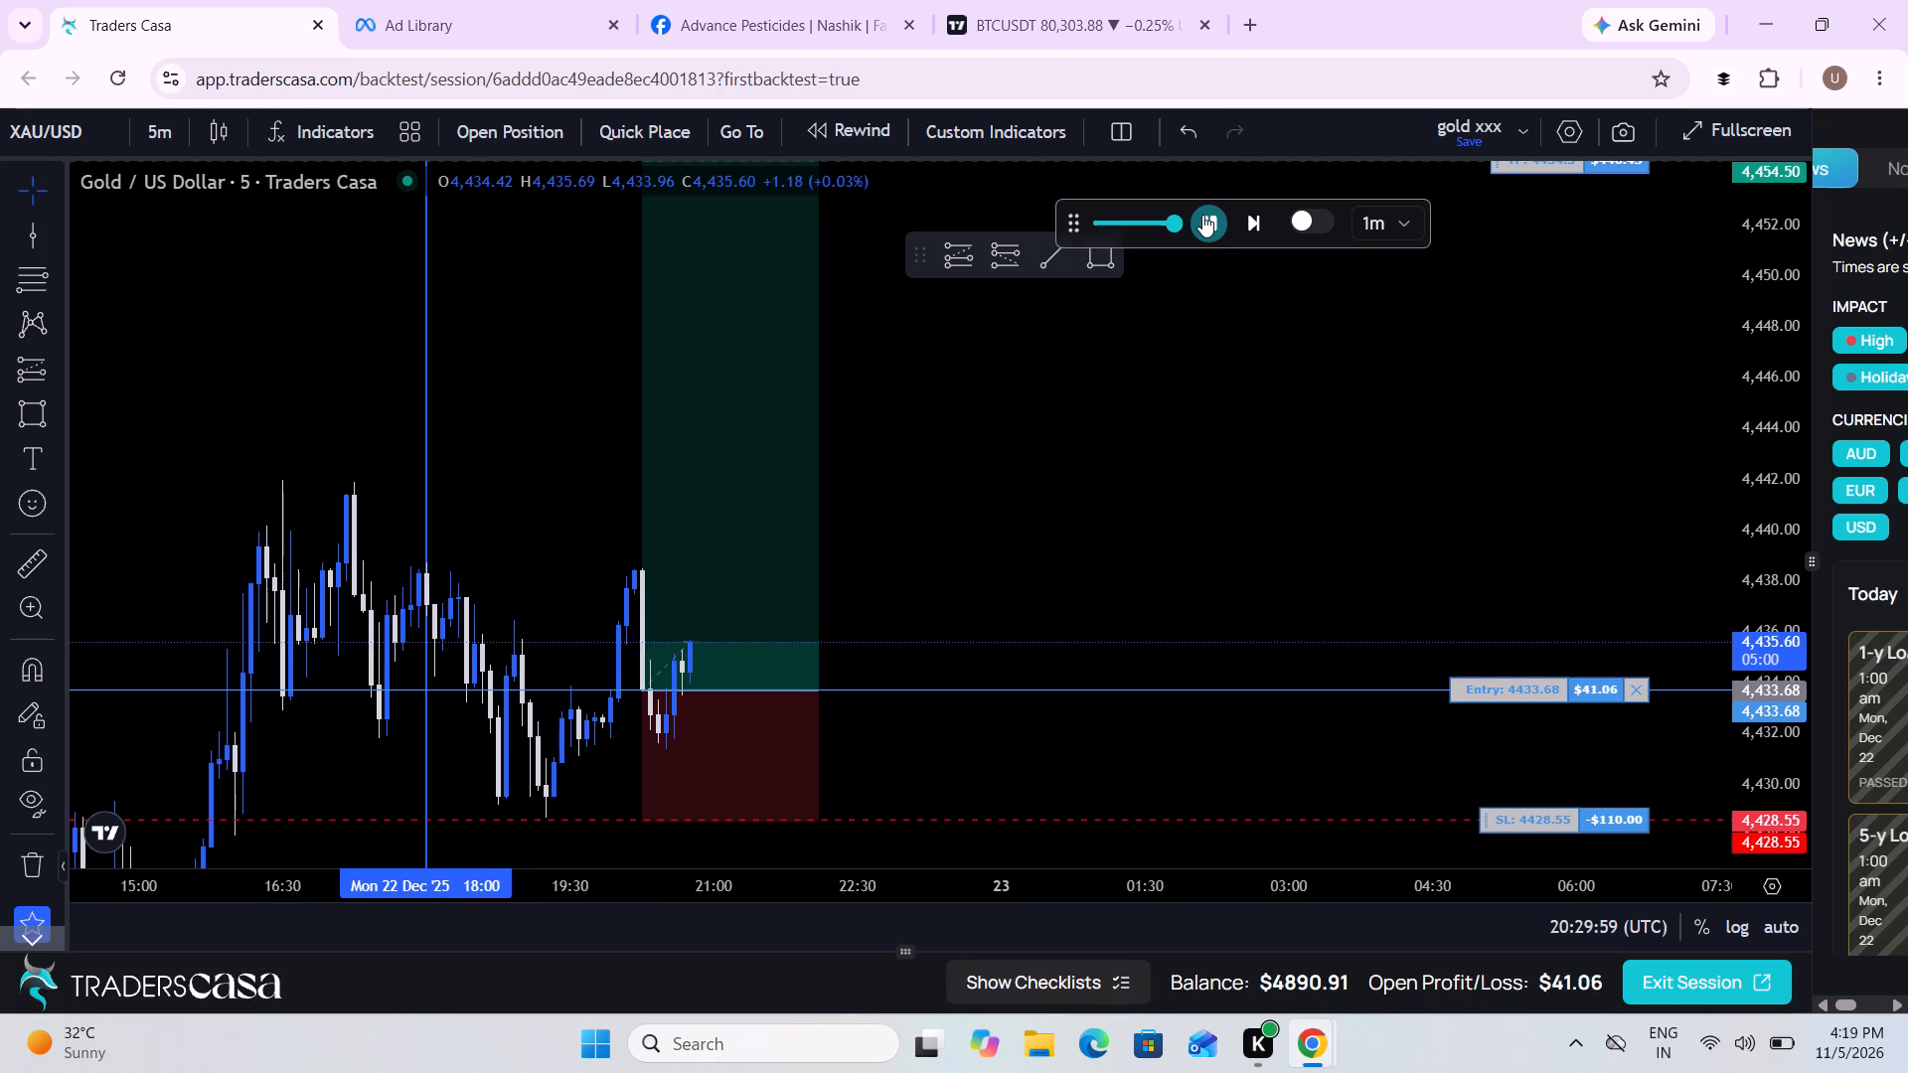
pyautogui.click(1202, 215)
# Move the open trade's stop loss up to 4433.85, just above the entry price.
pyautogui.moveTo(1508, 826); pyautogui.dragTo(1508, 824)
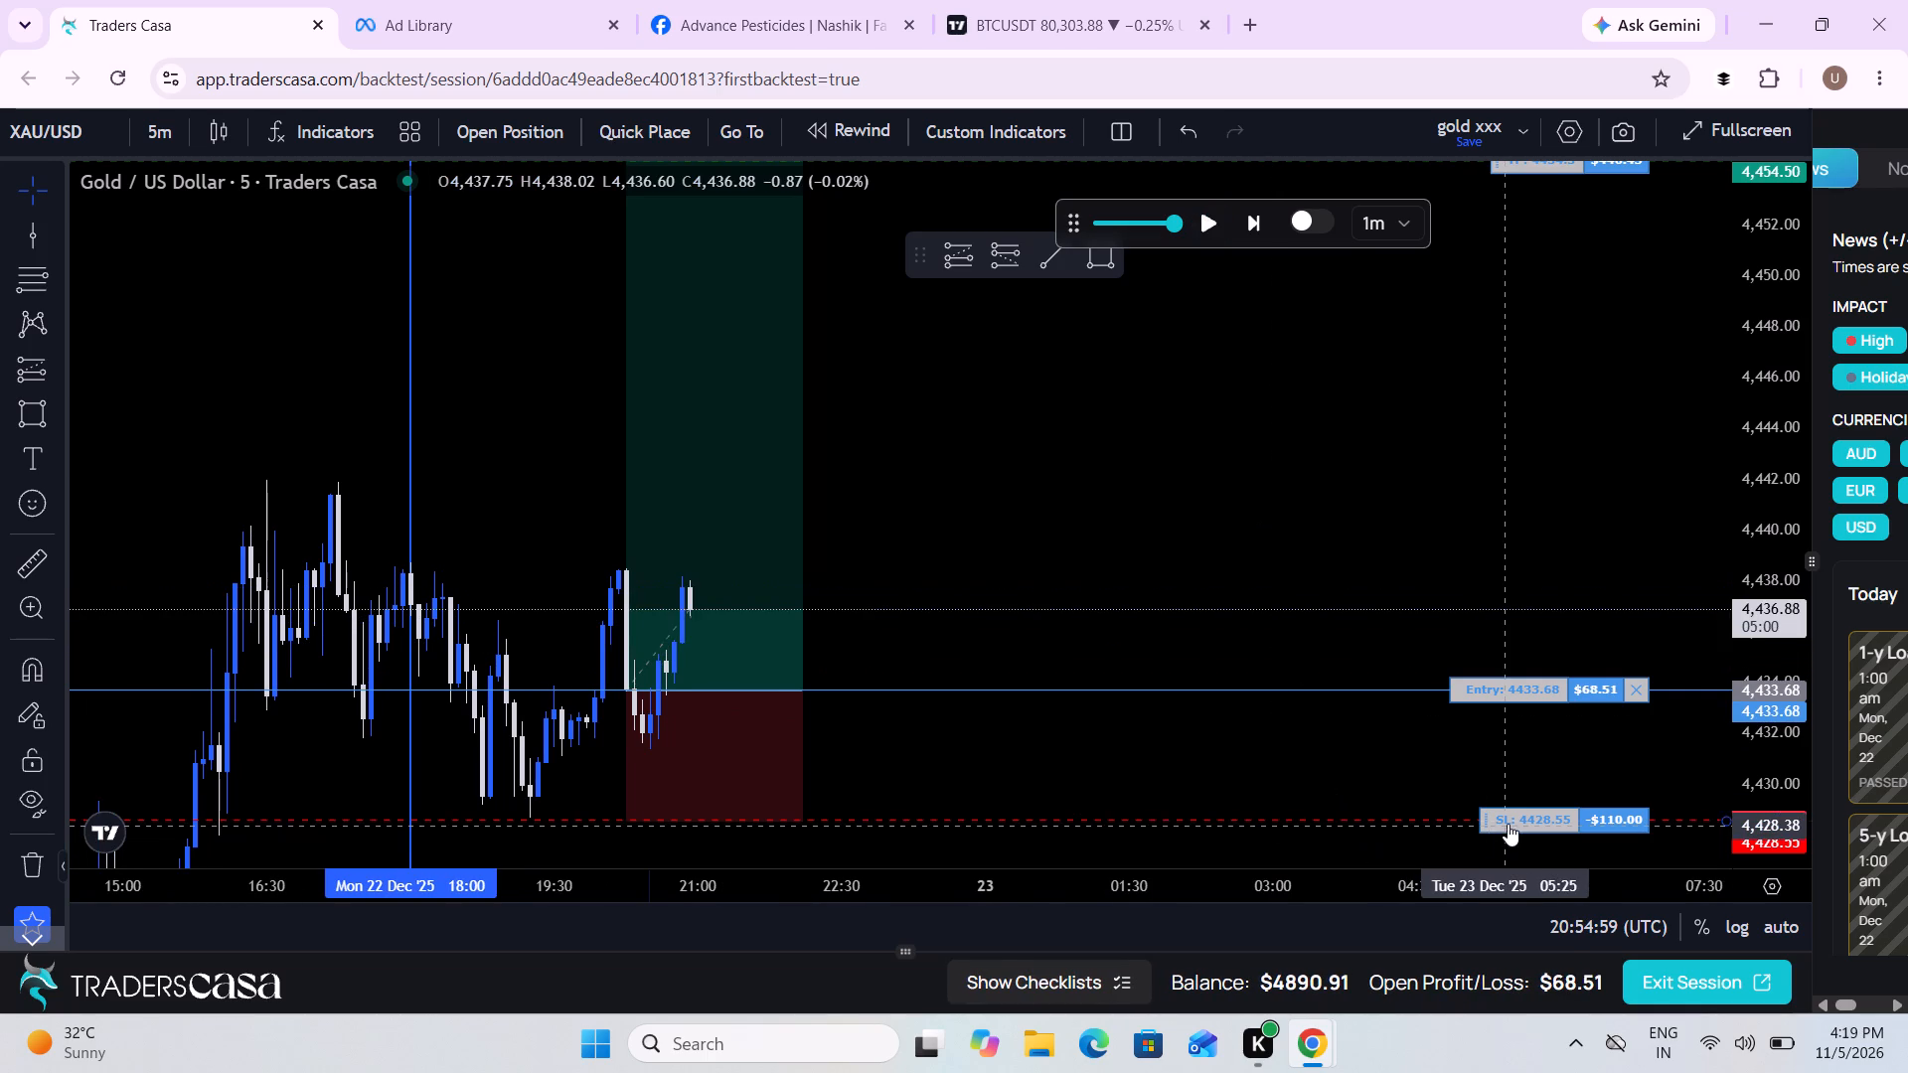
pyautogui.moveTo(1508, 824); pyautogui.dragTo(1460, 687)
pyautogui.moveTo(1096, 605); pyautogui.dragTo(1296, 660)
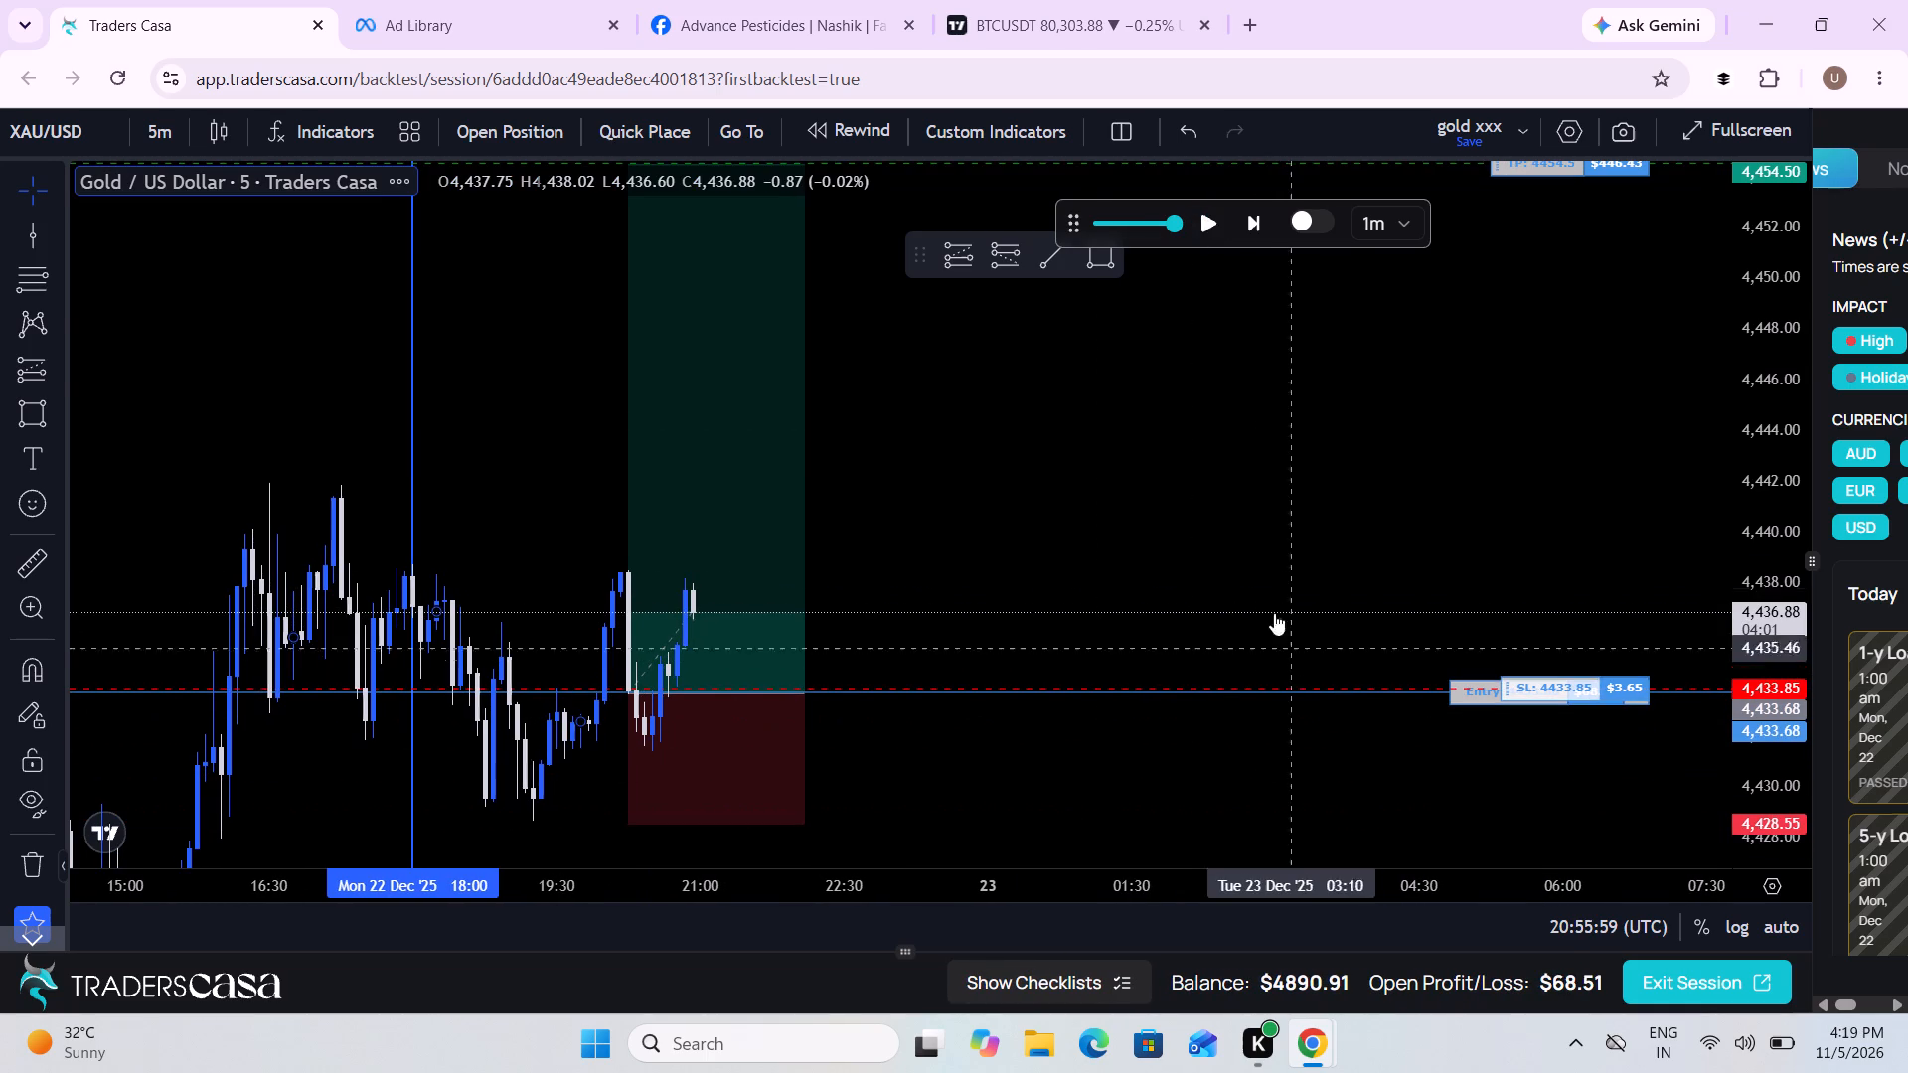
# Replay the chart from 20:55 to about 23:35 UTC, following the open long trade towards its 4,454.50 target.
pyautogui.click(1205, 216)
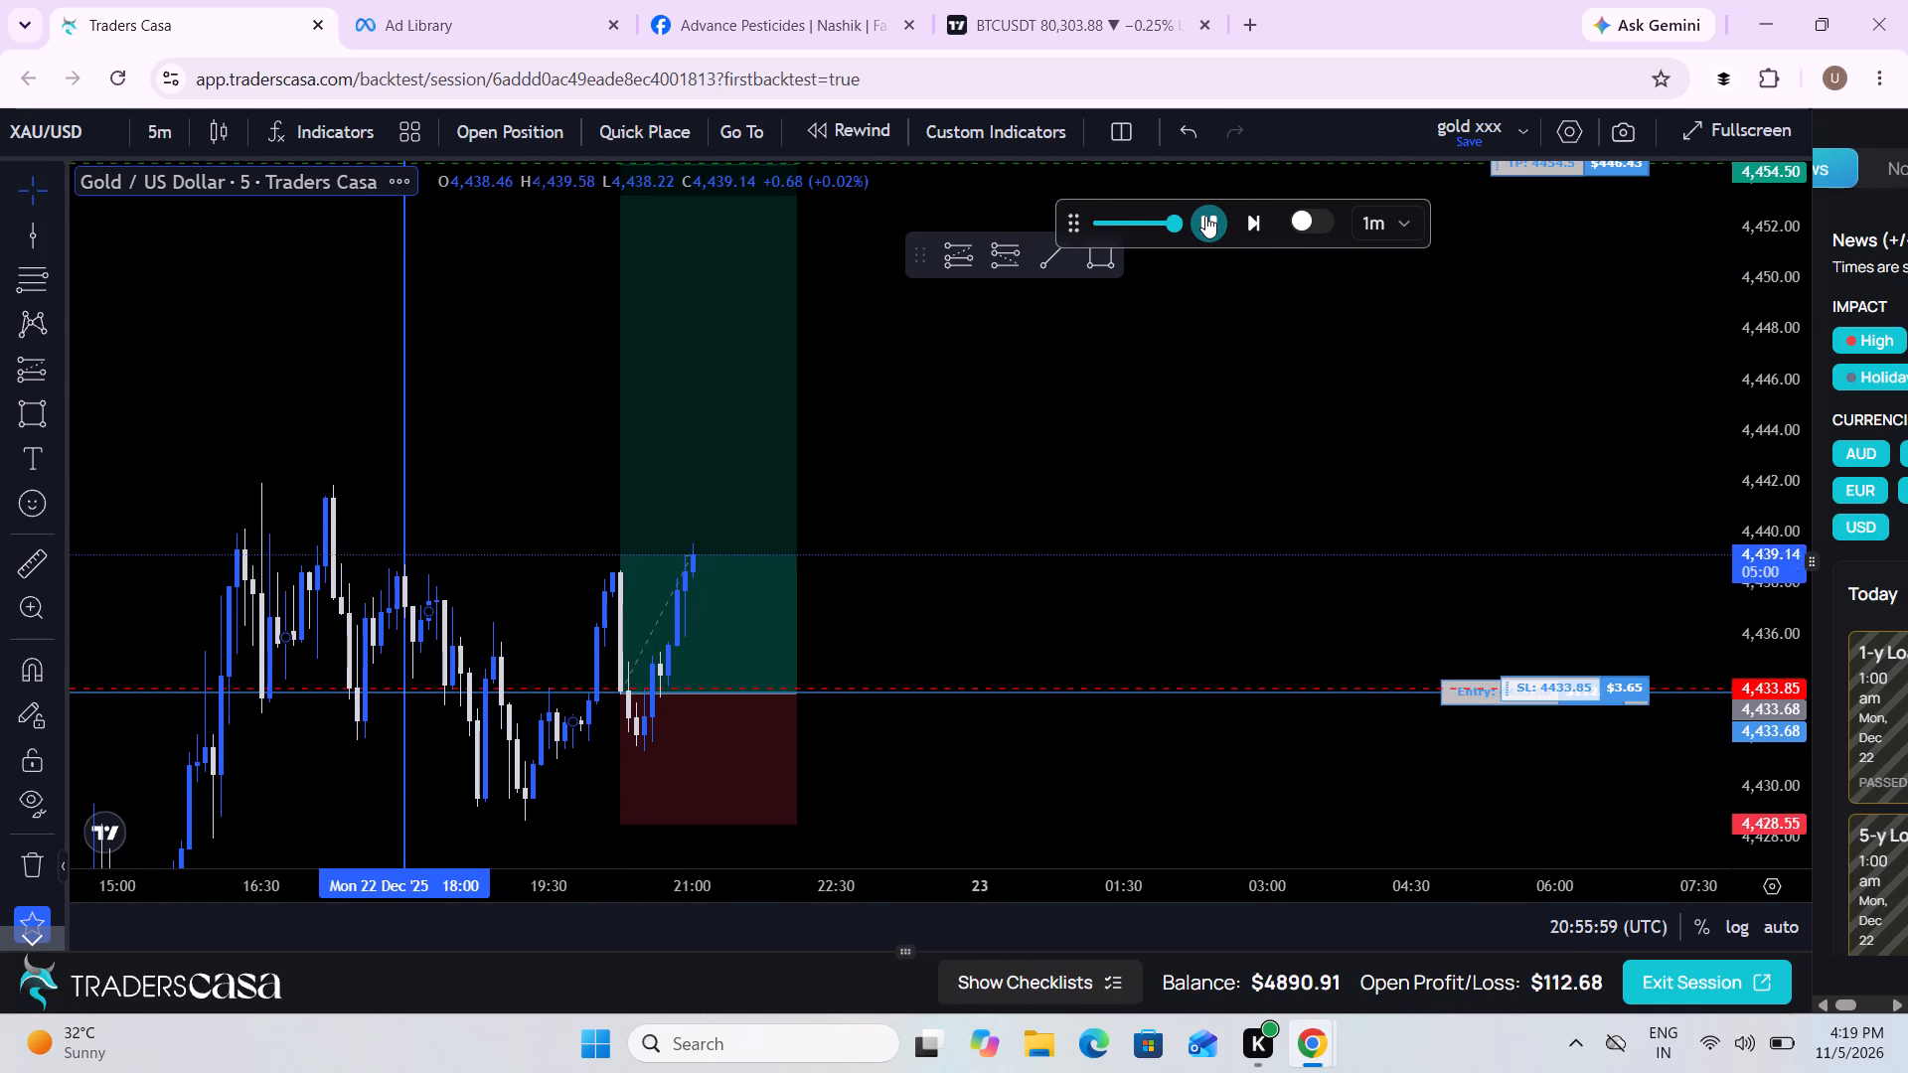
pyautogui.moveTo(1168, 458); pyautogui.dragTo(1196, 656)
pyautogui.scroll(-1, 1196, 656)
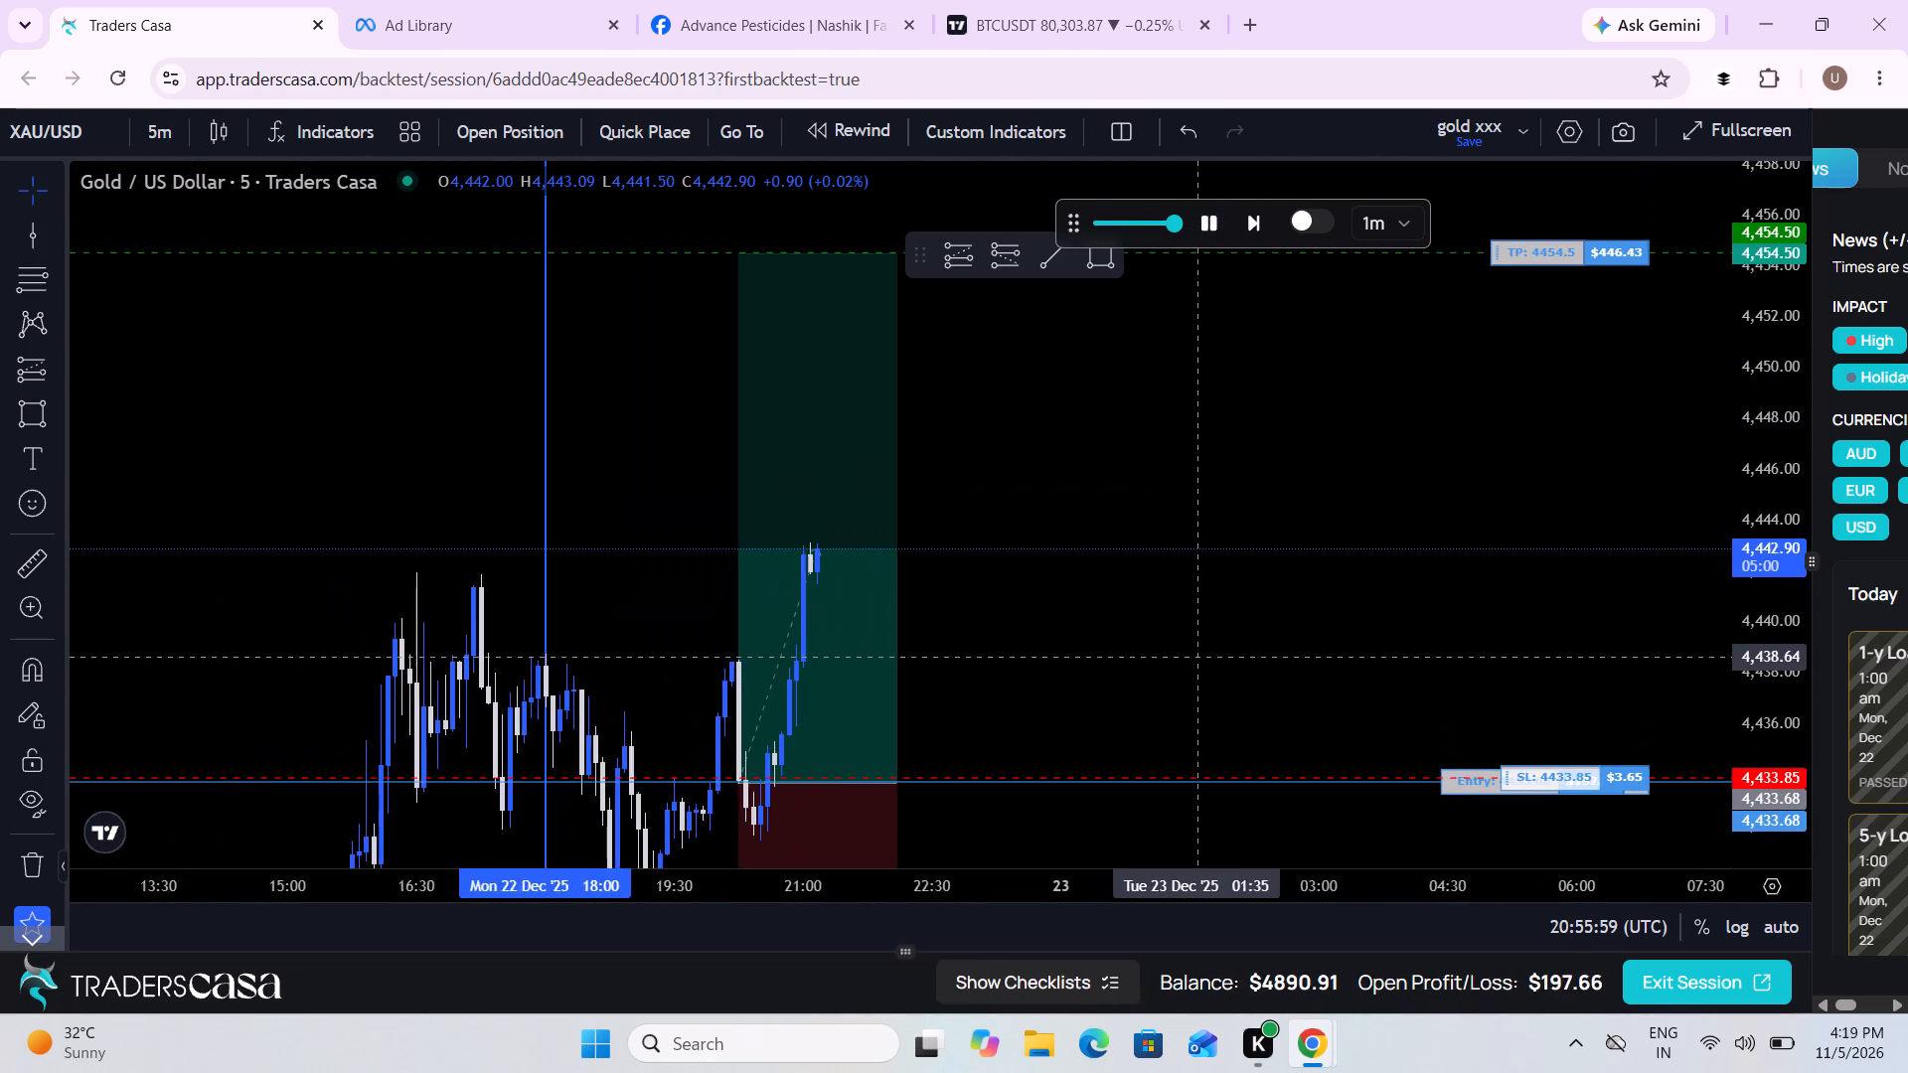
pyautogui.scroll(-1, 1196, 656)
pyautogui.moveTo(1207, 560); pyautogui.dragTo(1209, 703)
pyautogui.scroll(-1, 1209, 703)
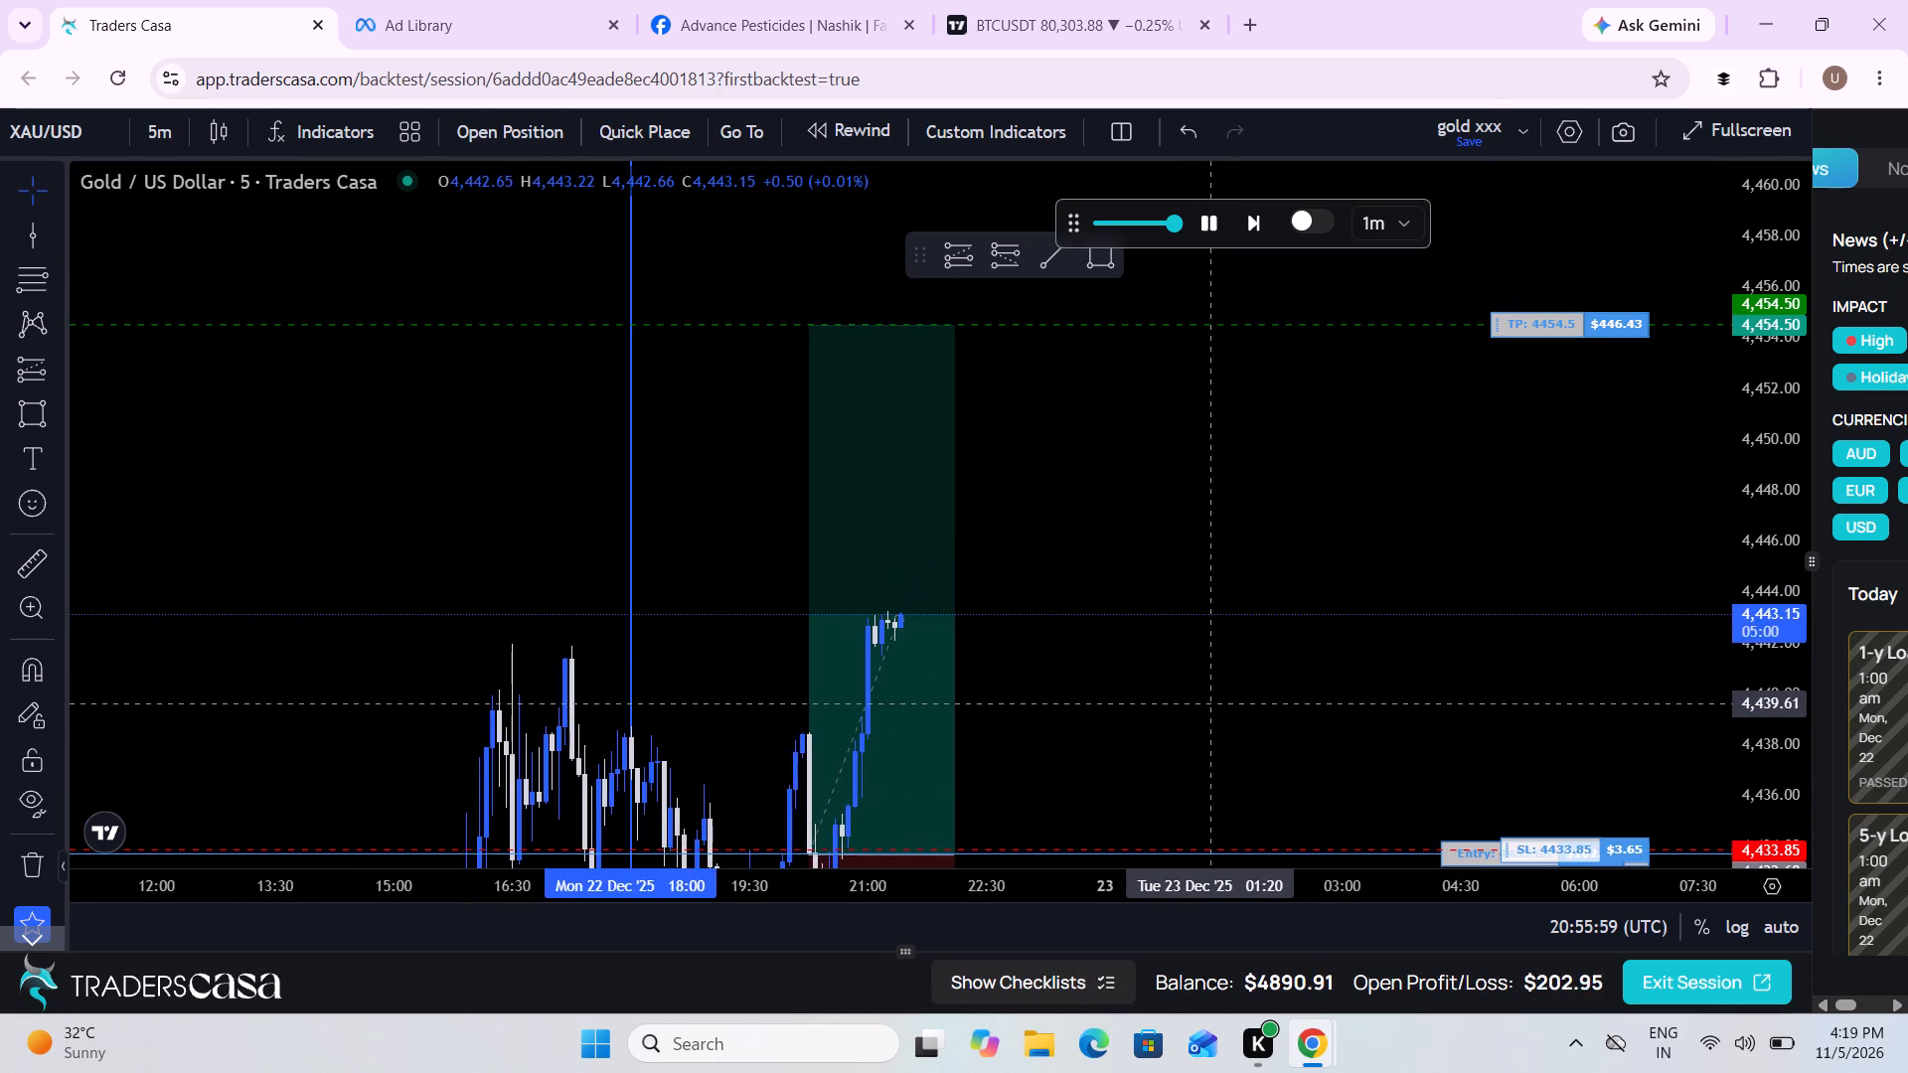
pyautogui.scroll(-1, 1209, 703)
pyautogui.moveTo(1210, 558); pyautogui.dragTo(1211, 715)
pyautogui.scroll(-1, 1211, 715)
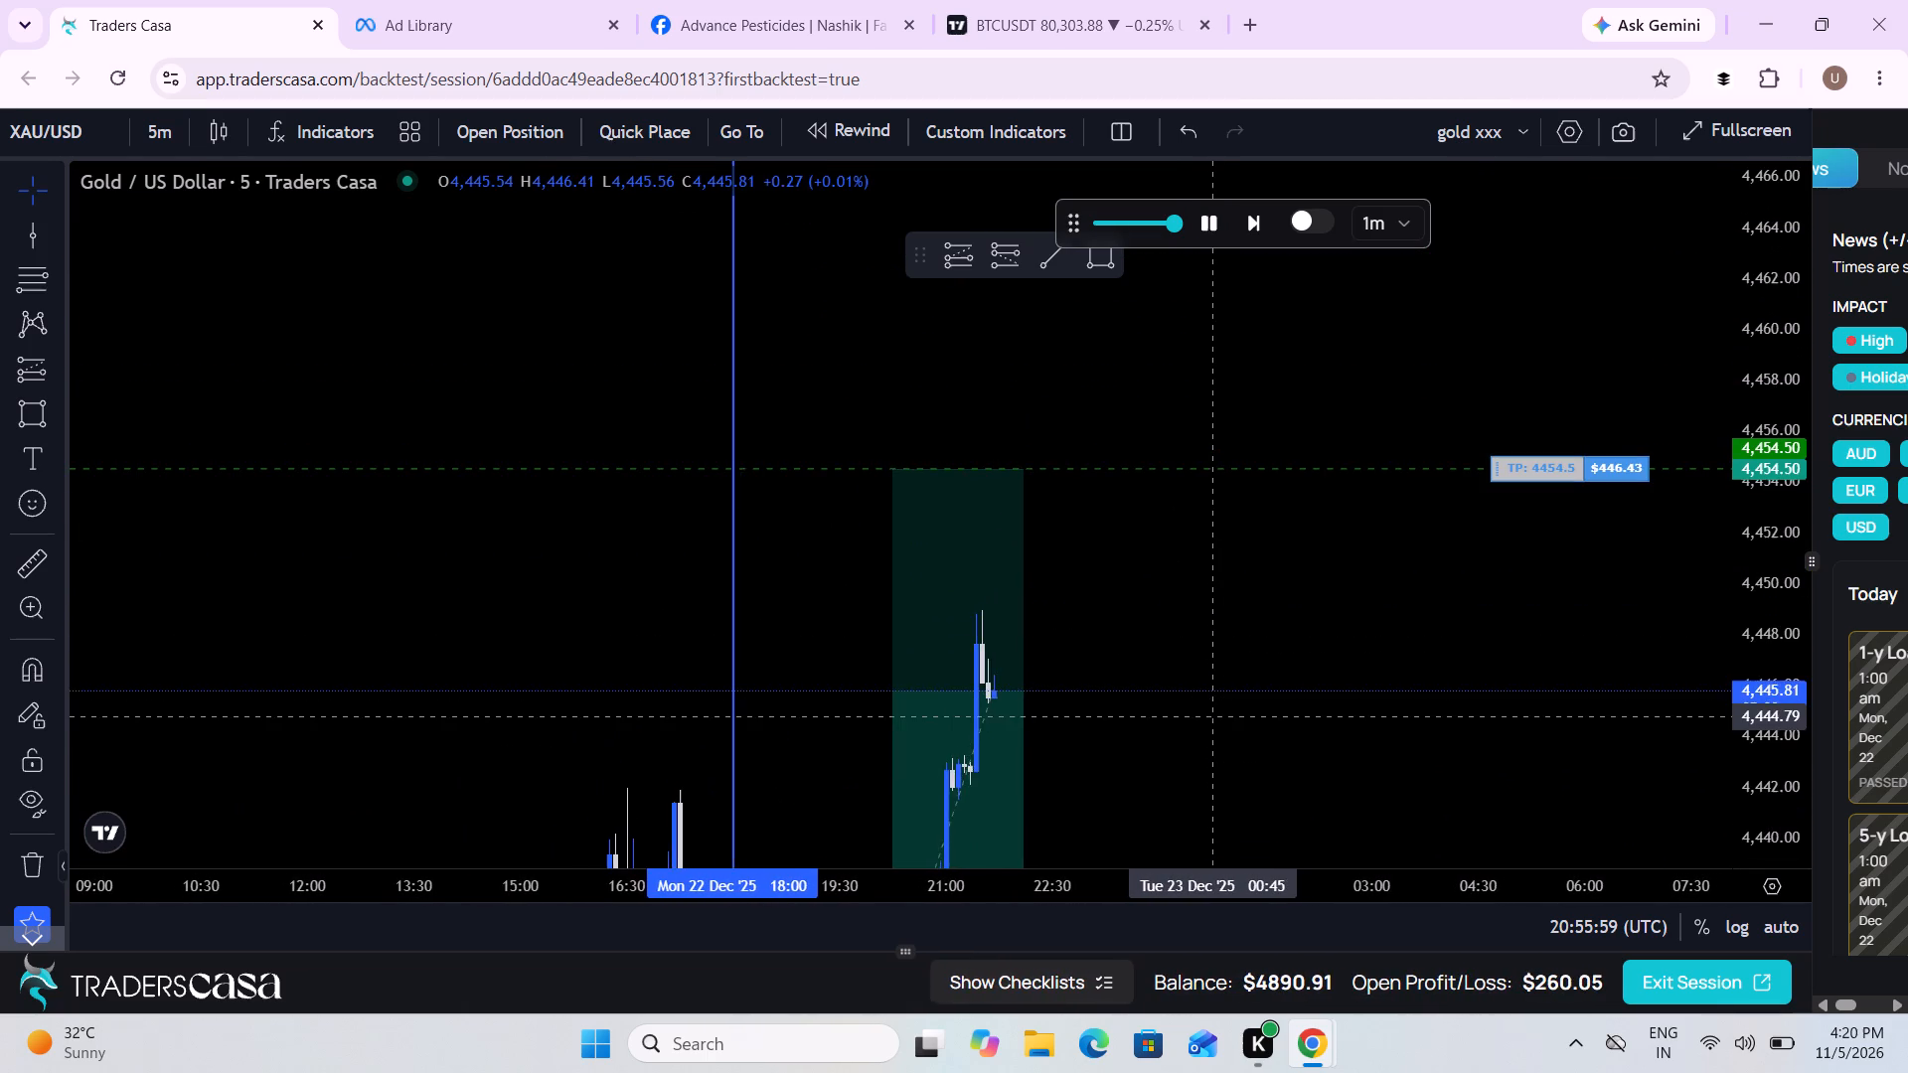
pyautogui.scroll(-1, 1211, 715)
pyautogui.moveTo(1248, 669); pyautogui.dragTo(1240, 634)
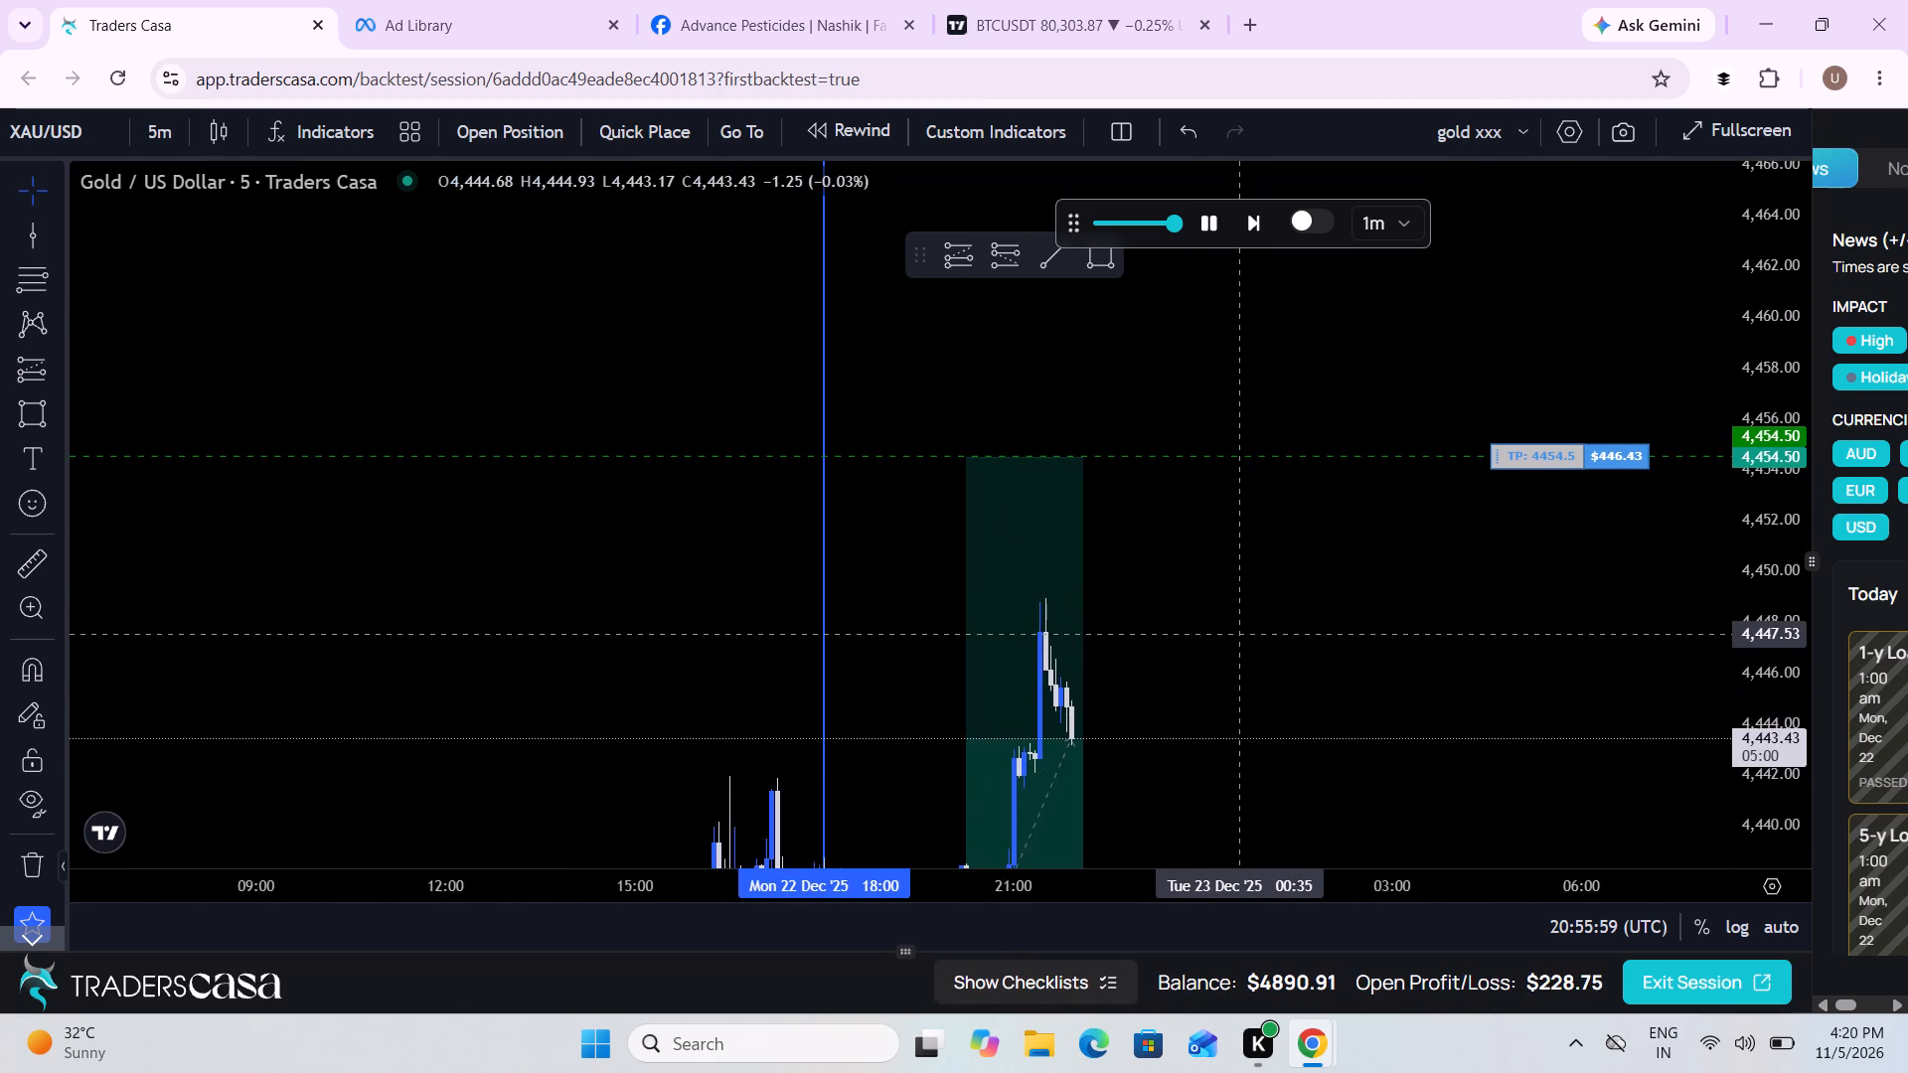
pyautogui.moveTo(1256, 845); pyautogui.dragTo(1191, 674)
pyautogui.scroll(-1, 1191, 674)
pyautogui.moveTo(1316, 681); pyautogui.dragTo(1220, 503)
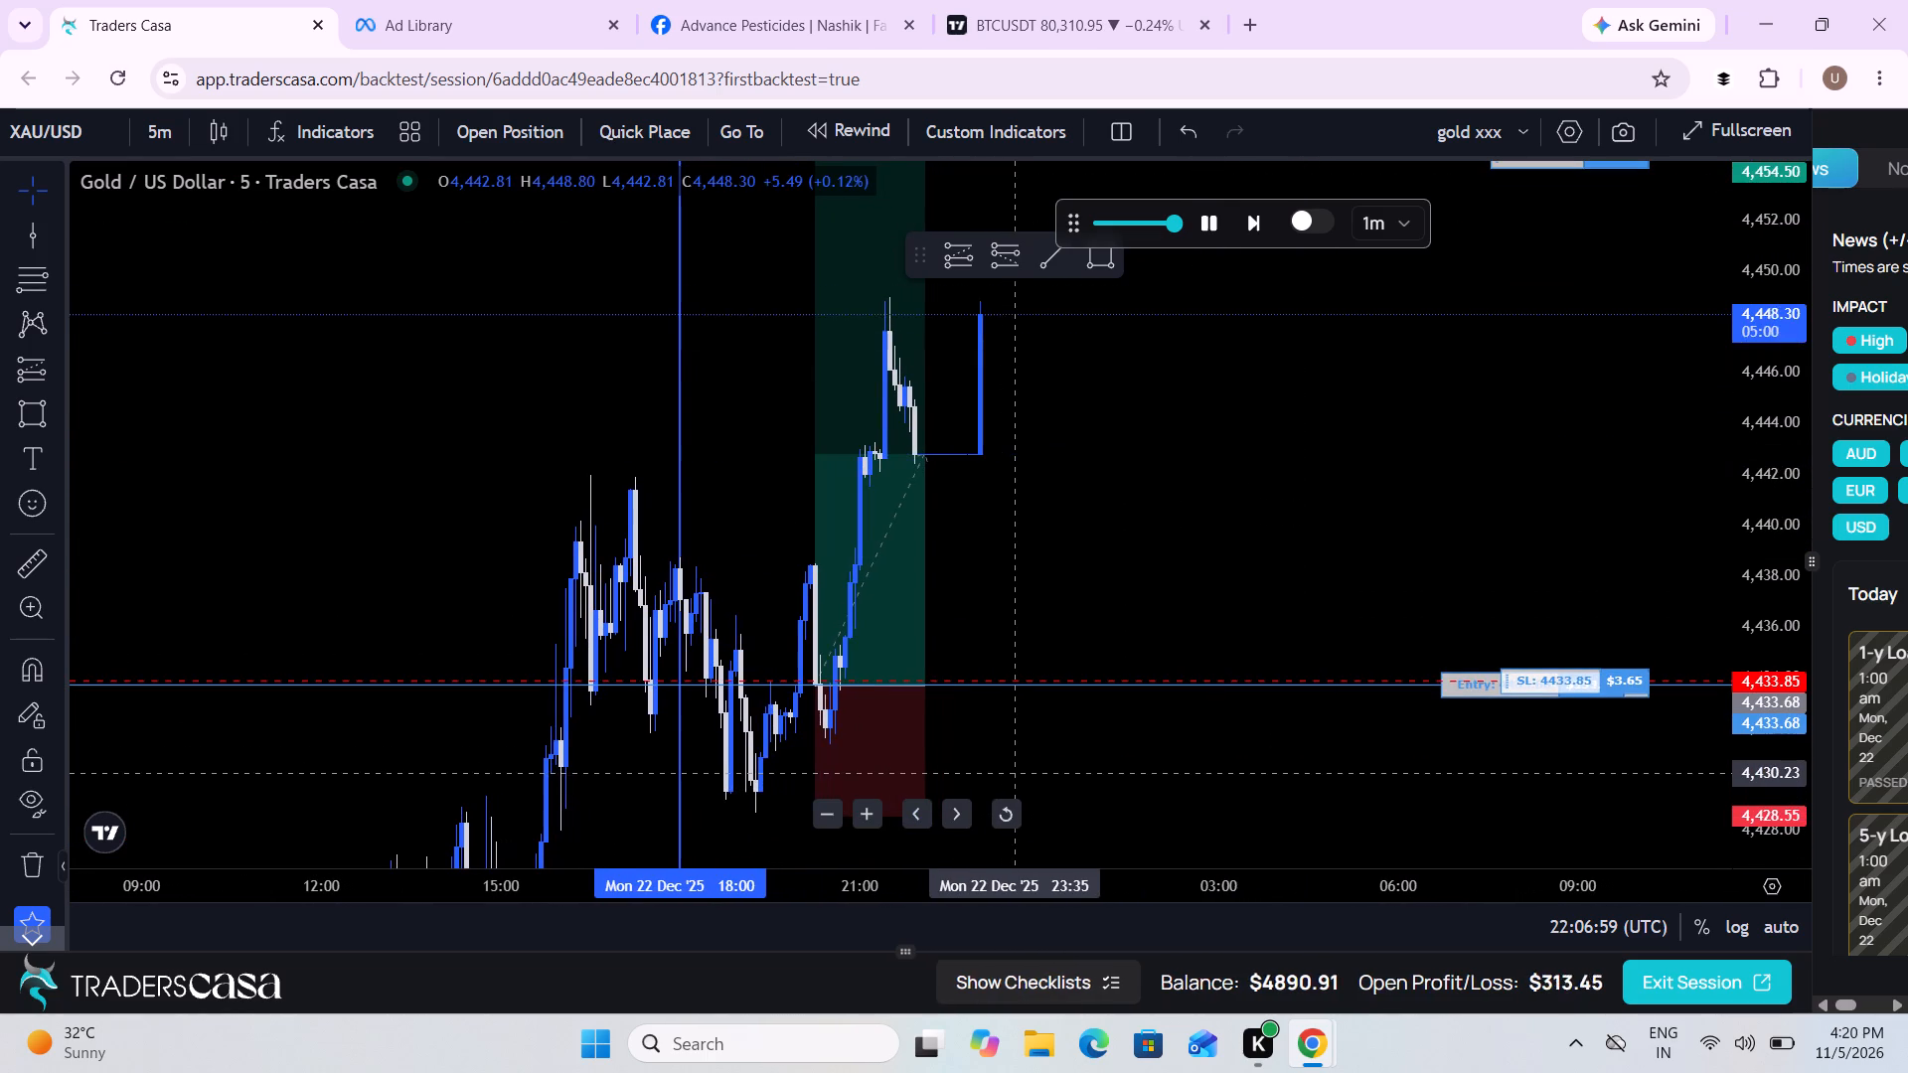
pyautogui.moveTo(1137, 511); pyautogui.dragTo(1060, 614)
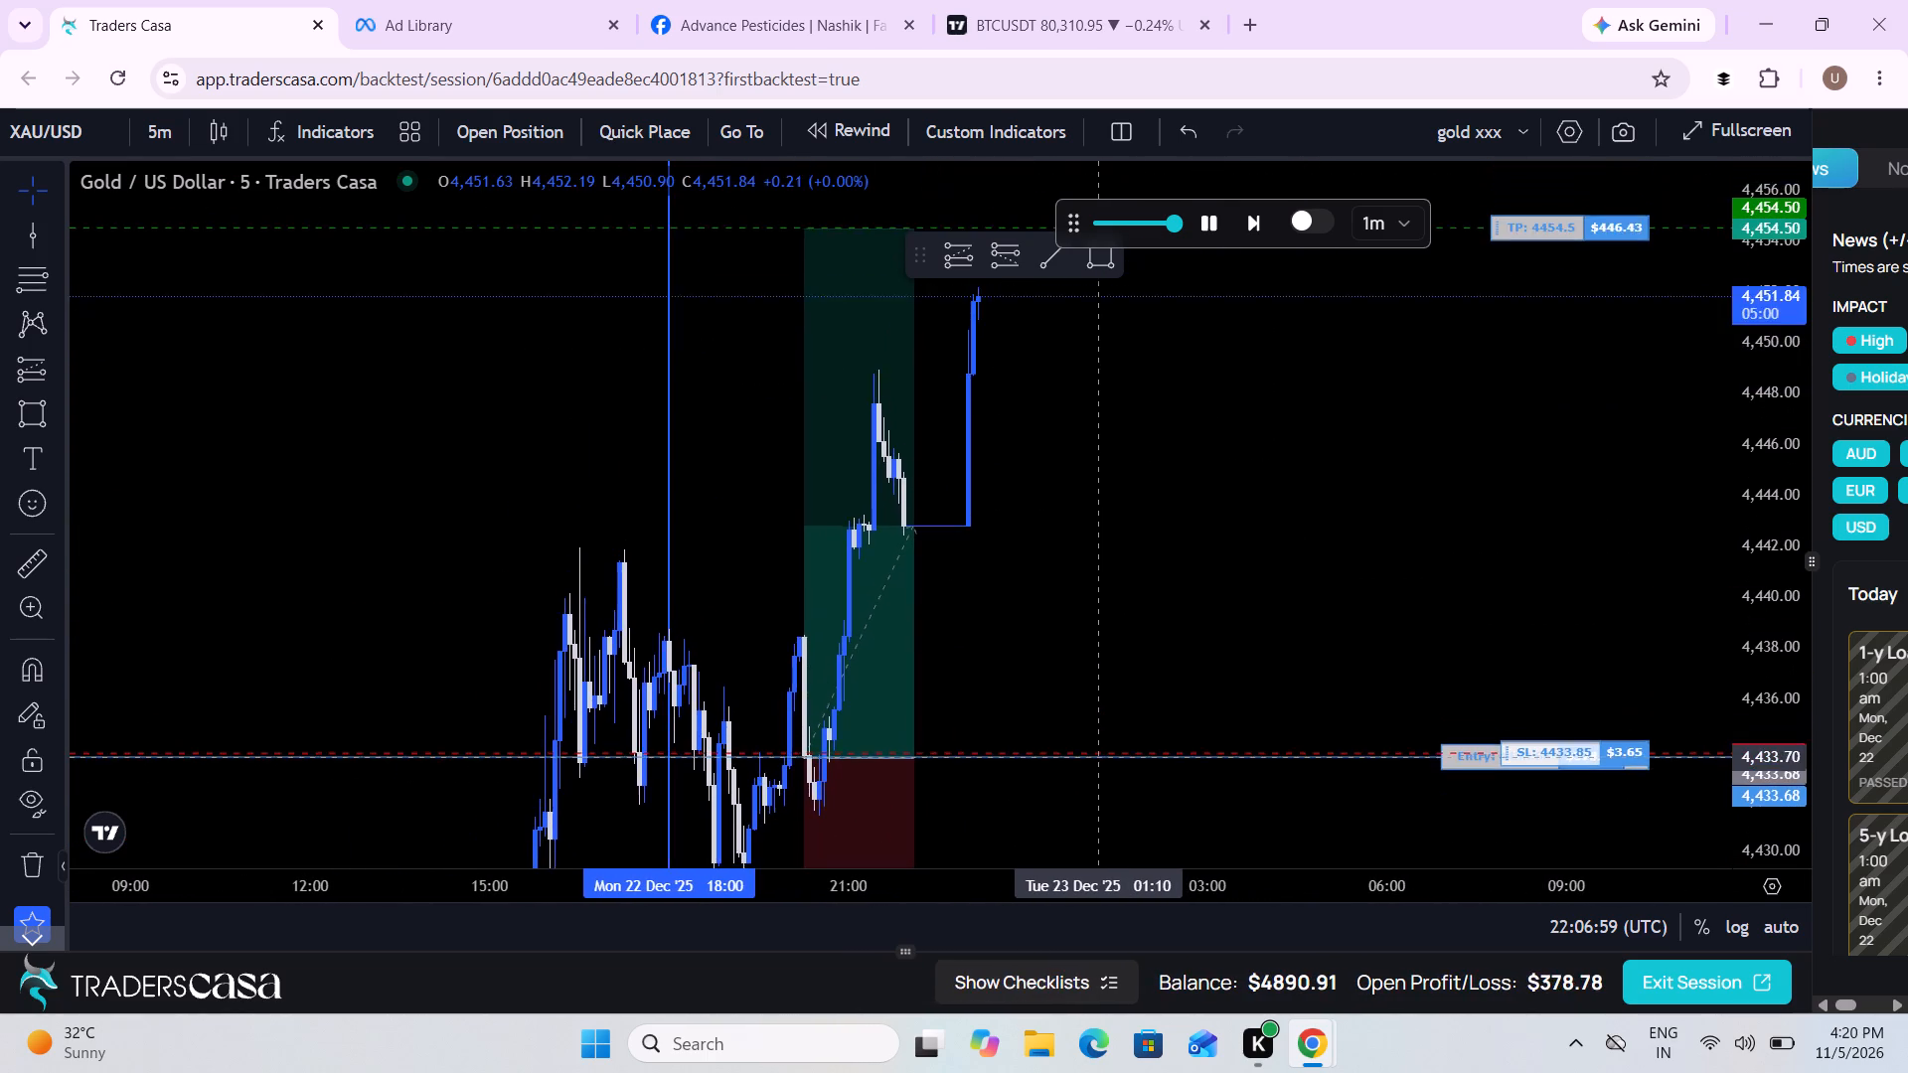
pyautogui.moveTo(1060, 614); pyautogui.dragTo(1070, 932)
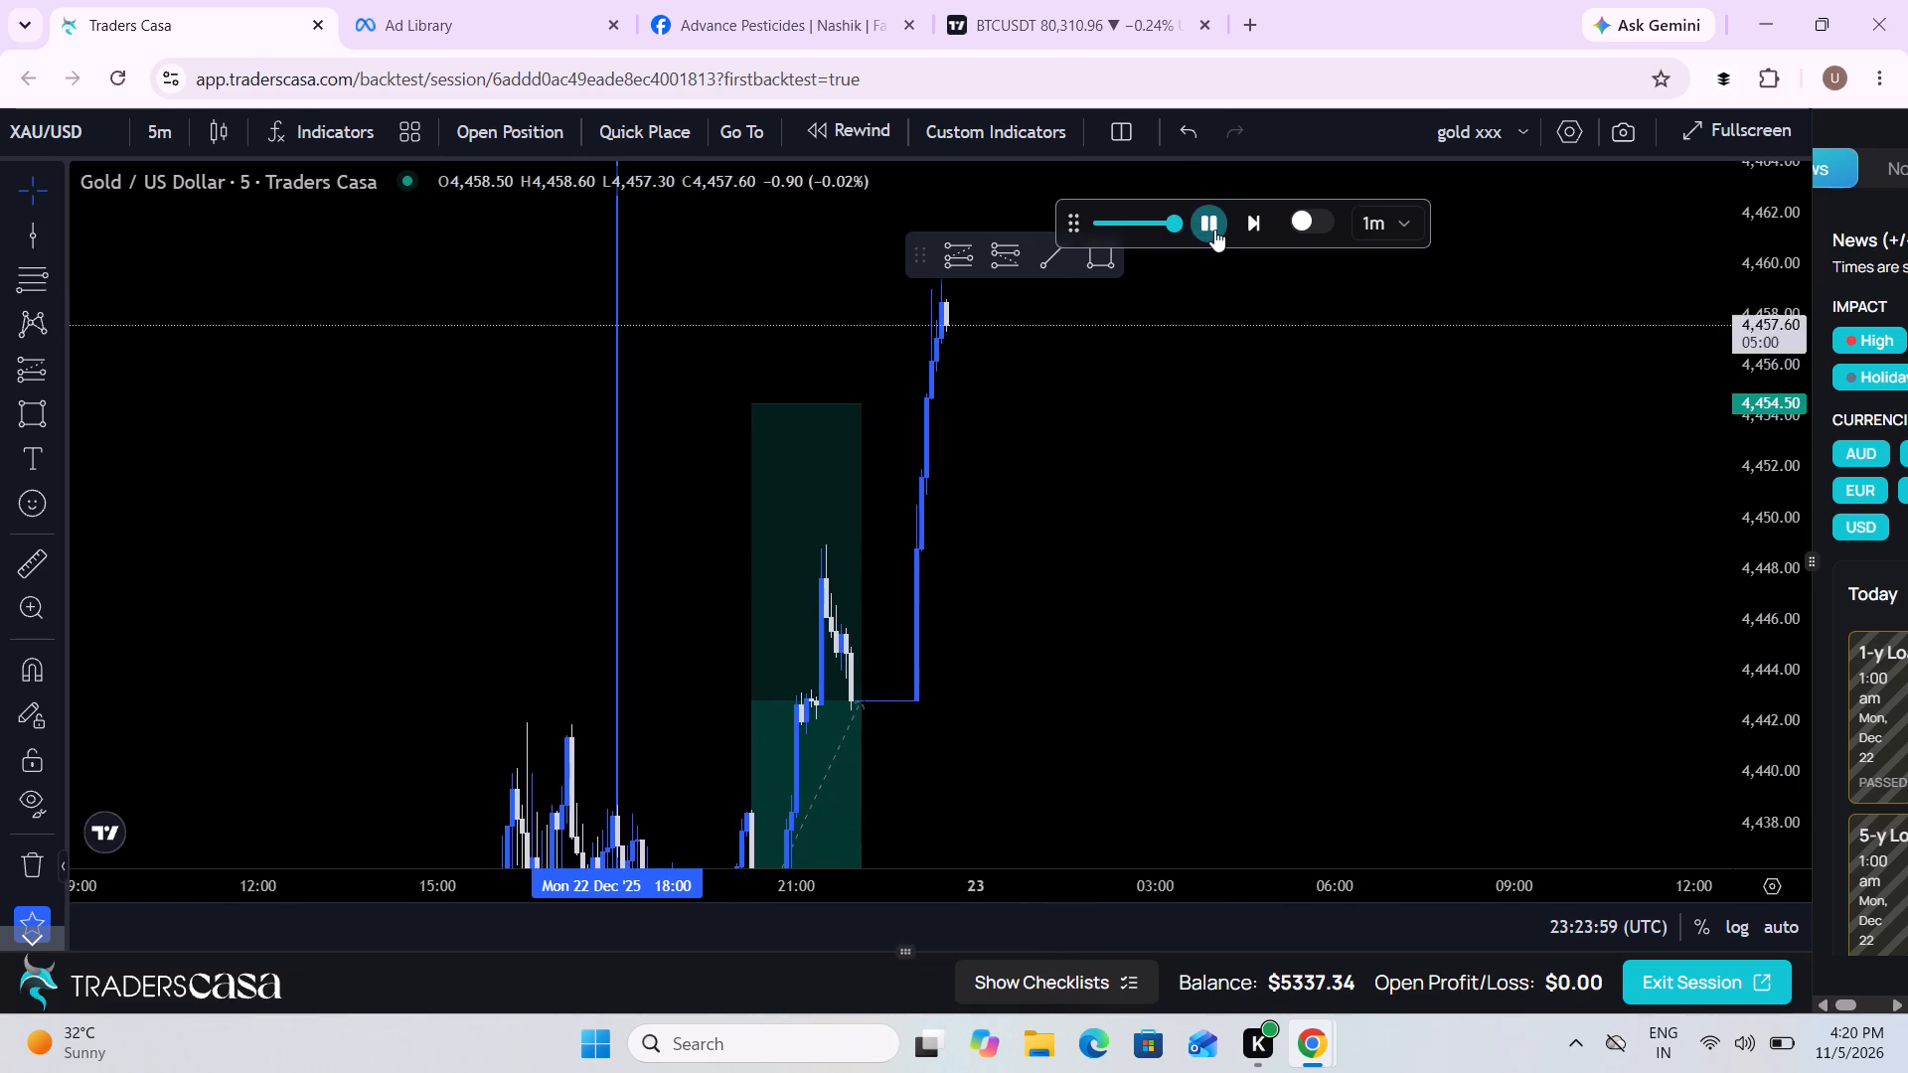
pyautogui.click(1214, 230)
# Extend the long position drawing in time to the candle that reaches the 4,454.50 target.
pyautogui.moveTo(1147, 442); pyautogui.dragTo(983, 369)
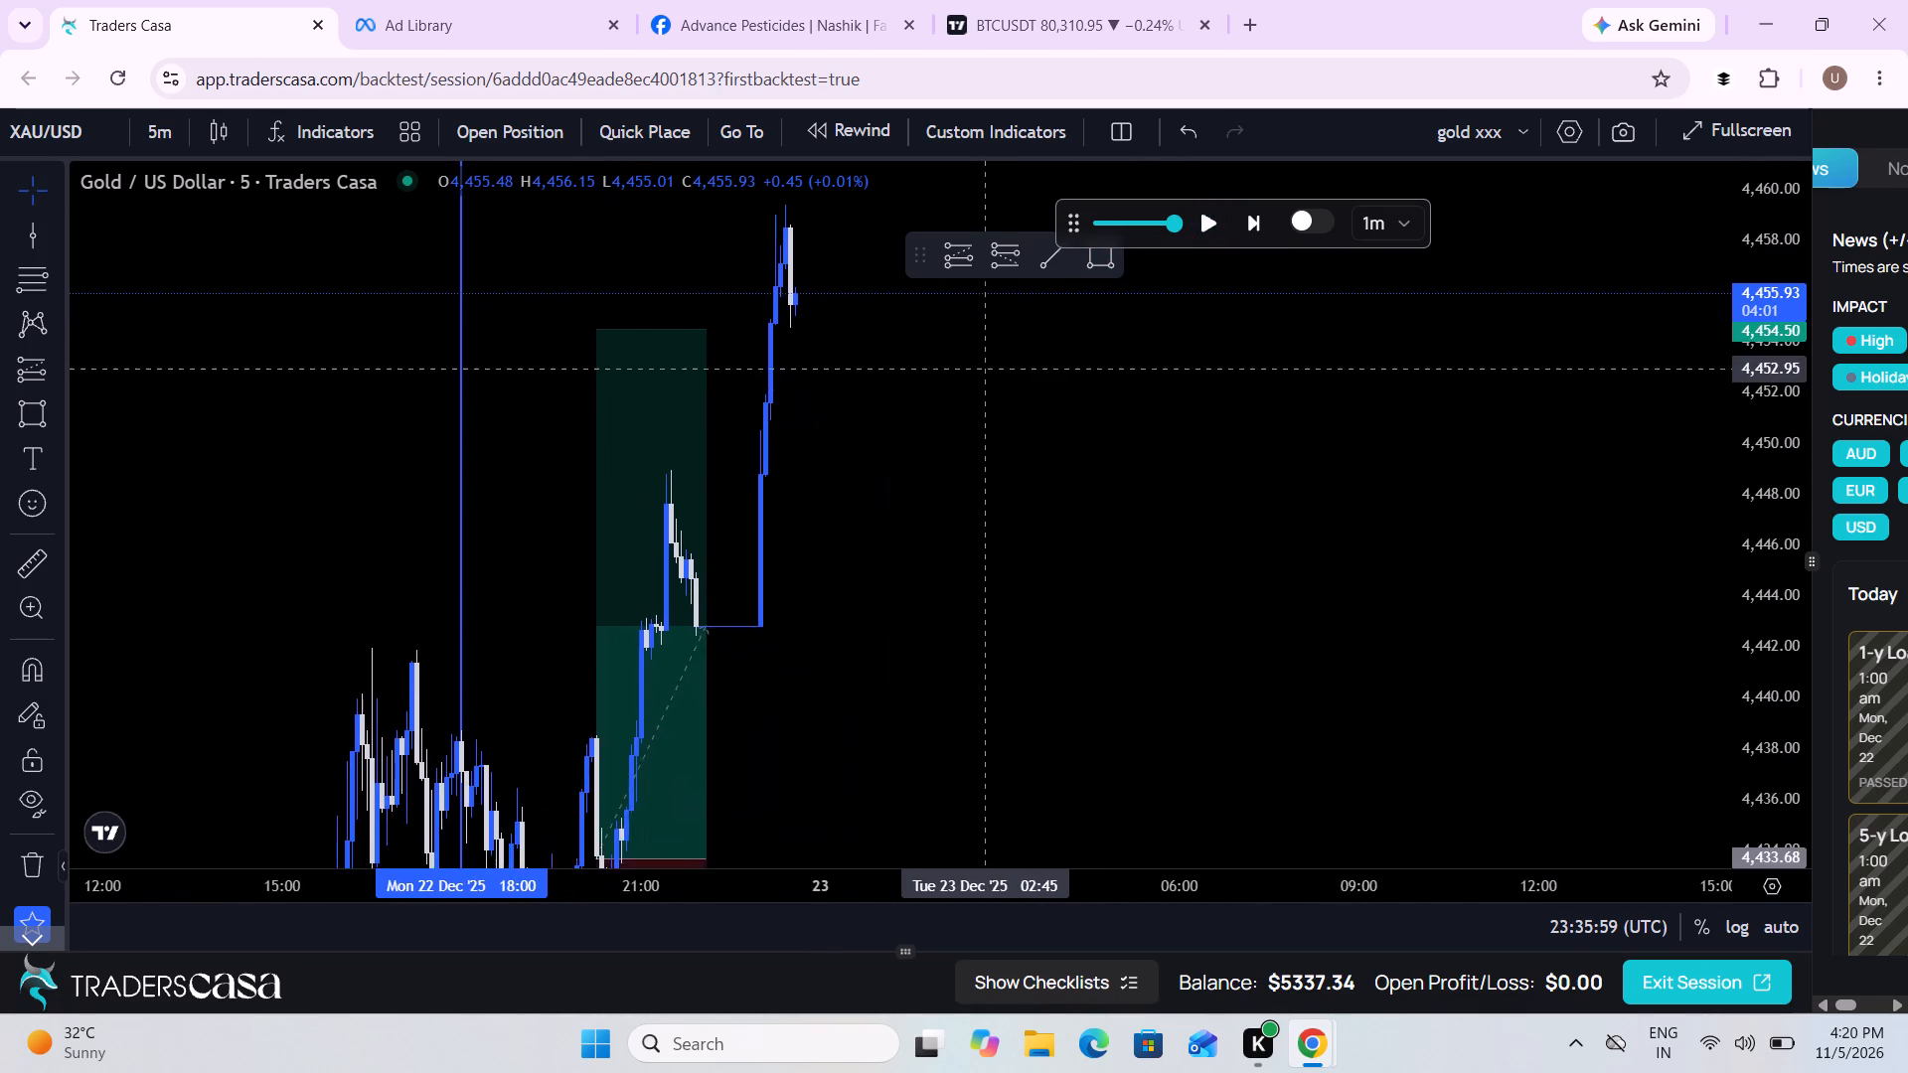
pyautogui.scroll(-2, 983, 369)
pyautogui.moveTo(1774, 380); pyautogui.dragTo(1649, 647)
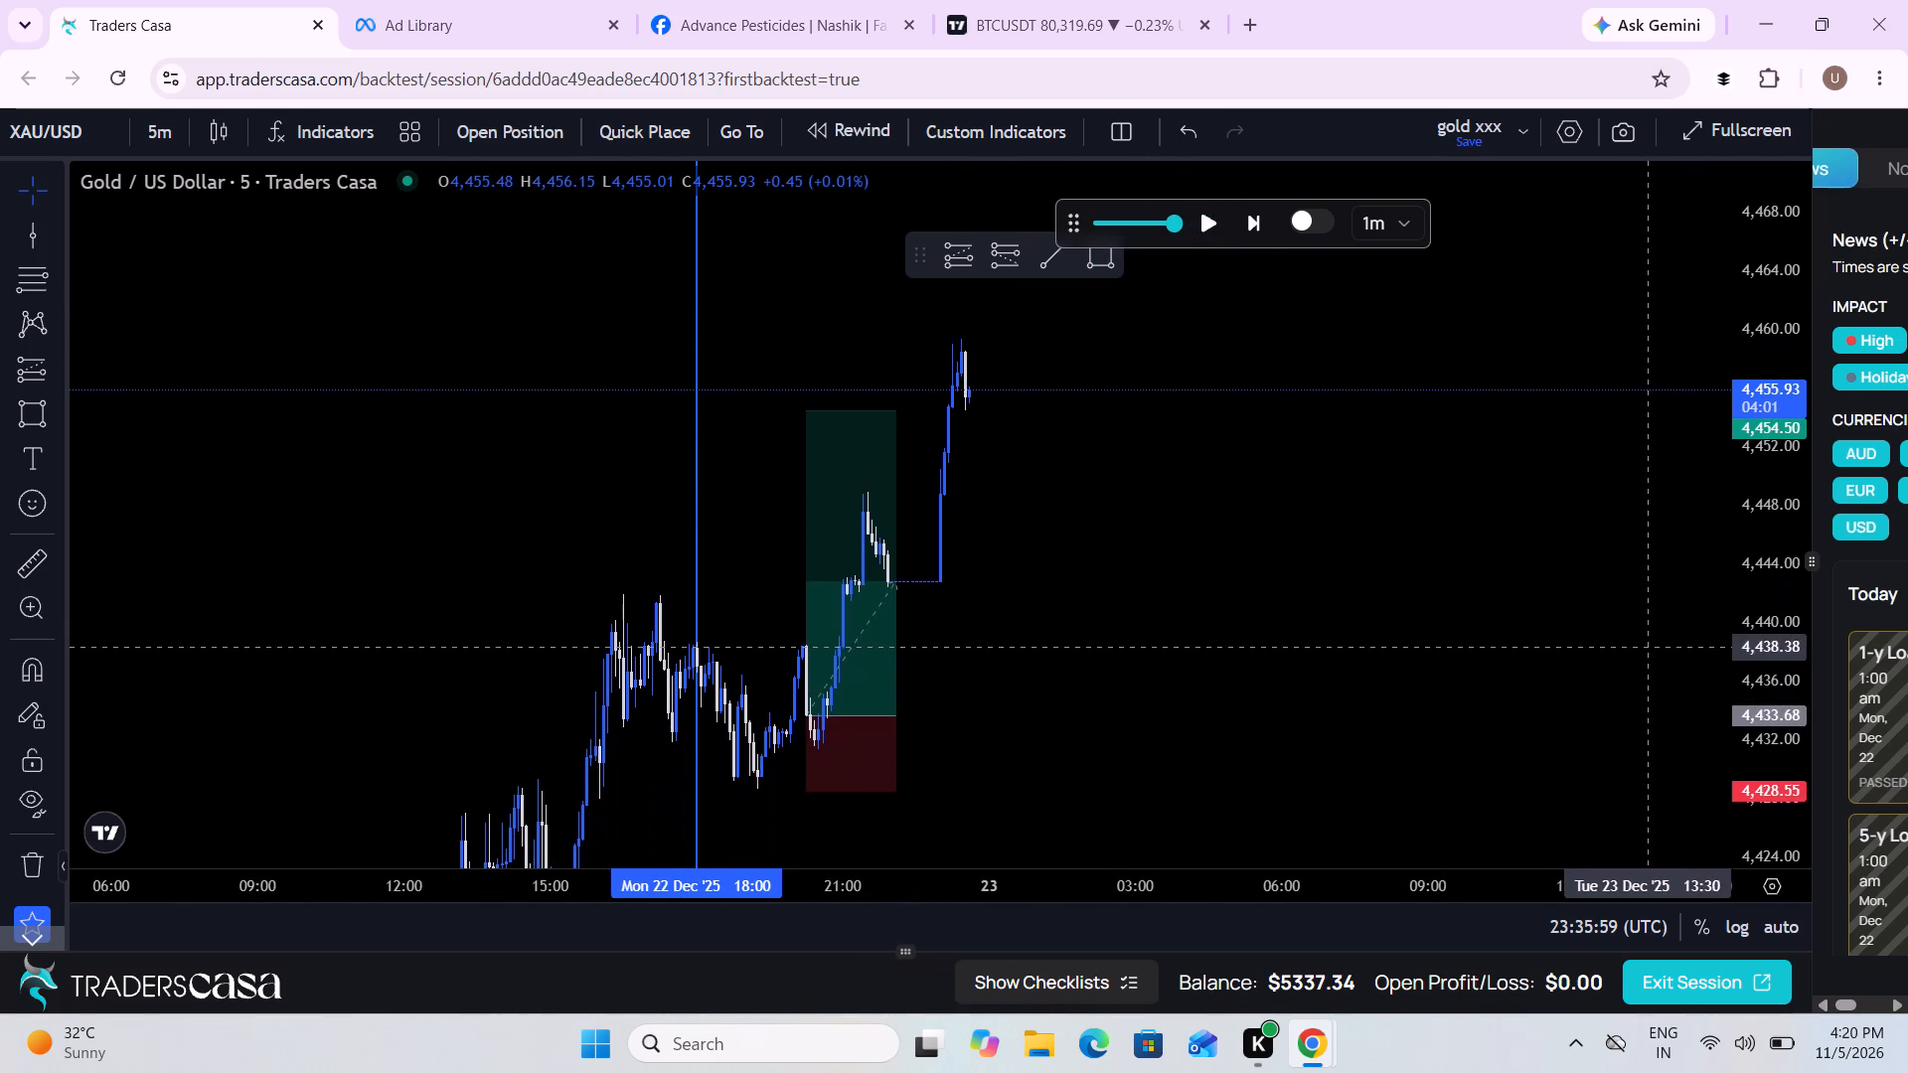
pyautogui.moveTo(891, 721); pyautogui.dragTo(1062, 705)
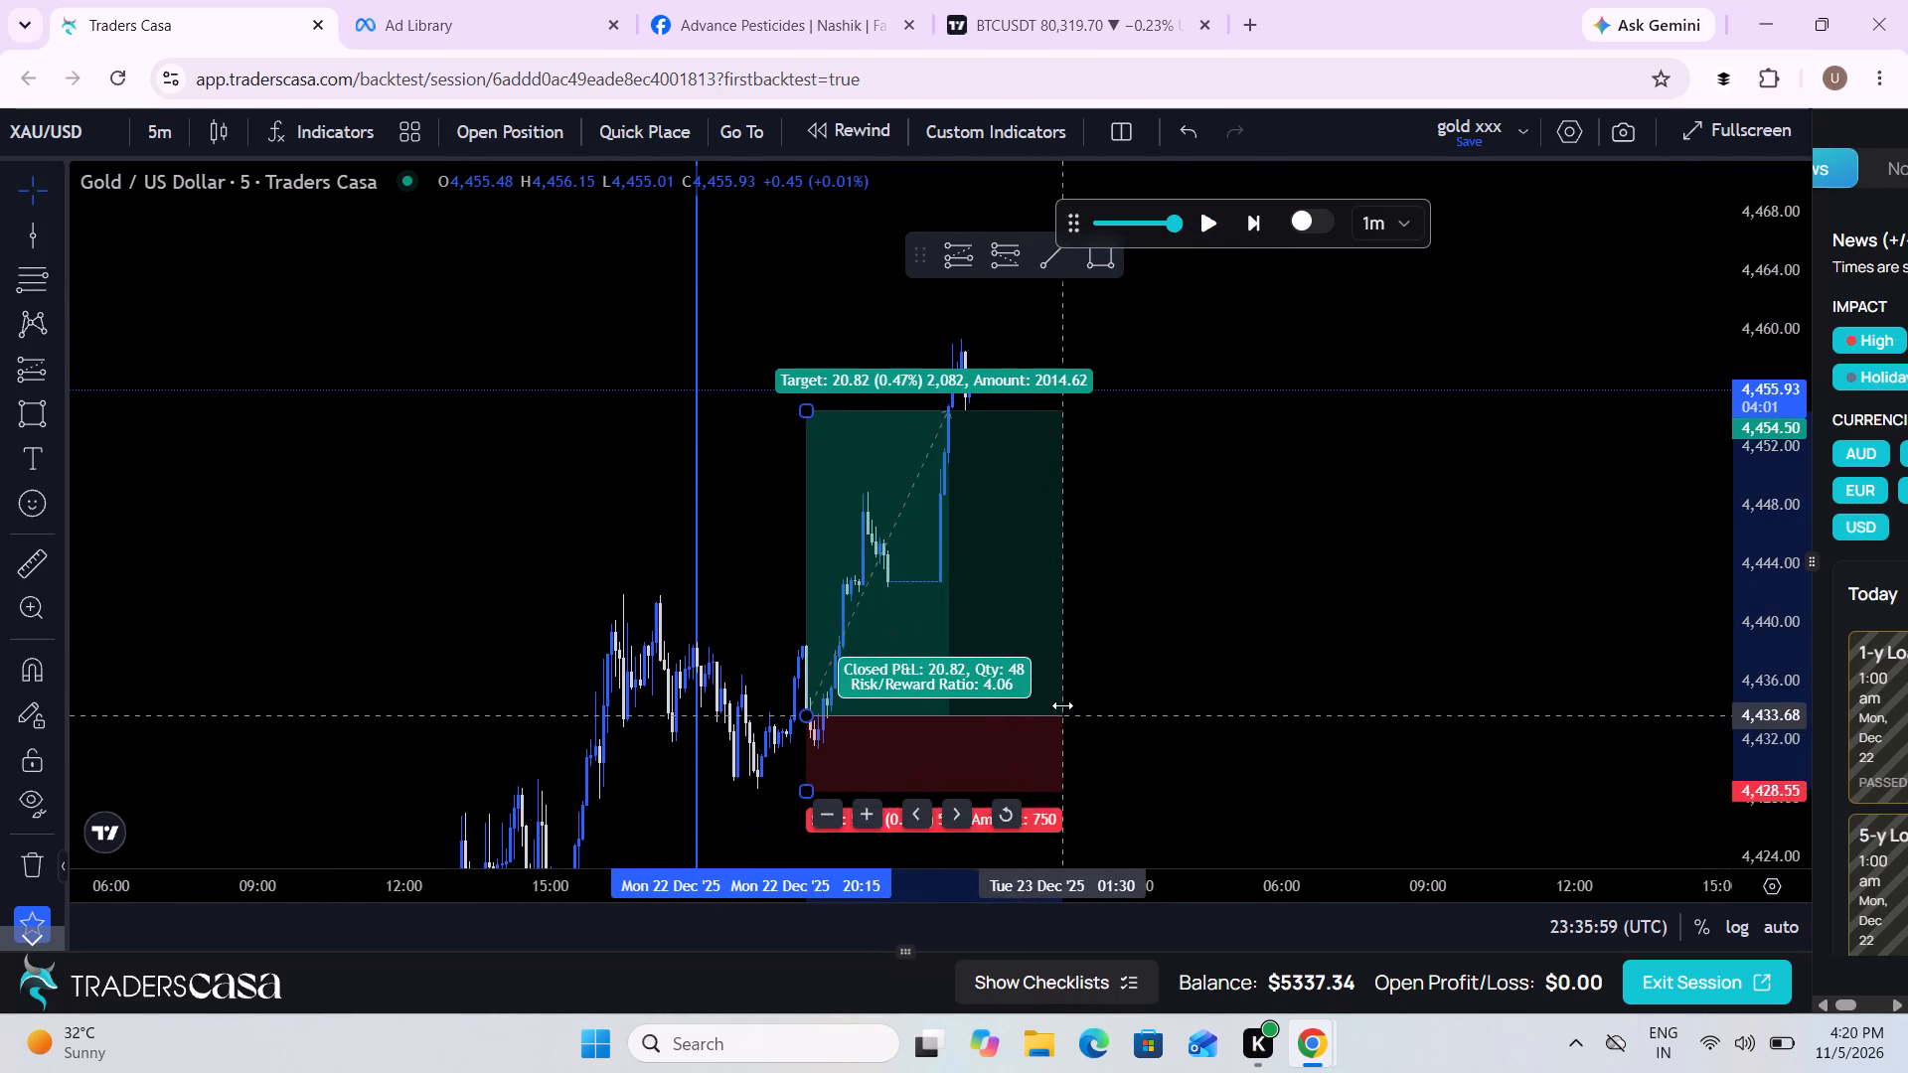
pyautogui.moveTo(1062, 705); pyautogui.dragTo(948, 712)
pyautogui.moveTo(1020, 690); pyautogui.dragTo(1061, 736)
# Mark 23:00 on 22 Dec with a vertical line.
pyautogui.click(48, 245)
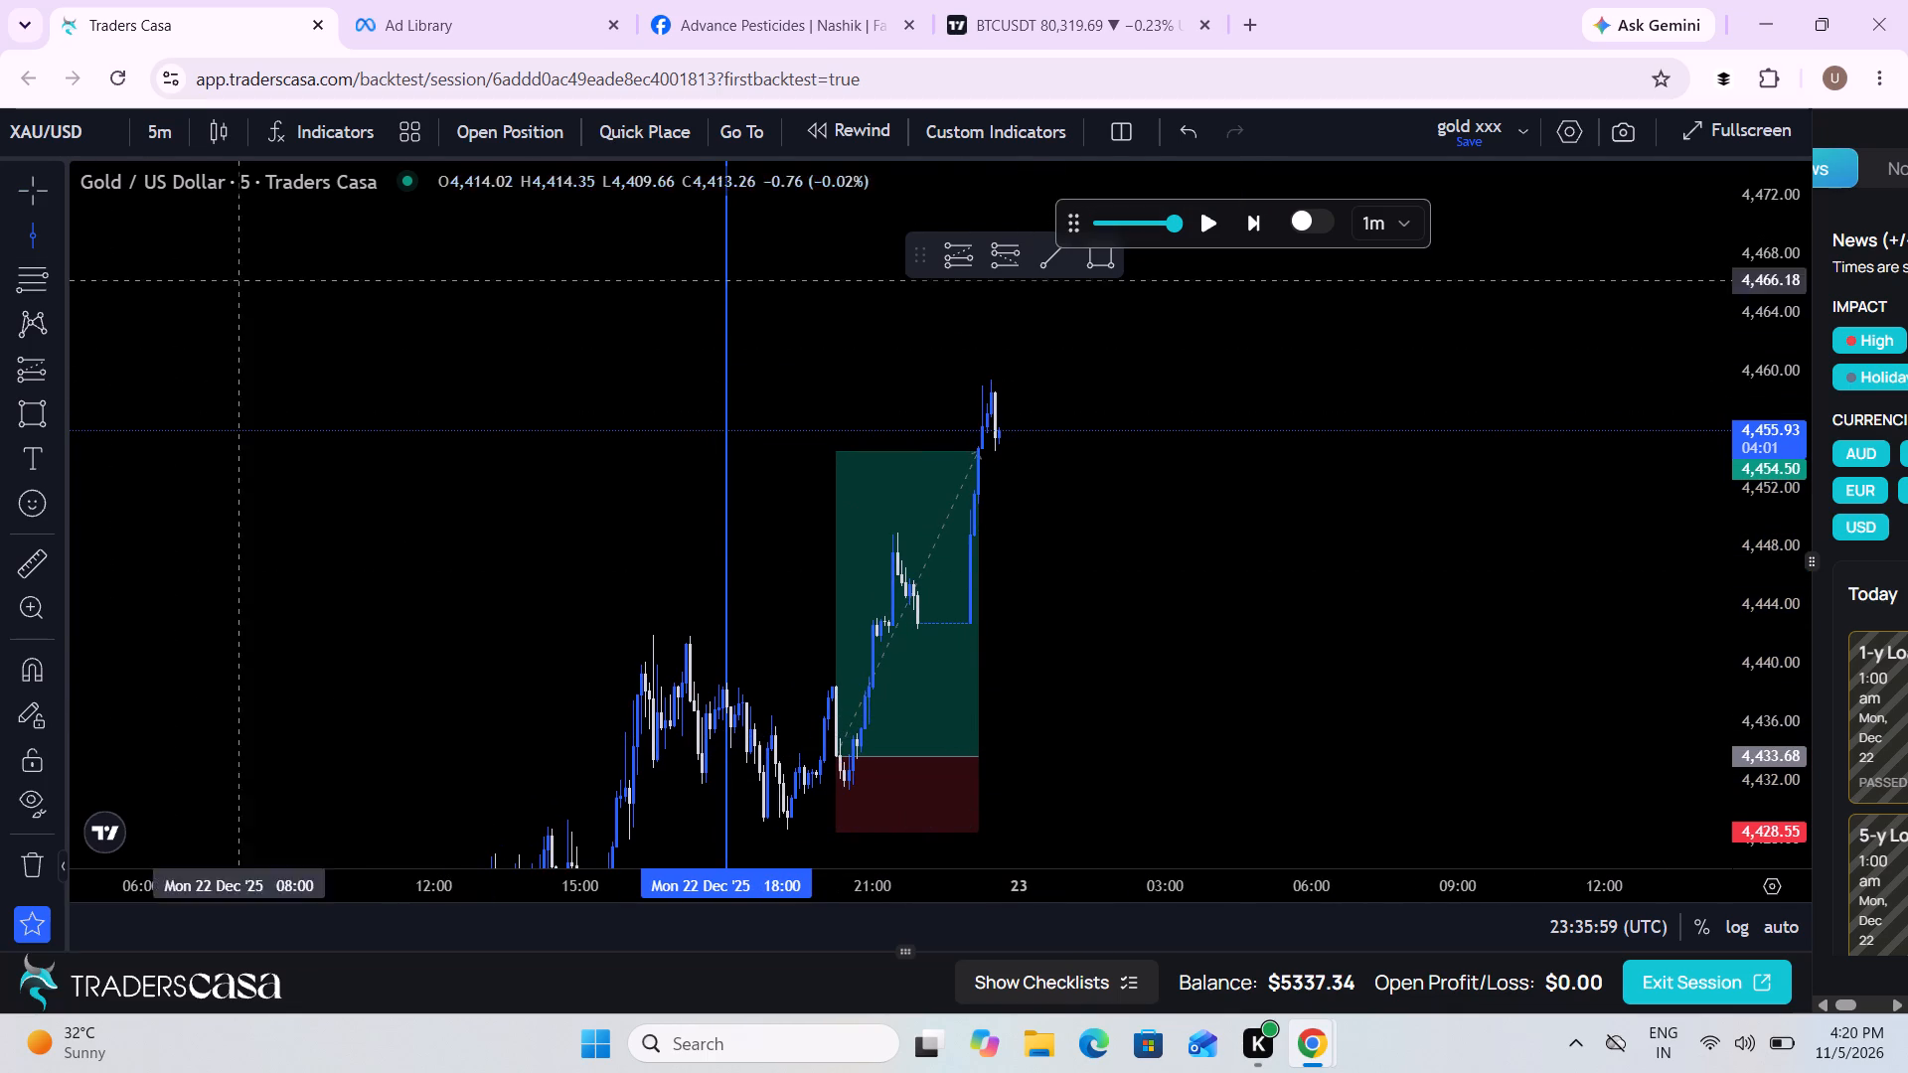
pyautogui.click(969, 655)
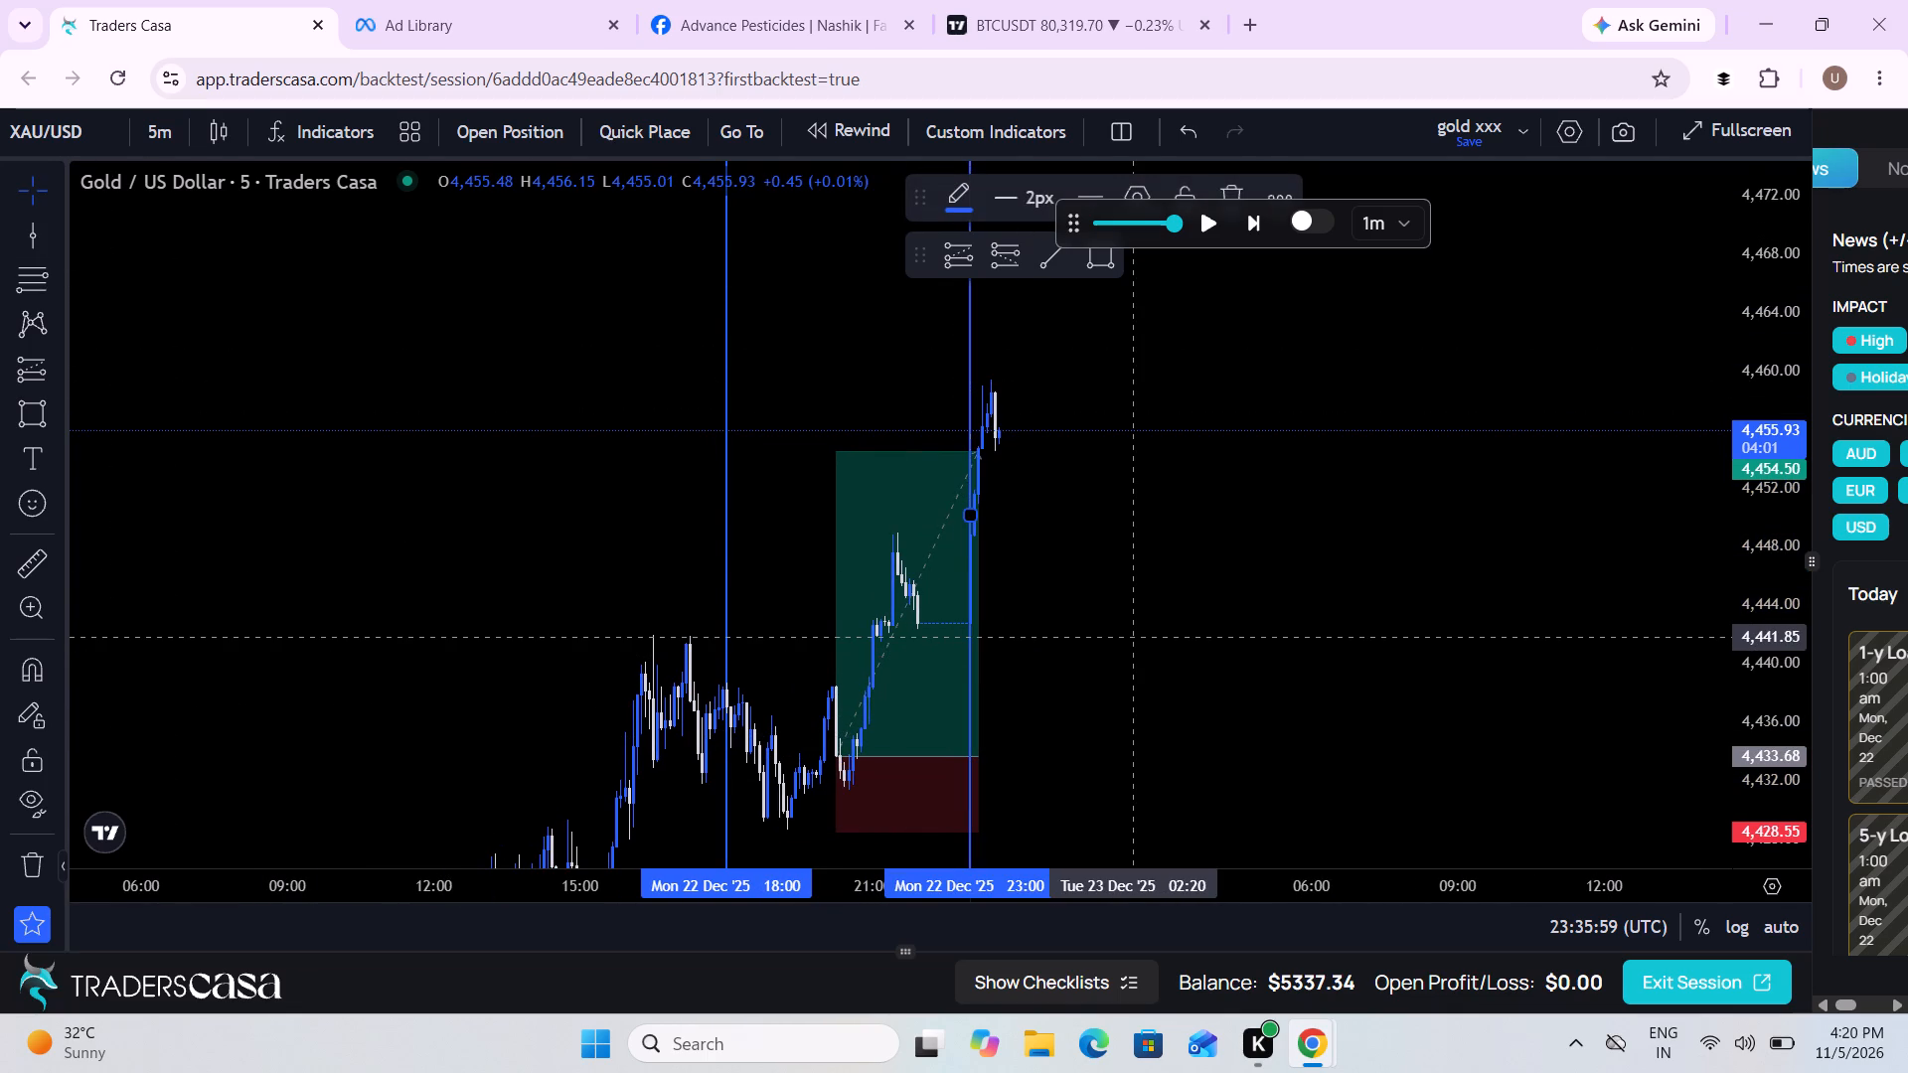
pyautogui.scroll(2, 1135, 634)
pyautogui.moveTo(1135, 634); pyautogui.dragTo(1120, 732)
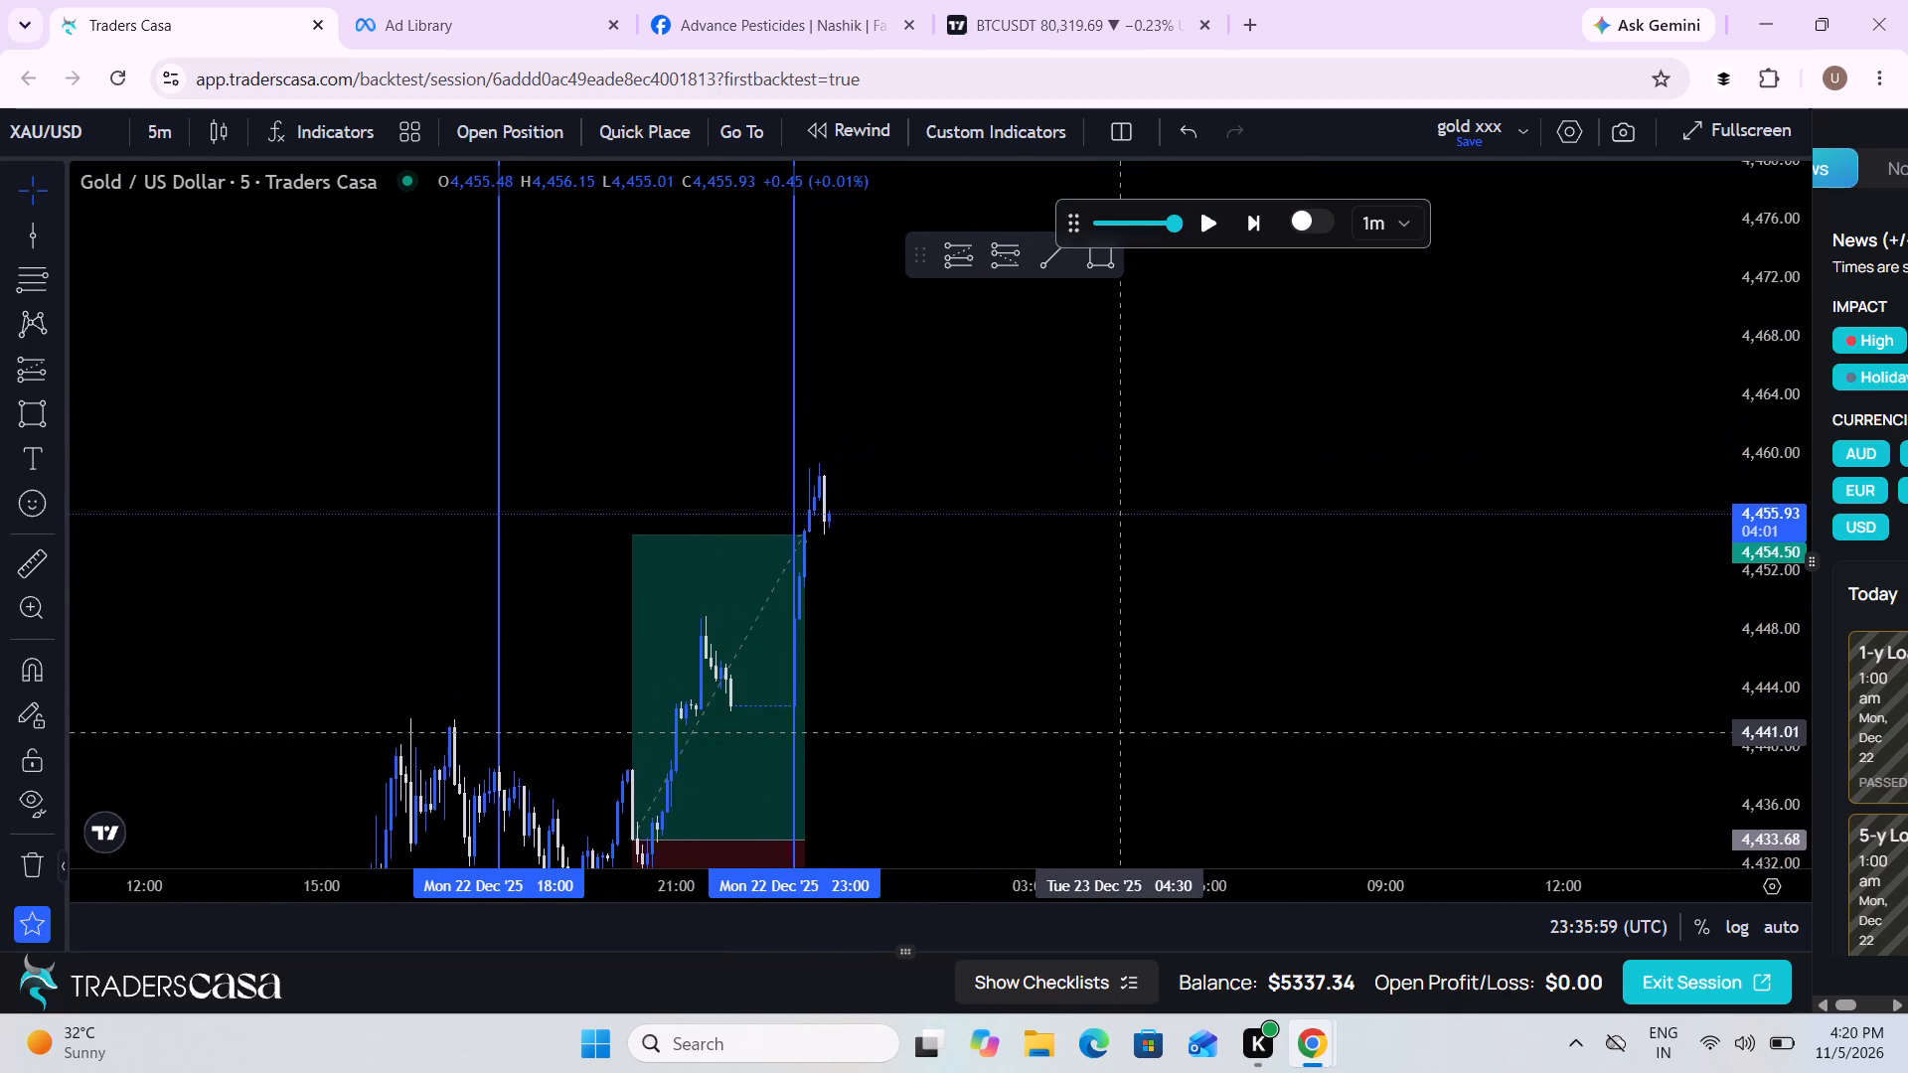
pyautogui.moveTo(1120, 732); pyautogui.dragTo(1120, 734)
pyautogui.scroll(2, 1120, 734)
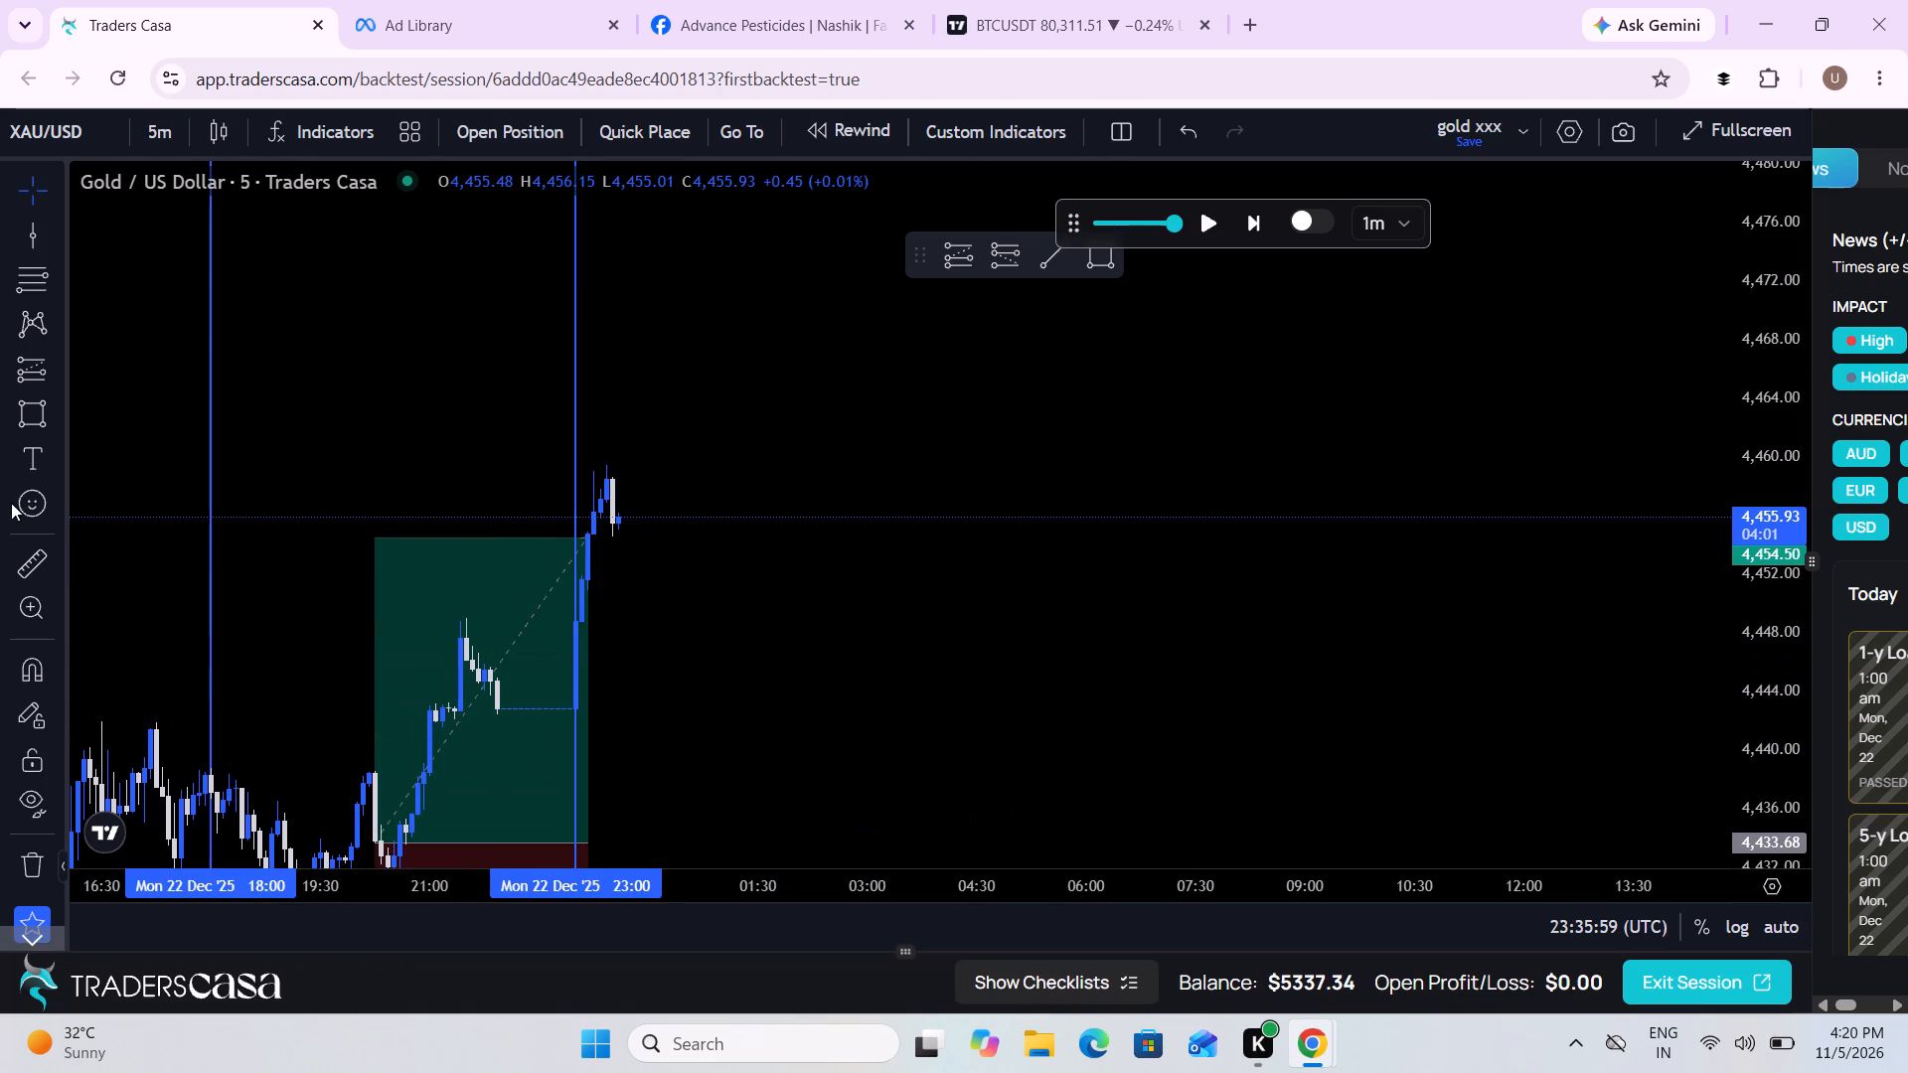
# Measure the latest up-leg from its base at about 4442.70 to the high at about 4459.49.
pyautogui.moveTo(13, 569); pyautogui.dragTo(649, 711)
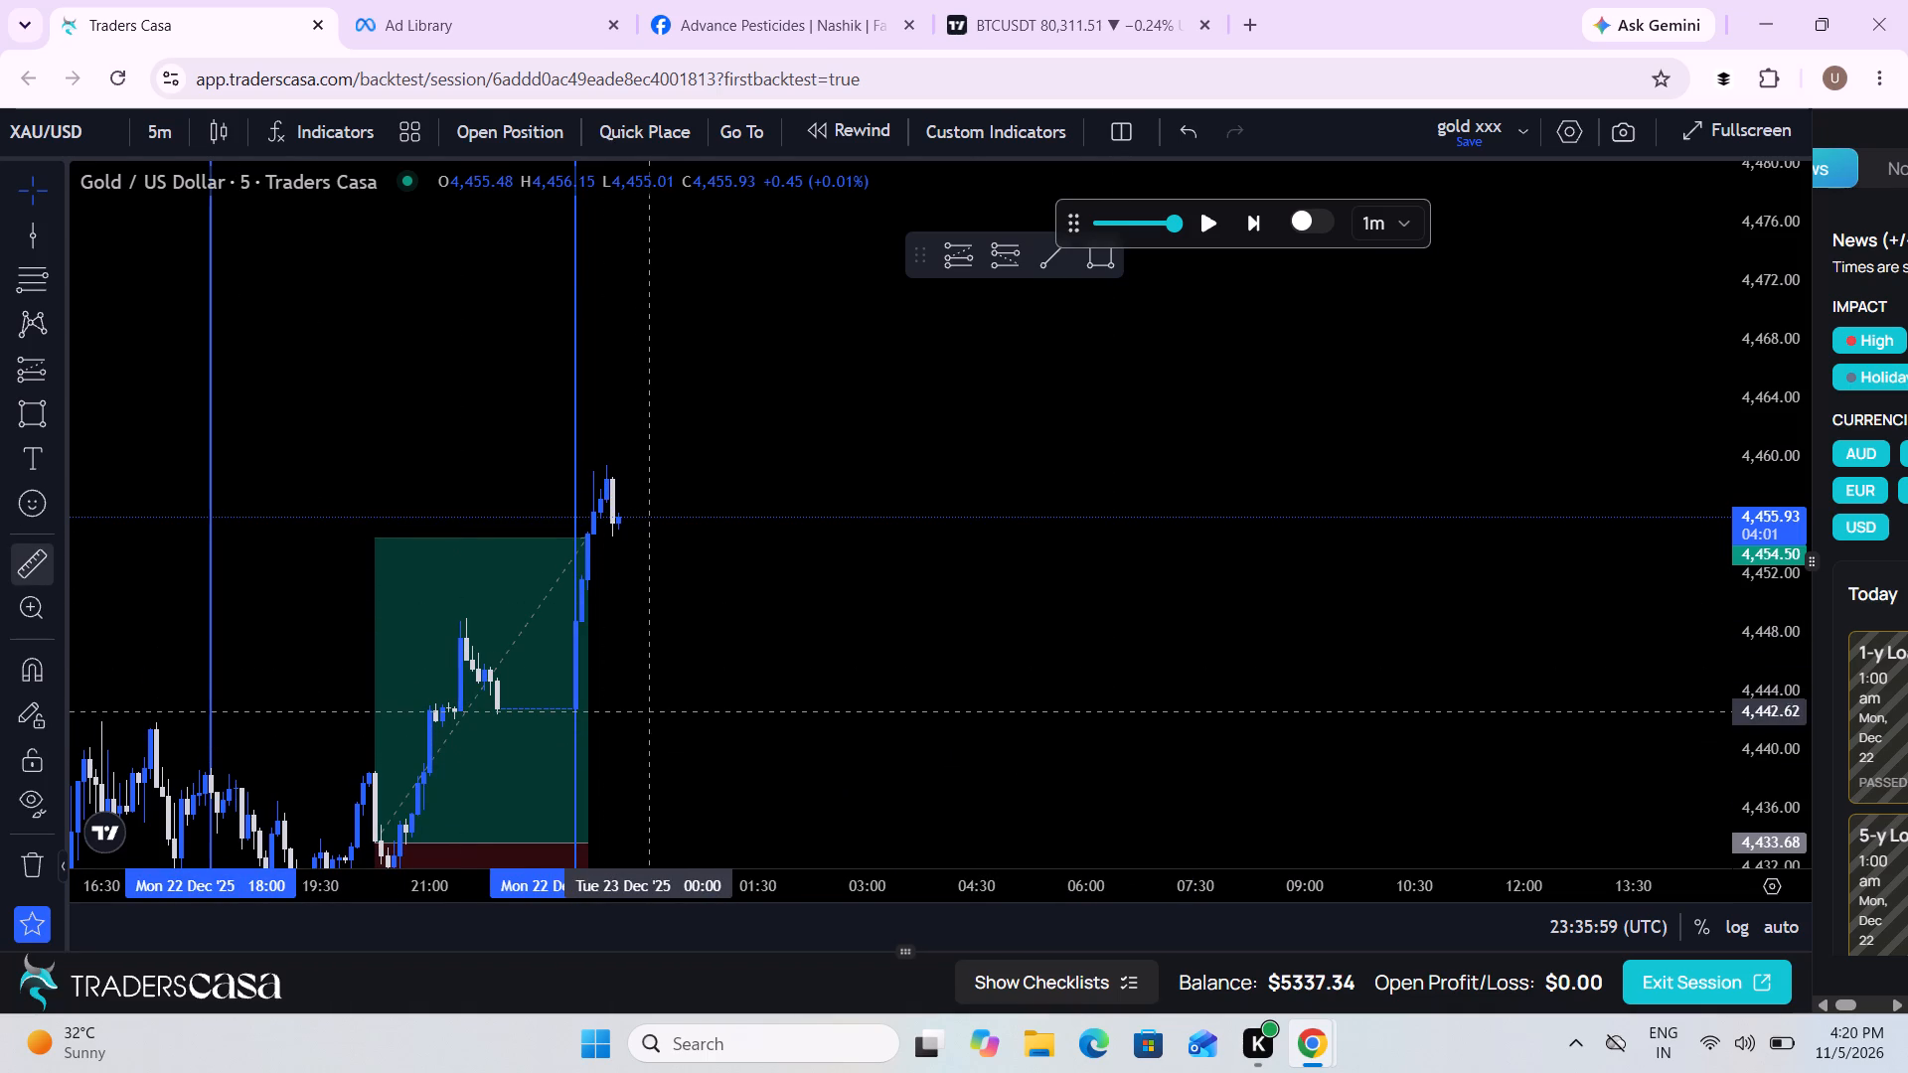
pyautogui.moveTo(649, 711); pyautogui.dragTo(662, 709)
pyautogui.moveTo(662, 709); pyautogui.dragTo(743, 615)
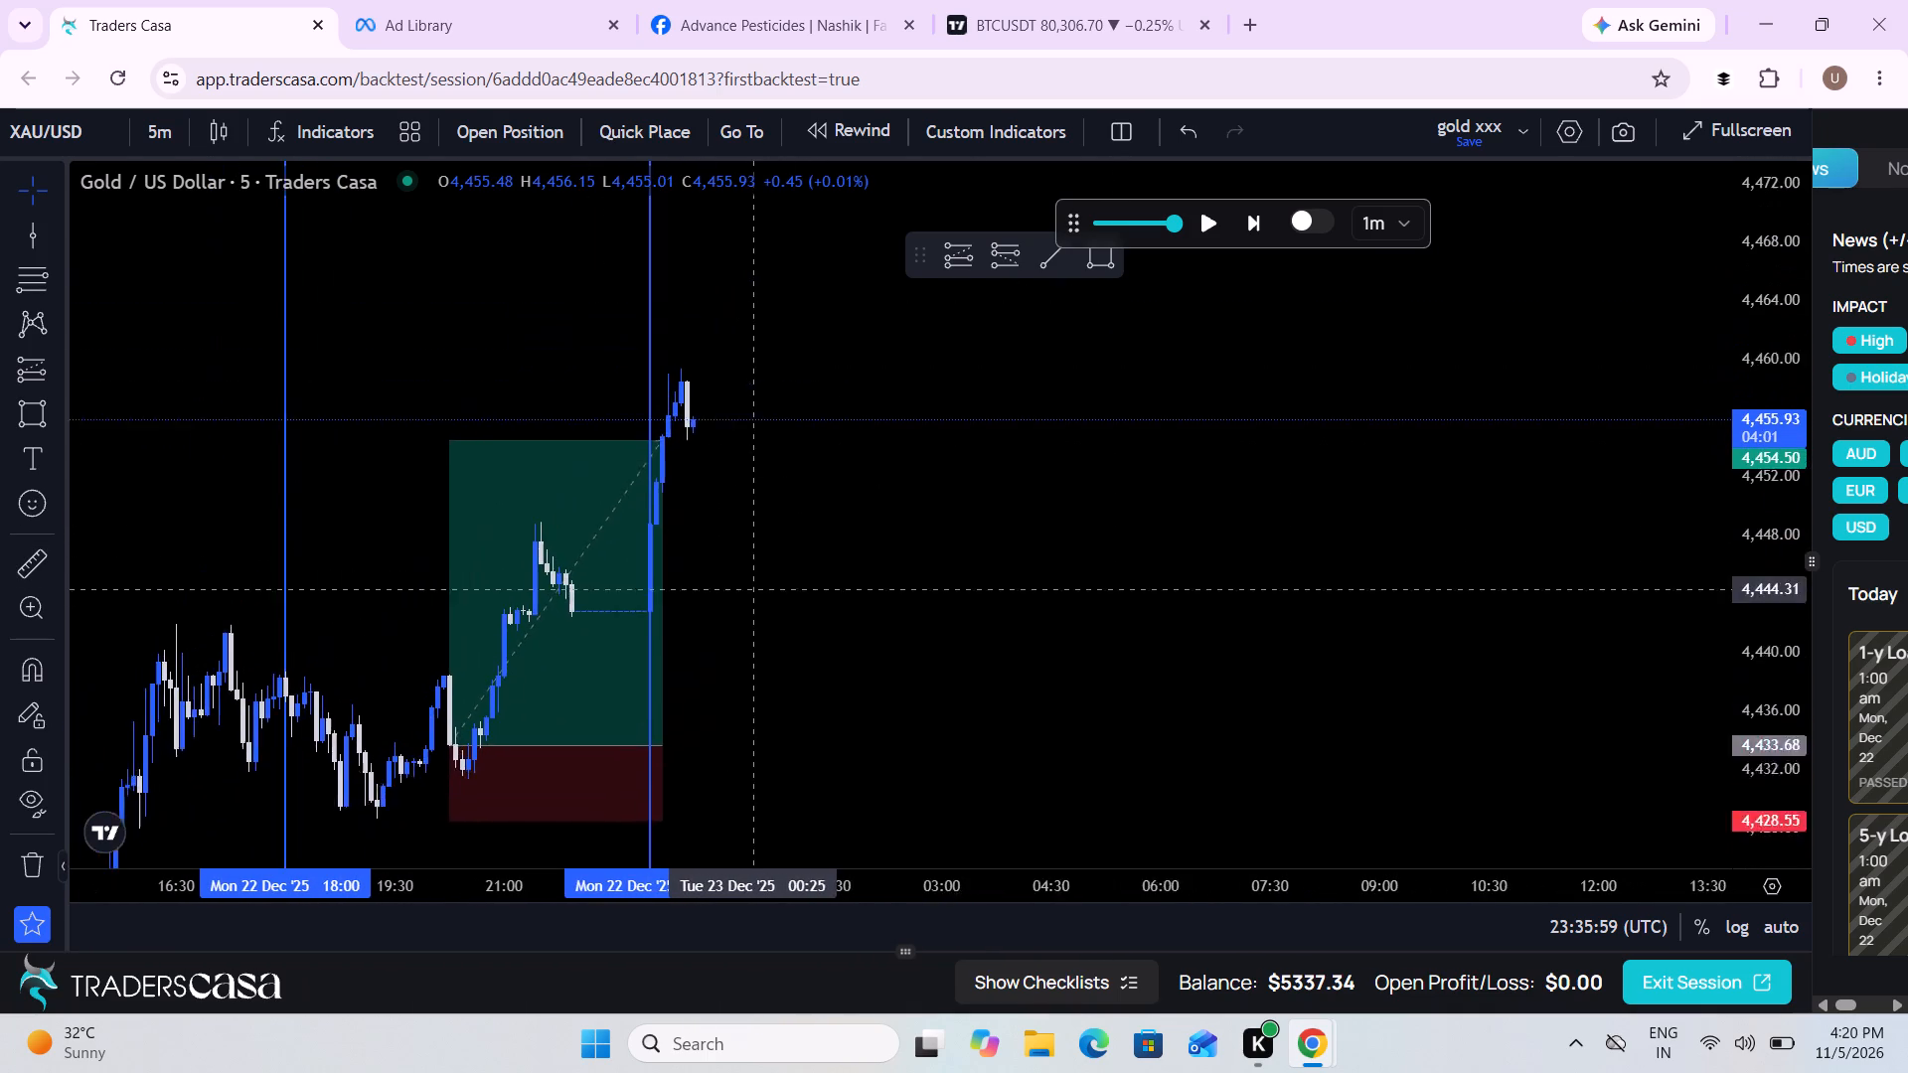
pyautogui.moveTo(743, 615); pyautogui.dragTo(729, 656)
pyautogui.click(16, 557)
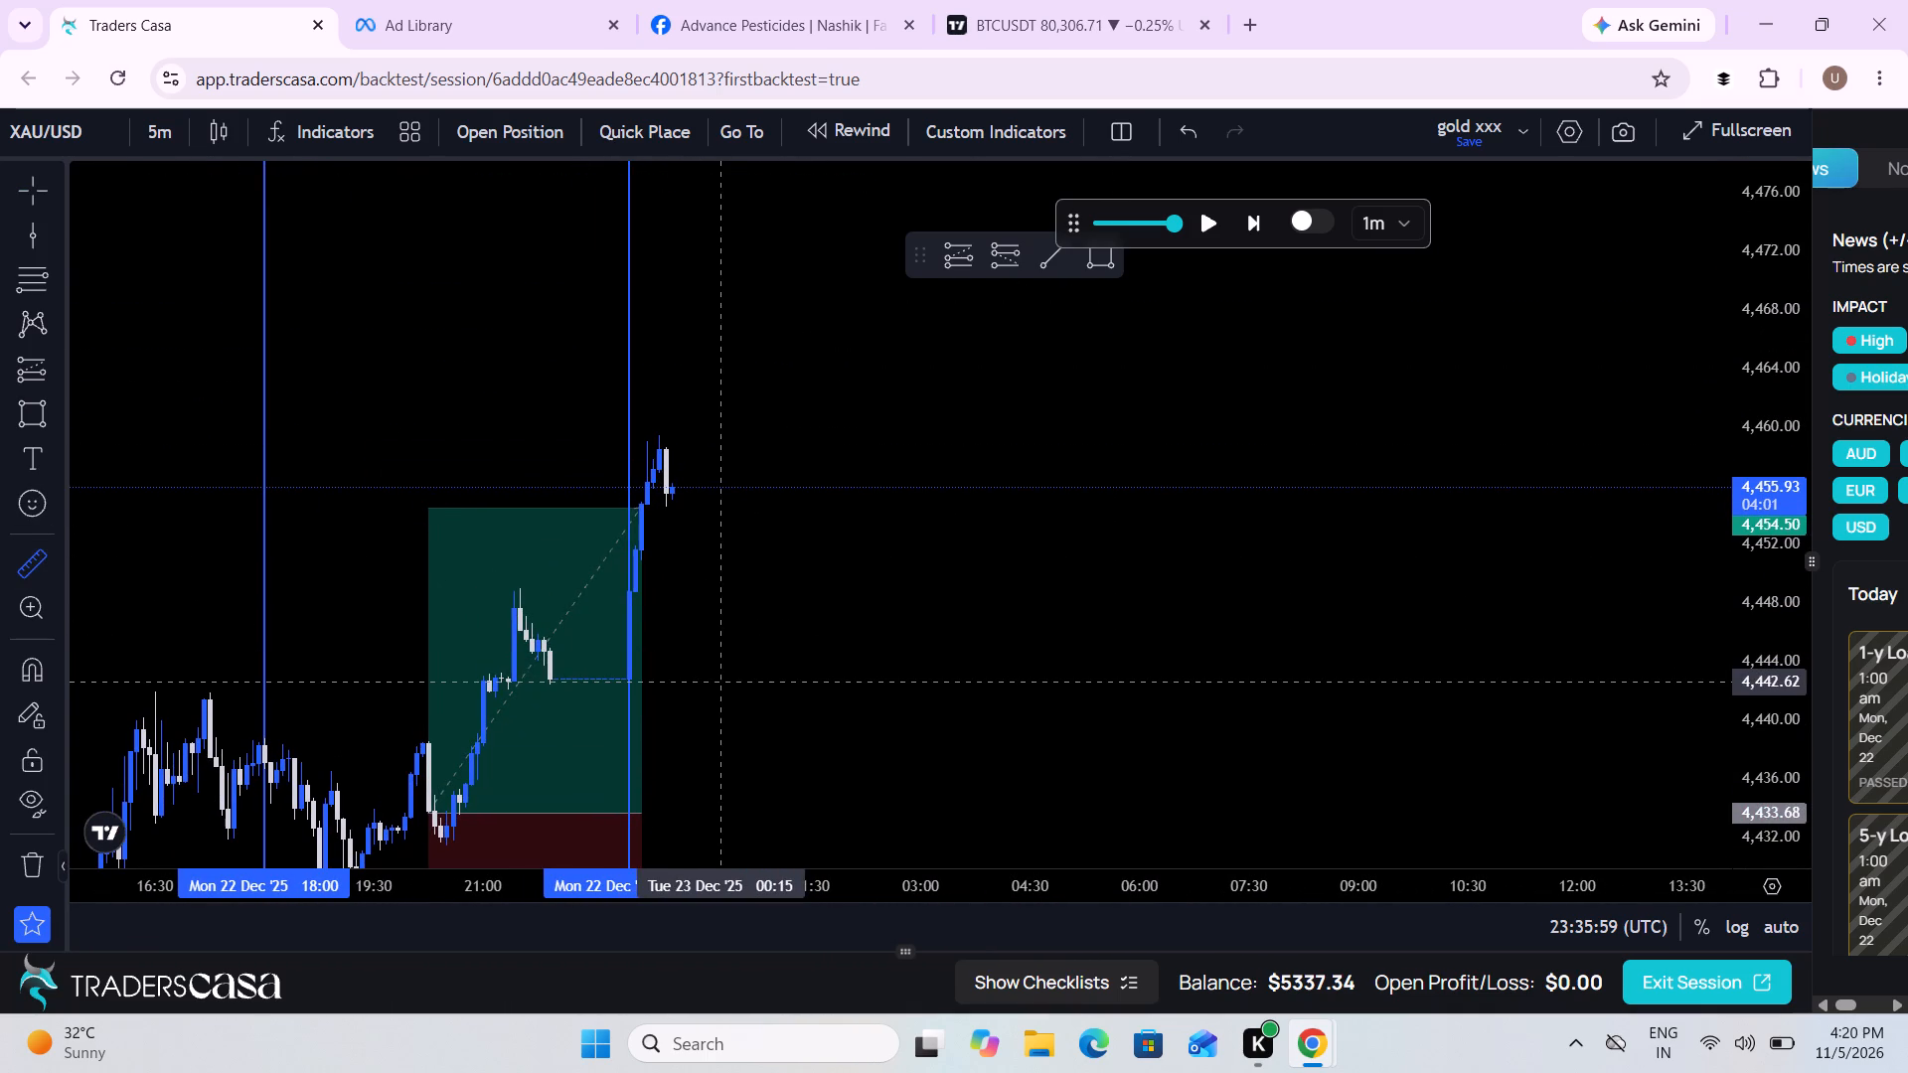
pyautogui.click(723, 680)
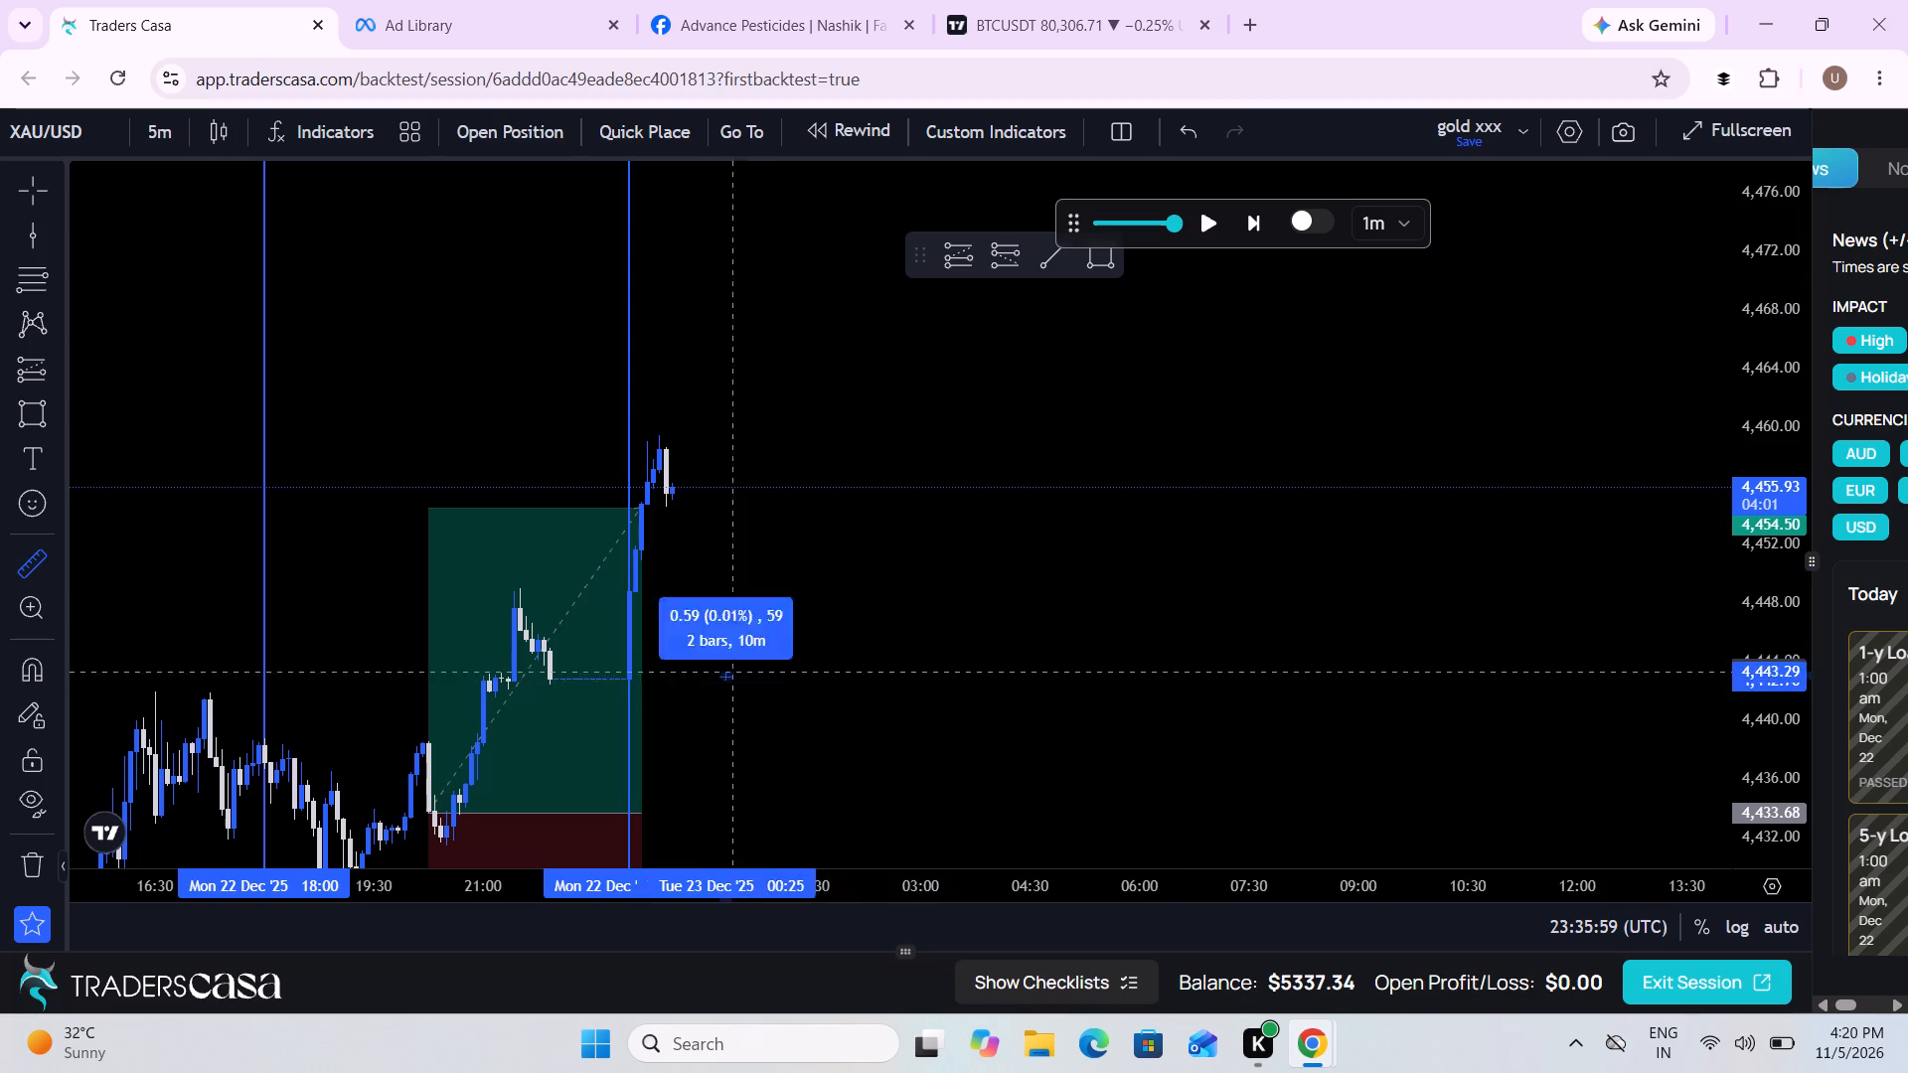
pyautogui.click(868, 434)
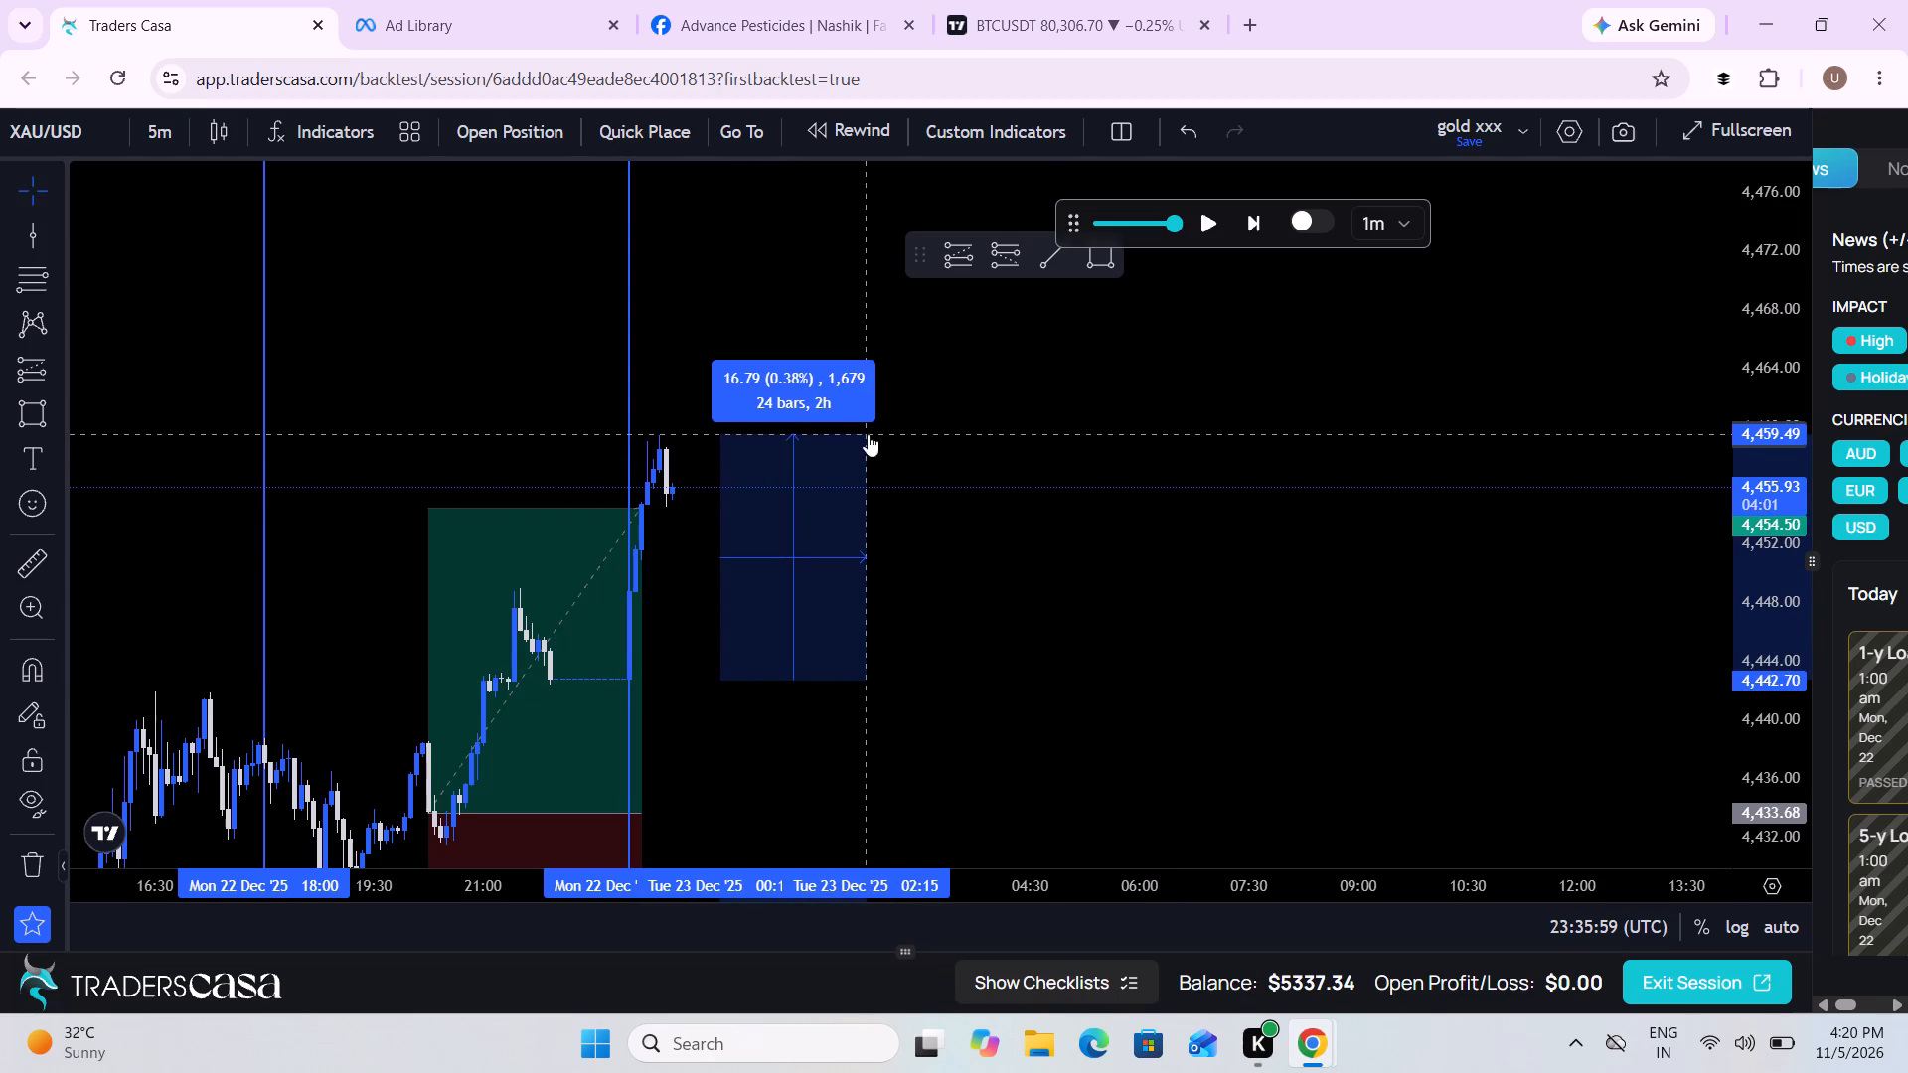
# Draw a flat rectangle as a midpoint line at about 4451, from 23:10 on 22 Dec to 07:10 on 23 Dec.
pyautogui.scroll(3, 1048, 580)
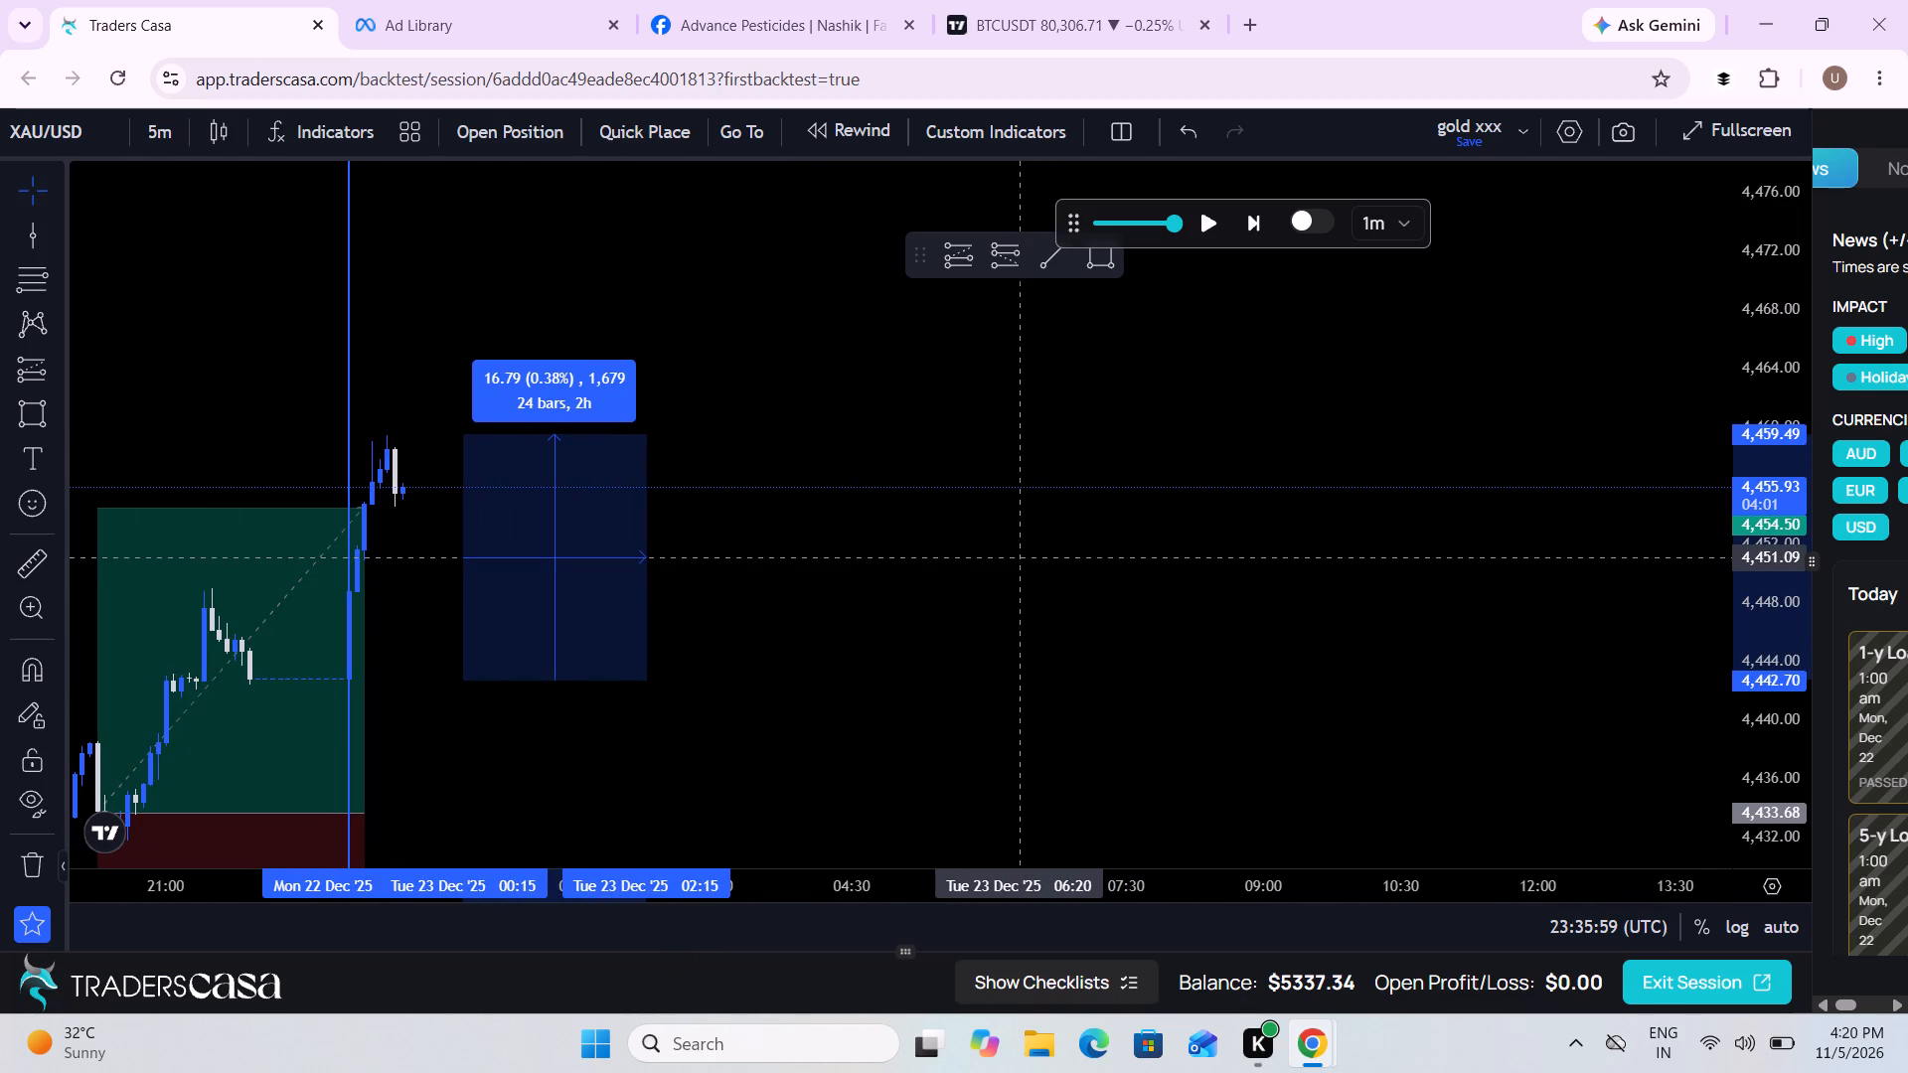
pyautogui.click(13, 421)
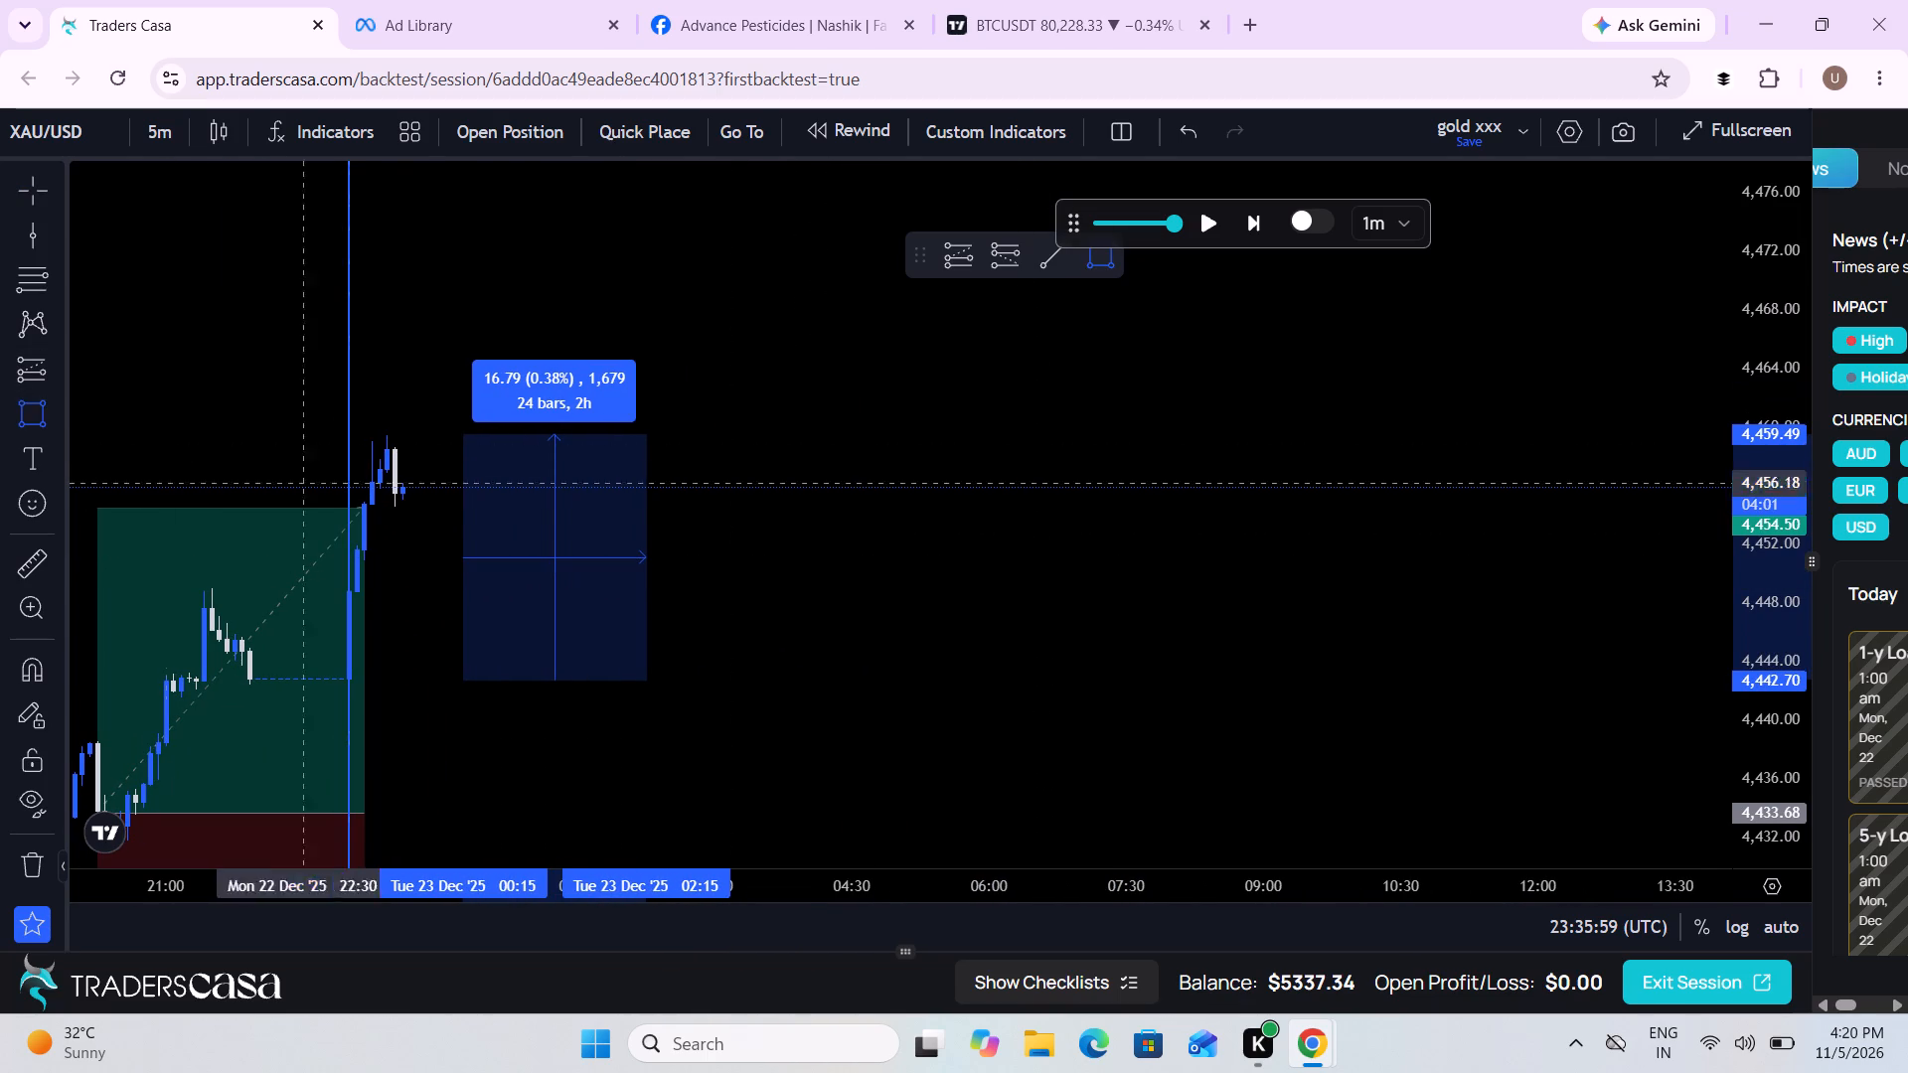
pyautogui.click(366, 556)
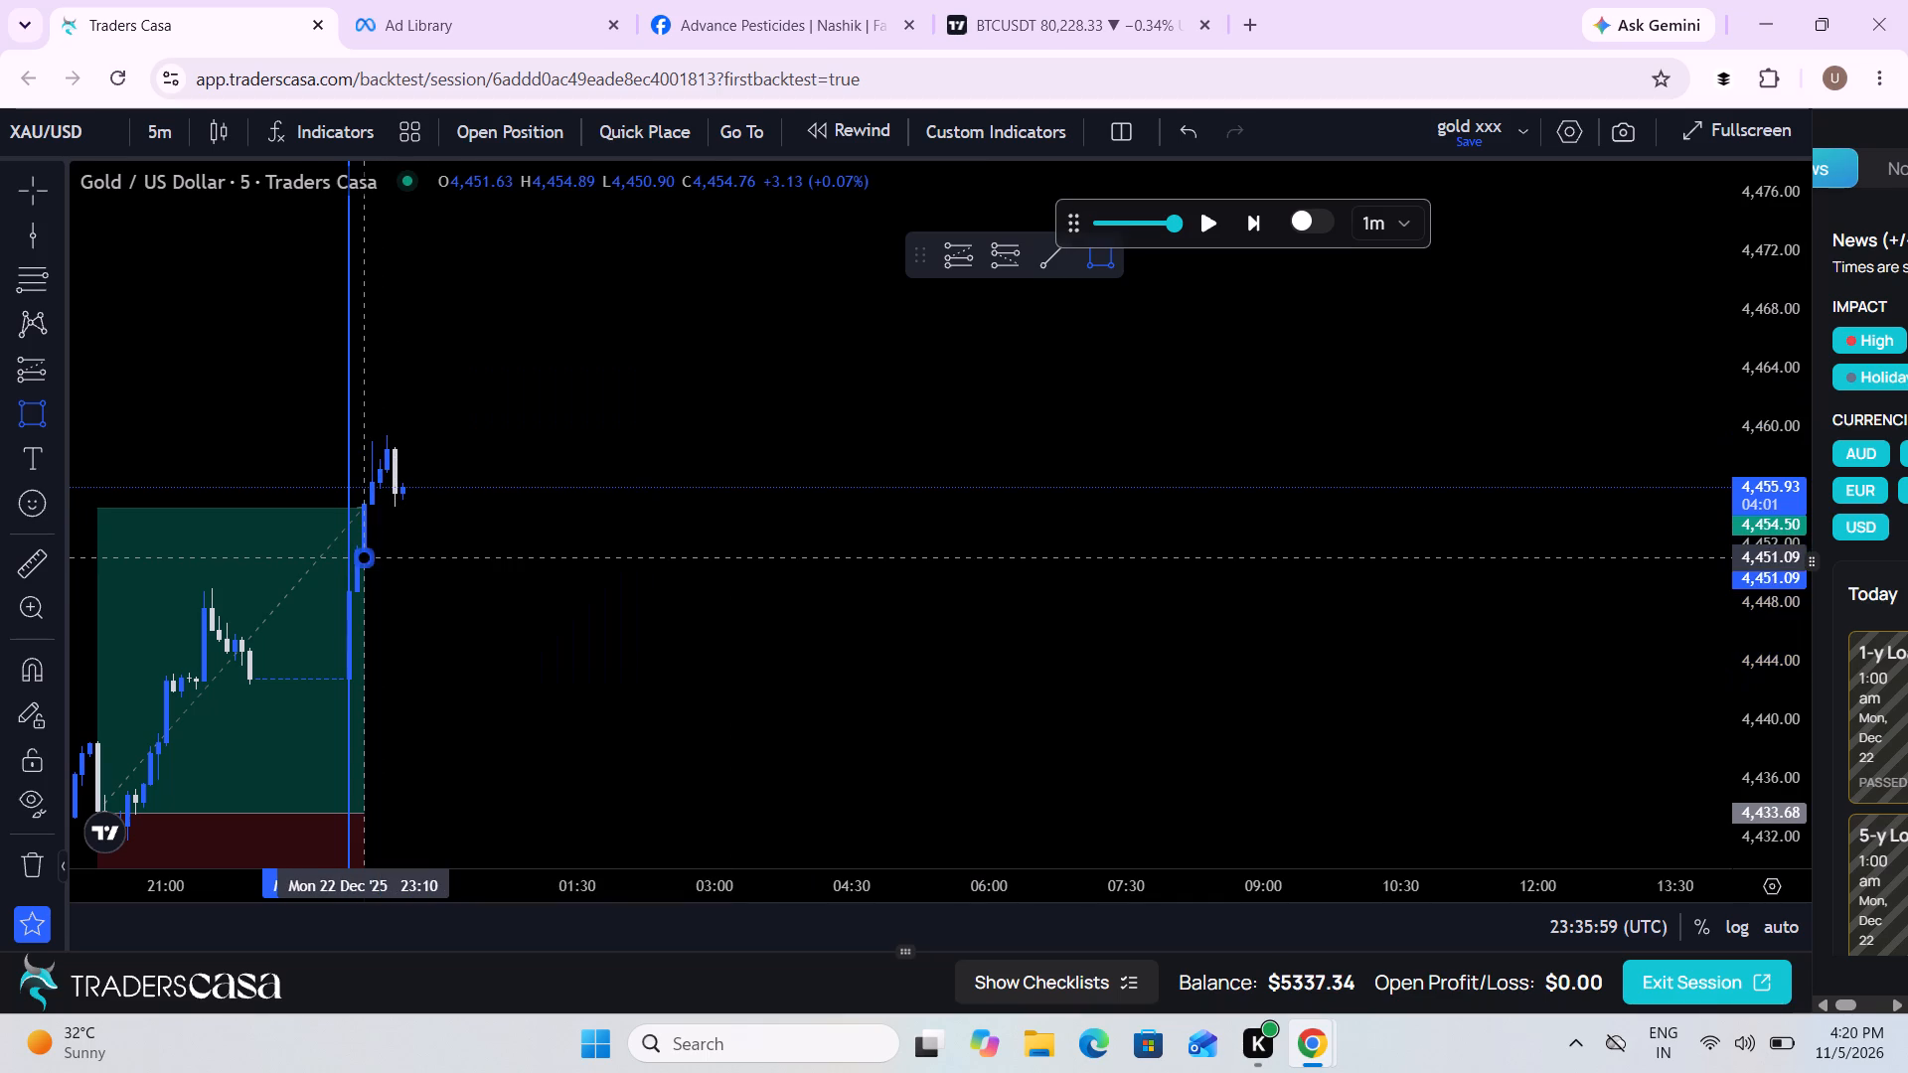
pyautogui.click(1097, 558)
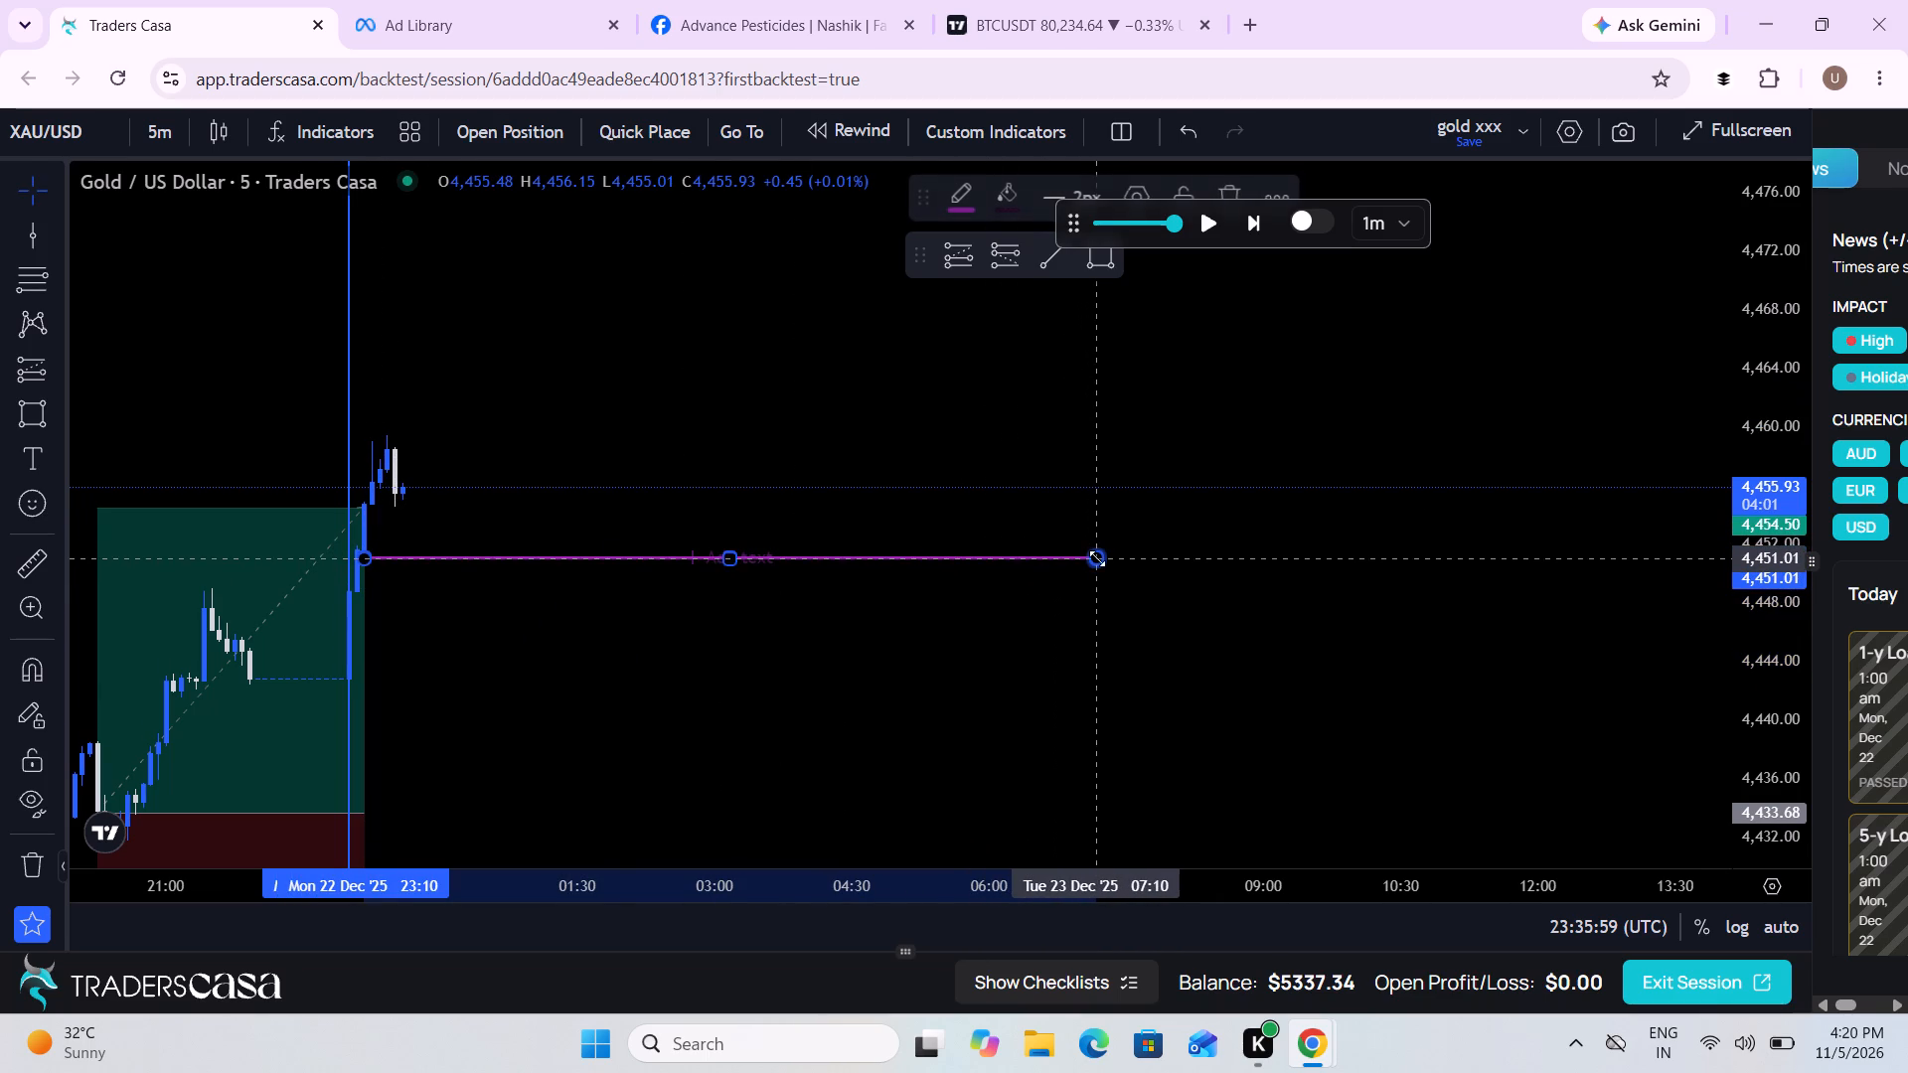
# Replay the chart from 23:35 UTC on 22 Dec to about 01:04 UTC on 23 Dec.
pyautogui.moveTo(620, 672); pyautogui.dragTo(1458, 668)
pyautogui.scroll(1, 1458, 668)
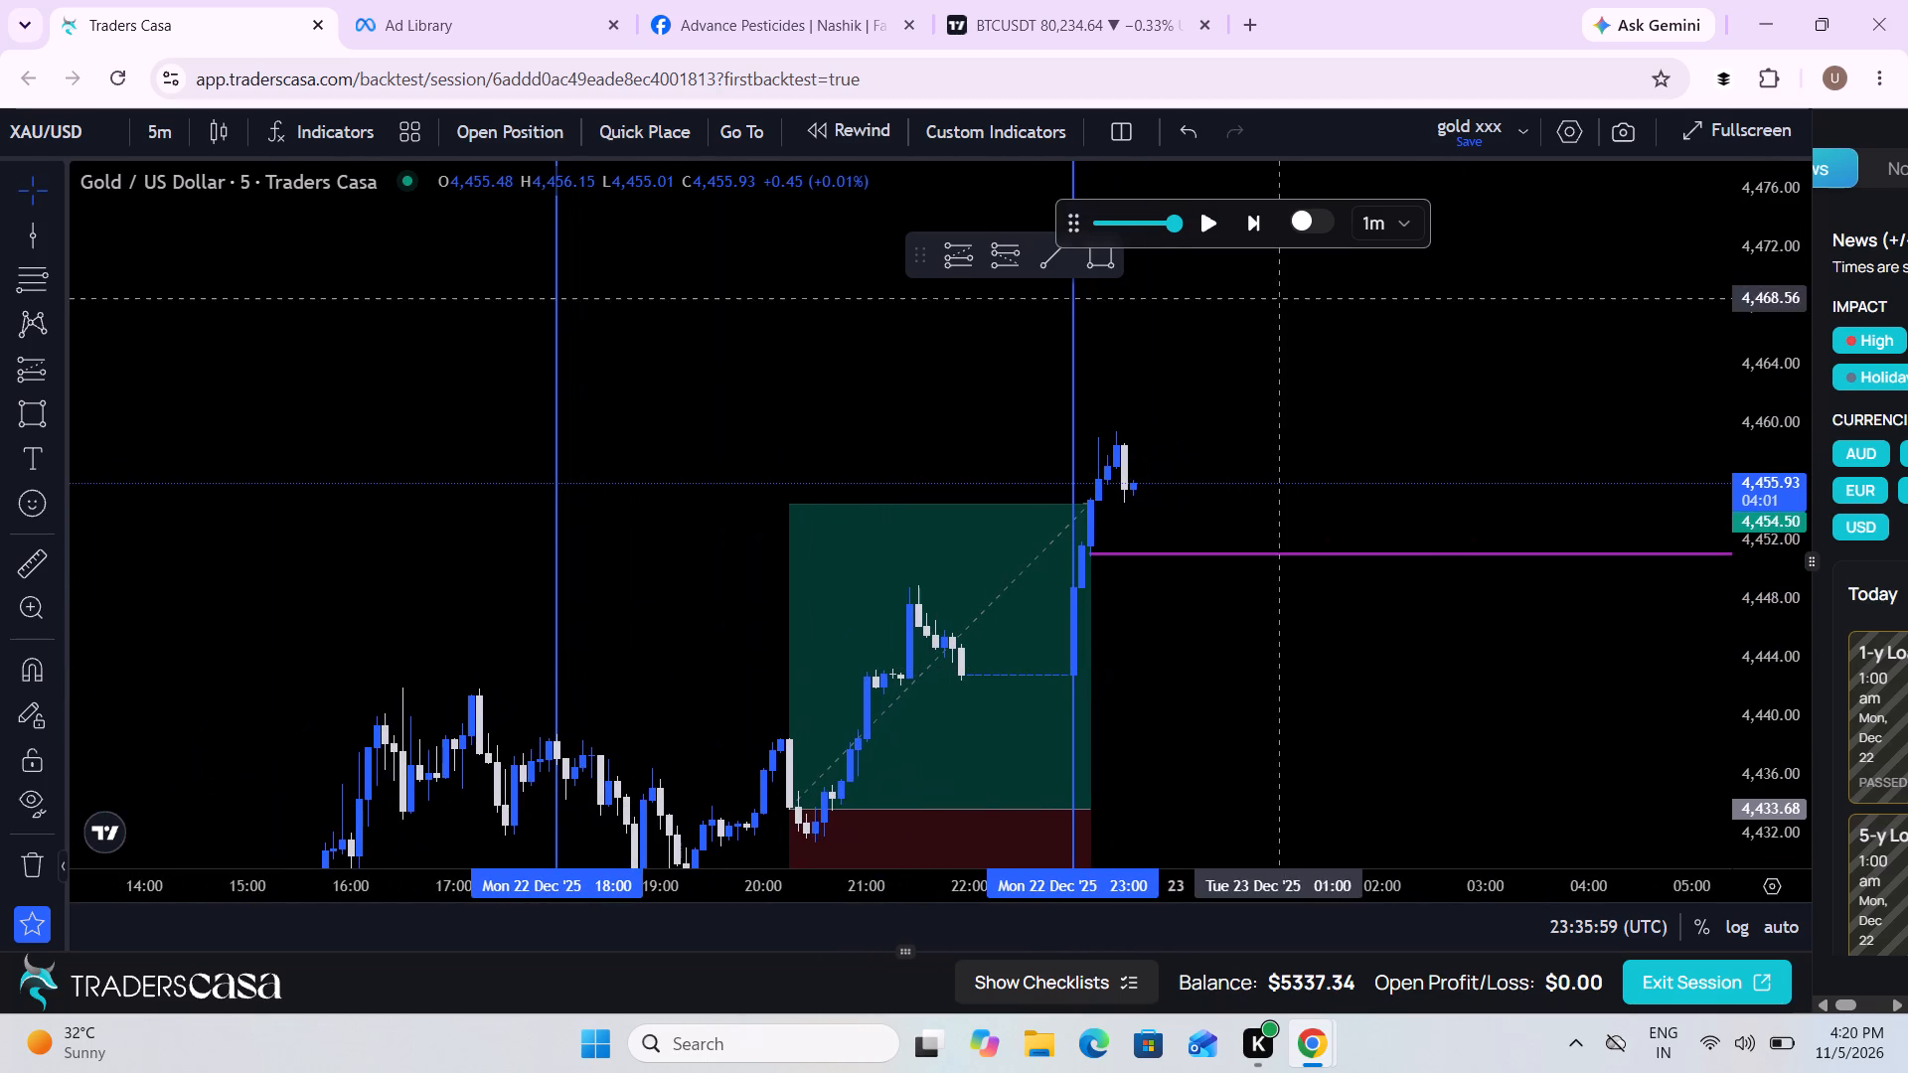
pyautogui.click(1204, 223)
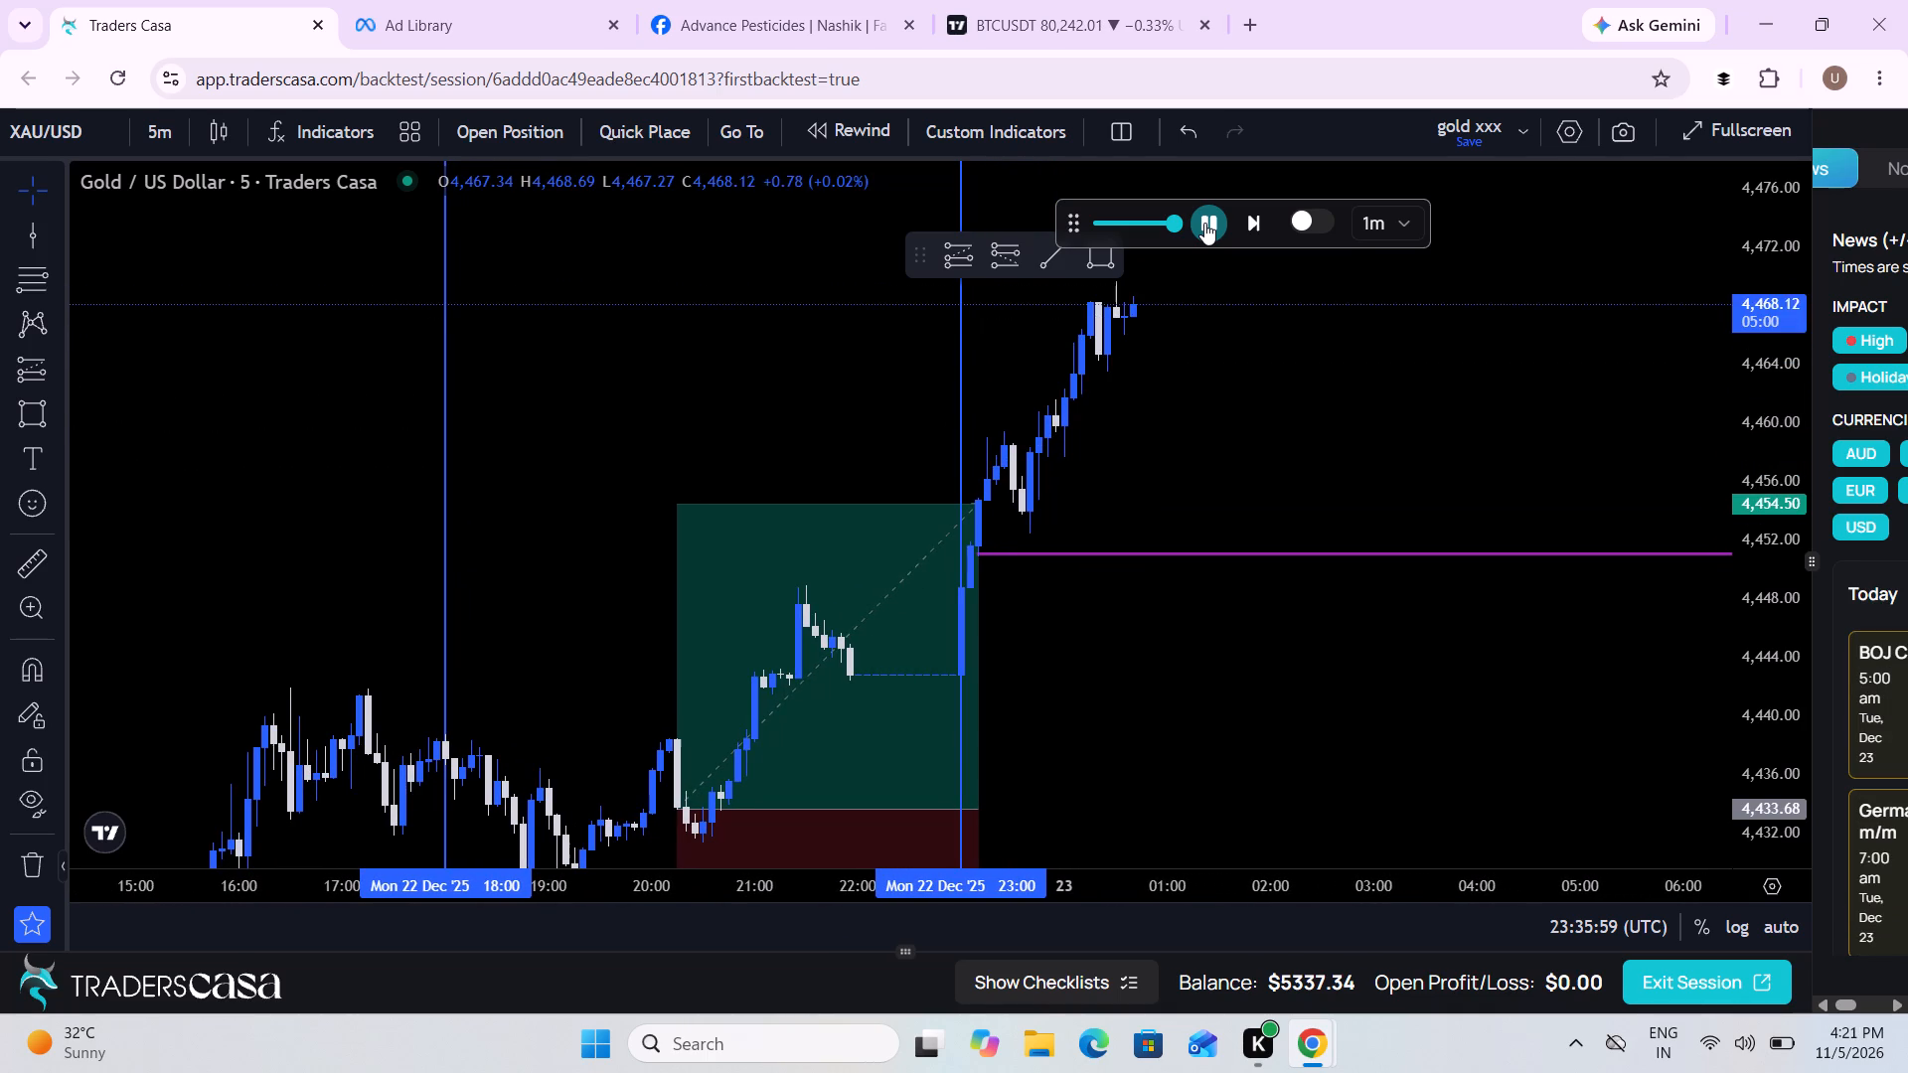
pyautogui.click(1204, 223)
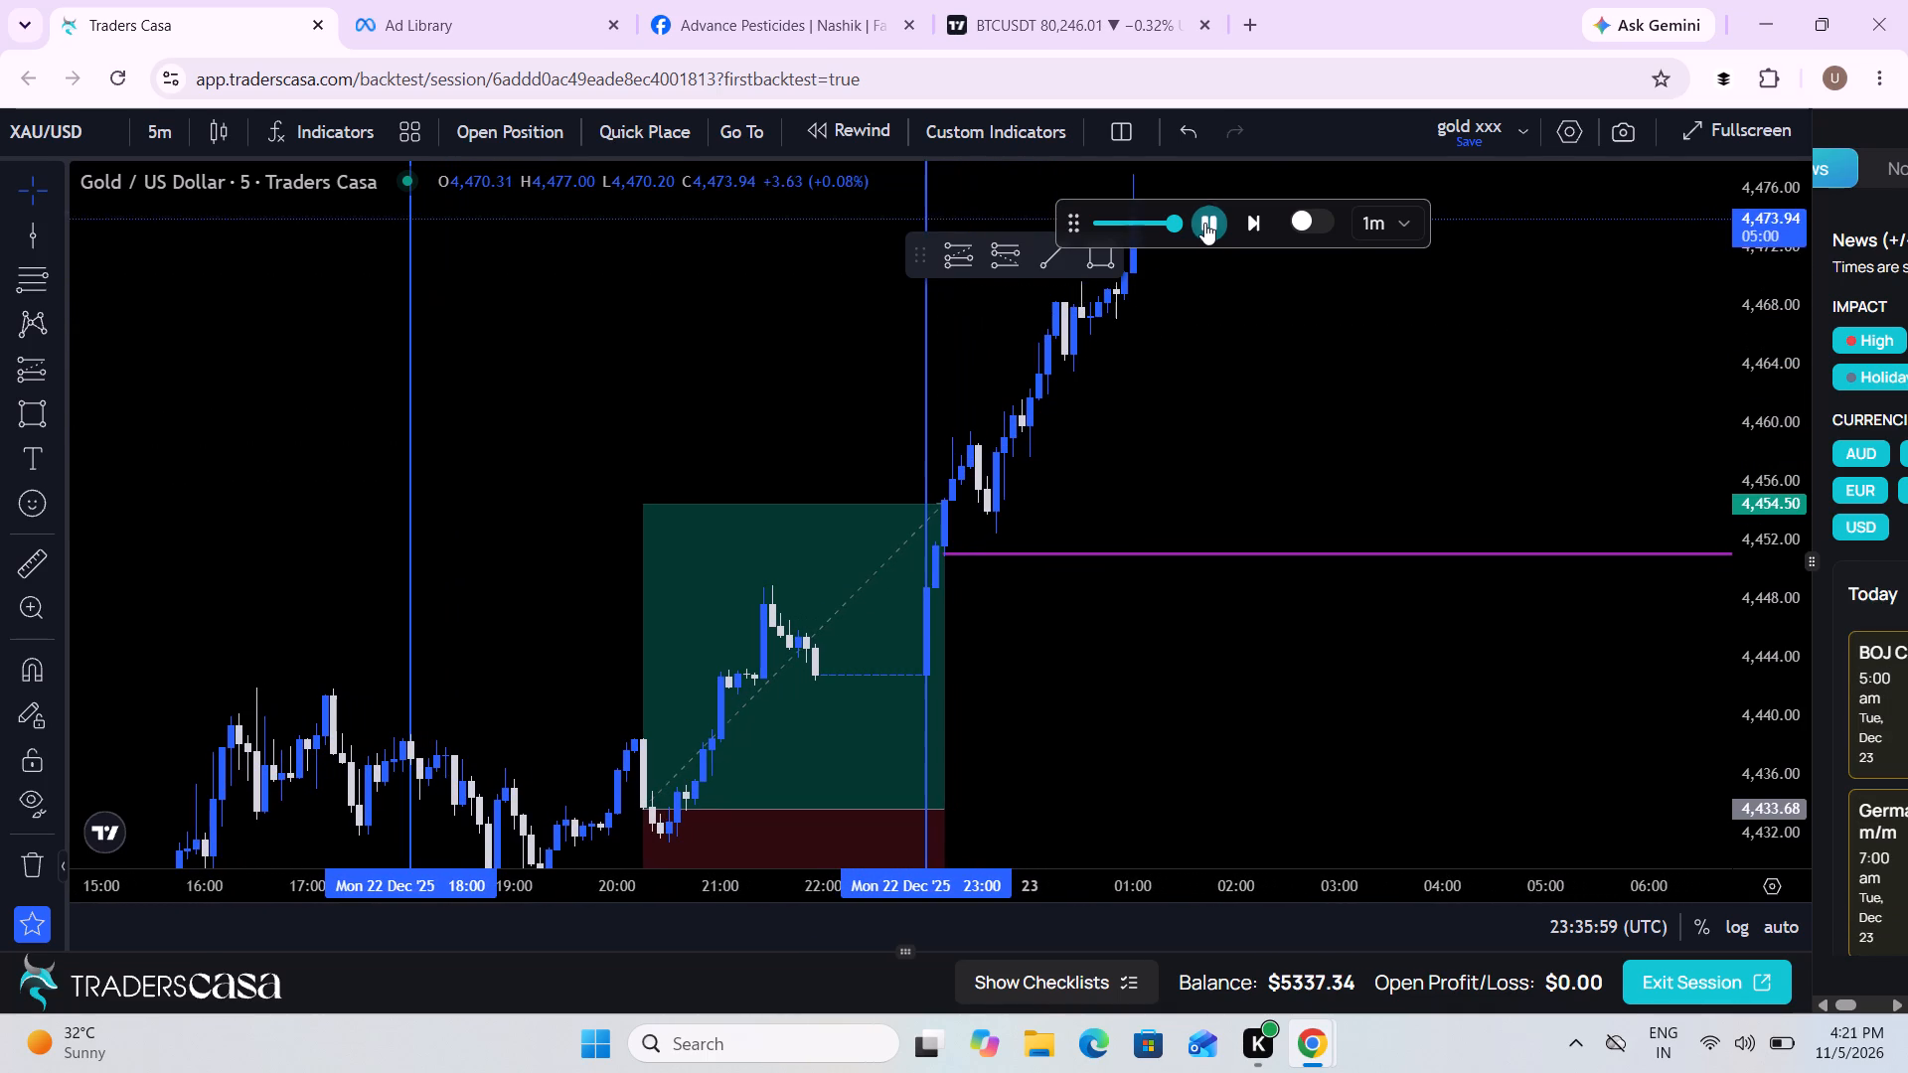
# Delete the vertical line marking 23:00 on 22 Dec.
pyautogui.moveTo(1425, 521); pyautogui.dragTo(953, 576)
pyautogui.scroll(-3, 953, 576)
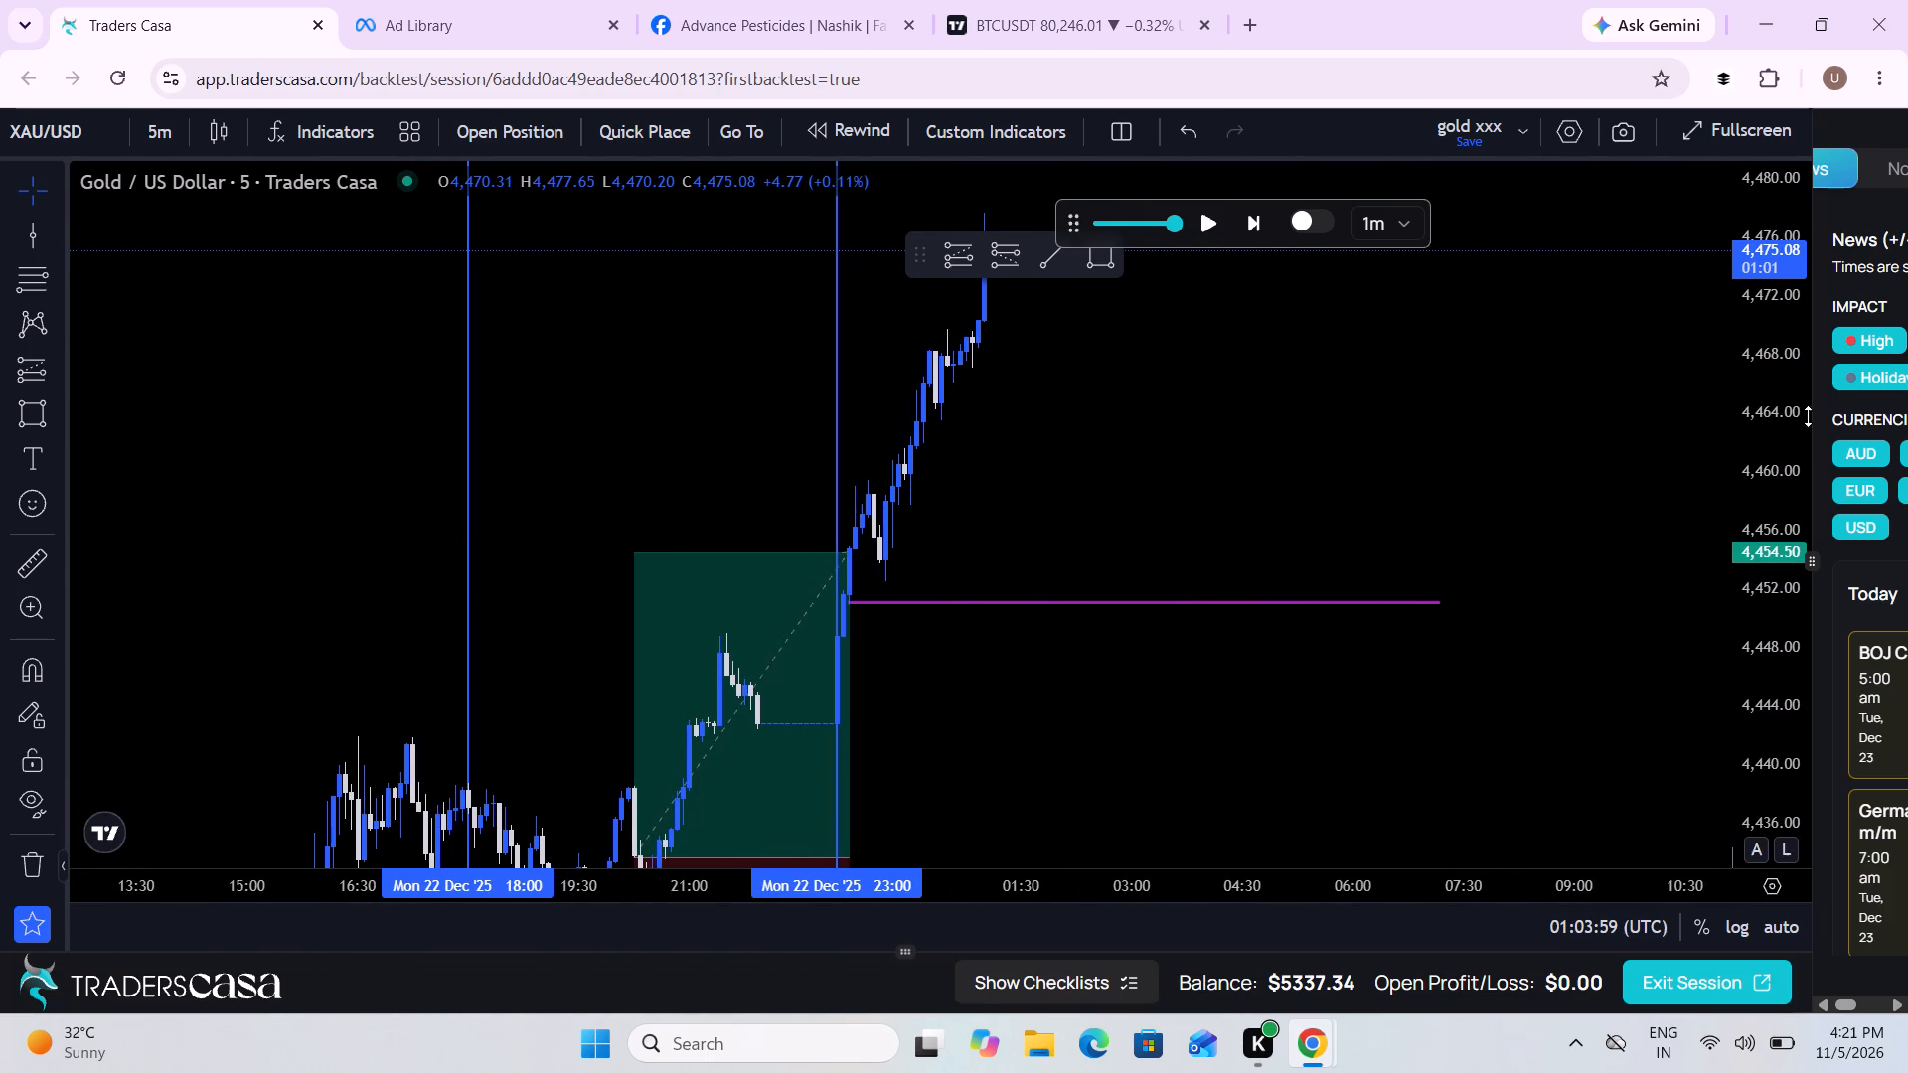
pyautogui.moveTo(1794, 345); pyautogui.dragTo(1661, 647)
pyautogui.moveTo(1421, 714); pyautogui.dragTo(1269, 740)
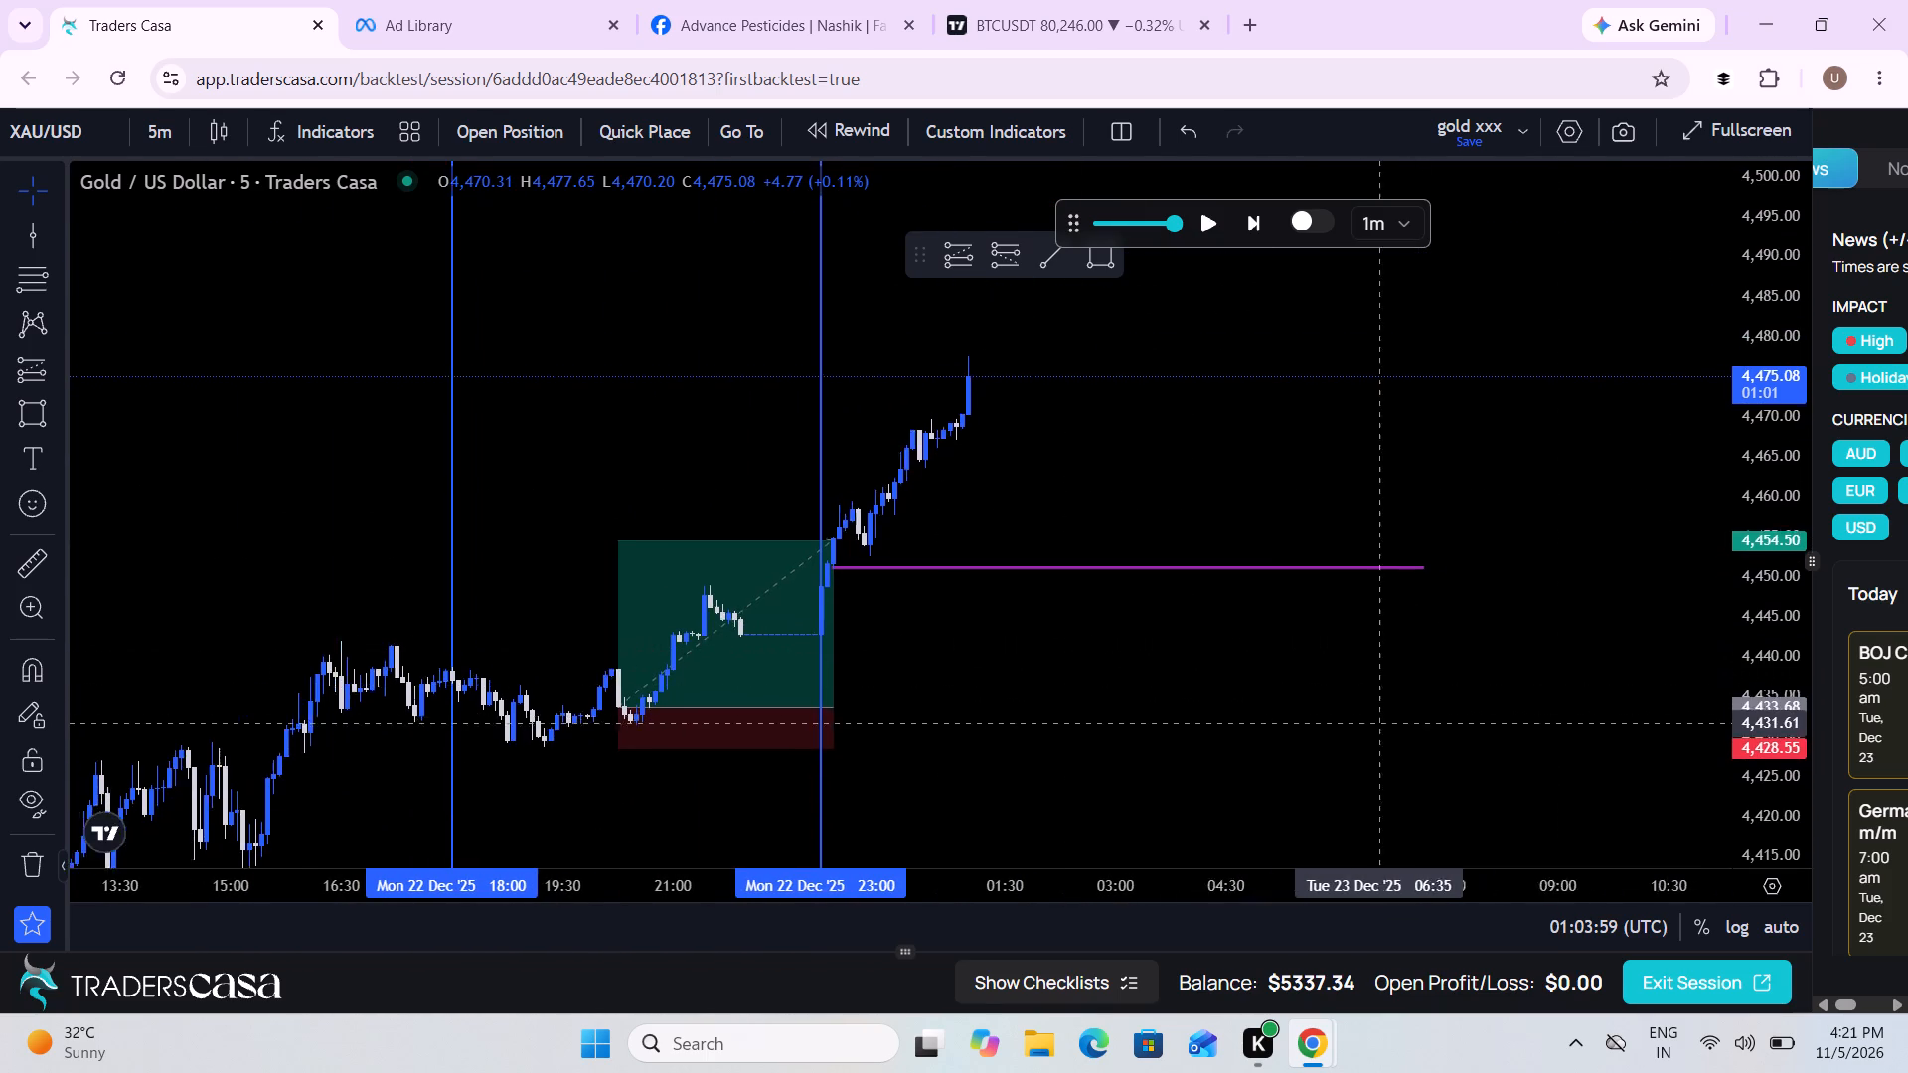
pyautogui.moveTo(1269, 740); pyautogui.dragTo(854, 755)
pyautogui.scroll(-2, 628, 770)
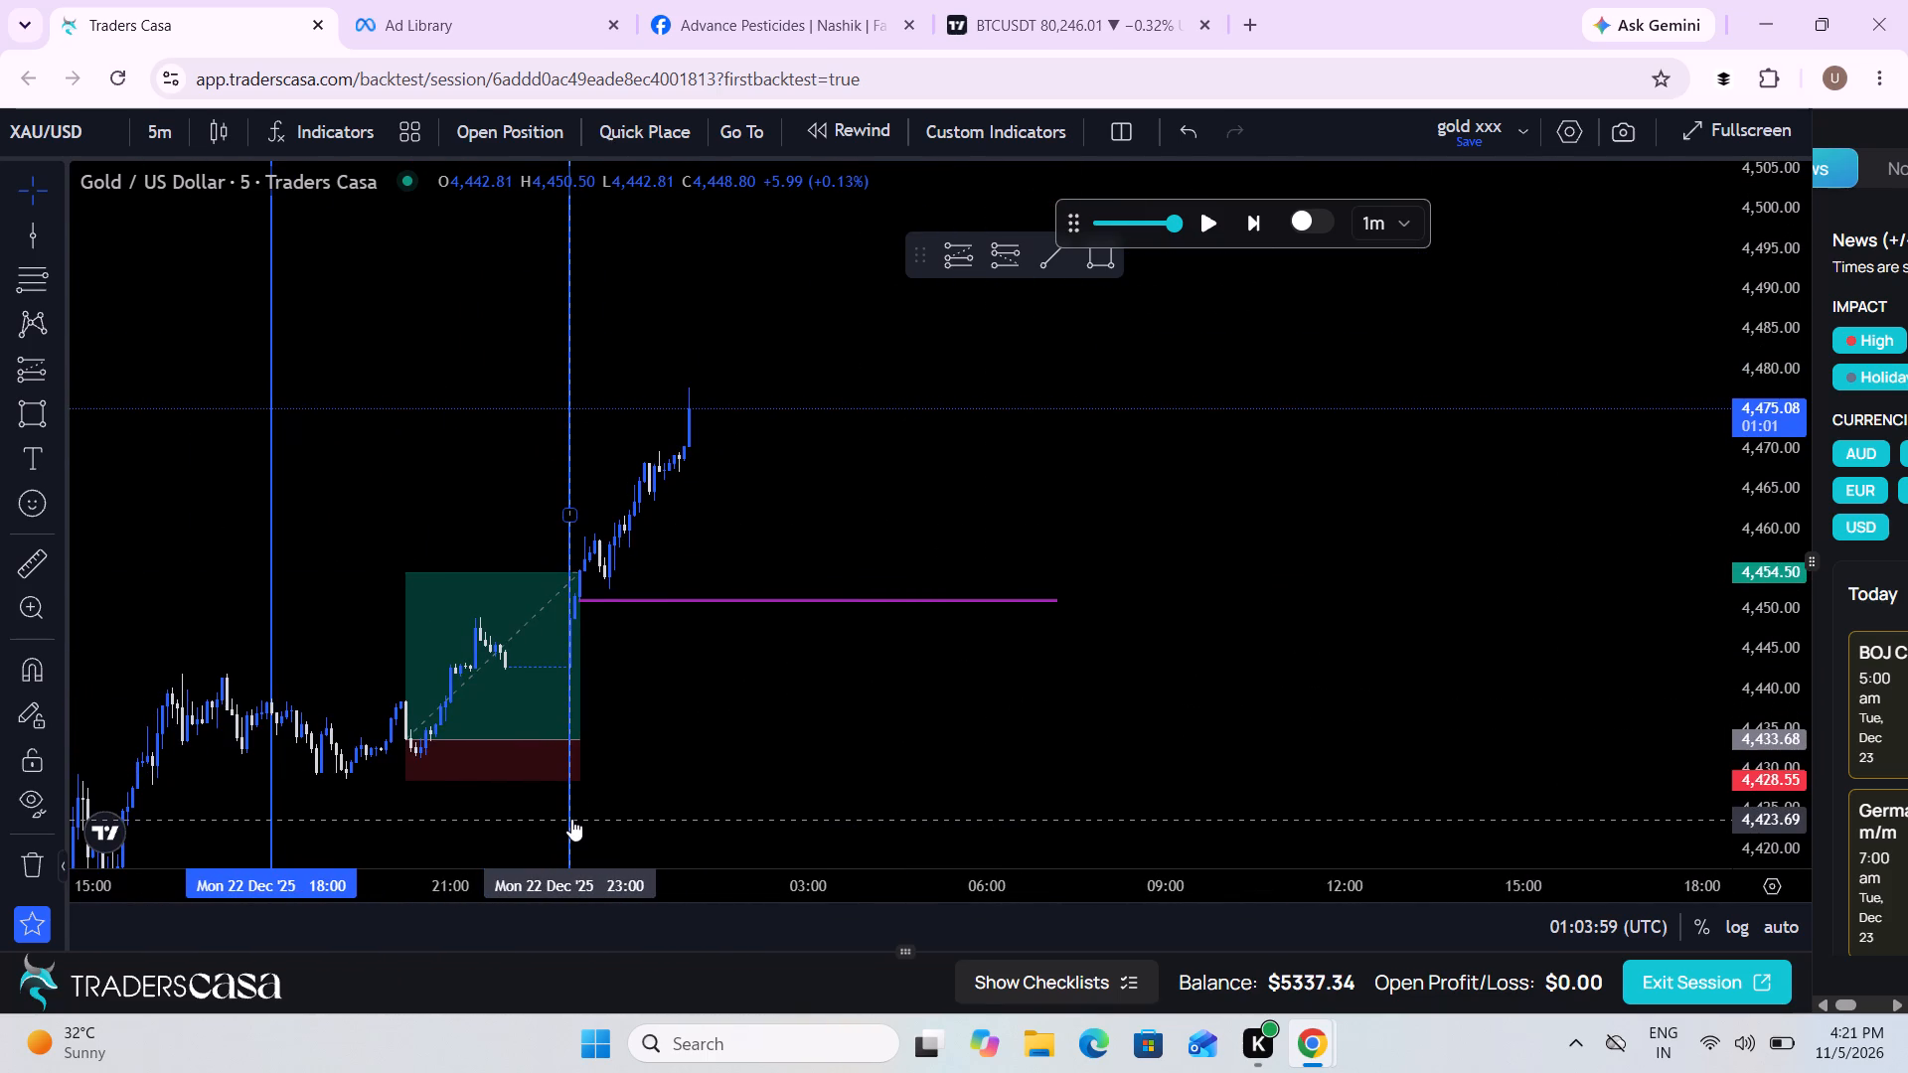
pyautogui.click(571, 819)
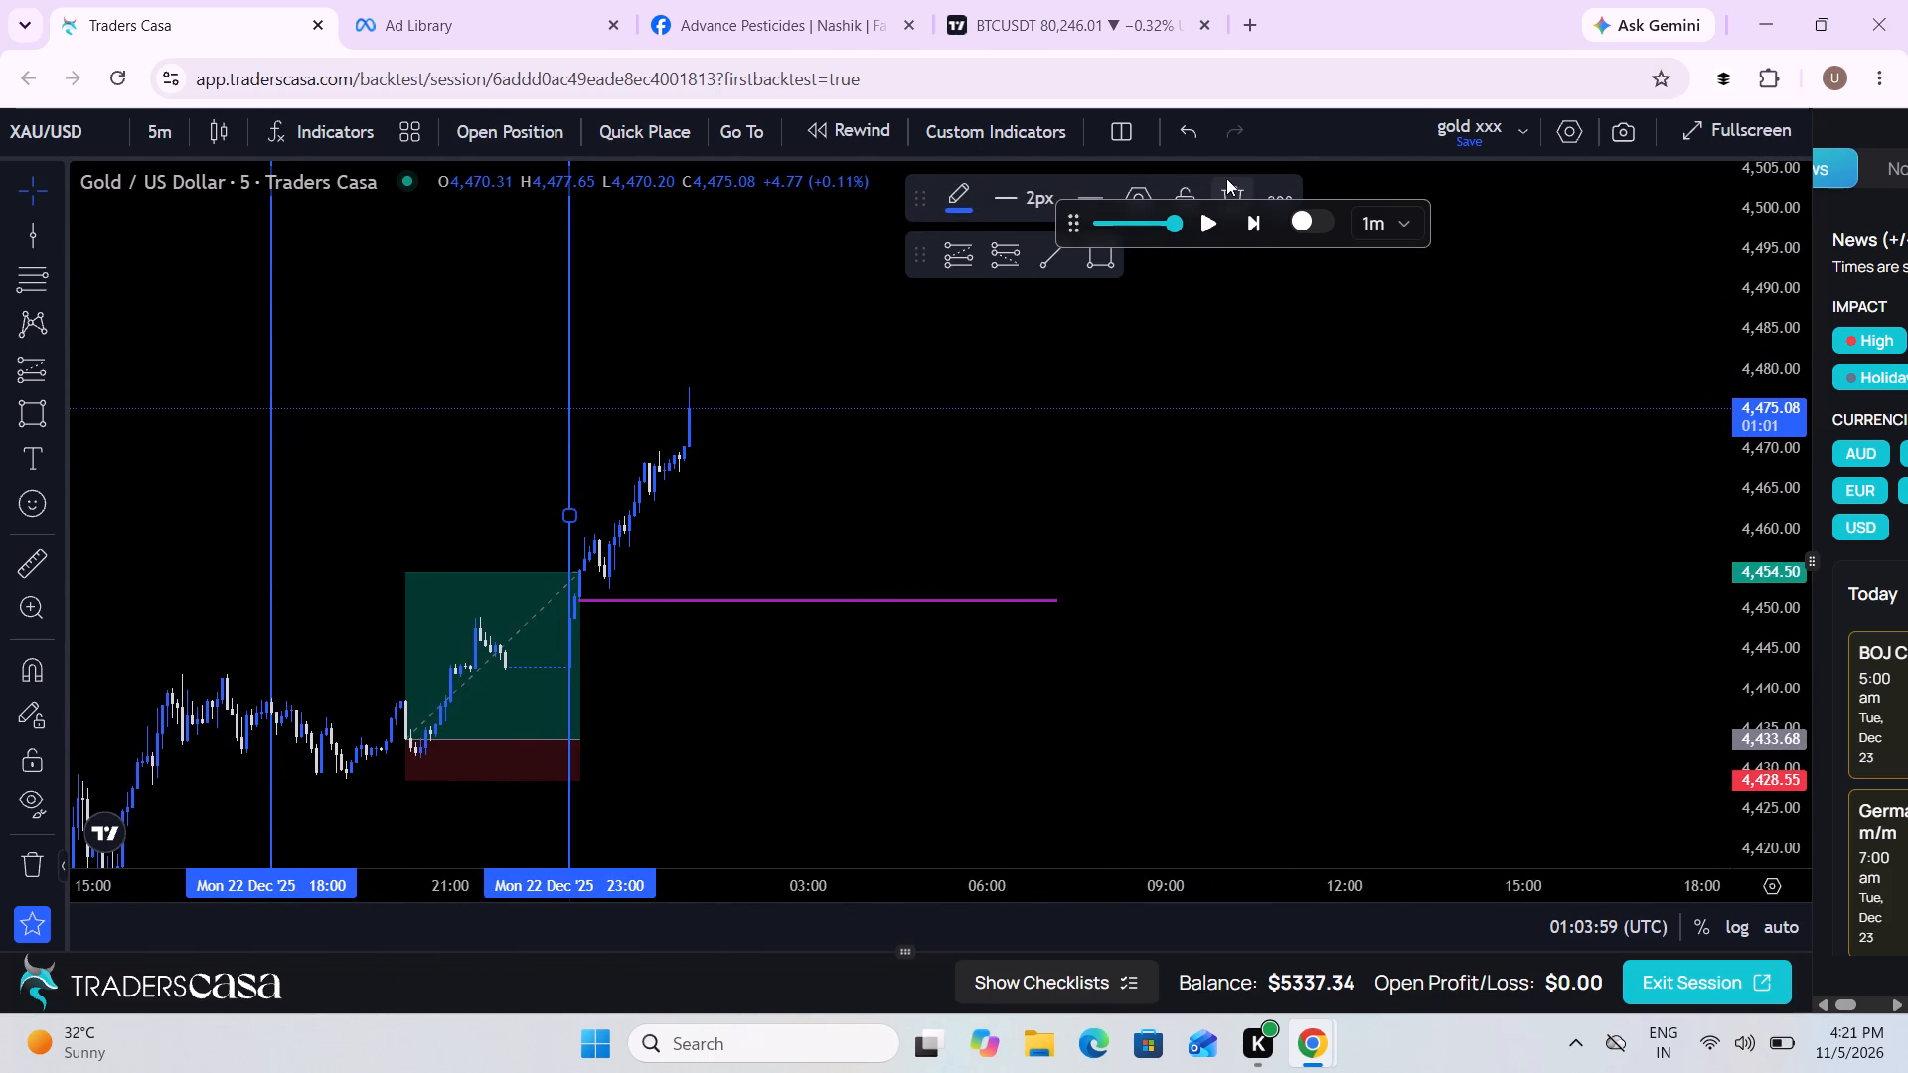
pyautogui.click(1226, 178)
# Replay the chart from 01:04 to about 01:28 UTC on 23 Dec.
pyautogui.moveTo(1256, 560); pyautogui.dragTo(986, 540)
pyautogui.scroll(-1, 986, 540)
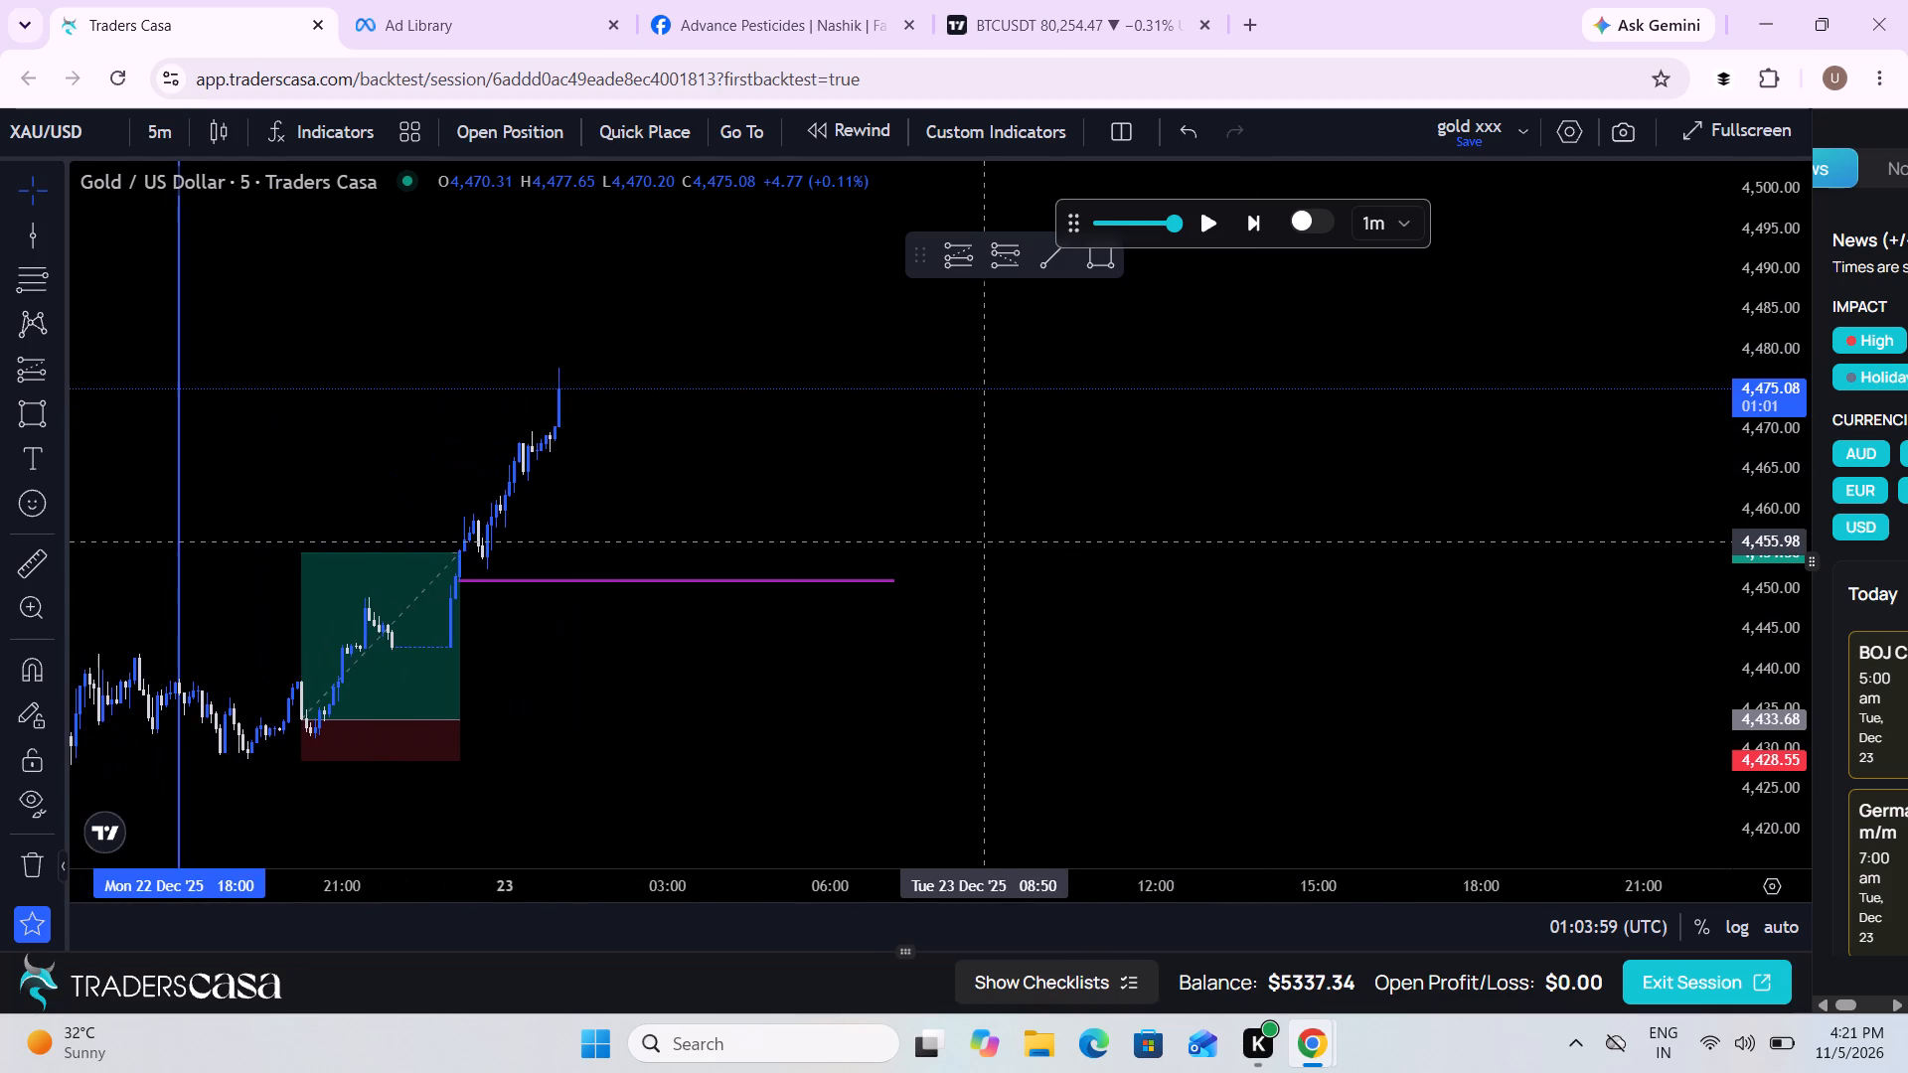
pyautogui.click(1206, 215)
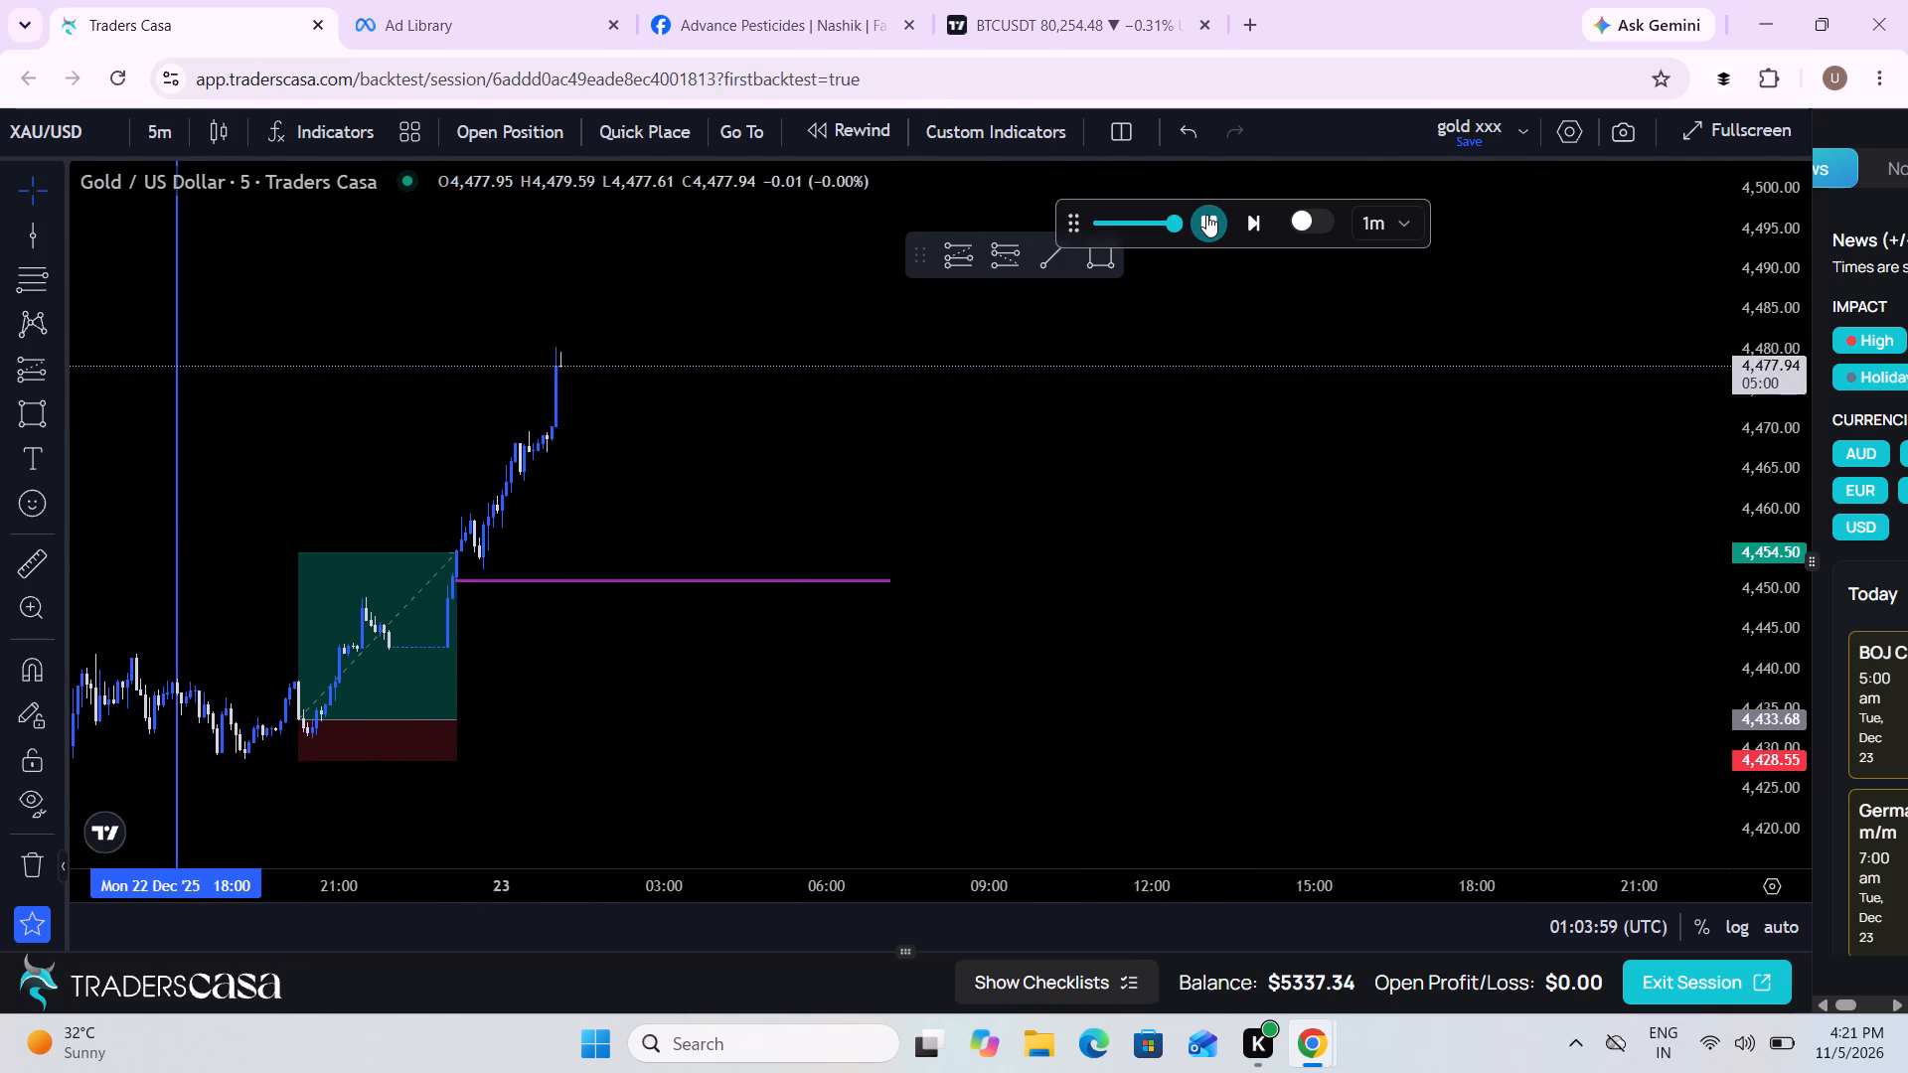
pyautogui.click(1206, 215)
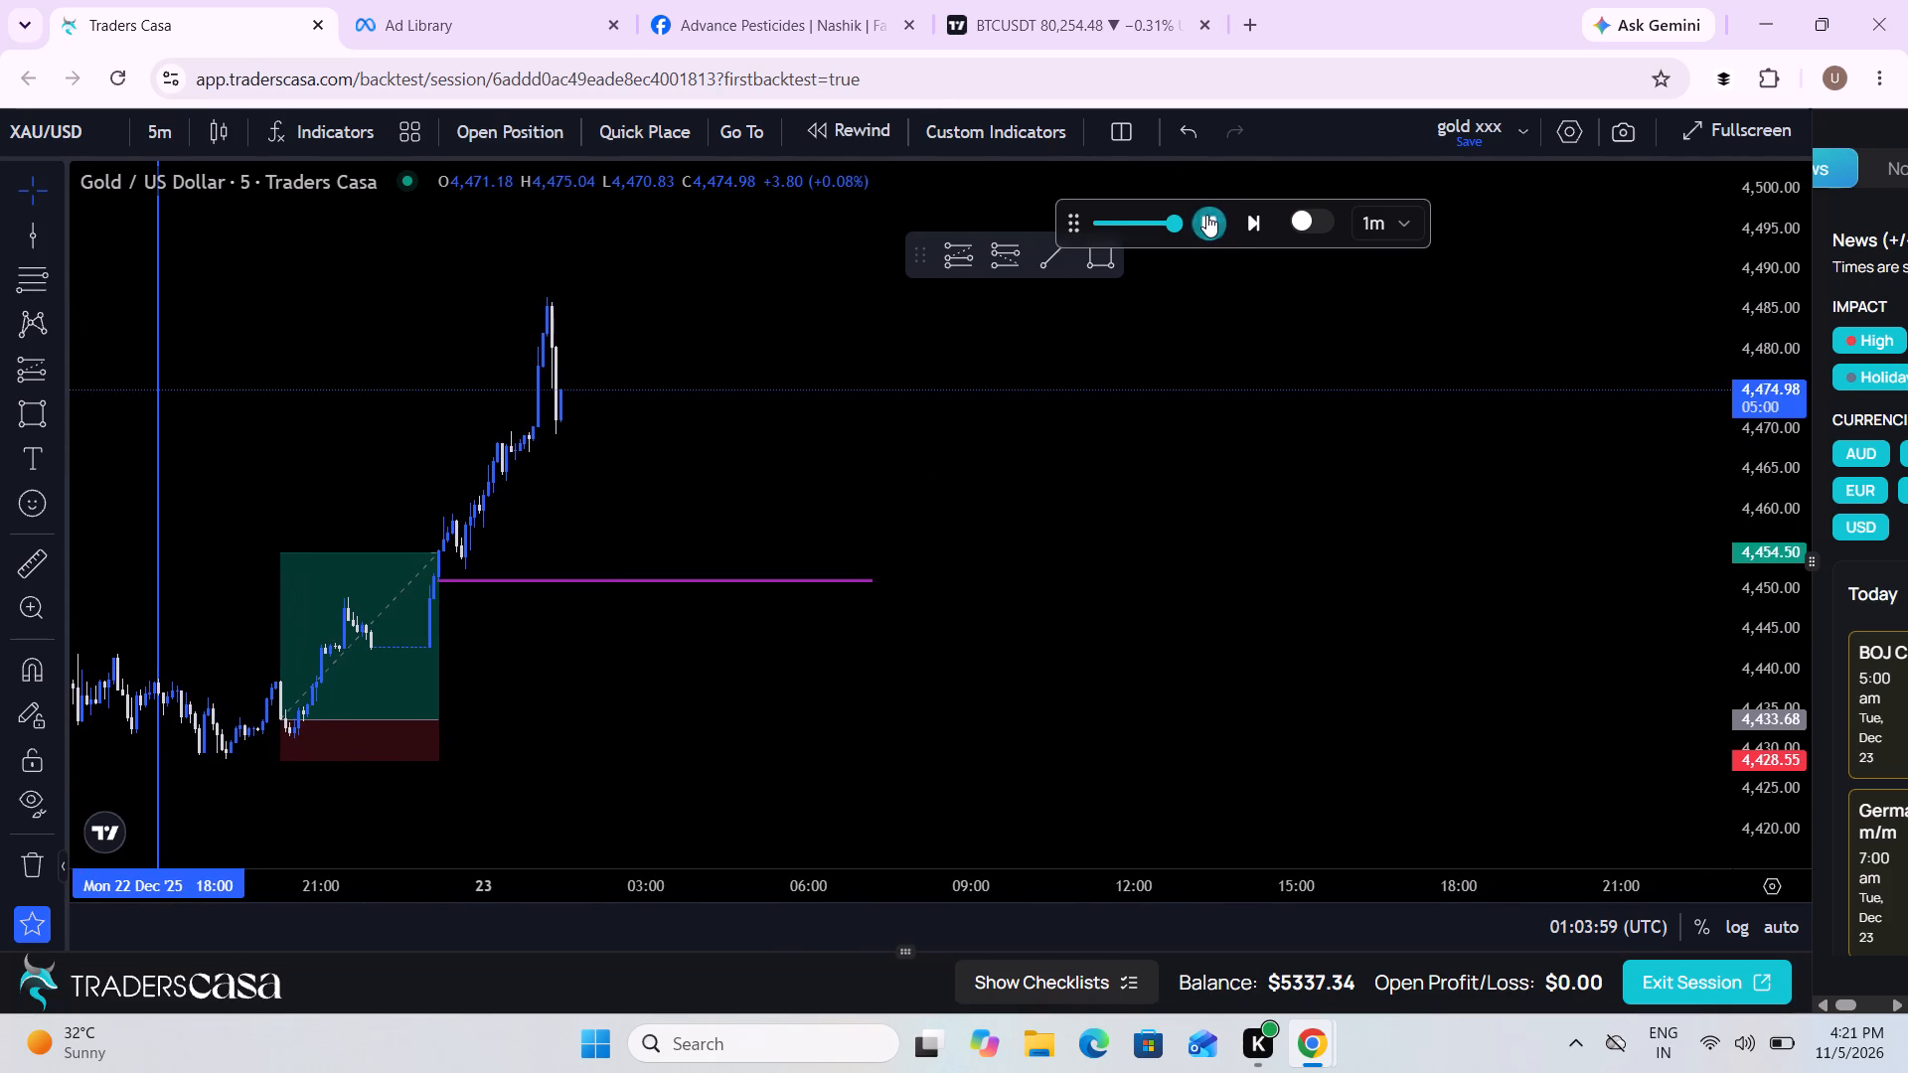
# Measure the extended up-move from about 4442.79 to the new high at about 4486.41.
pyautogui.moveTo(861, 413); pyautogui.dragTo(1189, 469)
pyautogui.scroll(1, 1189, 469)
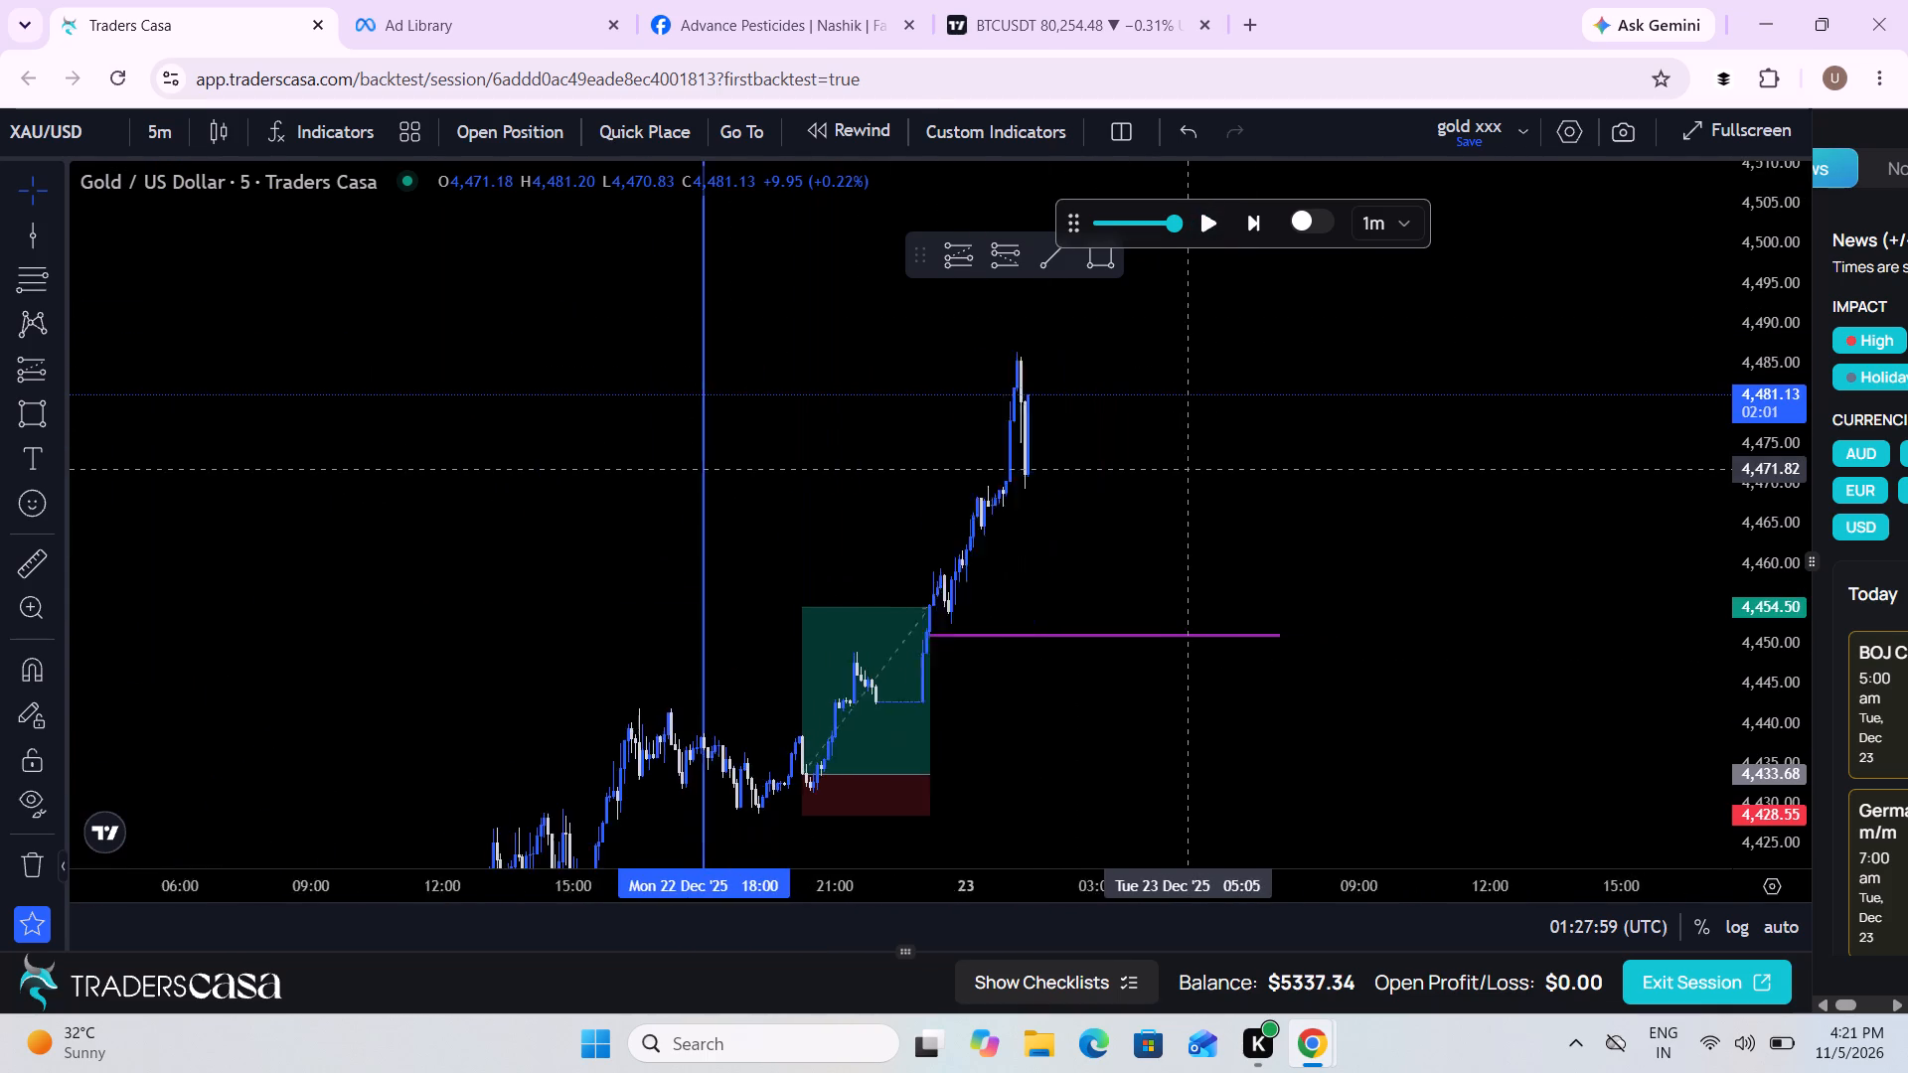
pyautogui.scroll(1, 1189, 469)
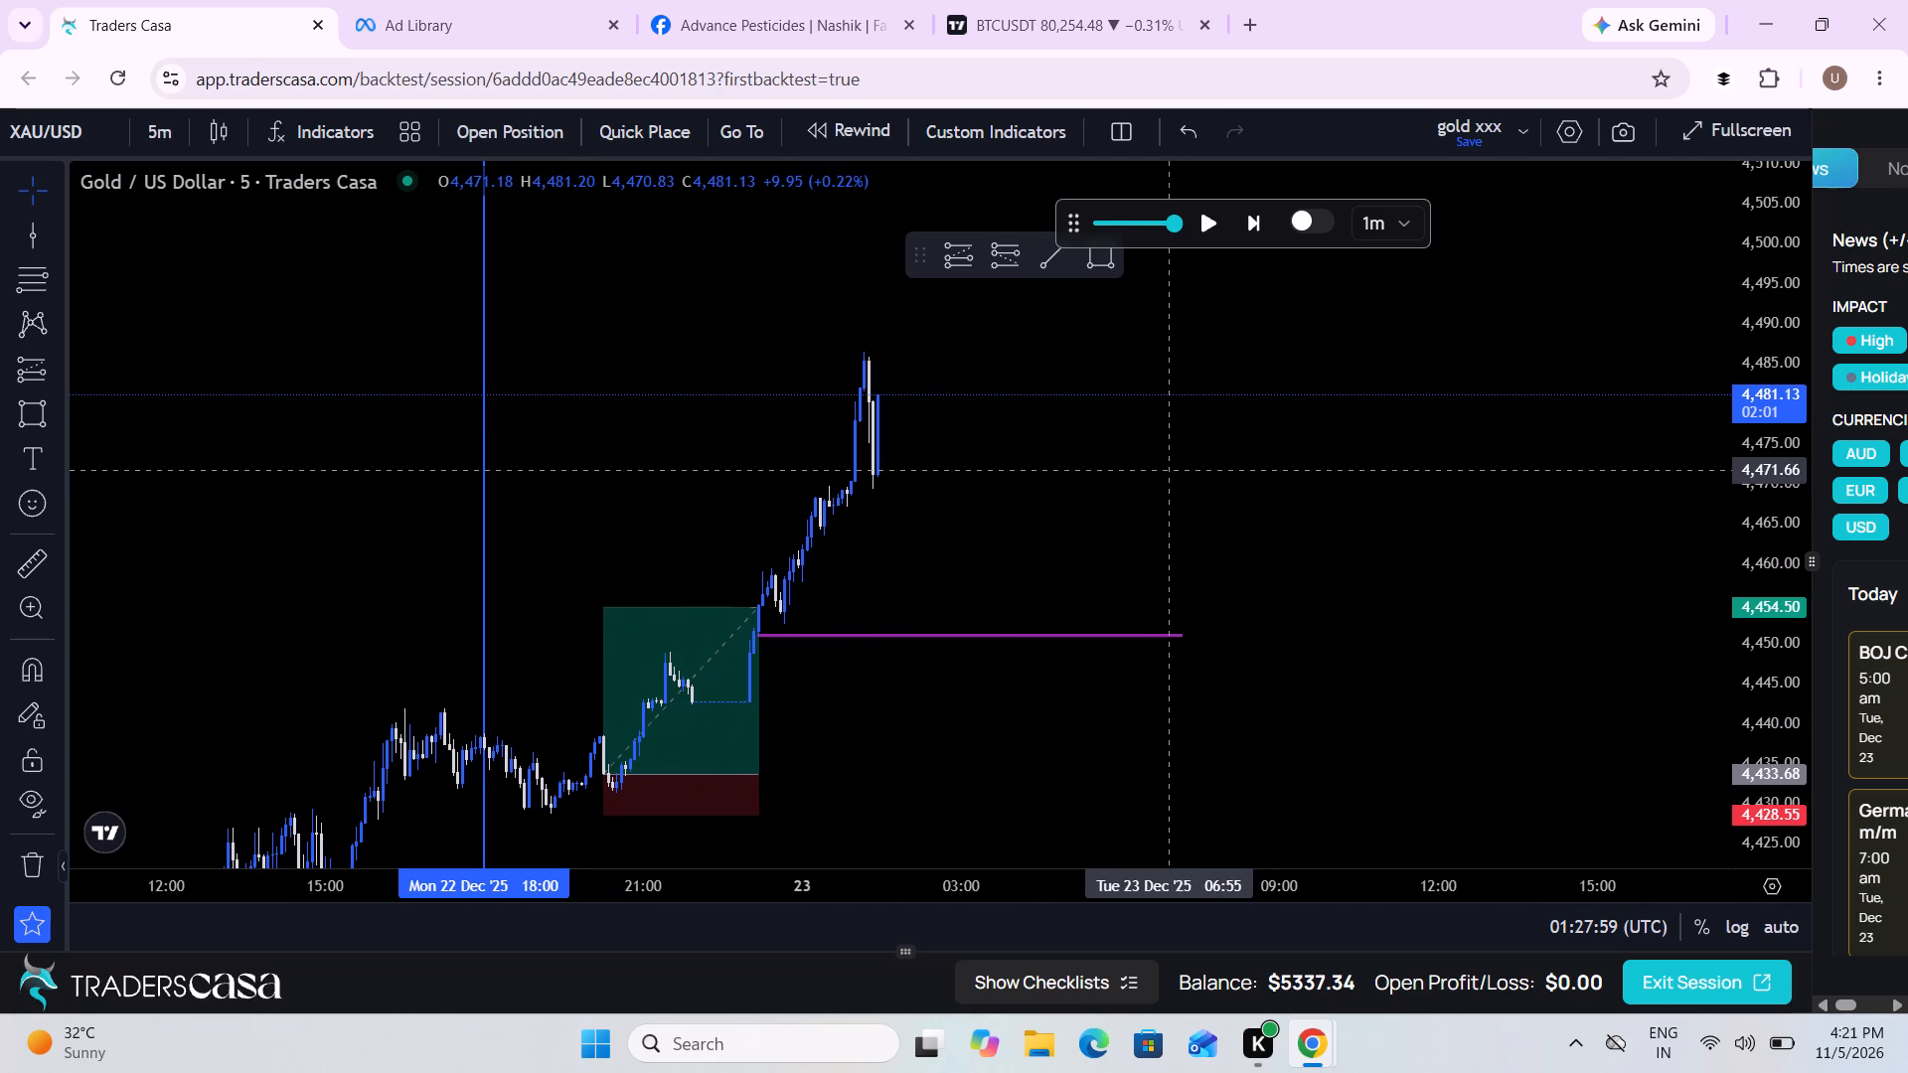
pyautogui.click(23, 569)
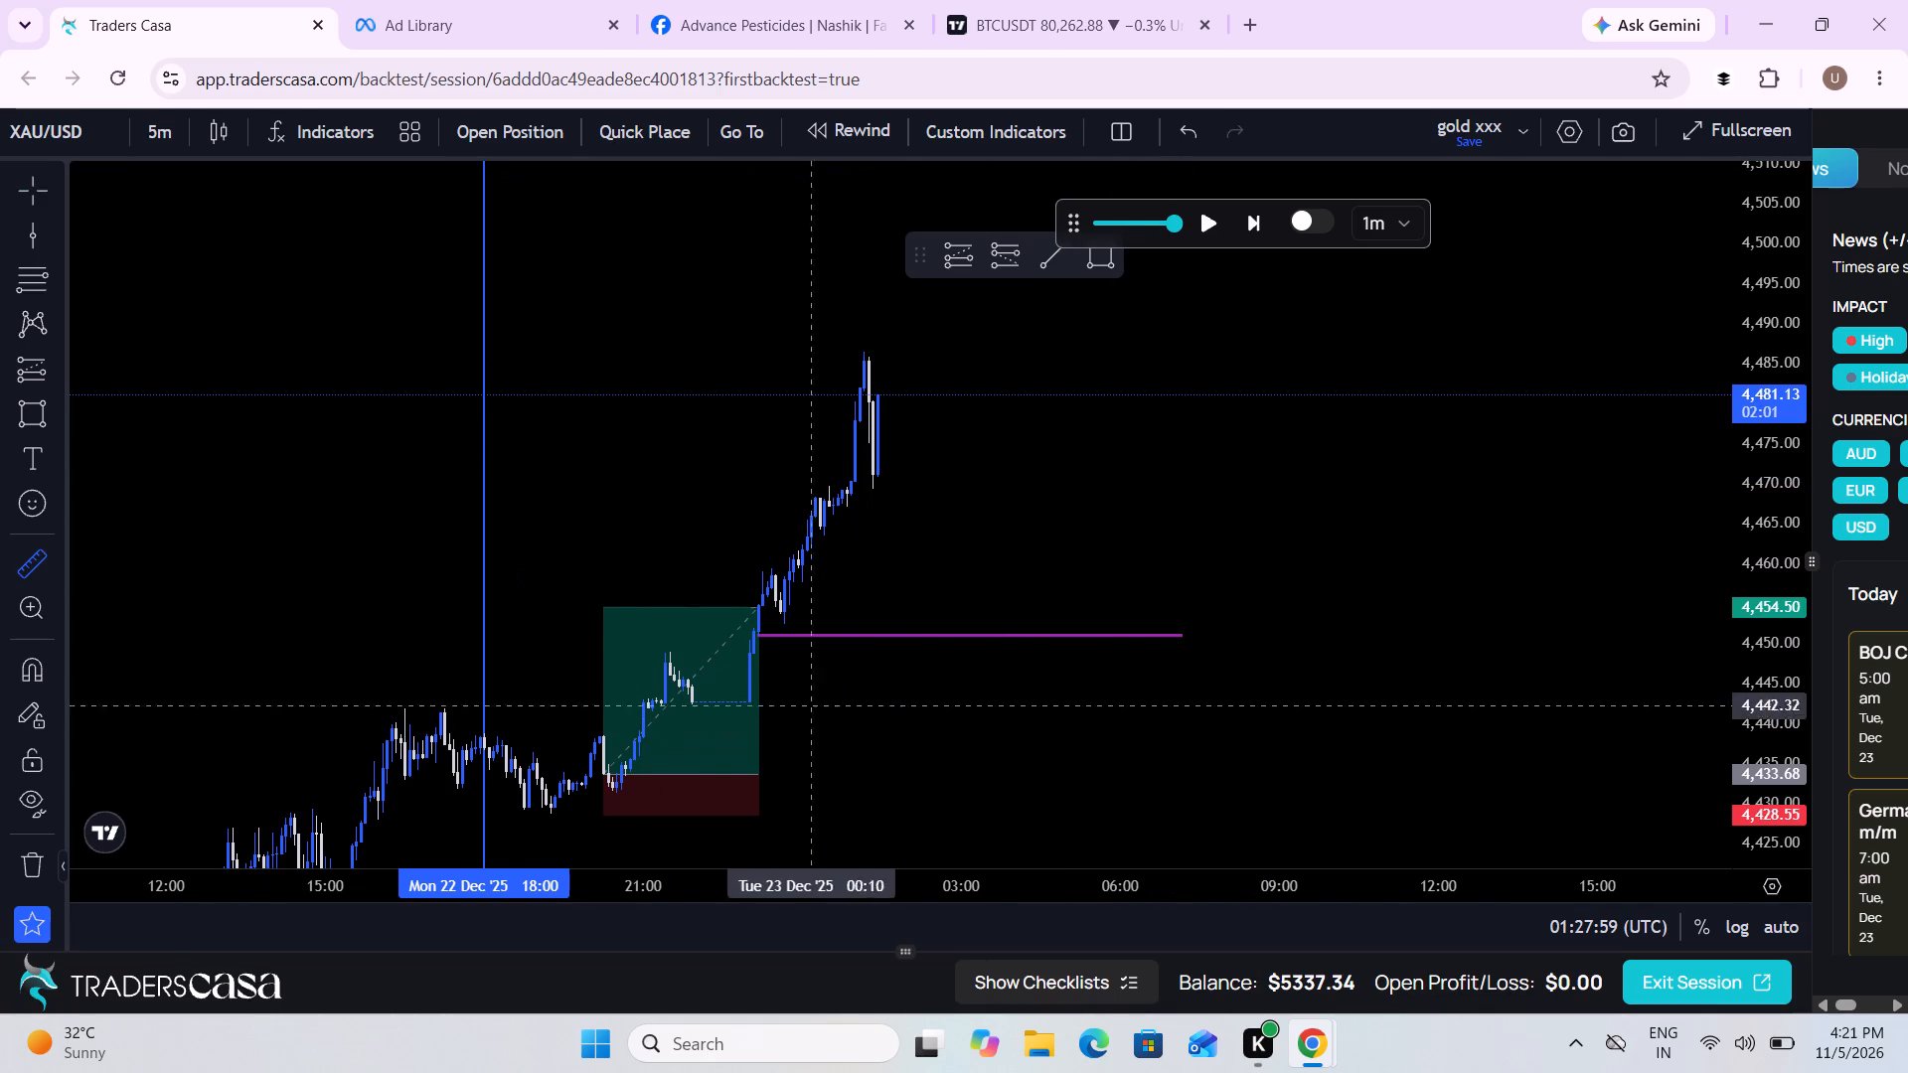
pyautogui.click(934, 701)
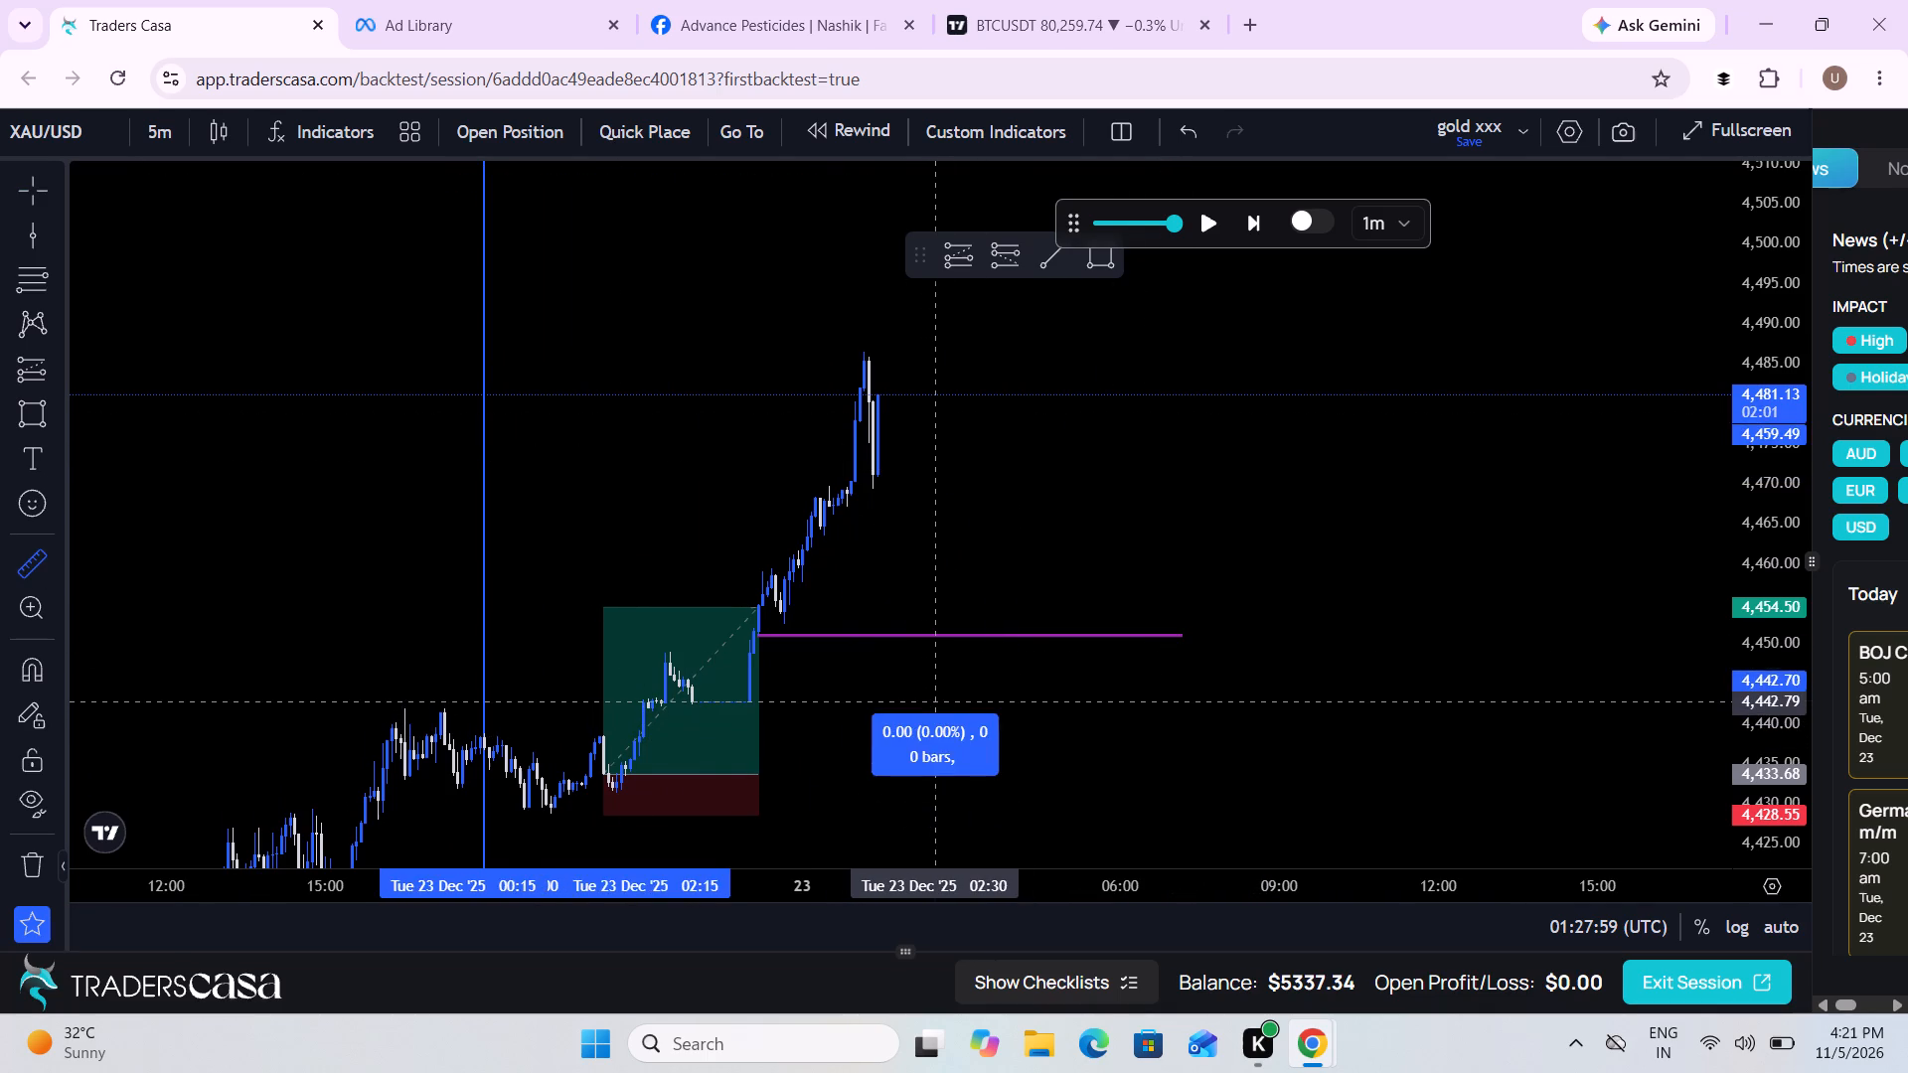
pyautogui.click(1178, 352)
# Replay the chart from 01:28 to about 04:15 UTC on 23 Dec.
pyautogui.click(1208, 218)
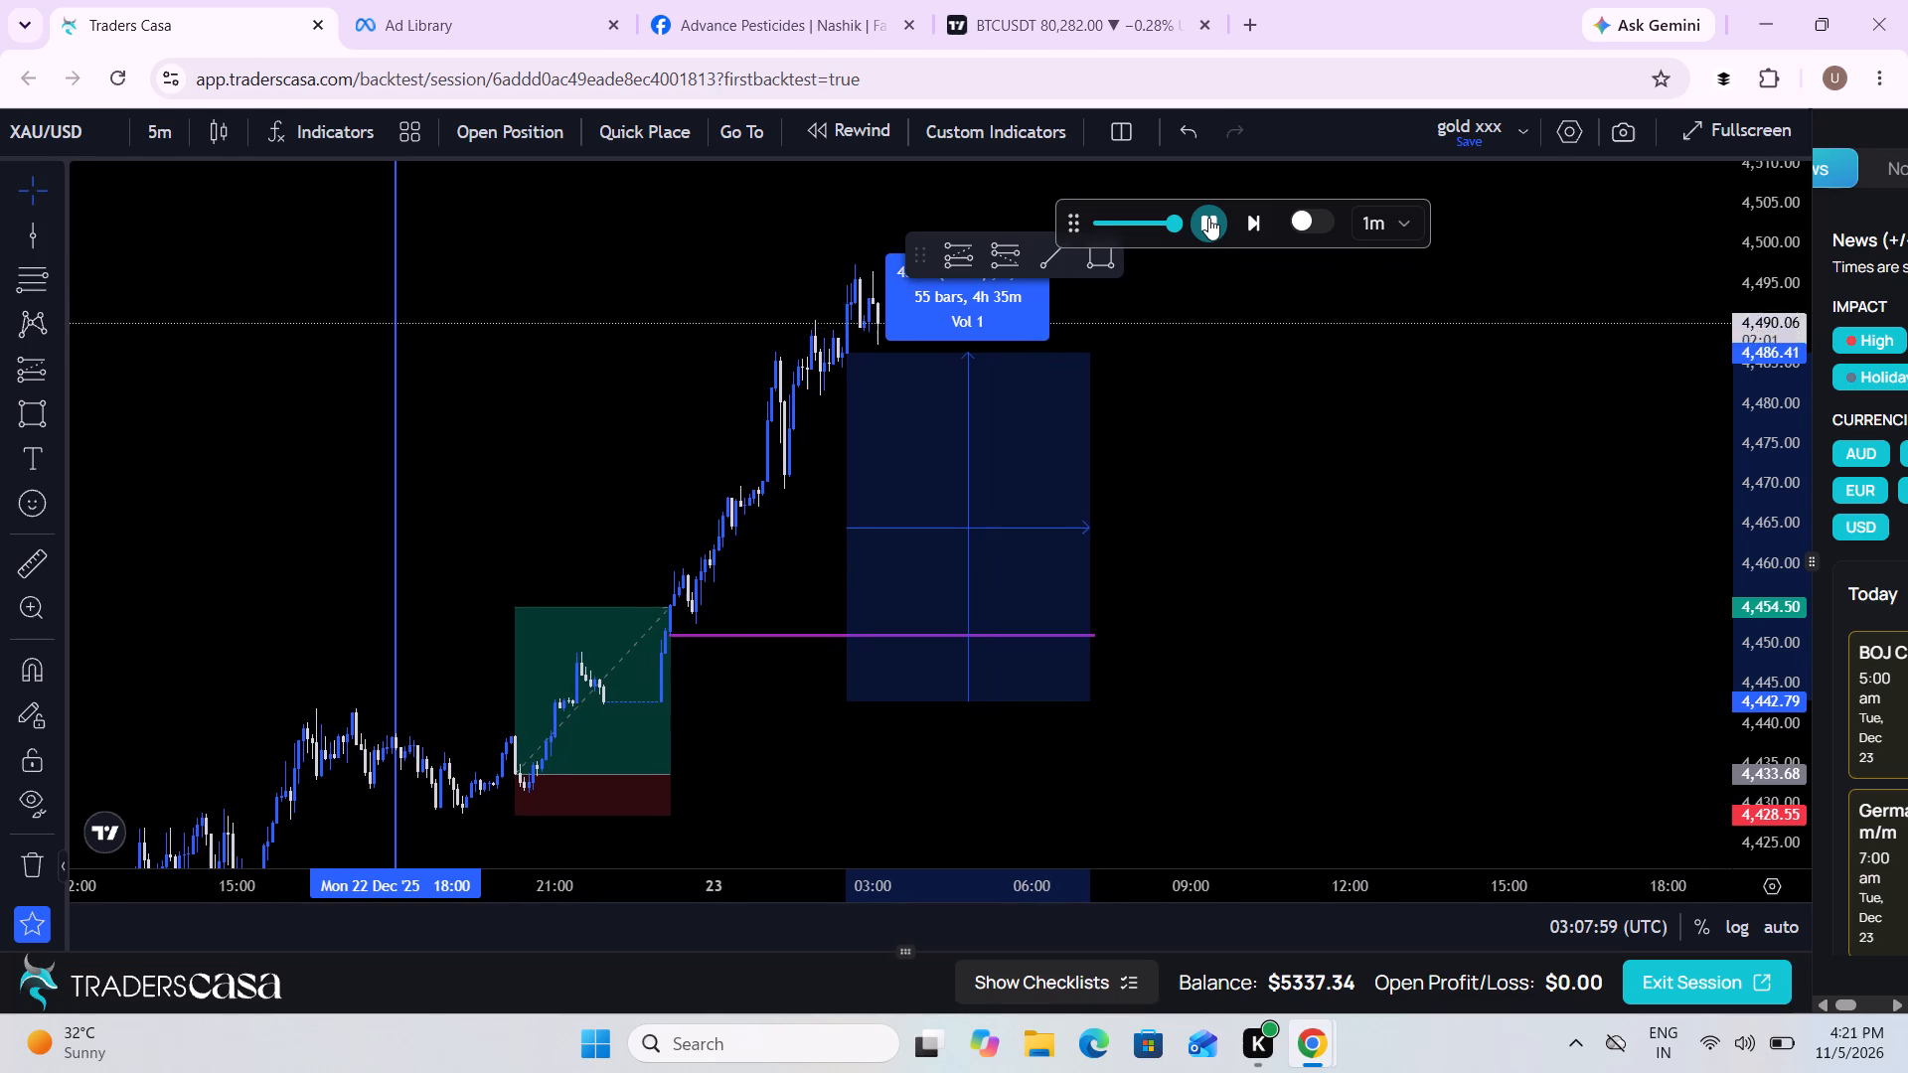
pyautogui.scroll(1, 1208, 218)
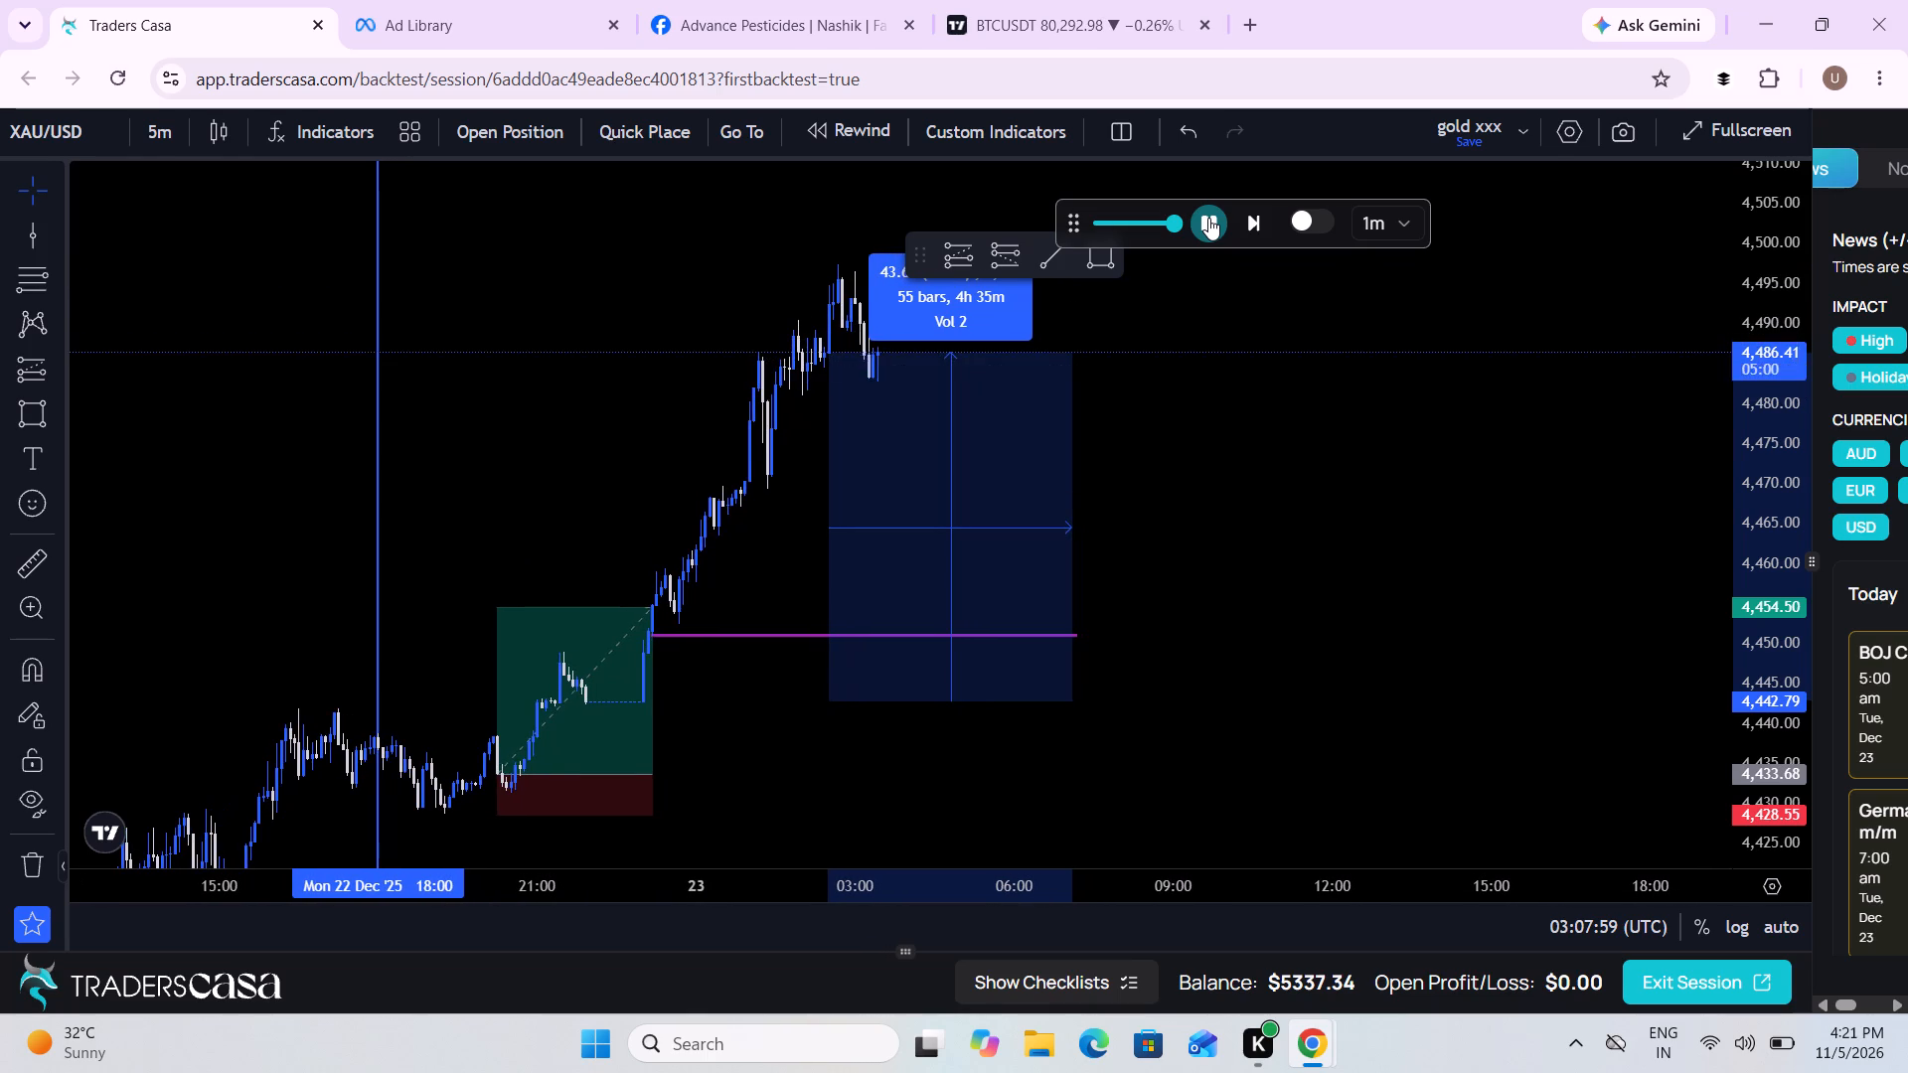
pyautogui.scroll(1, 1208, 218)
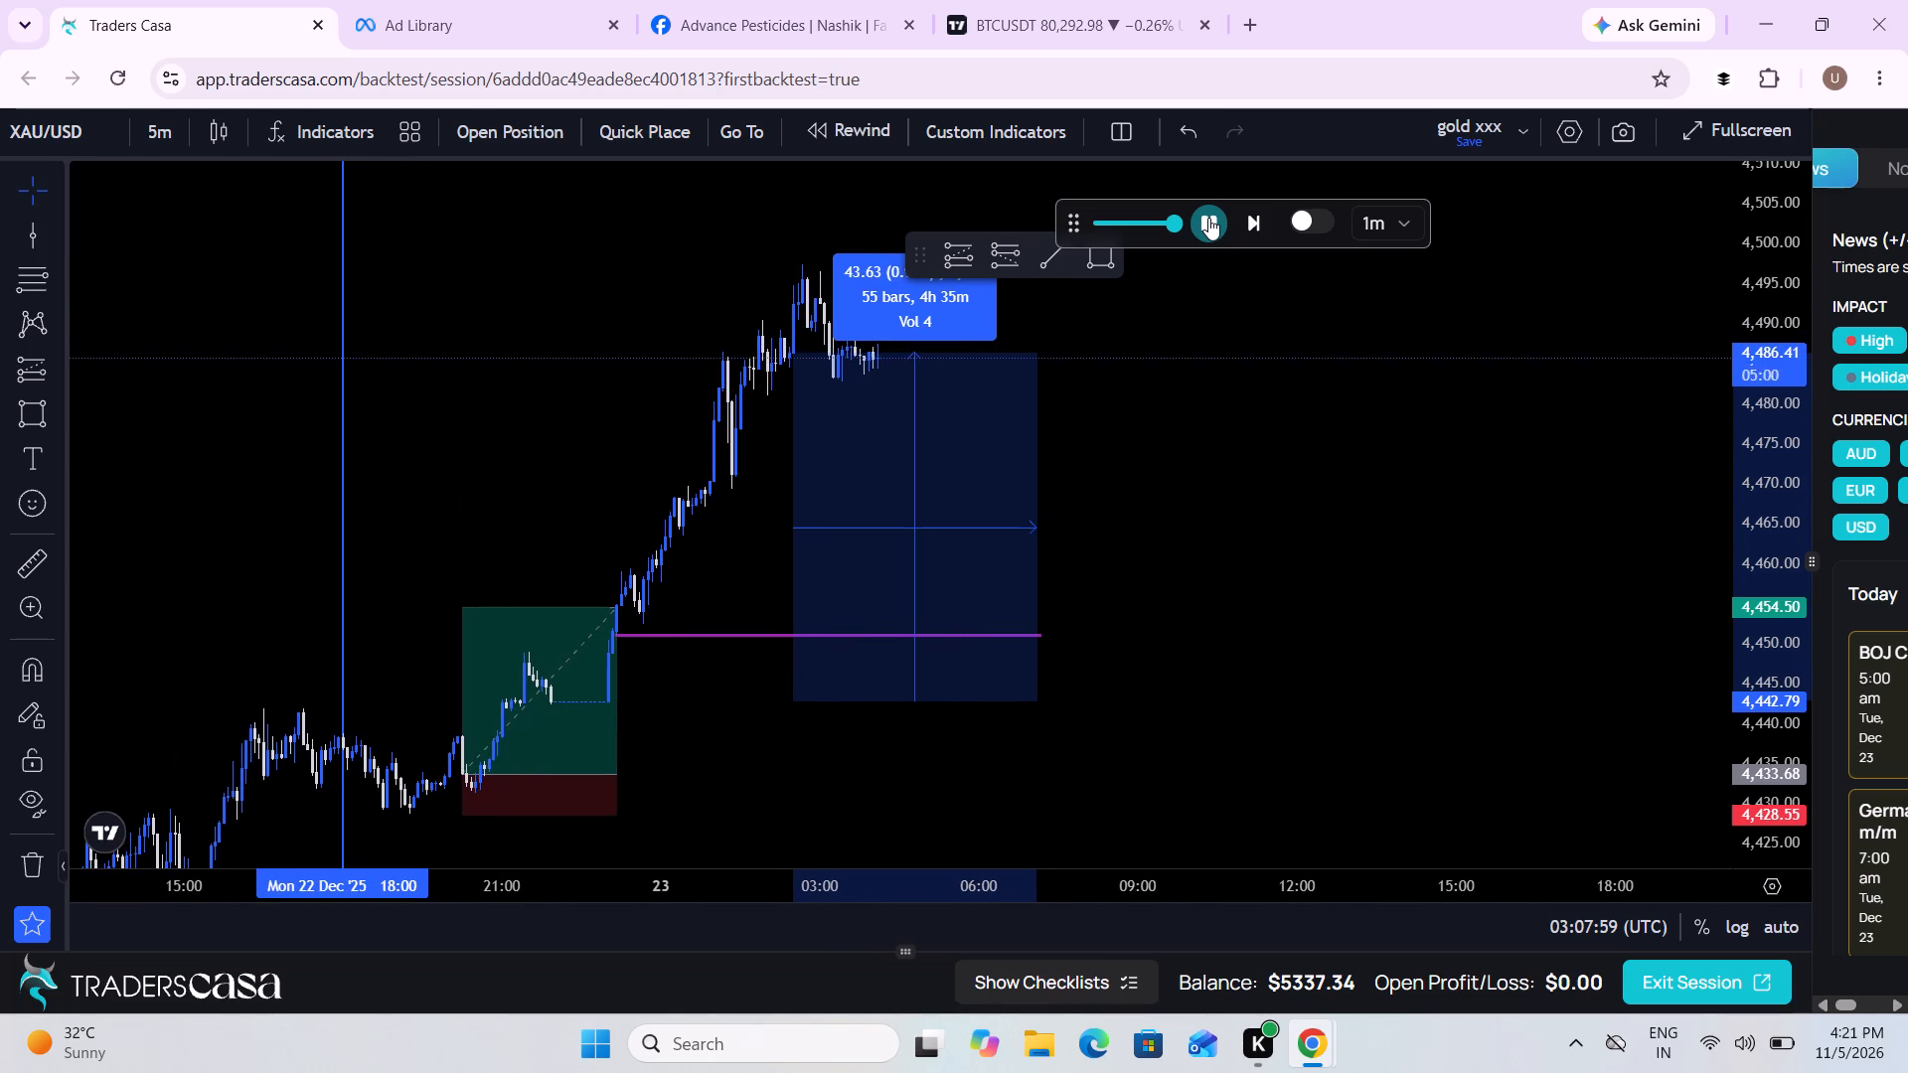
pyautogui.click(1208, 218)
# Clear the previous measurement and measure the whole rally from the low at about 4428.81 to the high at about 4497.44.
pyautogui.click(1284, 368)
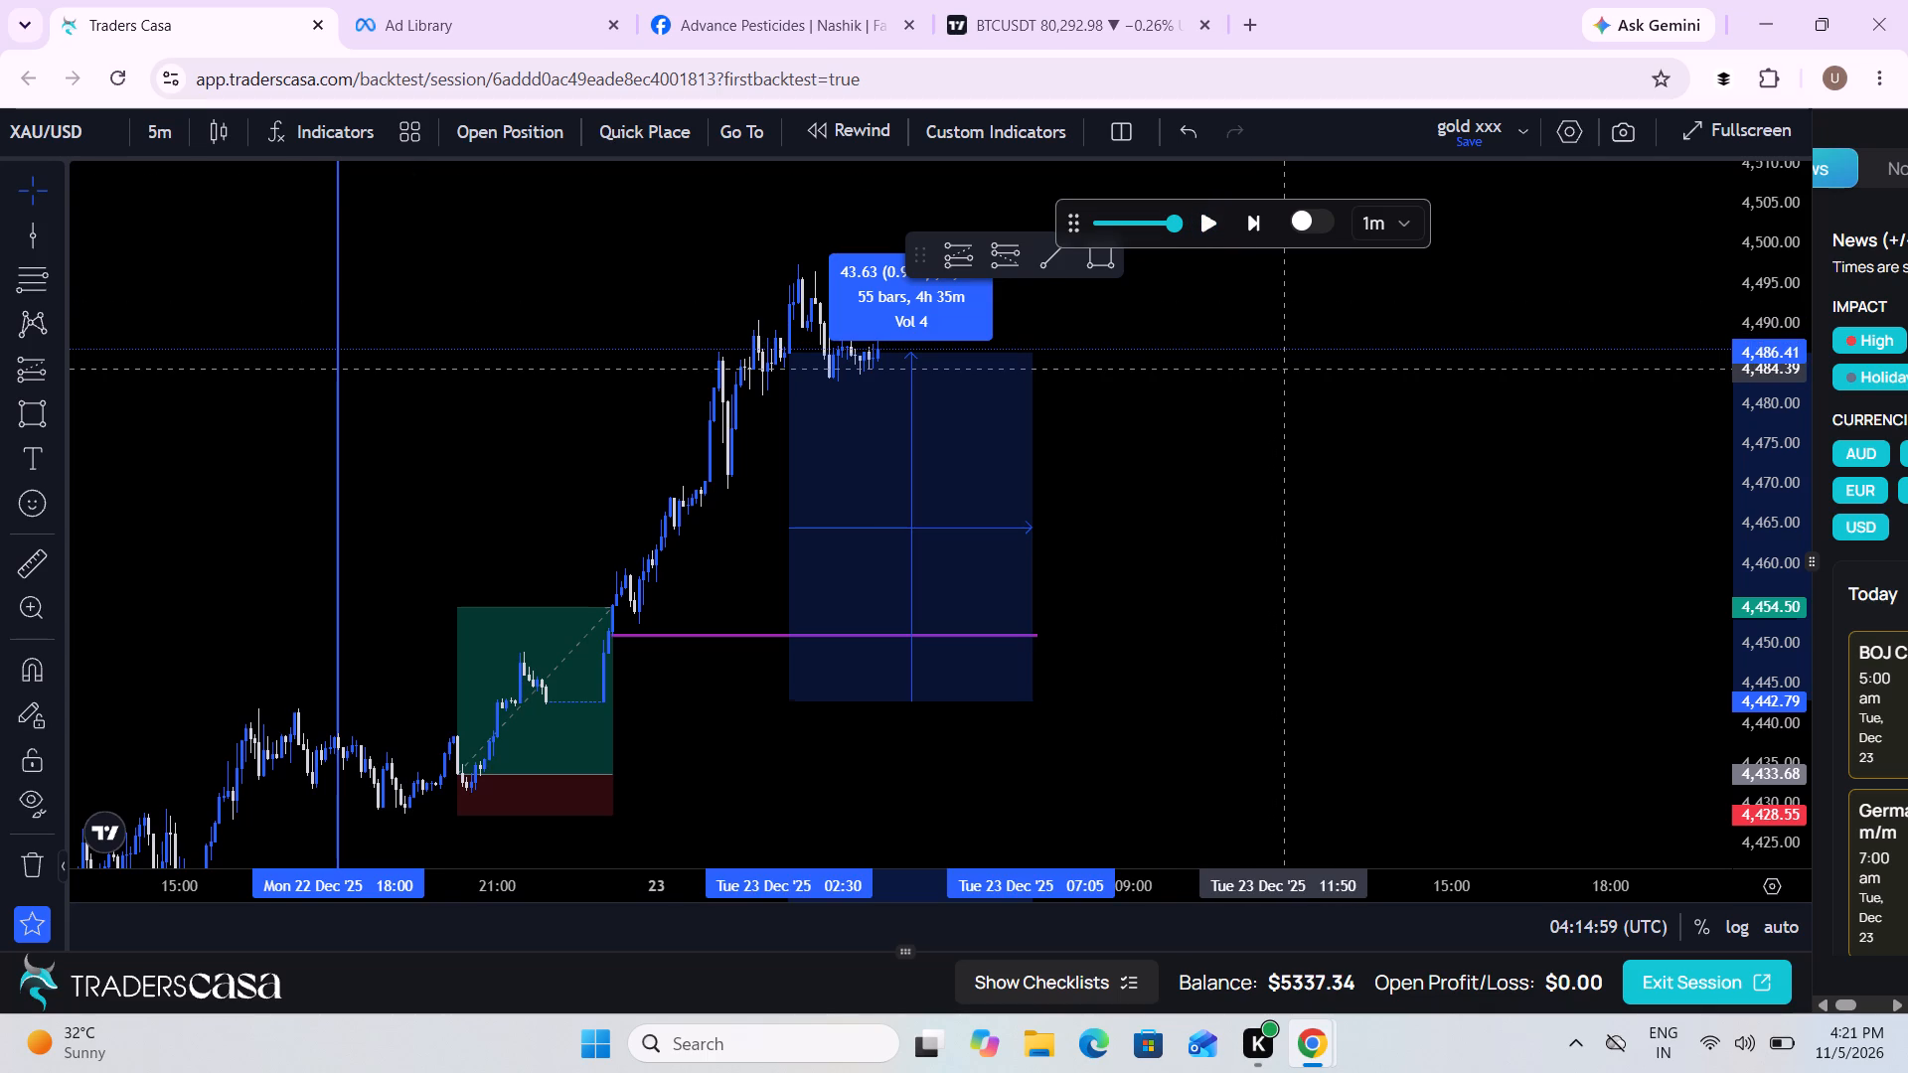
pyautogui.moveTo(1284, 368); pyautogui.dragTo(1236, 357)
pyautogui.scroll(-1, 1236, 357)
pyautogui.moveTo(1236, 357); pyautogui.dragTo(1281, 364)
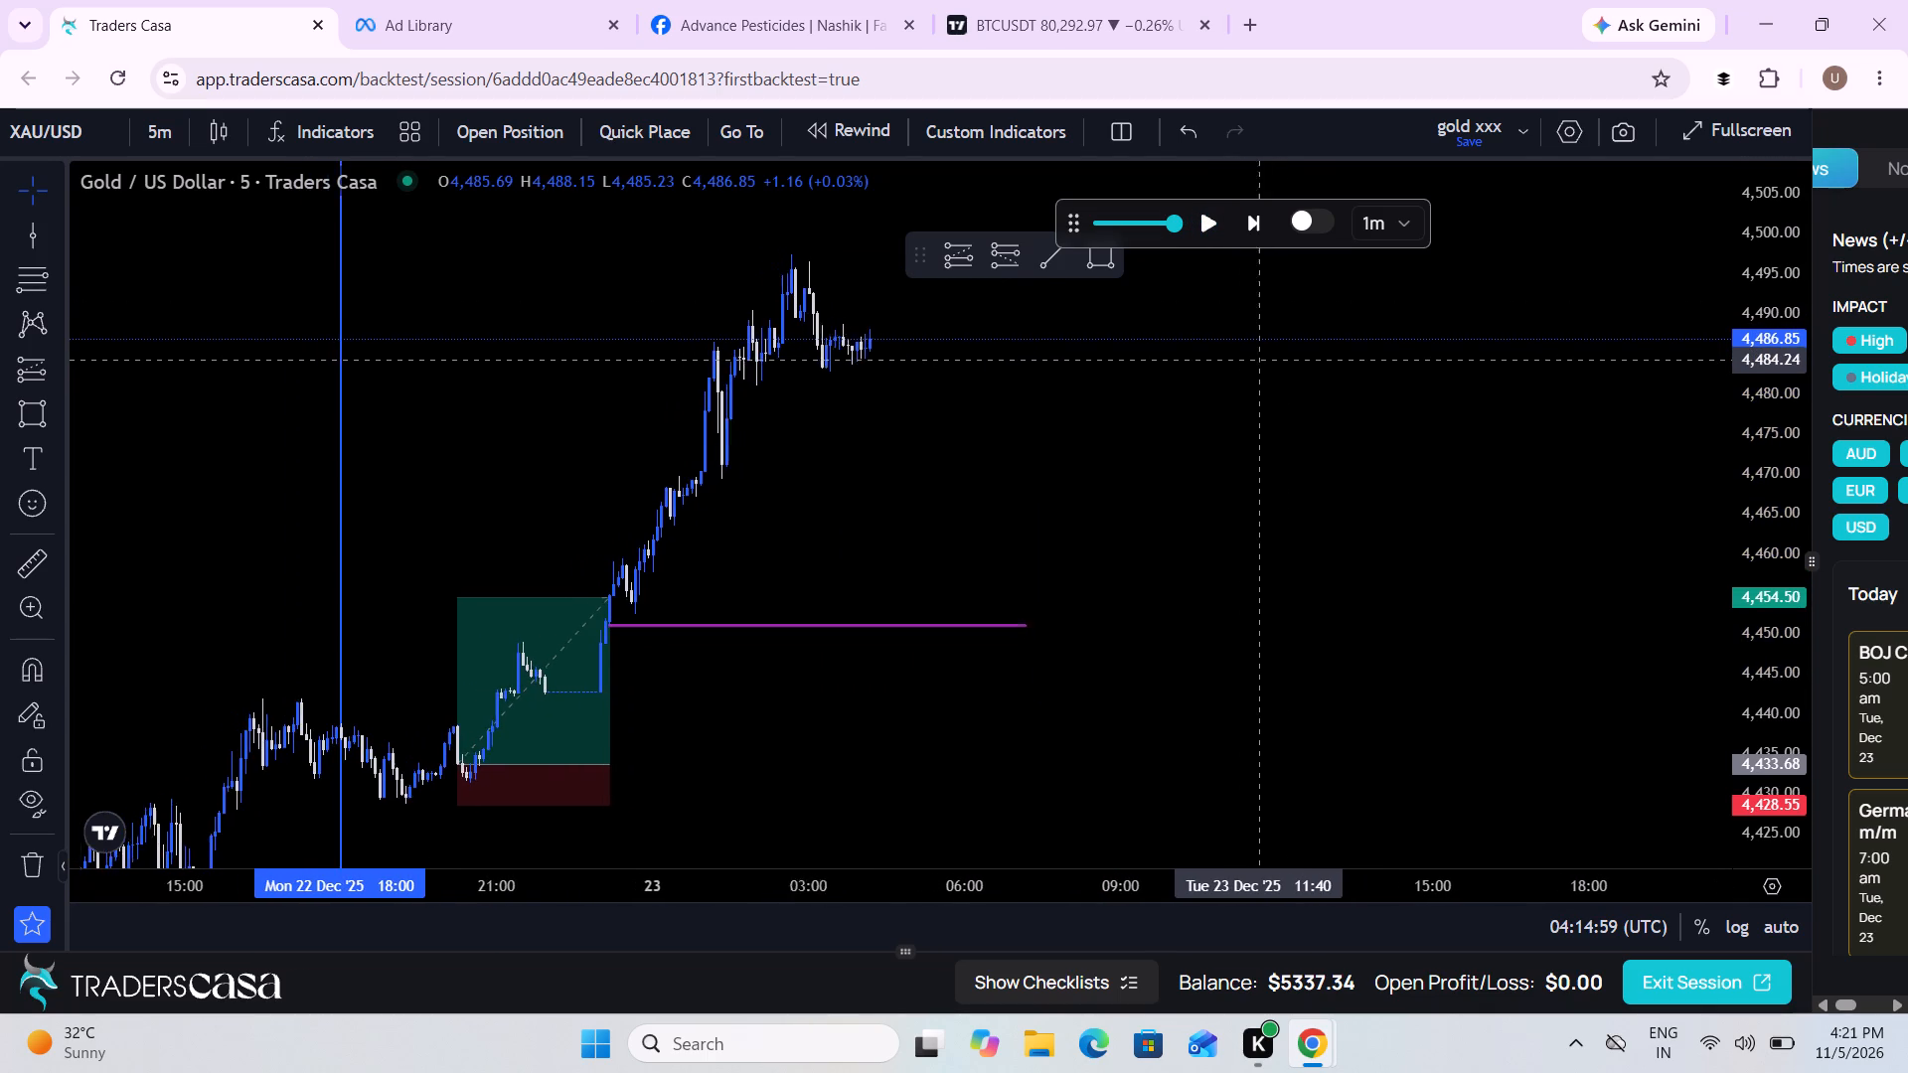
pyautogui.moveTo(1281, 364); pyautogui.dragTo(1321, 365)
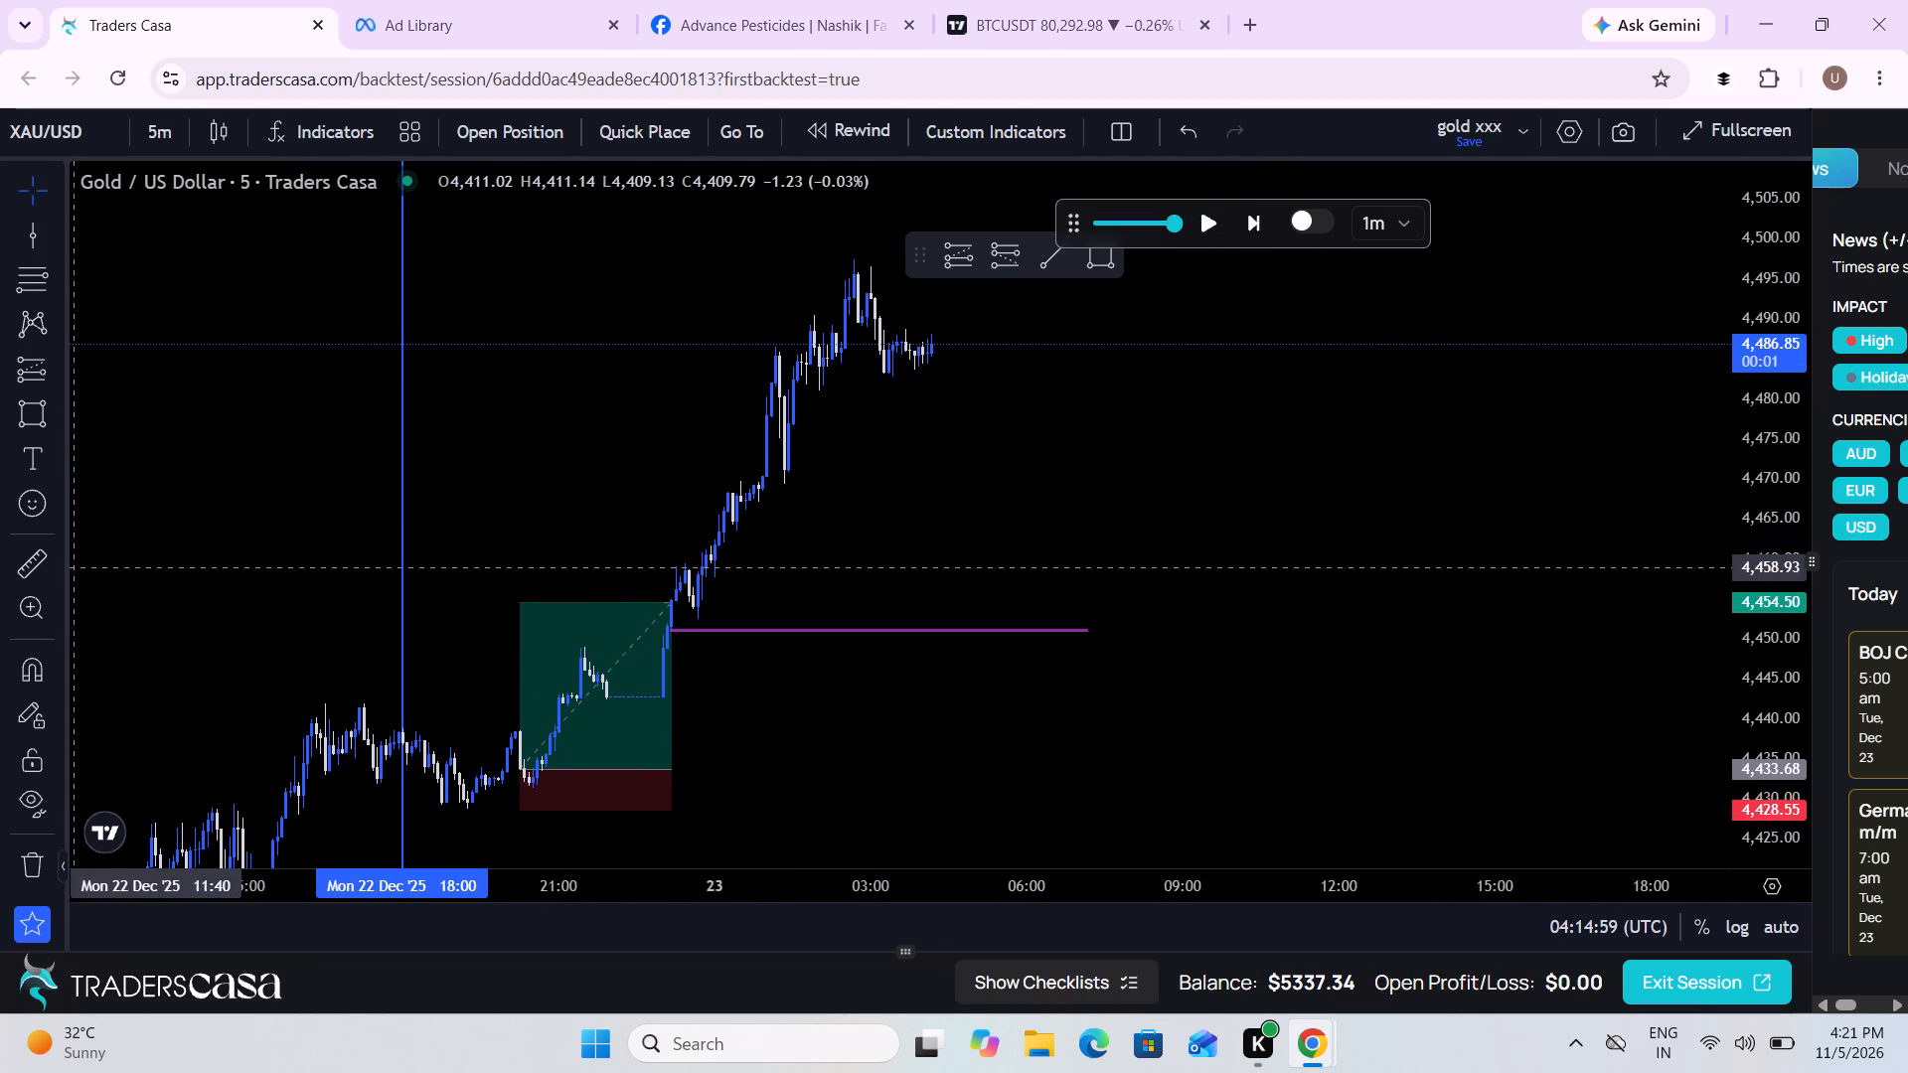
pyautogui.click(13, 575)
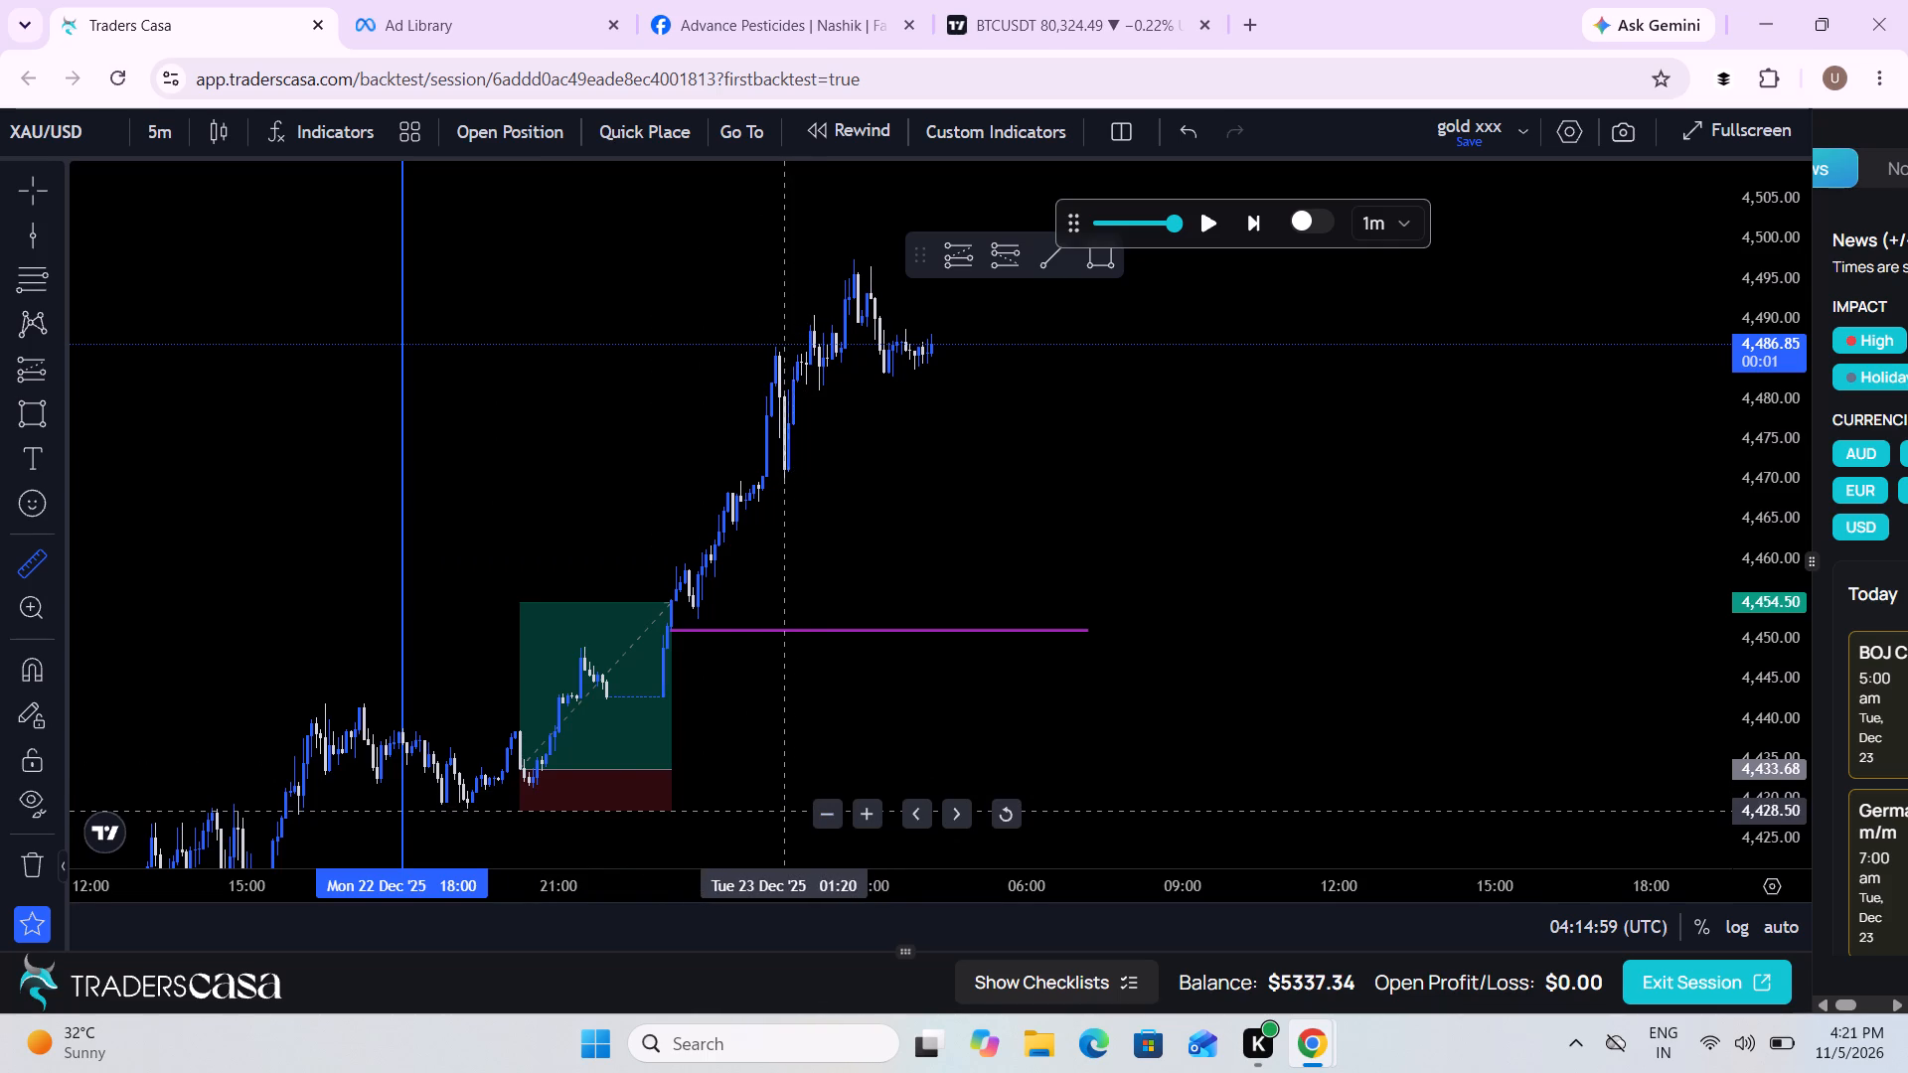
pyautogui.click(727, 808)
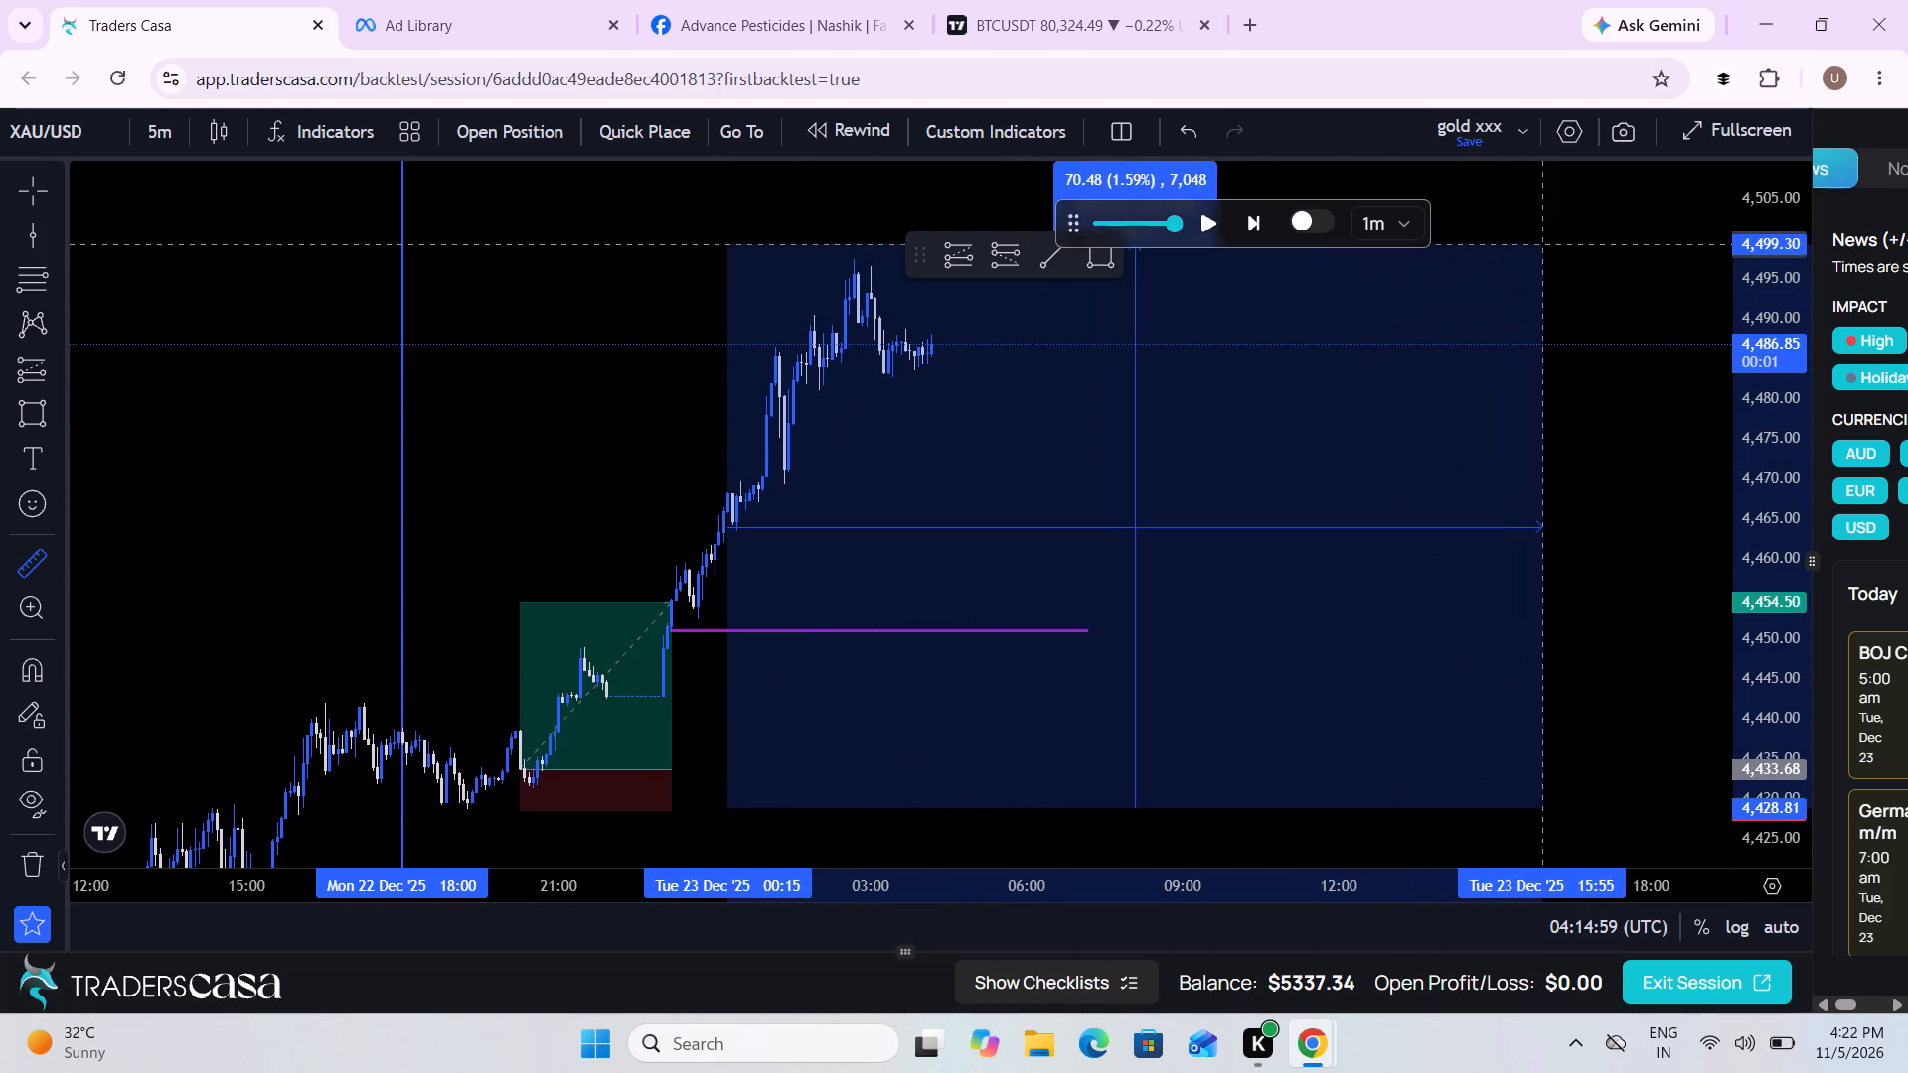
pyautogui.click(1590, 259)
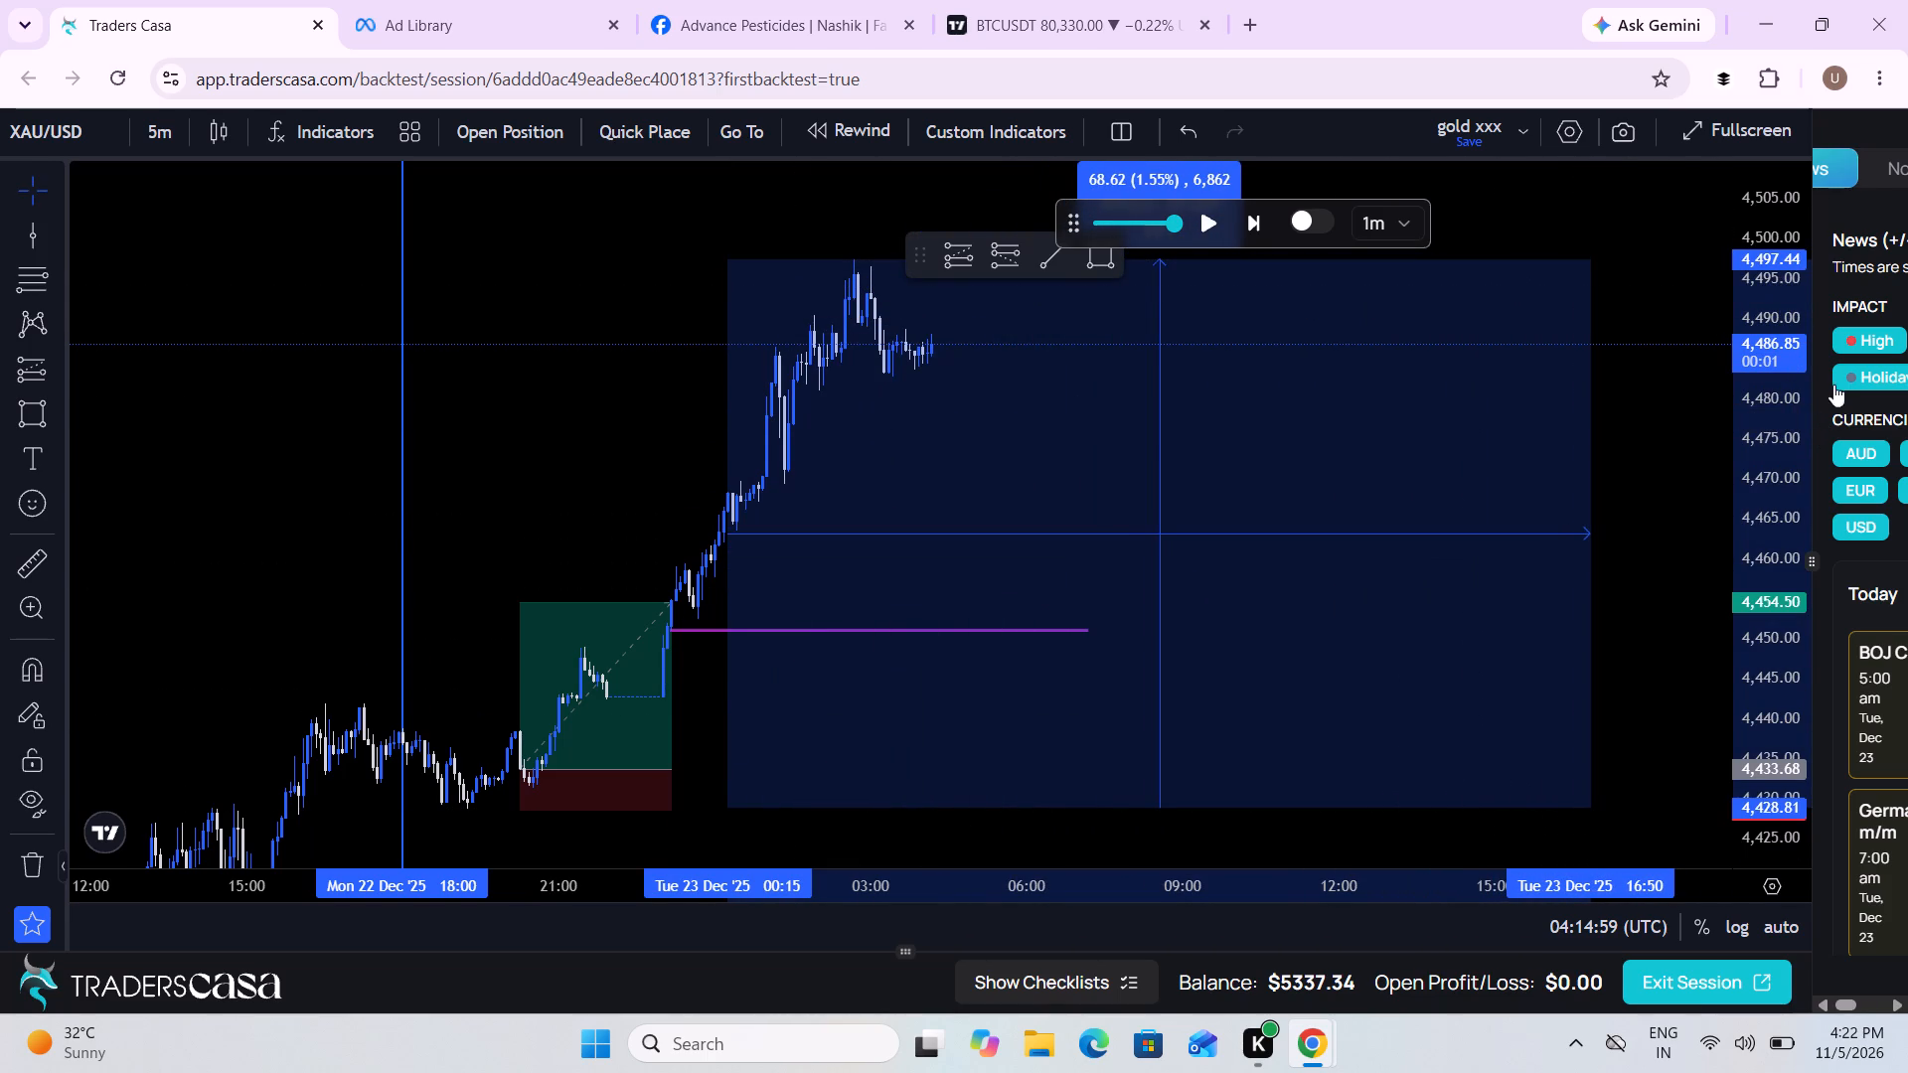
# Replay the chart from 04:15 to about 07:36 UTC on 23 Dec.
pyautogui.click(1211, 230)
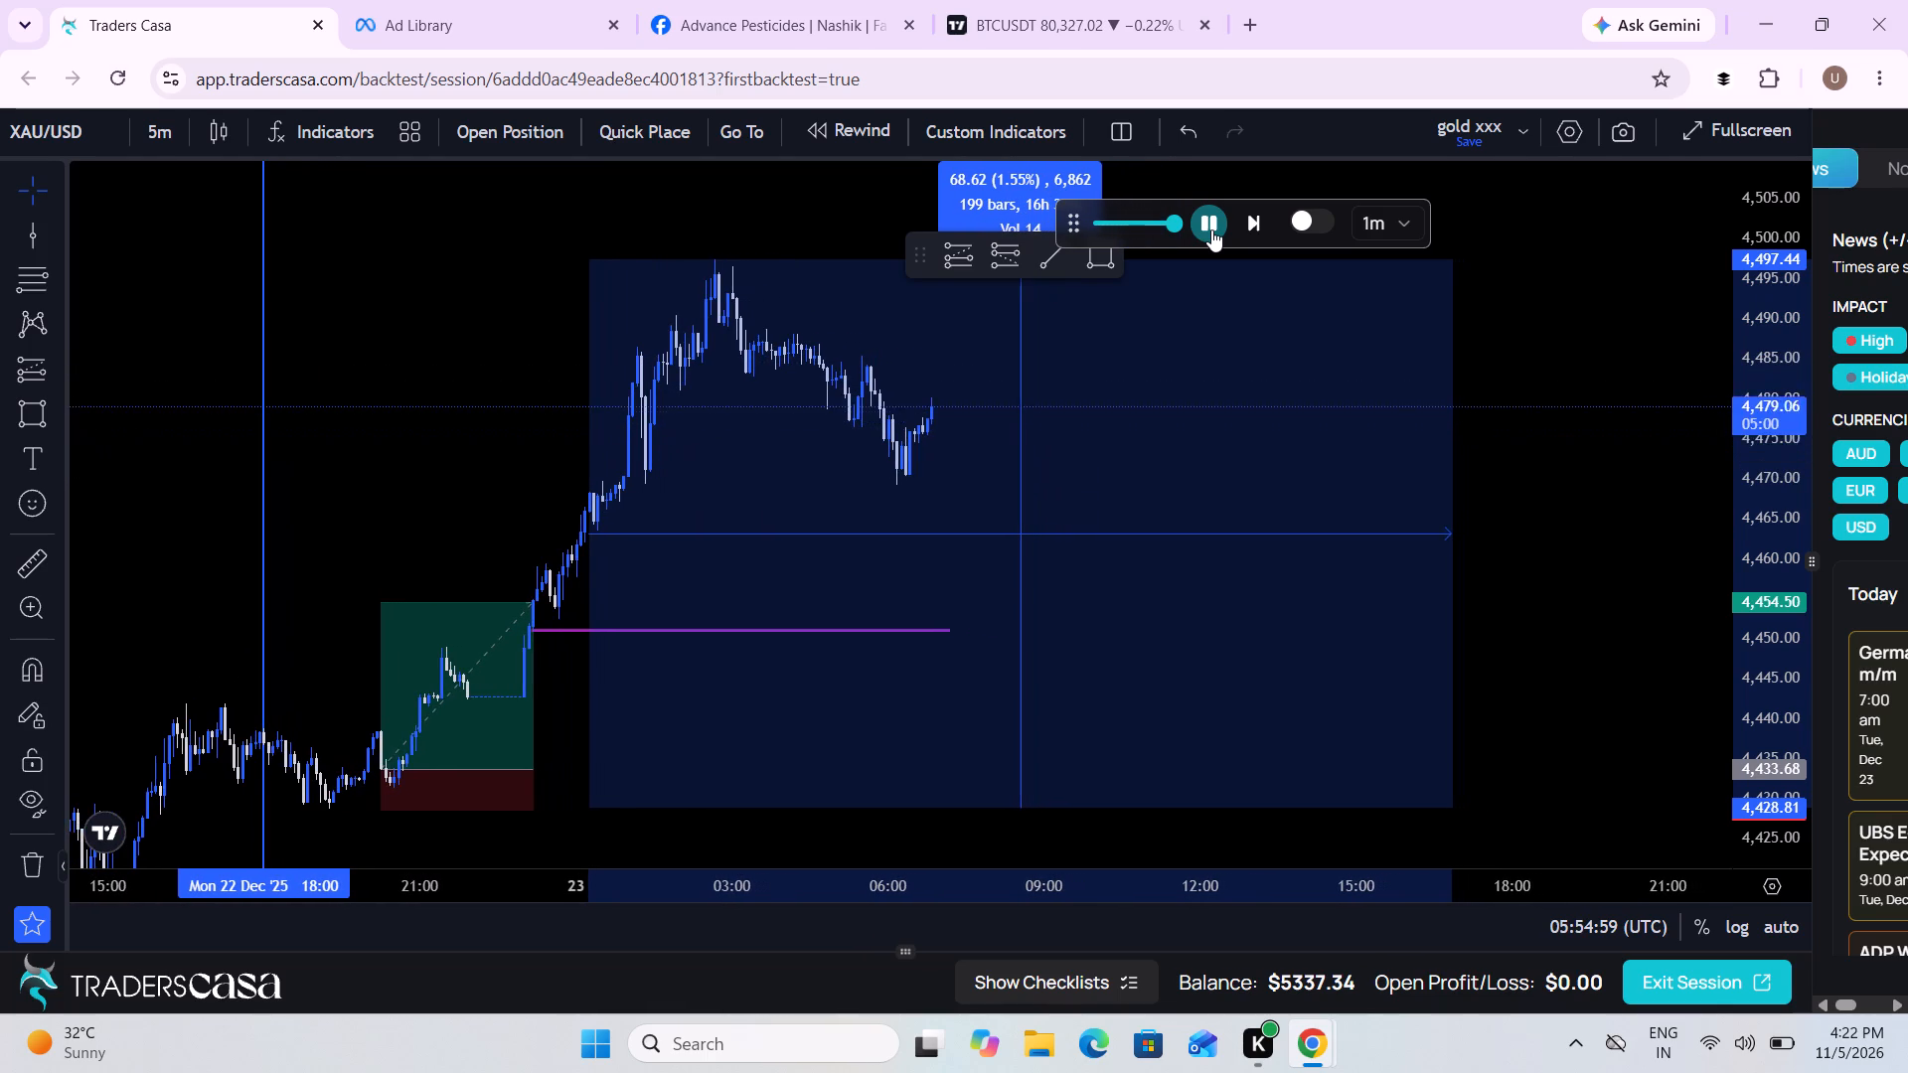
pyautogui.scroll(-1, 1211, 230)
pyautogui.scroll(-1, 1077, 475)
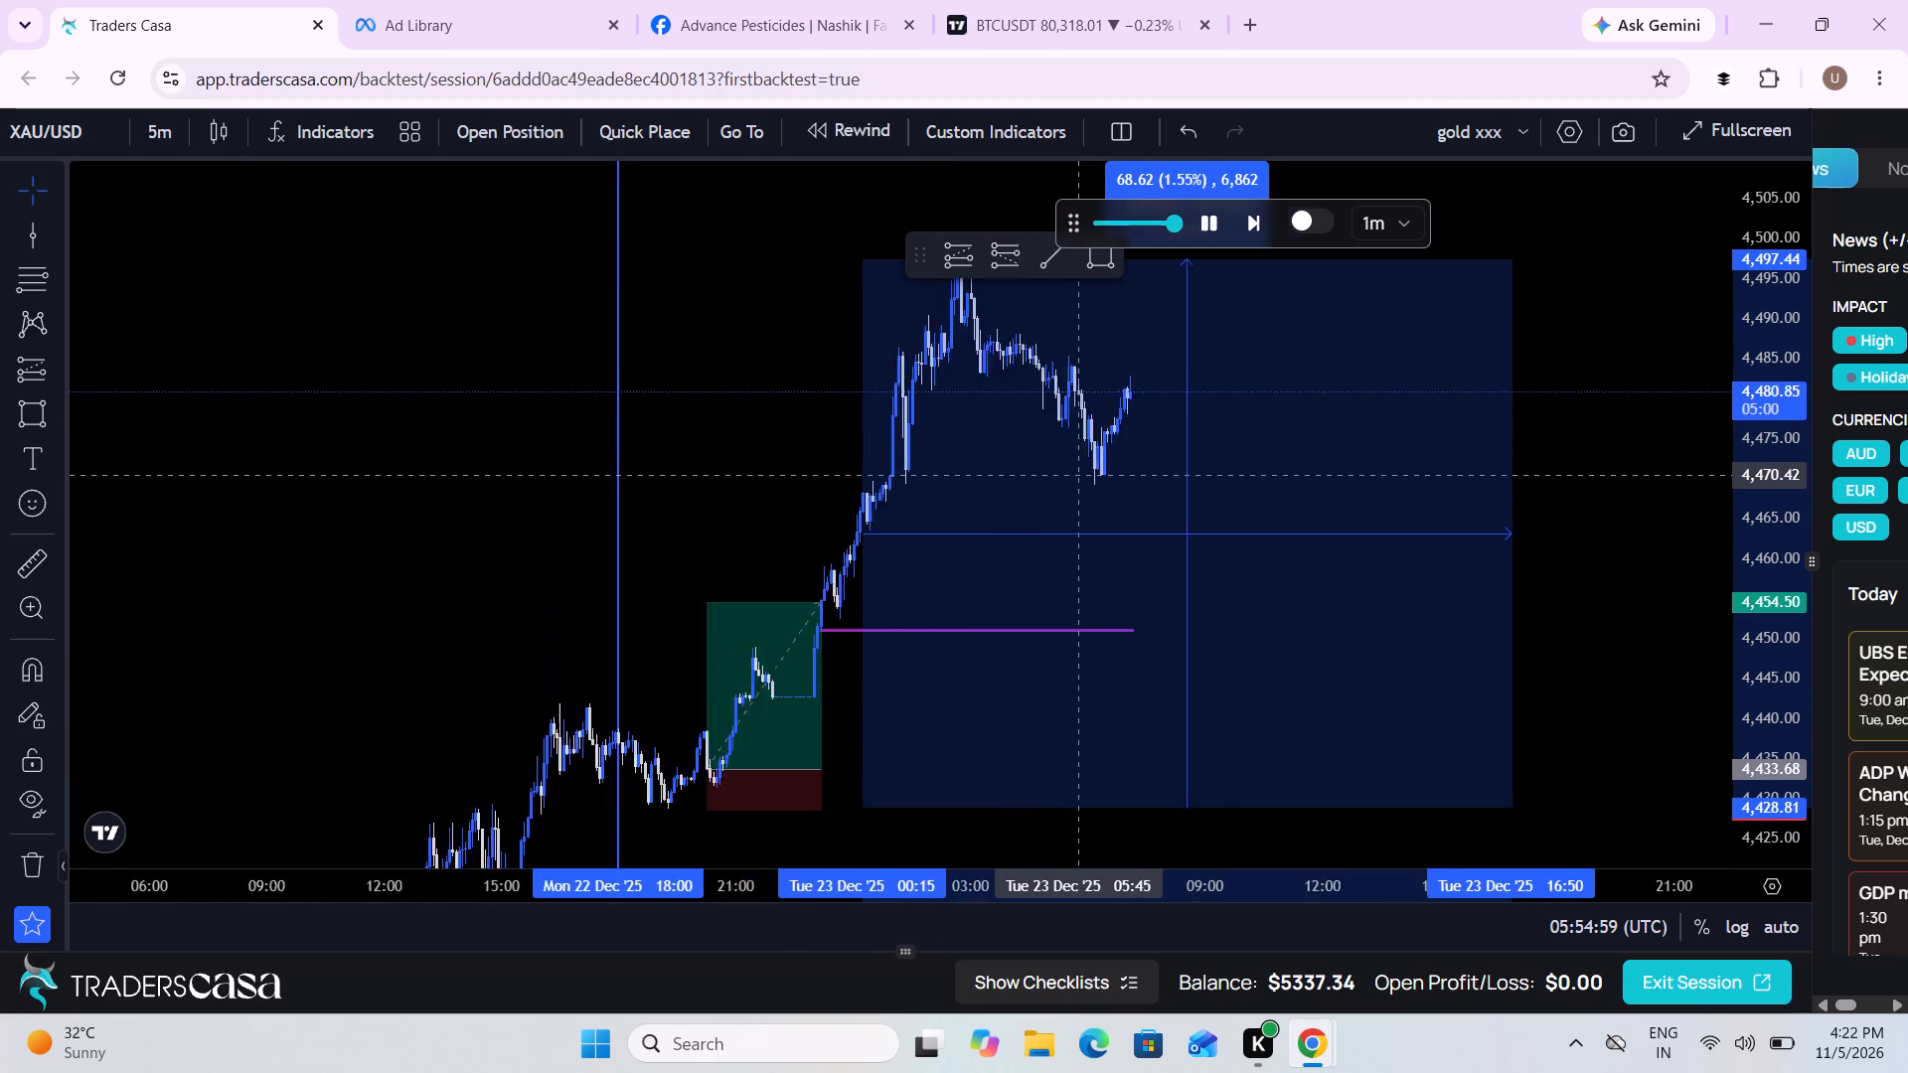
pyautogui.scroll(-1, 1077, 475)
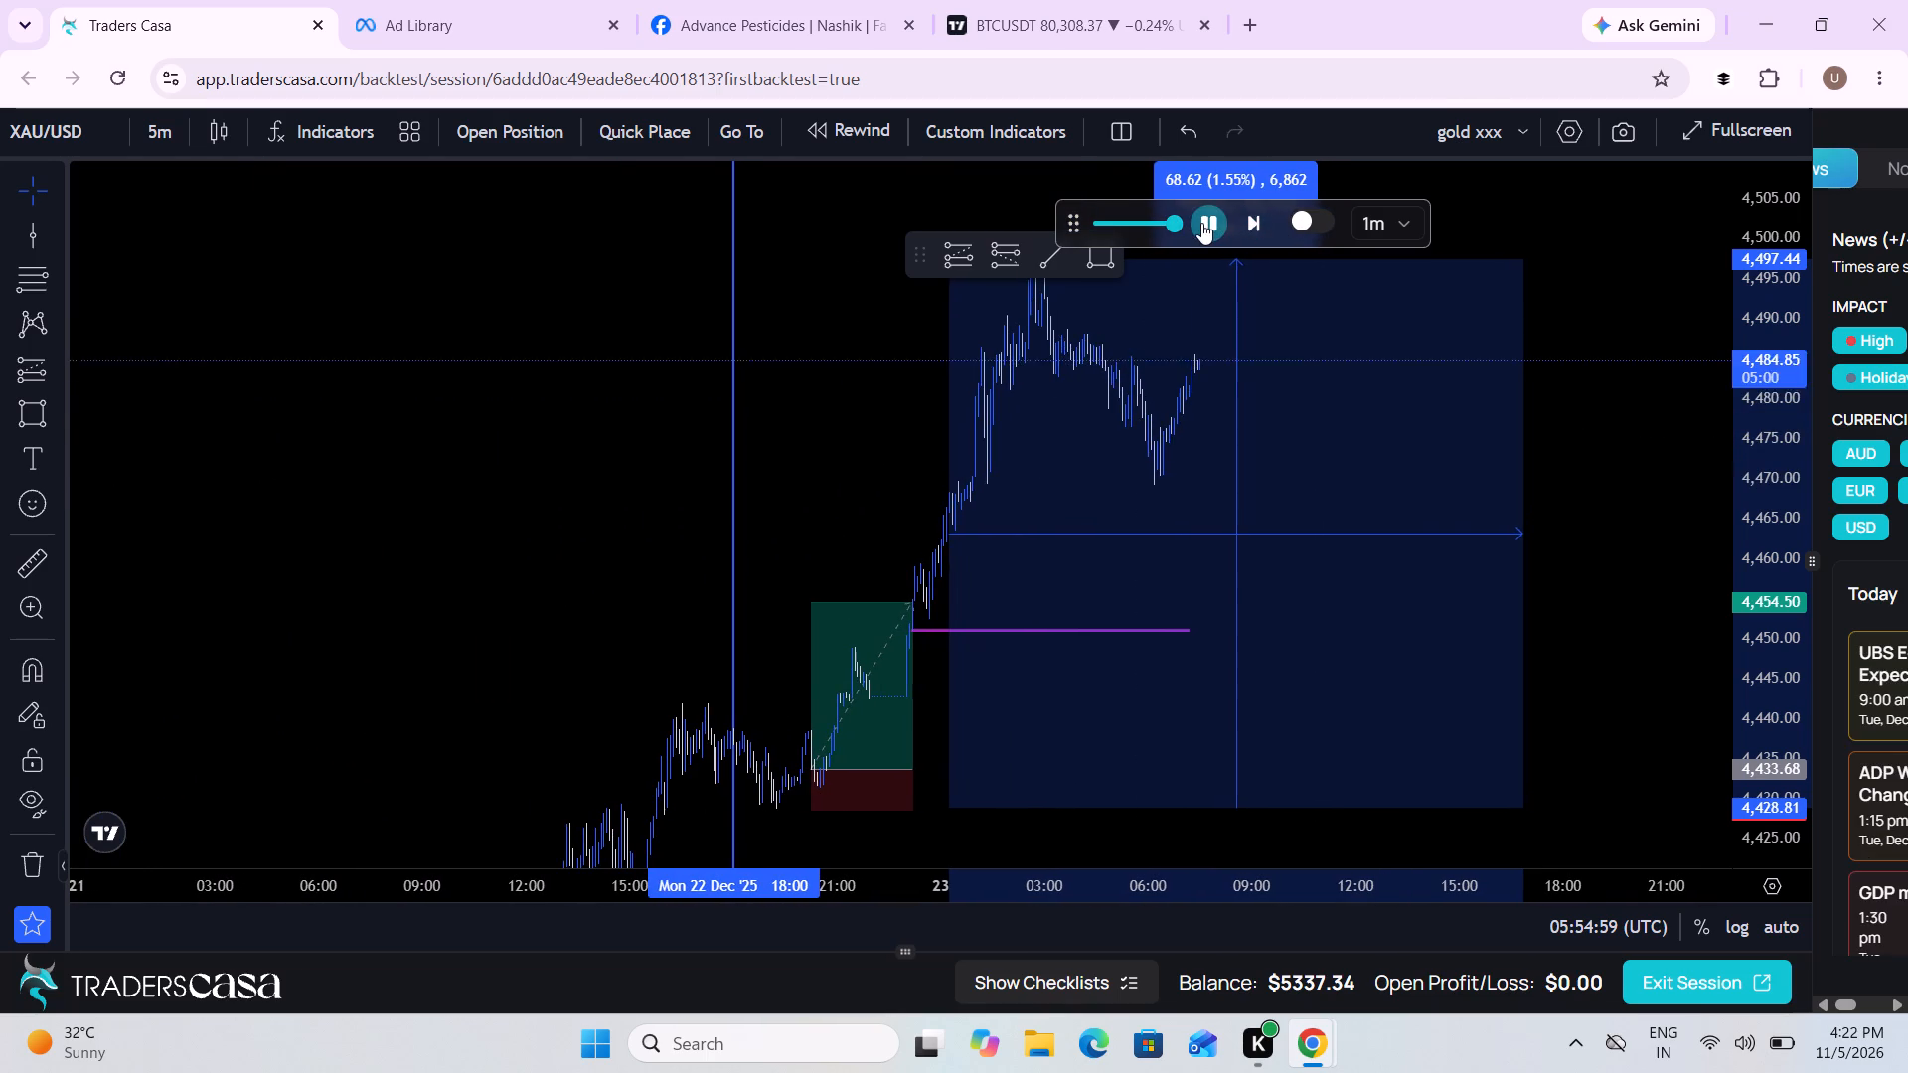
pyautogui.click(1201, 223)
# Draw a flat rectangle at the rally's midpoint, about 4463.33, from 22 Dec 23:35 to 23 Dec 18:10.
pyautogui.moveTo(1755, 471); pyautogui.dragTo(1727, 561)
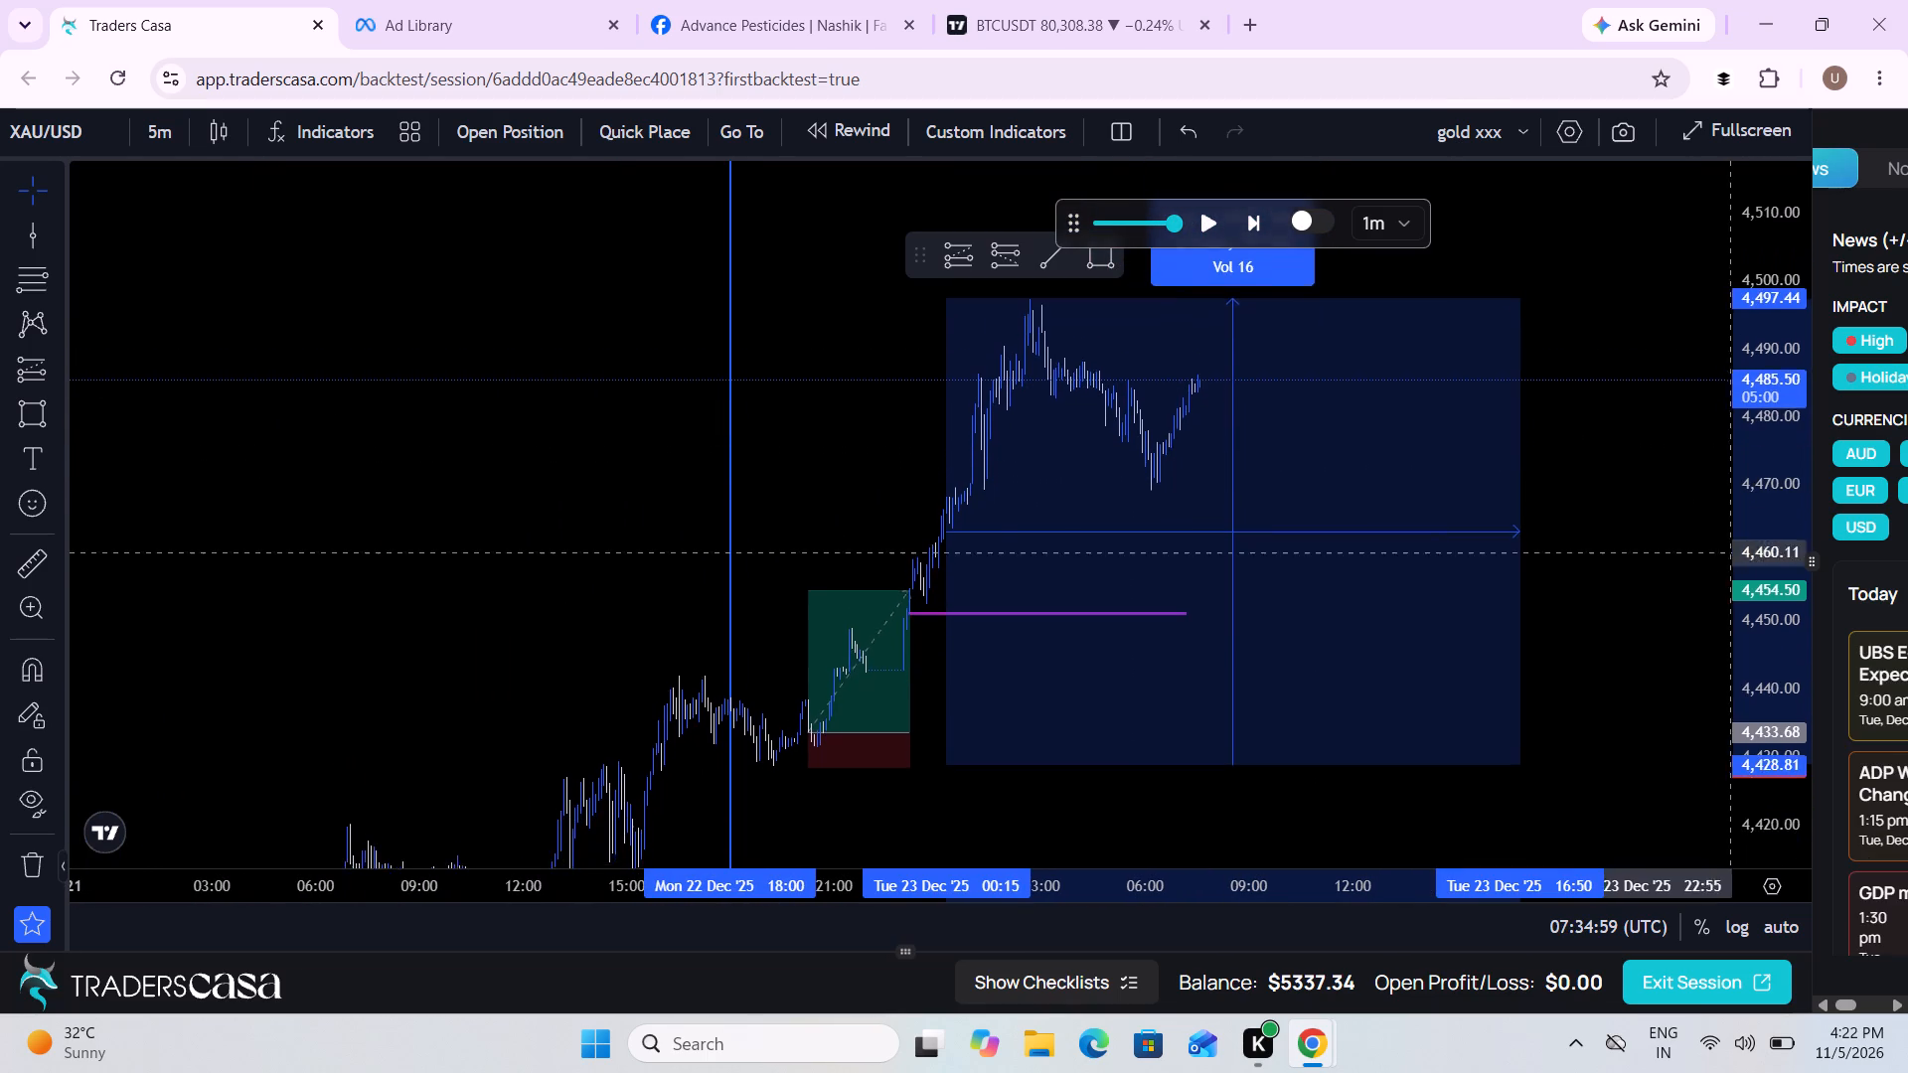
pyautogui.moveTo(1727, 561); pyautogui.dragTo(1646, 699)
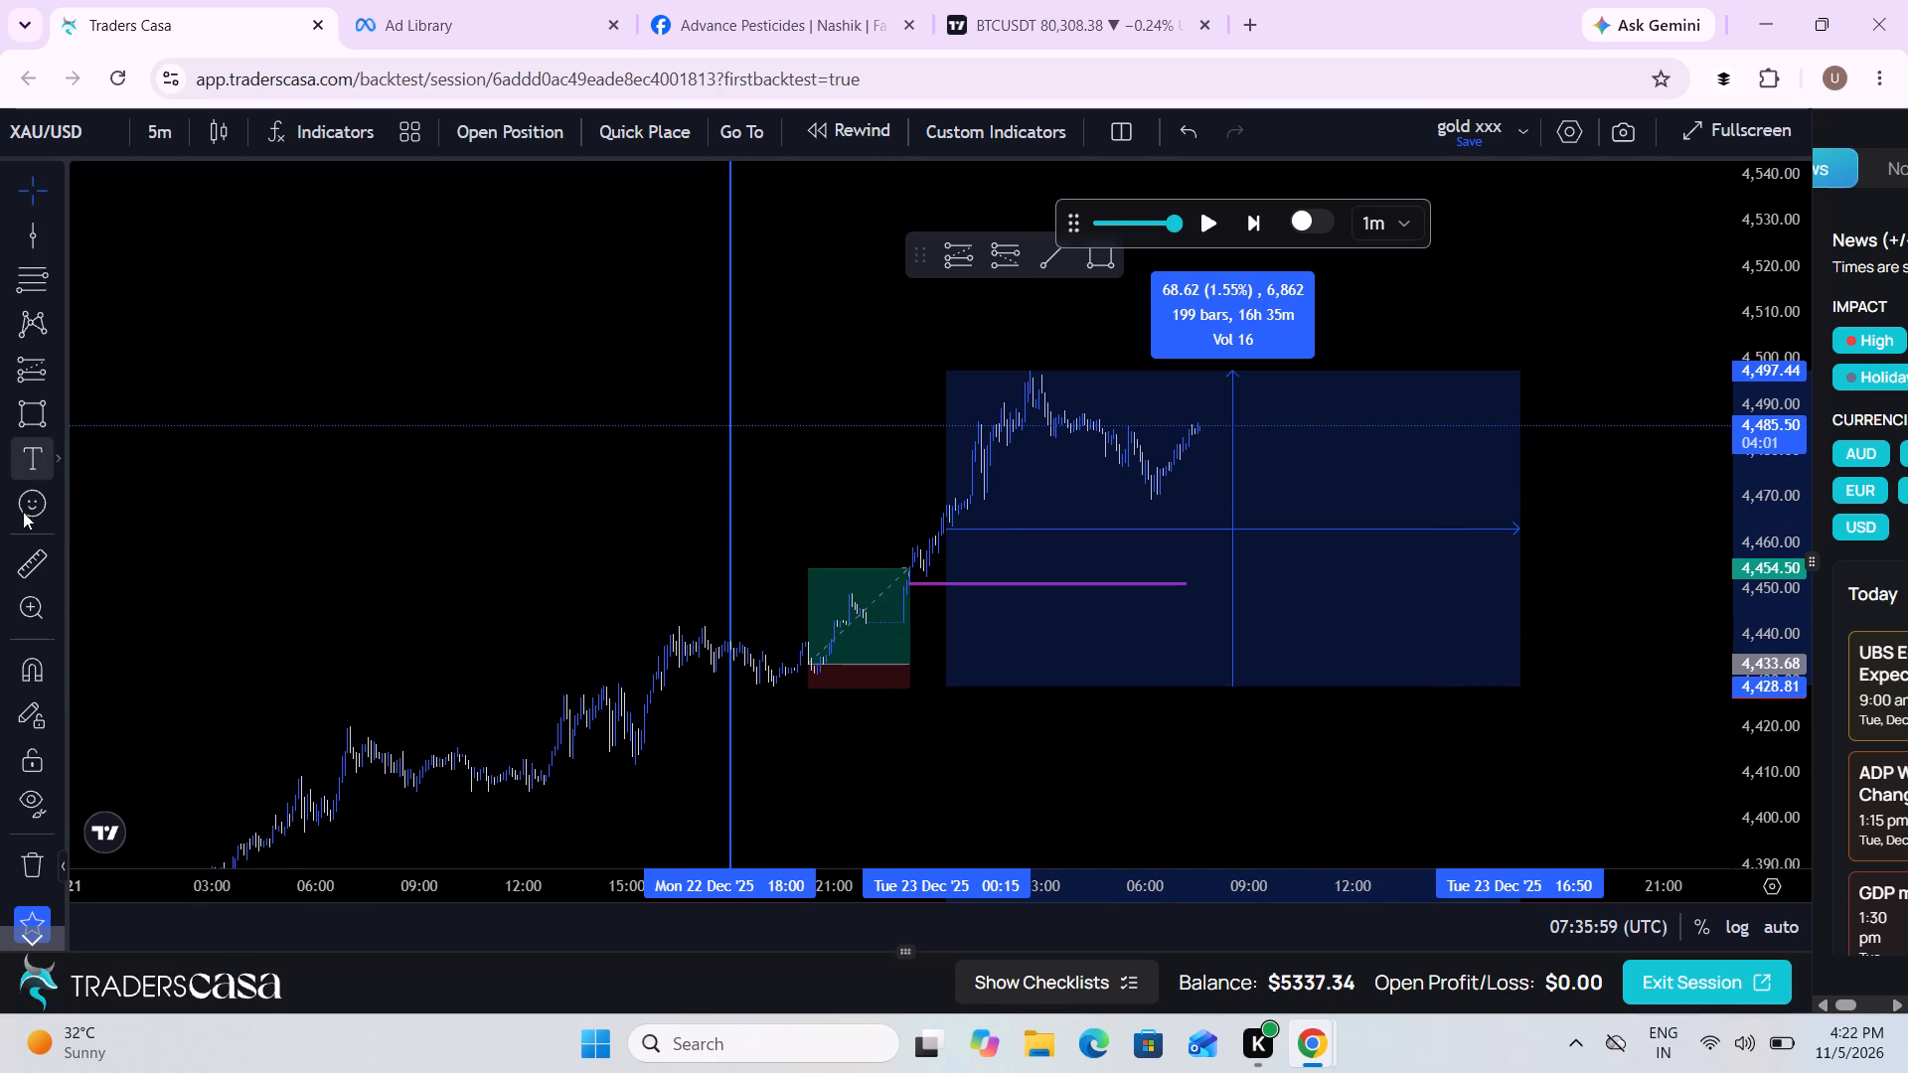
pyautogui.click(39, 414)
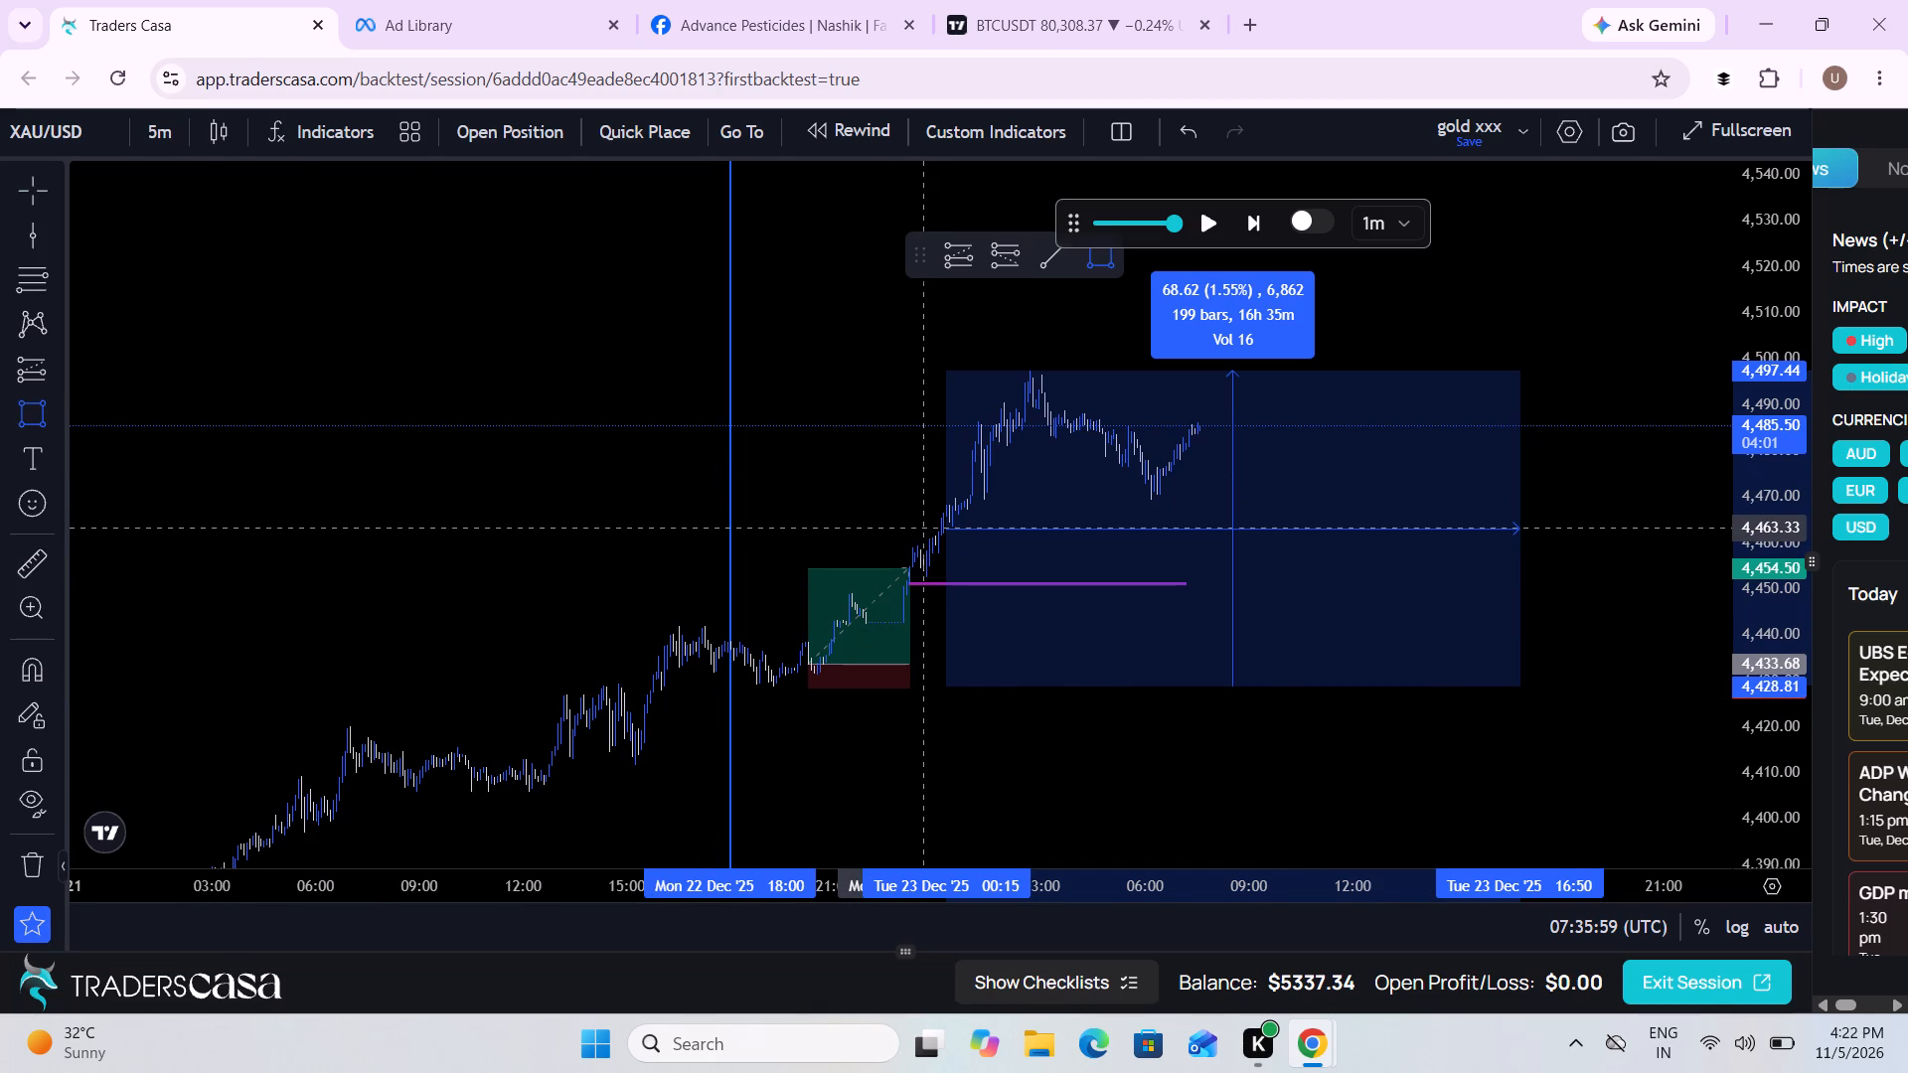
pyautogui.click(925, 527)
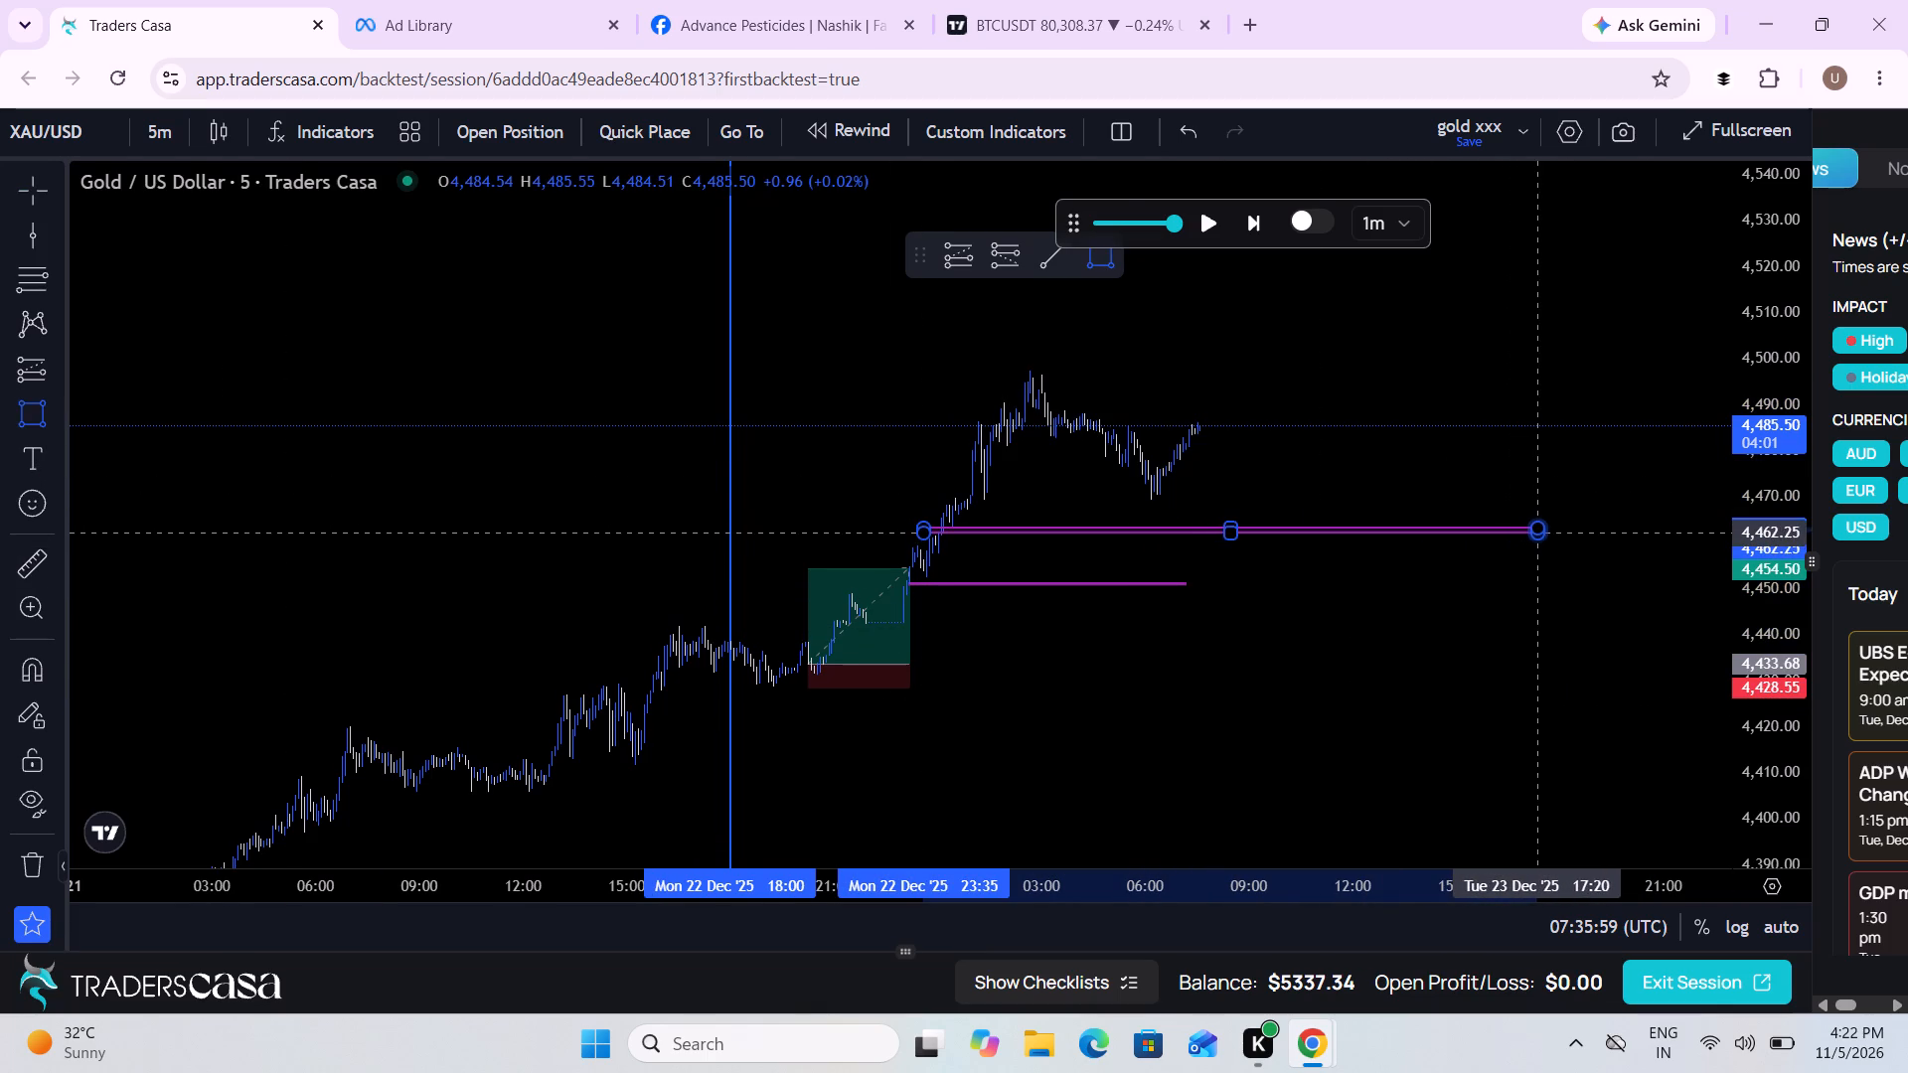
pyautogui.click(1565, 528)
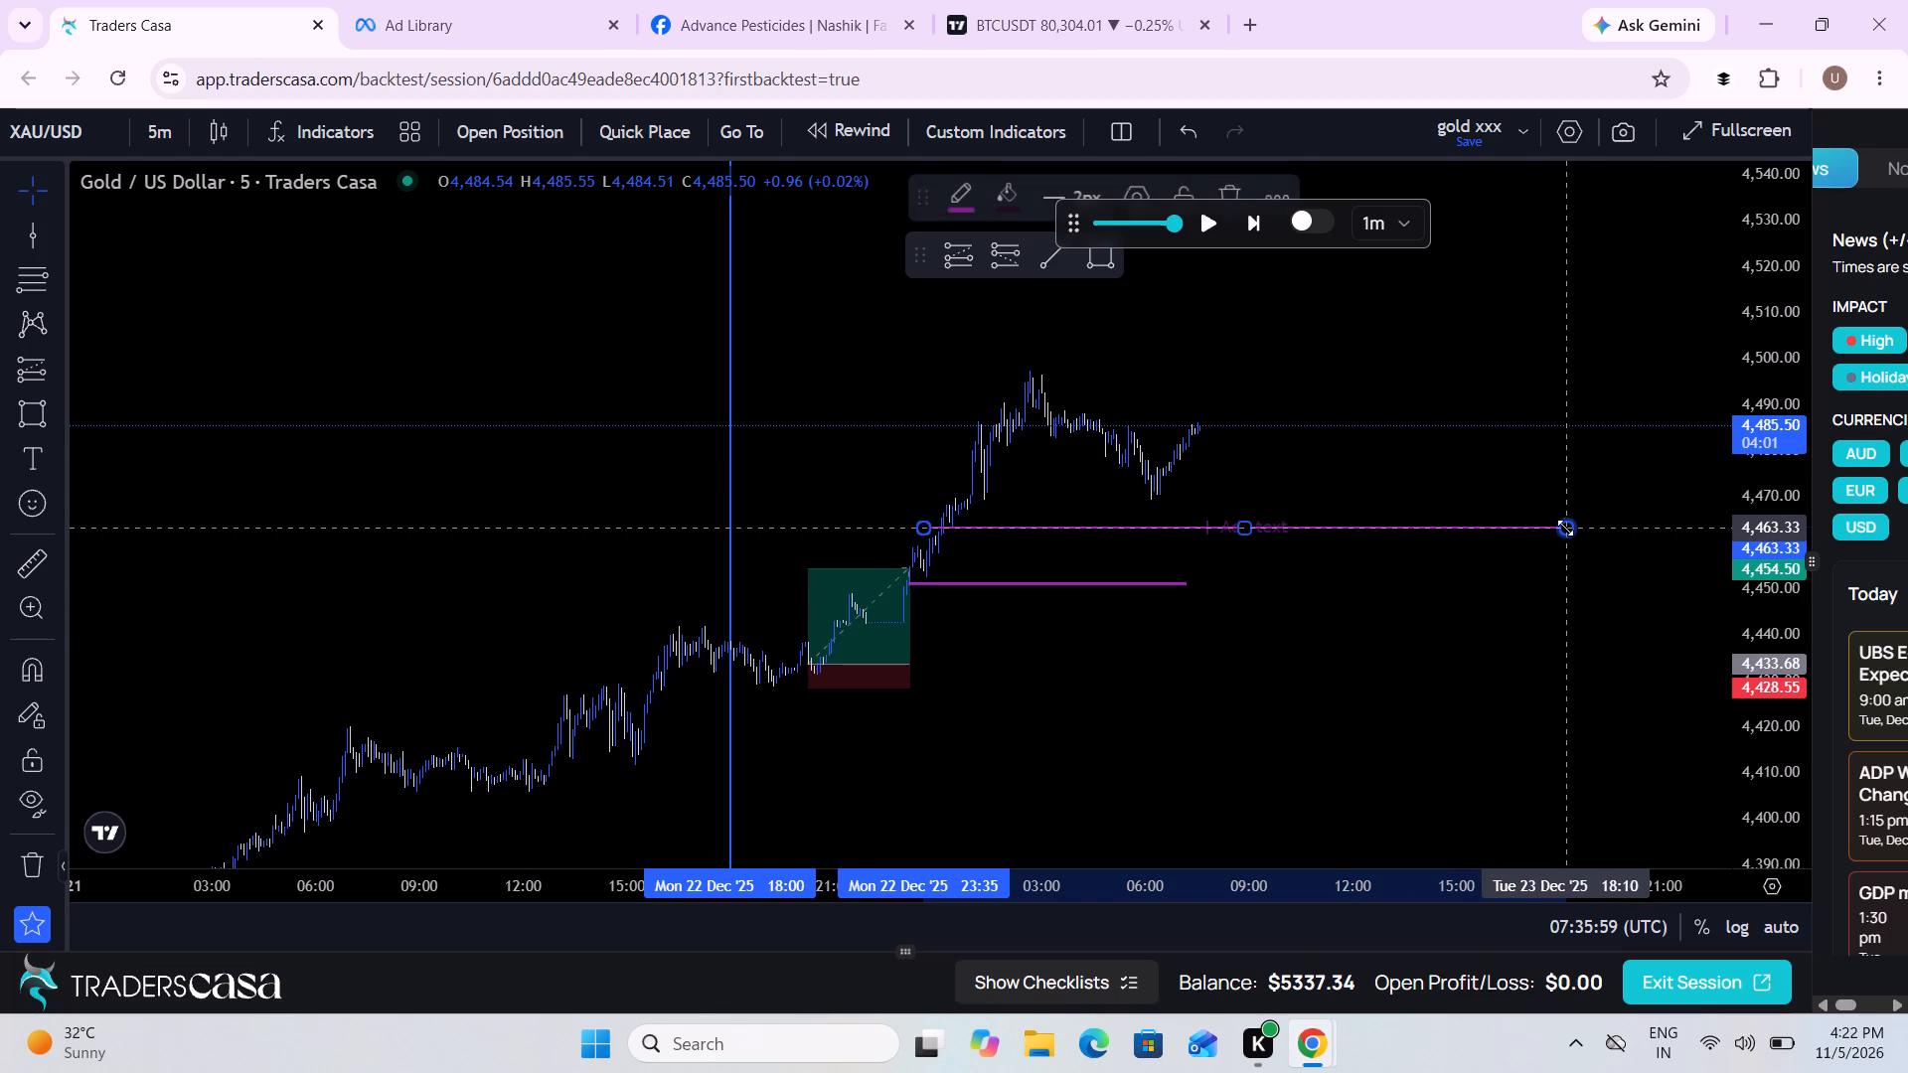
# Delete the old midpoint level at about 4451.
pyautogui.moveTo(1411, 617); pyautogui.dragTo(1342, 618)
pyautogui.scroll(-1, 1342, 618)
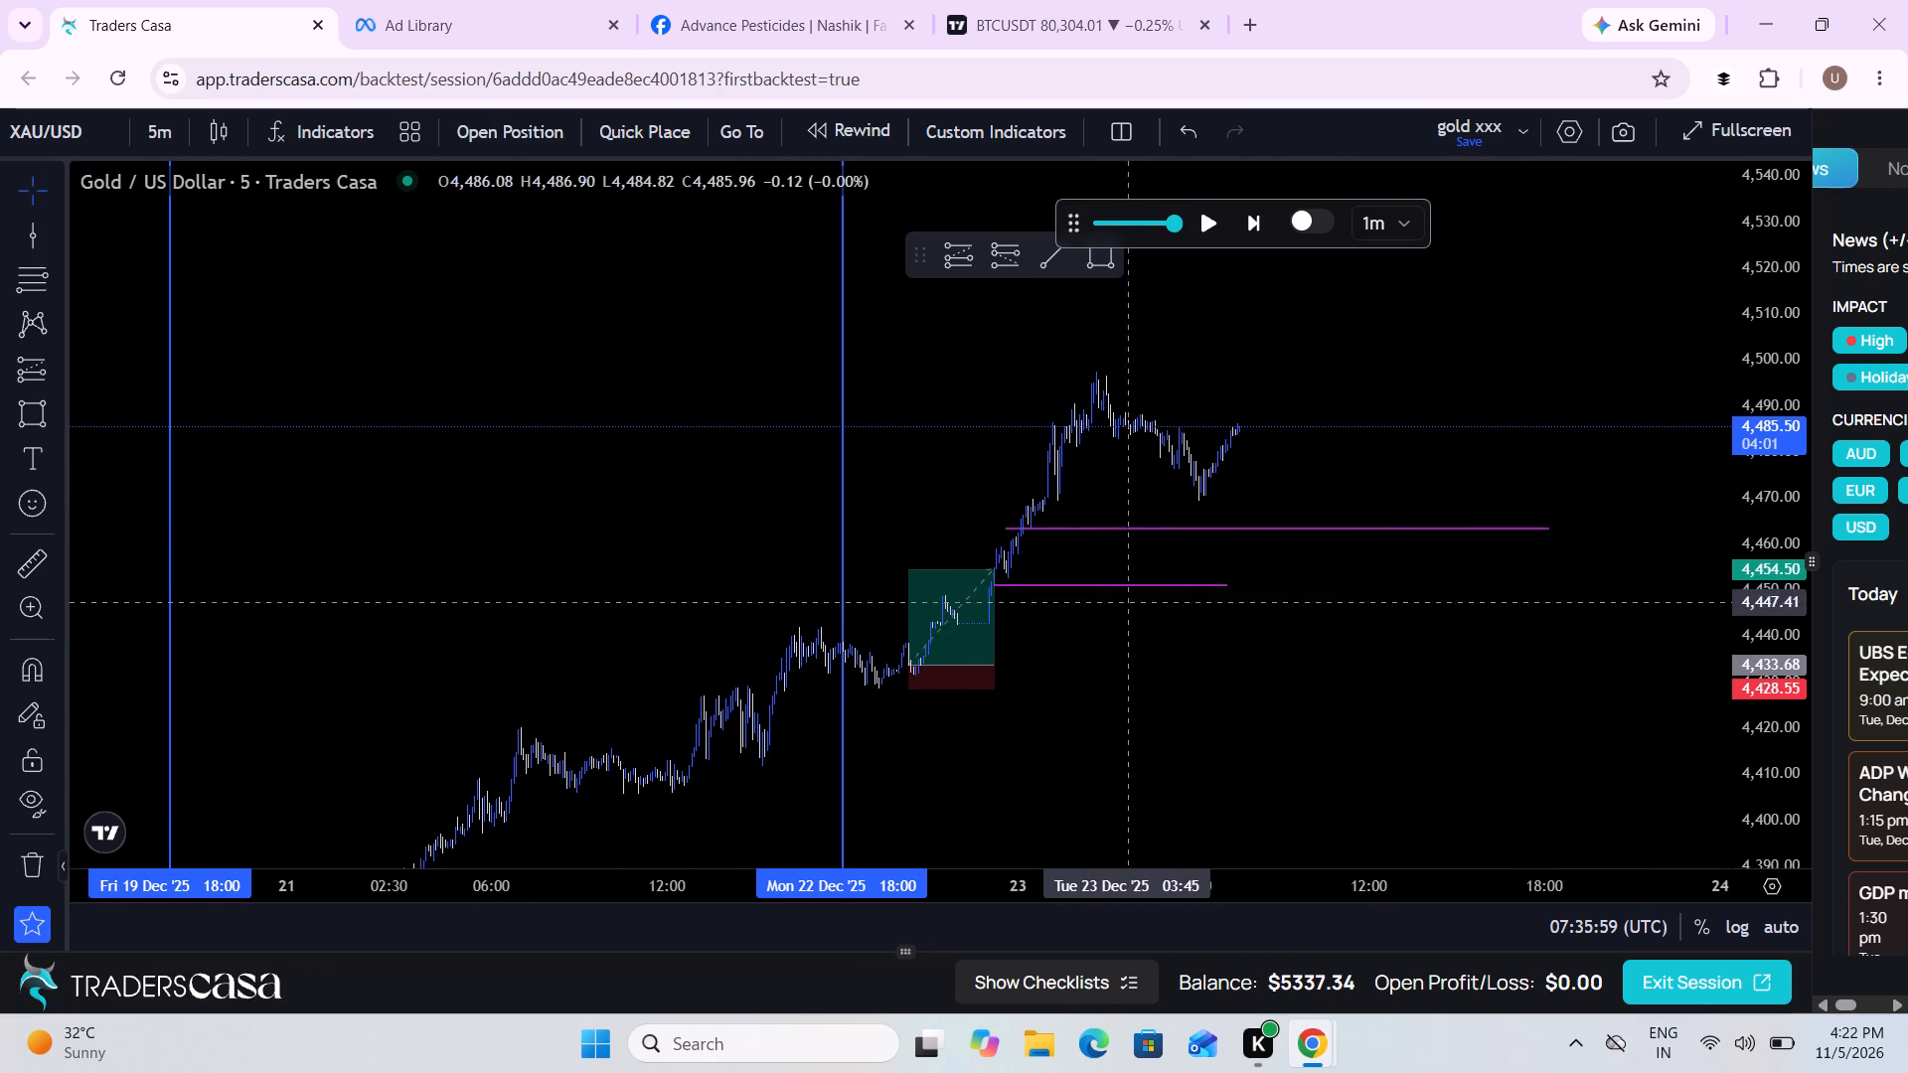
pyautogui.click(1122, 581)
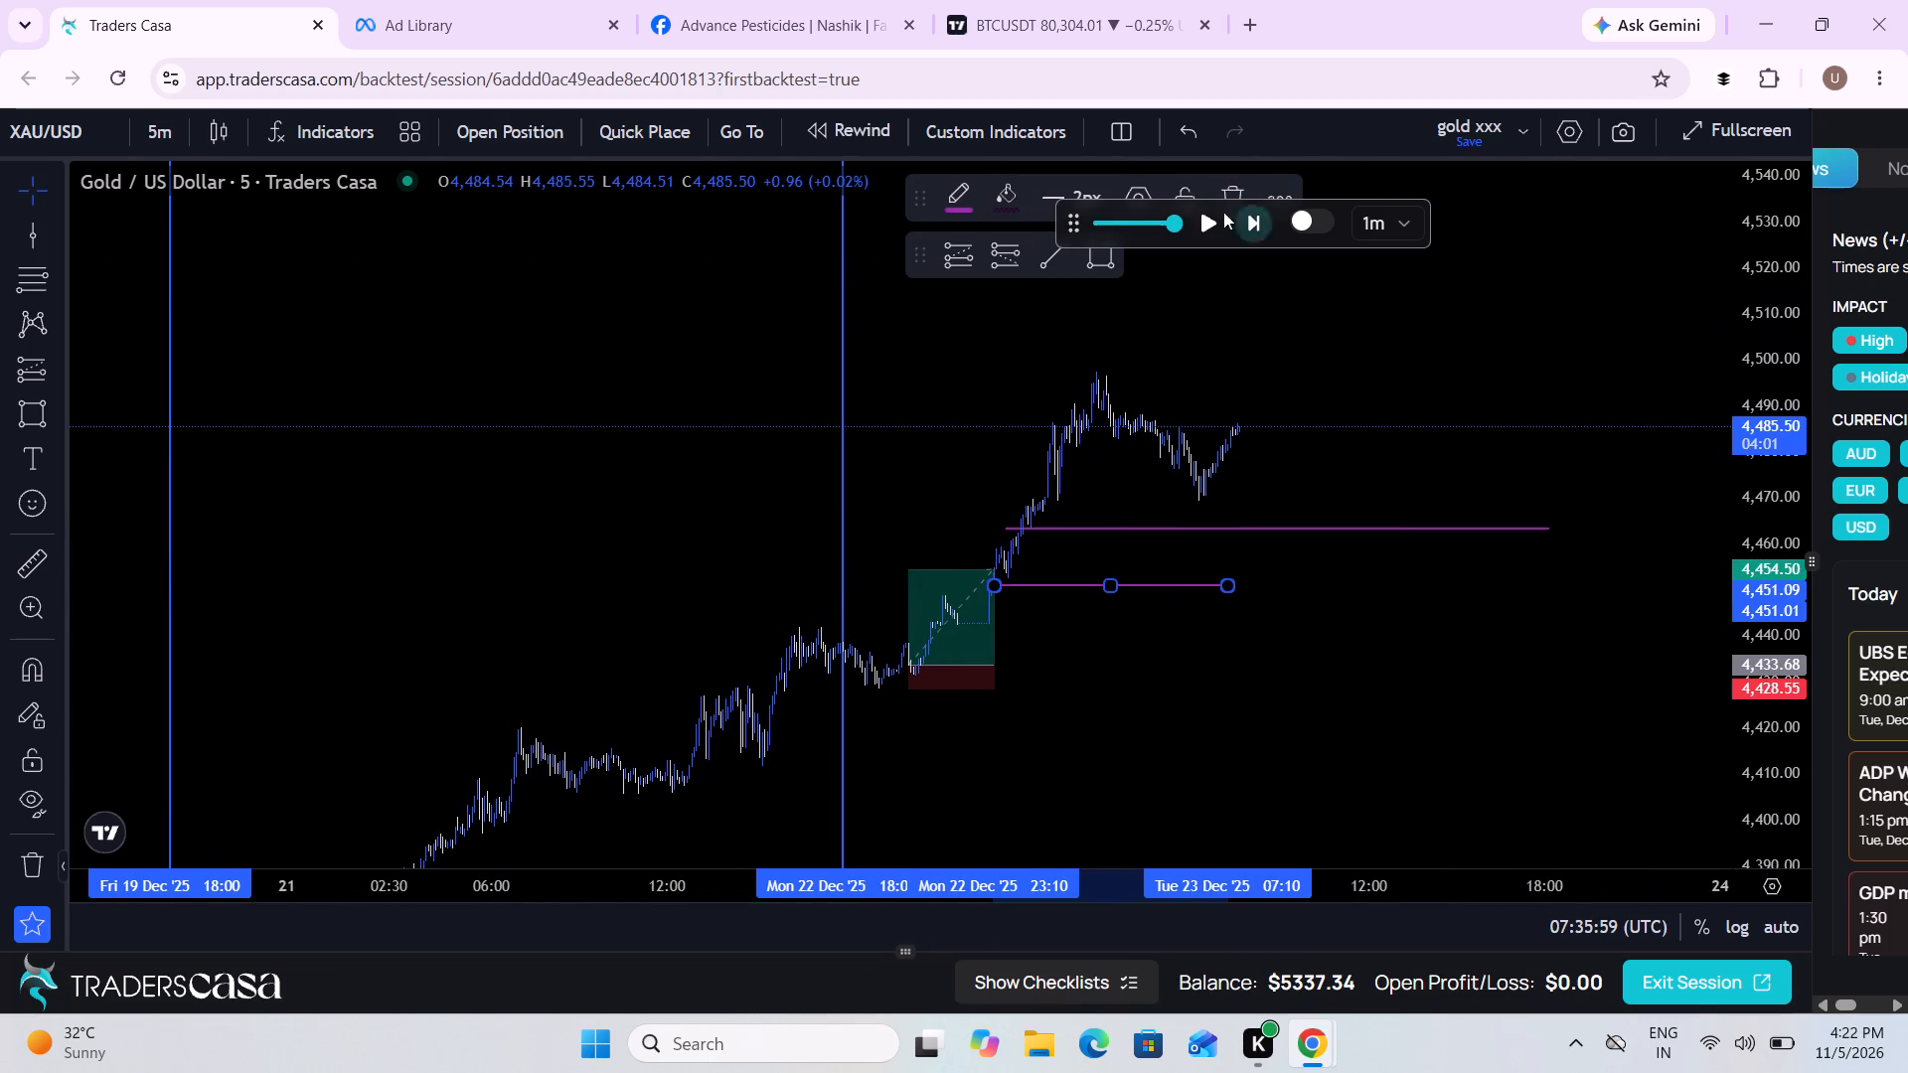
pyautogui.click(1220, 193)
pyautogui.scroll(3, 1157, 681)
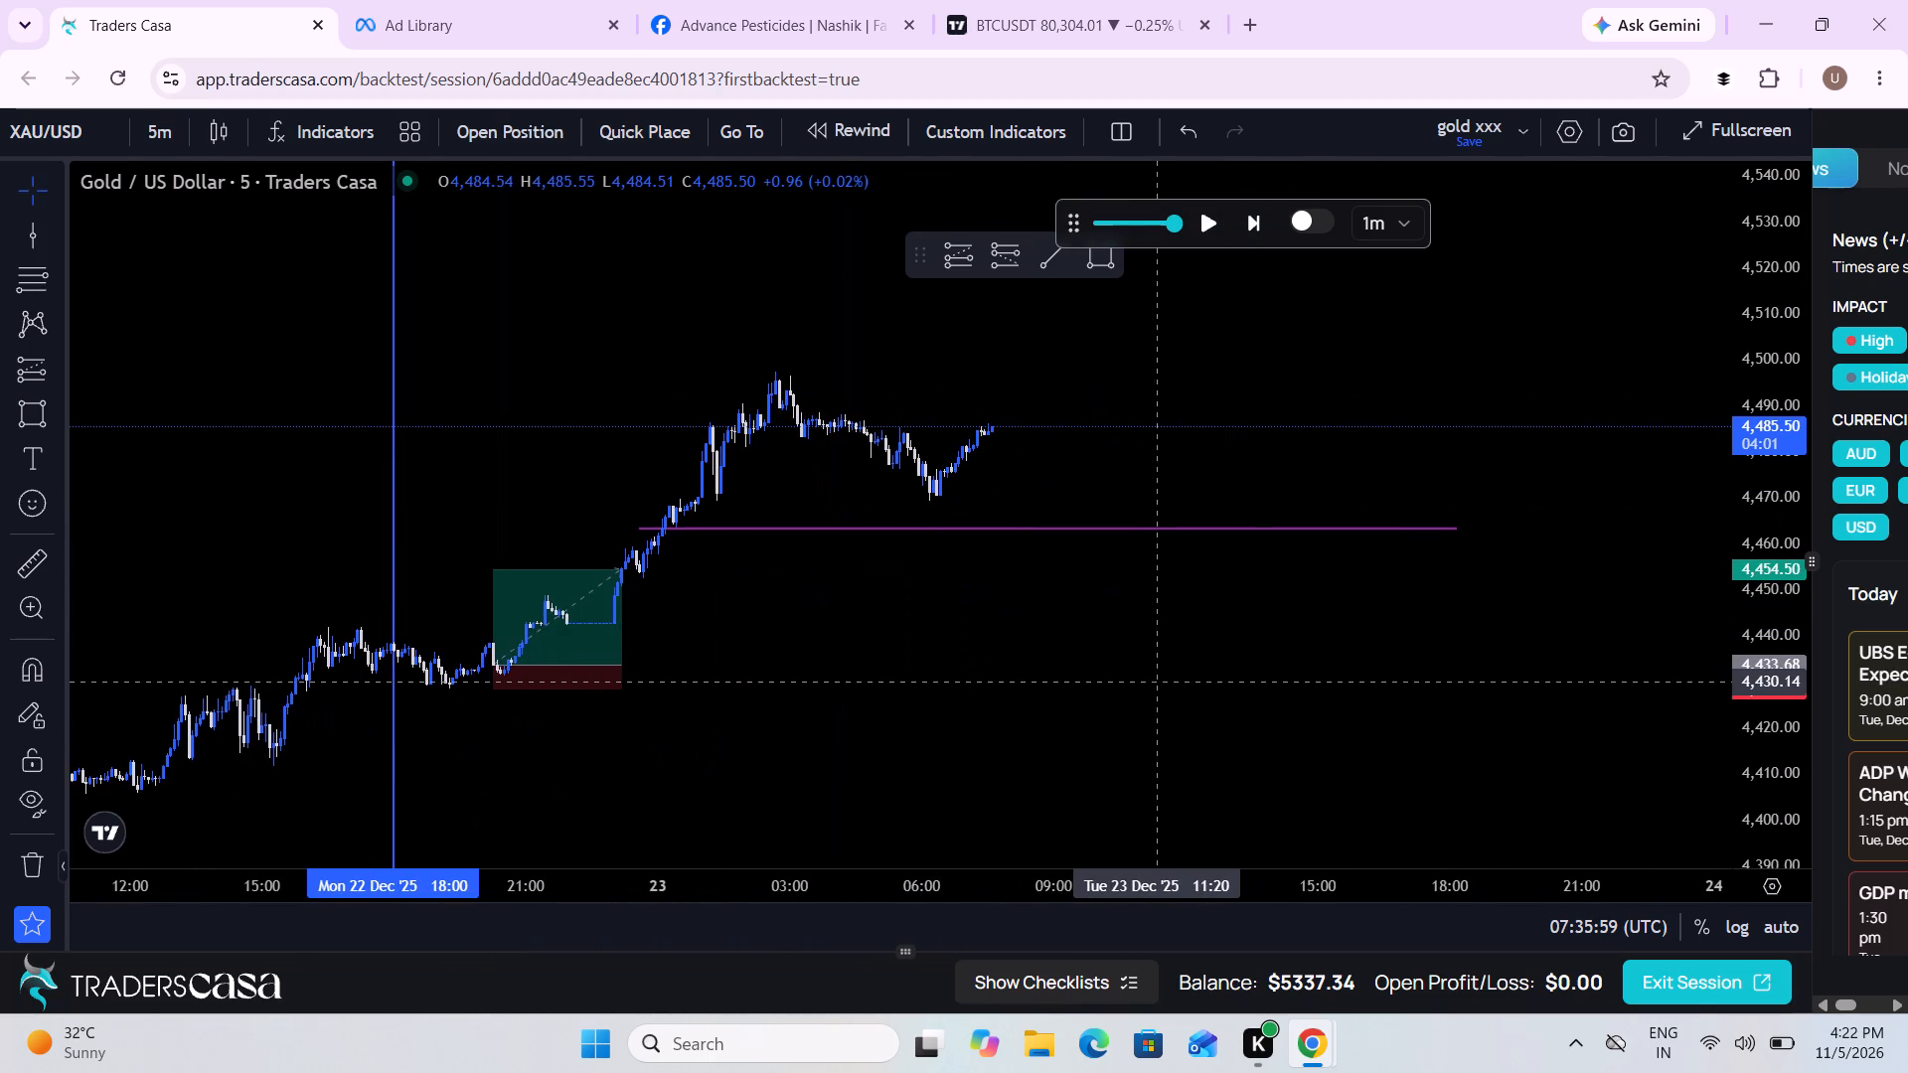
# Measure the up-move from about 4442.55 to the high at about 4496.79.
pyautogui.moveTo(1157, 681); pyautogui.dragTo(1272, 733)
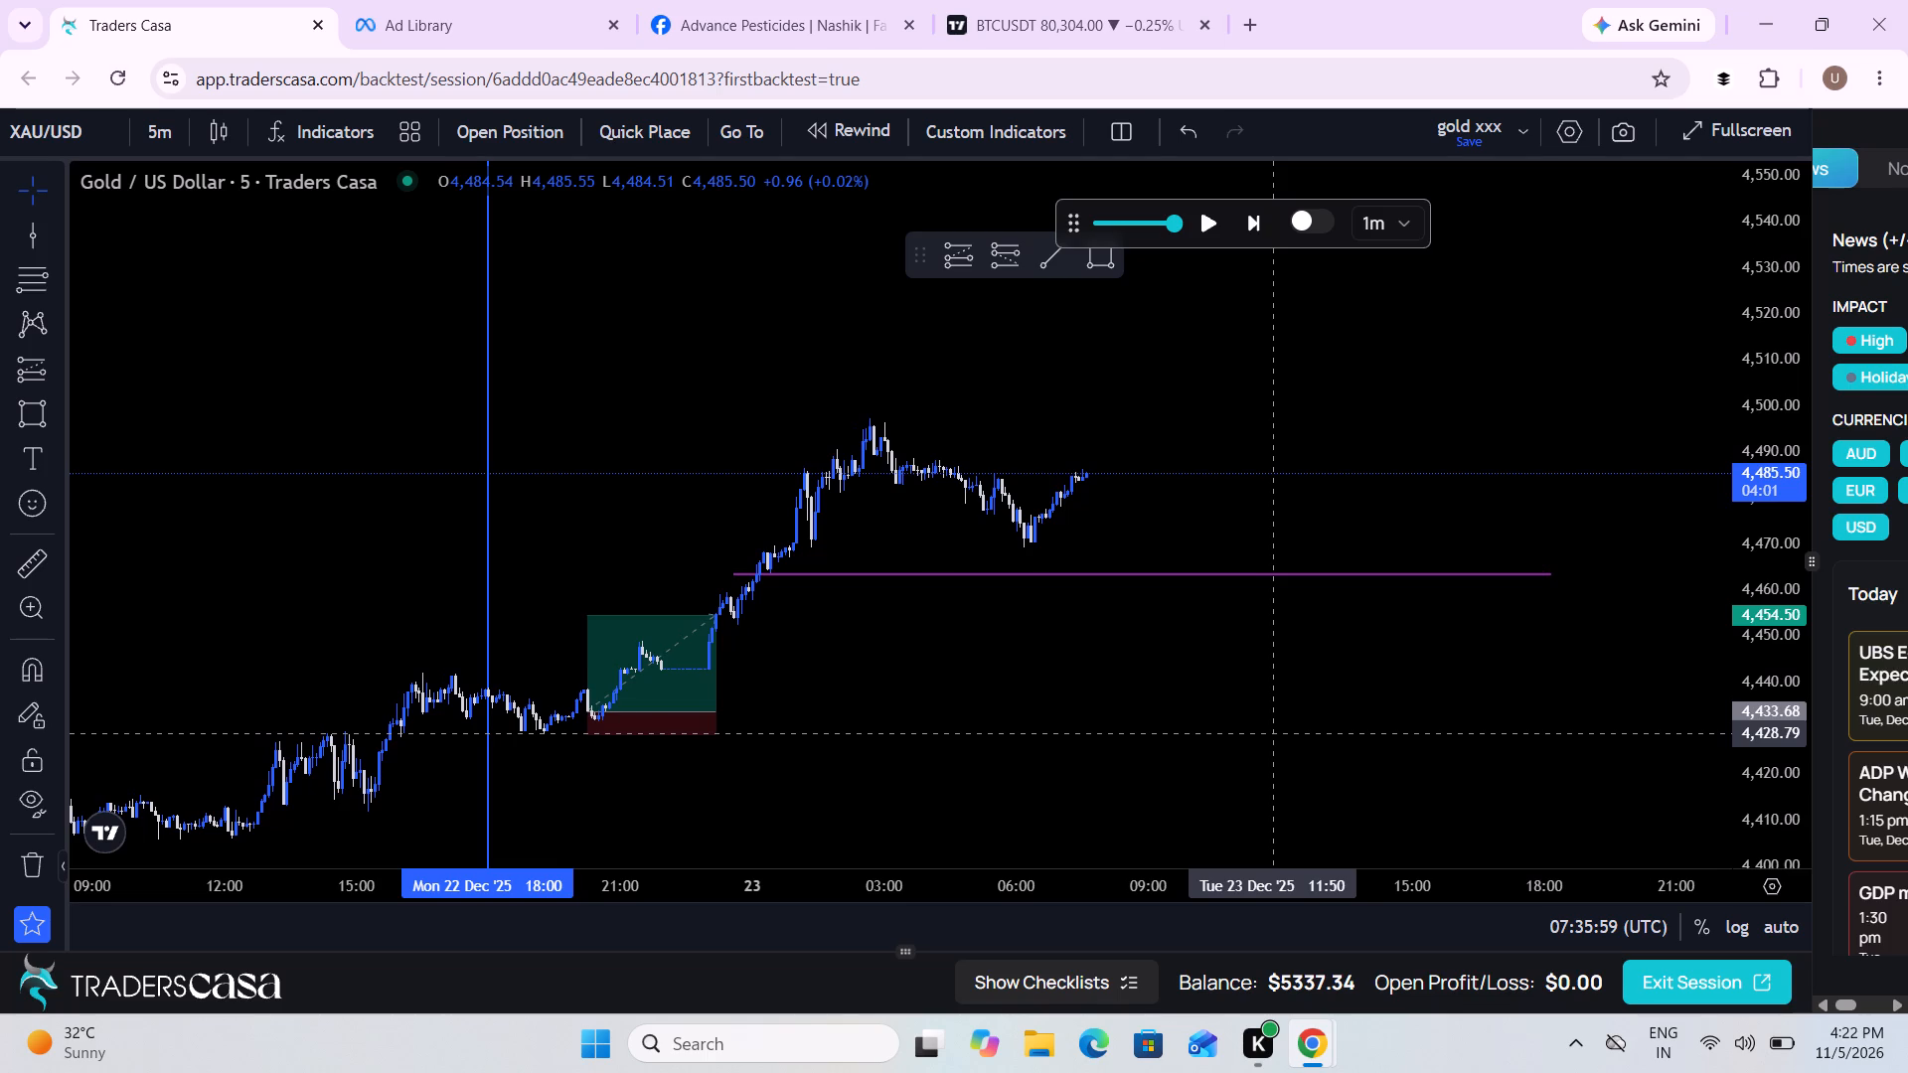
pyautogui.click(28, 575)
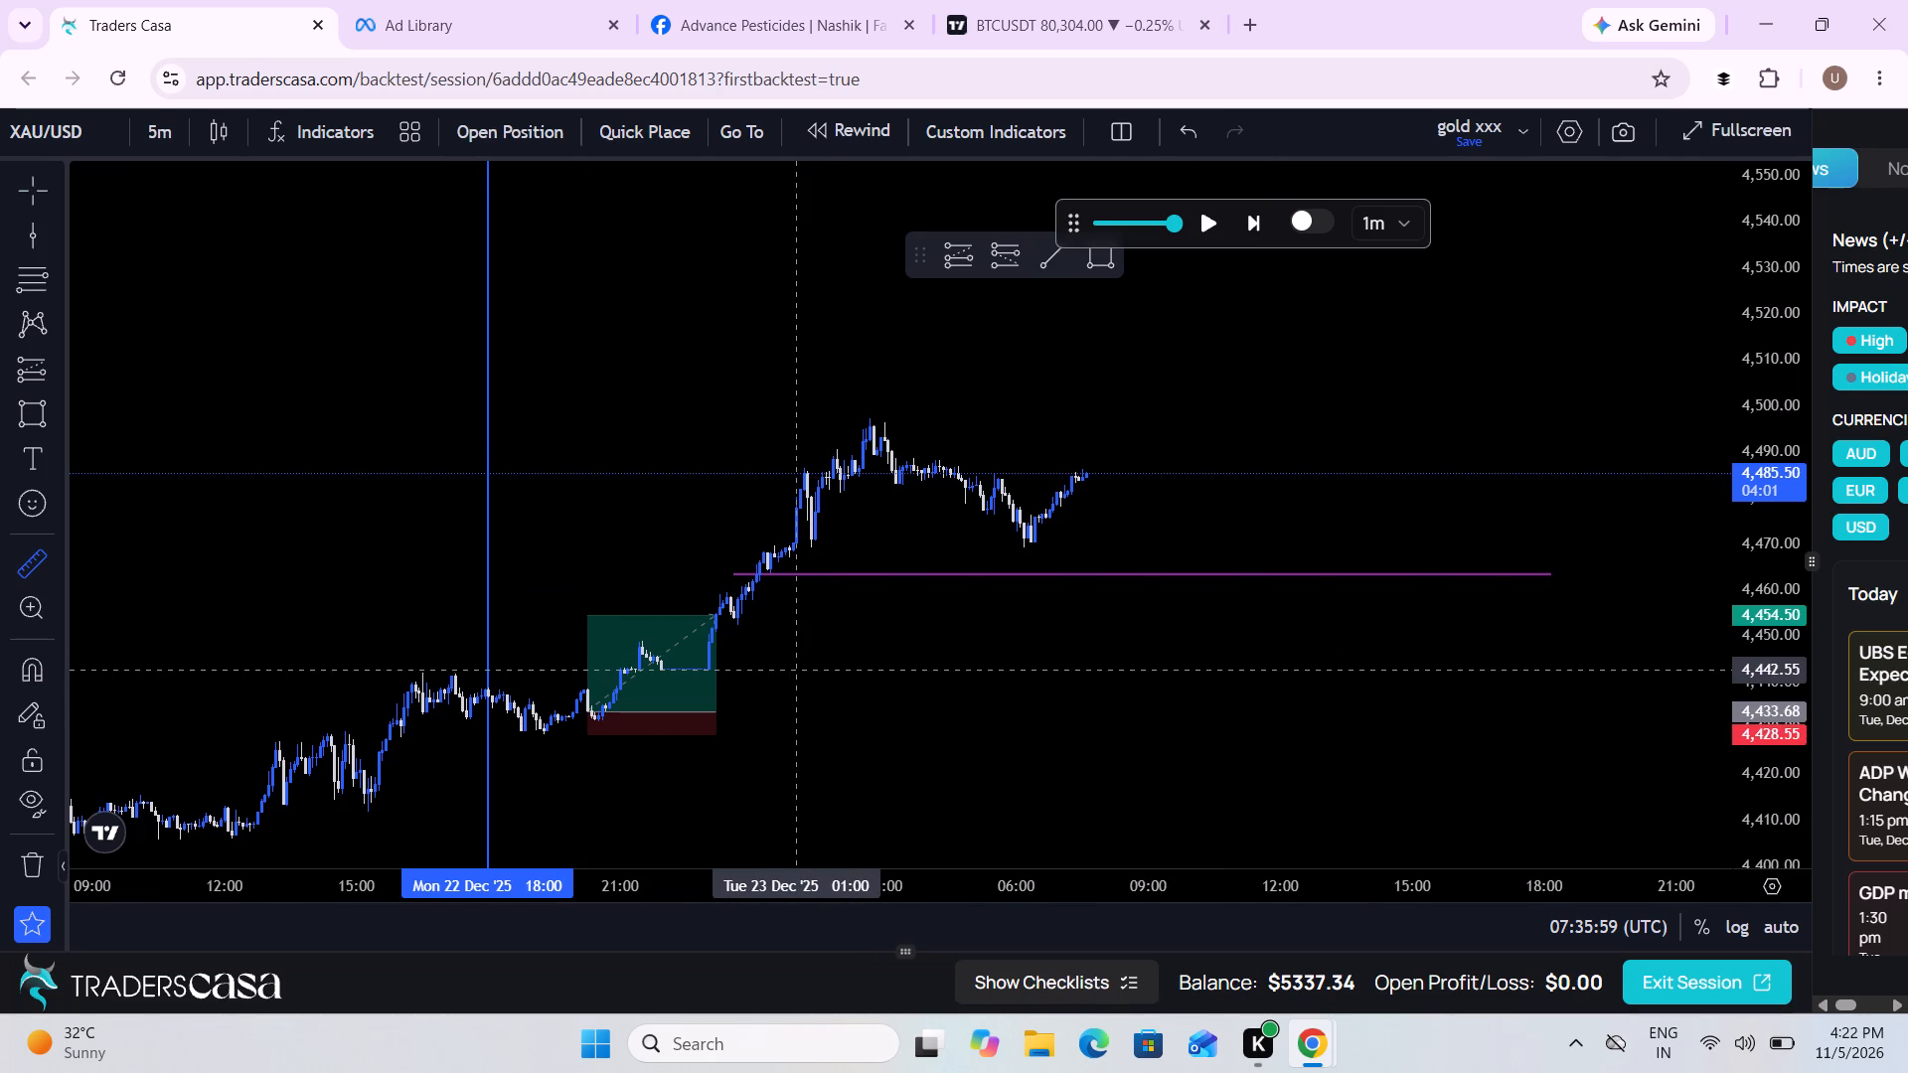
pyautogui.click(796, 670)
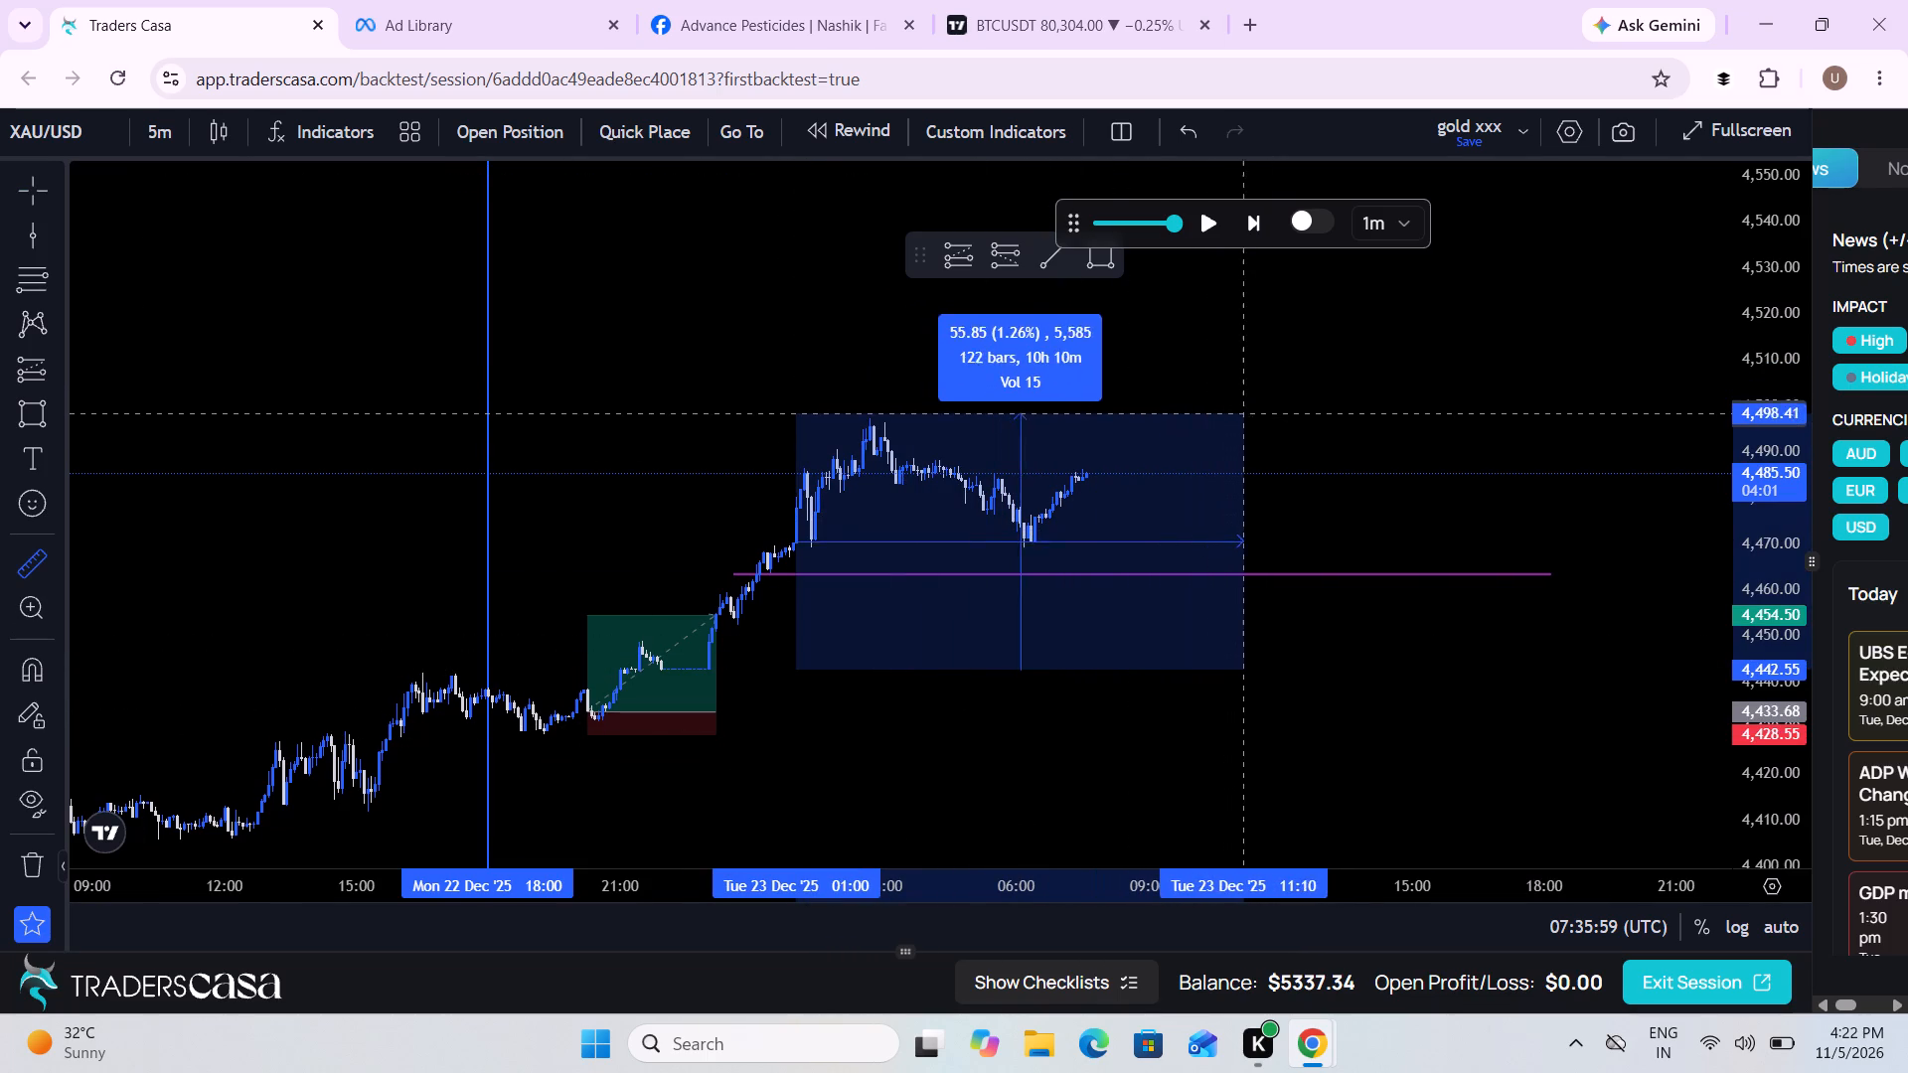
pyautogui.click(1283, 420)
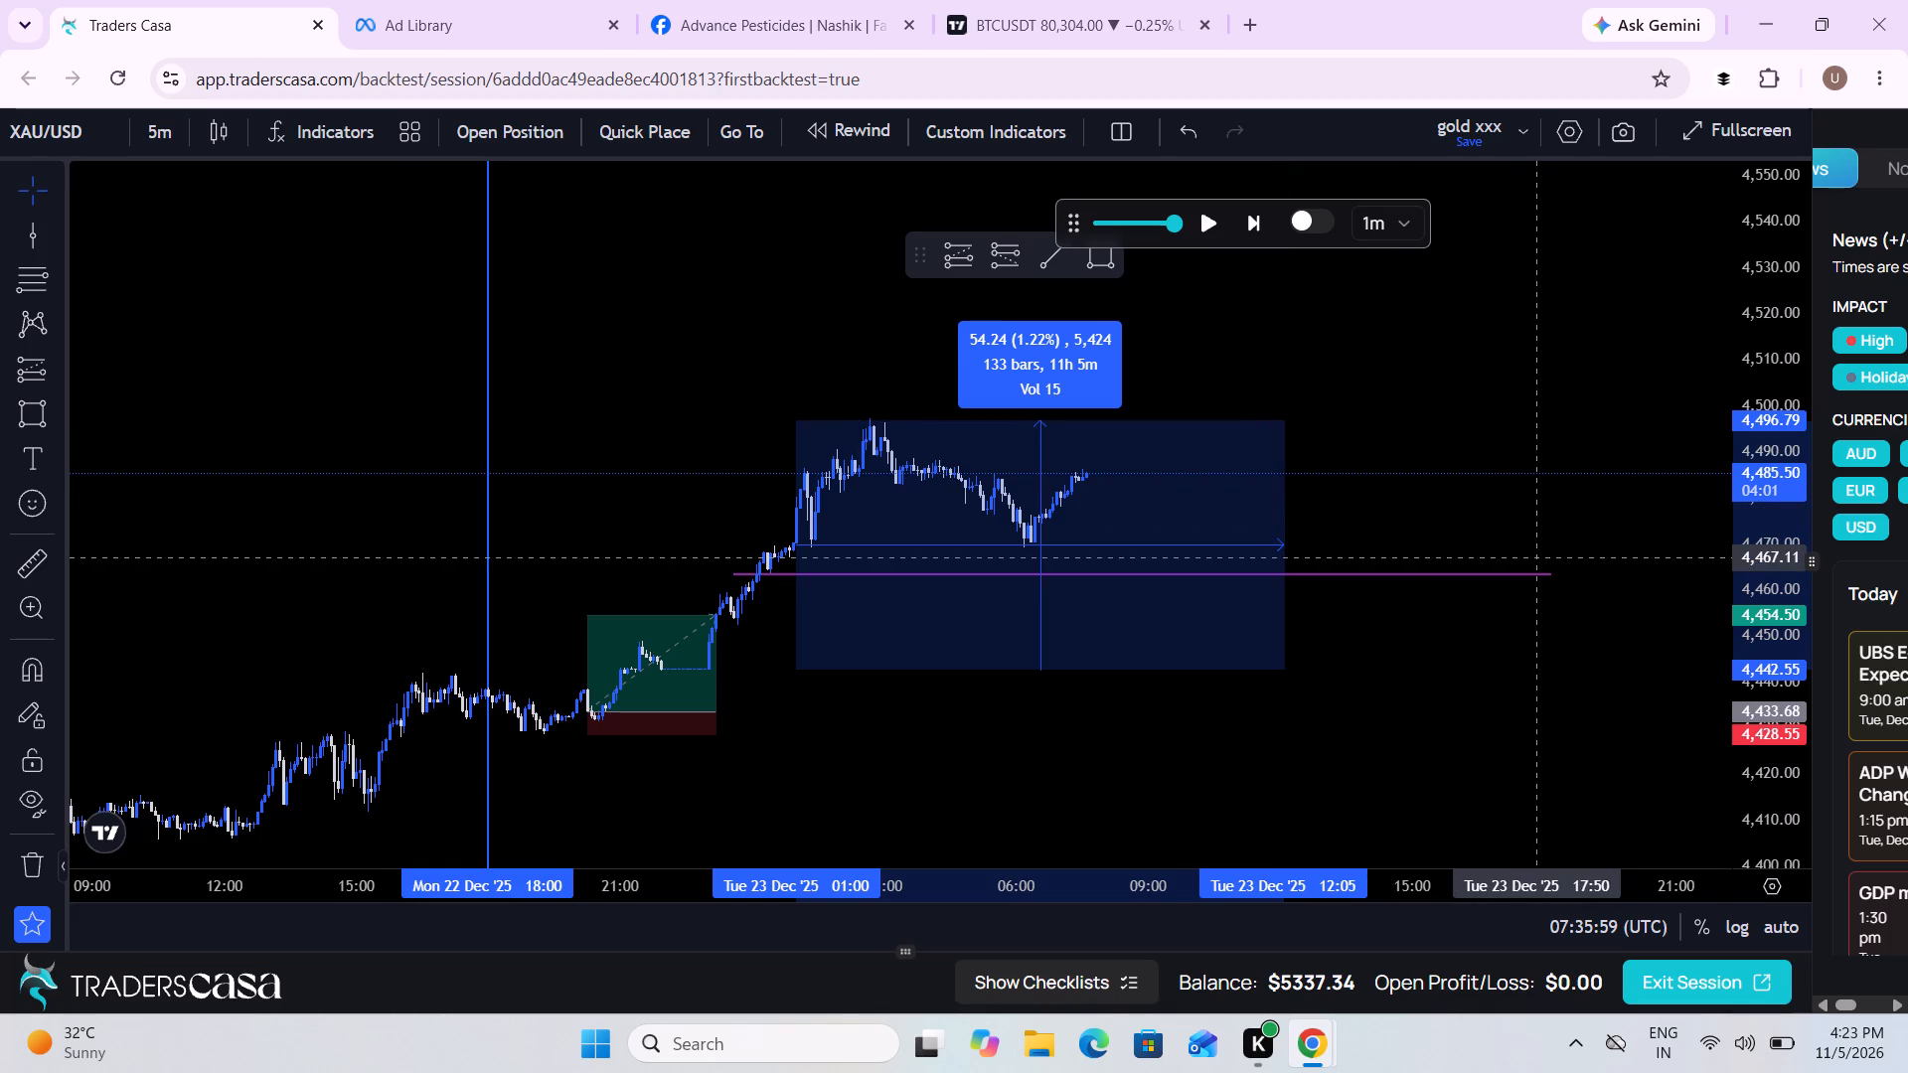
# Replay the chart from 07:36 to about 14:14 UTC on 23 Dec.
pyautogui.scroll(2, 1535, 557)
pyautogui.moveTo(1770, 808); pyautogui.dragTo(1761, 695)
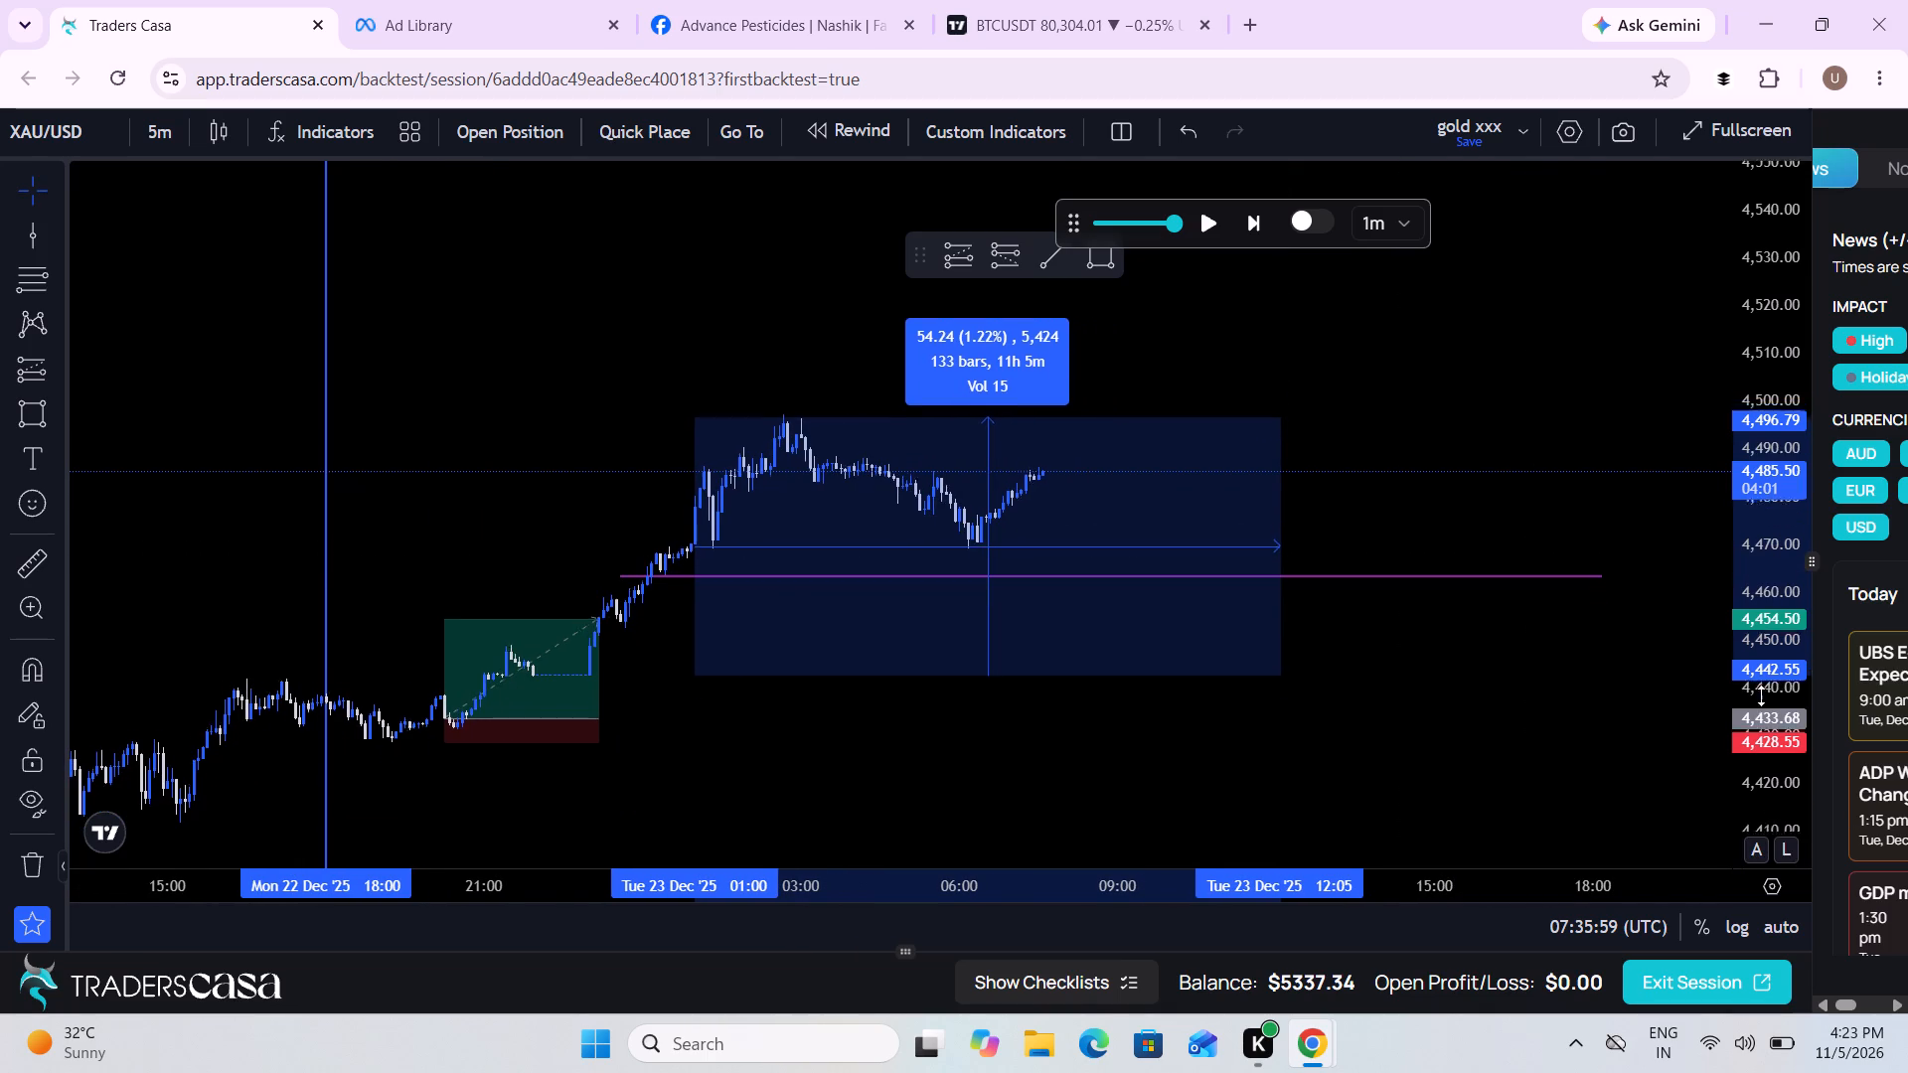
pyautogui.moveTo(1761, 695); pyautogui.dragTo(1739, 492)
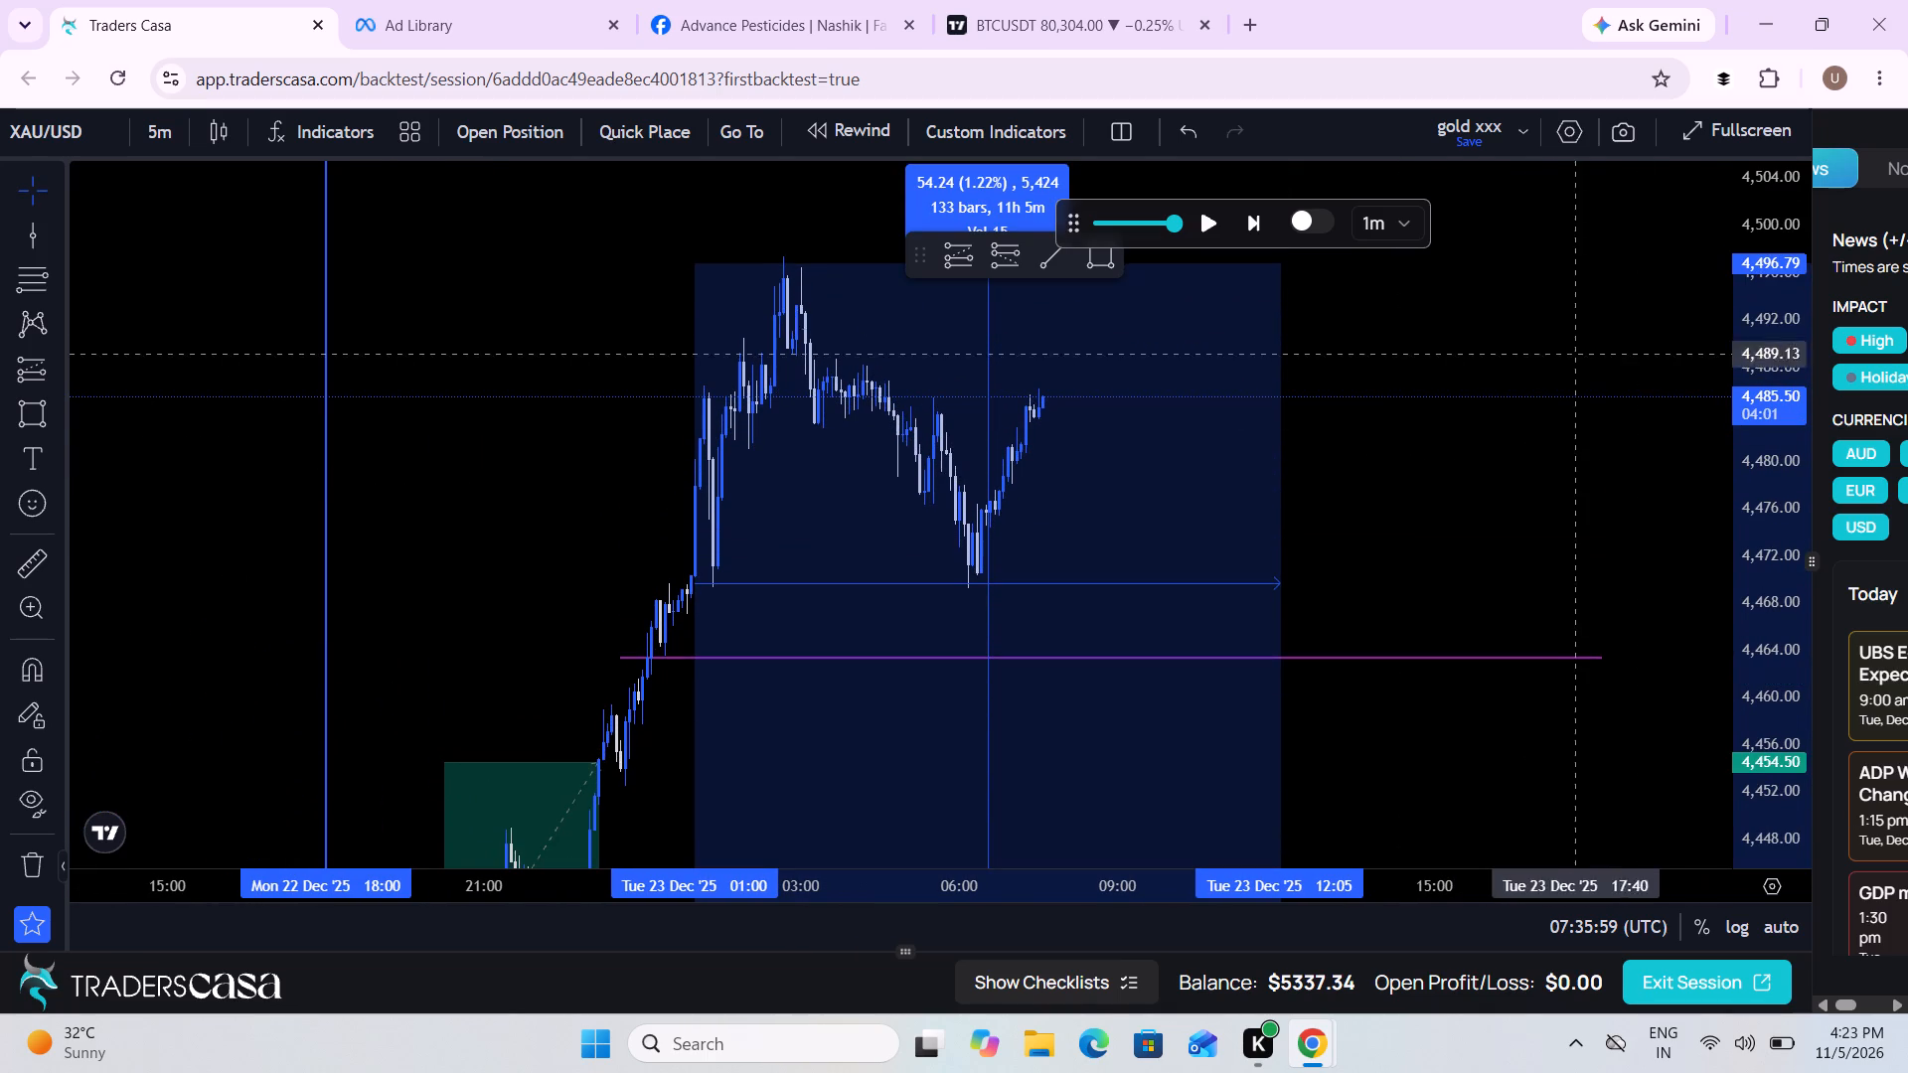
pyautogui.click(1210, 212)
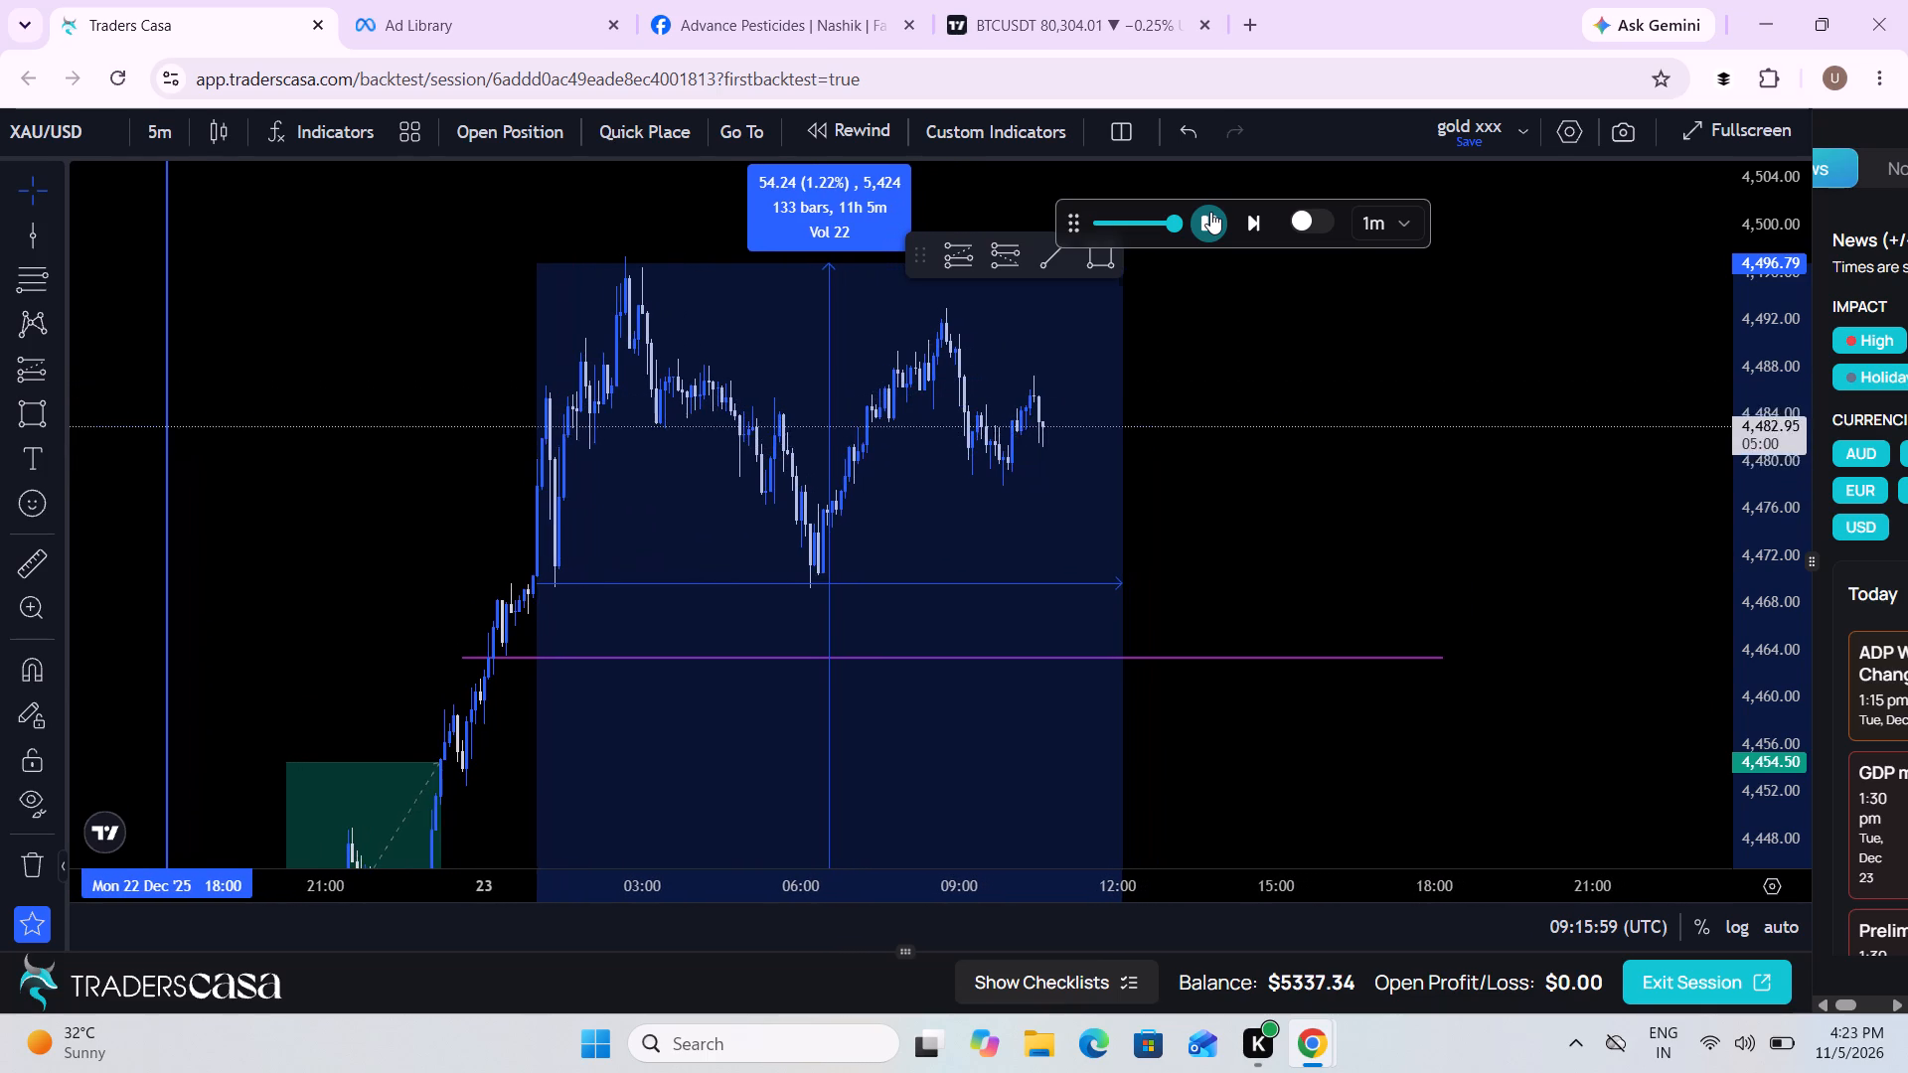
pyautogui.scroll(-1, 1223, 493)
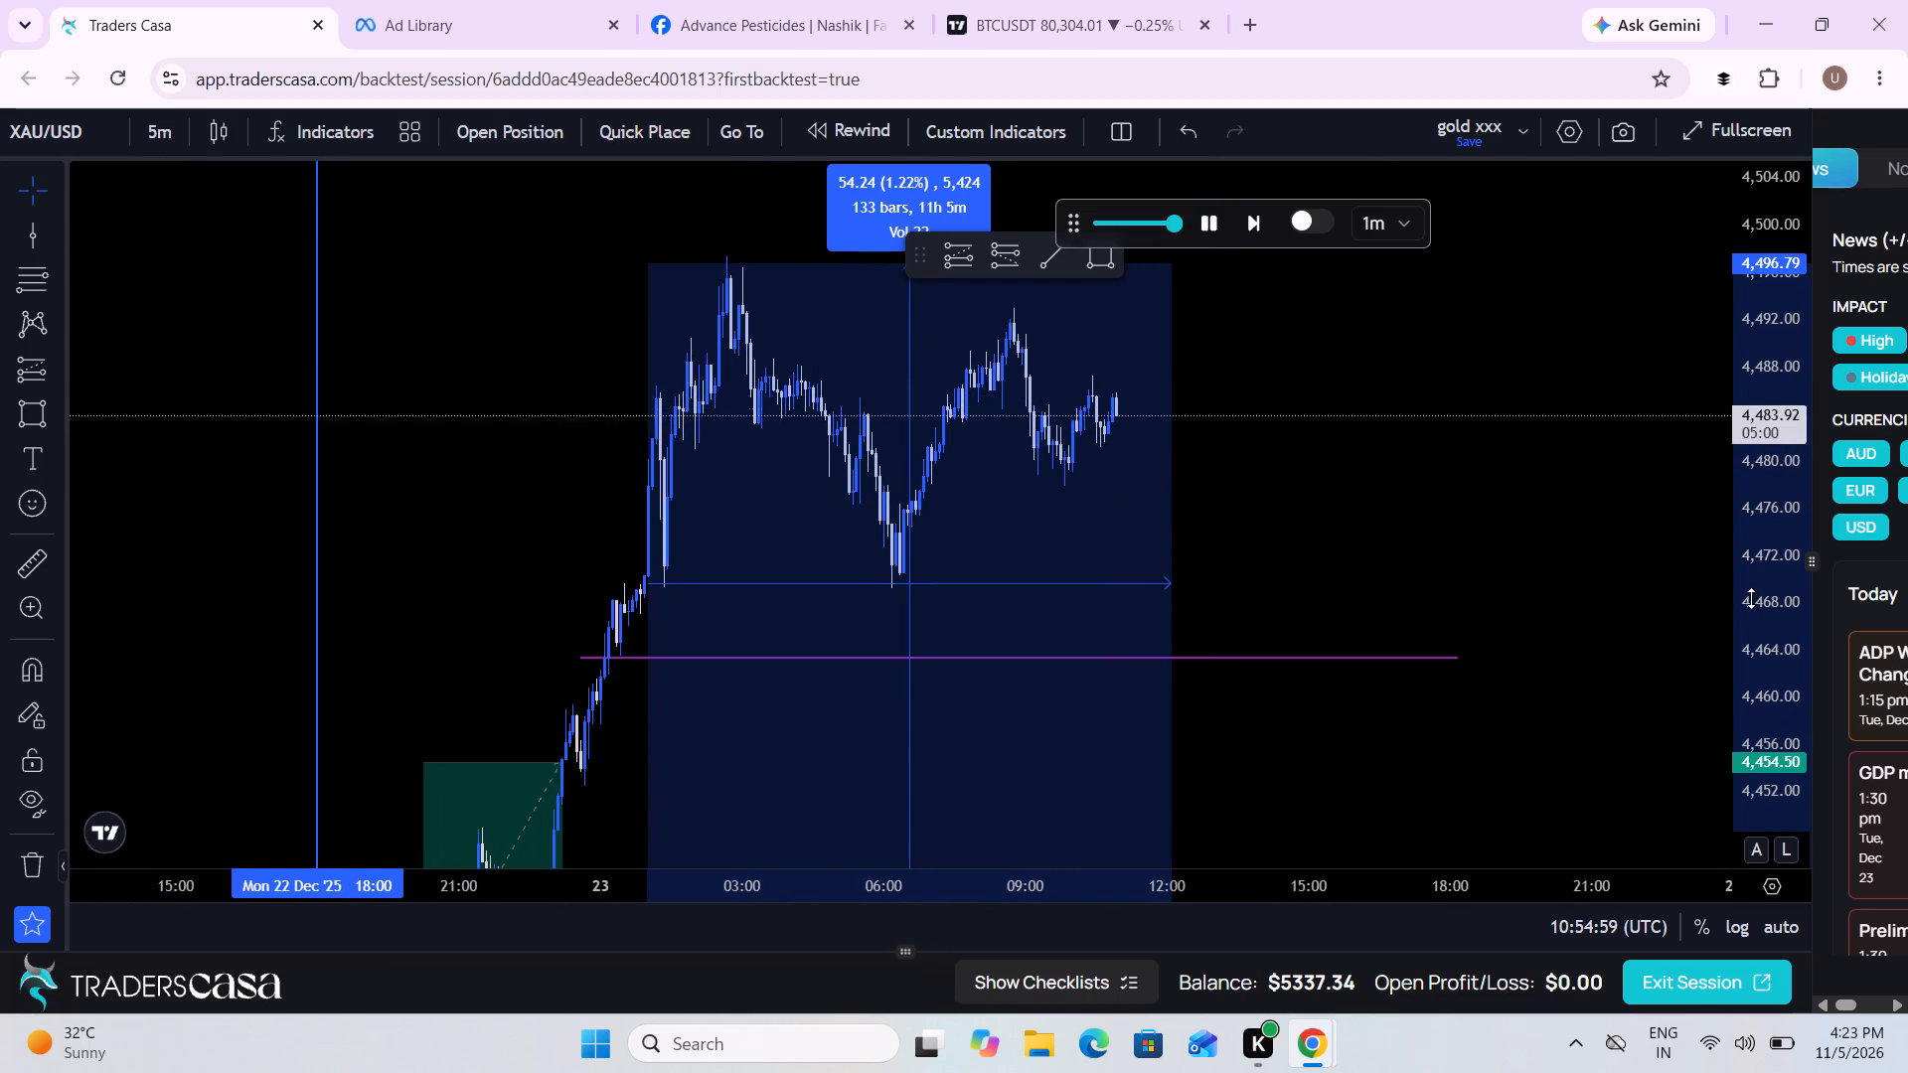
pyautogui.moveTo(1759, 597); pyautogui.dragTo(1748, 714)
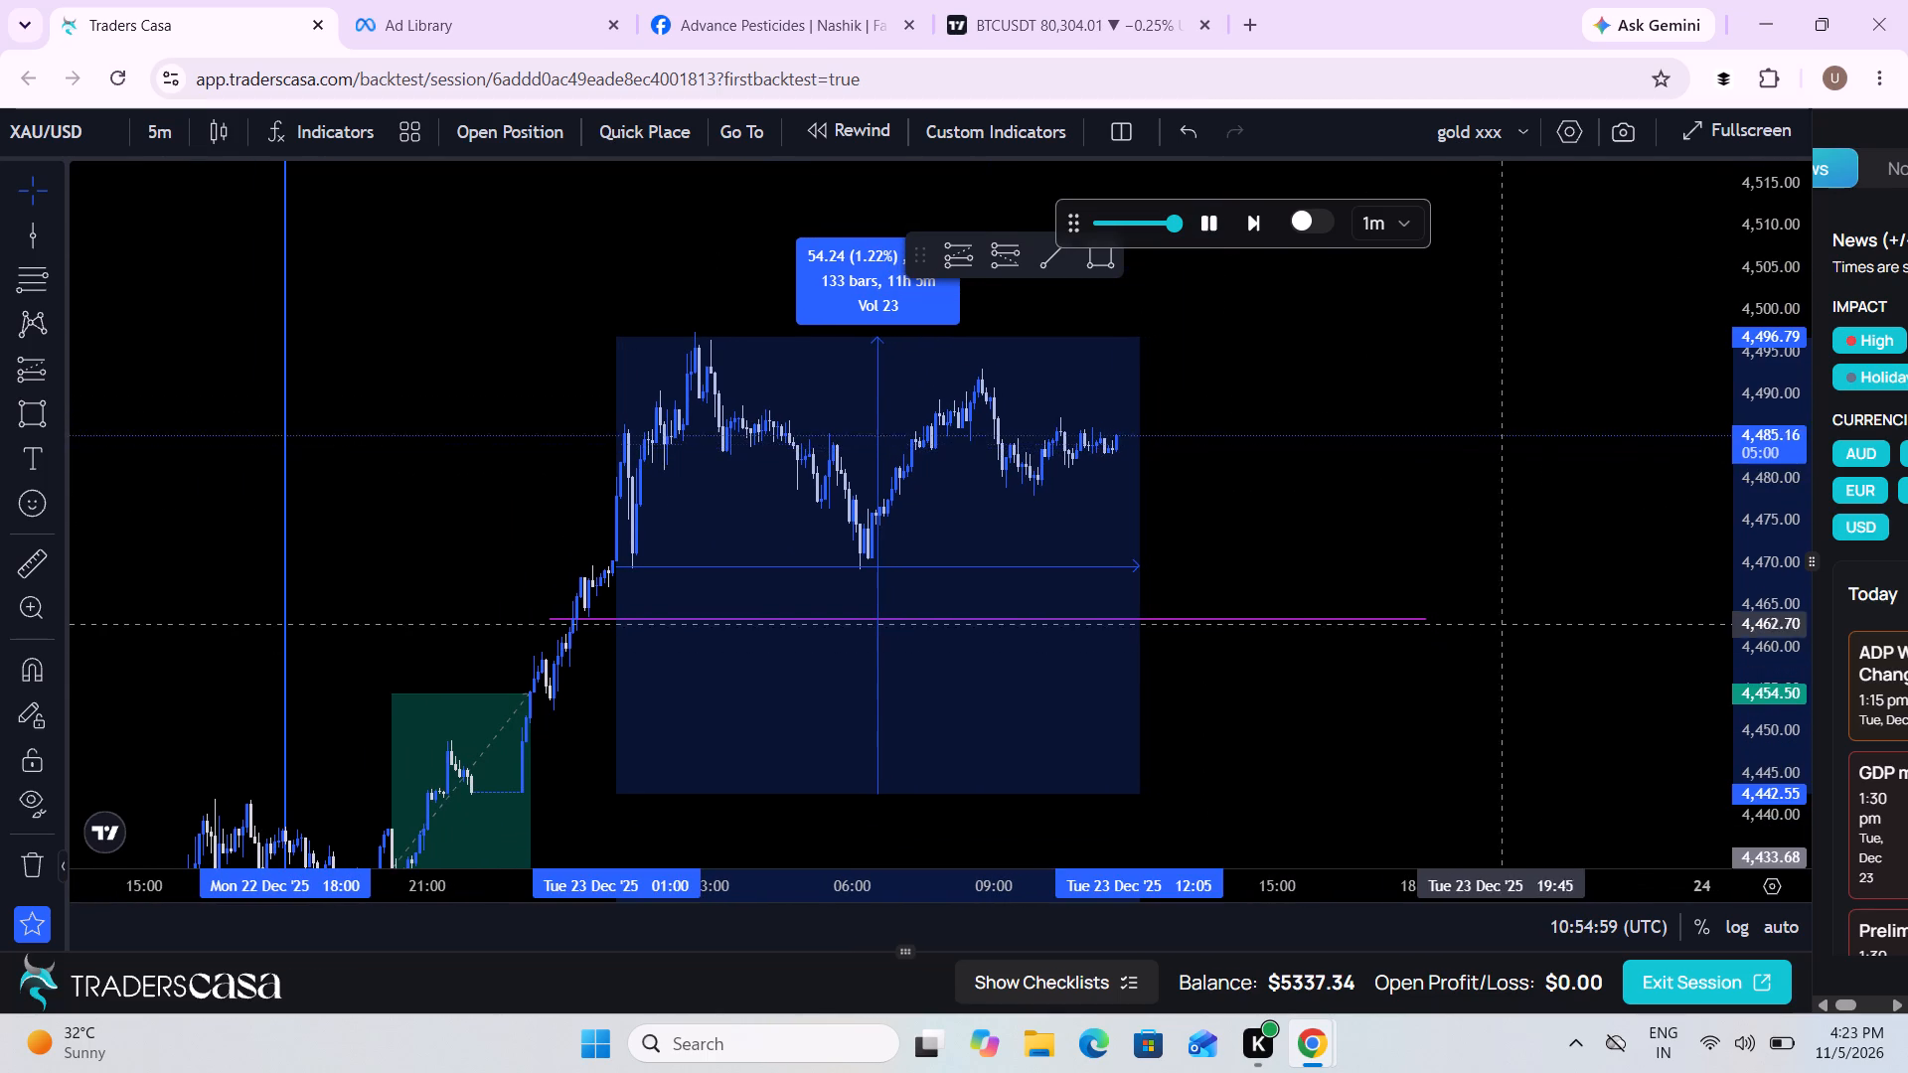
pyautogui.scroll(2, 1474, 610)
pyautogui.scroll(-2, 1289, 501)
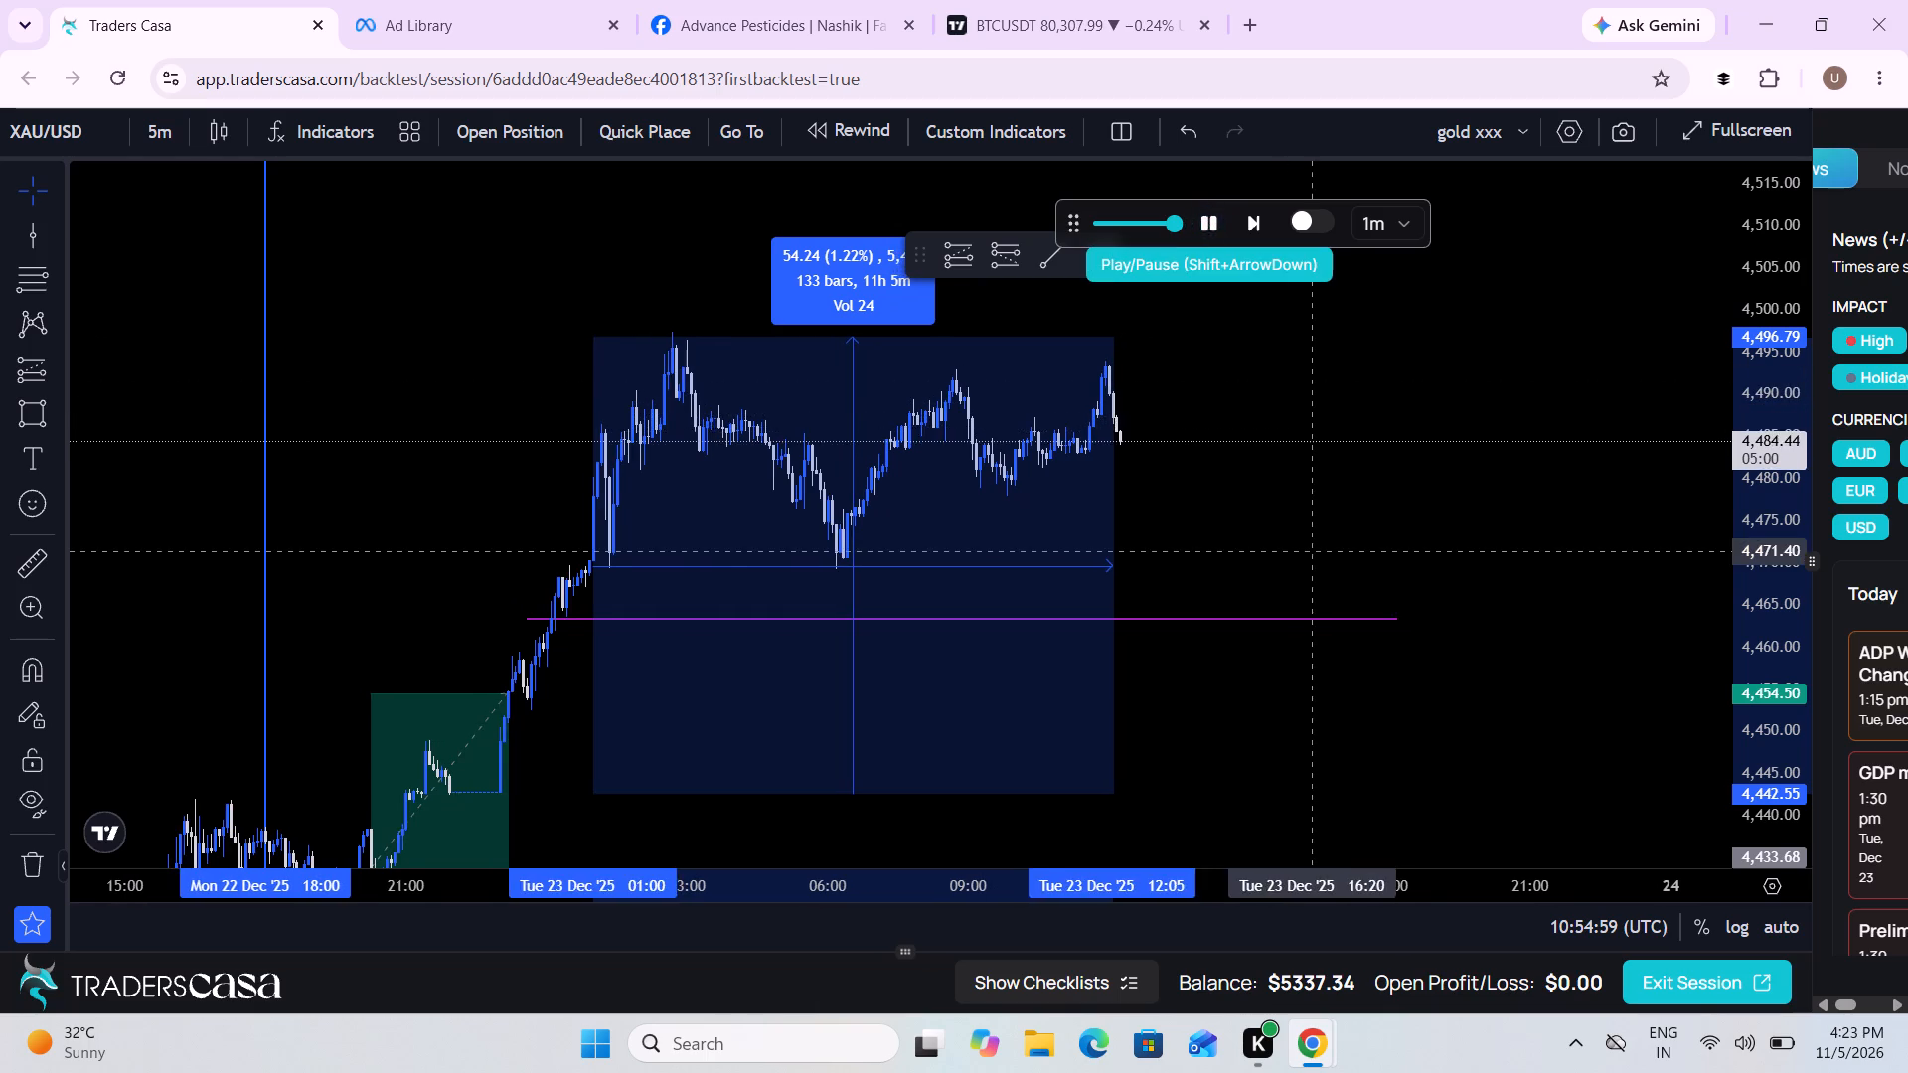
pyautogui.scroll(-2, 1314, 550)
pyautogui.moveTo(1778, 468); pyautogui.dragTo(1733, 618)
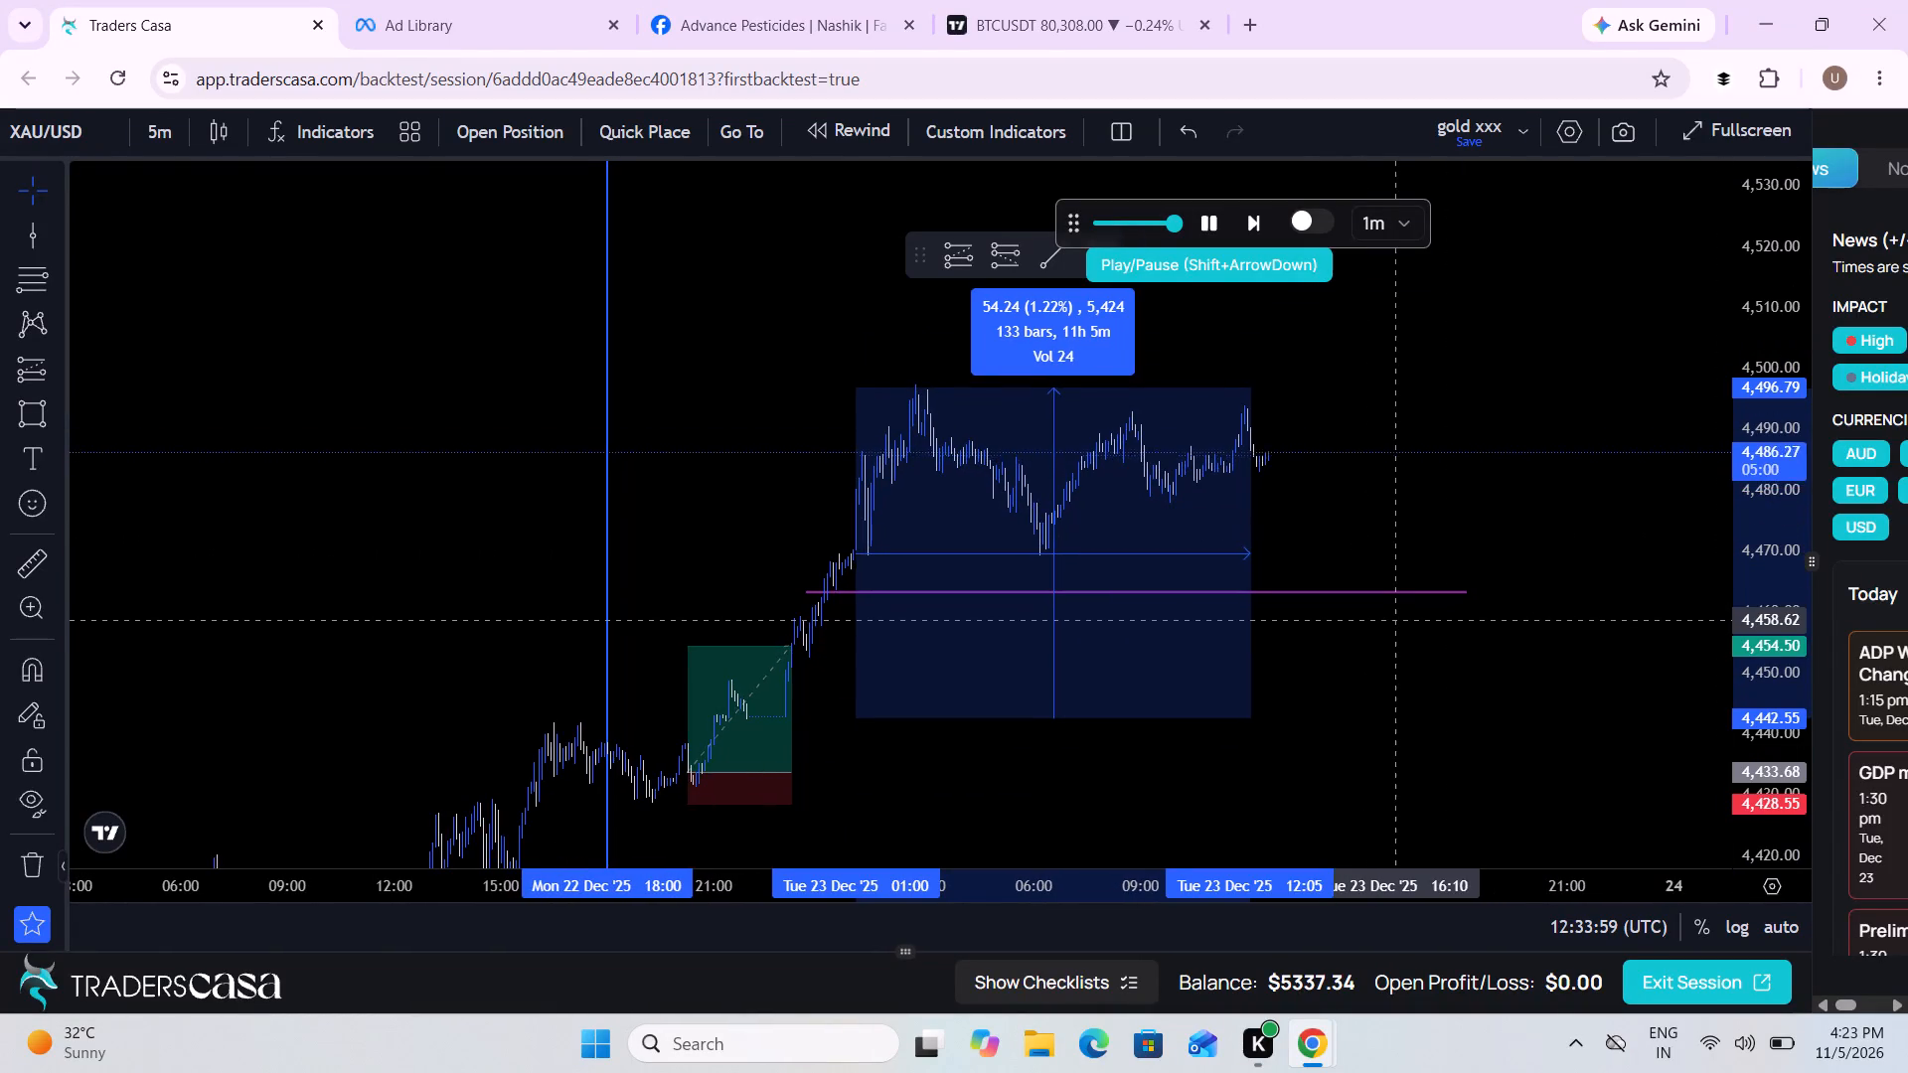
pyautogui.scroll(5, 1395, 620)
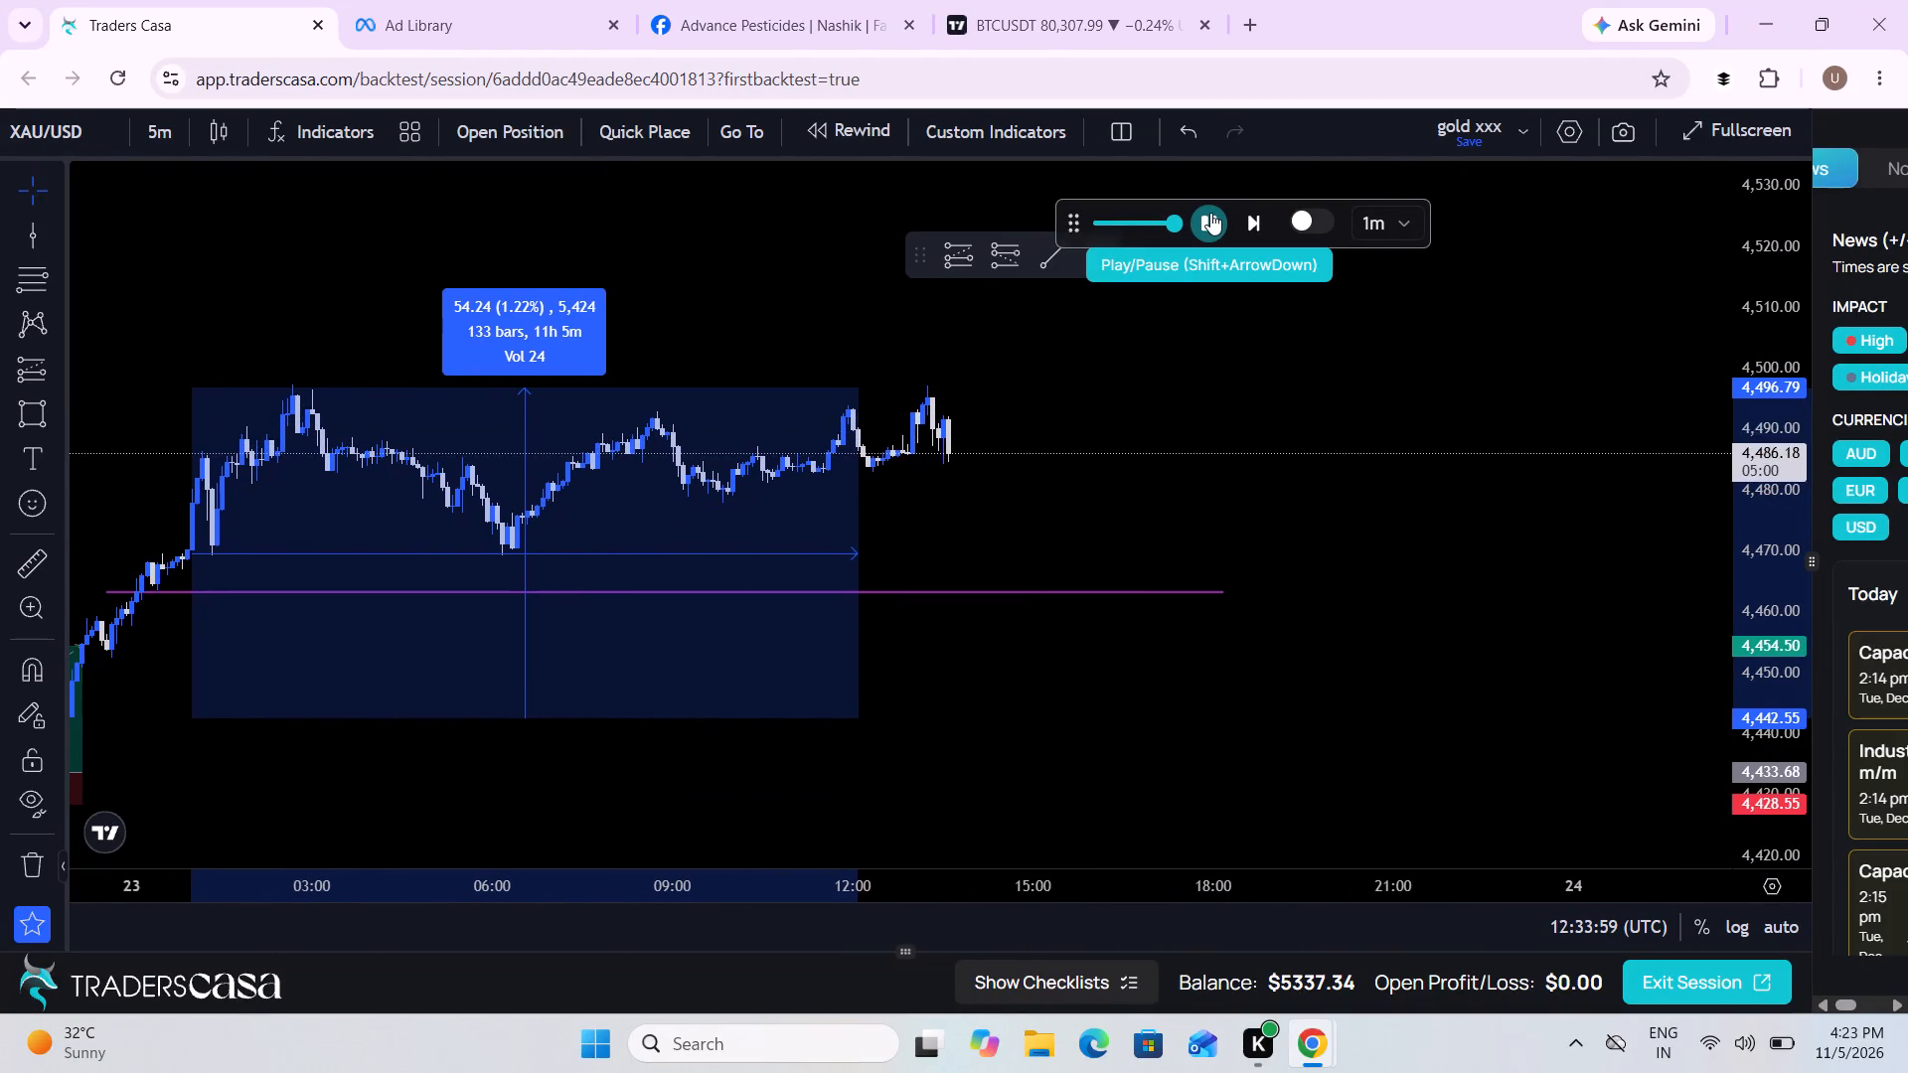
# Mark the session time with a vertical line at 18:05 on 23 Dec.
pyautogui.click(5, 229)
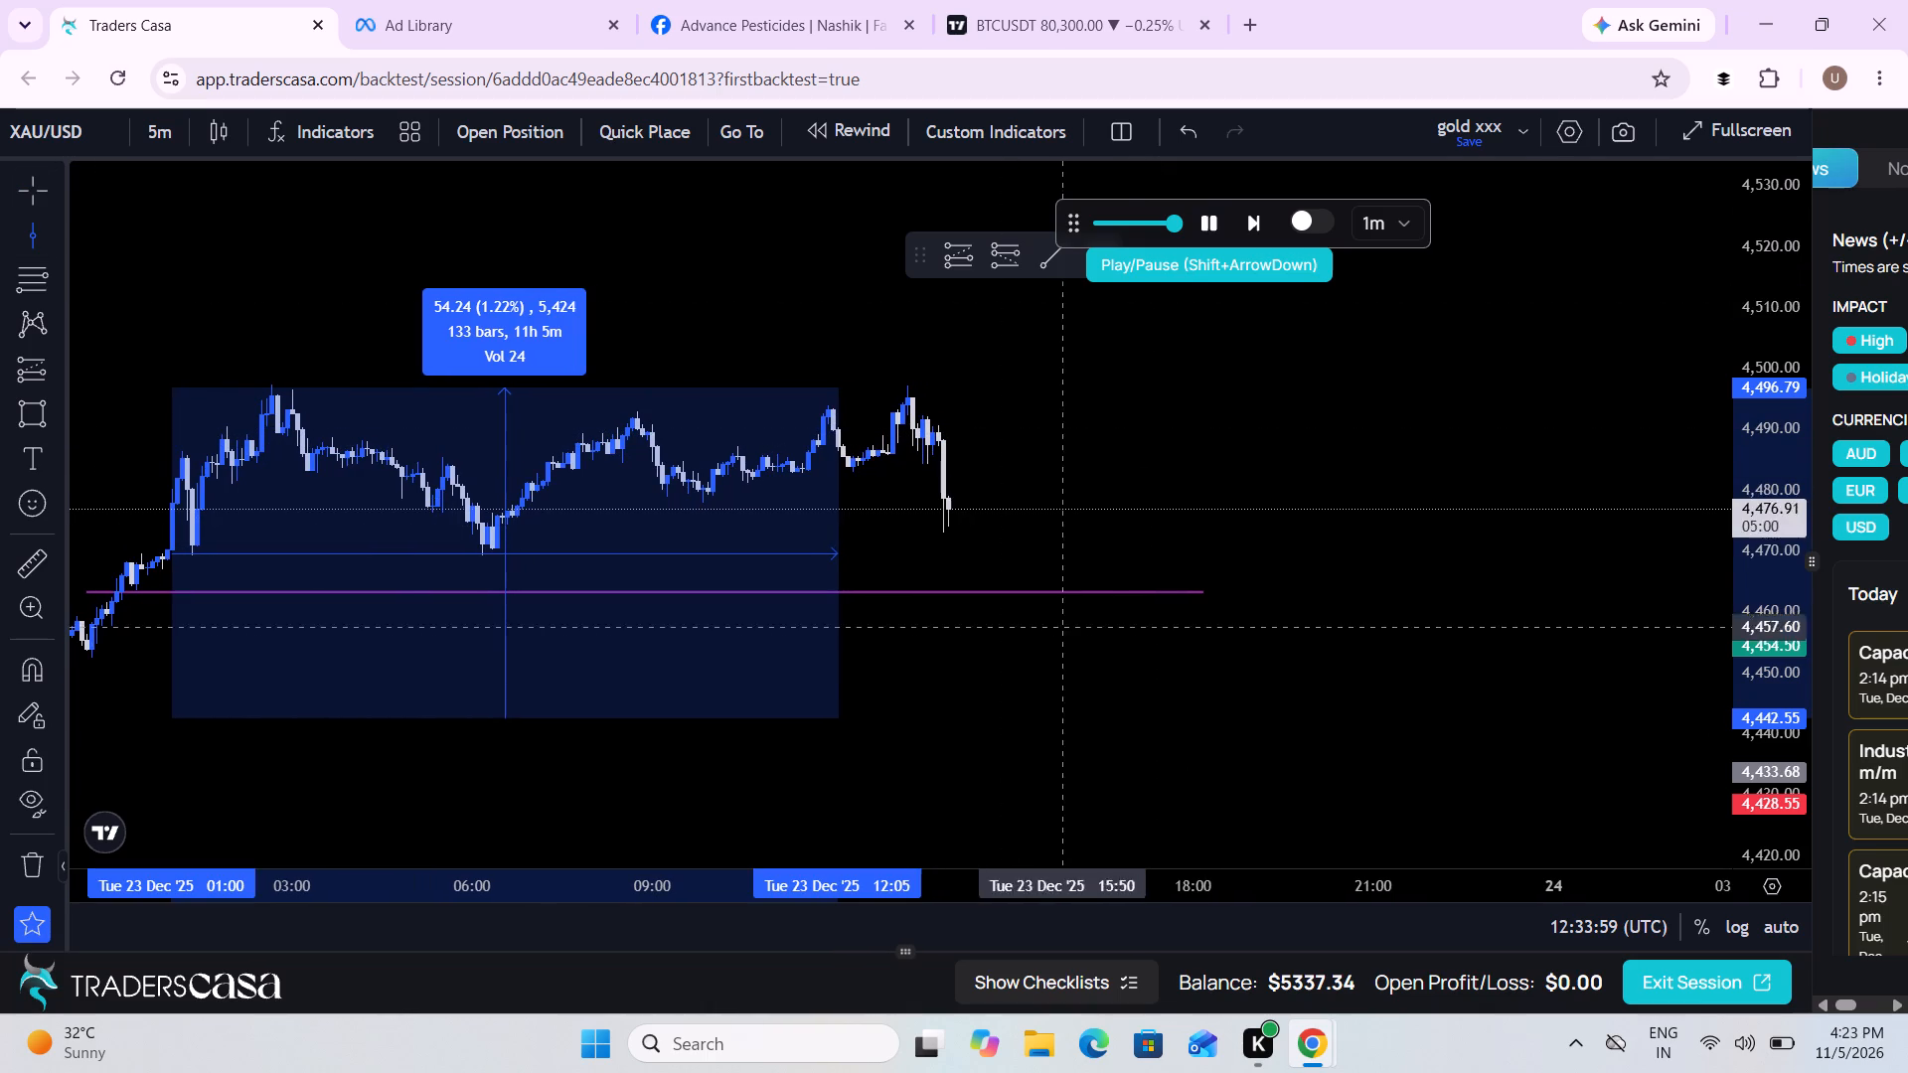
pyautogui.click(1180, 675)
# Continue the replay through the sell-off, pausing at about 14:44 and again at about 14:53 UTC on 23 Dec.
pyautogui.scroll(-1, 938, 755)
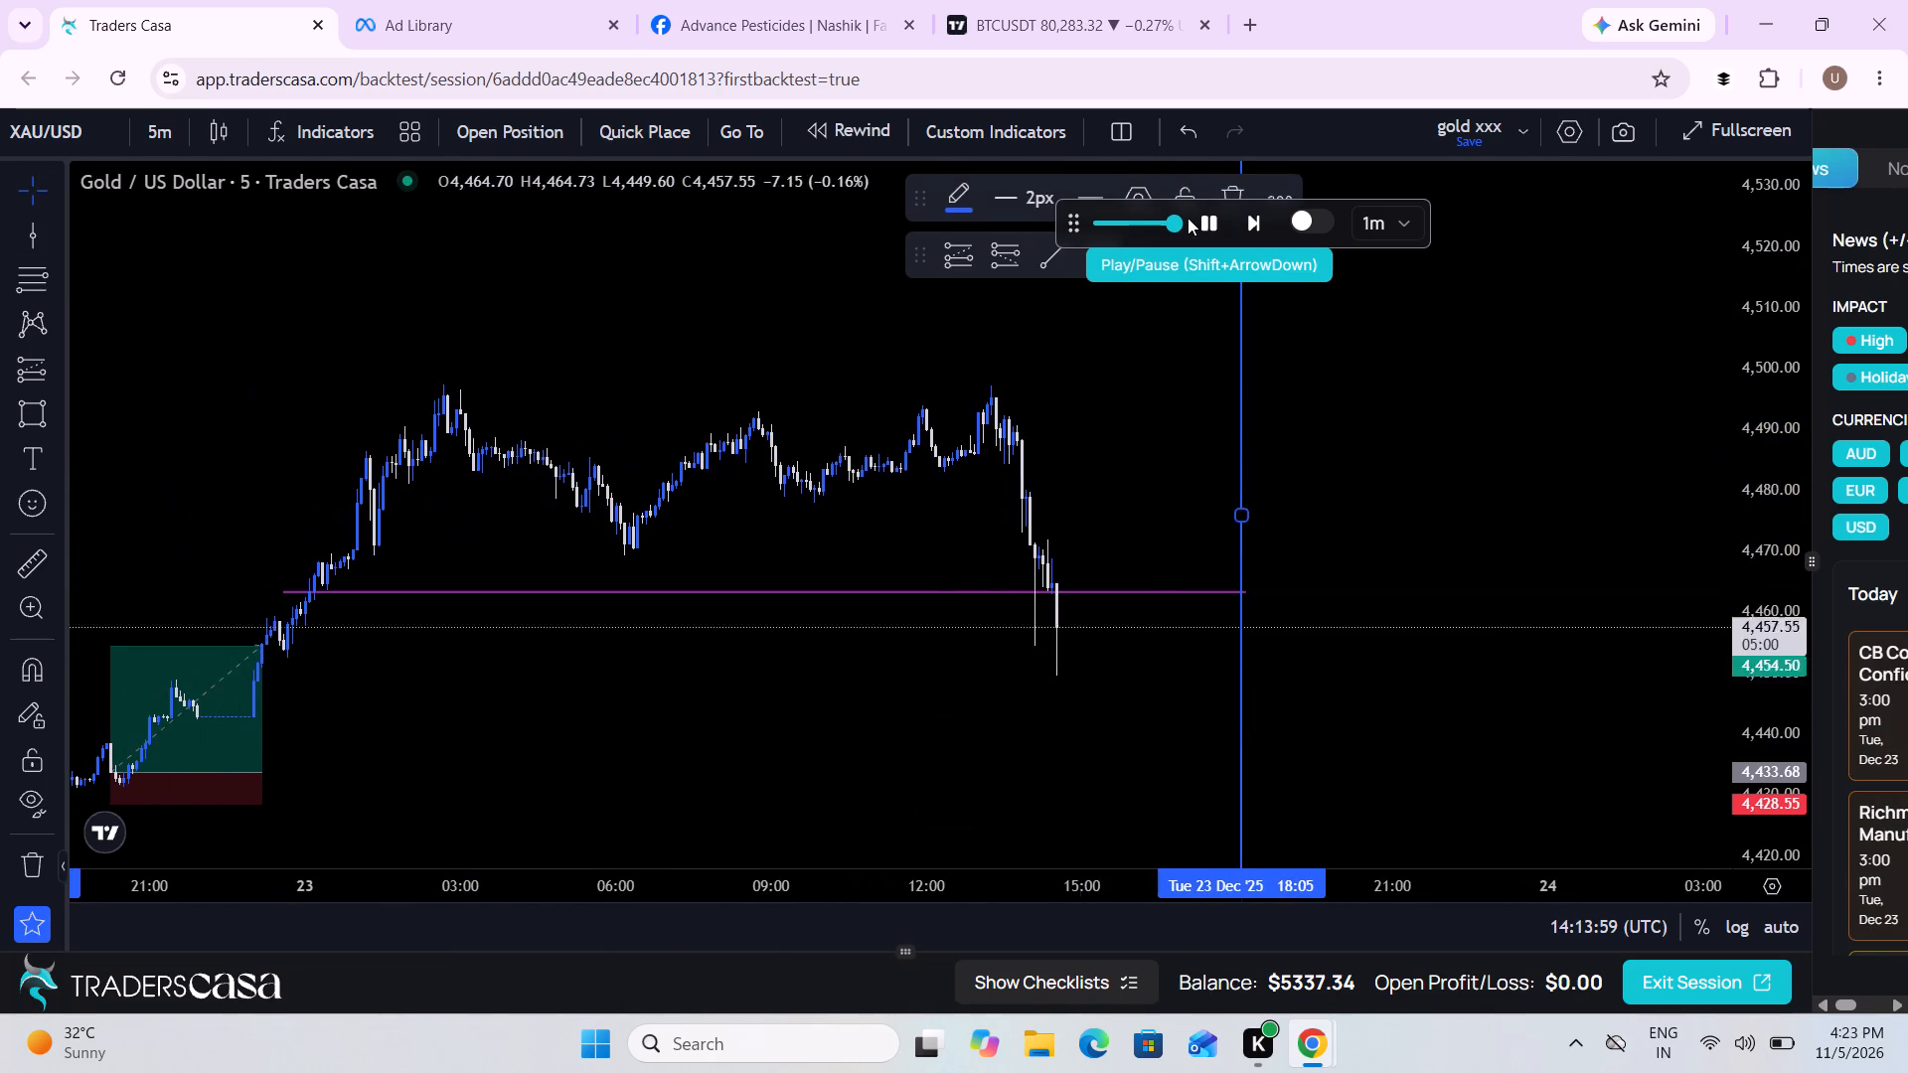
pyautogui.click(1211, 219)
pyautogui.scroll(-1, 961, 665)
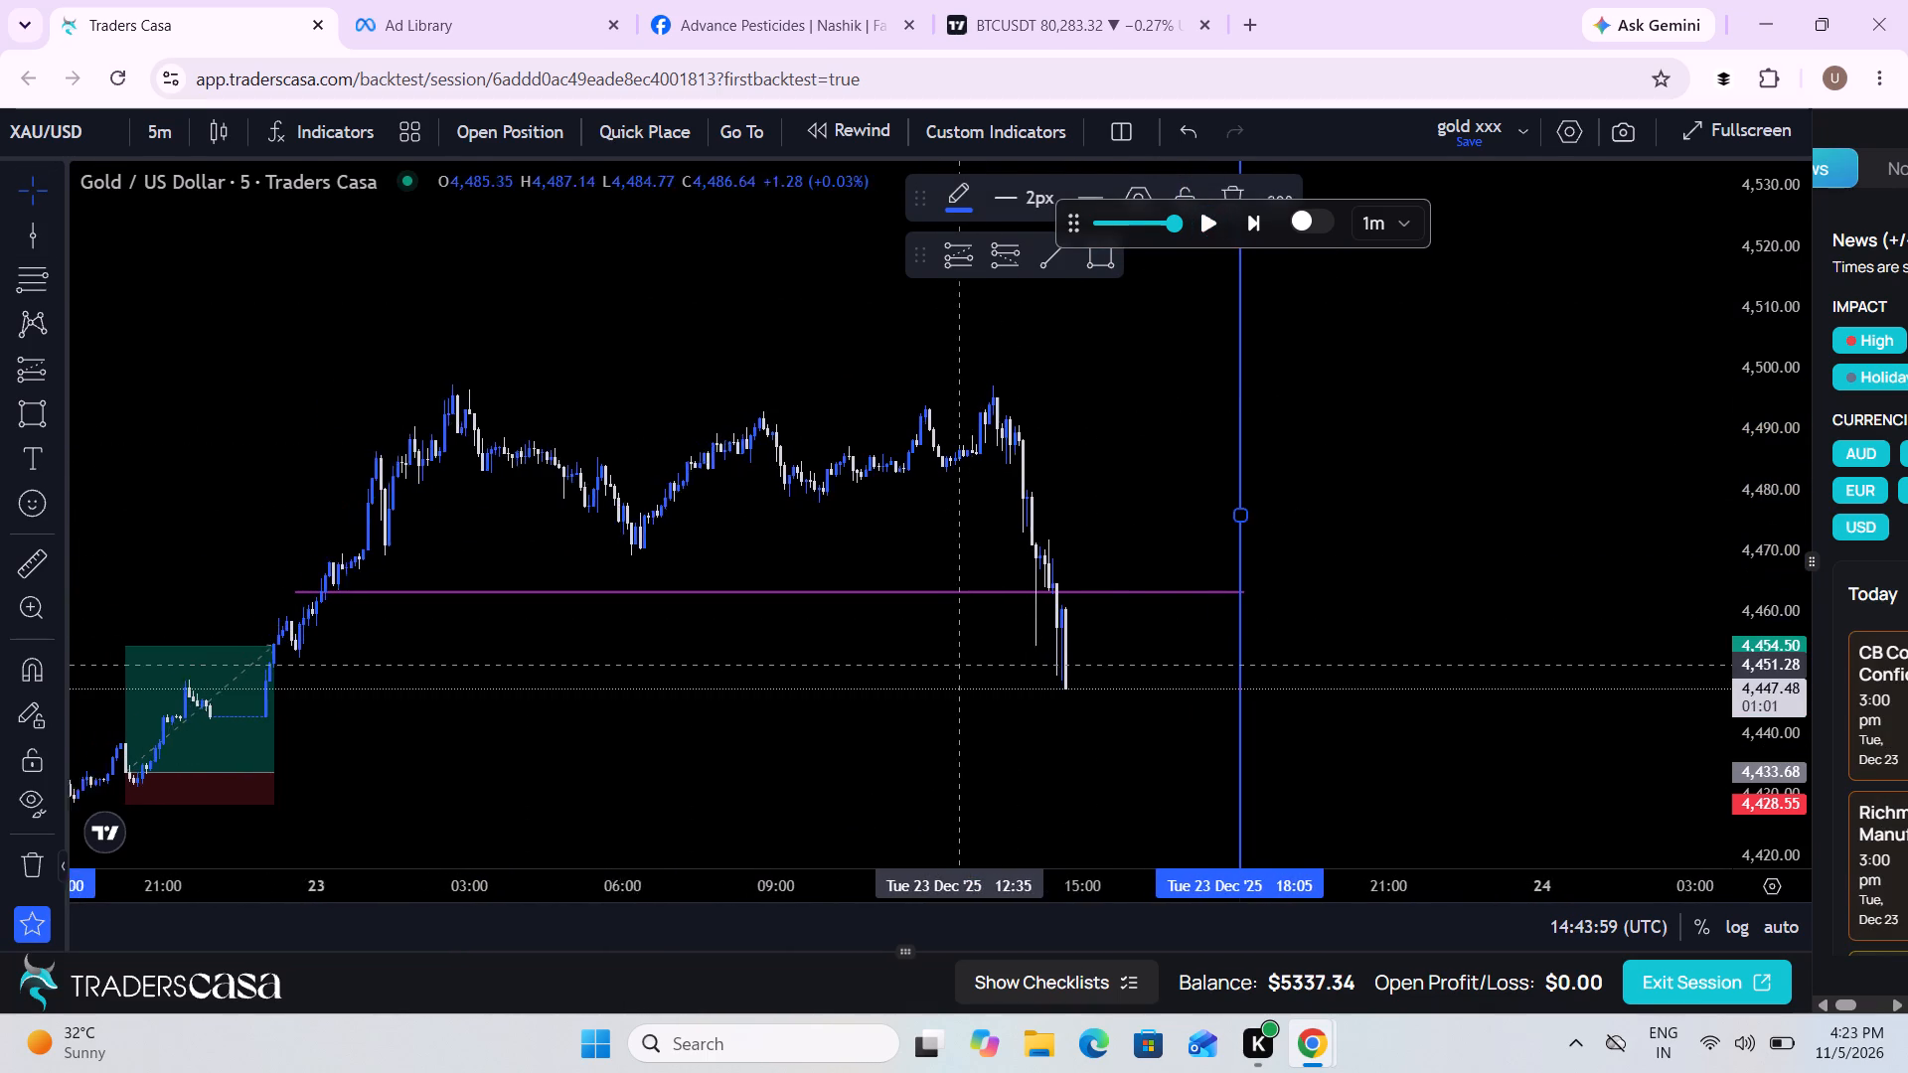
pyautogui.scroll(-2, 961, 665)
pyautogui.scroll(2, 961, 665)
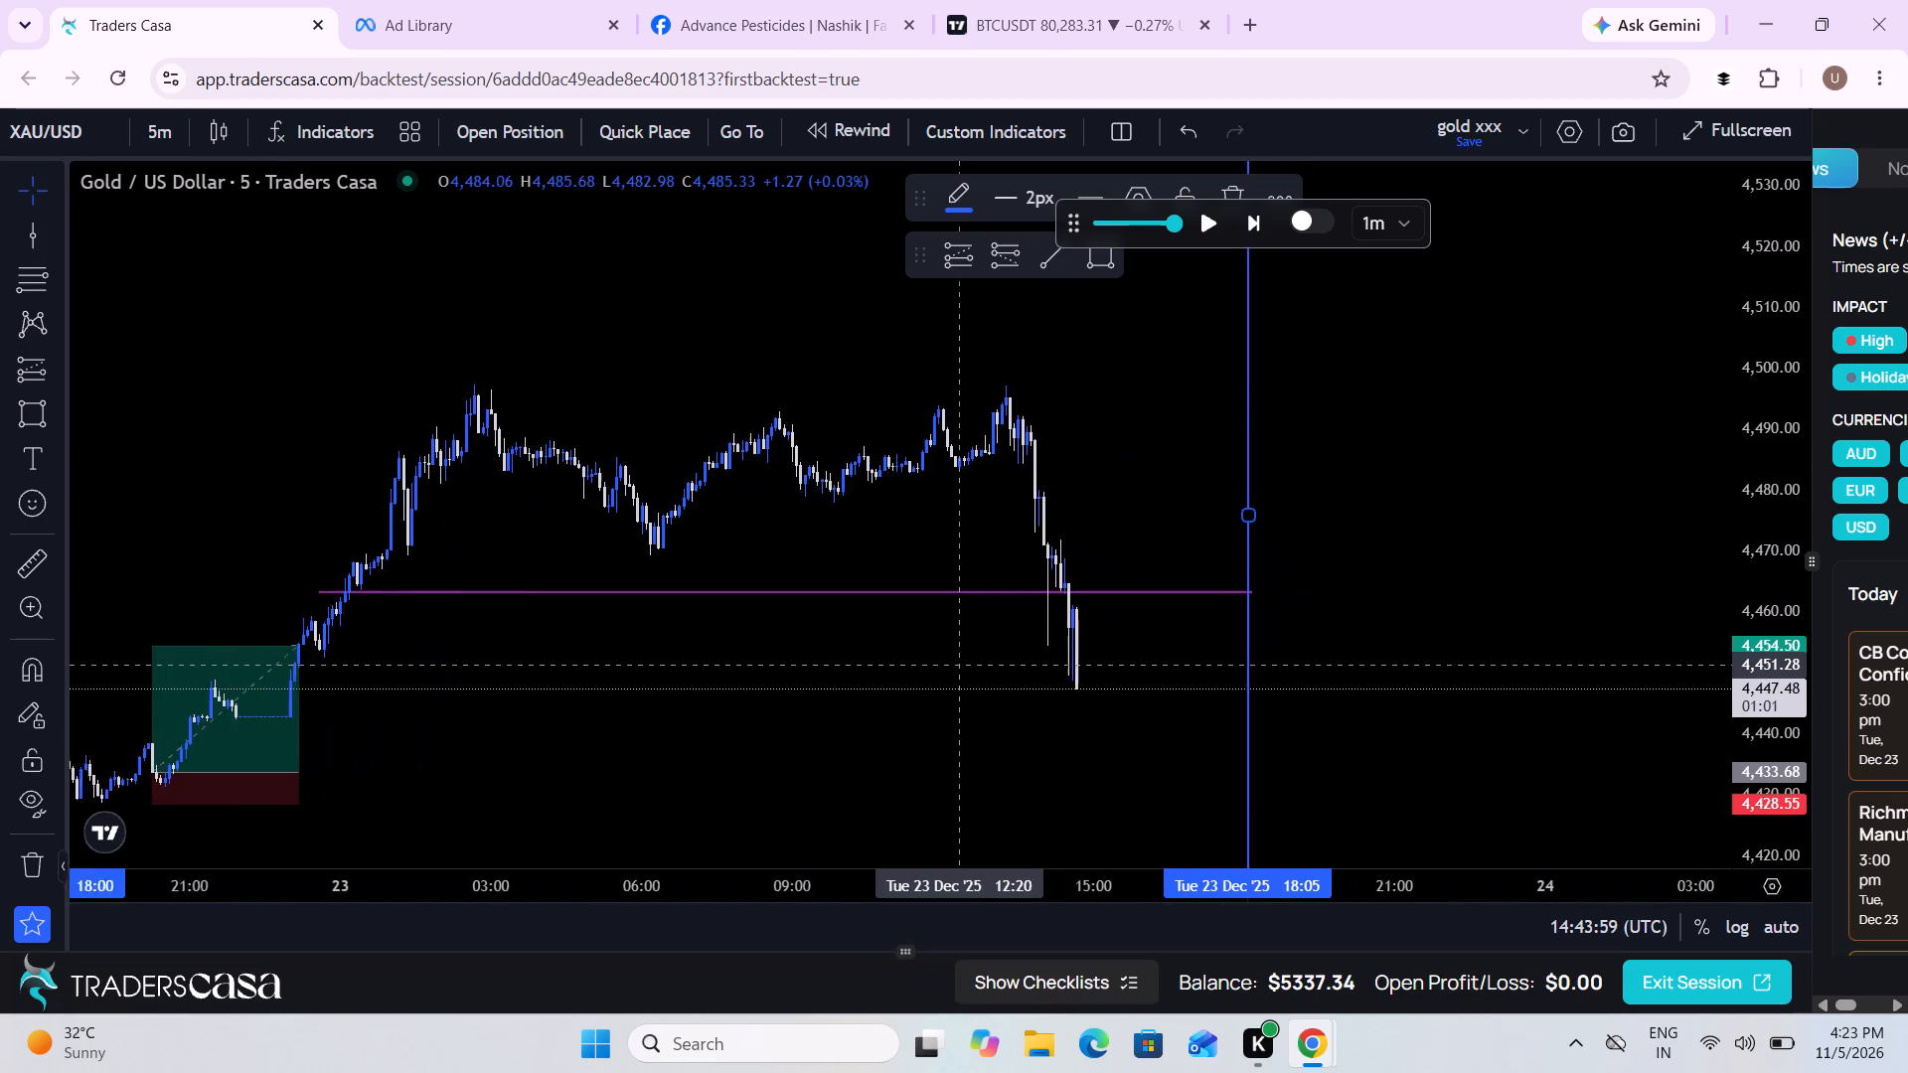
pyautogui.click(1208, 214)
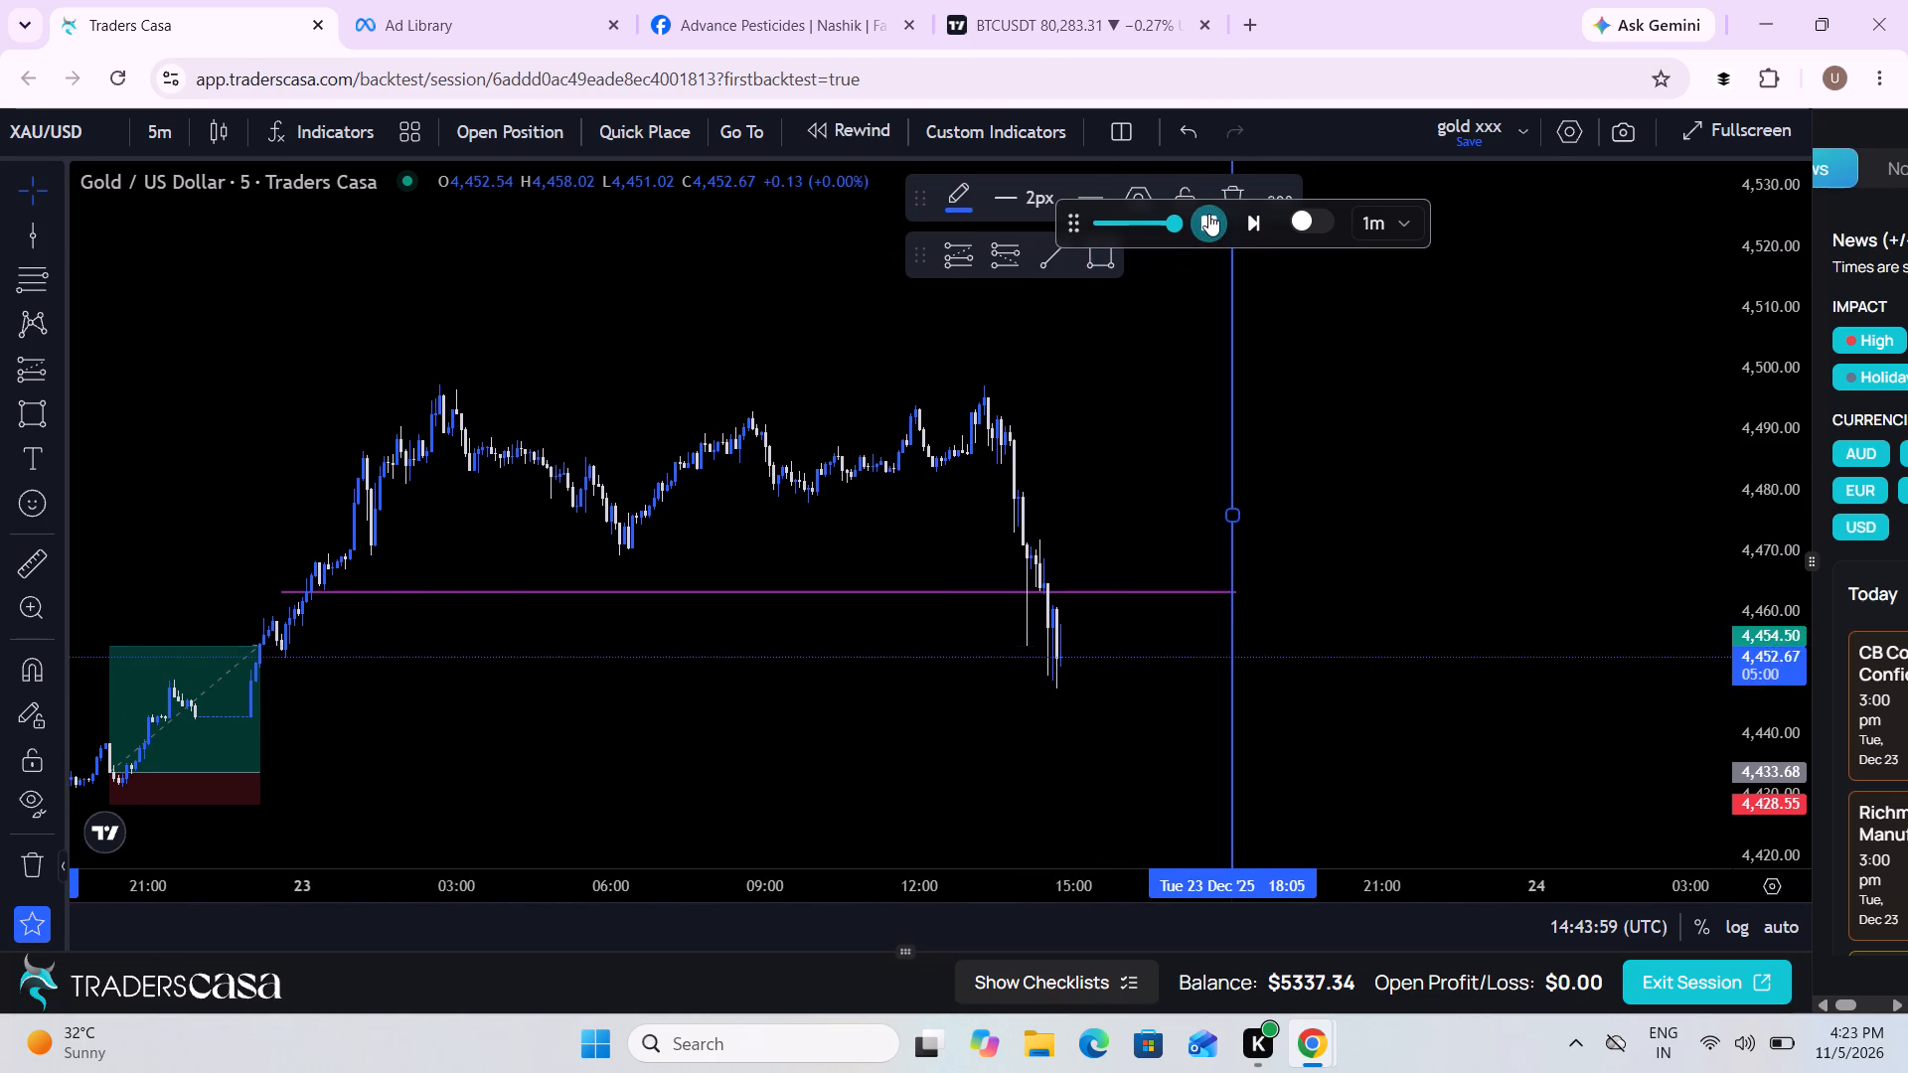
pyautogui.click(1208, 214)
# Draw a long position at the midpoint level with entry about 4465.76, stop 4460.25 and target 4493.48.
pyautogui.click(33, 365)
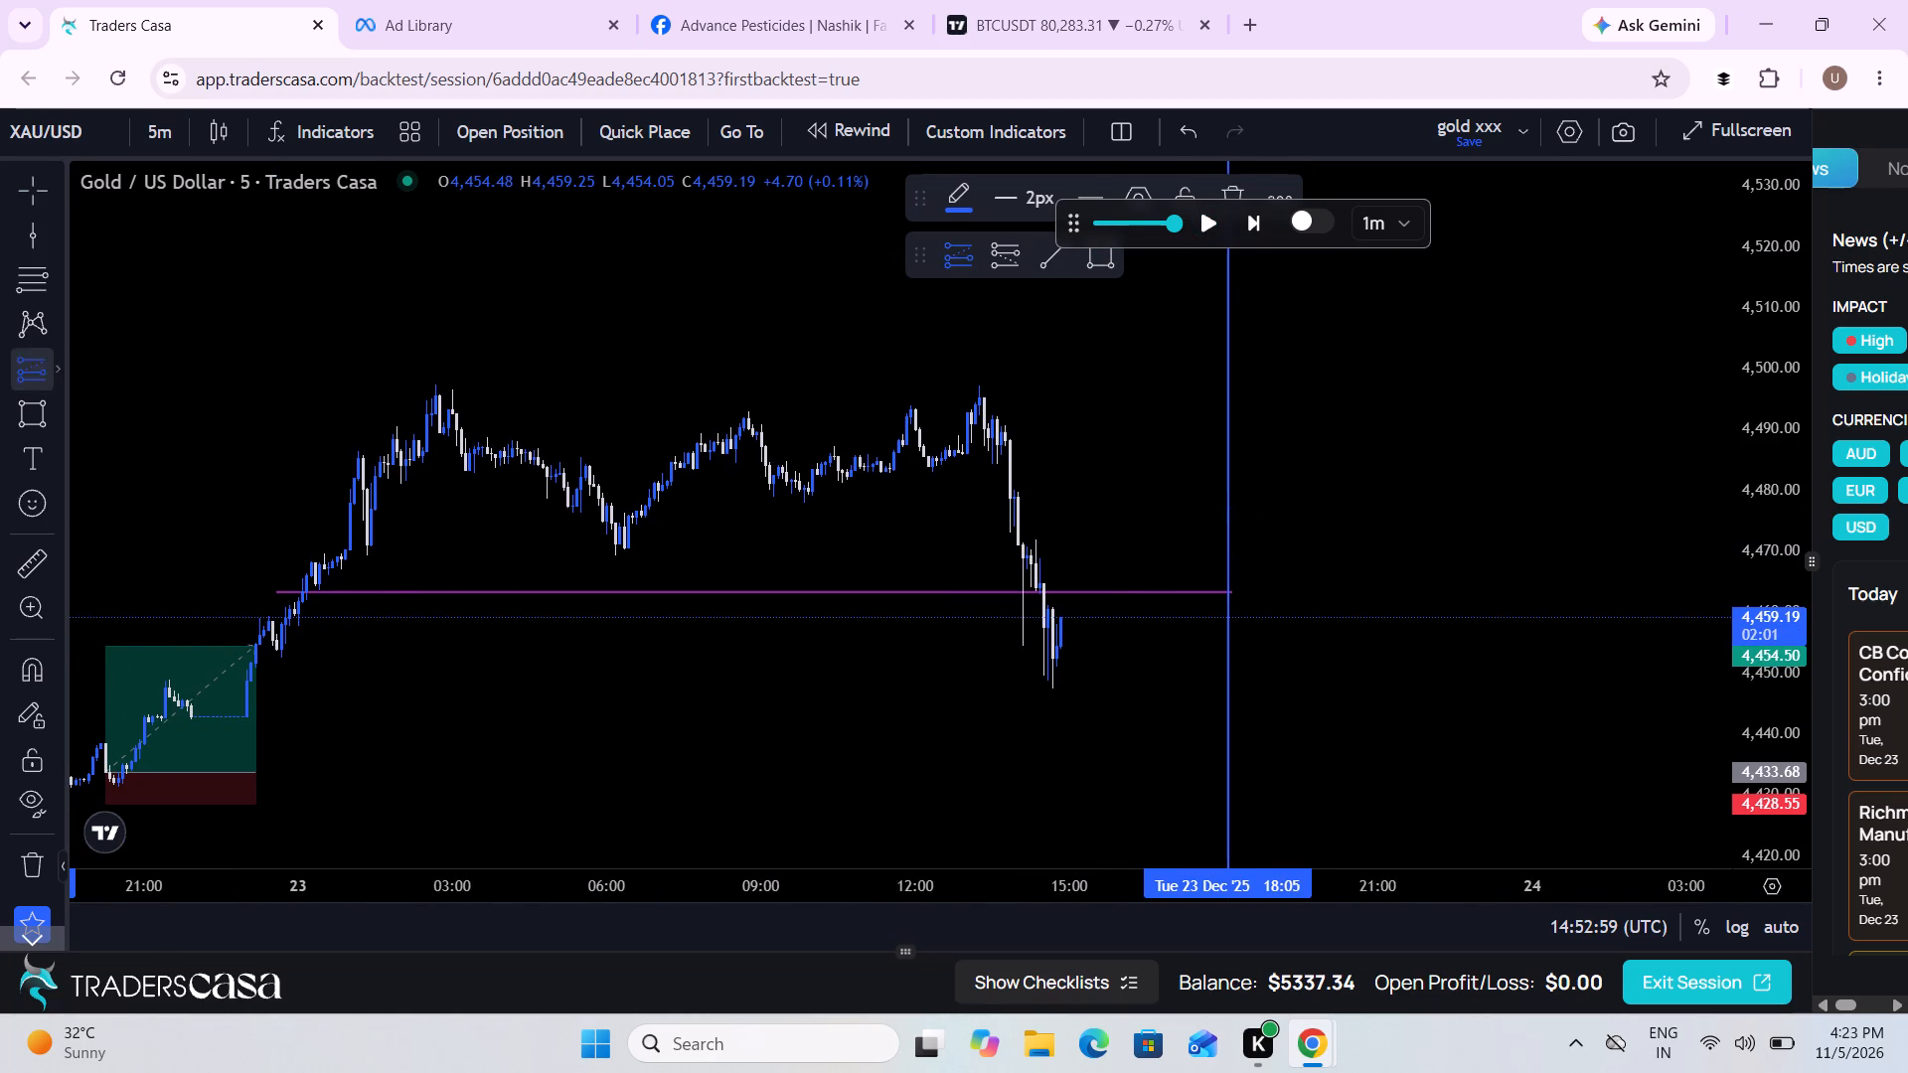
pyautogui.click(1054, 583)
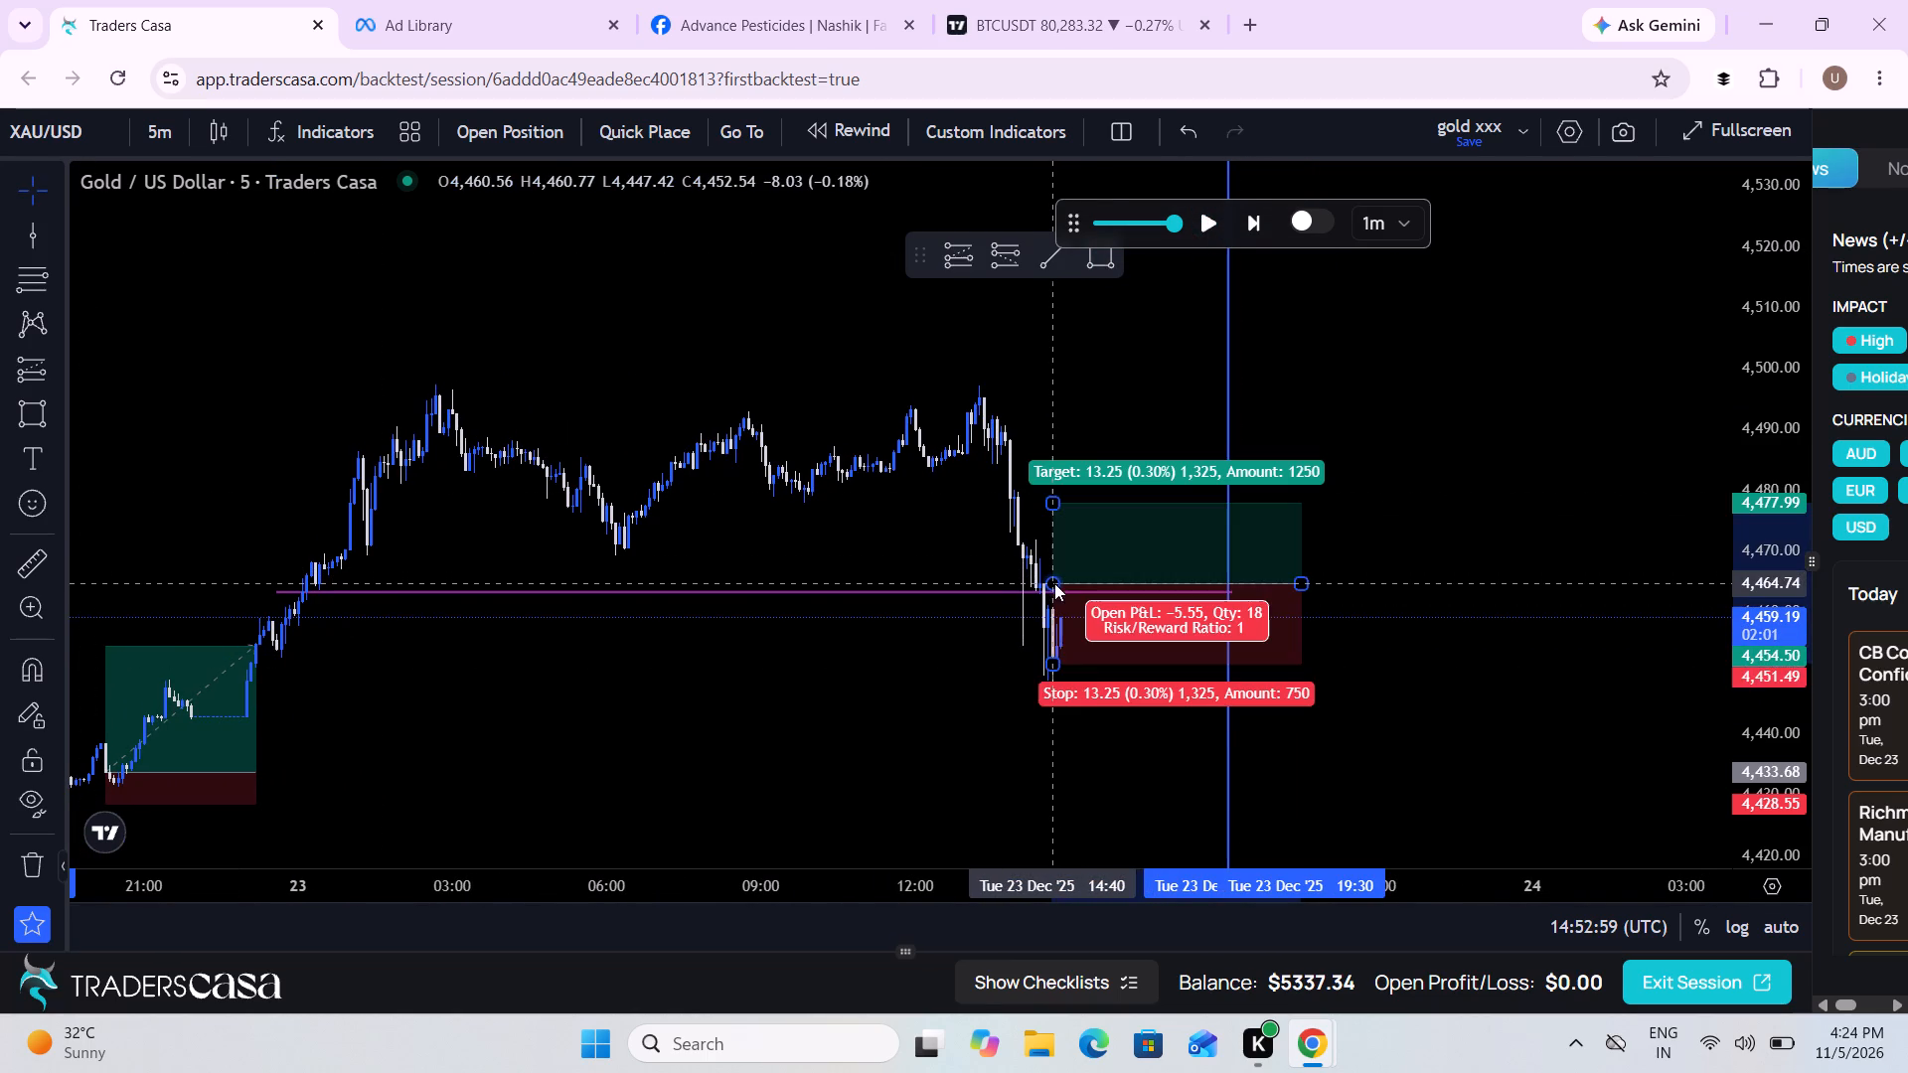
pyautogui.moveTo(1047, 666); pyautogui.dragTo(1056, 622)
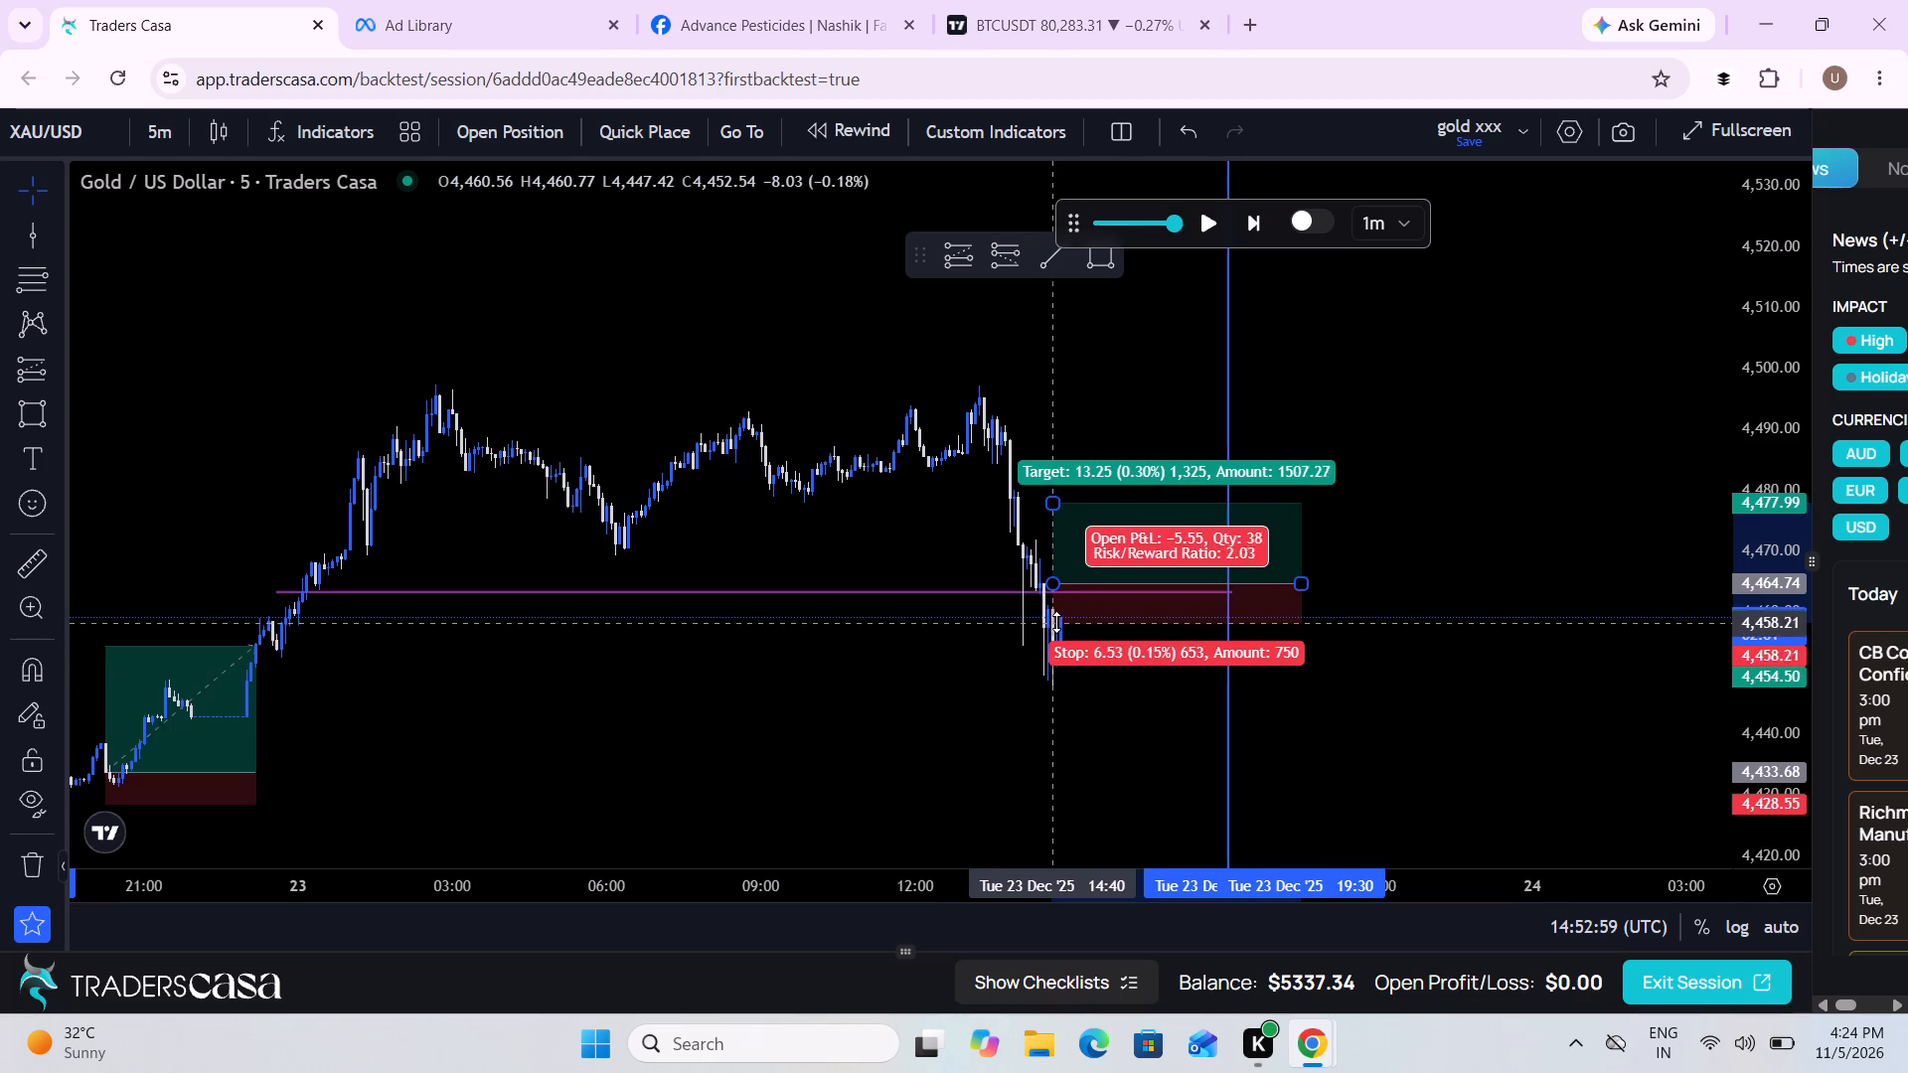
pyautogui.moveTo(1056, 622); pyautogui.dragTo(1067, 616)
pyautogui.click(1072, 582)
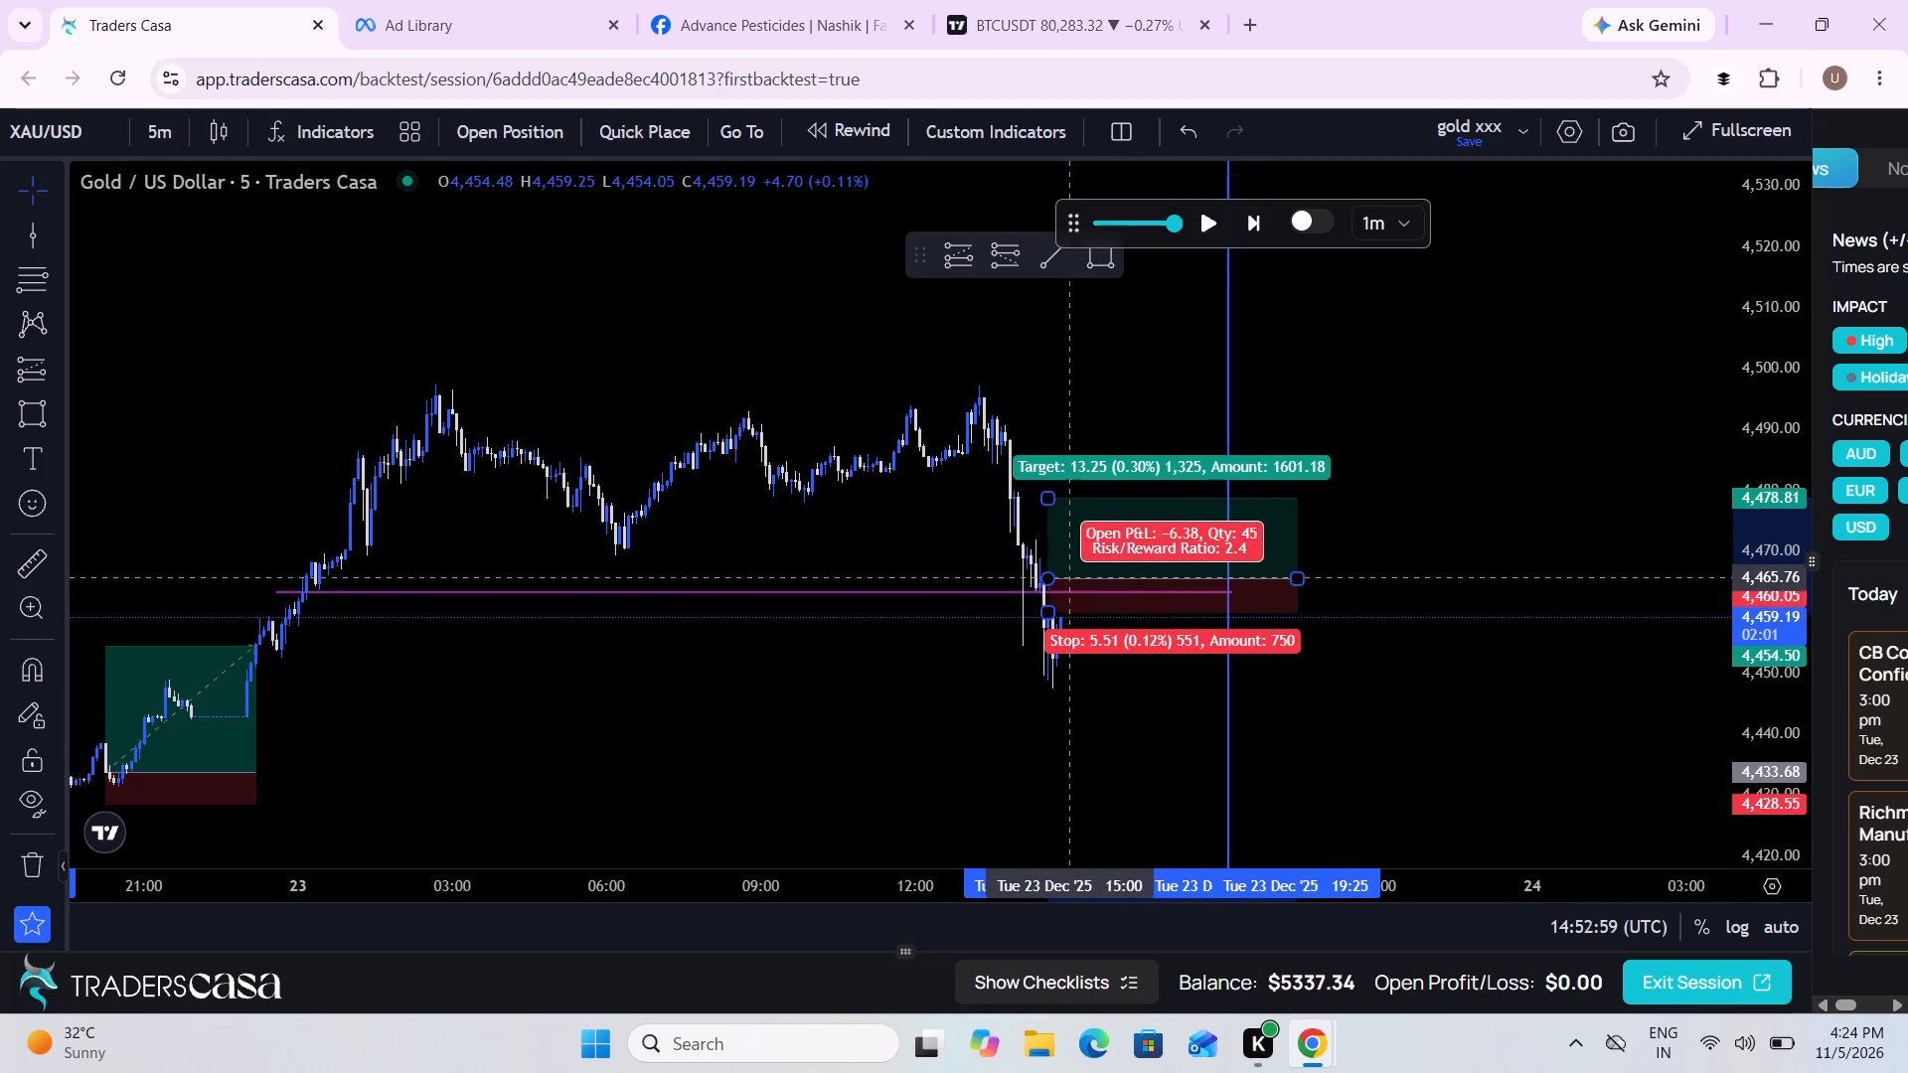
pyautogui.moveTo(1051, 498); pyautogui.dragTo(1048, 448)
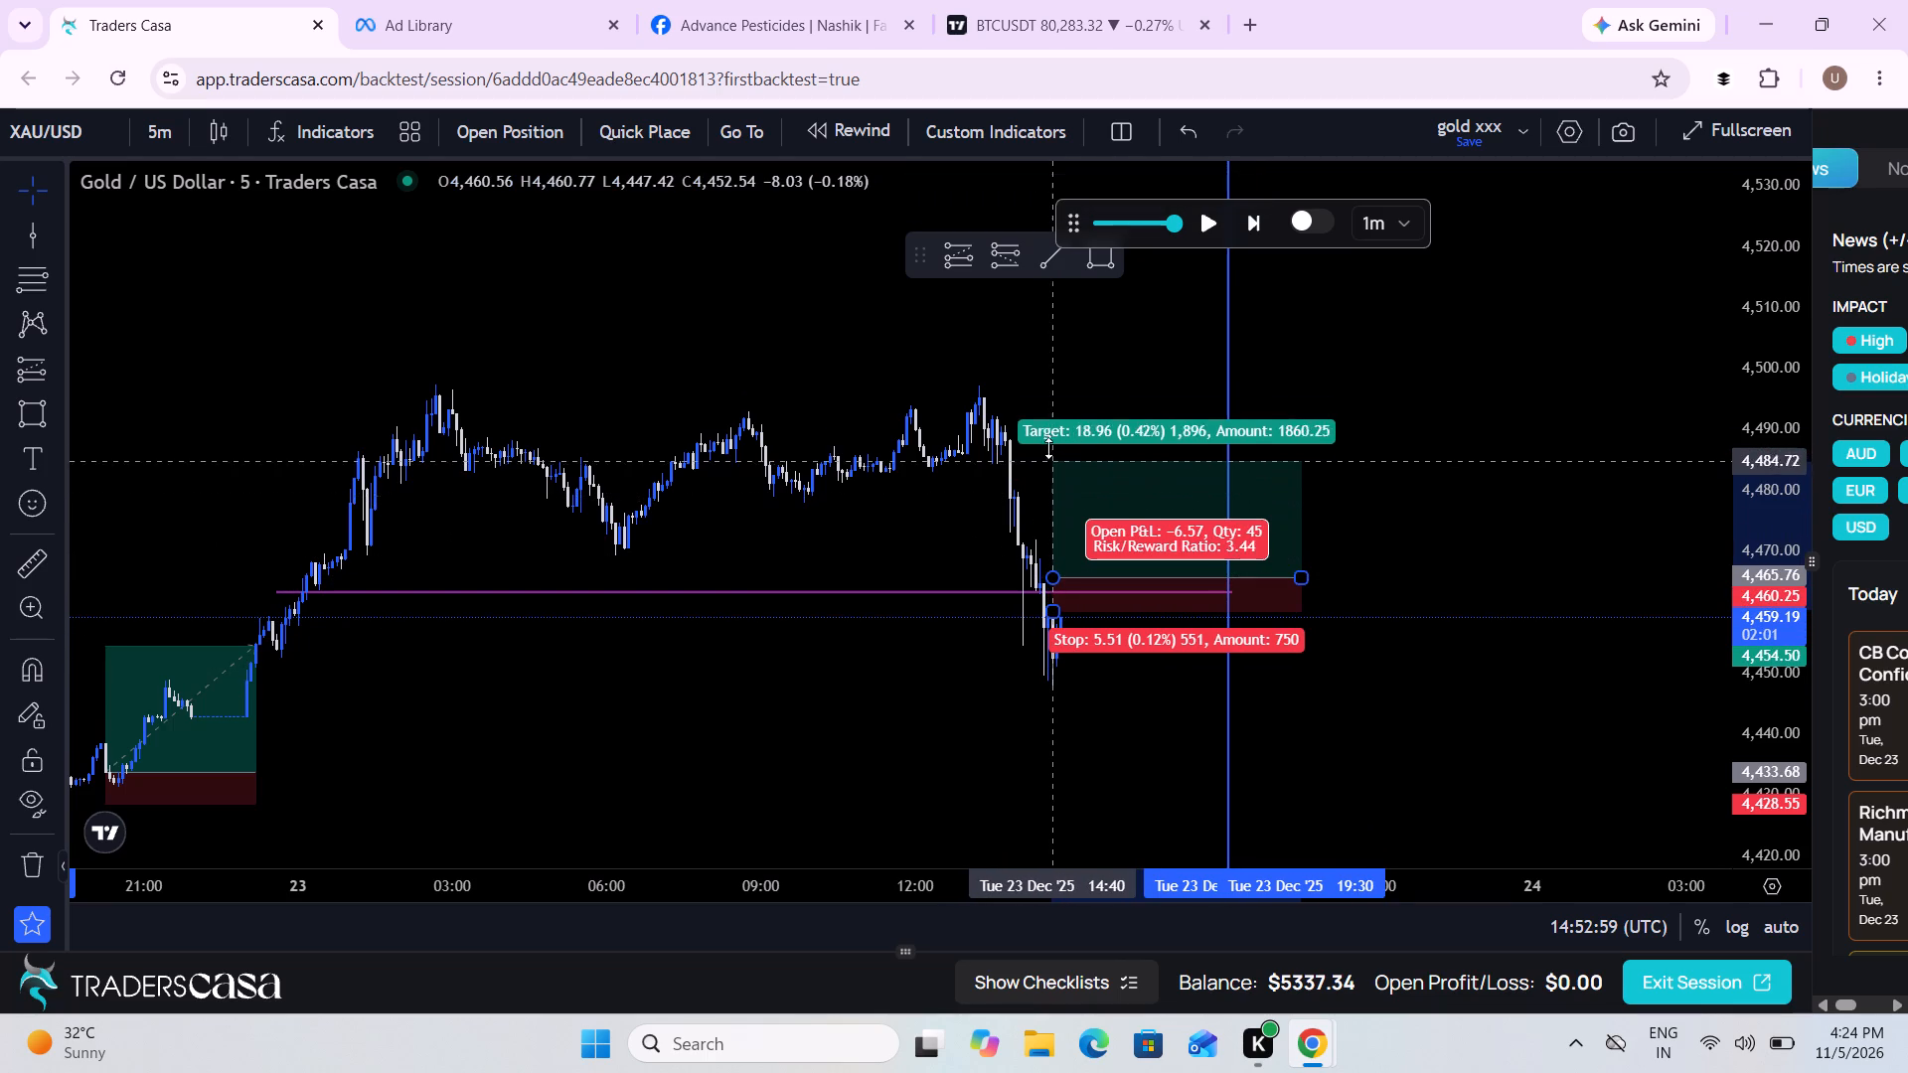
pyautogui.moveTo(1048, 448); pyautogui.dragTo(1041, 407)
# Switch the chart to the 1-hour timeframe.
pyautogui.click(160, 126)
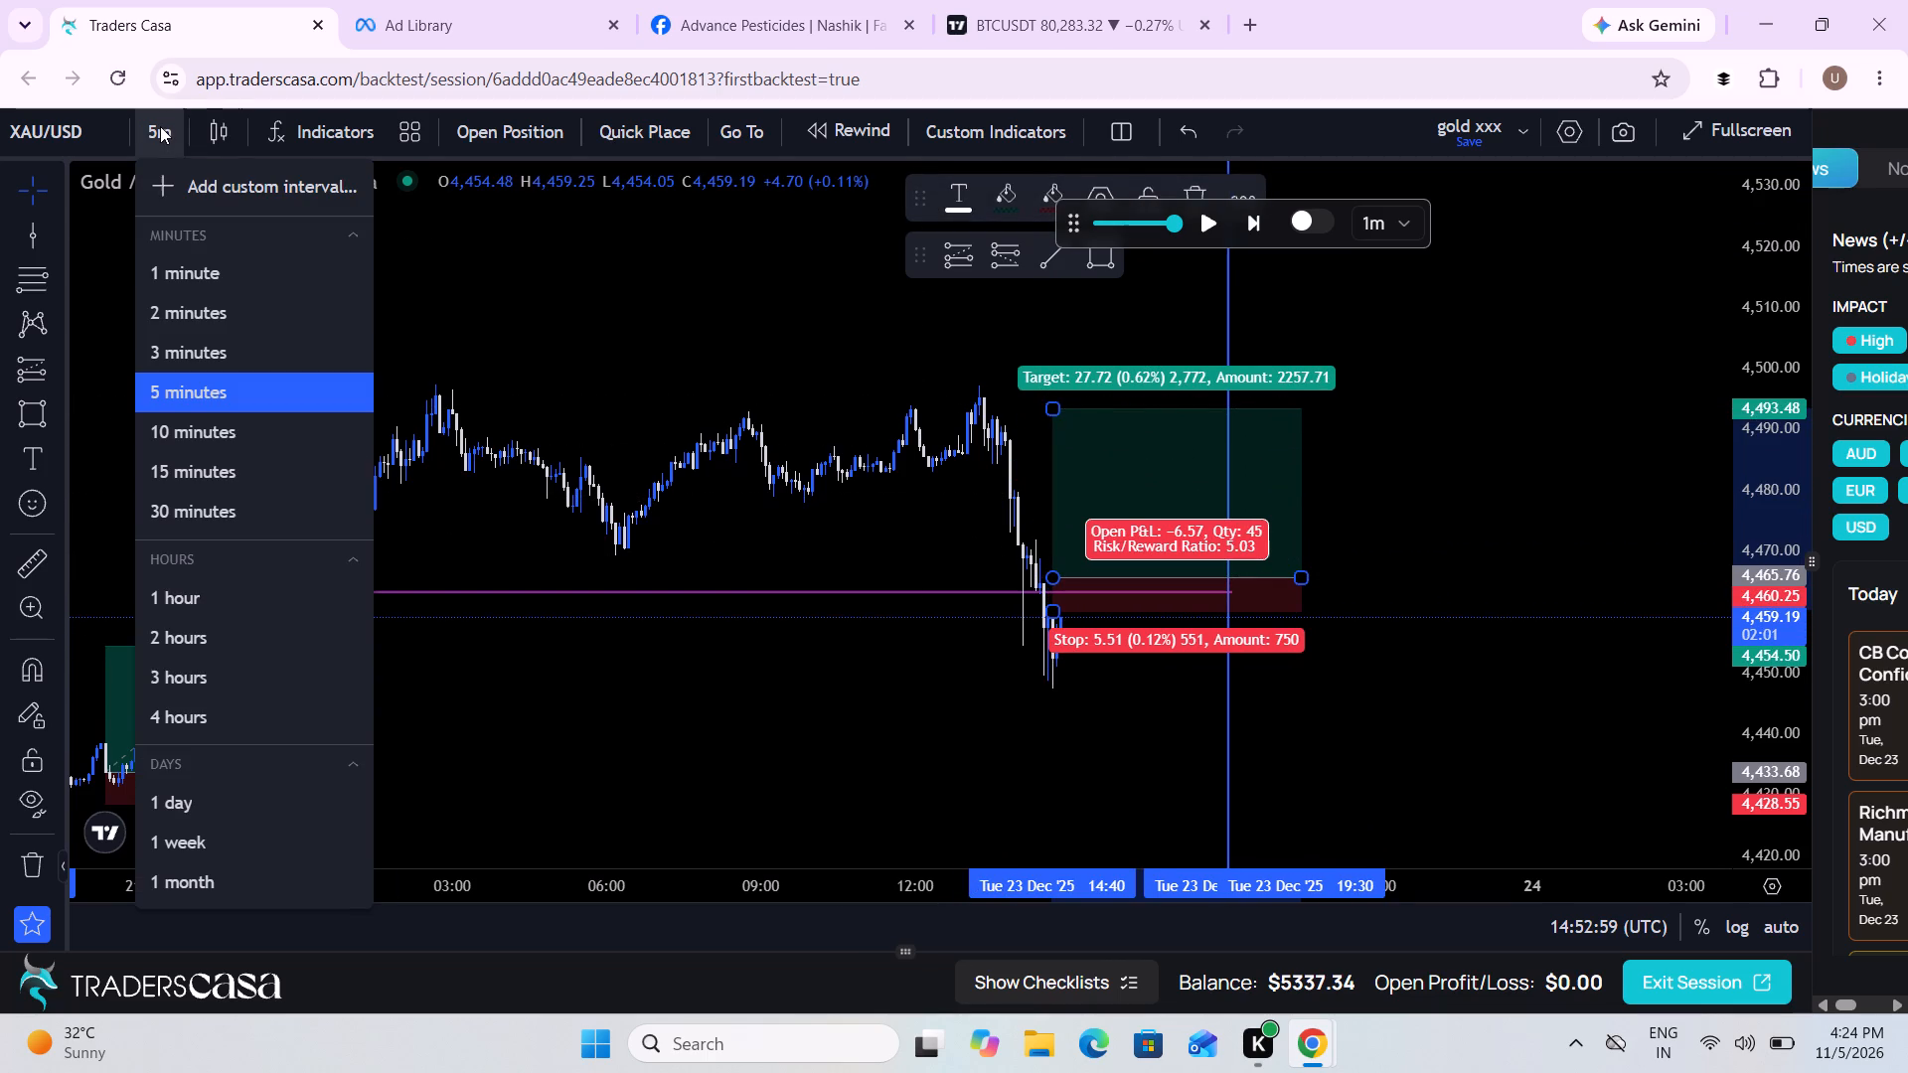
pyautogui.click(211, 590)
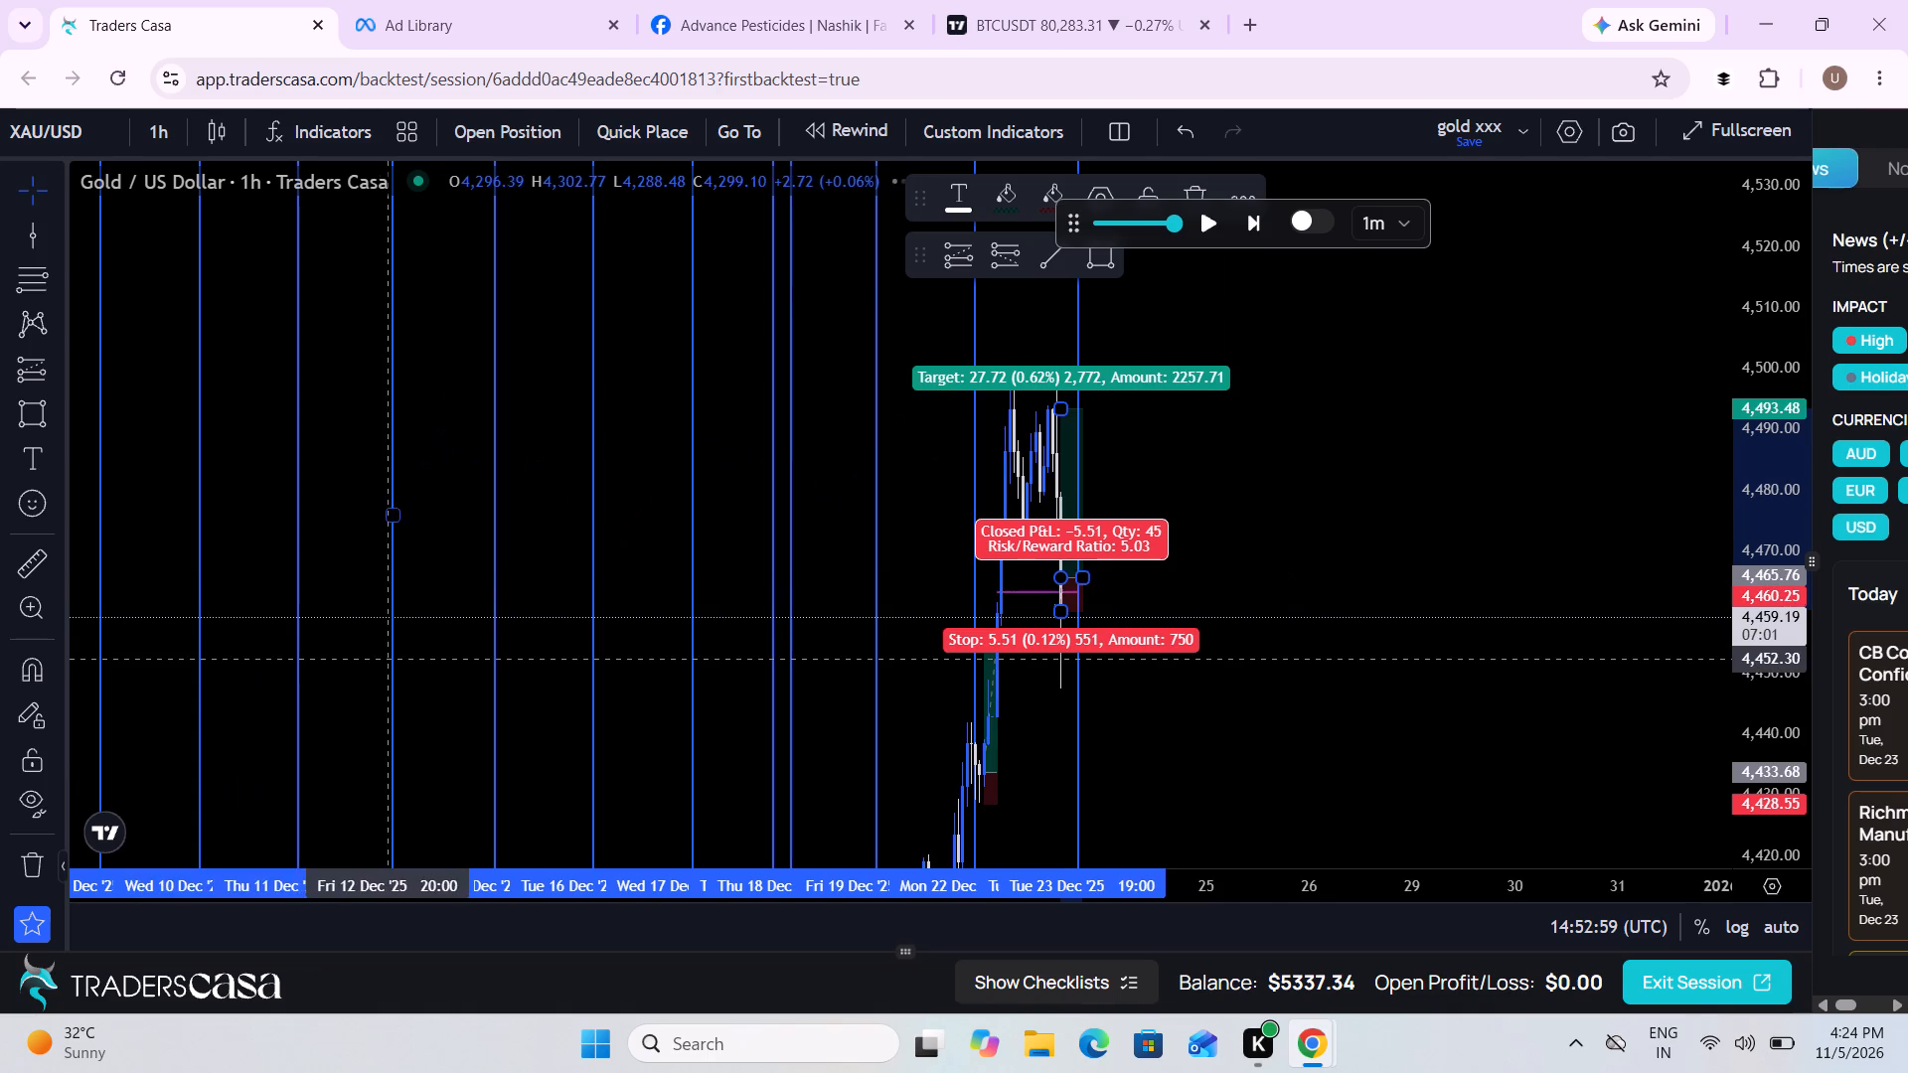
# Continue the replay on the 1-hour chart, pausing at about 15:09 UTC on 23 Dec.
pyautogui.scroll(4, 401, 657)
pyautogui.click(558, 780)
pyautogui.moveTo(558, 780); pyautogui.dragTo(1454, 862)
pyautogui.scroll(4, 1454, 862)
pyautogui.moveTo(917, 786); pyautogui.dragTo(938, 778)
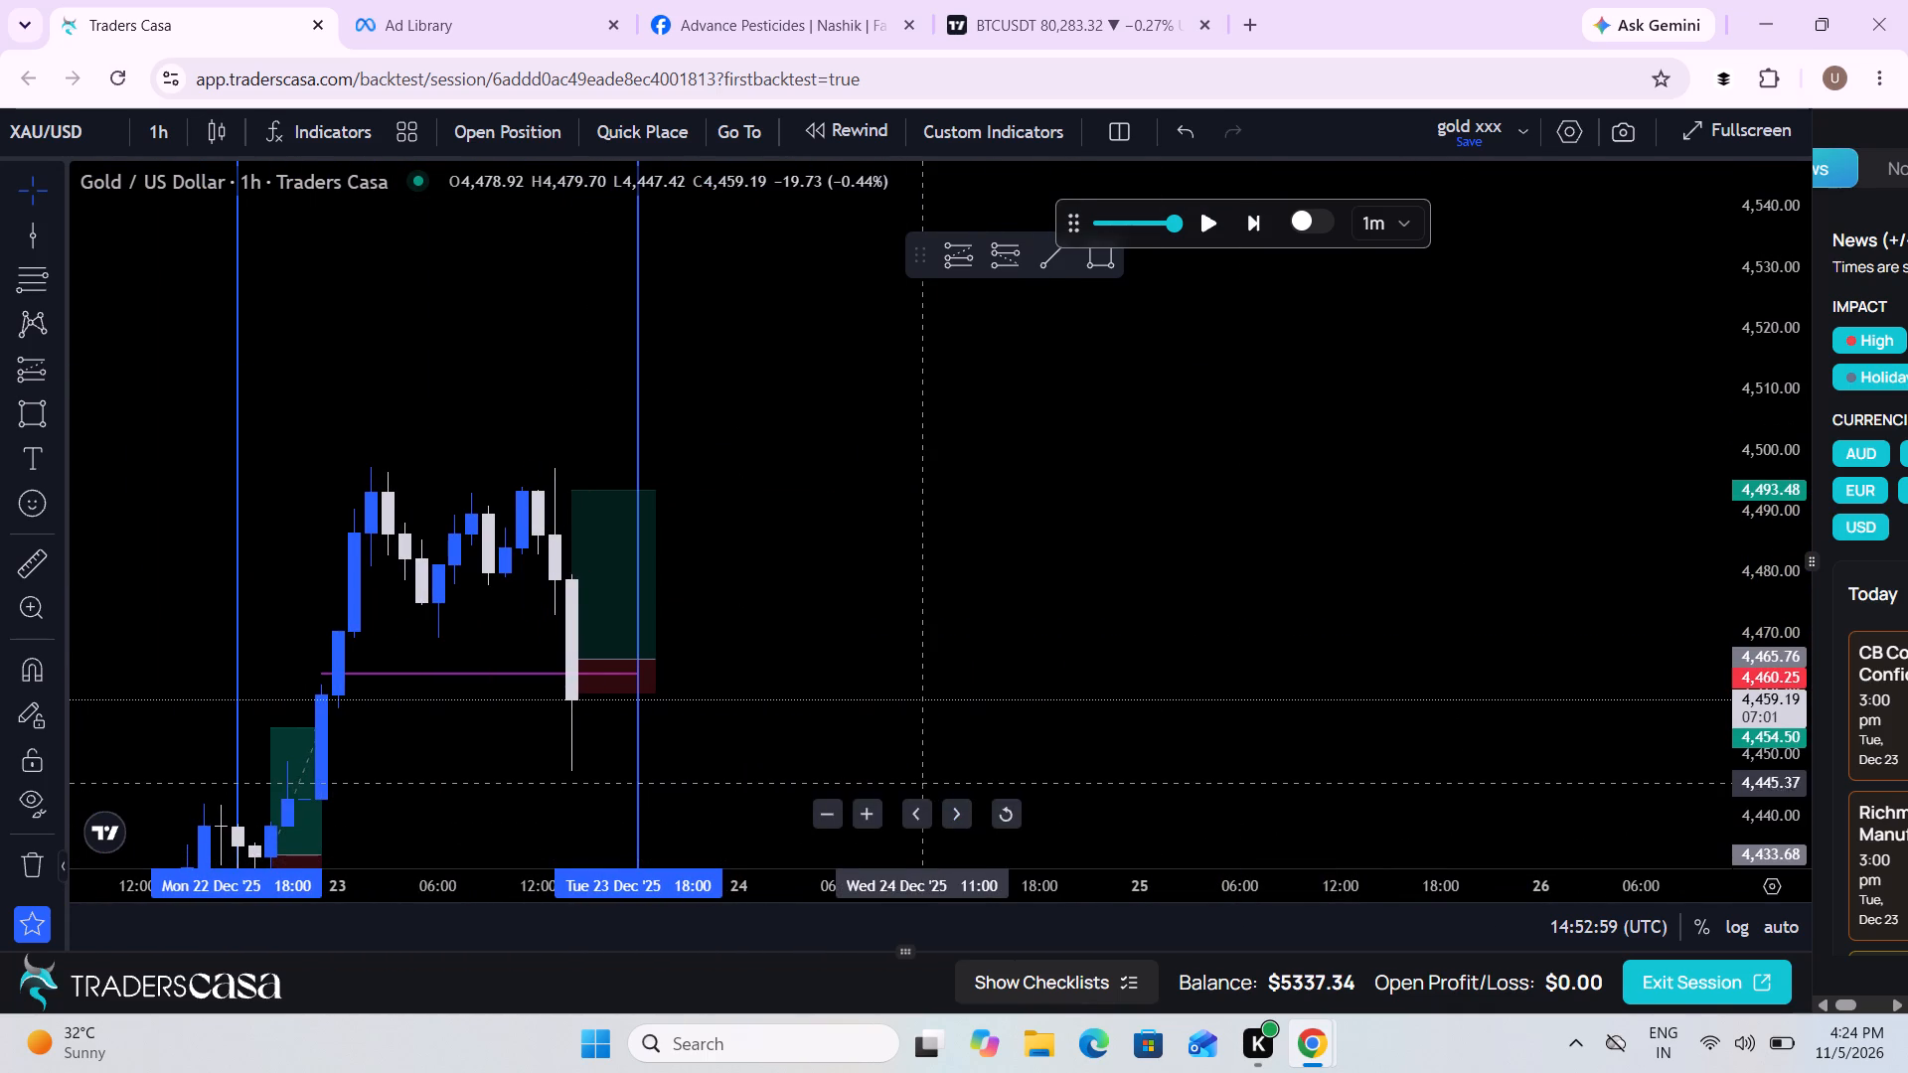
pyautogui.moveTo(938, 778); pyautogui.dragTo(1318, 656)
pyautogui.scroll(4, 1318, 656)
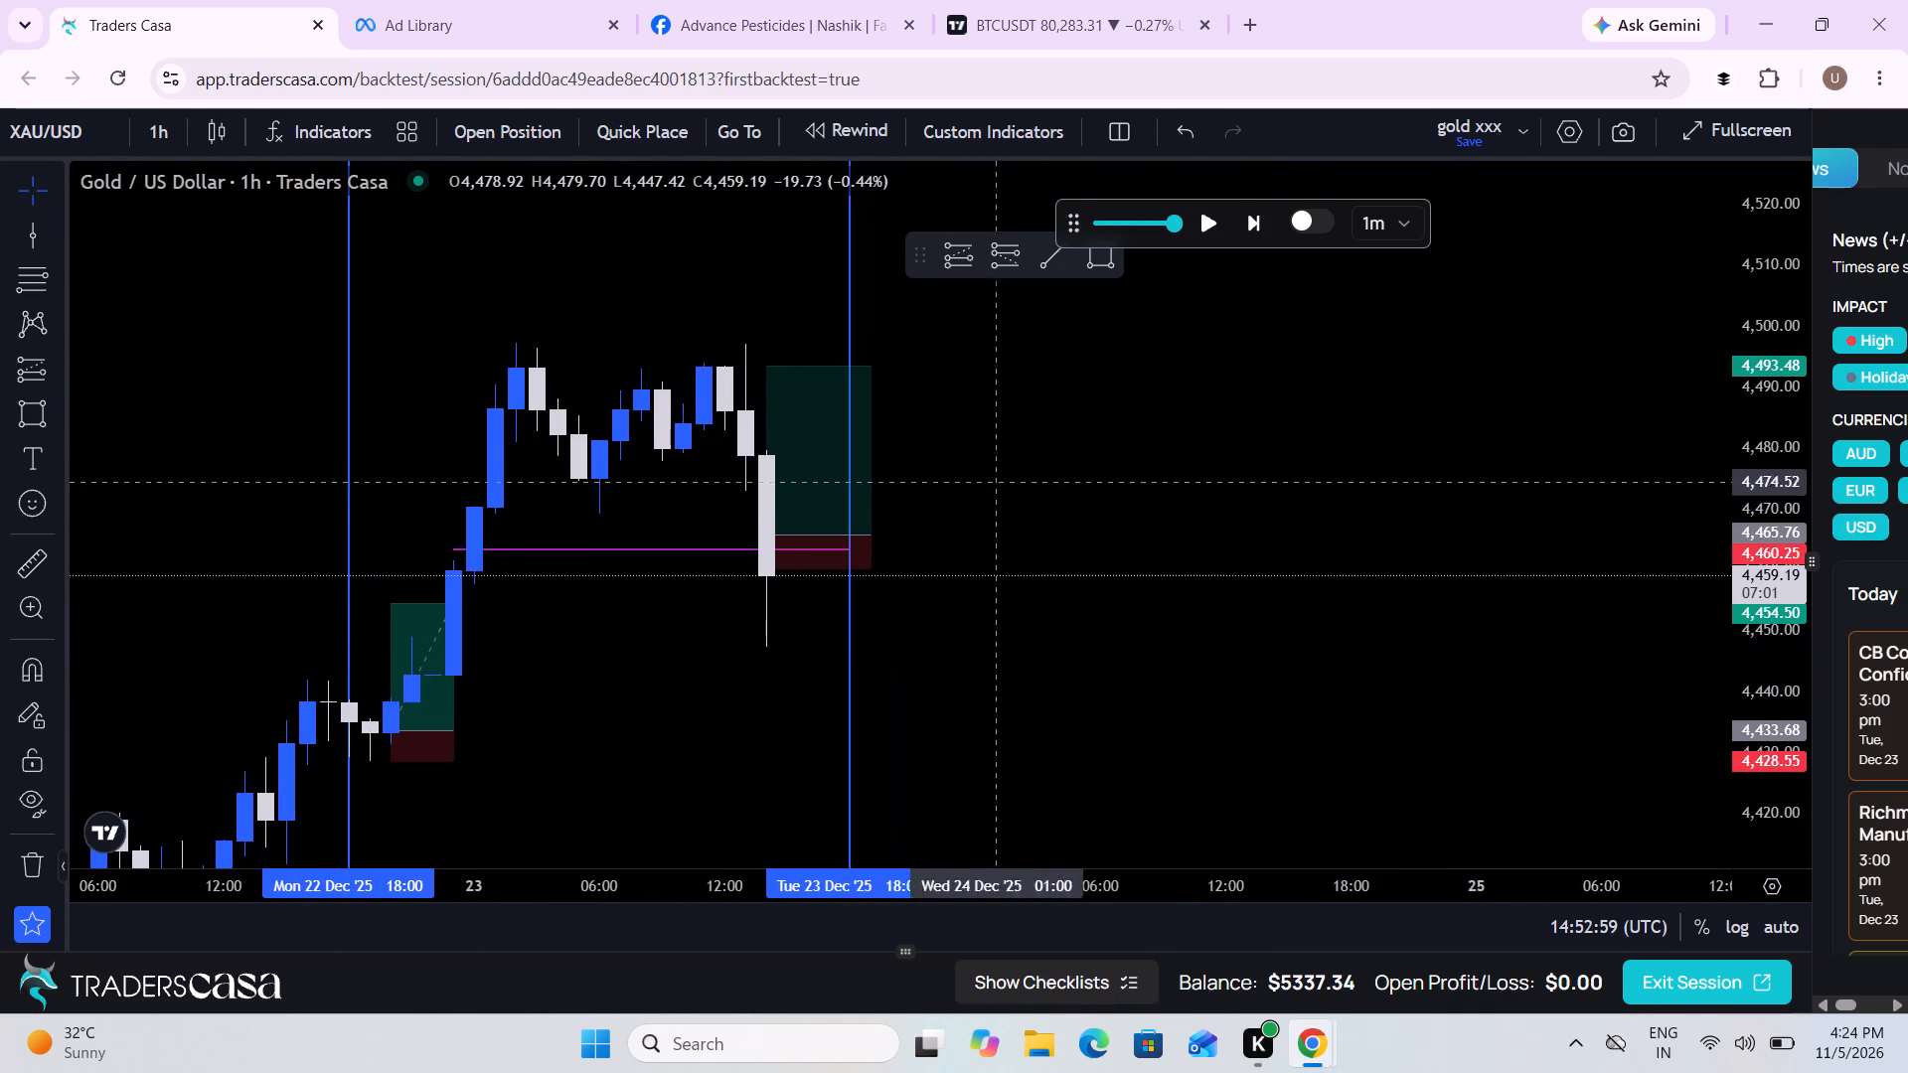
pyautogui.click(1212, 218)
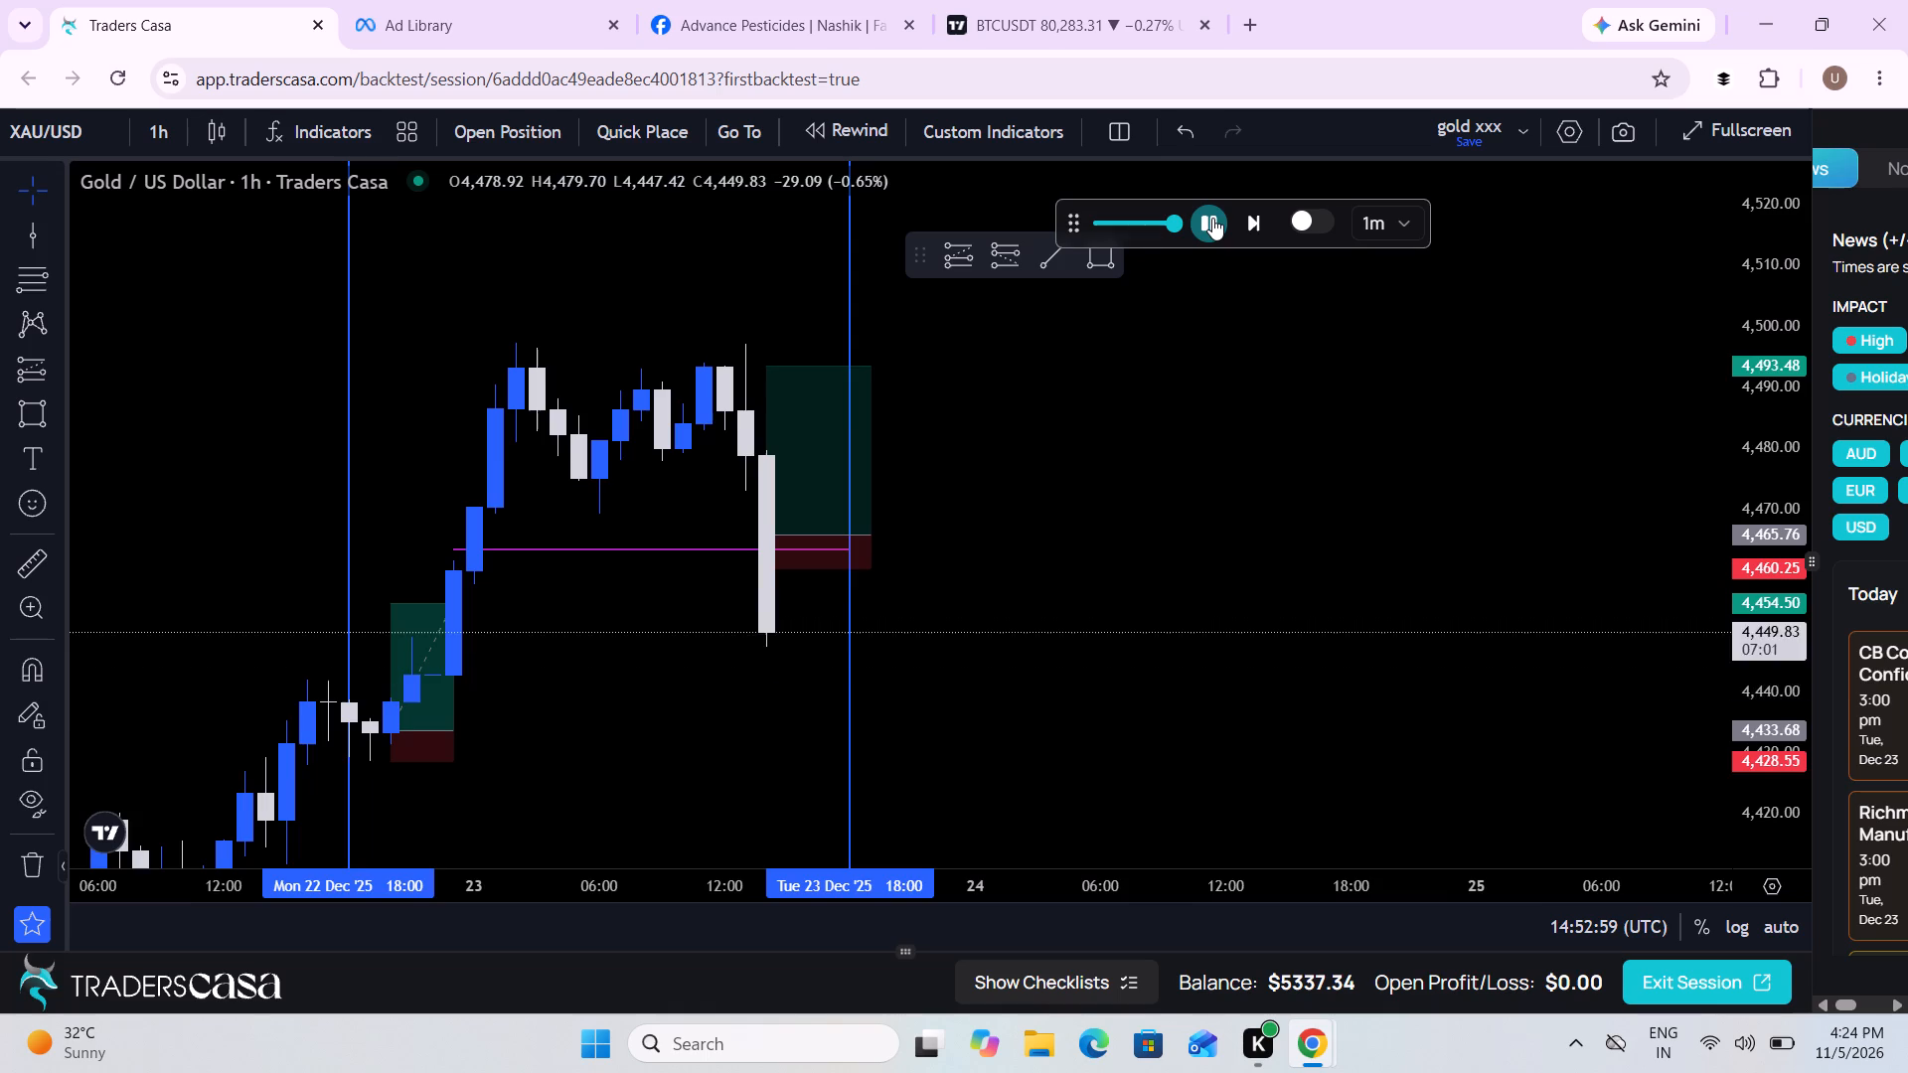
pyautogui.click(1212, 218)
# Measure the 23 Dec price range from about 4428.66 up to the session high near 4497.35.
pyautogui.moveTo(1177, 629); pyautogui.dragTo(1179, 614)
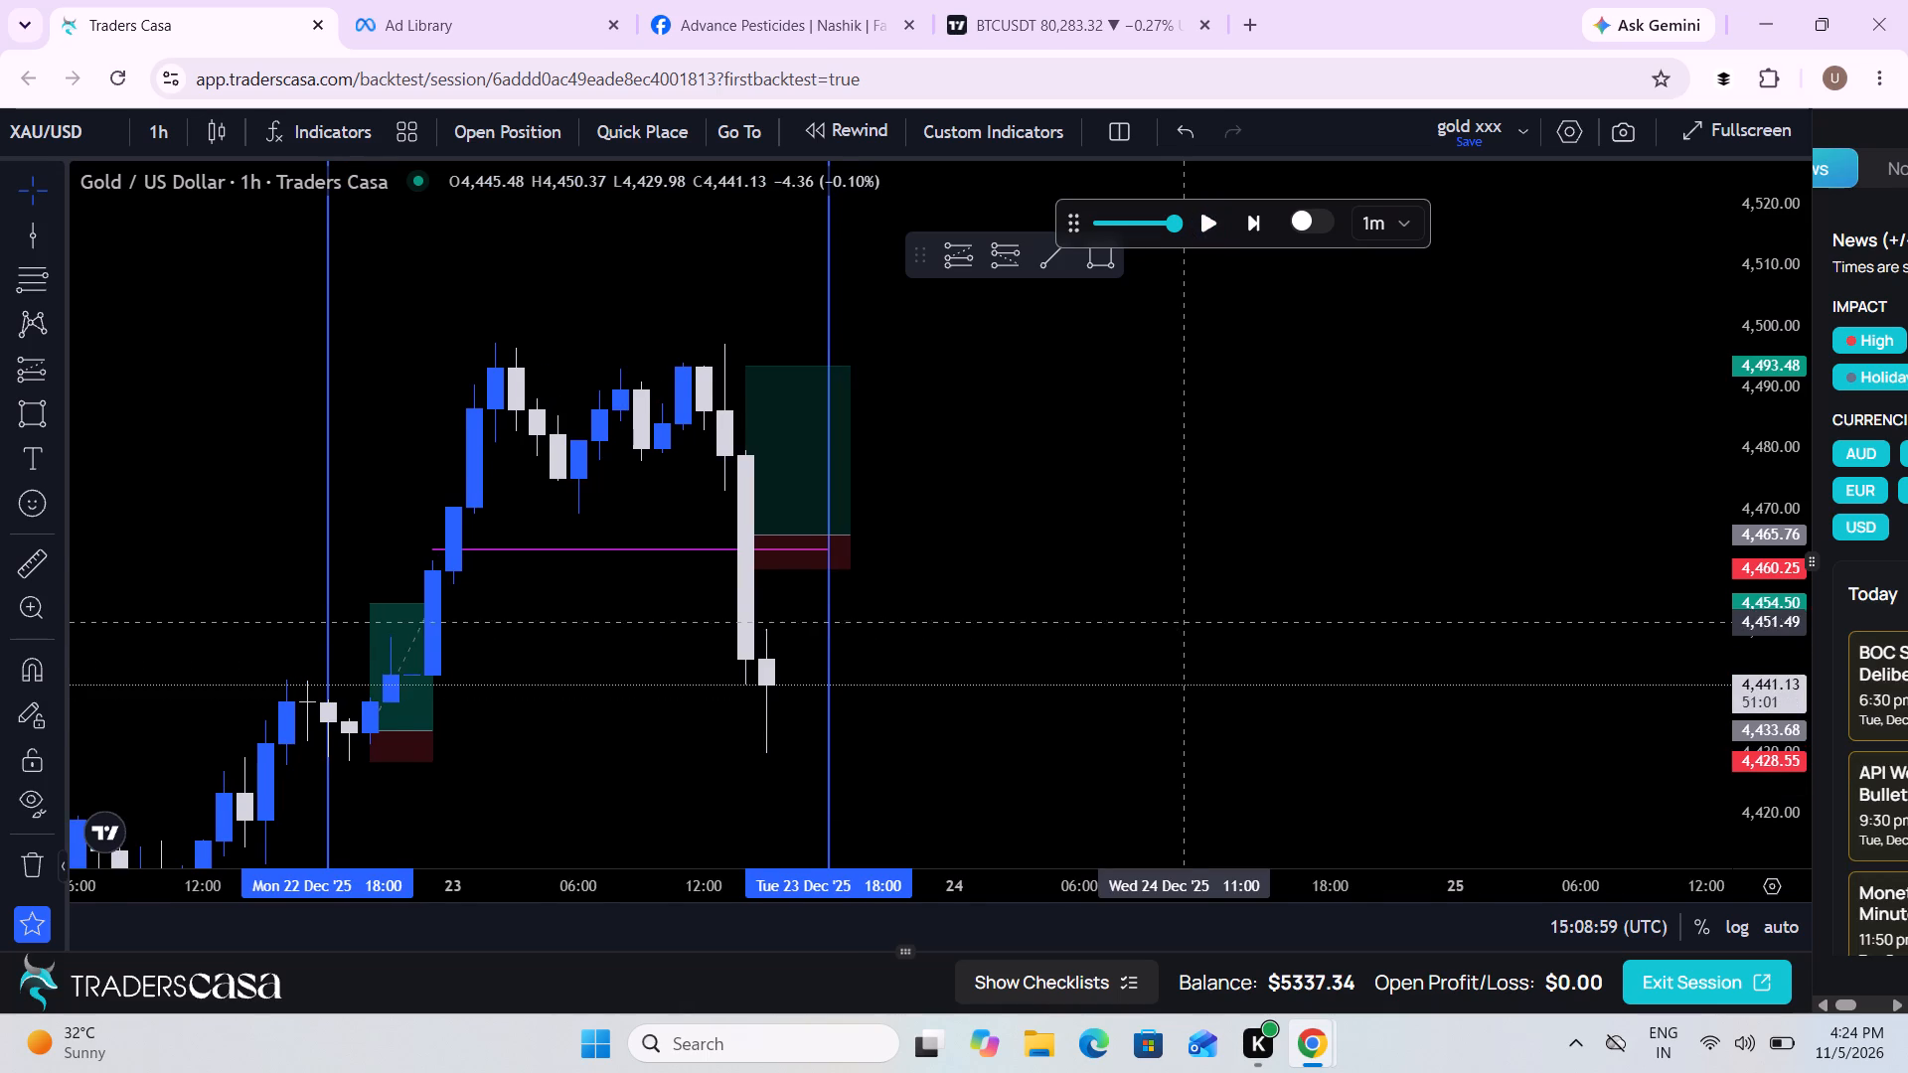
pyautogui.moveTo(1179, 614); pyautogui.dragTo(1190, 561)
pyautogui.scroll(-1, 1190, 561)
pyautogui.moveTo(1190, 561); pyautogui.dragTo(1170, 483)
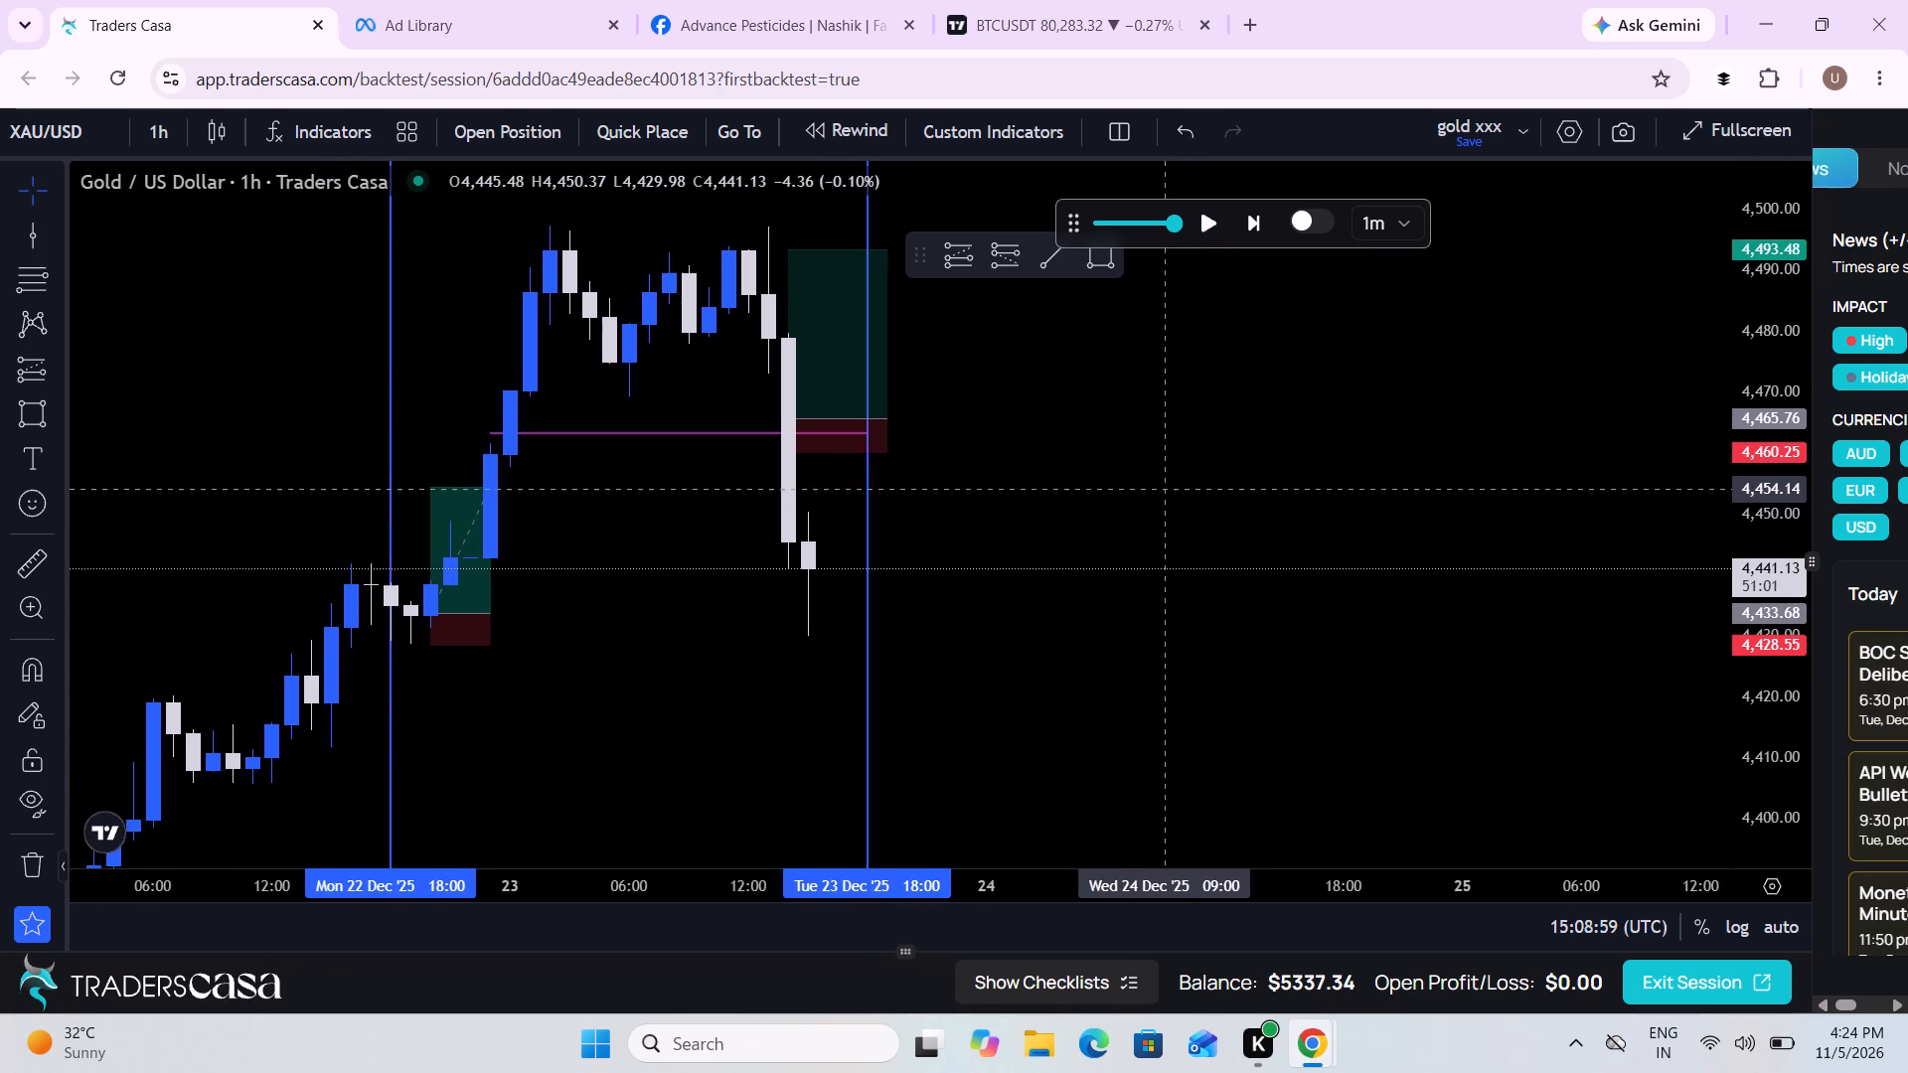
pyautogui.moveTo(1170, 483); pyautogui.dragTo(1170, 478)
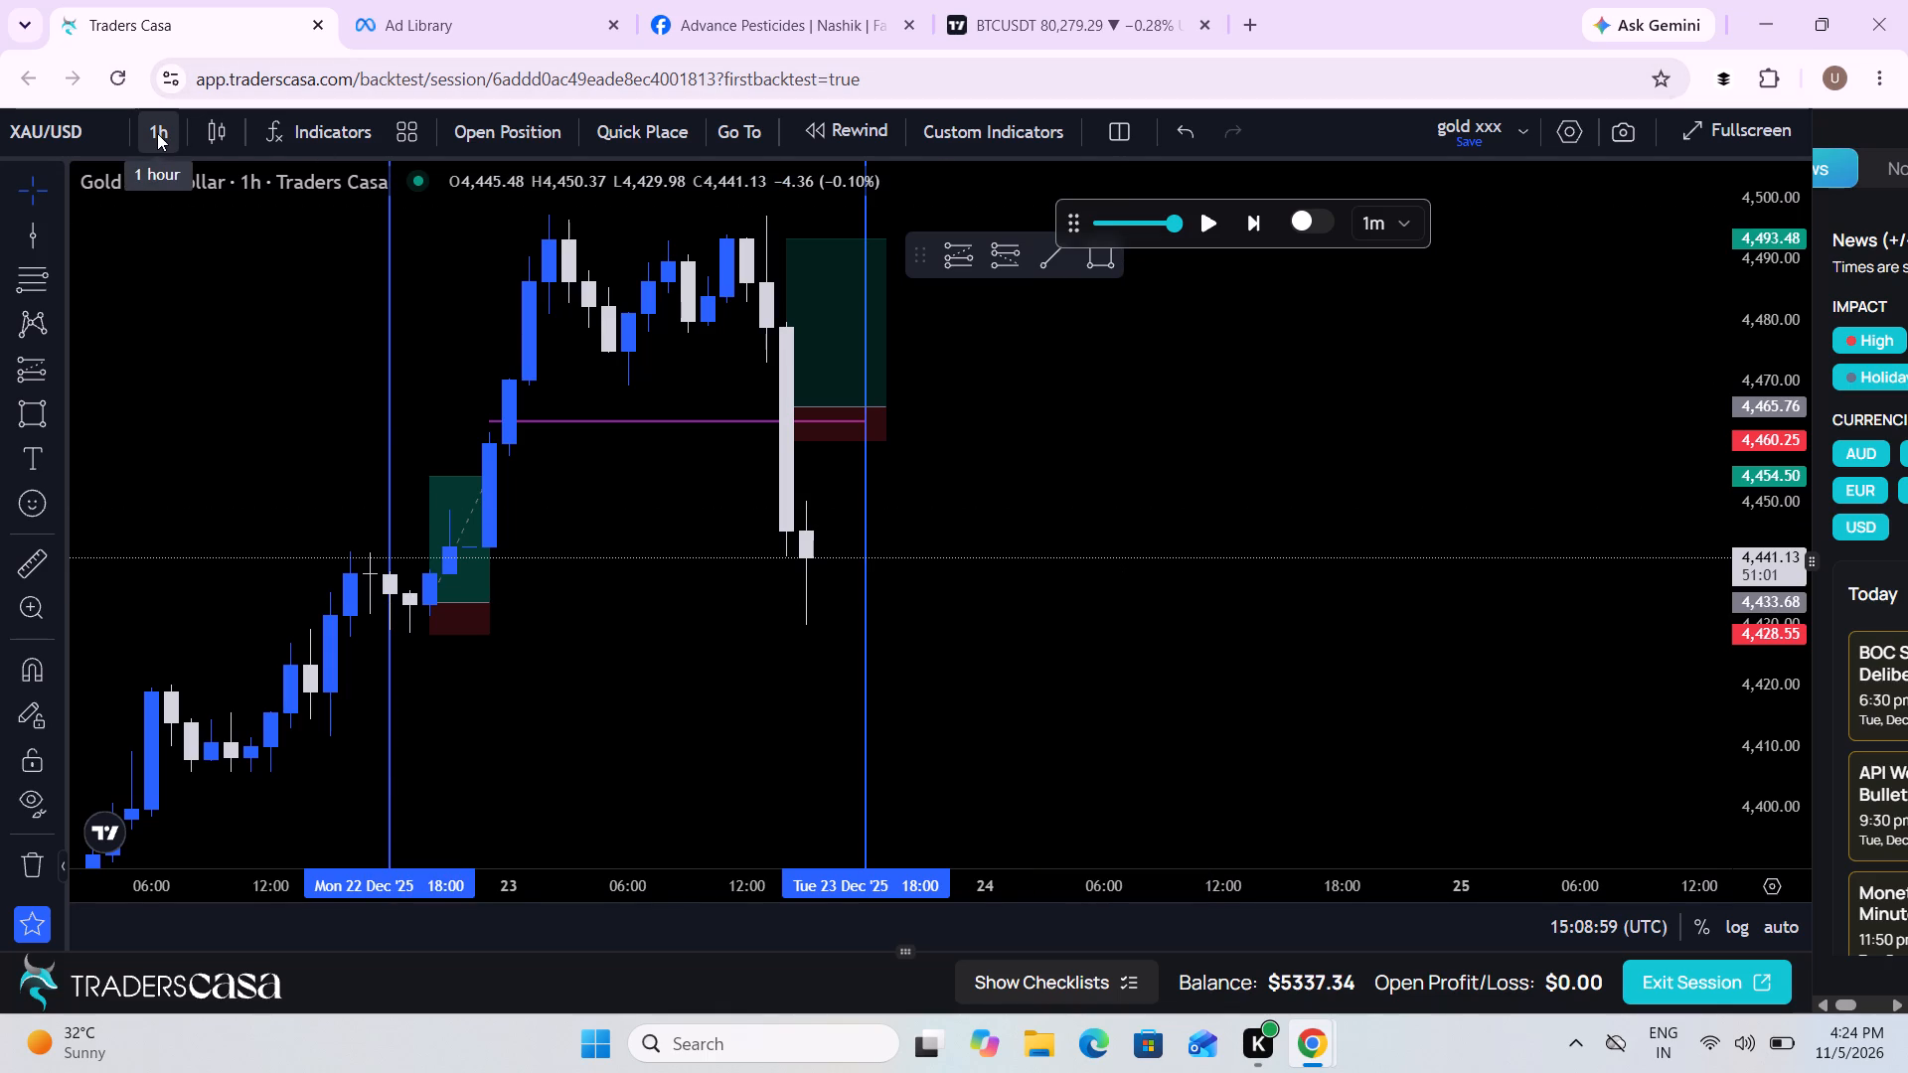
pyautogui.moveTo(636, 429); pyautogui.dragTo(654, 557)
pyautogui.click(25, 553)
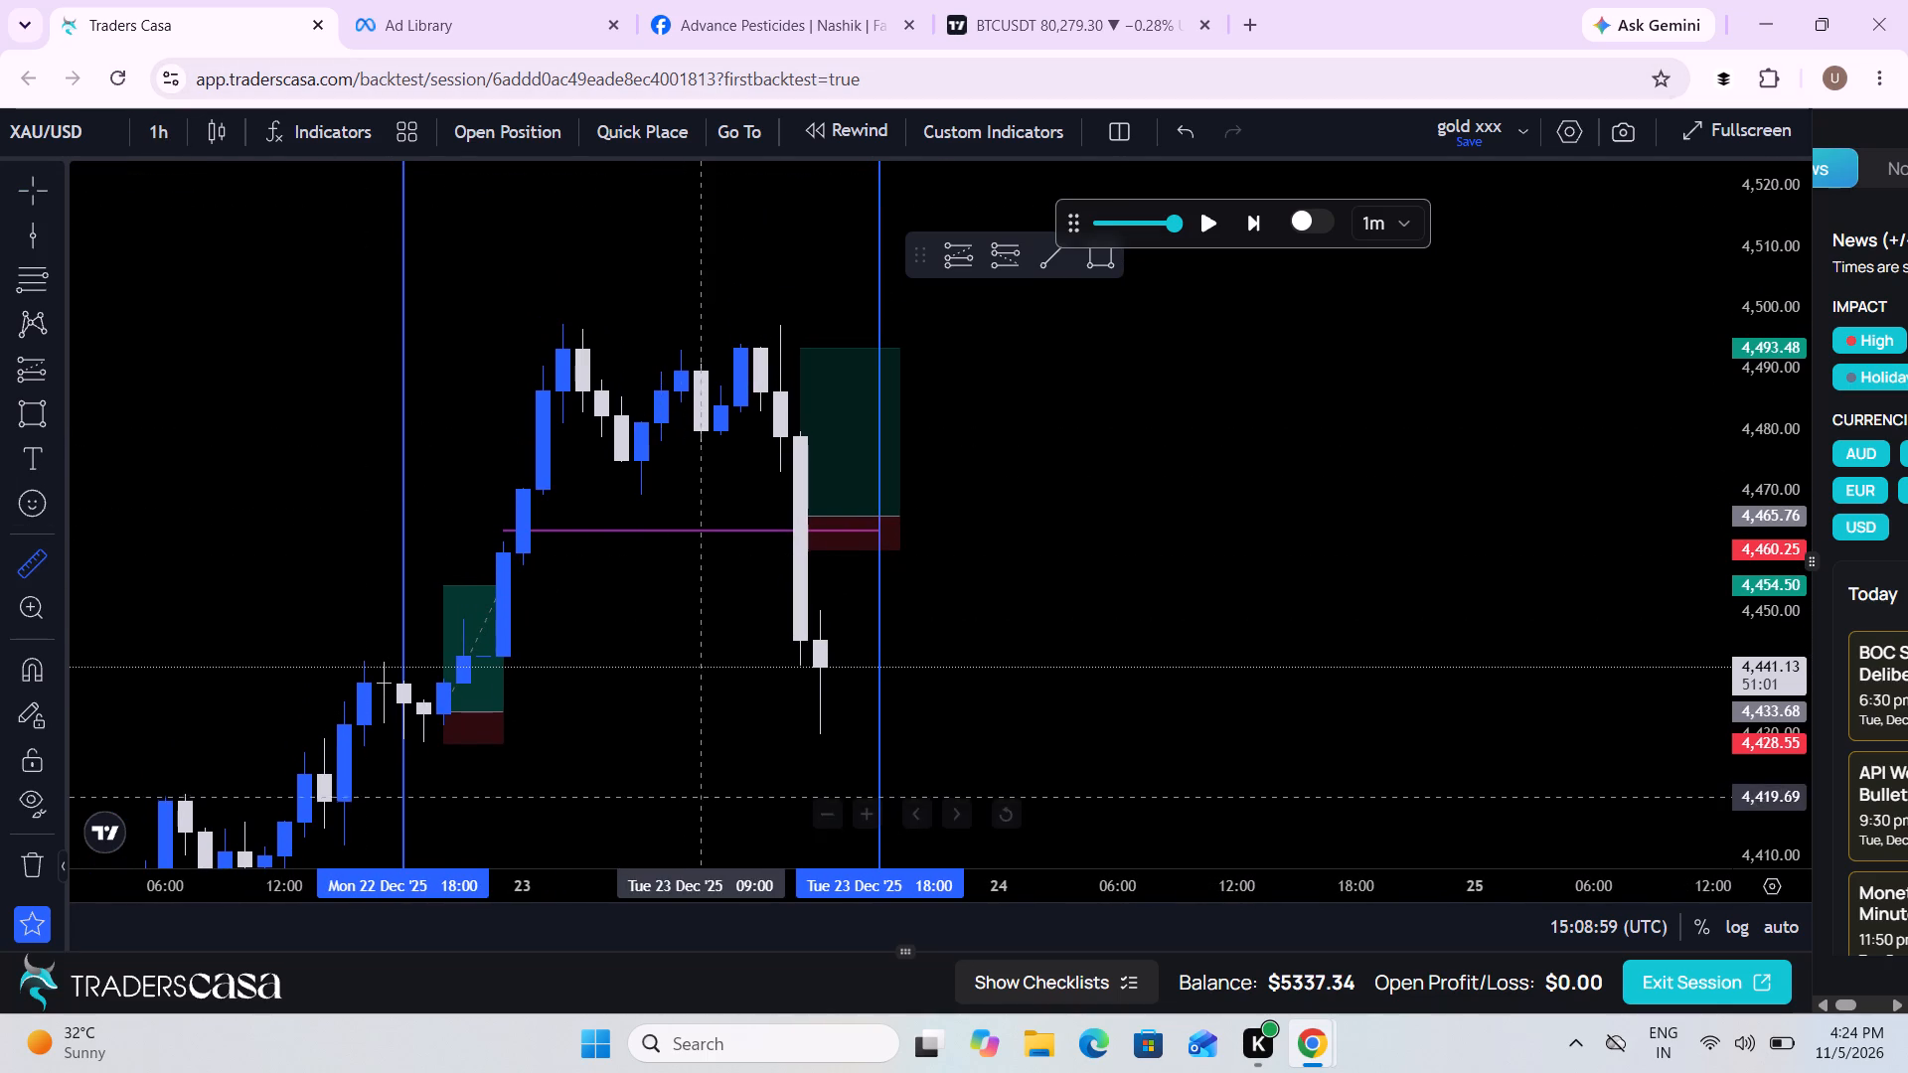
pyautogui.click(598, 742)
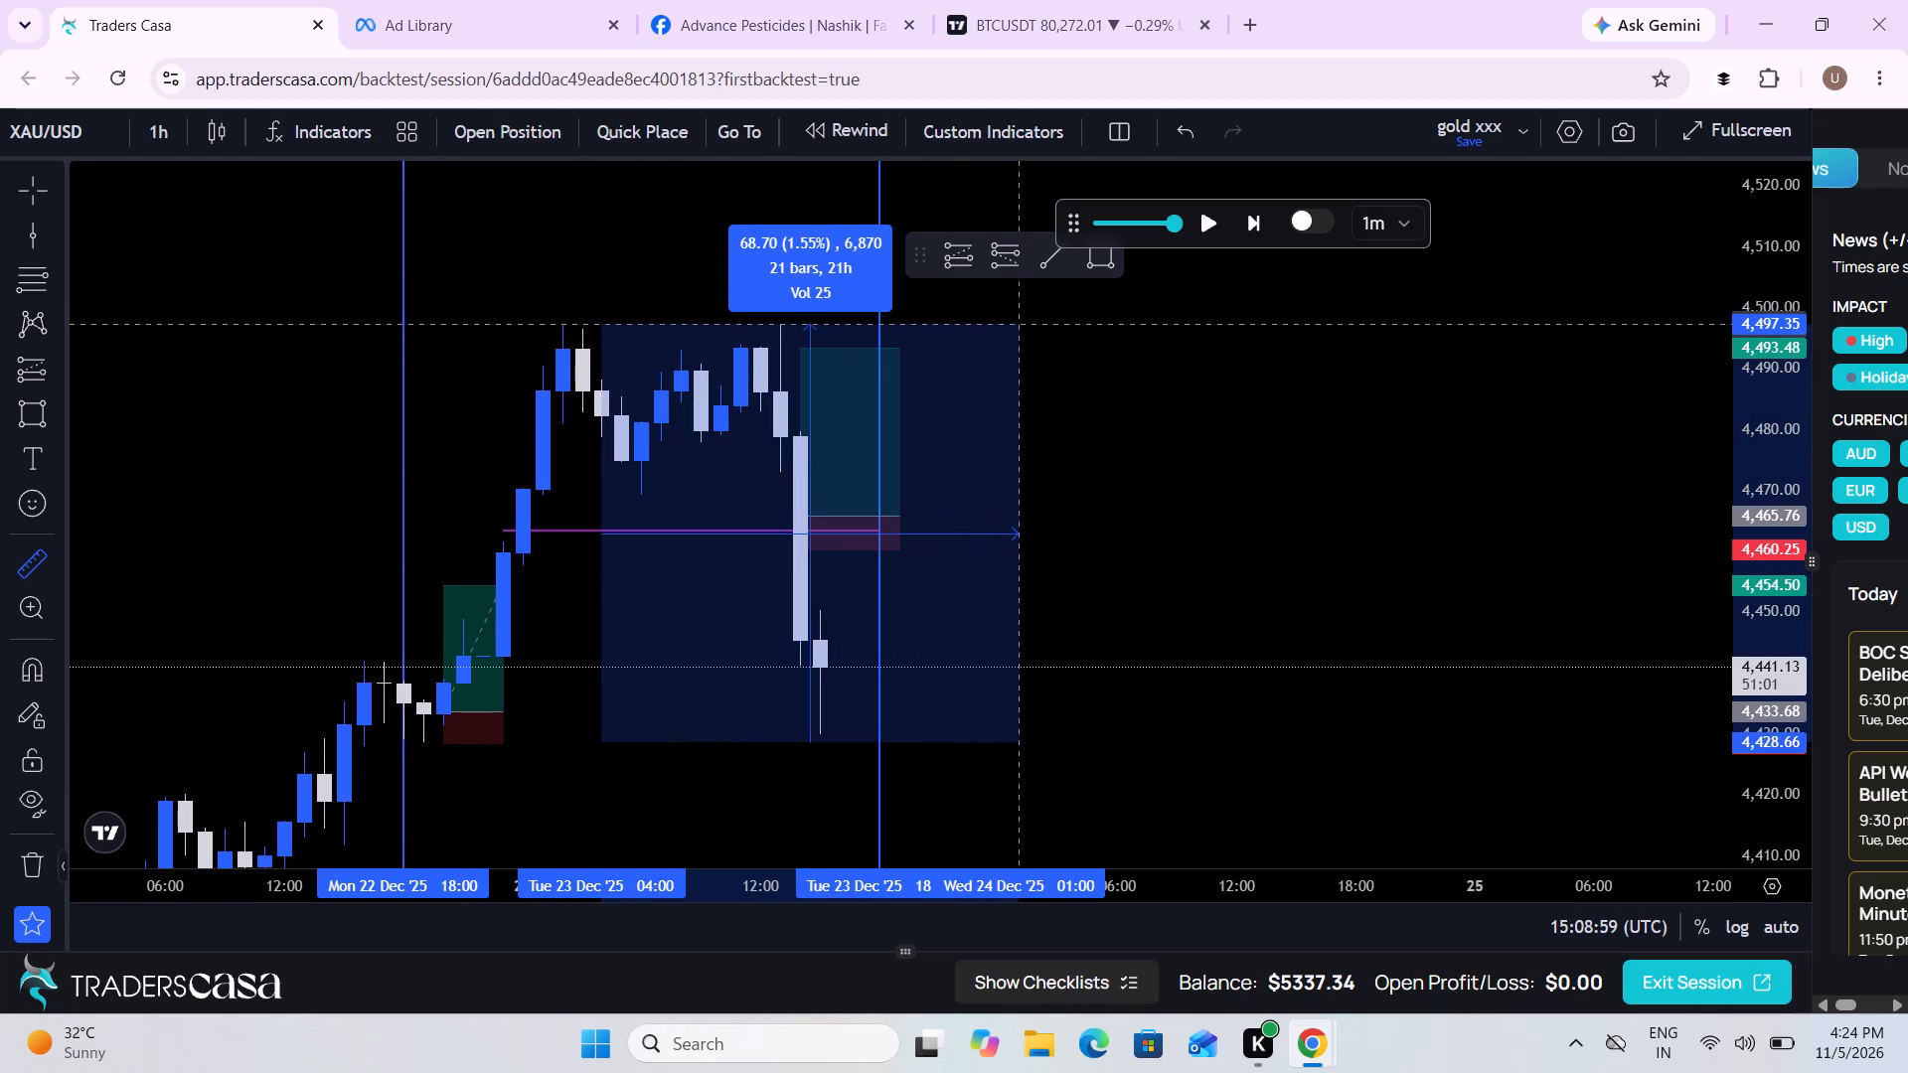
pyautogui.click(1020, 323)
pyautogui.click(1236, 550)
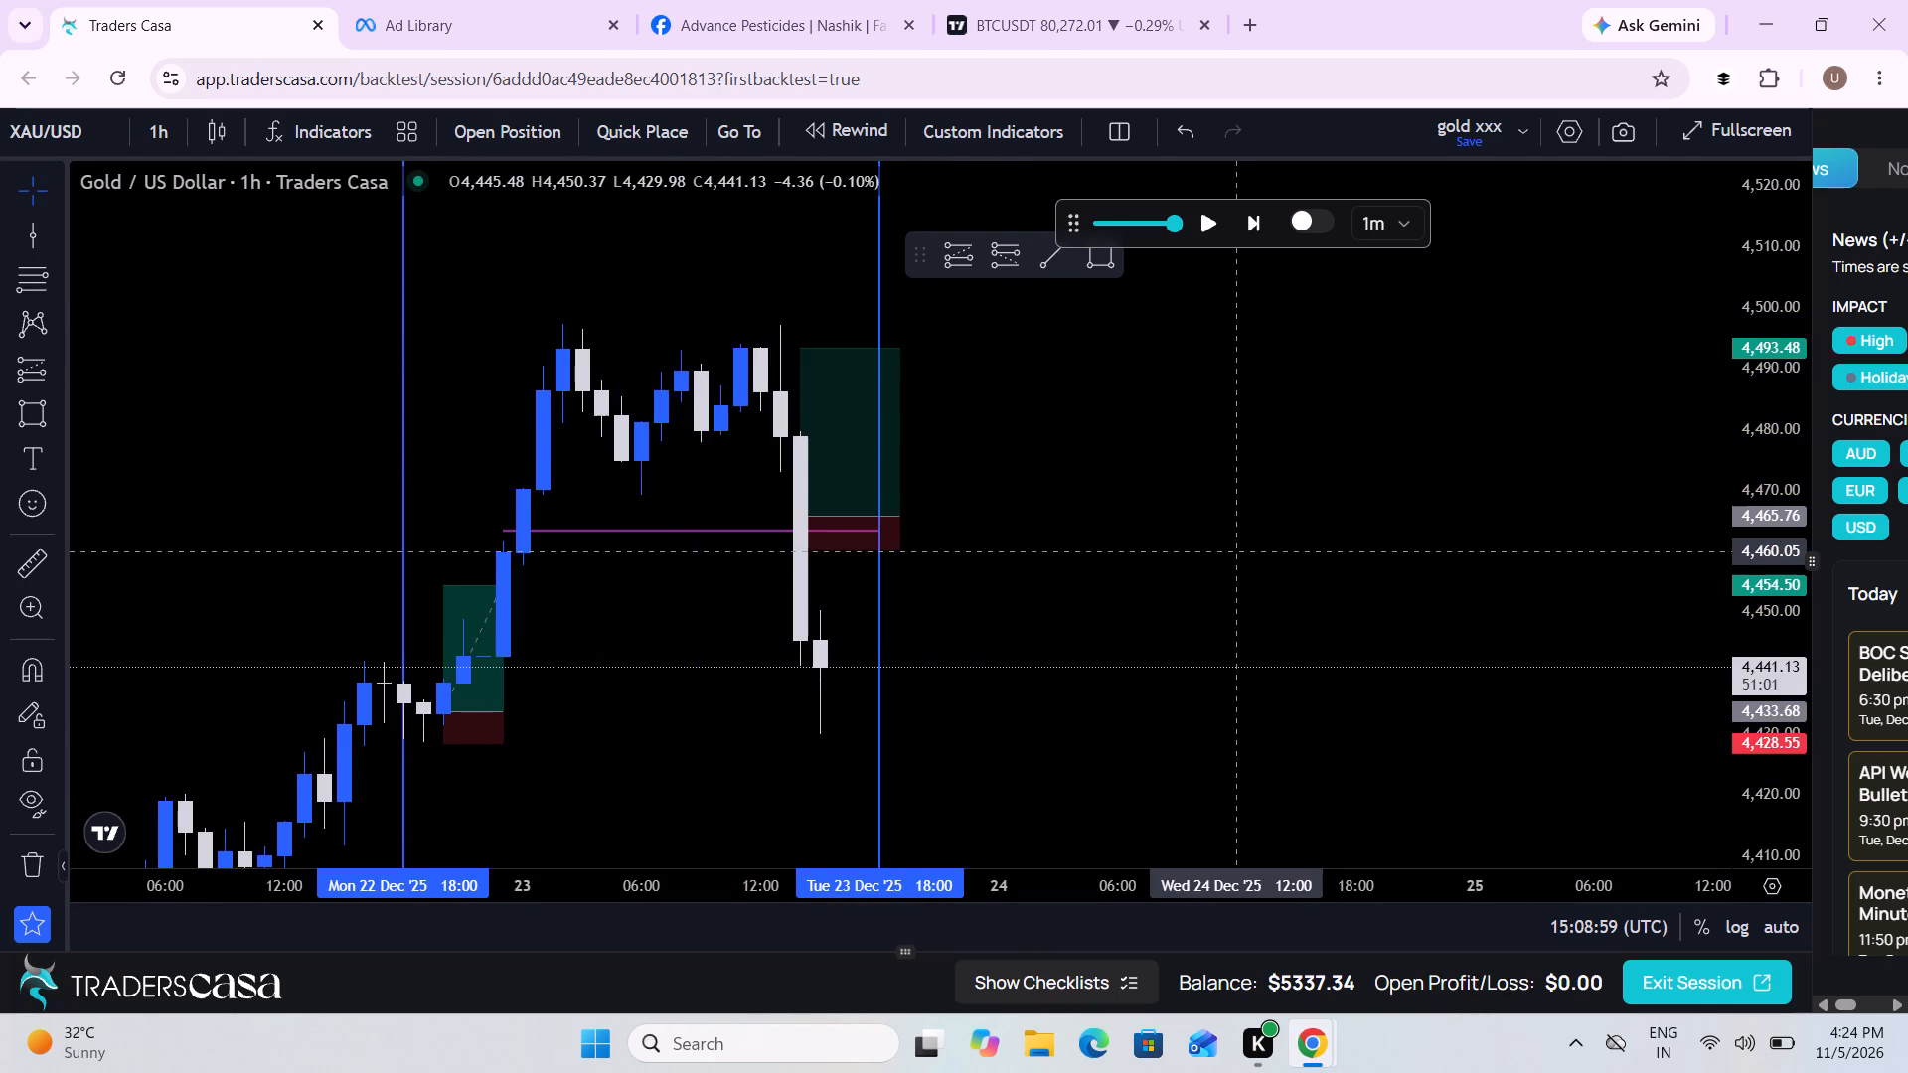
# Advance the replay briefly, pausing at about 15:18 UTC on 23 Dec.
pyautogui.click(1203, 222)
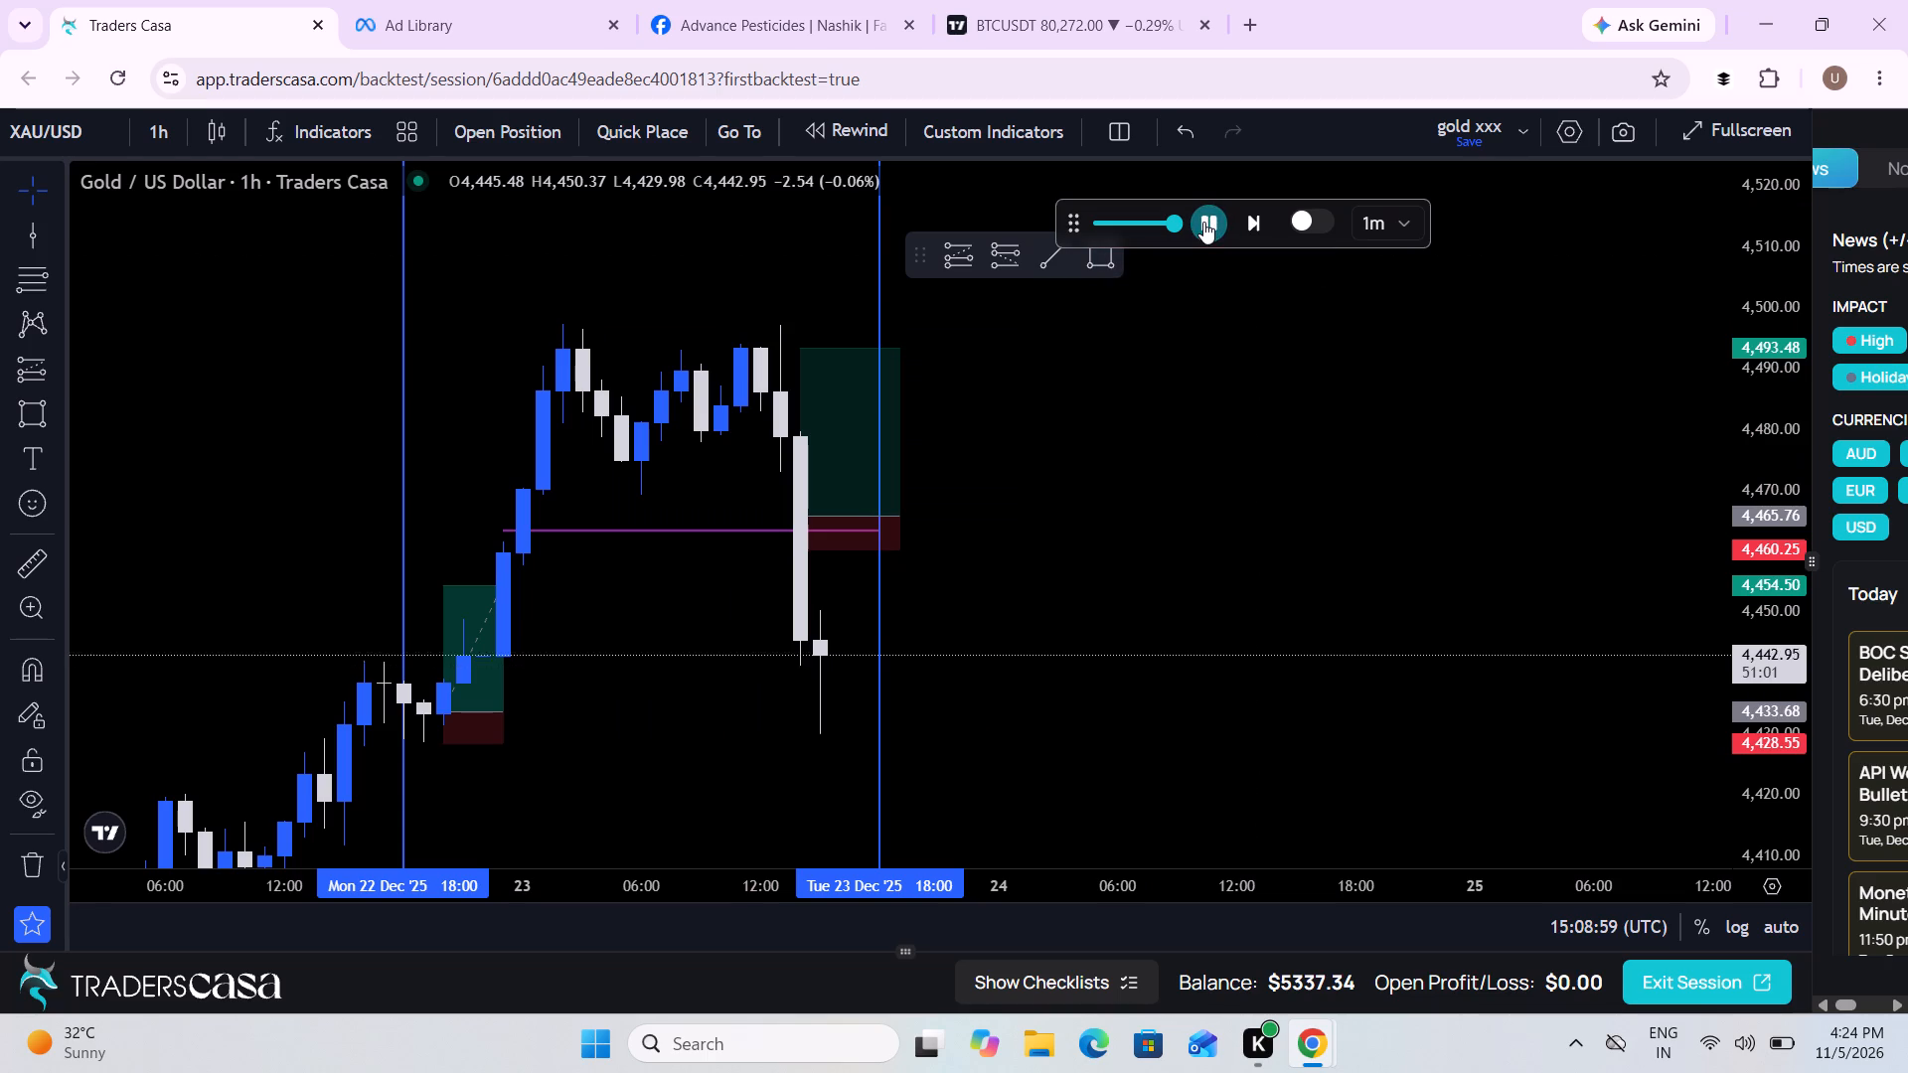
pyautogui.click(1203, 222)
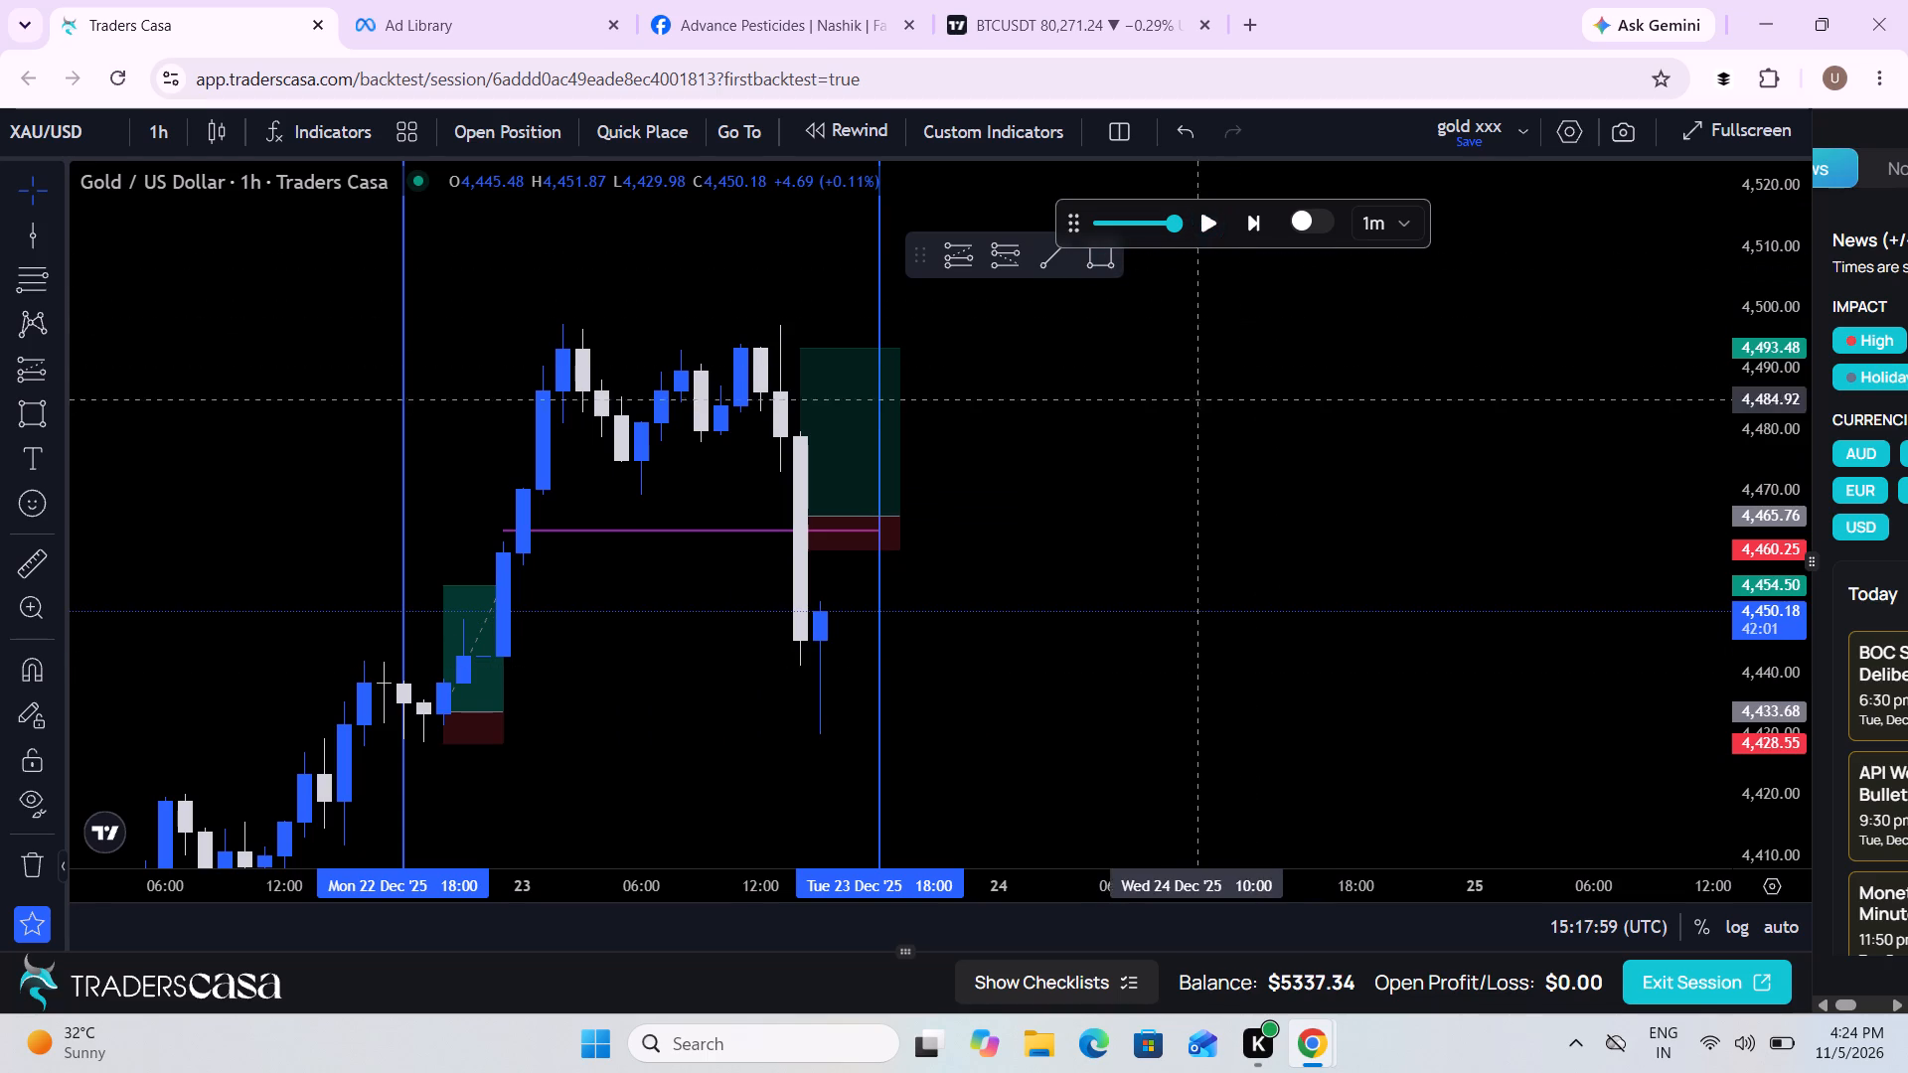
# Switch the chart to the 5-minute timeframe.
pyautogui.click(164, 134)
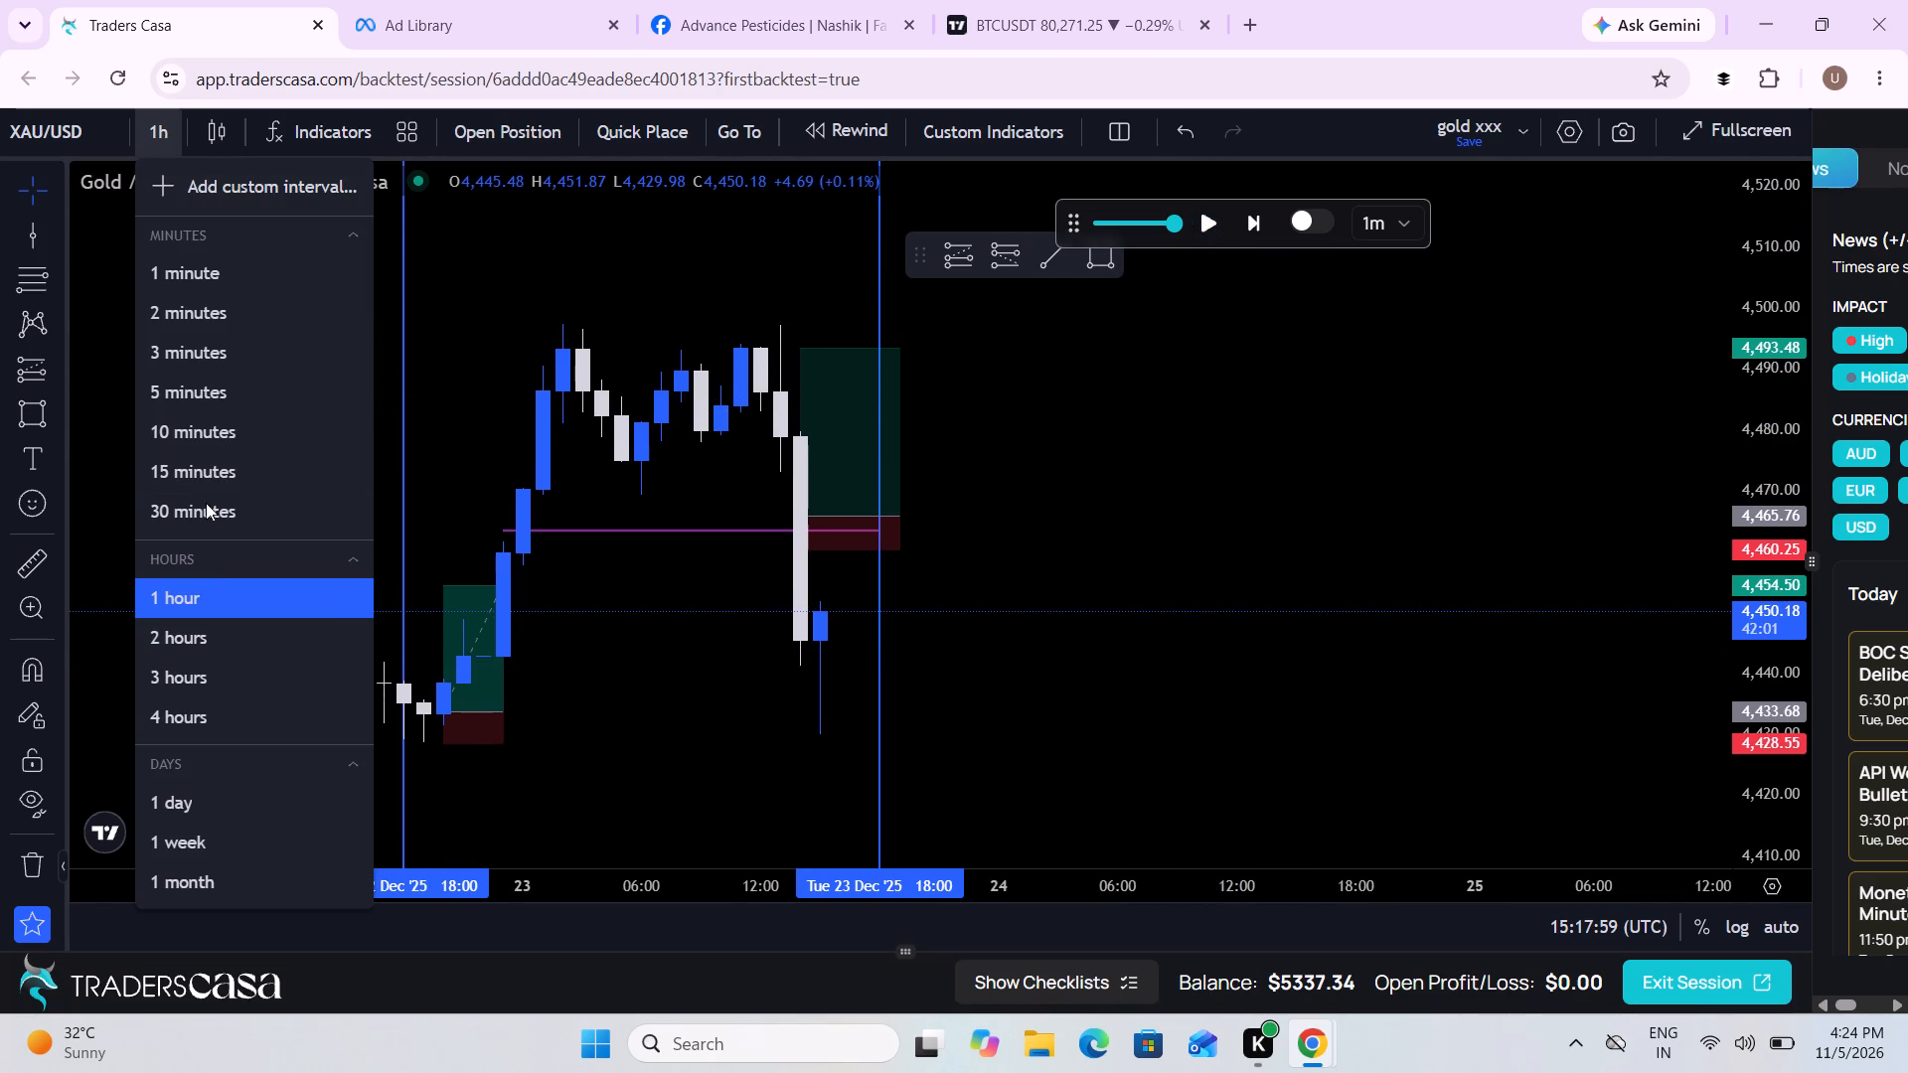
pyautogui.click(186, 407)
# Continue the replay on the 5-minute chart, pausing at about 15:56 UTC on 23 Dec.
pyautogui.scroll(-7, 744, 676)
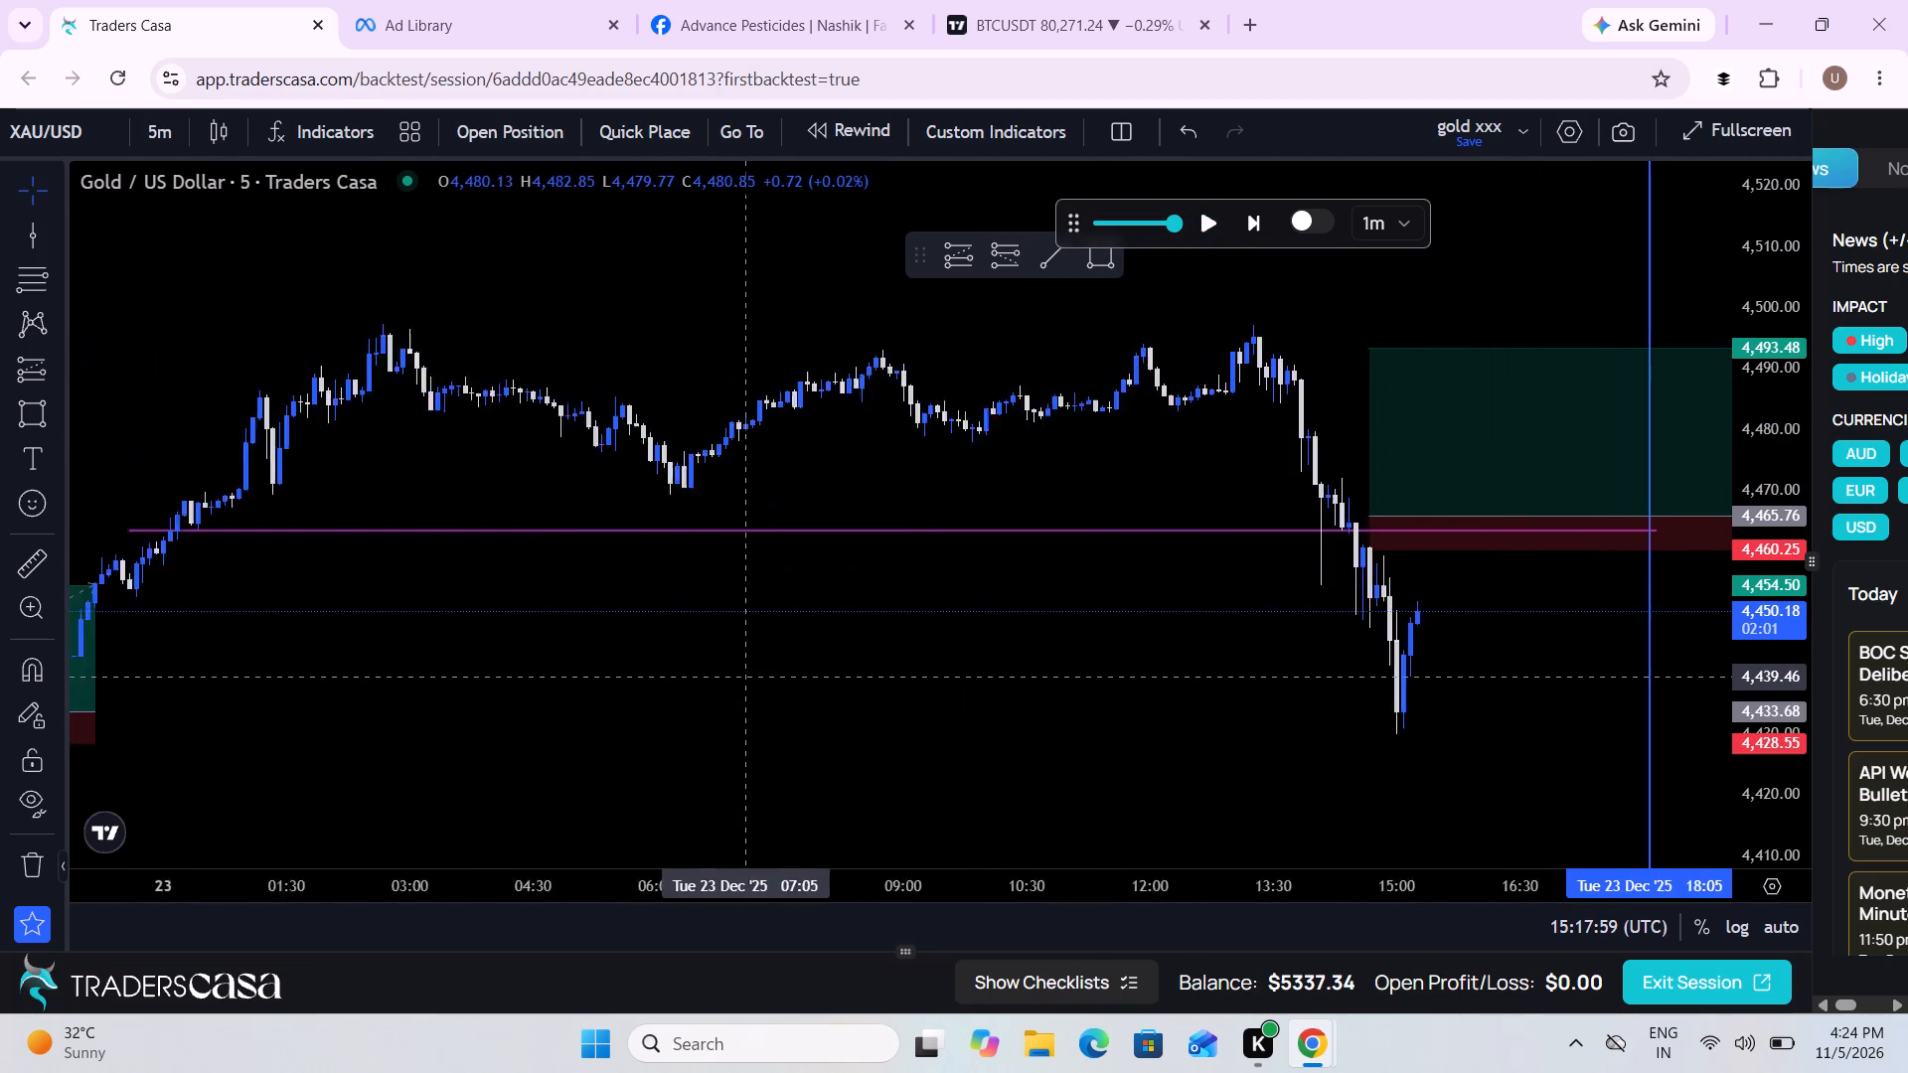
pyautogui.moveTo(1120, 692); pyautogui.dragTo(769, 682)
pyautogui.scroll(-3, 769, 682)
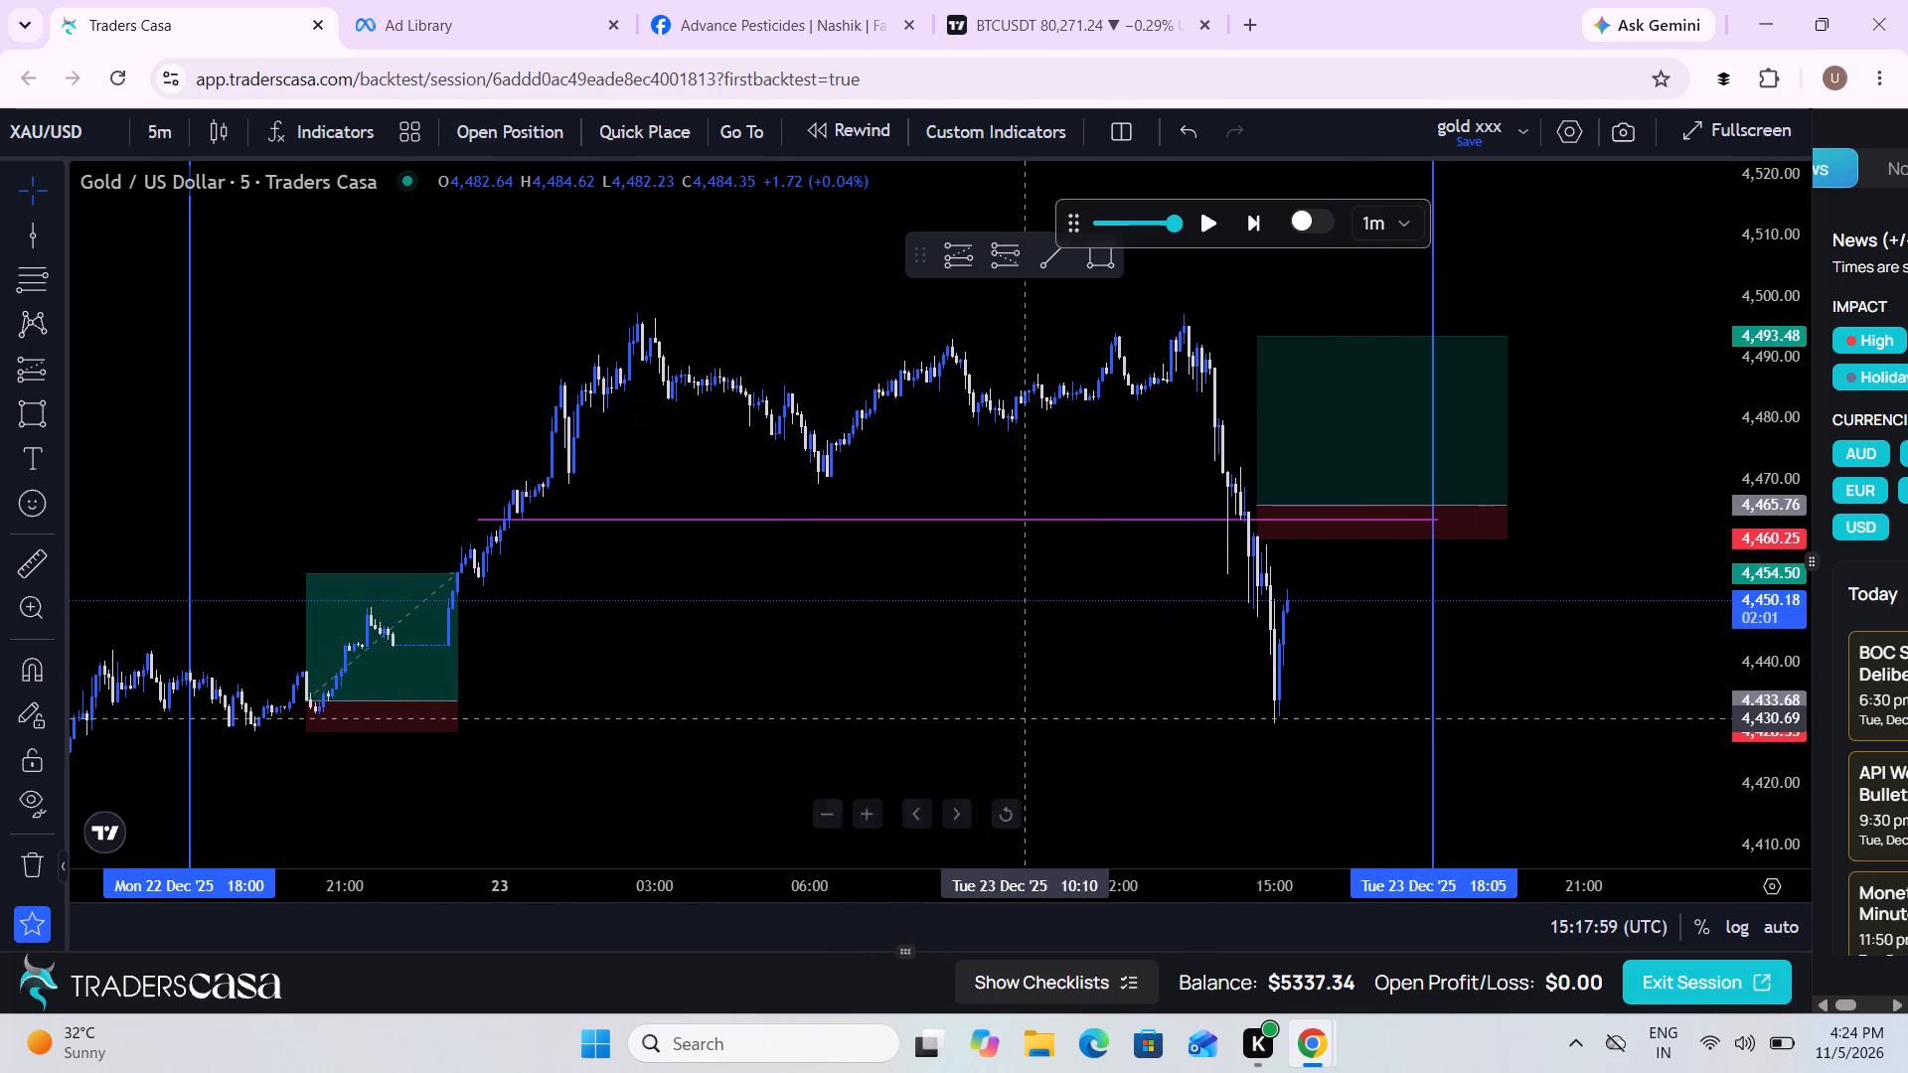
pyautogui.moveTo(1024, 718); pyautogui.dragTo(573, 681)
pyautogui.scroll(-3, 573, 681)
pyautogui.moveTo(989, 697); pyautogui.dragTo(922, 809)
pyautogui.scroll(7, 922, 809)
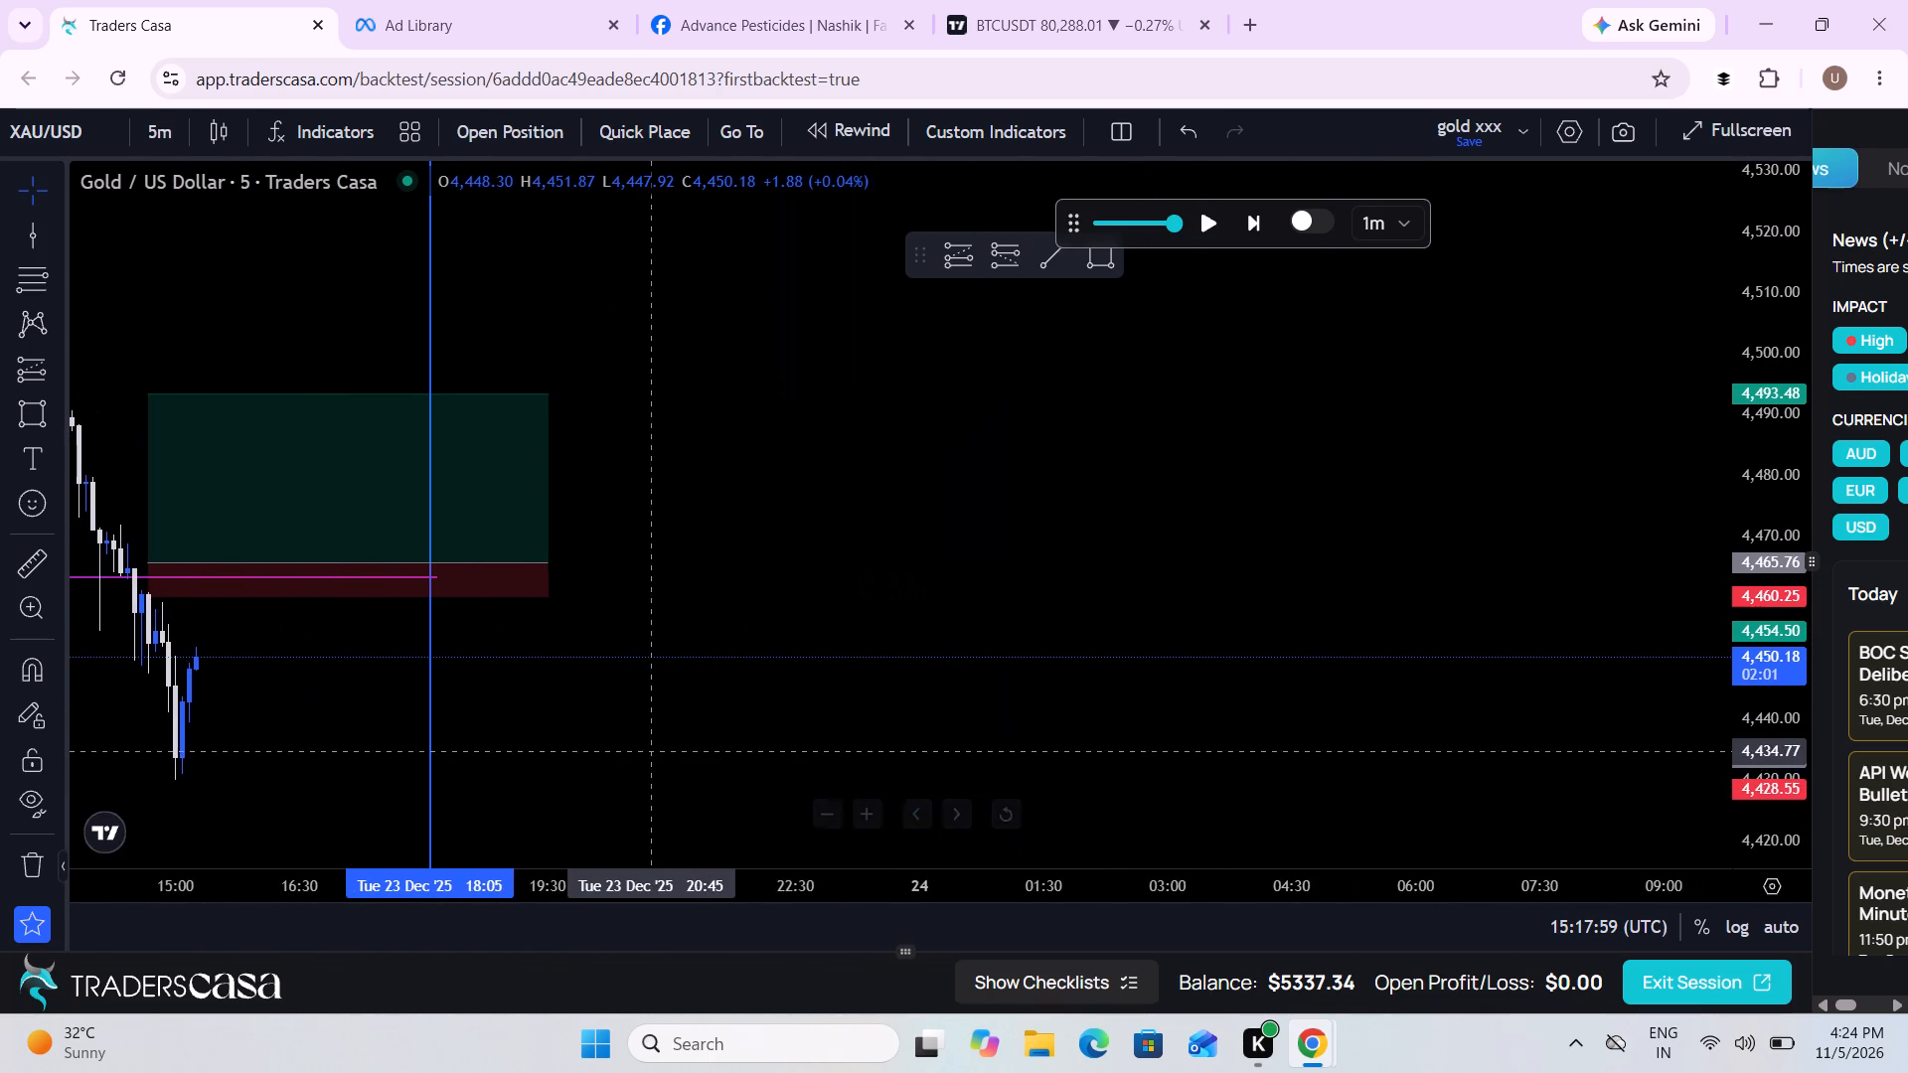
pyautogui.moveTo(654, 751); pyautogui.dragTo(1204, 869)
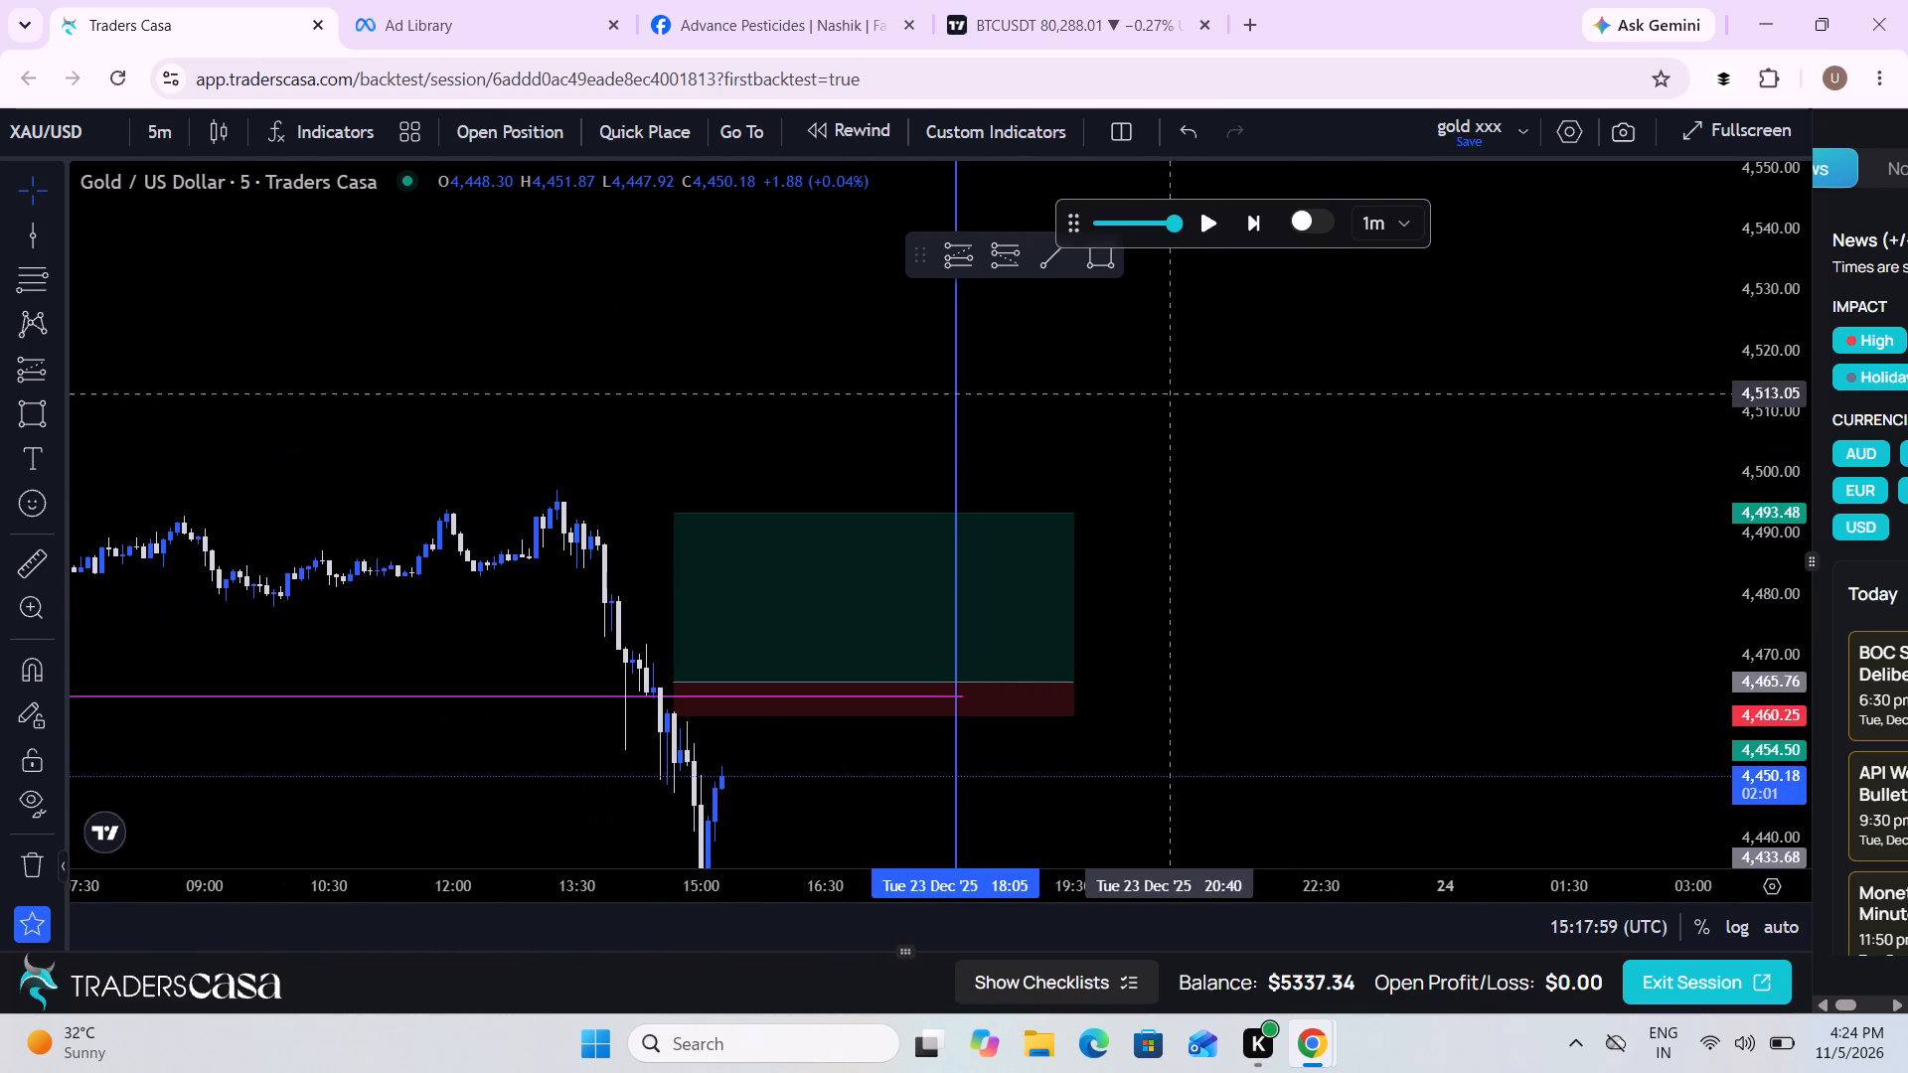
pyautogui.click(1210, 228)
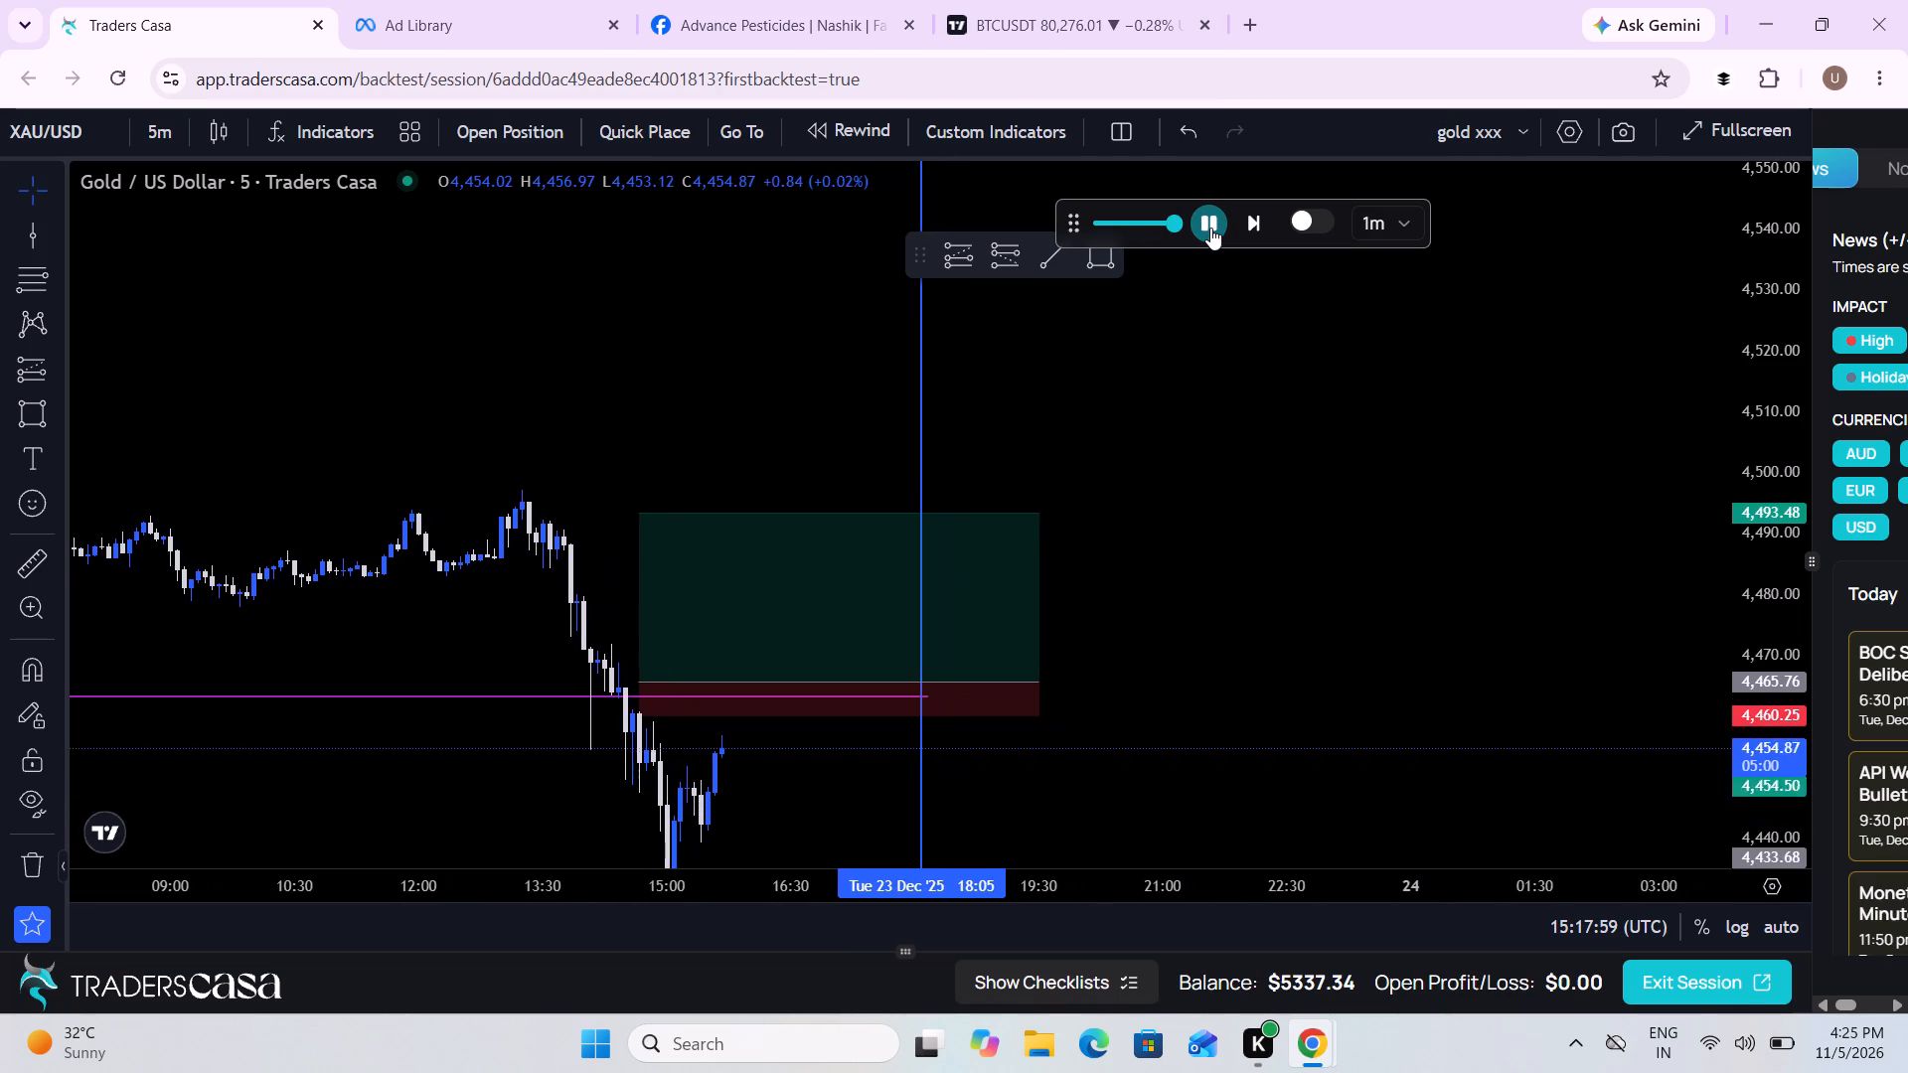
pyautogui.click(1210, 228)
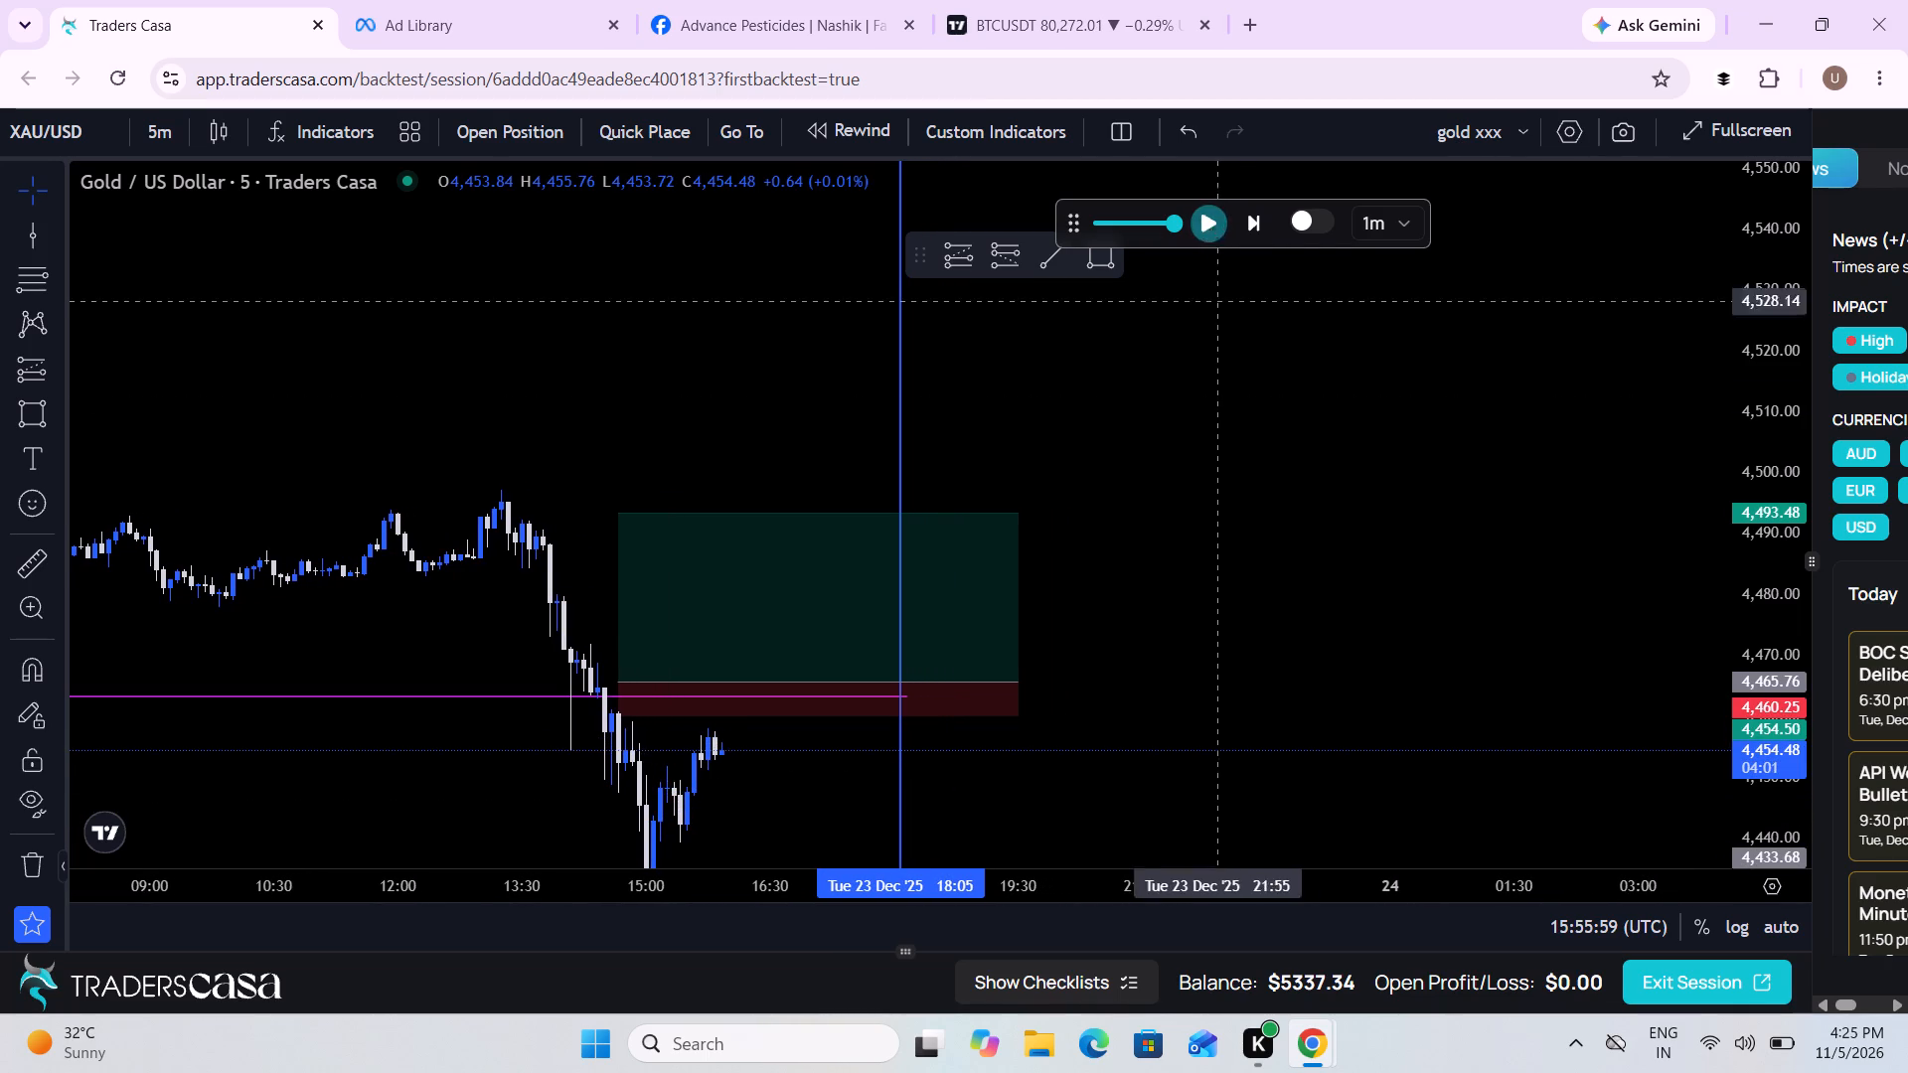
# Continue the replay in short runs from about 15:56 UTC to follow price around the long position's entry level.
pyautogui.moveTo(1262, 612); pyautogui.dragTo(1203, 519)
pyautogui.scroll(-1, 1203, 519)
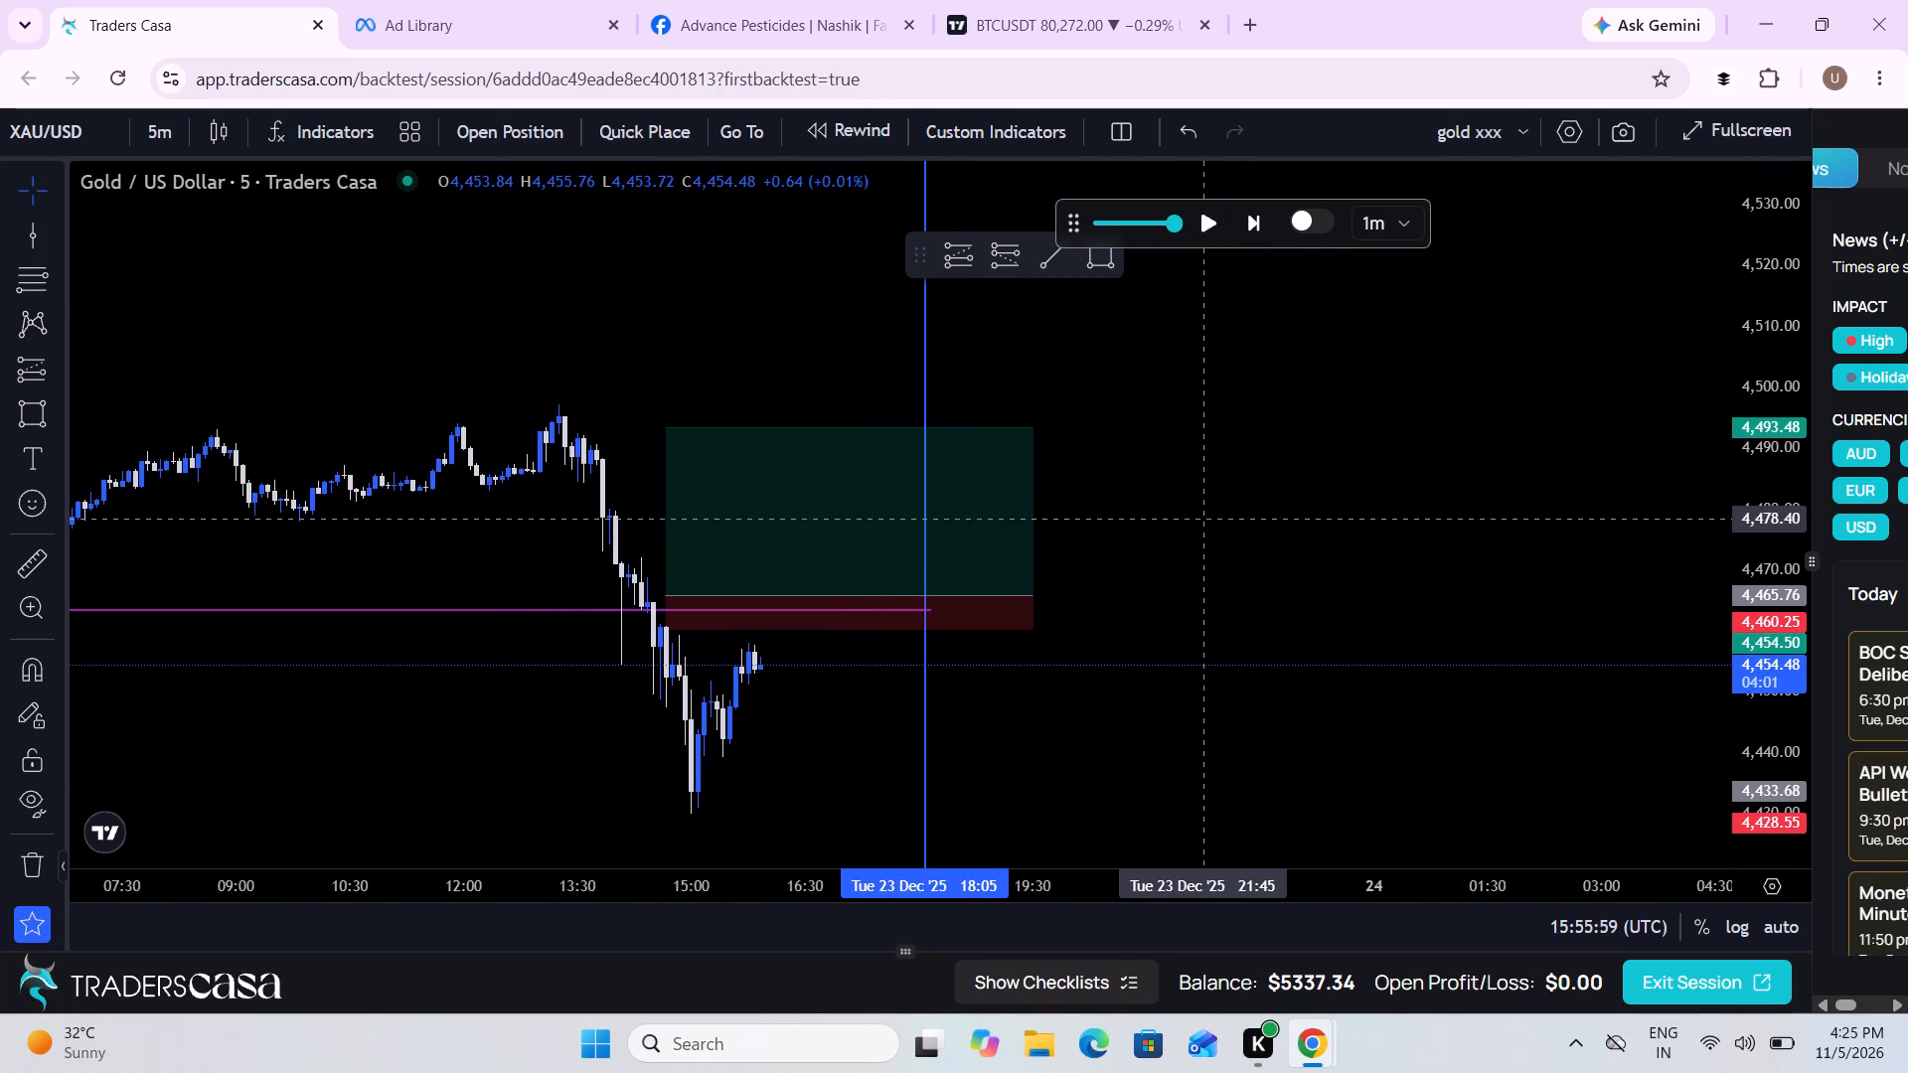
pyautogui.click(1210, 215)
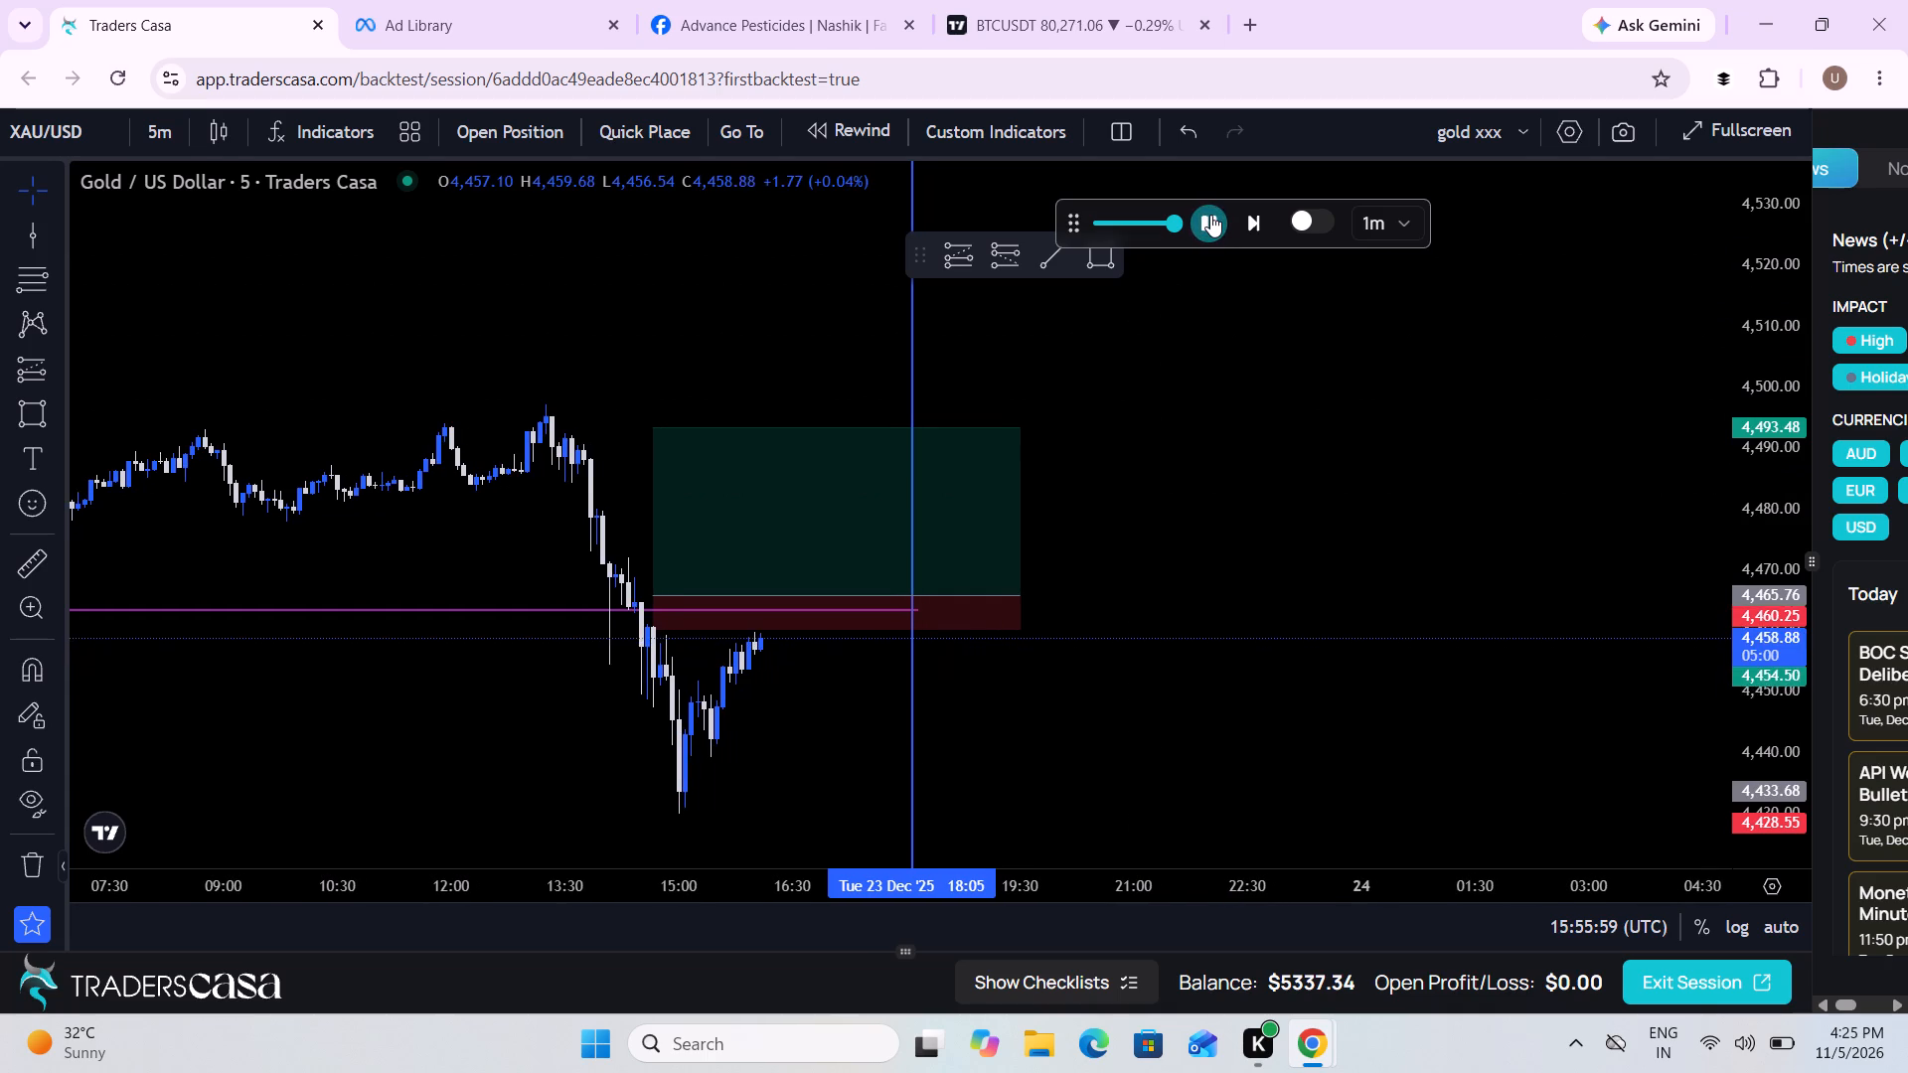
pyautogui.click(1210, 215)
pyautogui.click(1210, 215)
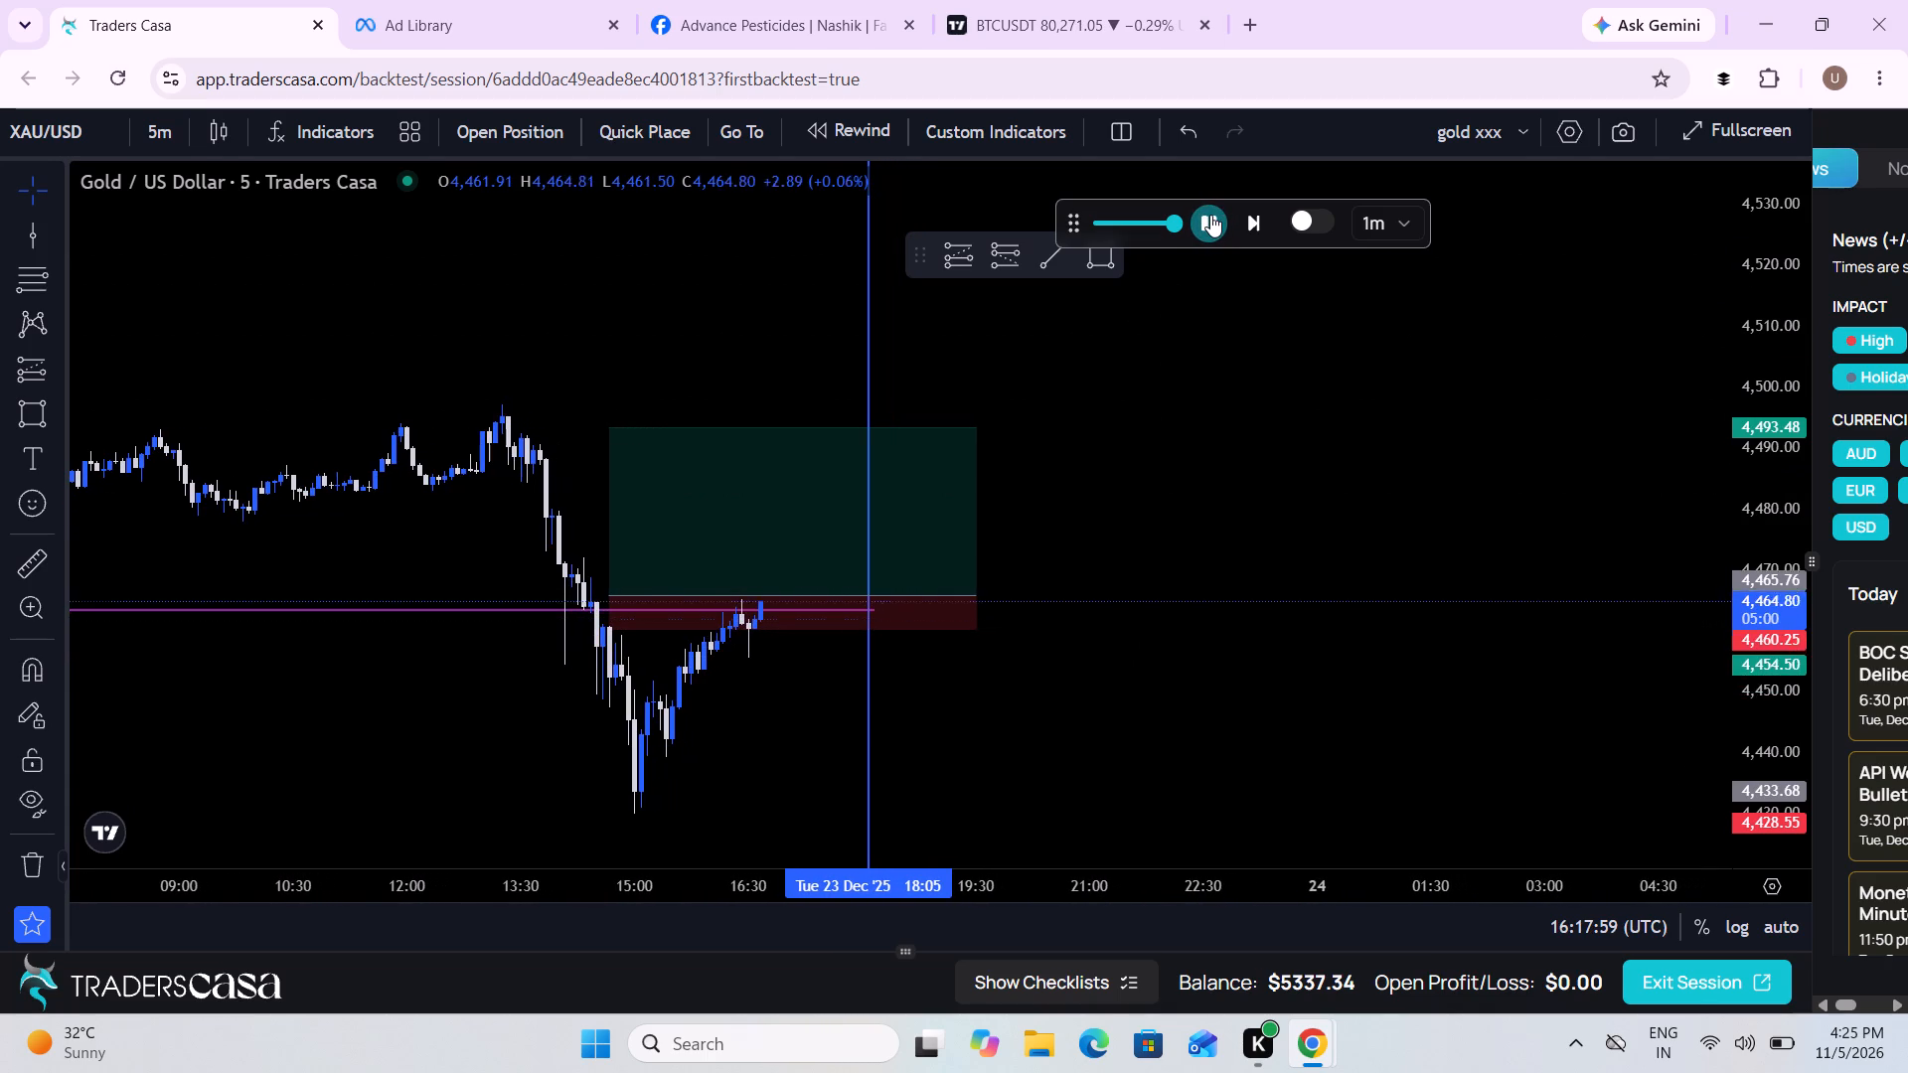
pyautogui.click(1210, 215)
# Resume the replay past the long position's target level and pause at about 20:50 UTC on 23 Dec.
pyautogui.click(1210, 215)
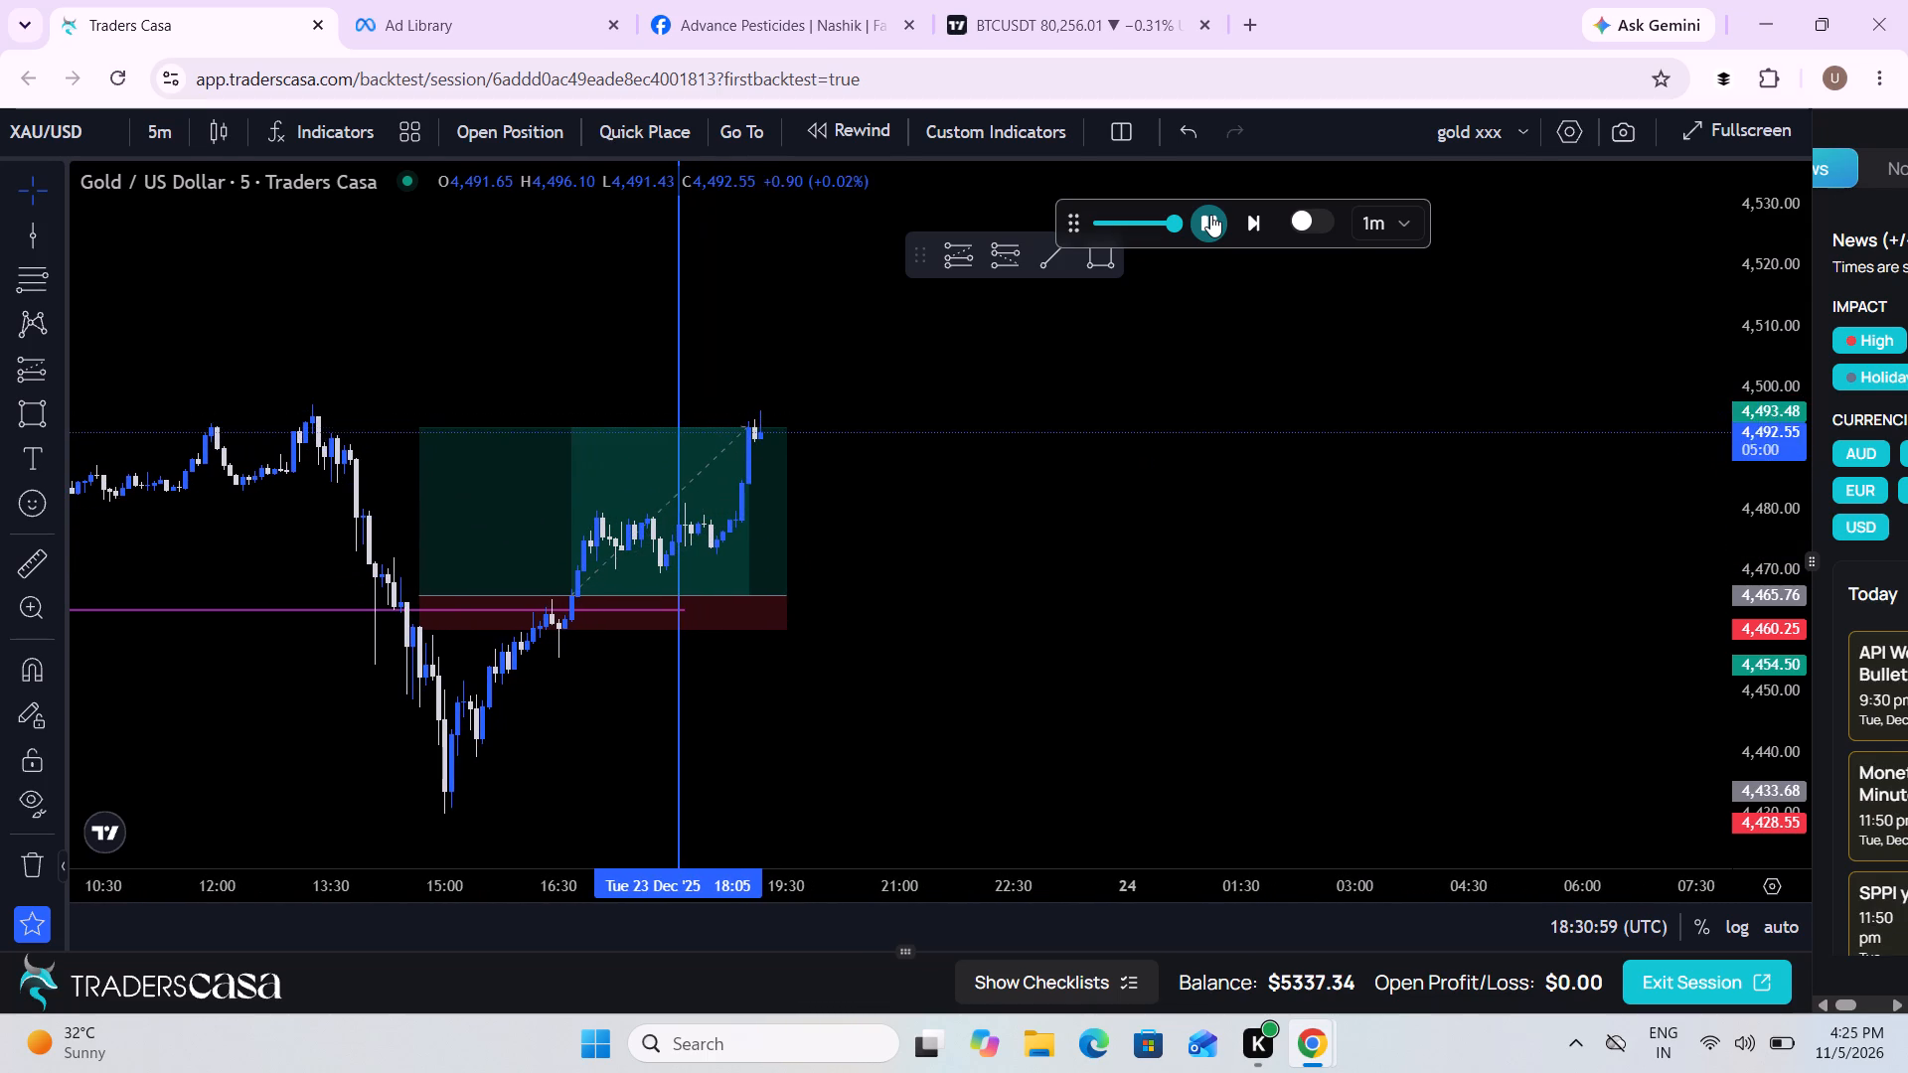
pyautogui.moveTo(1189, 555); pyautogui.dragTo(950, 730)
pyautogui.scroll(-1, 950, 730)
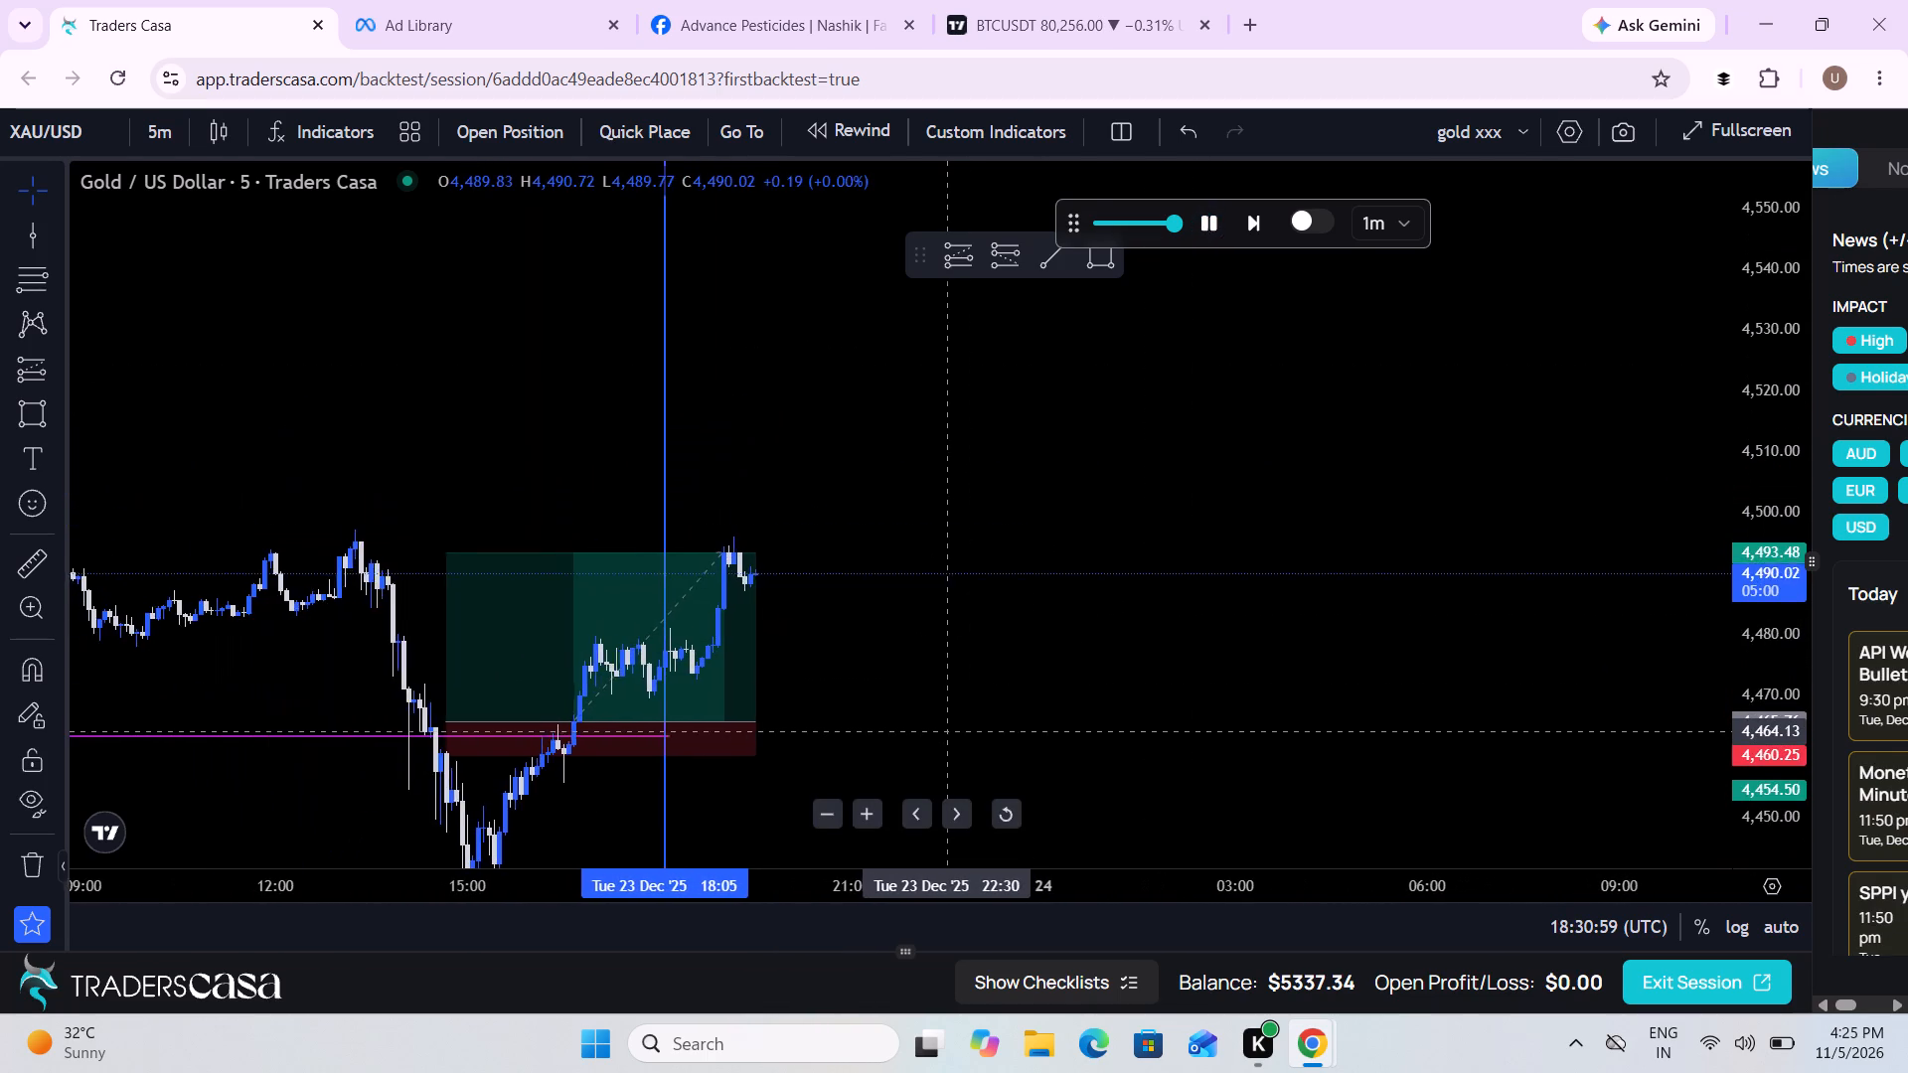
pyautogui.scroll(-1, 950, 730)
pyautogui.moveTo(950, 730); pyautogui.dragTo(923, 704)
pyautogui.scroll(-1, 923, 704)
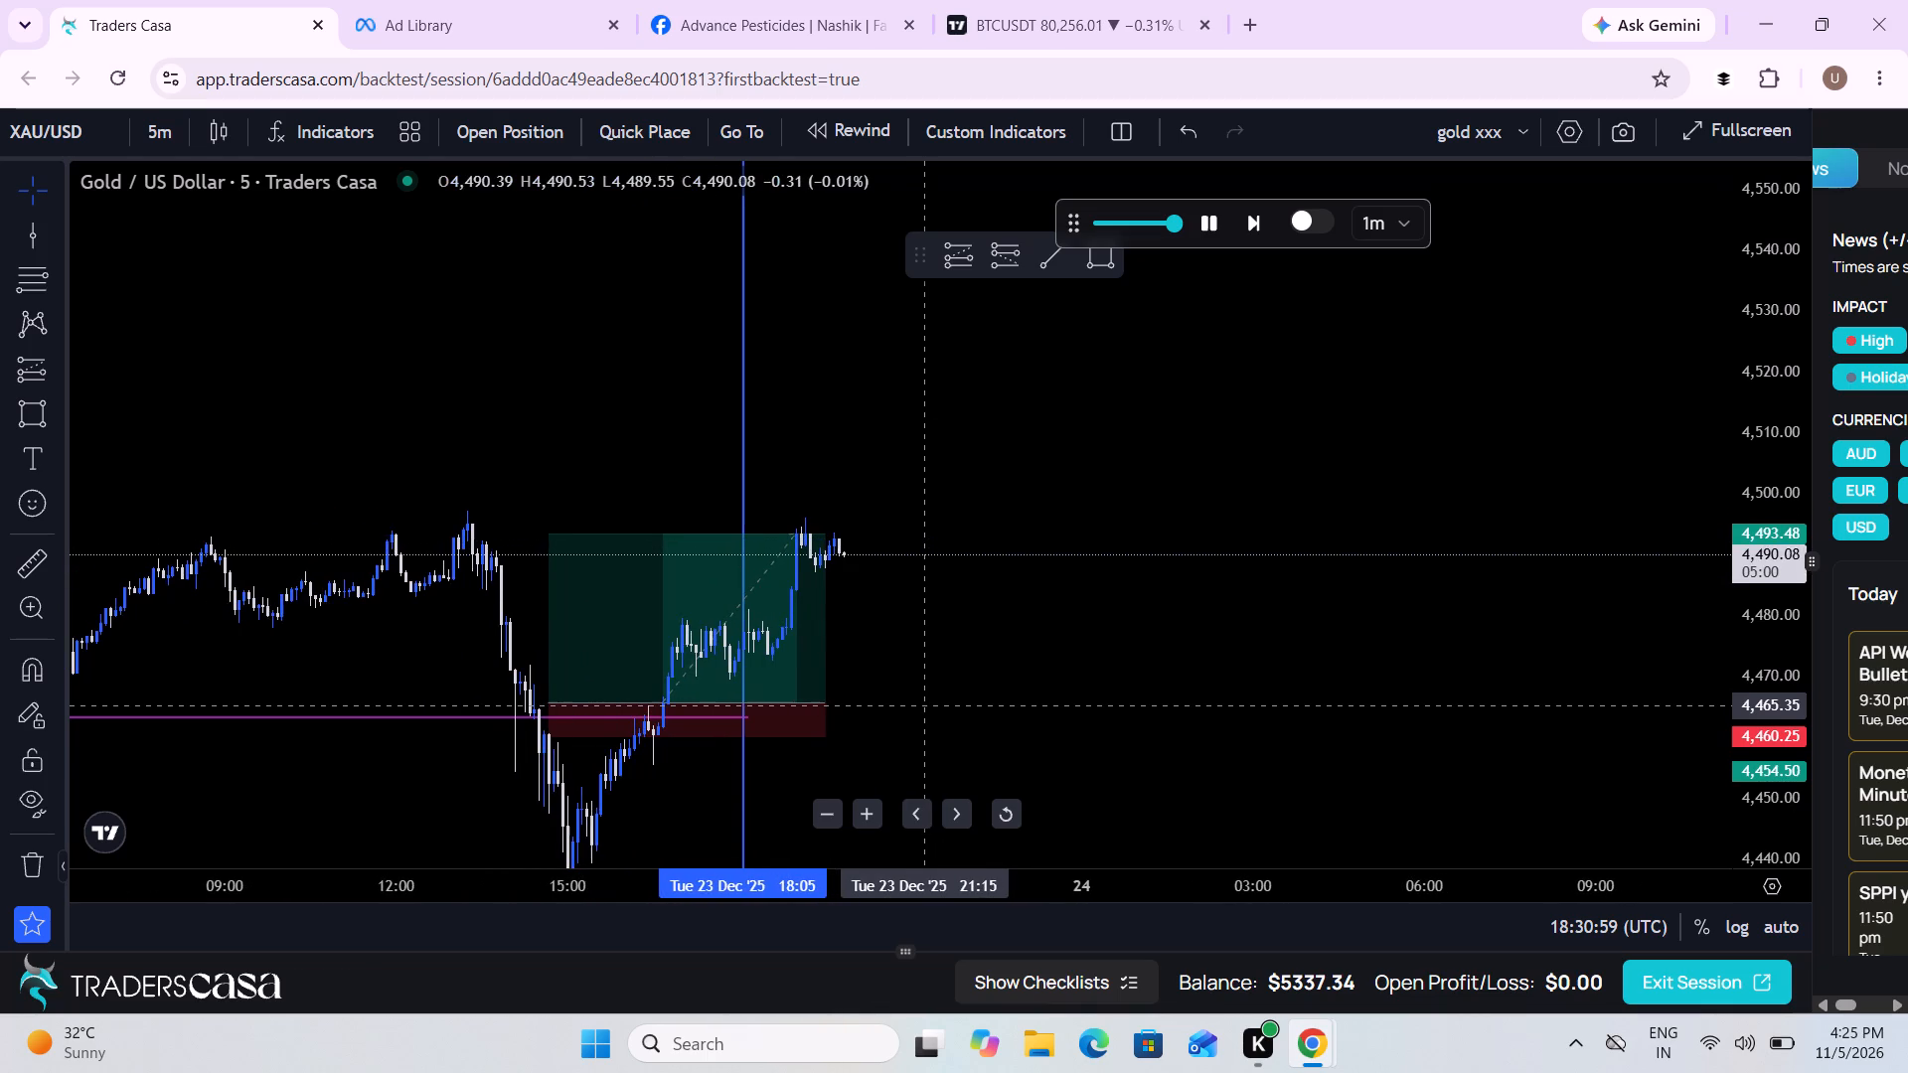
pyautogui.moveTo(923, 704); pyautogui.dragTo(695, 687)
pyautogui.scroll(-1, 695, 687)
pyautogui.moveTo(890, 706); pyautogui.dragTo(536, 718)
pyautogui.scroll(-1, 536, 718)
pyautogui.moveTo(830, 693); pyautogui.dragTo(754, 704)
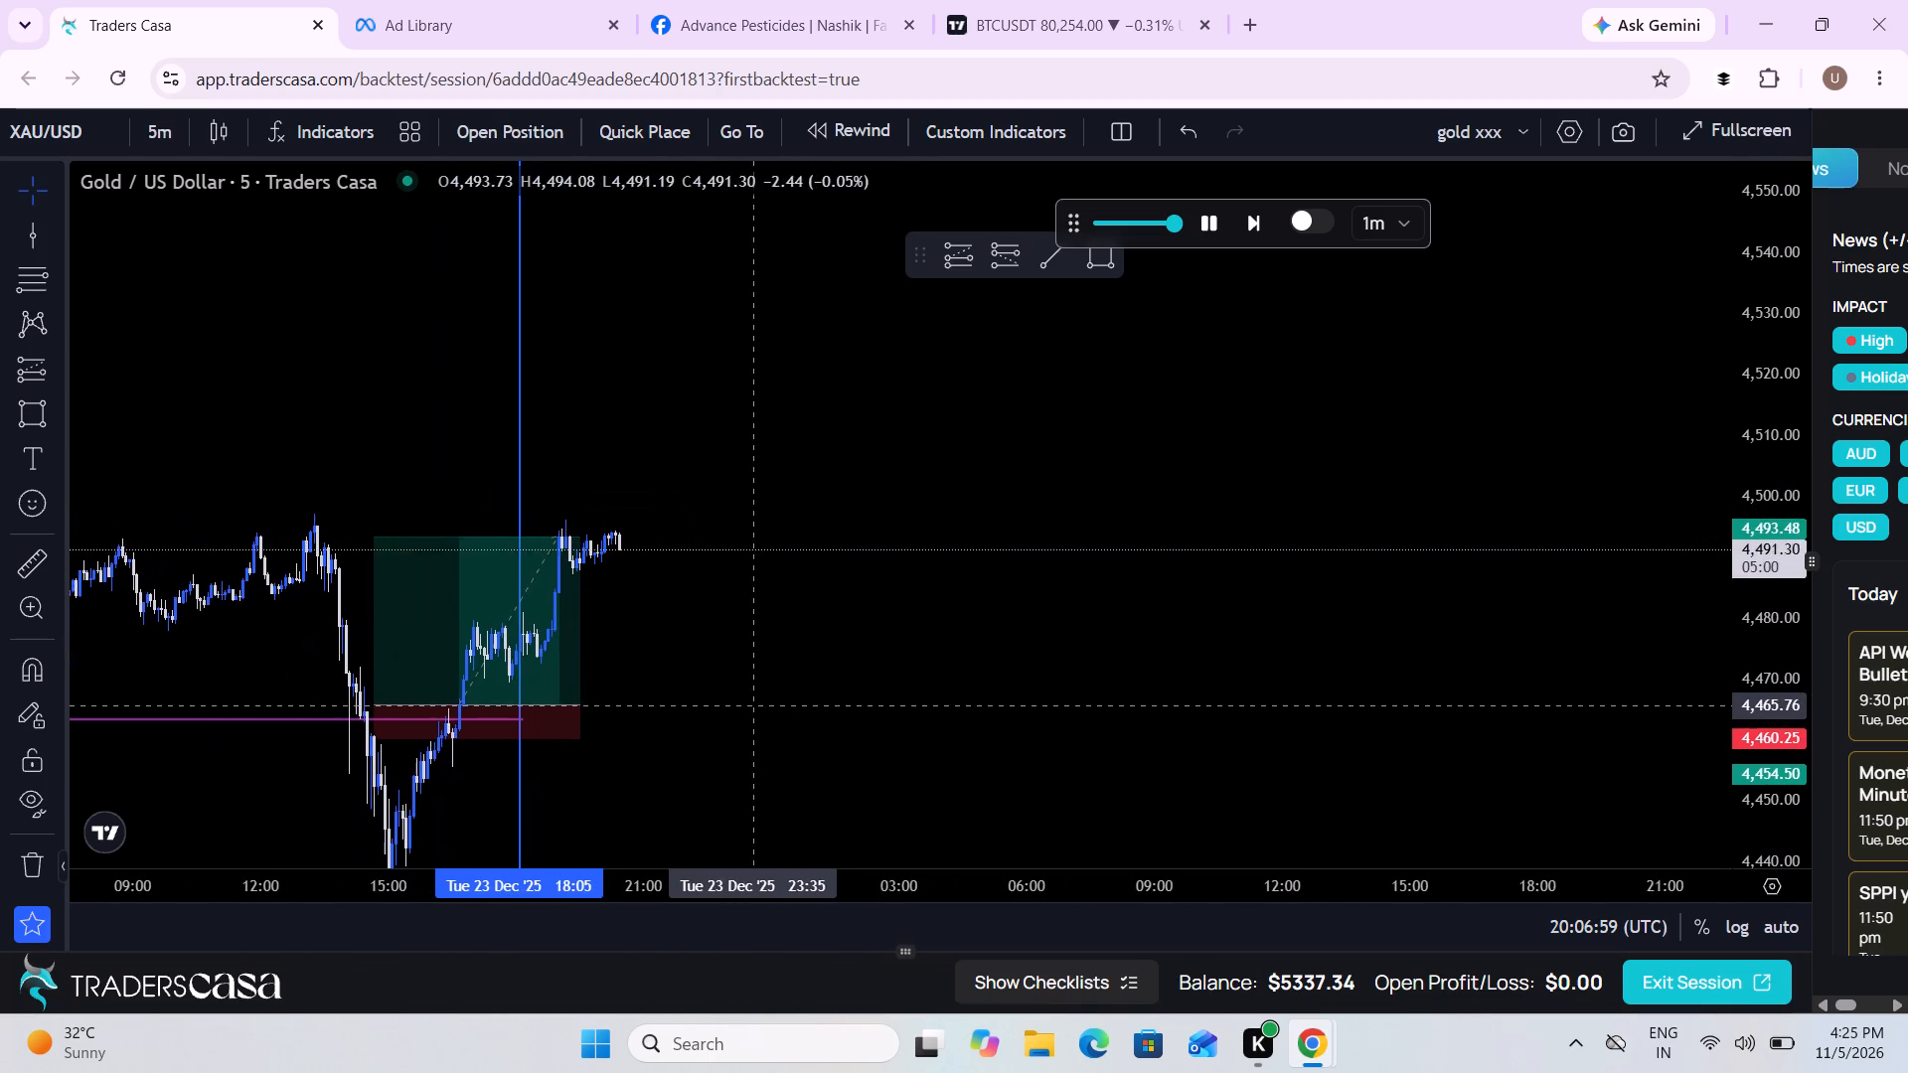
pyautogui.moveTo(754, 704); pyautogui.dragTo(761, 704)
pyautogui.click(1209, 230)
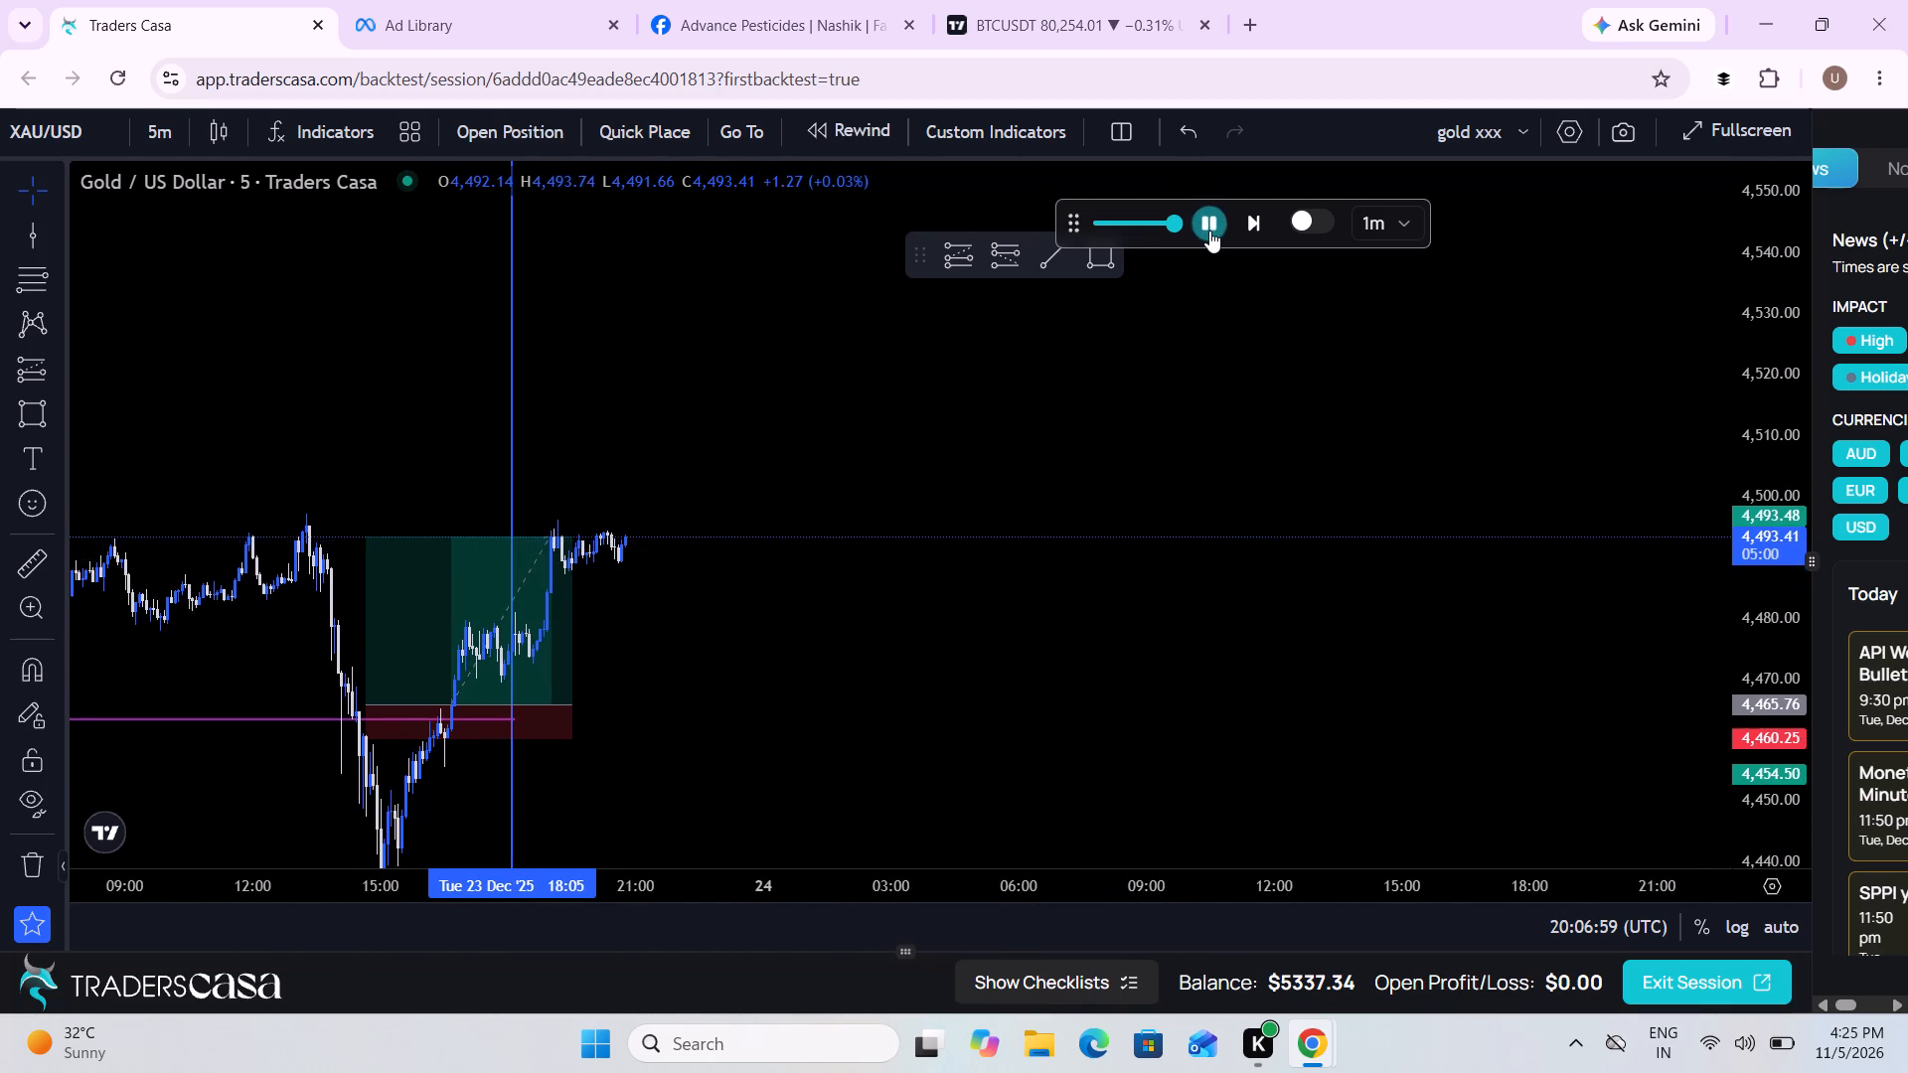
# Measure the price range from about 4472.48 to 4496.33 around the latest candles, spanning 19:50 to 21:55 on 23 Dec.
pyautogui.scroll(4, 926, 573)
pyautogui.moveTo(139, 672); pyautogui.dragTo(968, 757)
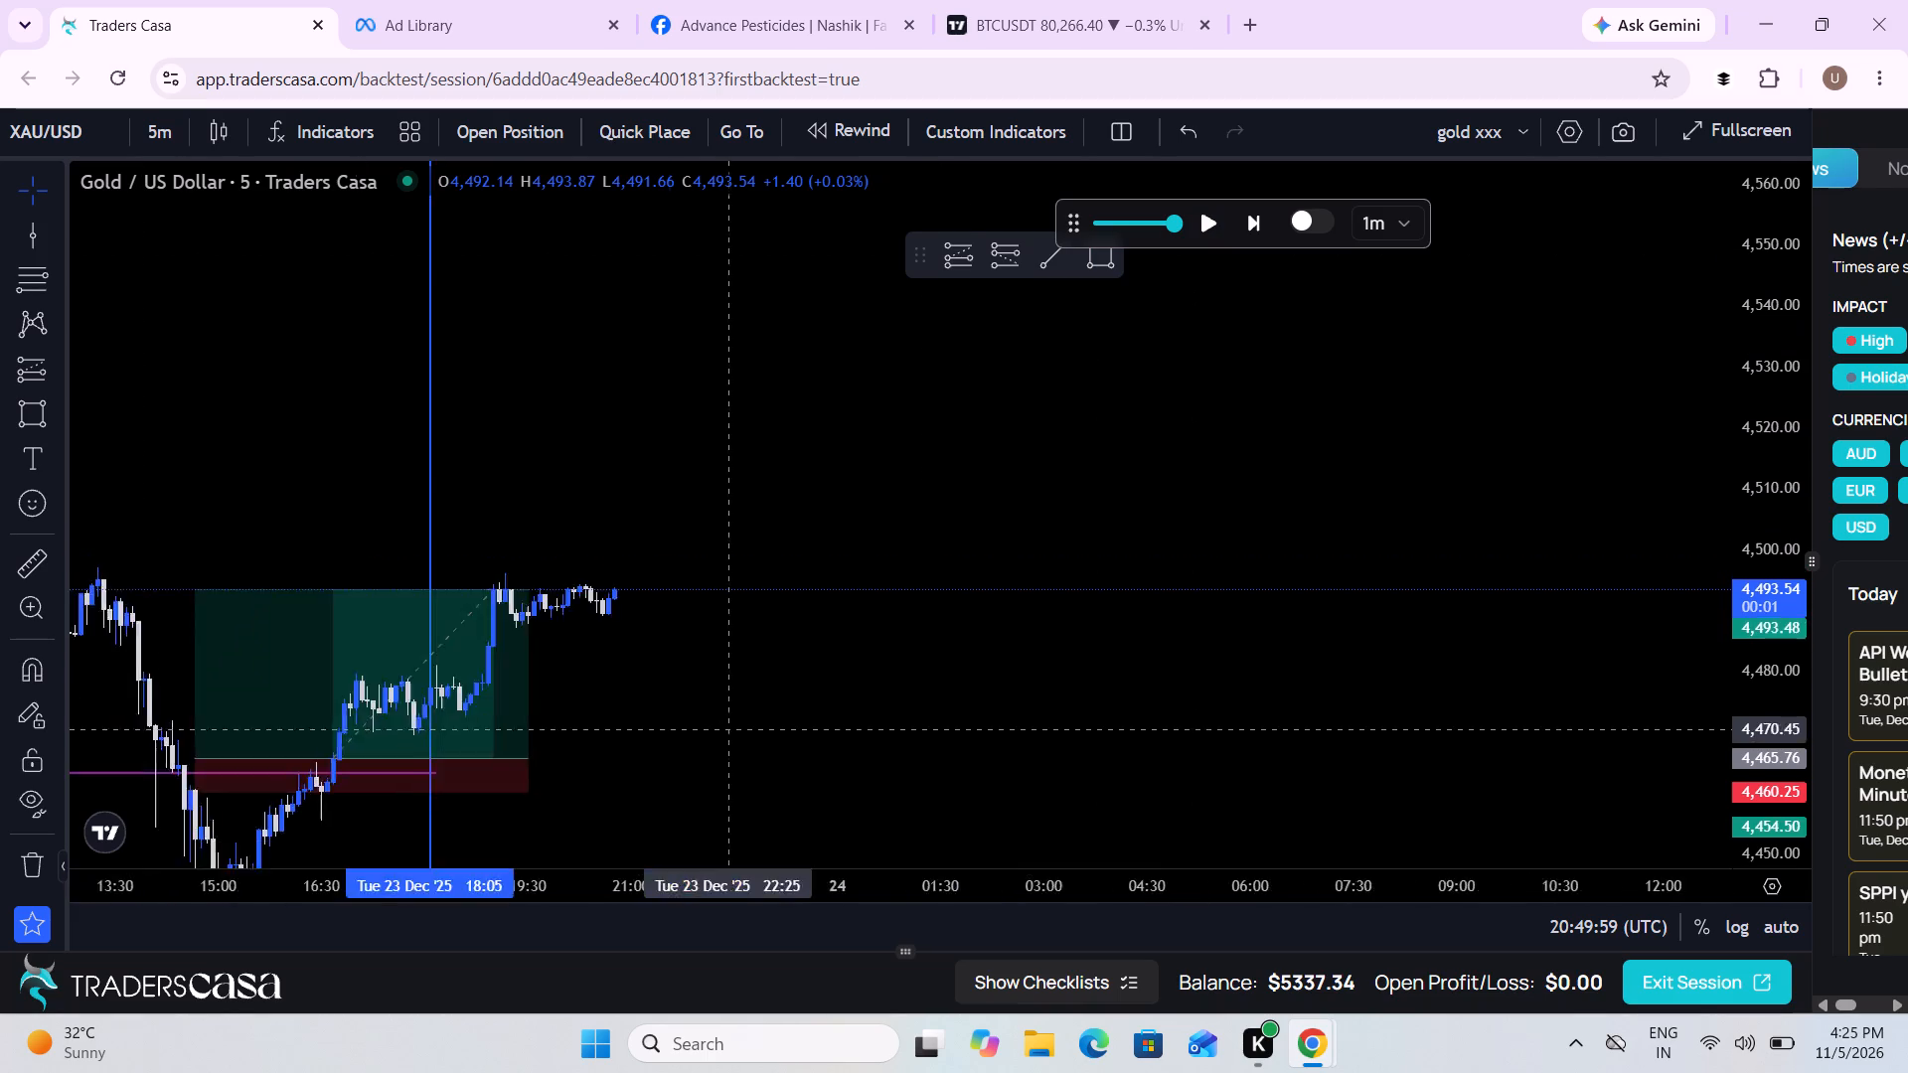
pyautogui.moveTo(968, 757); pyautogui.dragTo(1380, 714)
pyautogui.scroll(5, 1380, 714)
pyautogui.moveTo(1033, 711); pyautogui.dragTo(1103, 696)
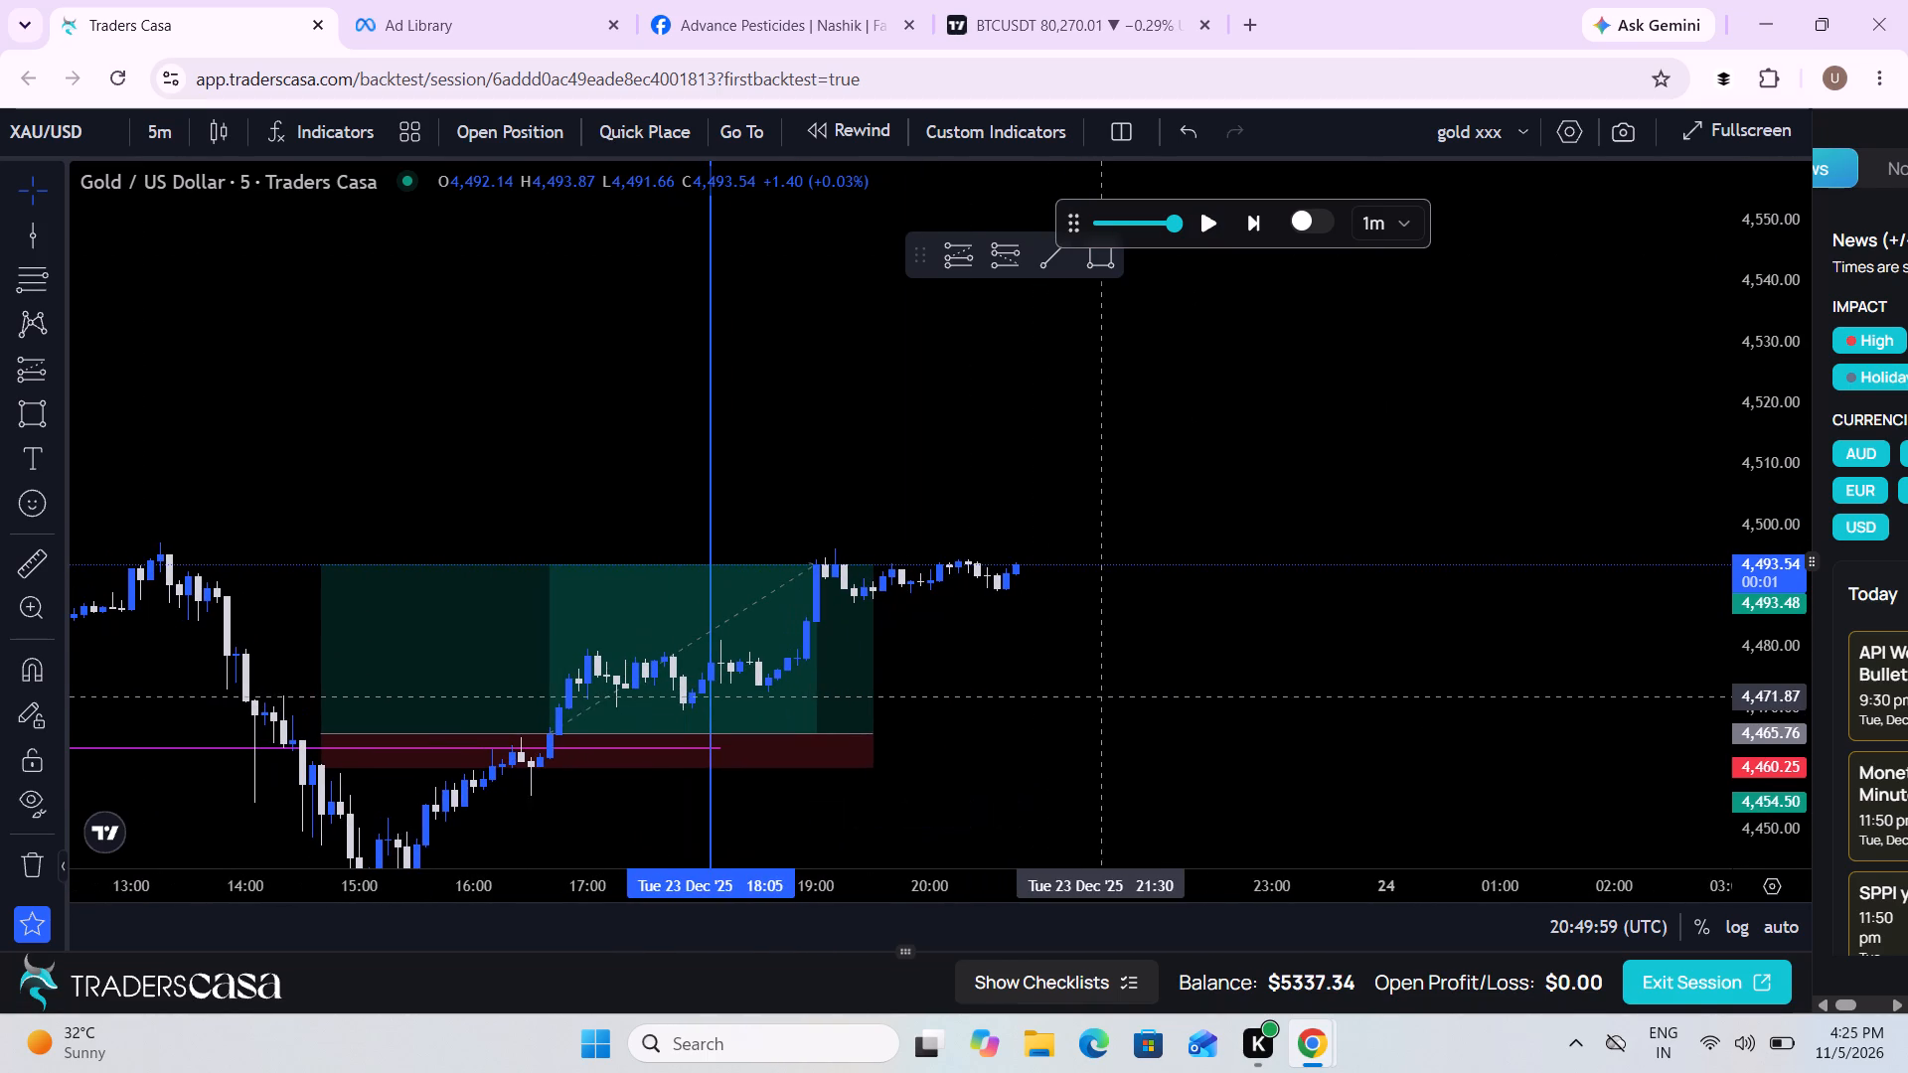
pyautogui.click(22, 564)
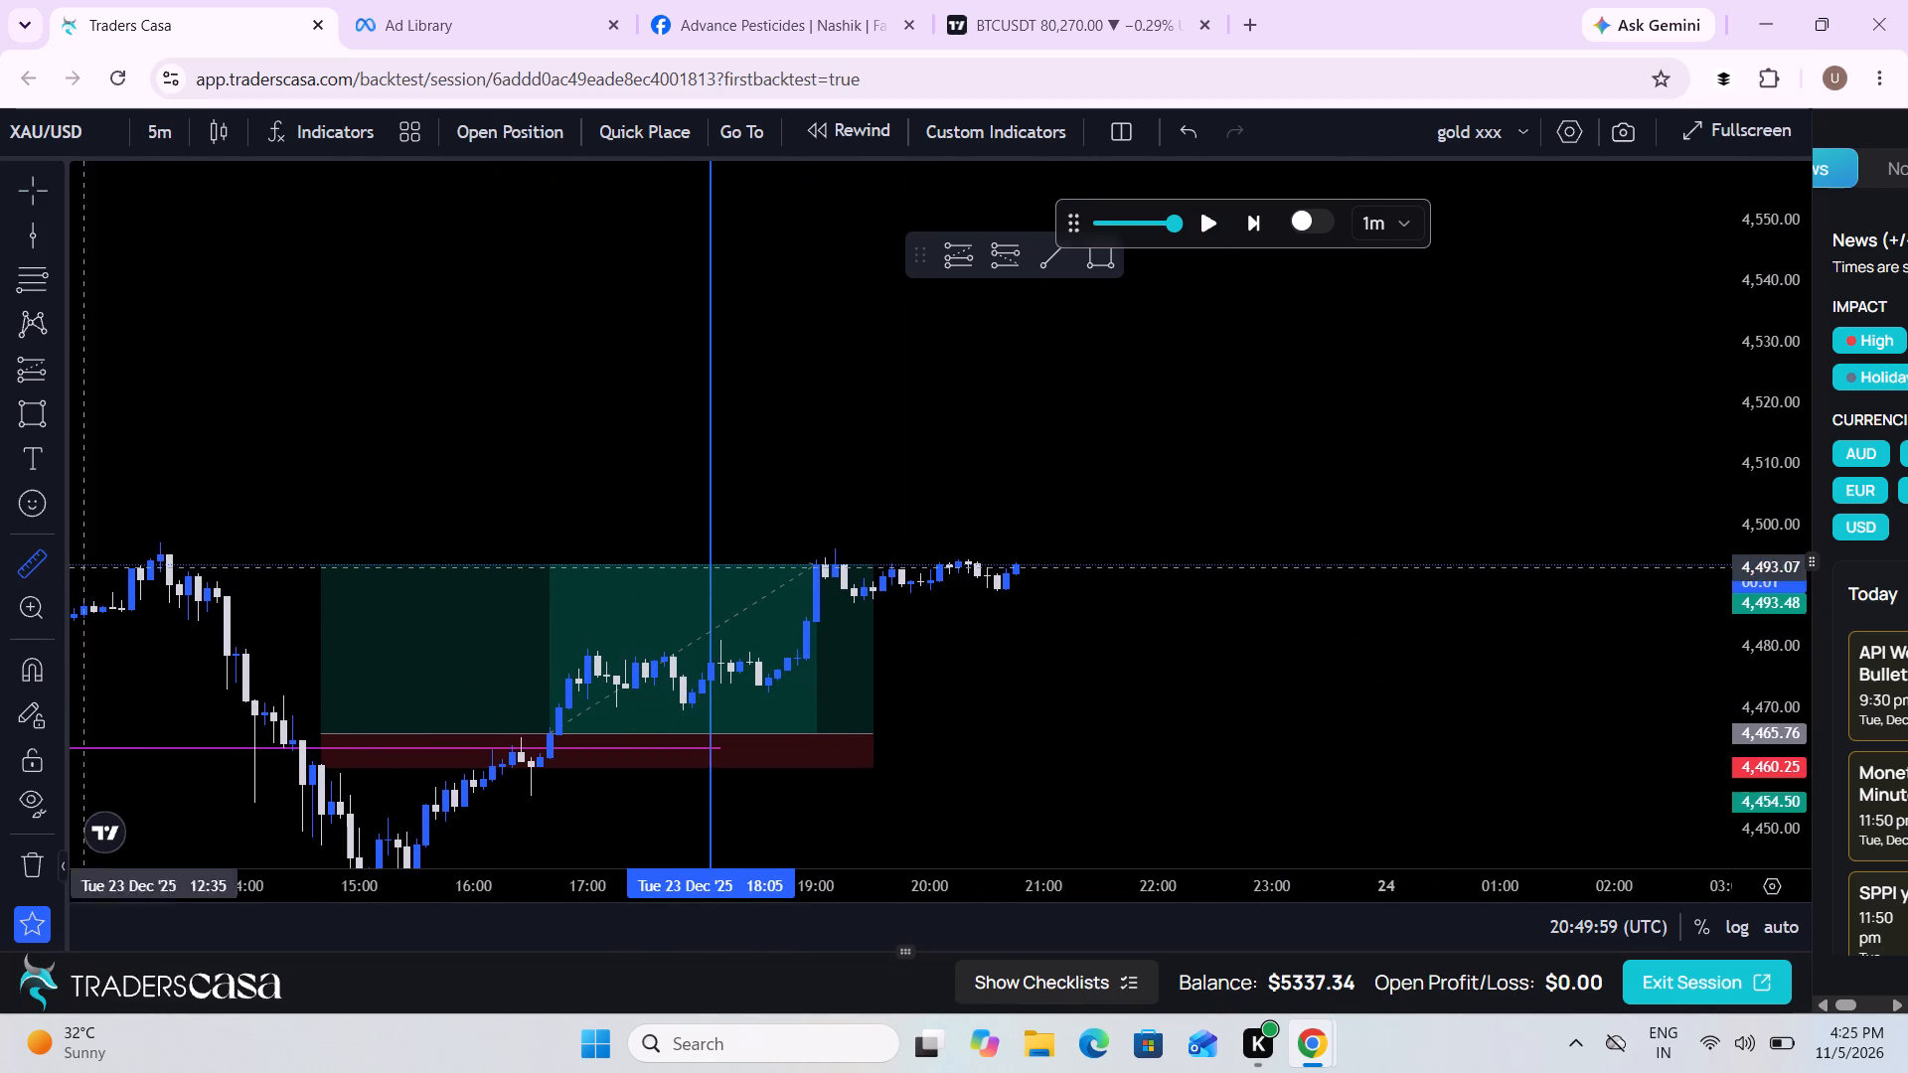
pyautogui.click(908, 692)
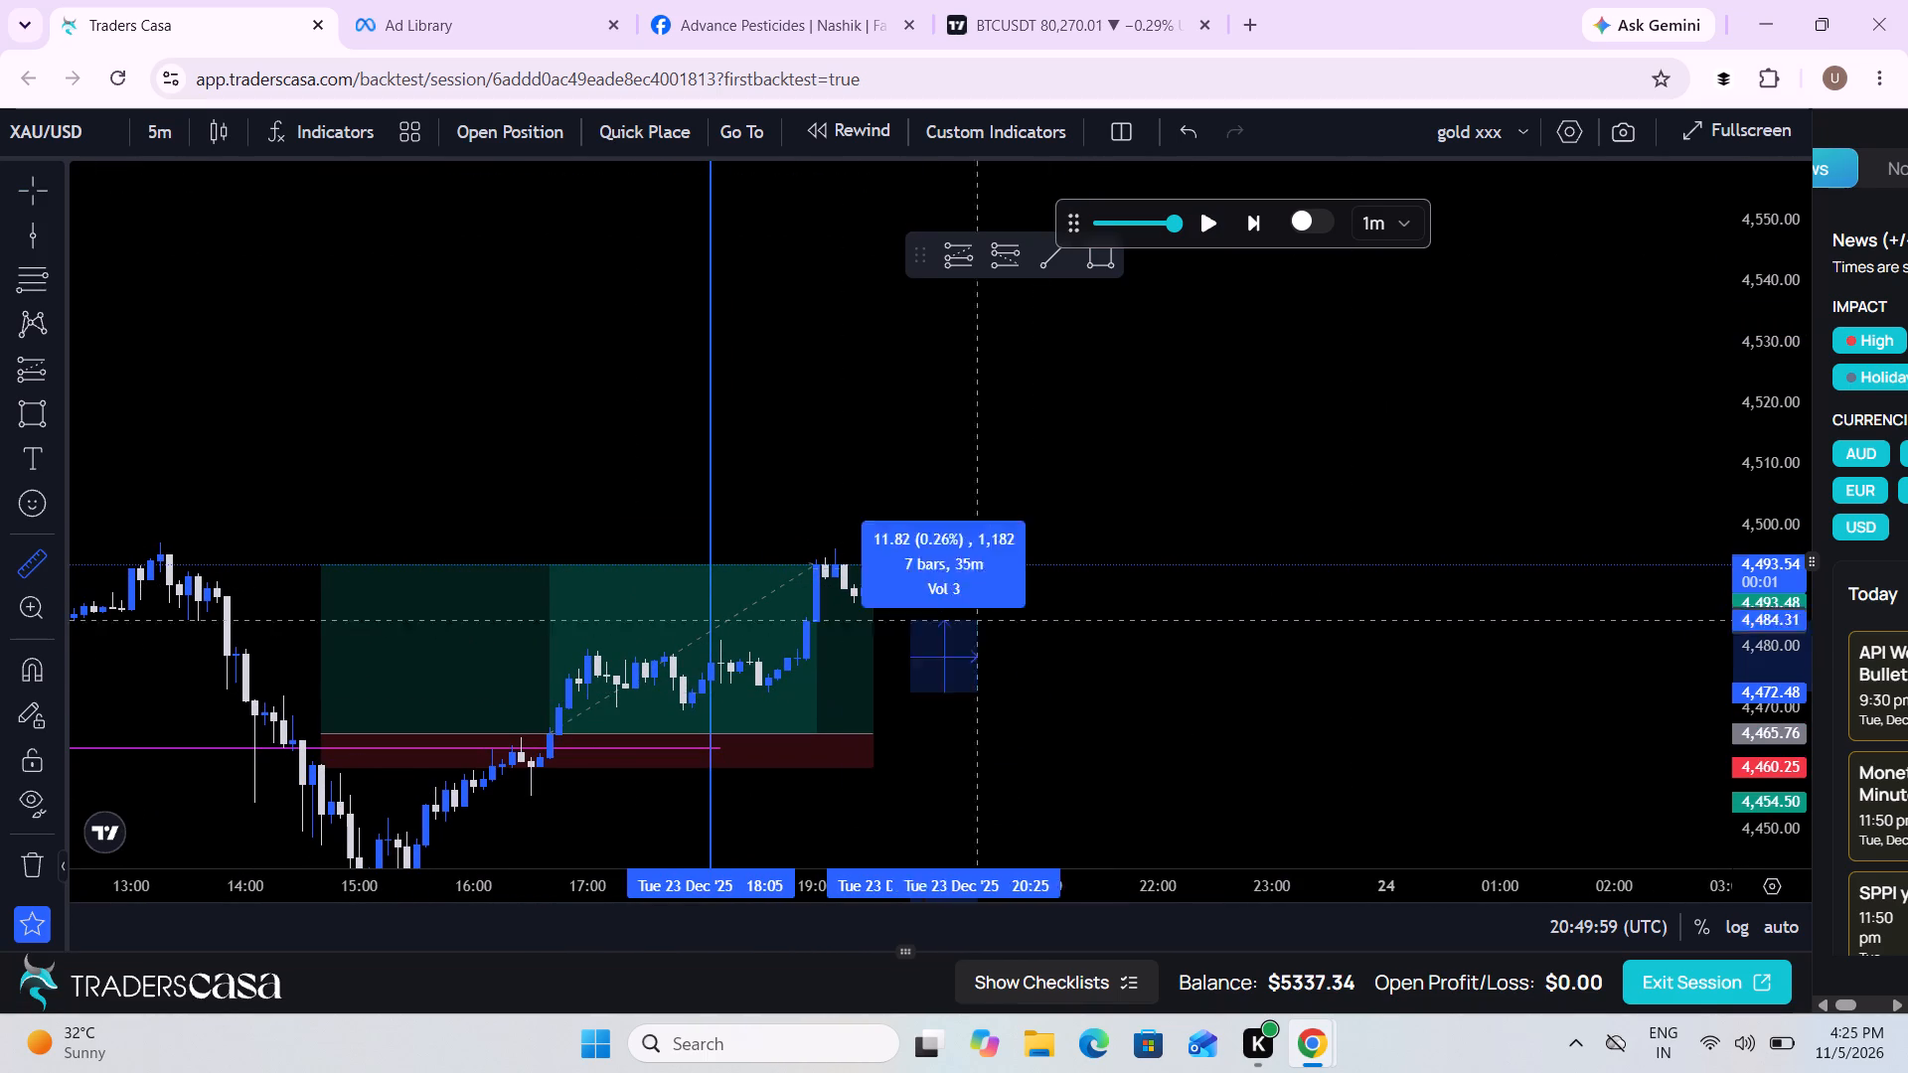
pyautogui.click(1145, 547)
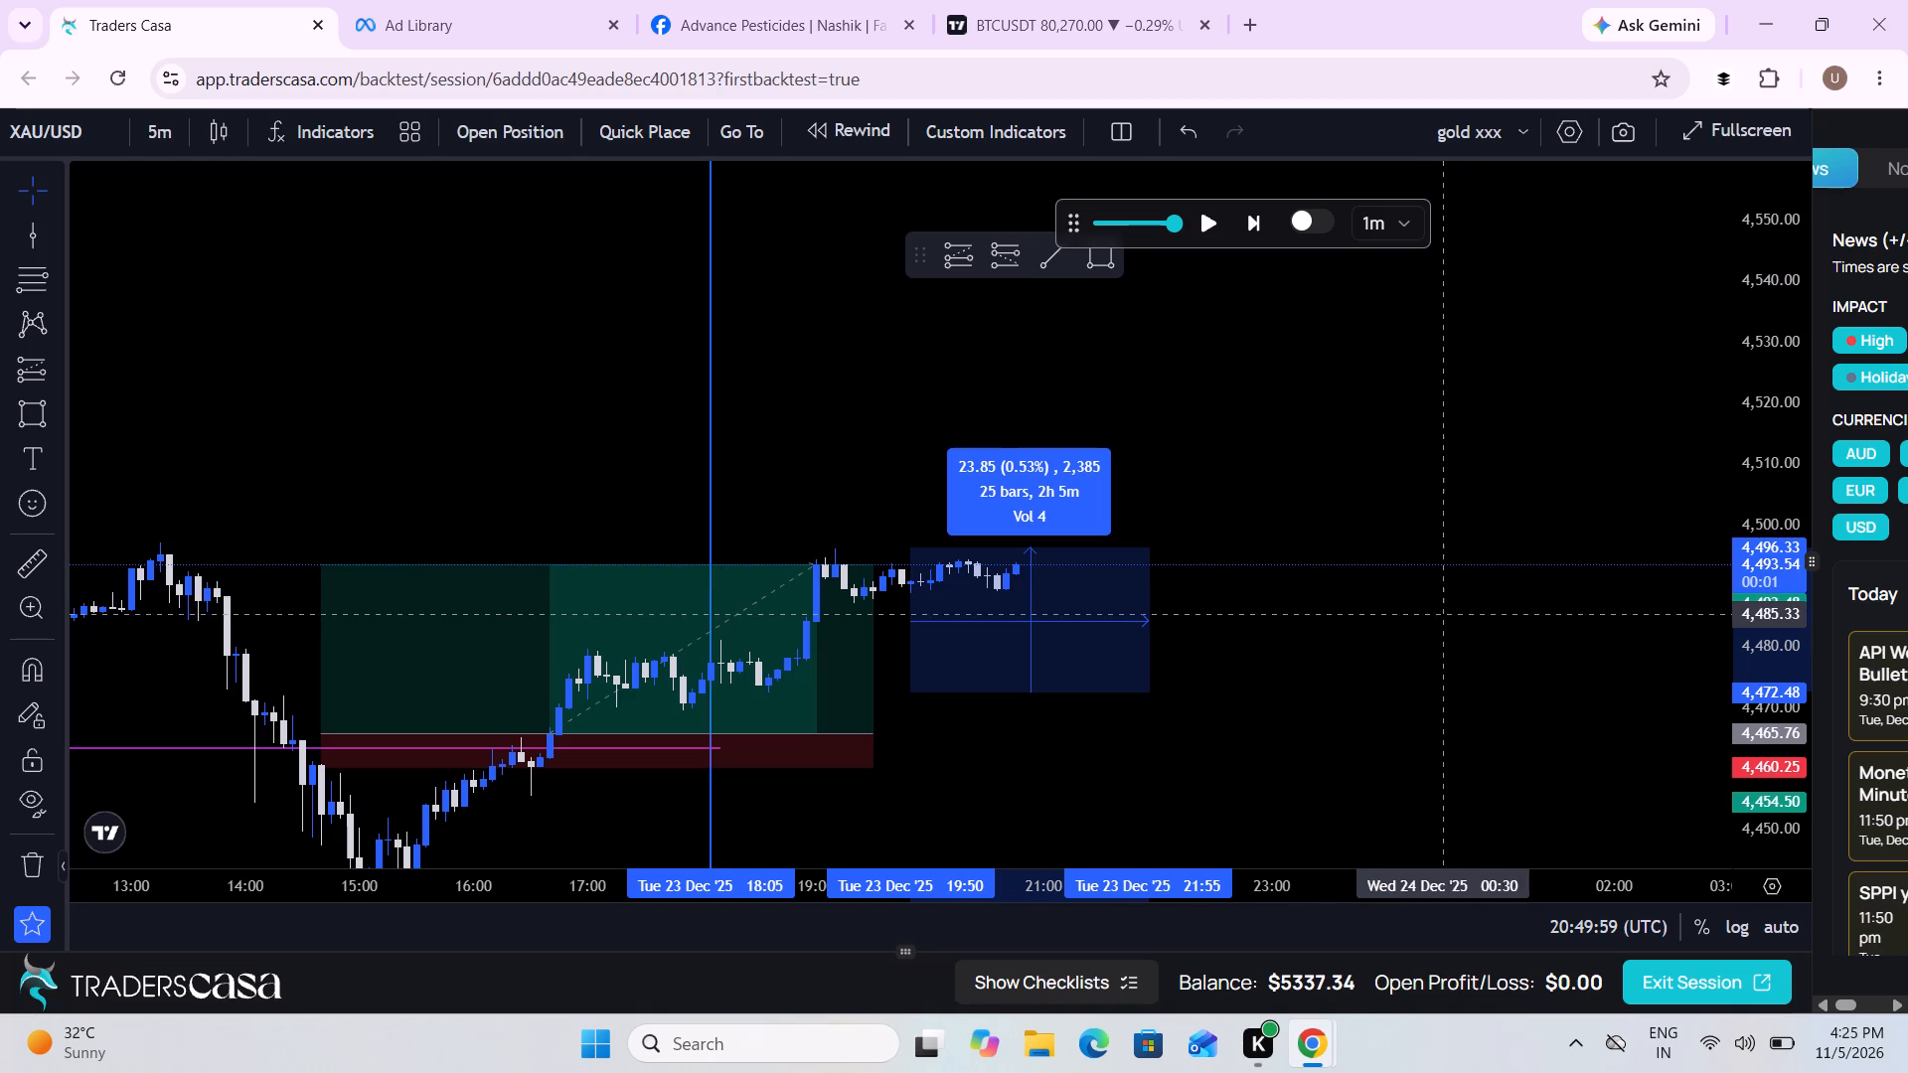
# Enlarge the price scale and continue the replay, pausing at about 21:13 UTC on 23 Dec.
pyautogui.moveTo(1775, 772); pyautogui.dragTo(1739, 428)
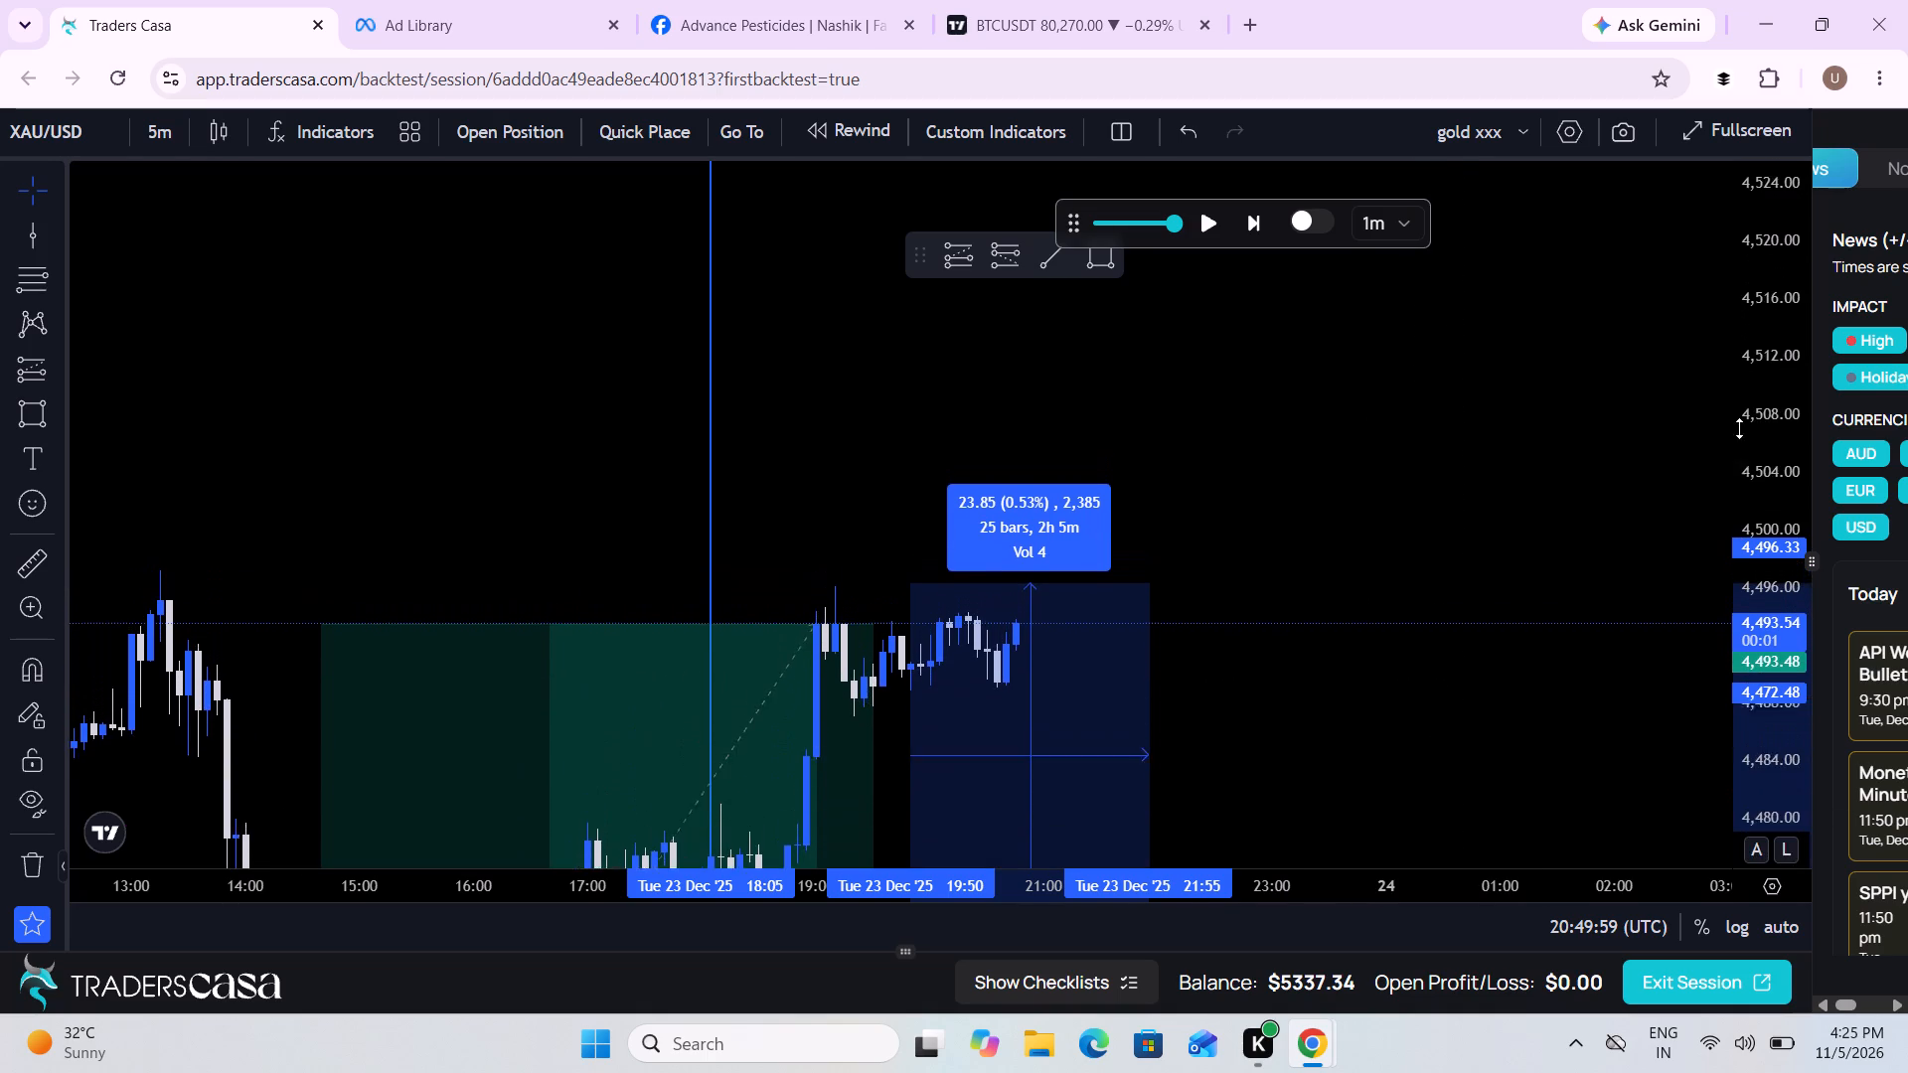
pyautogui.moveTo(1739, 428); pyautogui.dragTo(1741, 391)
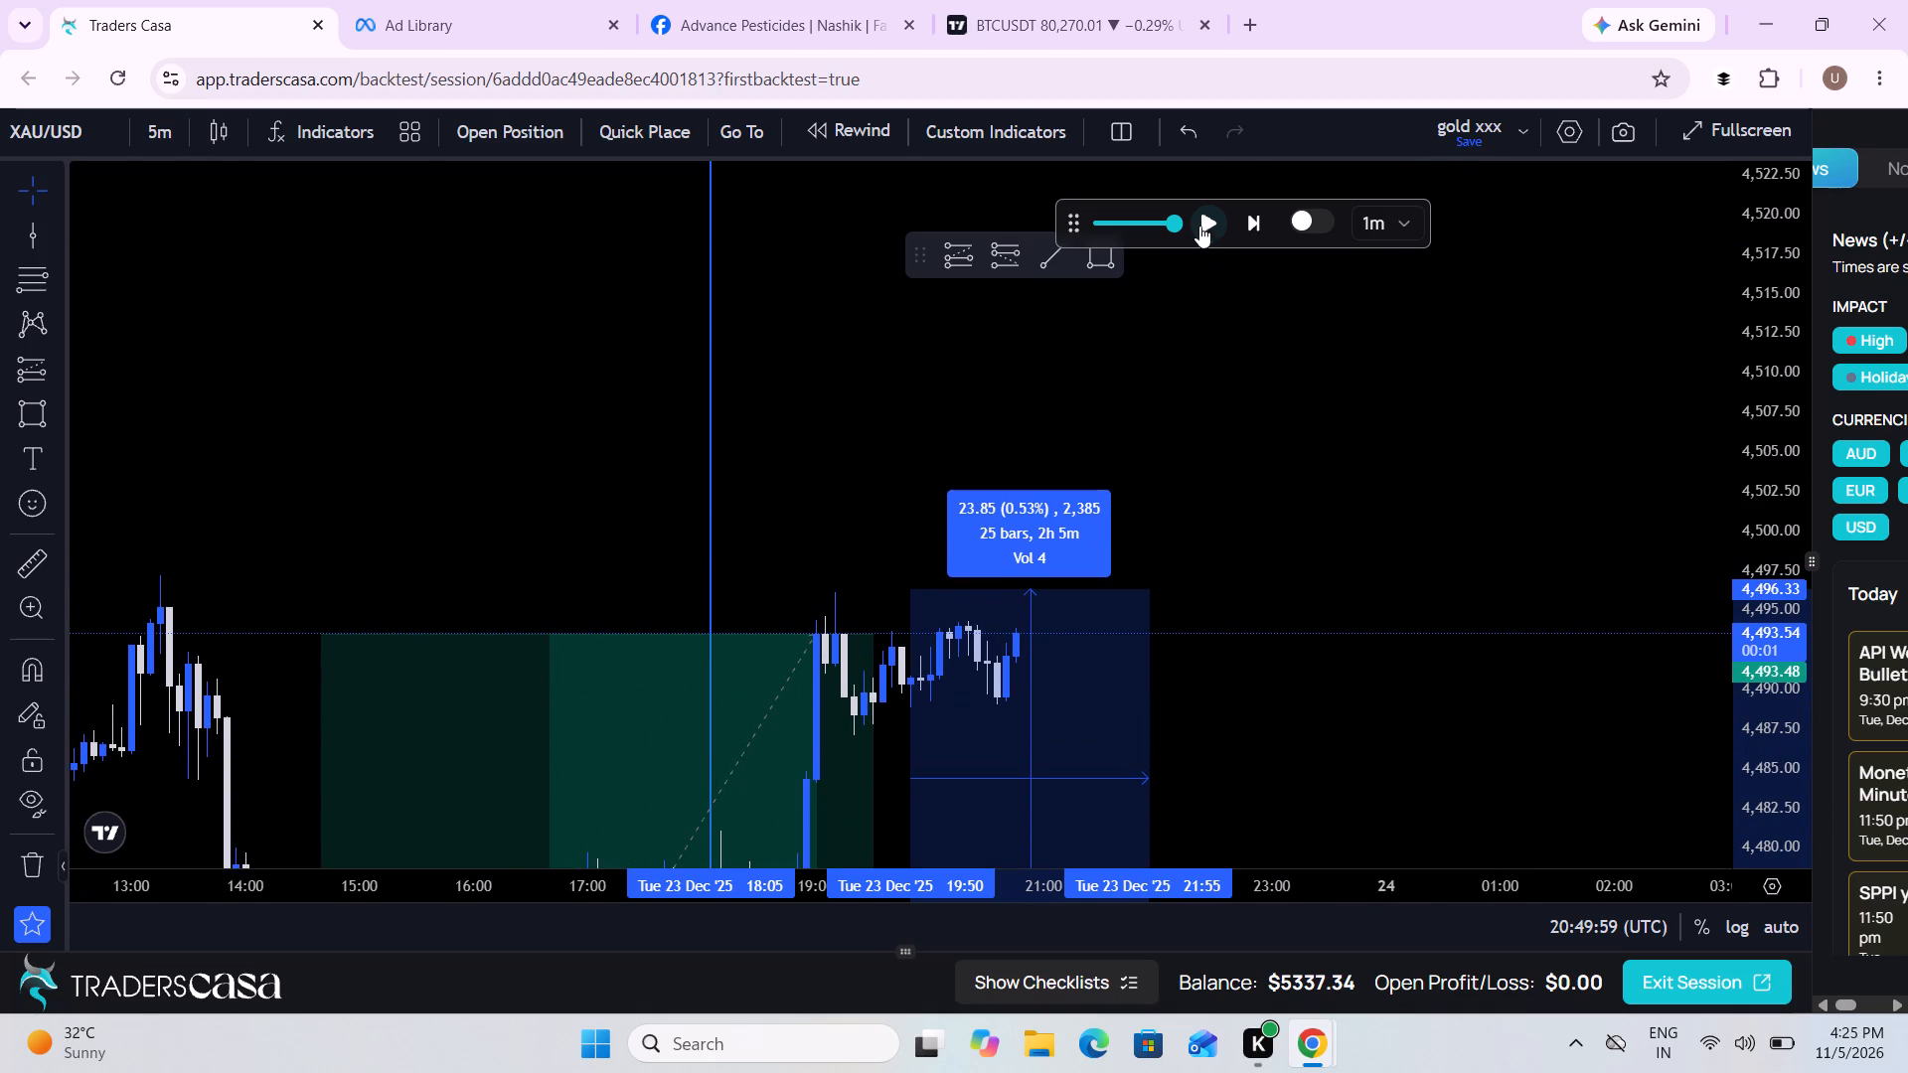
pyautogui.click(1197, 223)
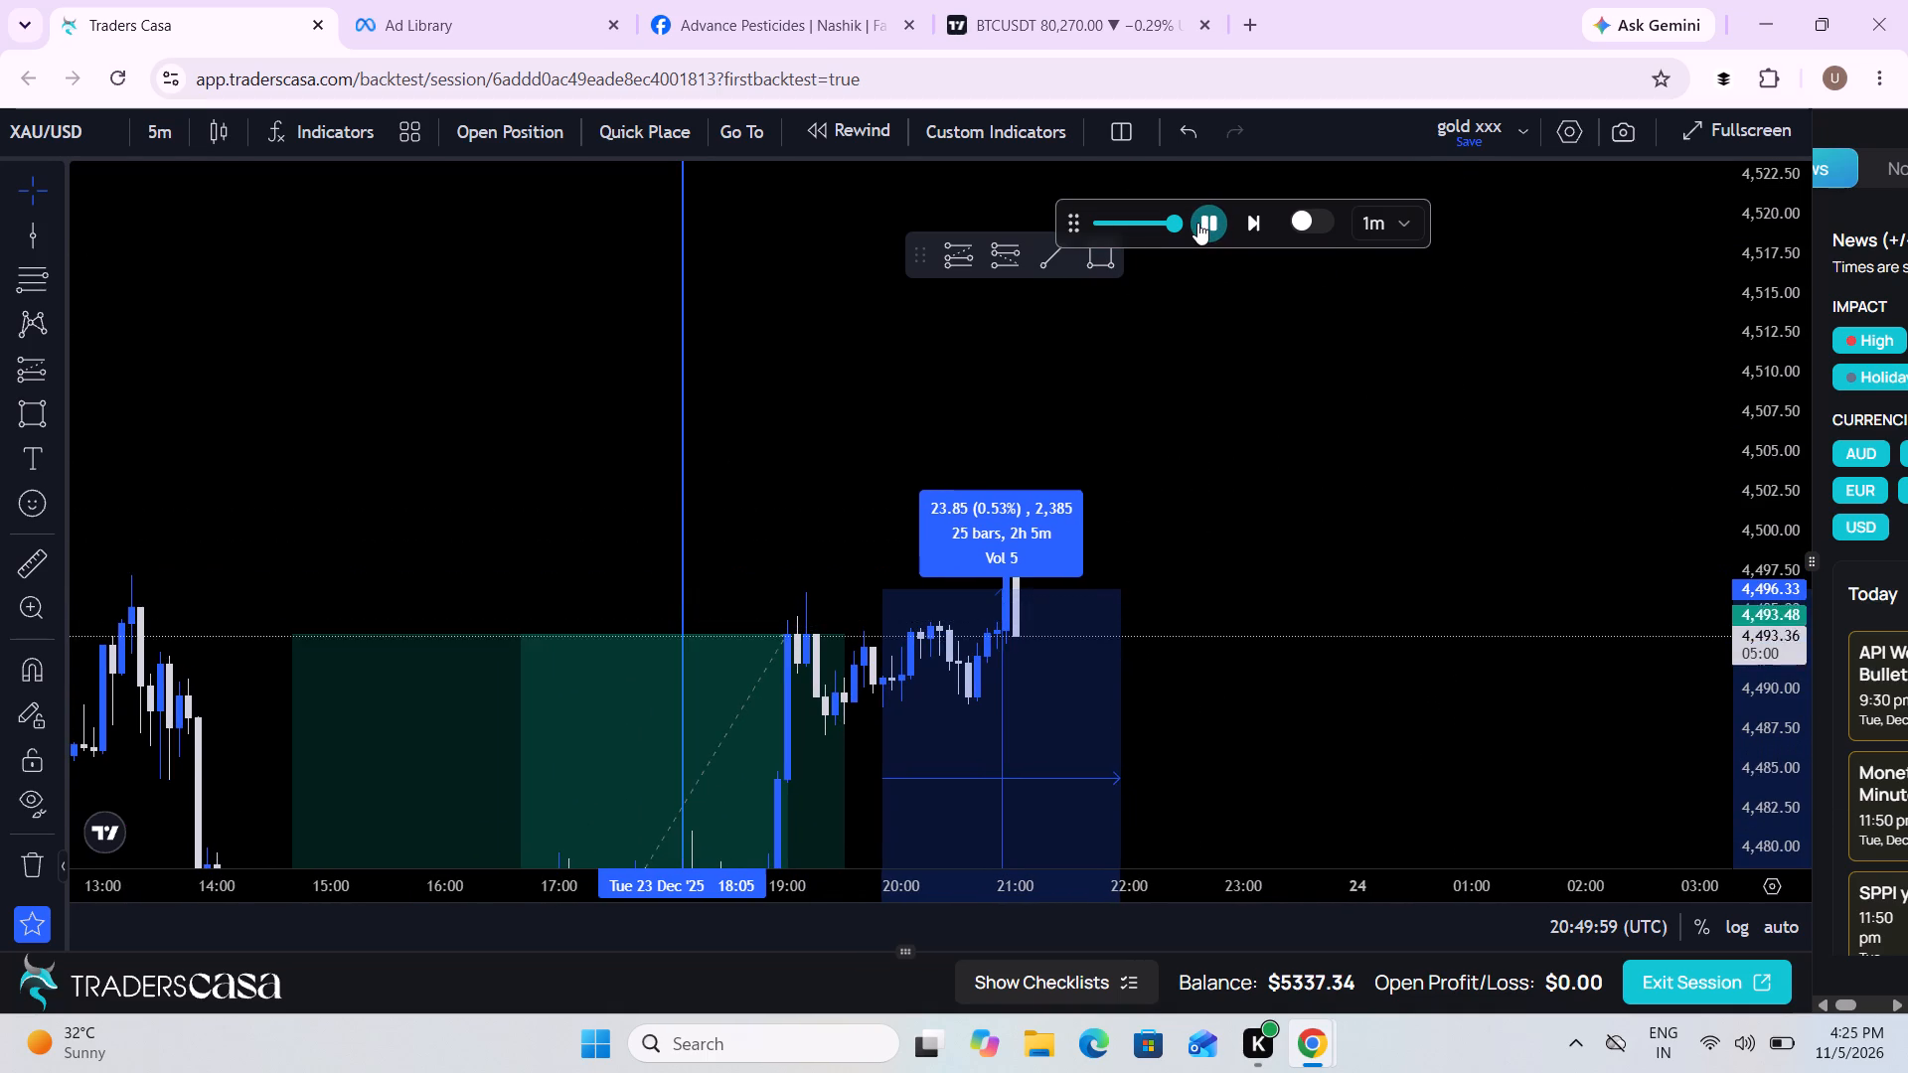
pyautogui.click(1197, 223)
pyautogui.moveTo(1282, 593); pyautogui.dragTo(1212, 363)
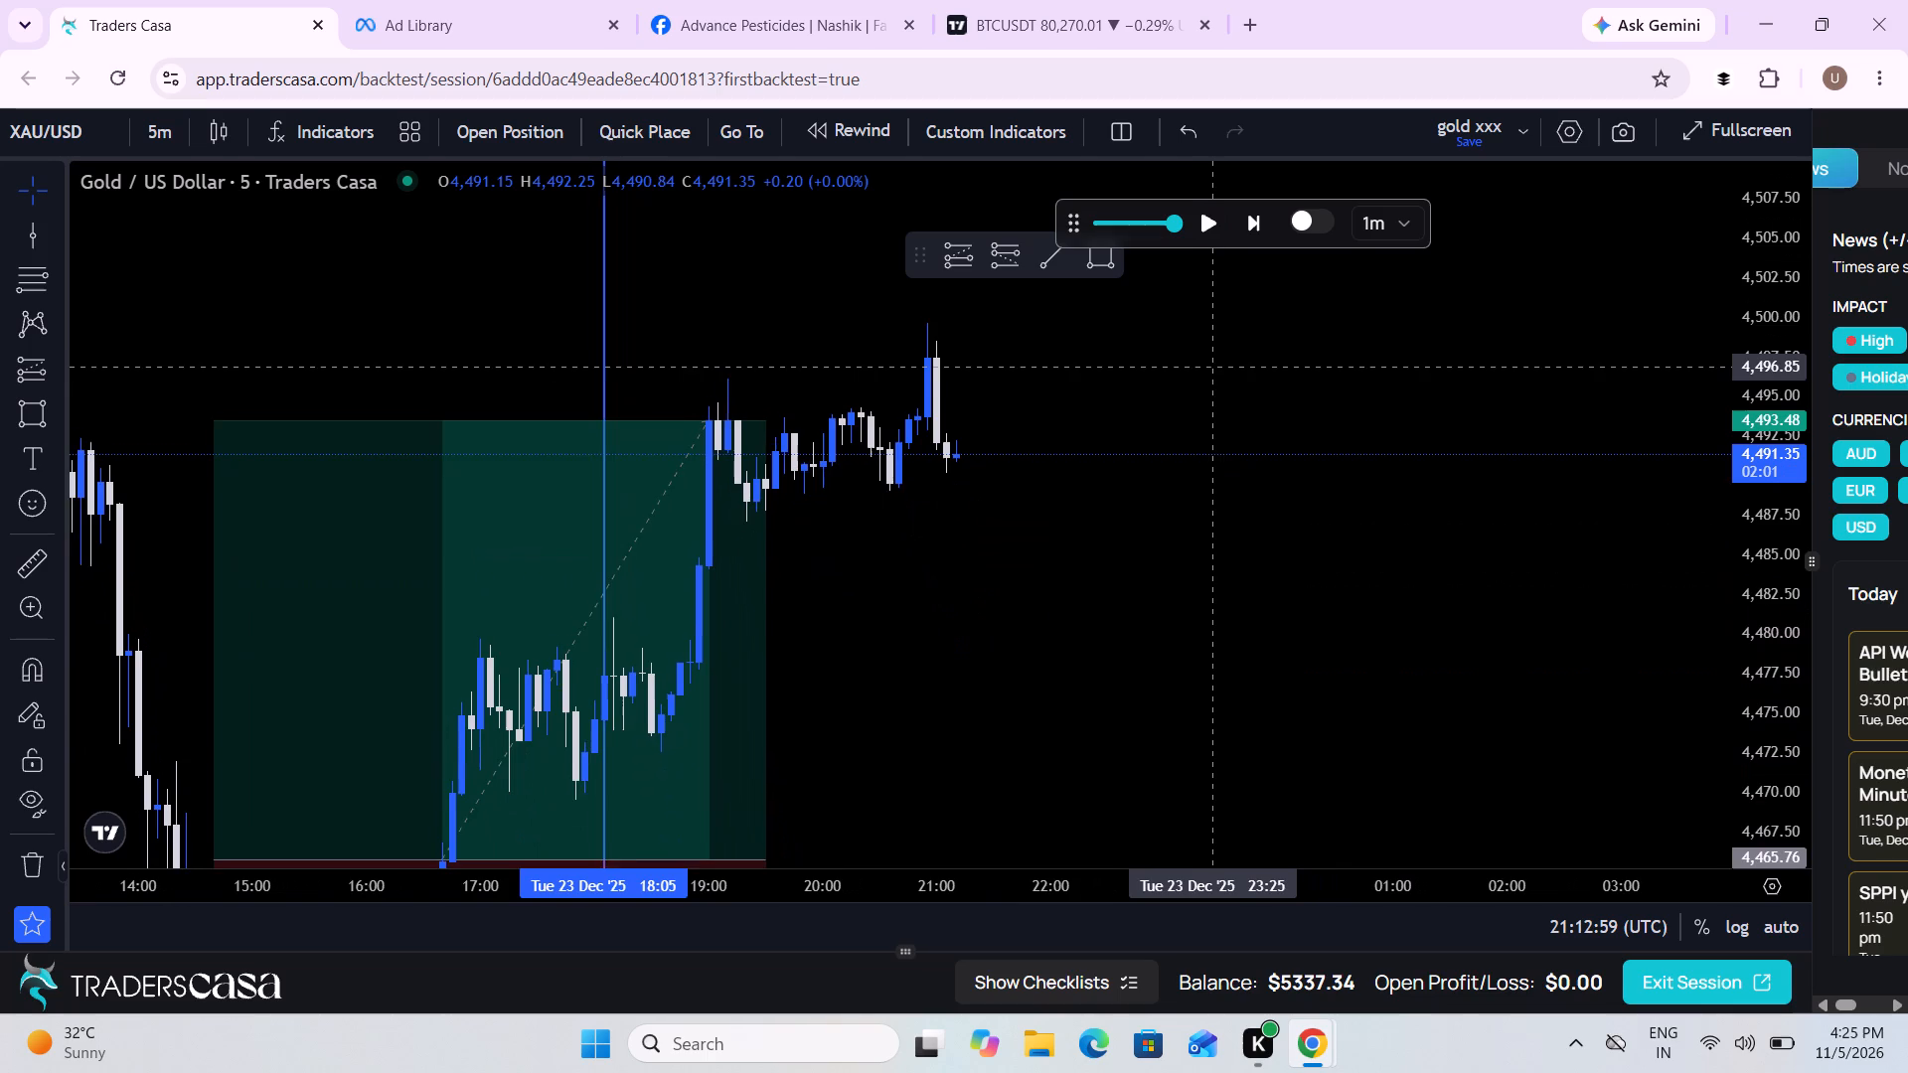
# Measure the price range from about 4472.54 to 4499.60, spanning 19:45 on 23 Dec to 00:20 on 24 Dec.
pyautogui.moveTo(1212, 363); pyautogui.dragTo(1206, 366)
pyautogui.click(20, 552)
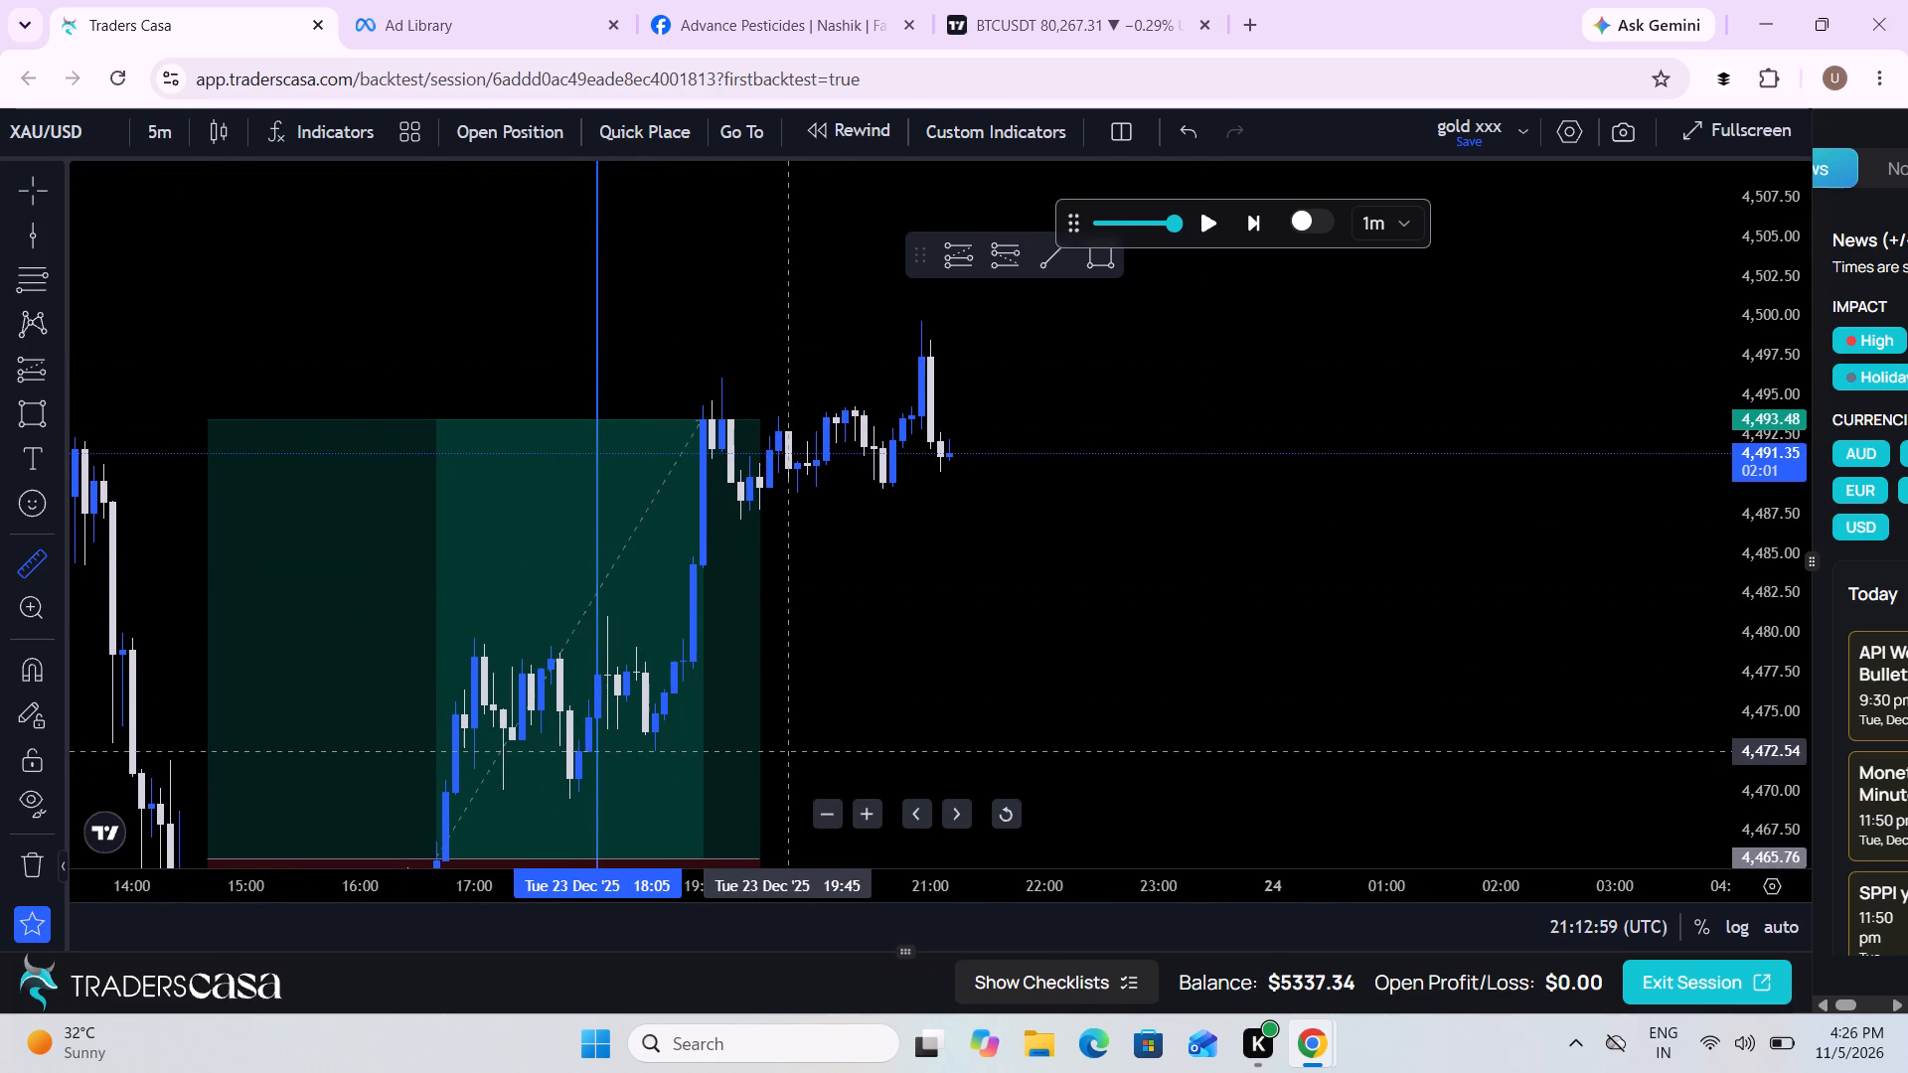
pyautogui.moveTo(784, 750); pyautogui.dragTo(828, 660)
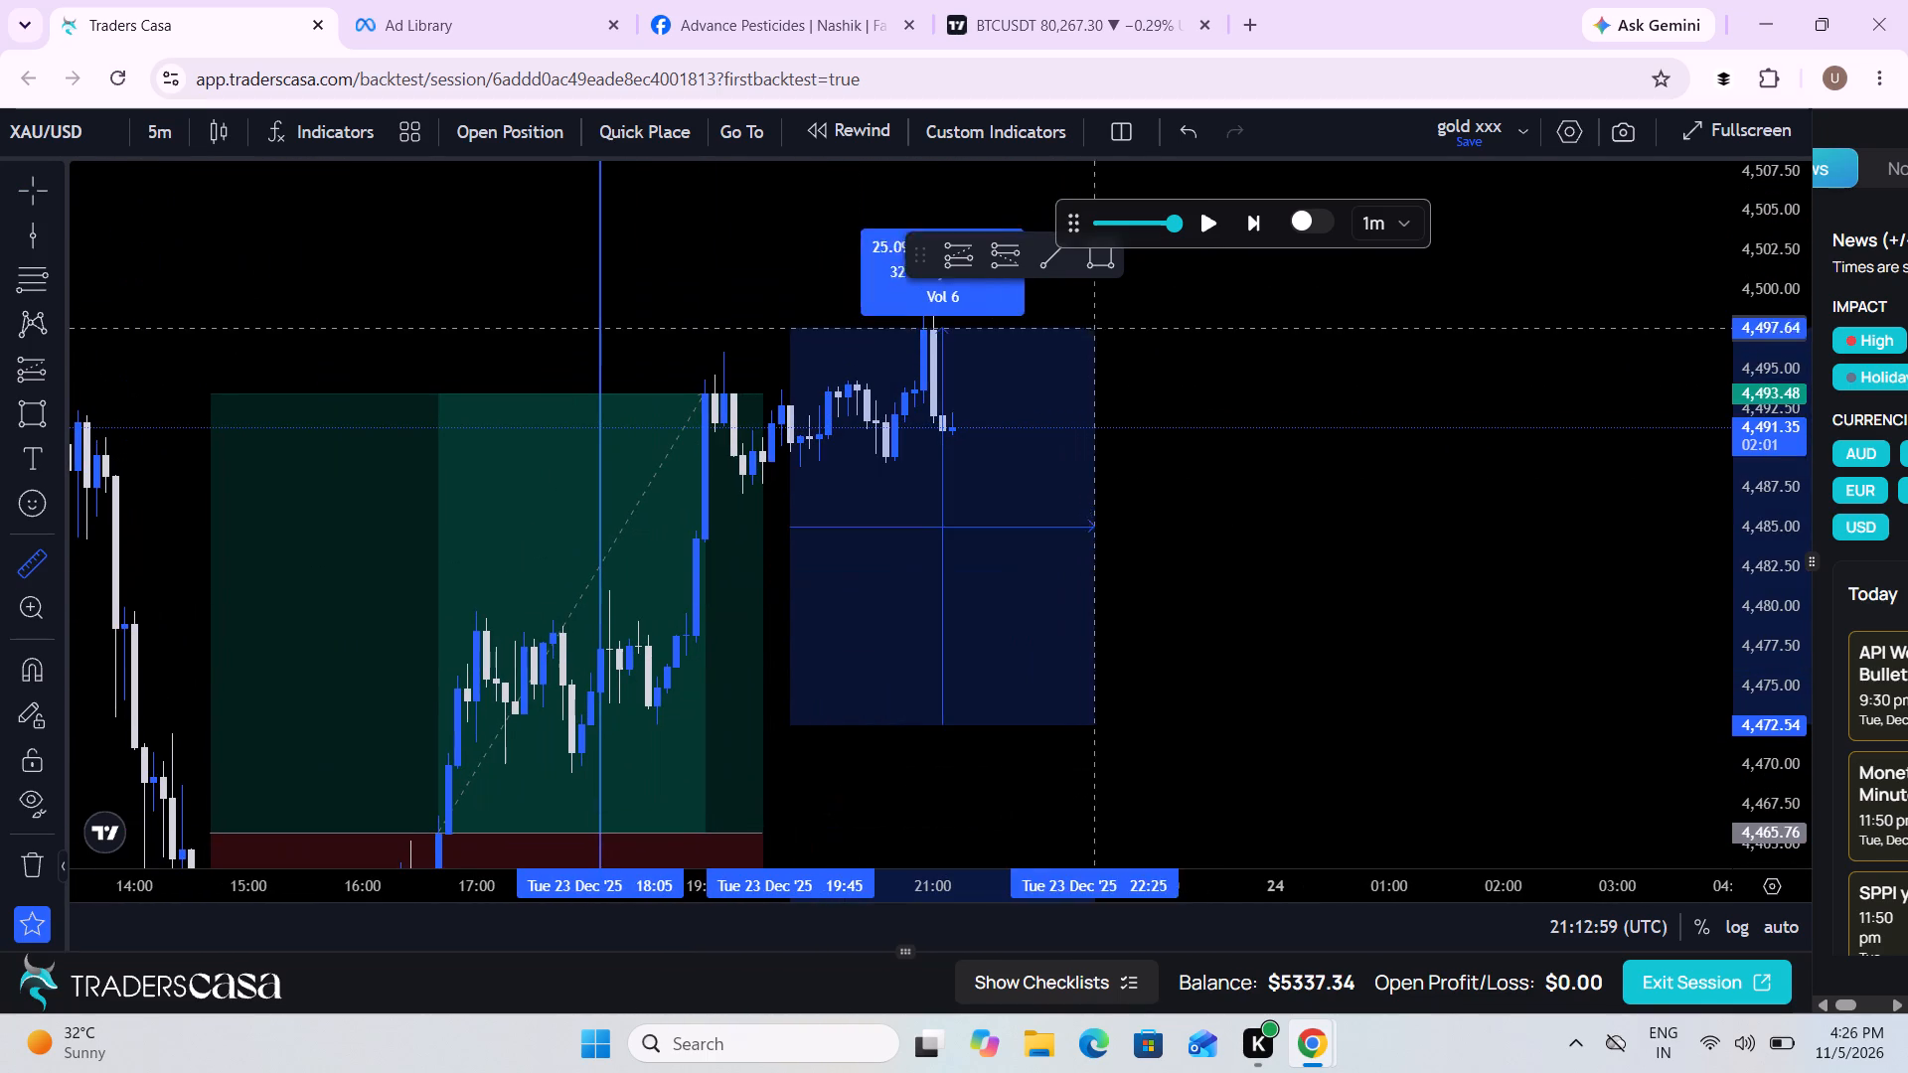
pyautogui.click(1312, 296)
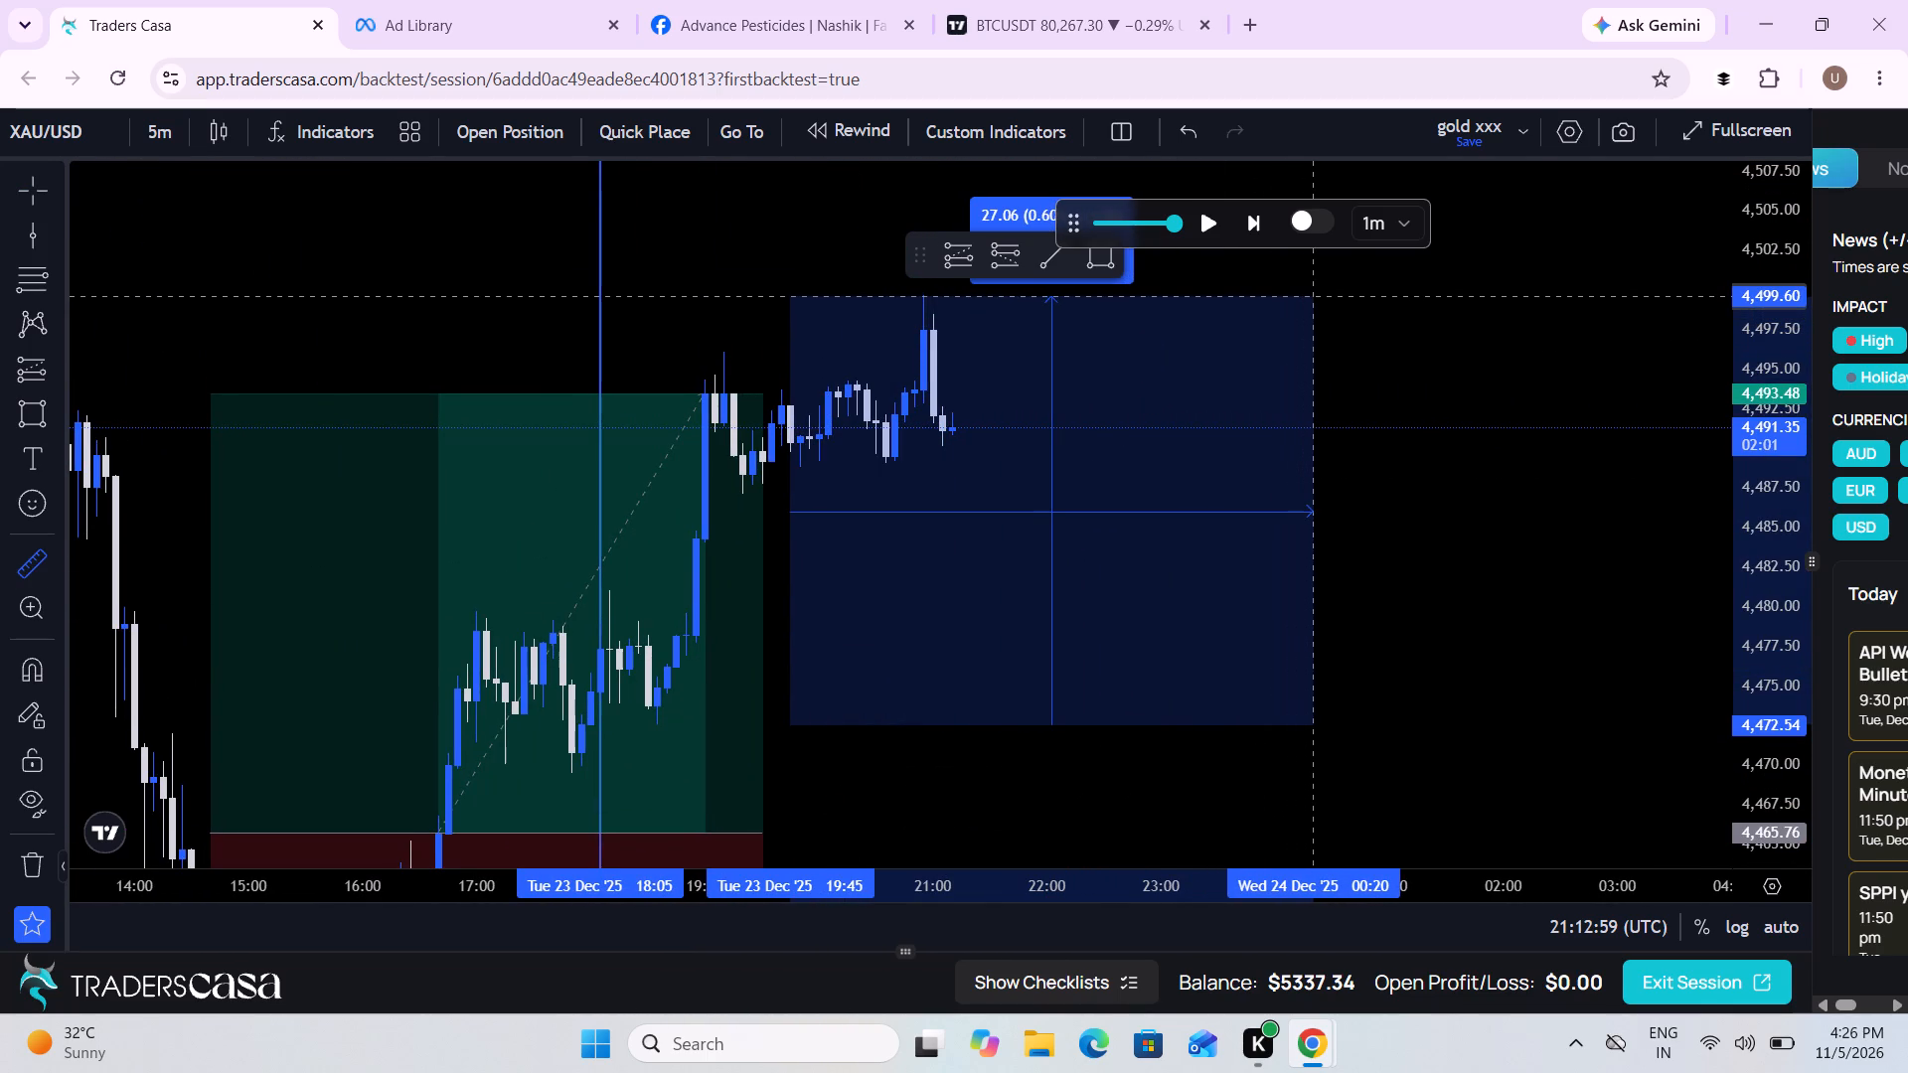
# Resume the replay and pause it at about 22:09 UTC on 23 Dec.
pyautogui.click(1210, 216)
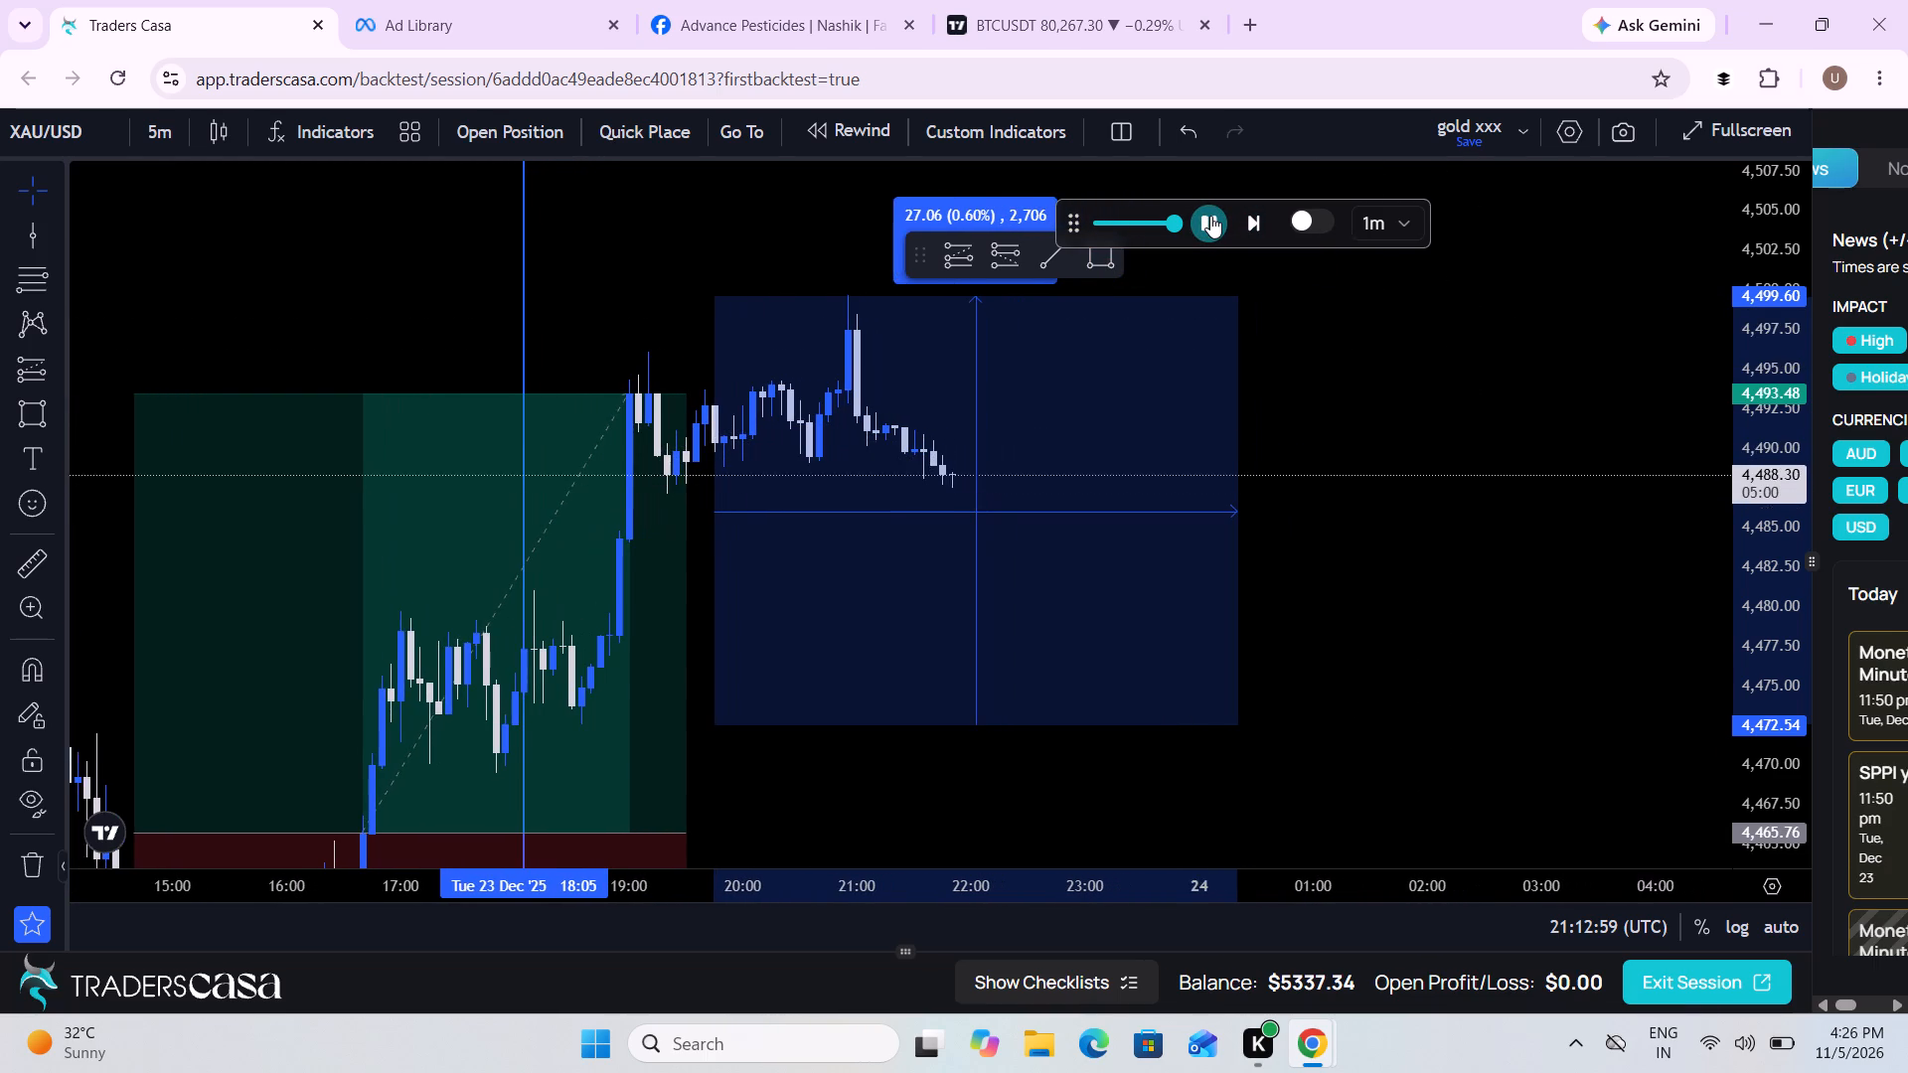
pyautogui.click(1210, 216)
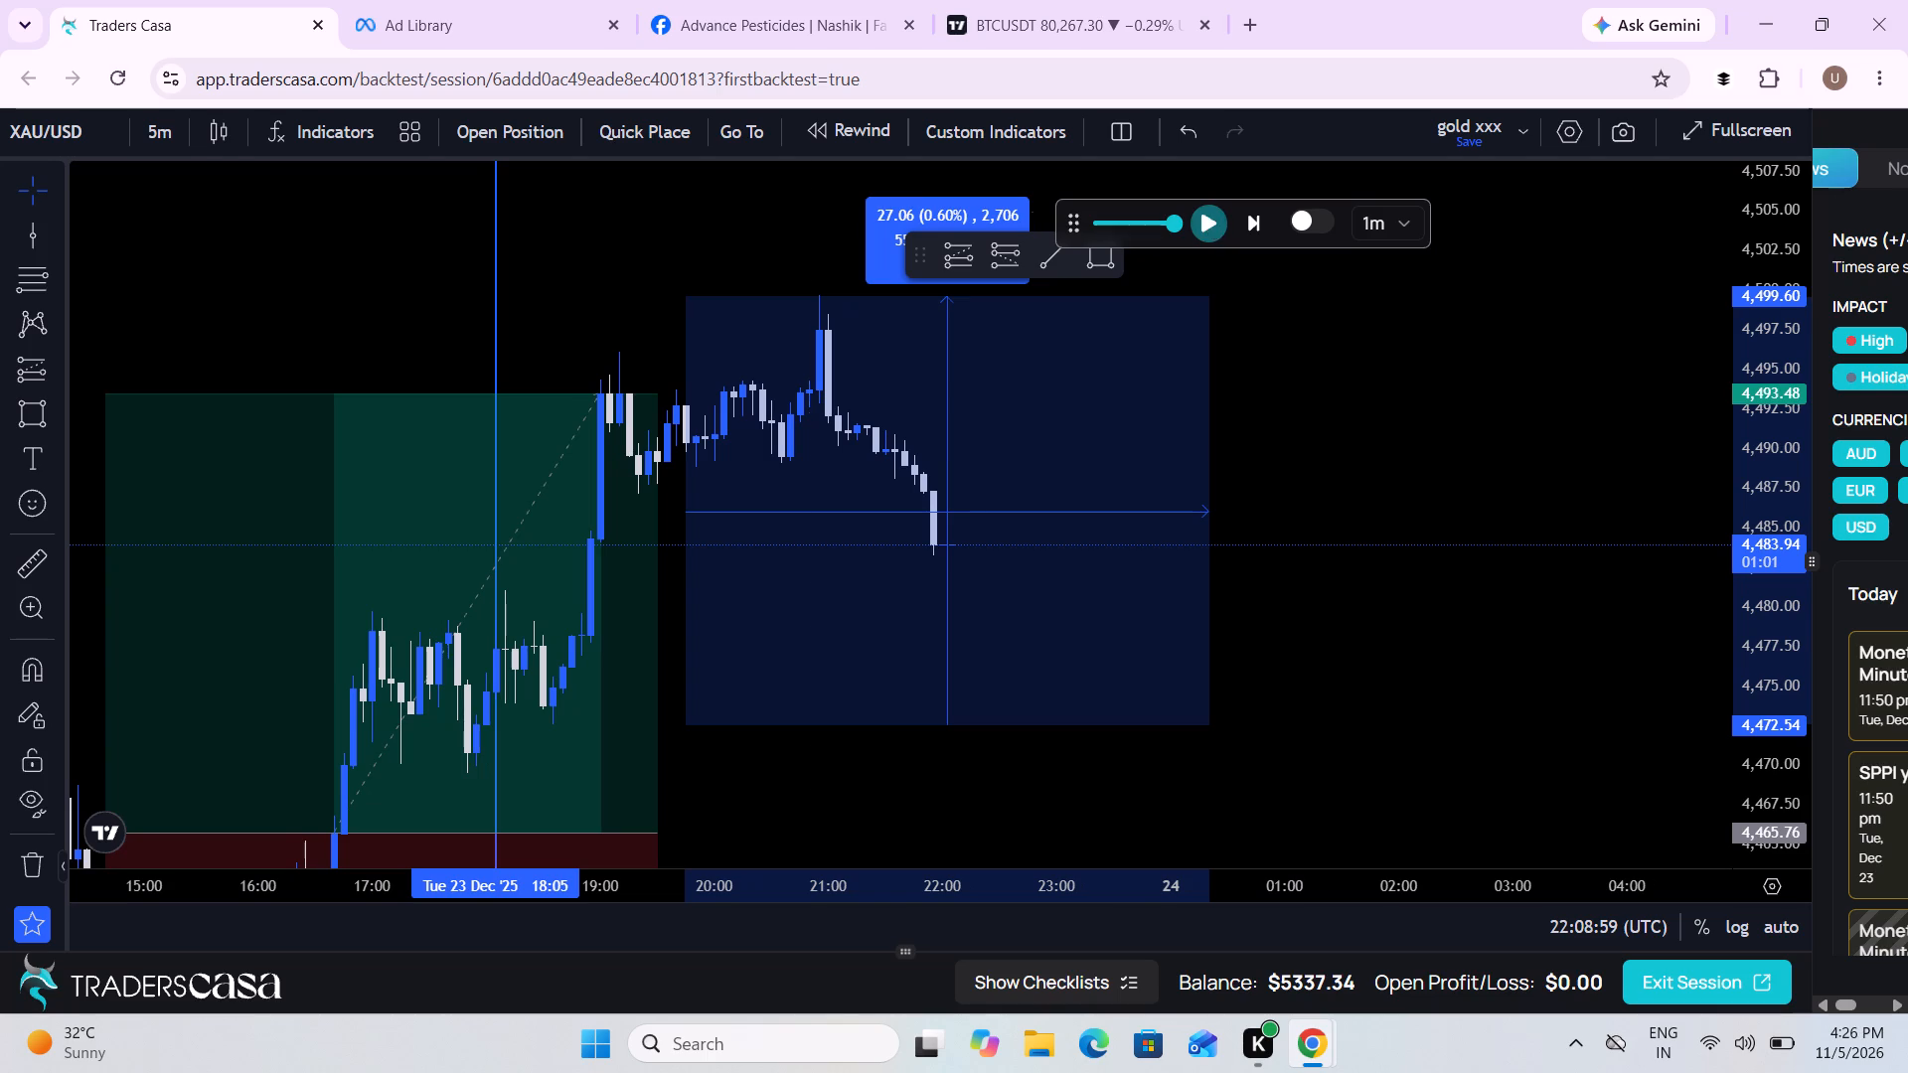
# Add a long position at 22:10 on 23 Dec with entry at 4486.89 and stop at 4482.19.
pyautogui.click(39, 374)
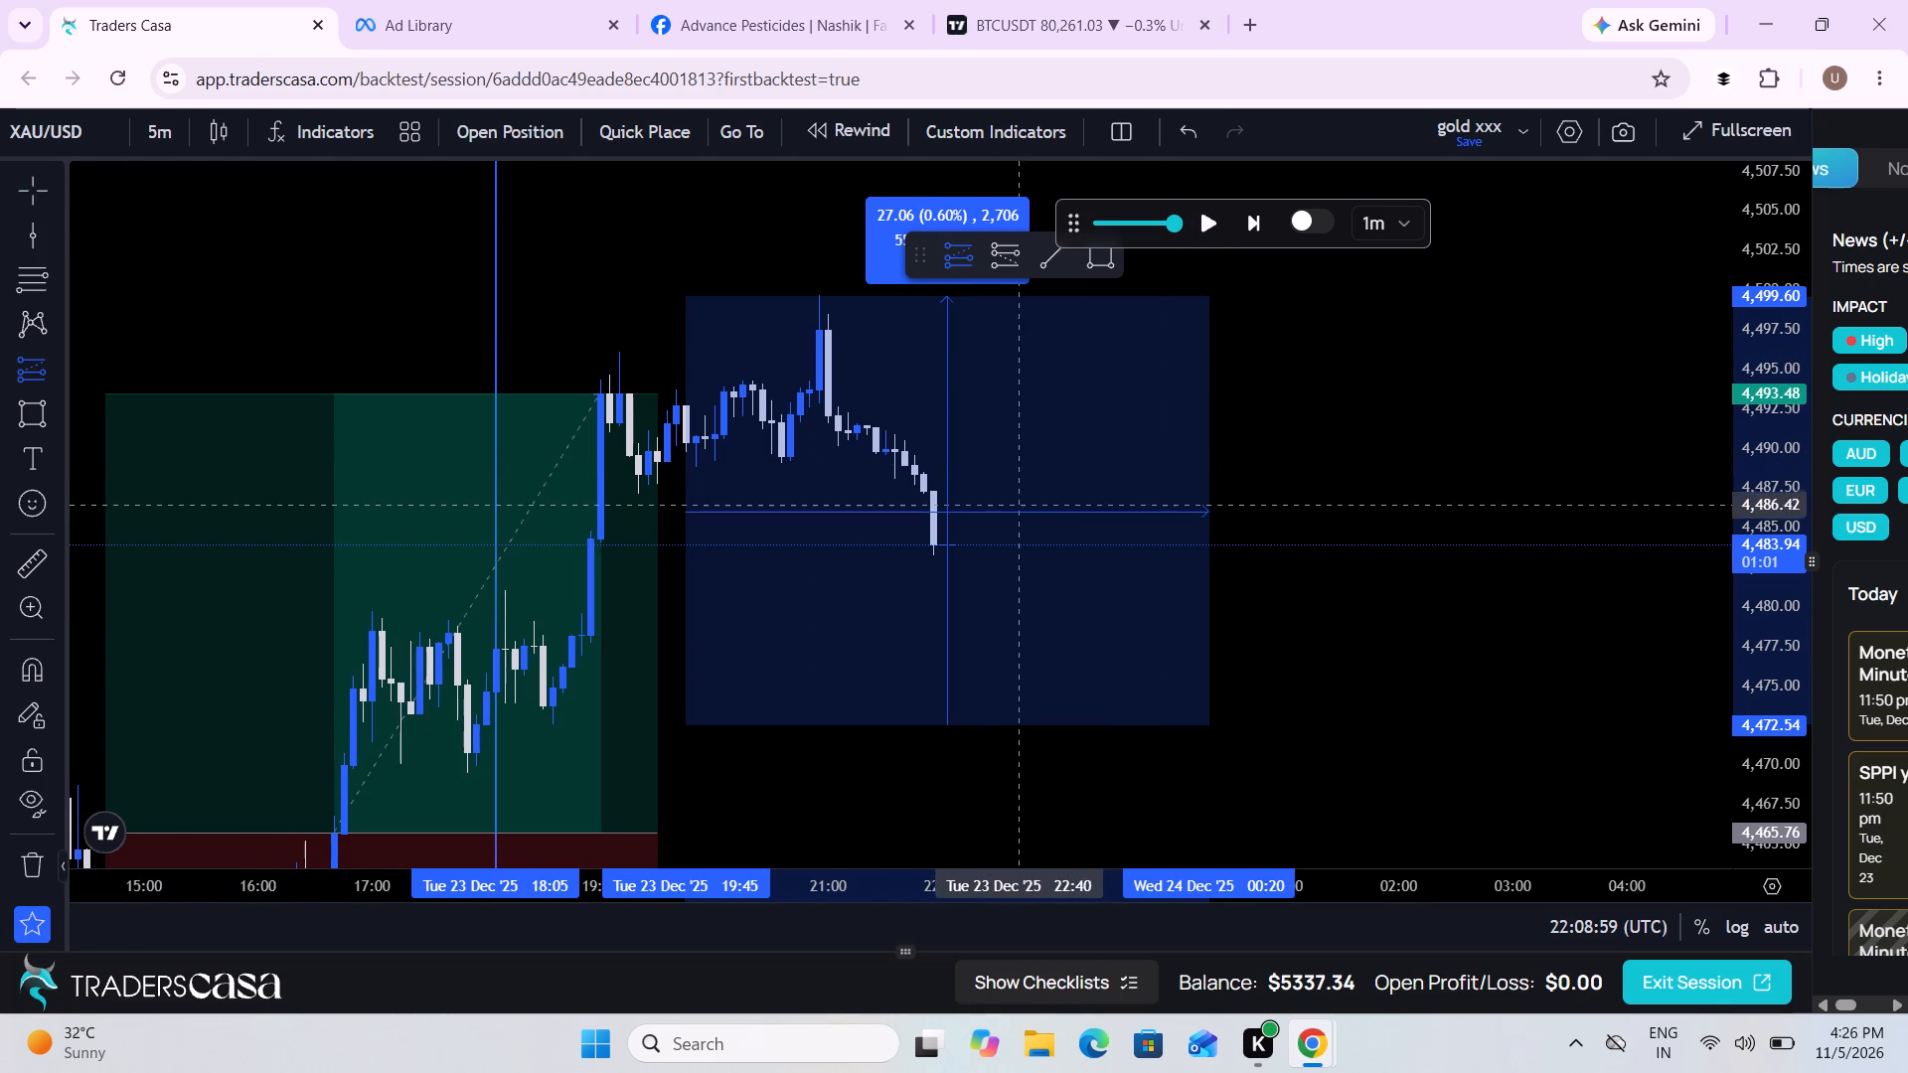
pyautogui.click(966, 498)
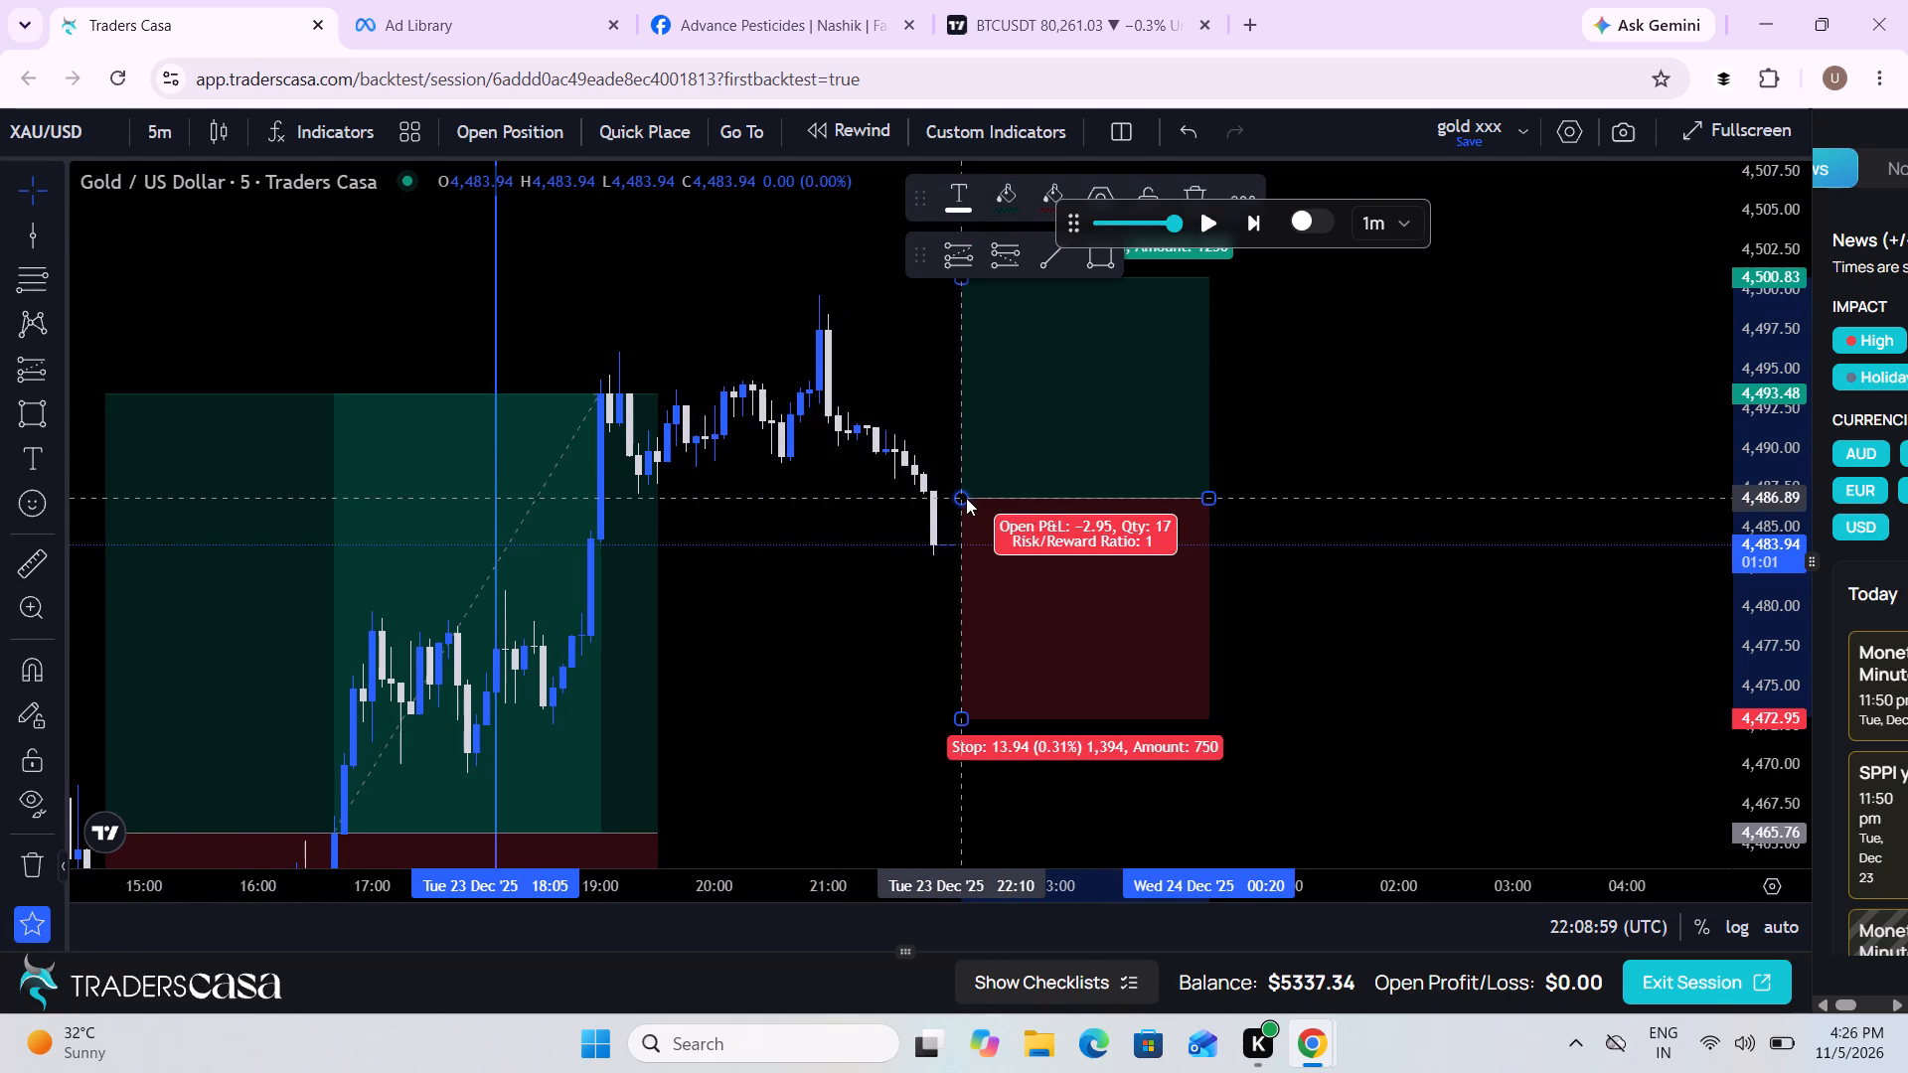
pyautogui.moveTo(956, 719); pyautogui.dragTo(997, 585)
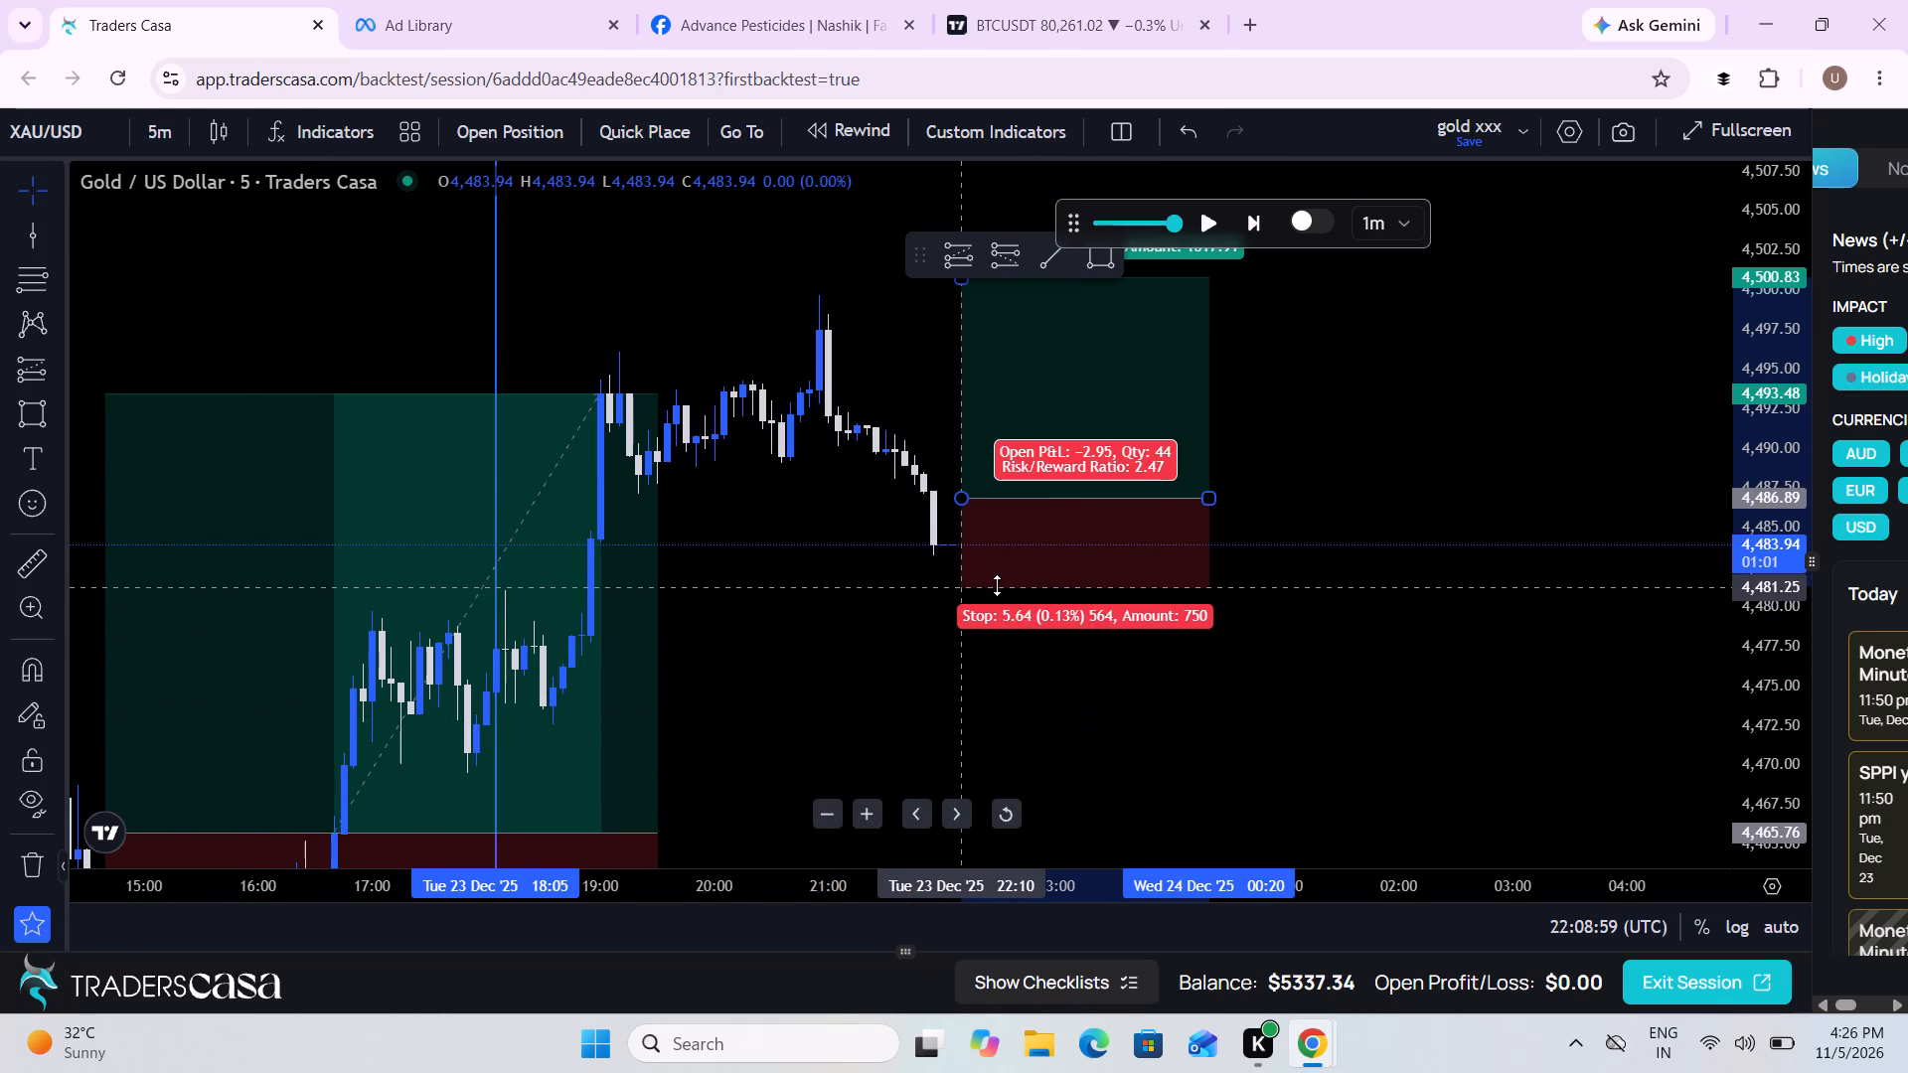
pyautogui.moveTo(997, 585); pyautogui.dragTo(1010, 571)
# Dismiss the advertisement notice once its countdown ends.
pyautogui.scroll(-2, 1252, 809)
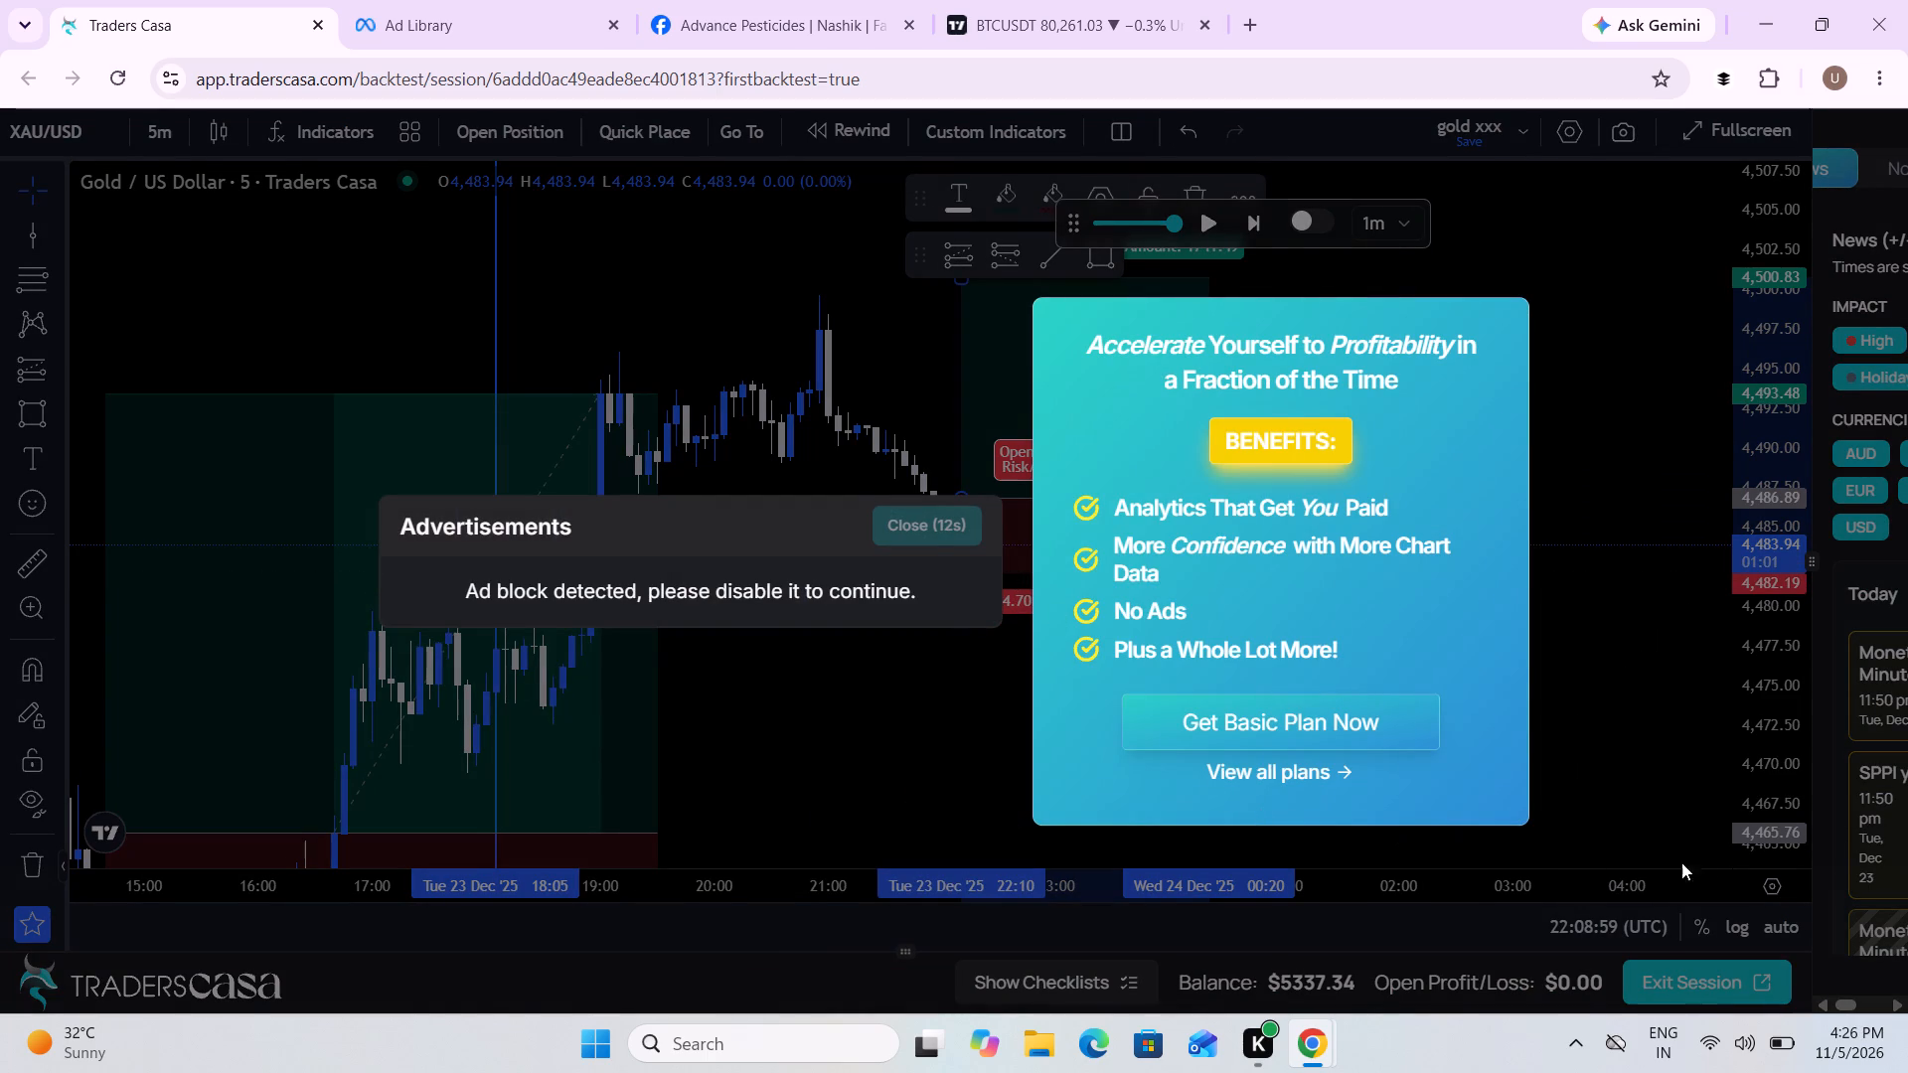
pyautogui.scroll(-1, 1707, 864)
pyautogui.scroll(-1, 1206, 858)
pyautogui.scroll(1, 994, 800)
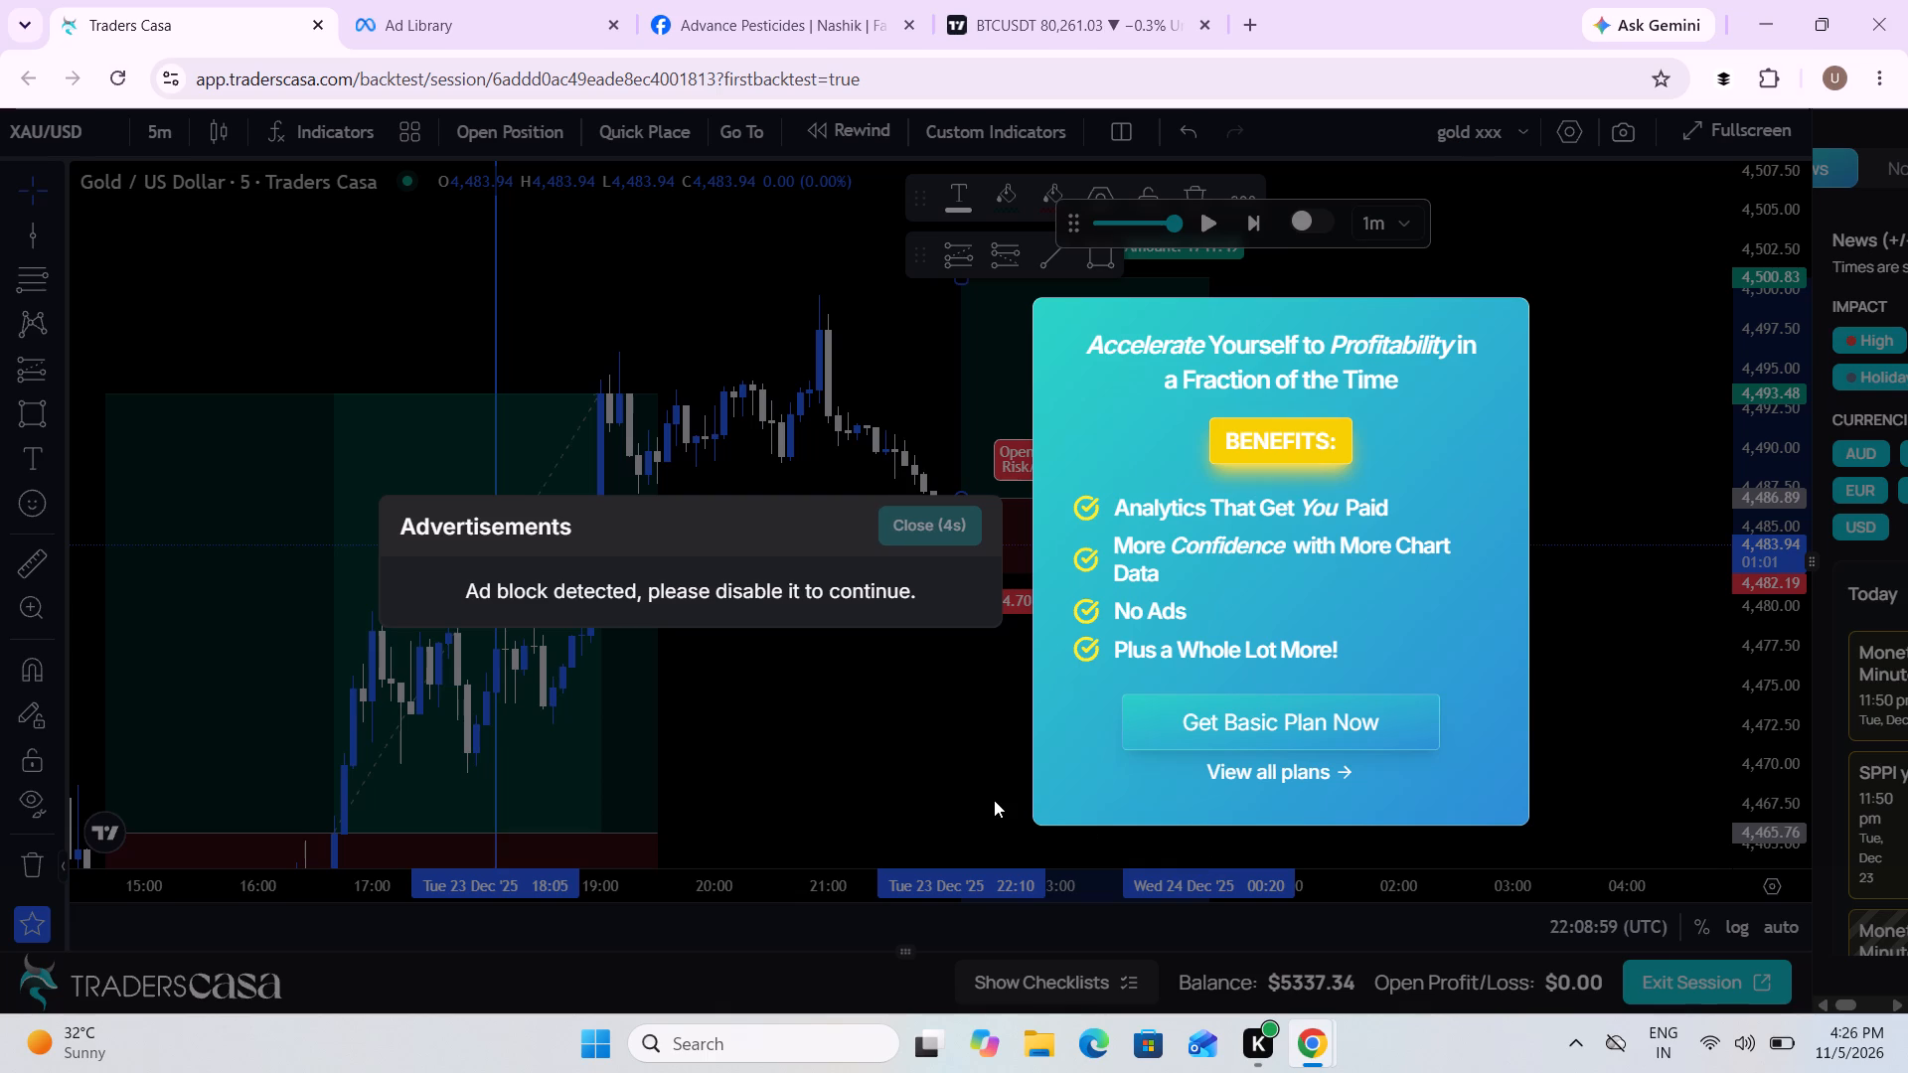
pyautogui.scroll(1, 955, 741)
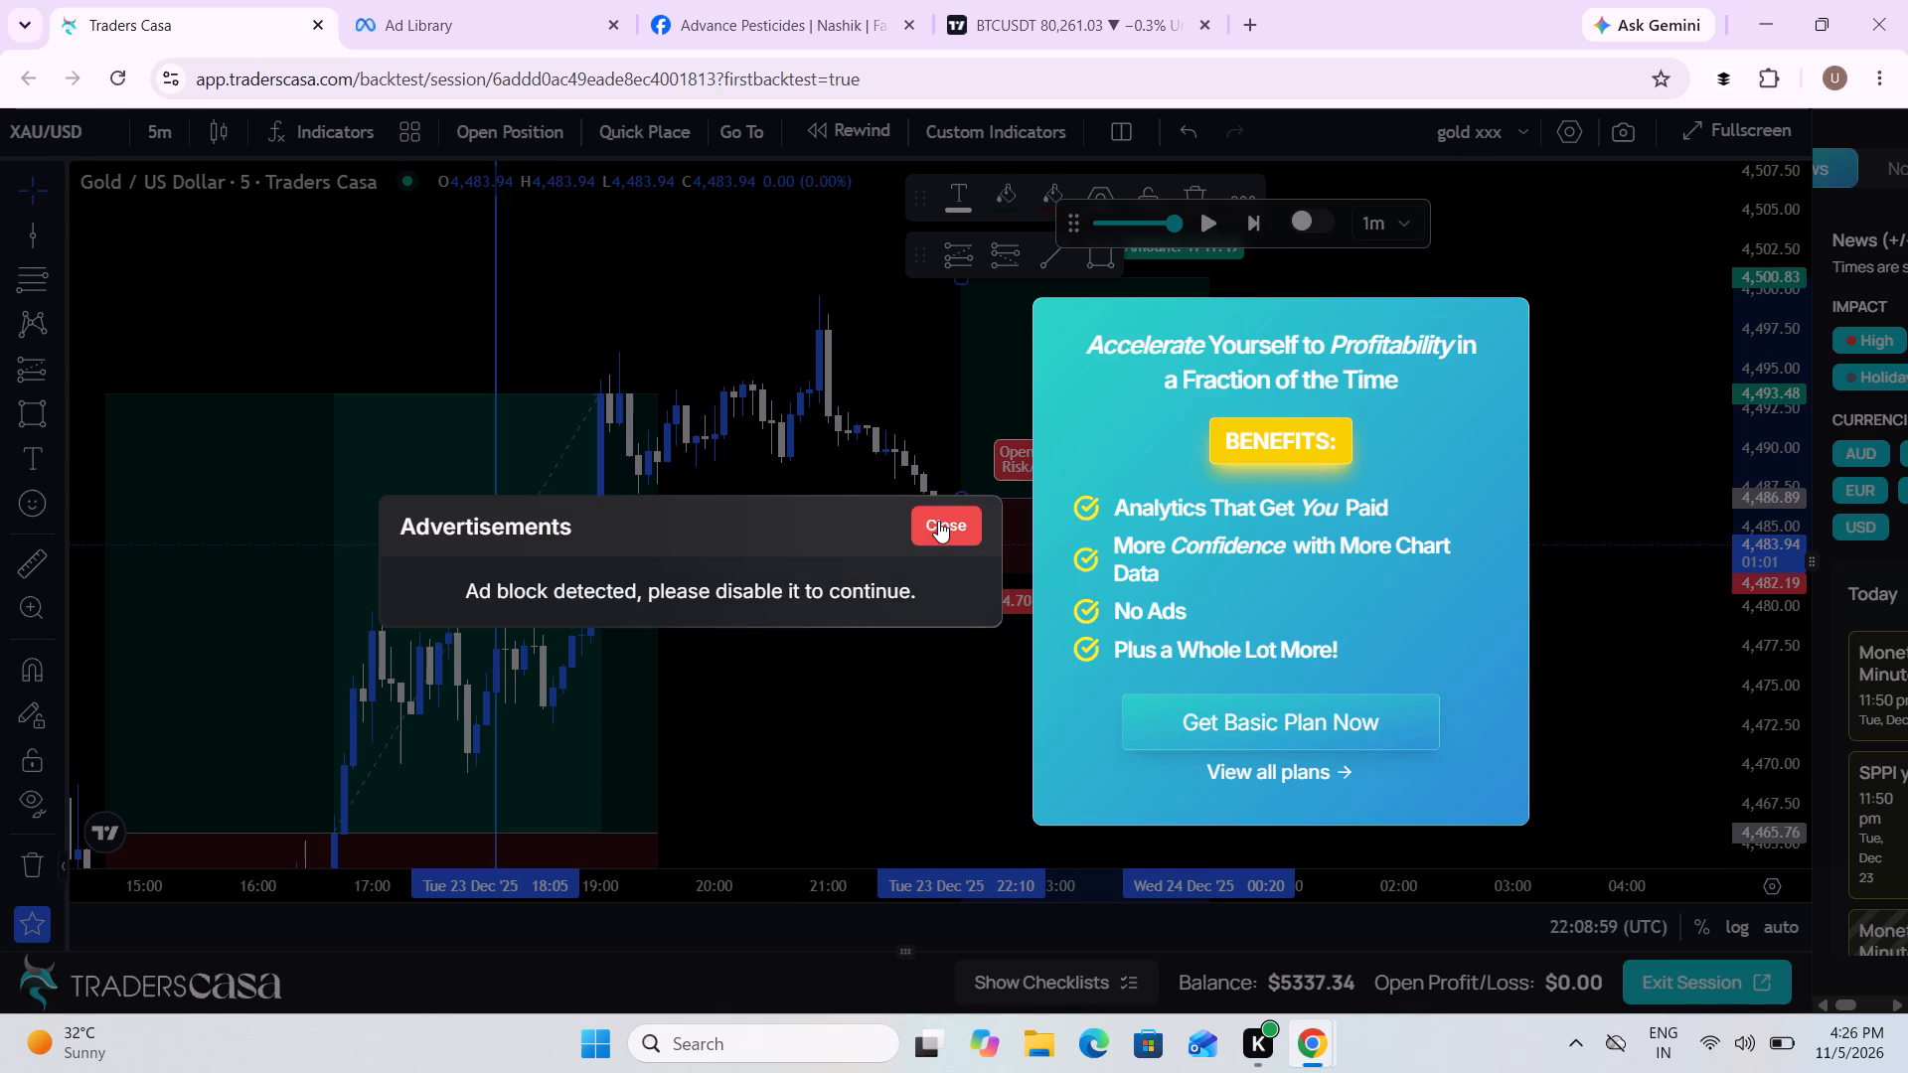
pyautogui.click(938, 521)
# Raise the new long position's target level to 4507.28.
pyautogui.moveTo(1252, 656); pyautogui.dragTo(1367, 791)
pyautogui.scroll(1, 1367, 791)
pyautogui.moveTo(1367, 791); pyautogui.dragTo(1308, 813)
pyautogui.scroll(-1, 1308, 813)
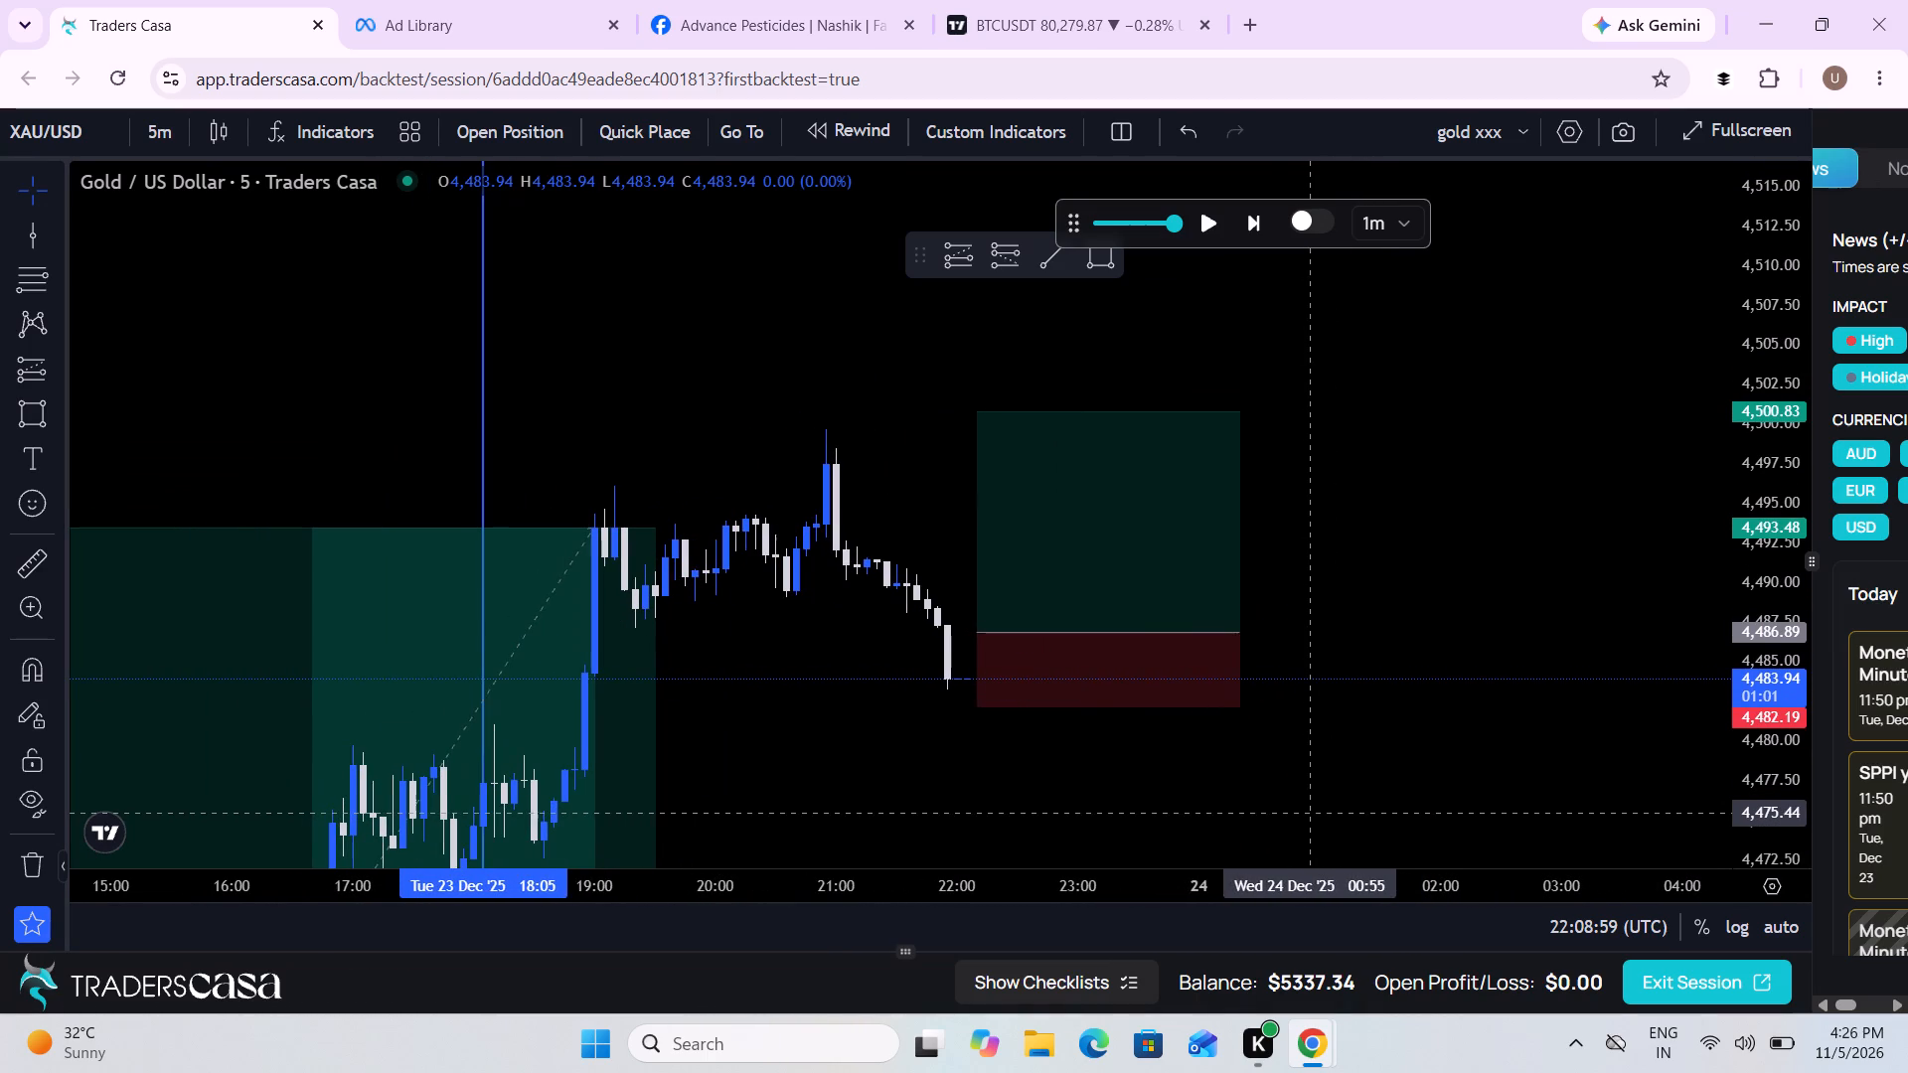
pyautogui.moveTo(981, 415); pyautogui.dragTo(965, 342)
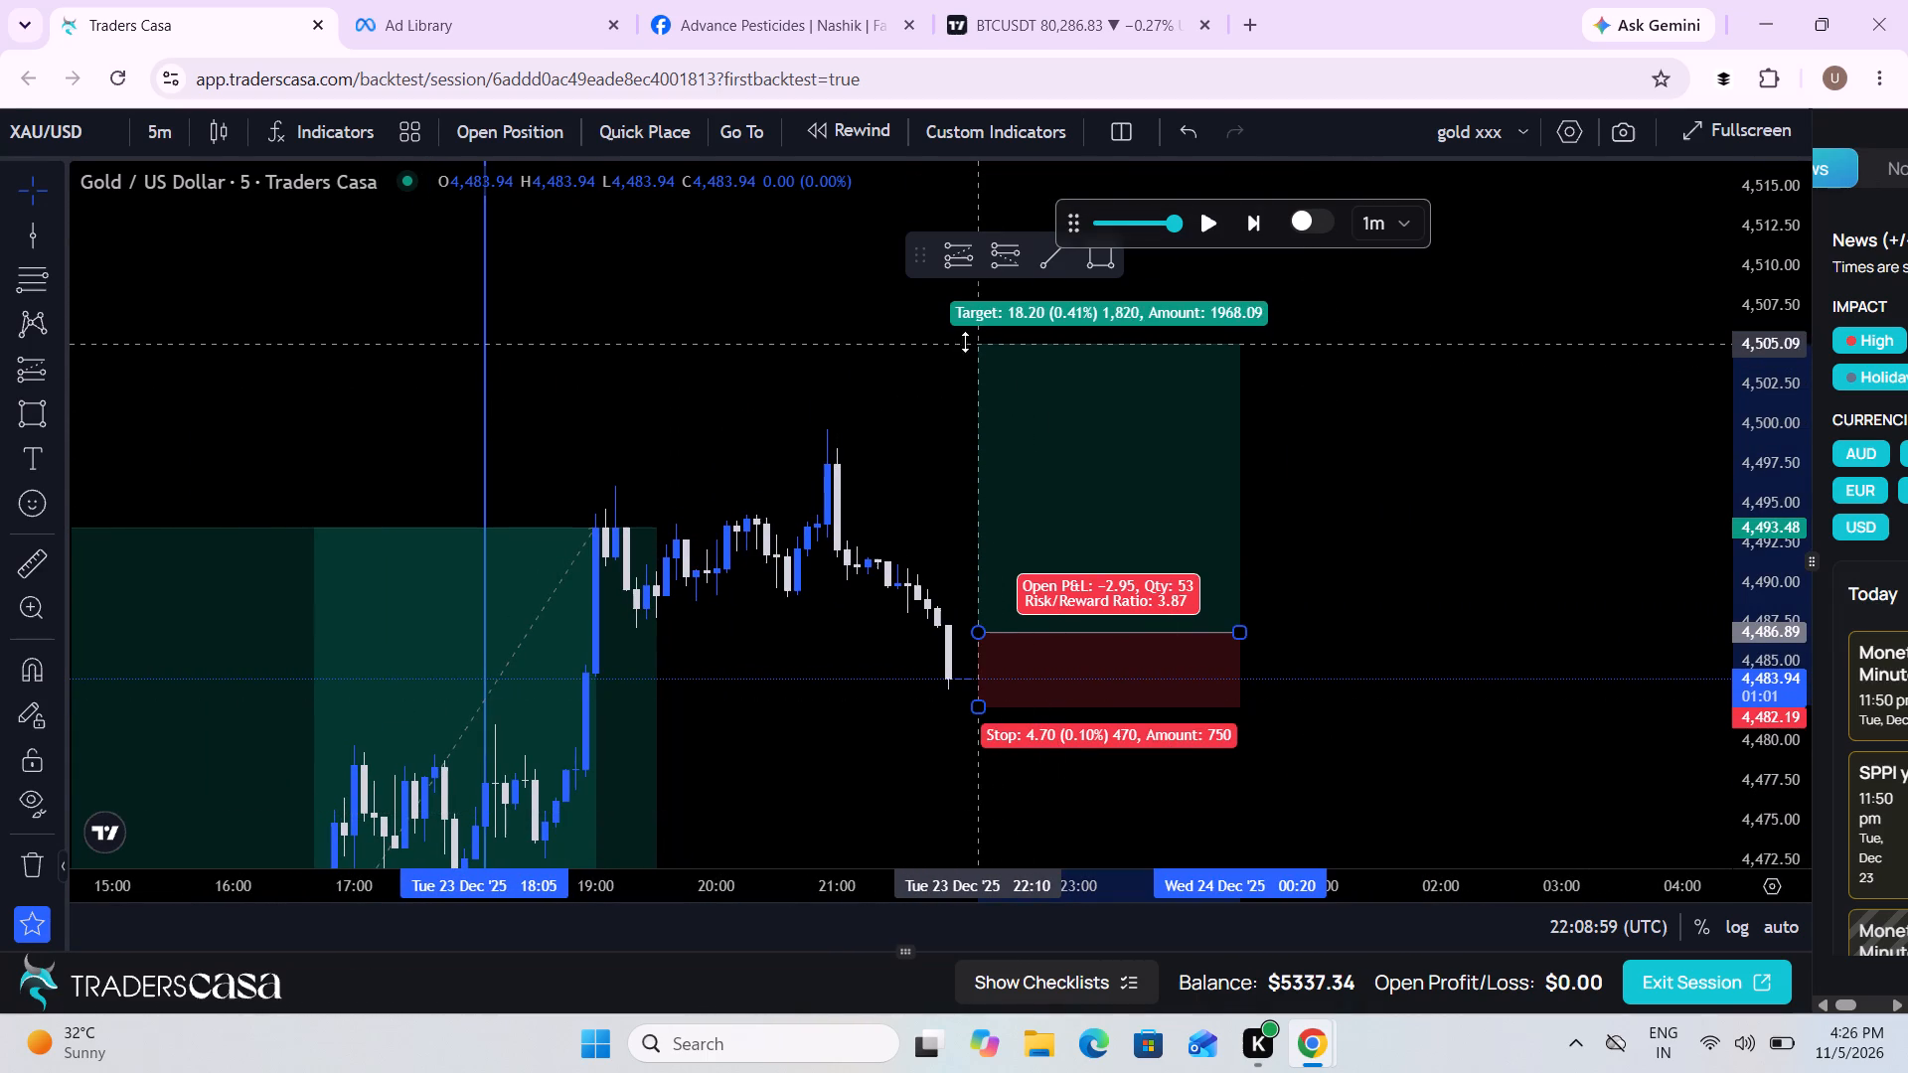
pyautogui.moveTo(965, 342); pyautogui.dragTo(972, 320)
pyautogui.moveTo(972, 320); pyautogui.dragTo(977, 308)
# Place a buy stop order at 4486.89 with take profit 4507.28, stop loss 4482.19 and 2.2% risk.
pyautogui.click(536, 137)
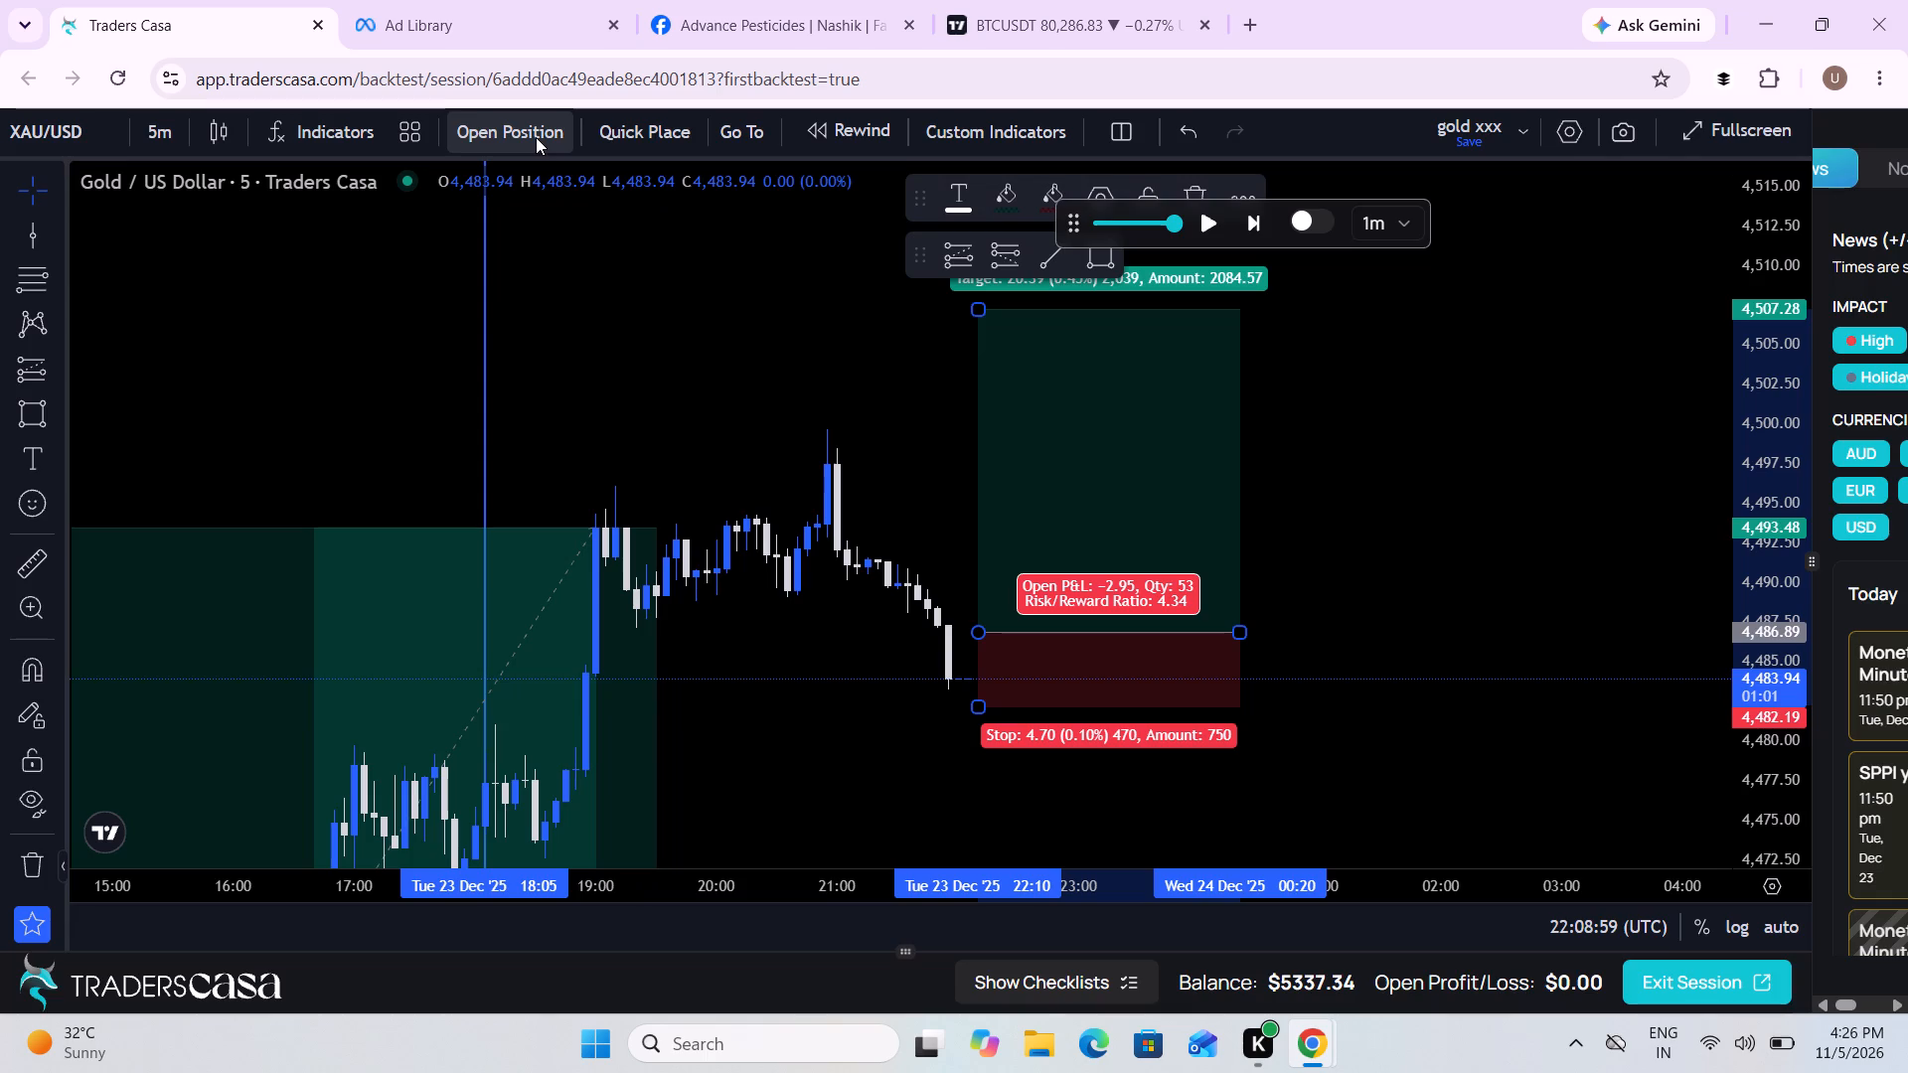
pyautogui.click(920, 896)
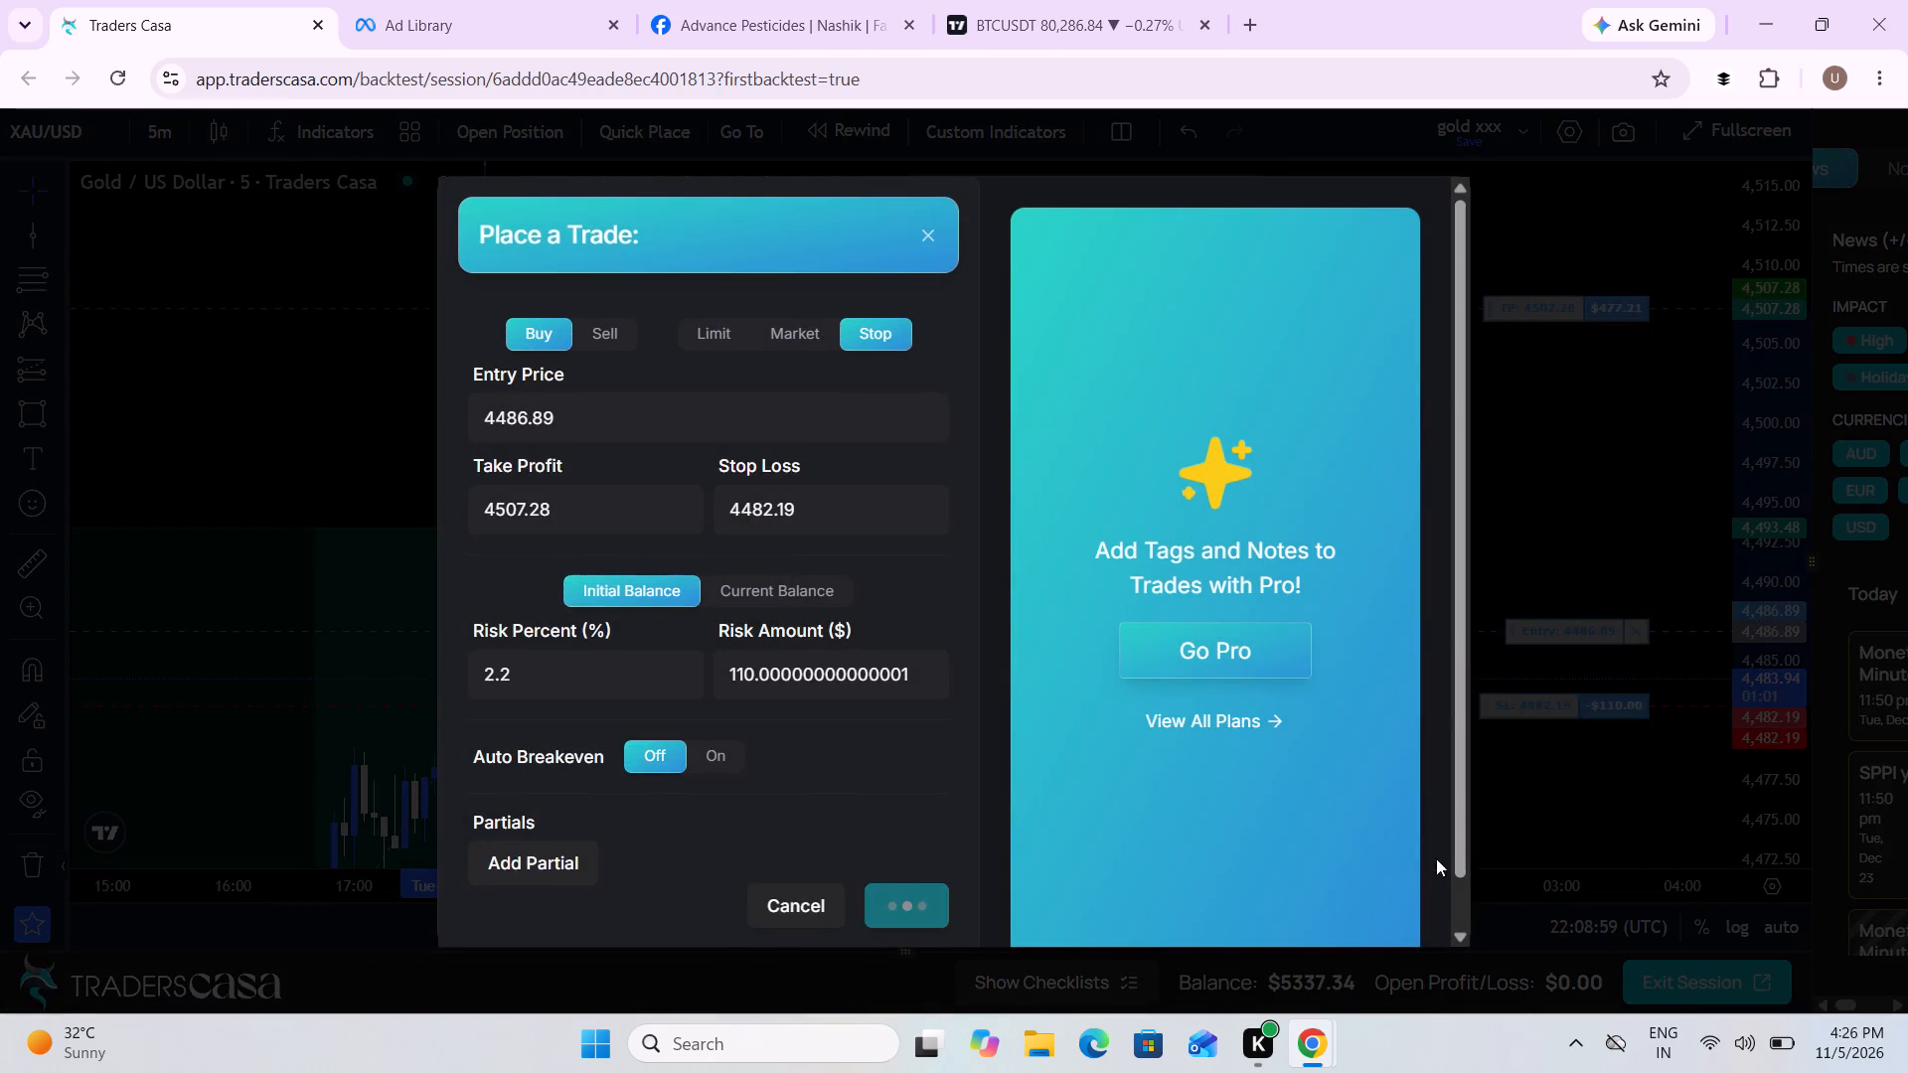
# Run the replay past the order's entry and stop levels and pause at about 23:45 UTC on 23 Dec.
pyautogui.moveTo(1242, 817); pyautogui.dragTo(1292, 759)
pyautogui.scroll(1, 1292, 759)
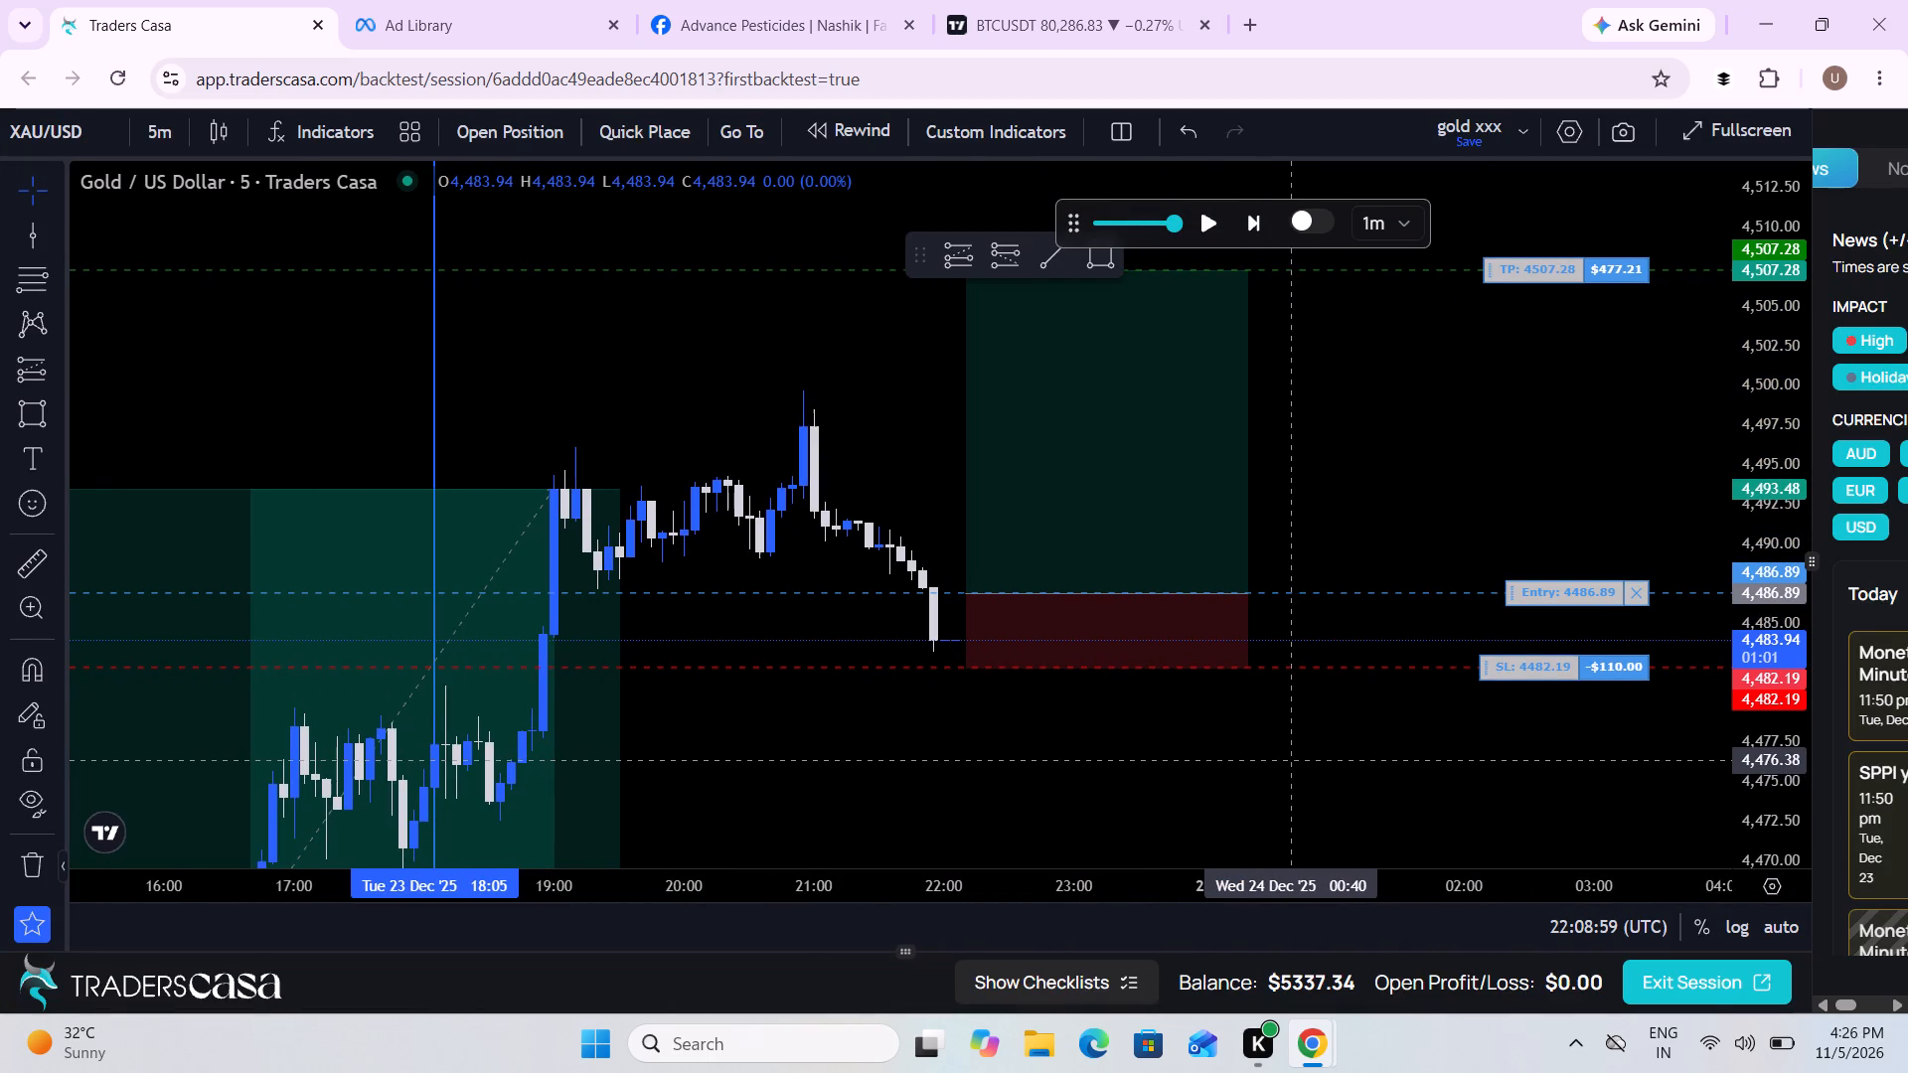
pyautogui.moveTo(1292, 759); pyautogui.dragTo(1287, 825)
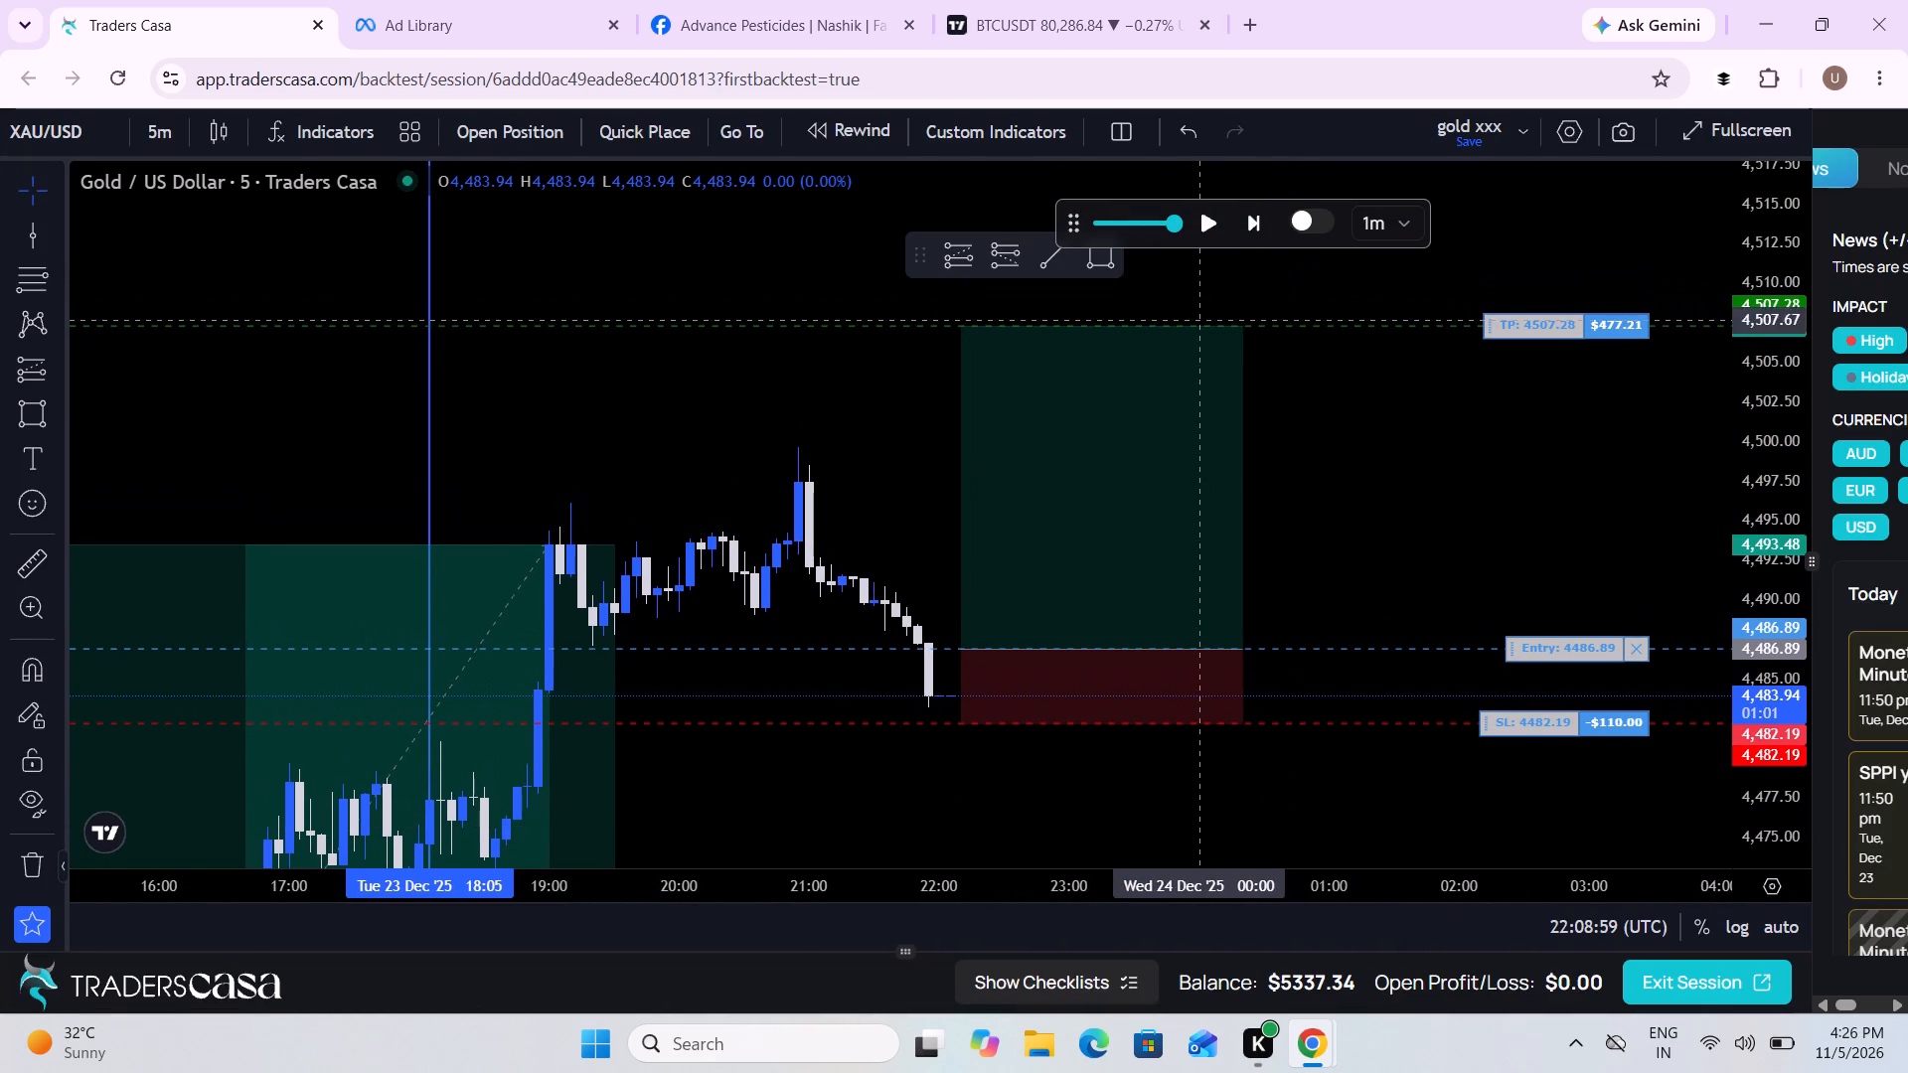
pyautogui.click(1204, 223)
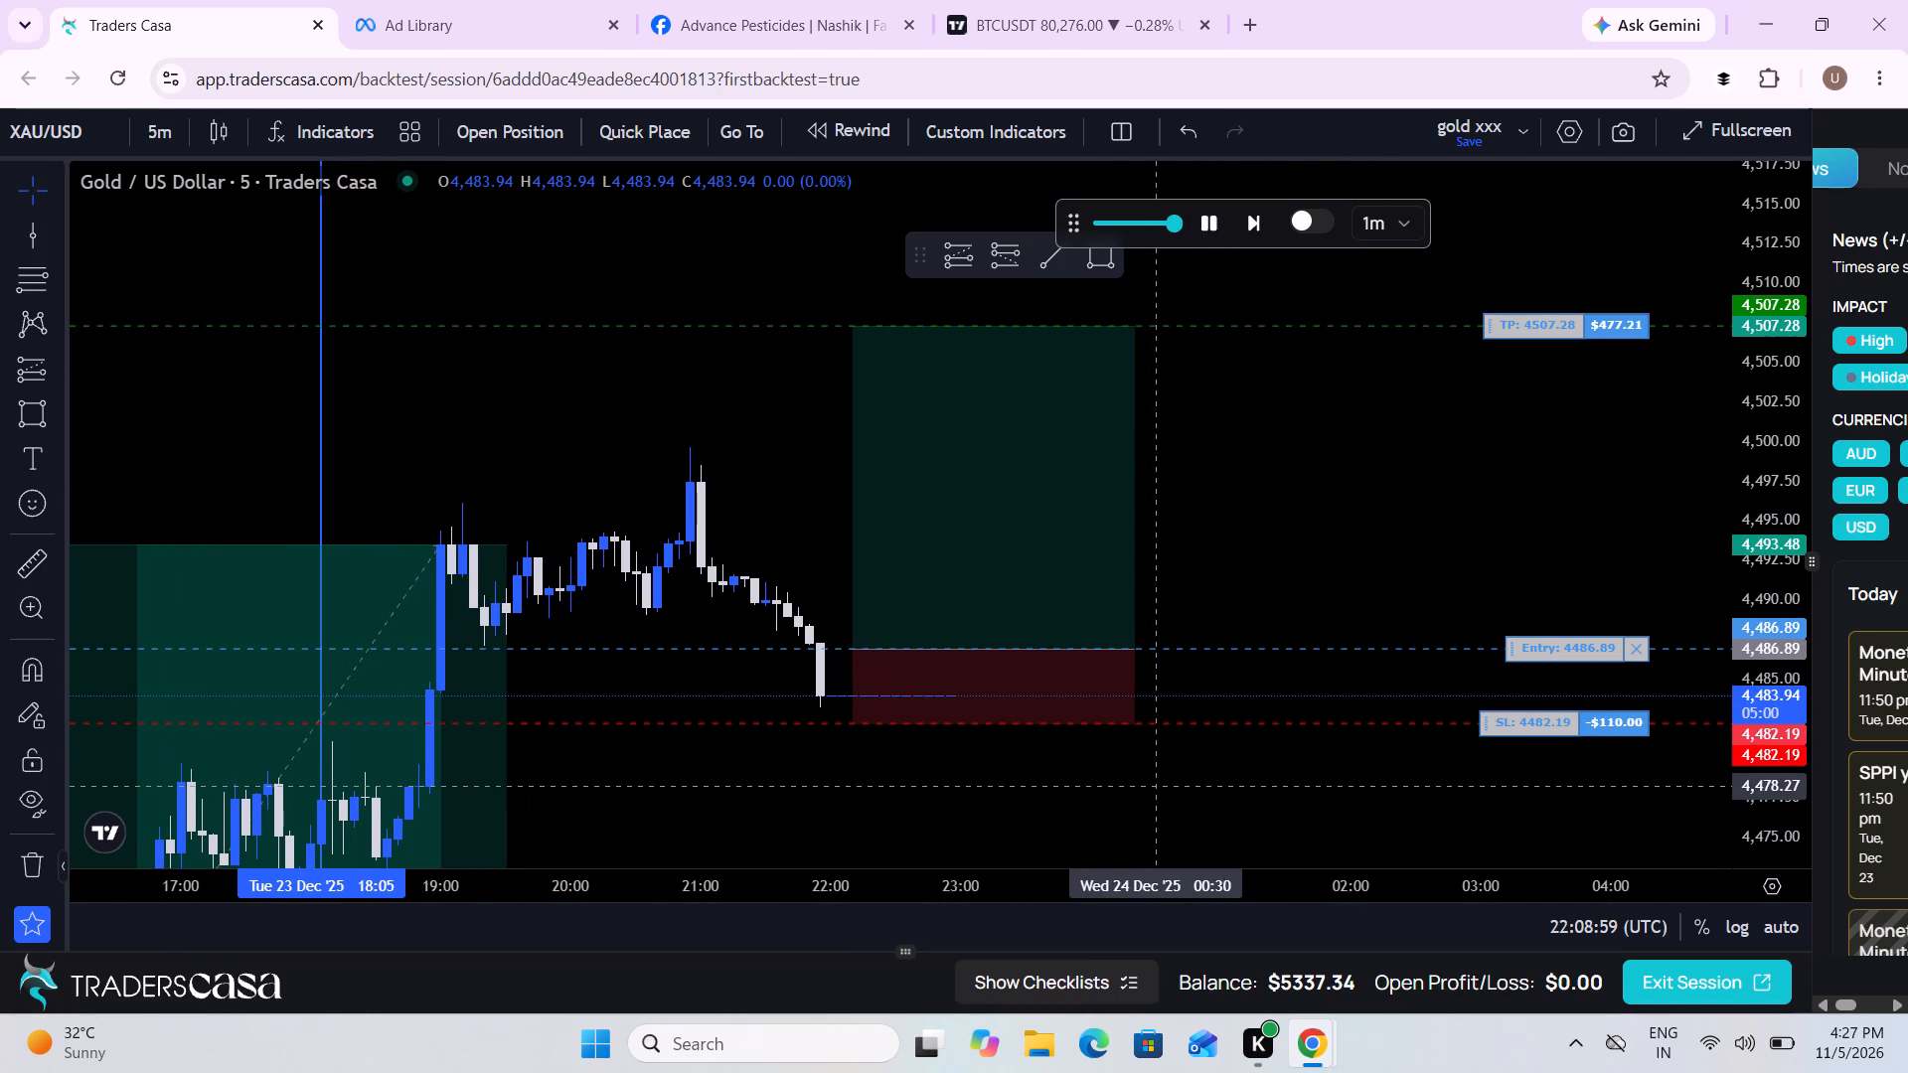
pyautogui.doubleClick(1096, 786)
pyautogui.click(1096, 786)
pyautogui.scroll(-1, 1096, 786)
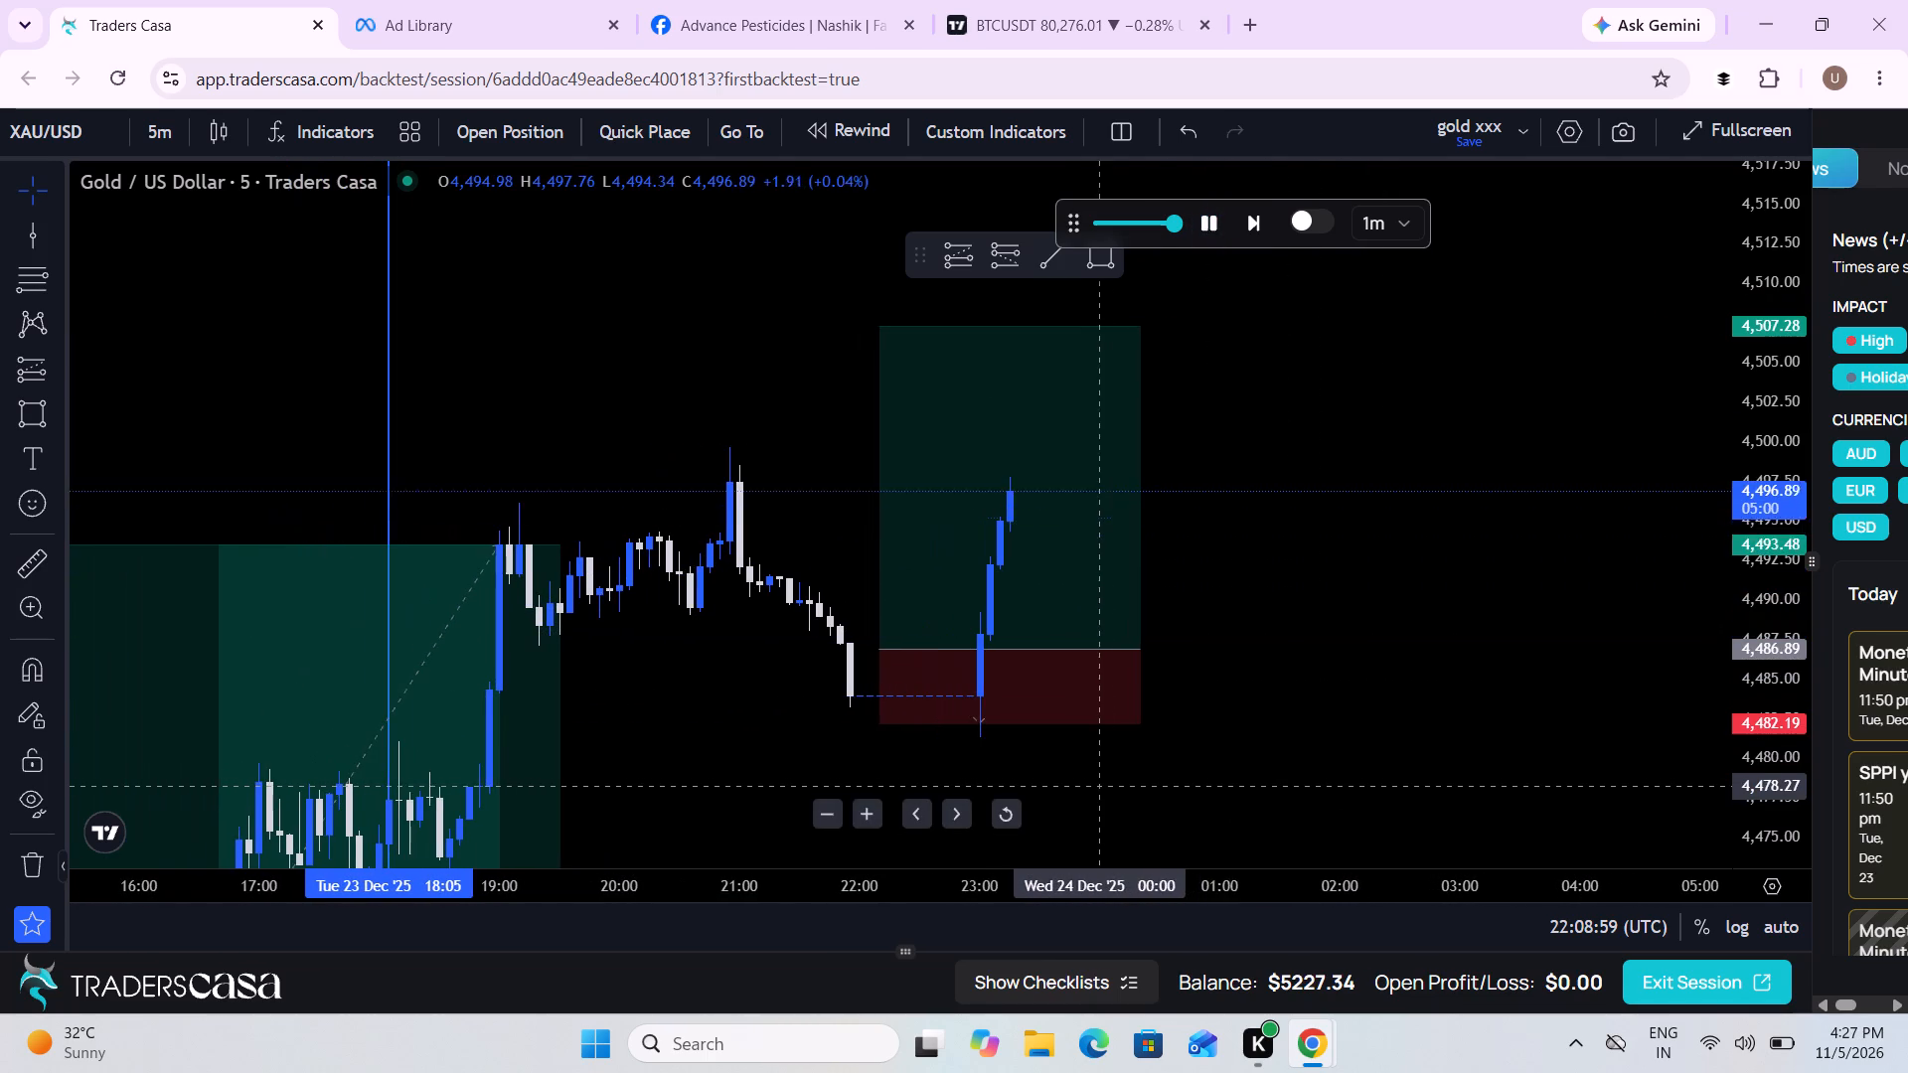
pyautogui.moveTo(1273, 734); pyautogui.dragTo(1090, 736)
pyautogui.scroll(-1, 1090, 736)
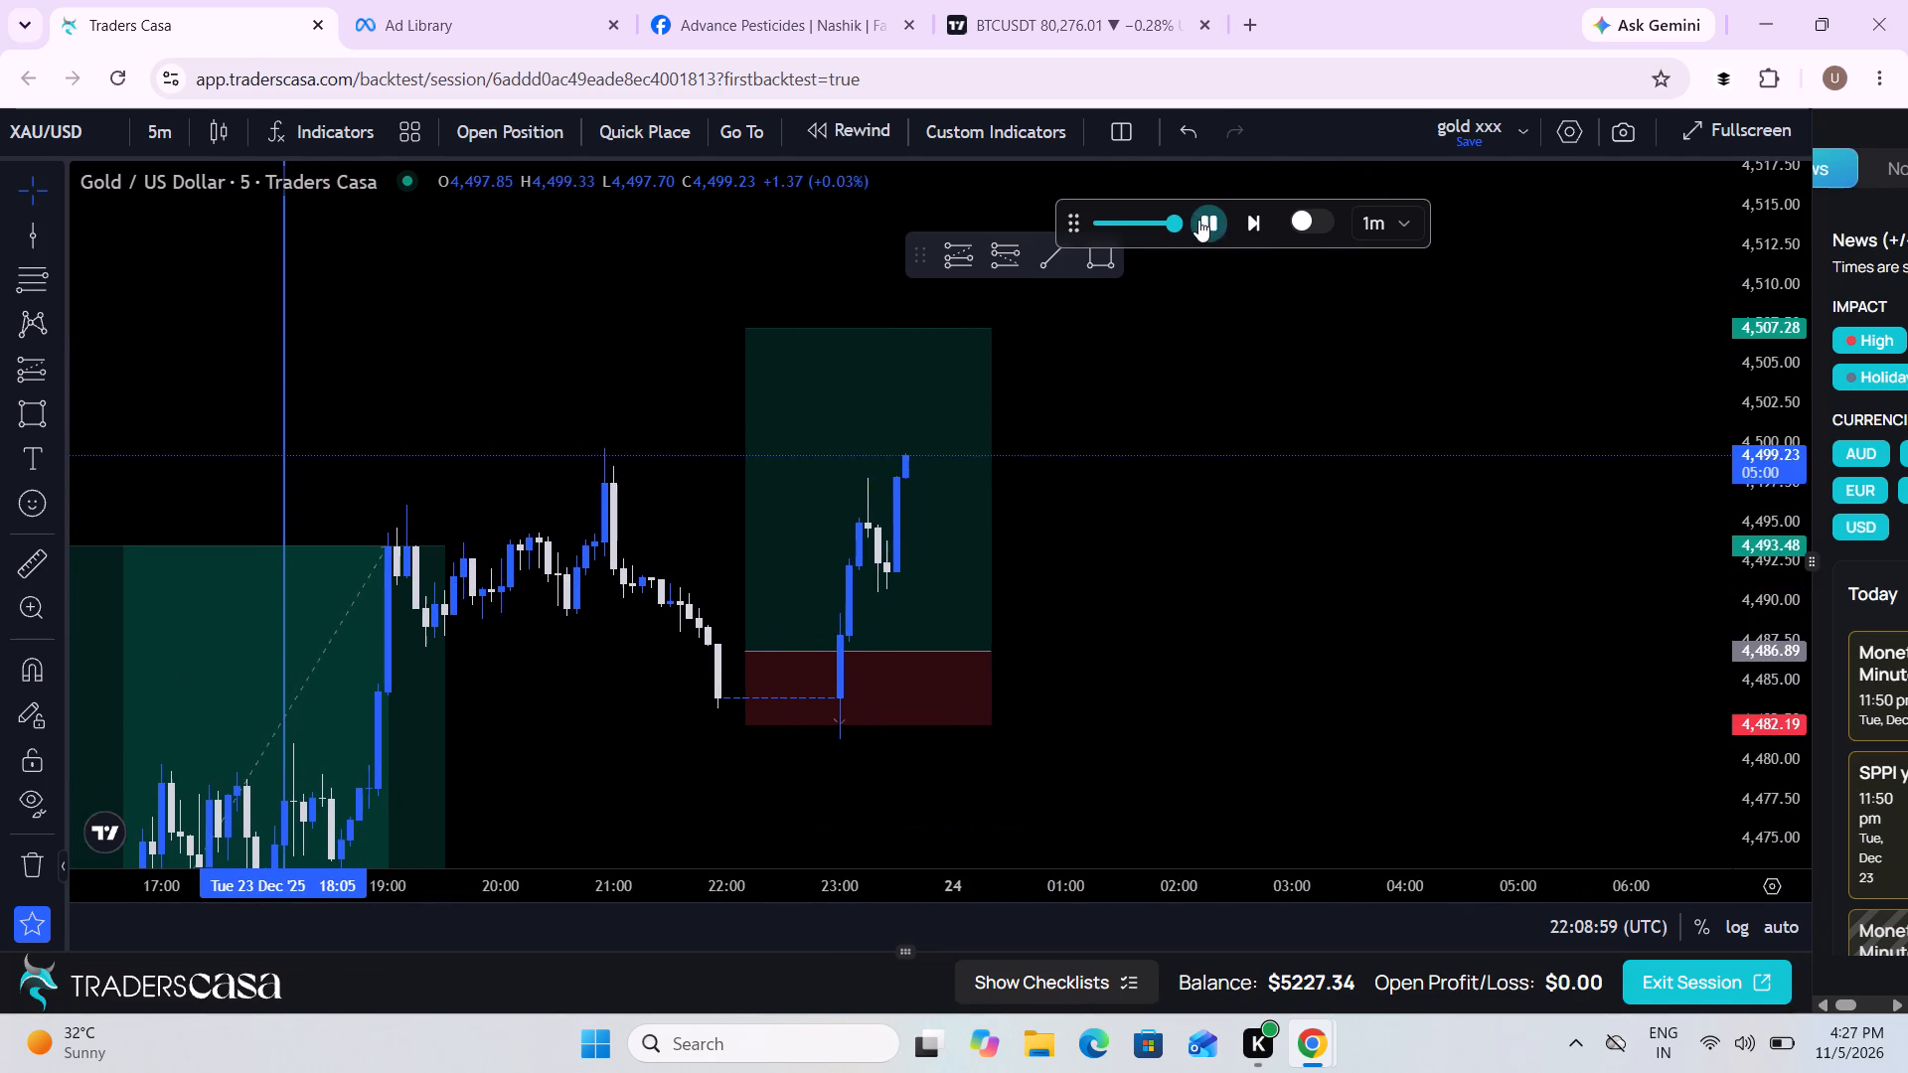
pyautogui.click(1215, 219)
# Examine the price action around the new long position and the earlier candles of 23 Dec.
pyautogui.scroll(1, 1183, 469)
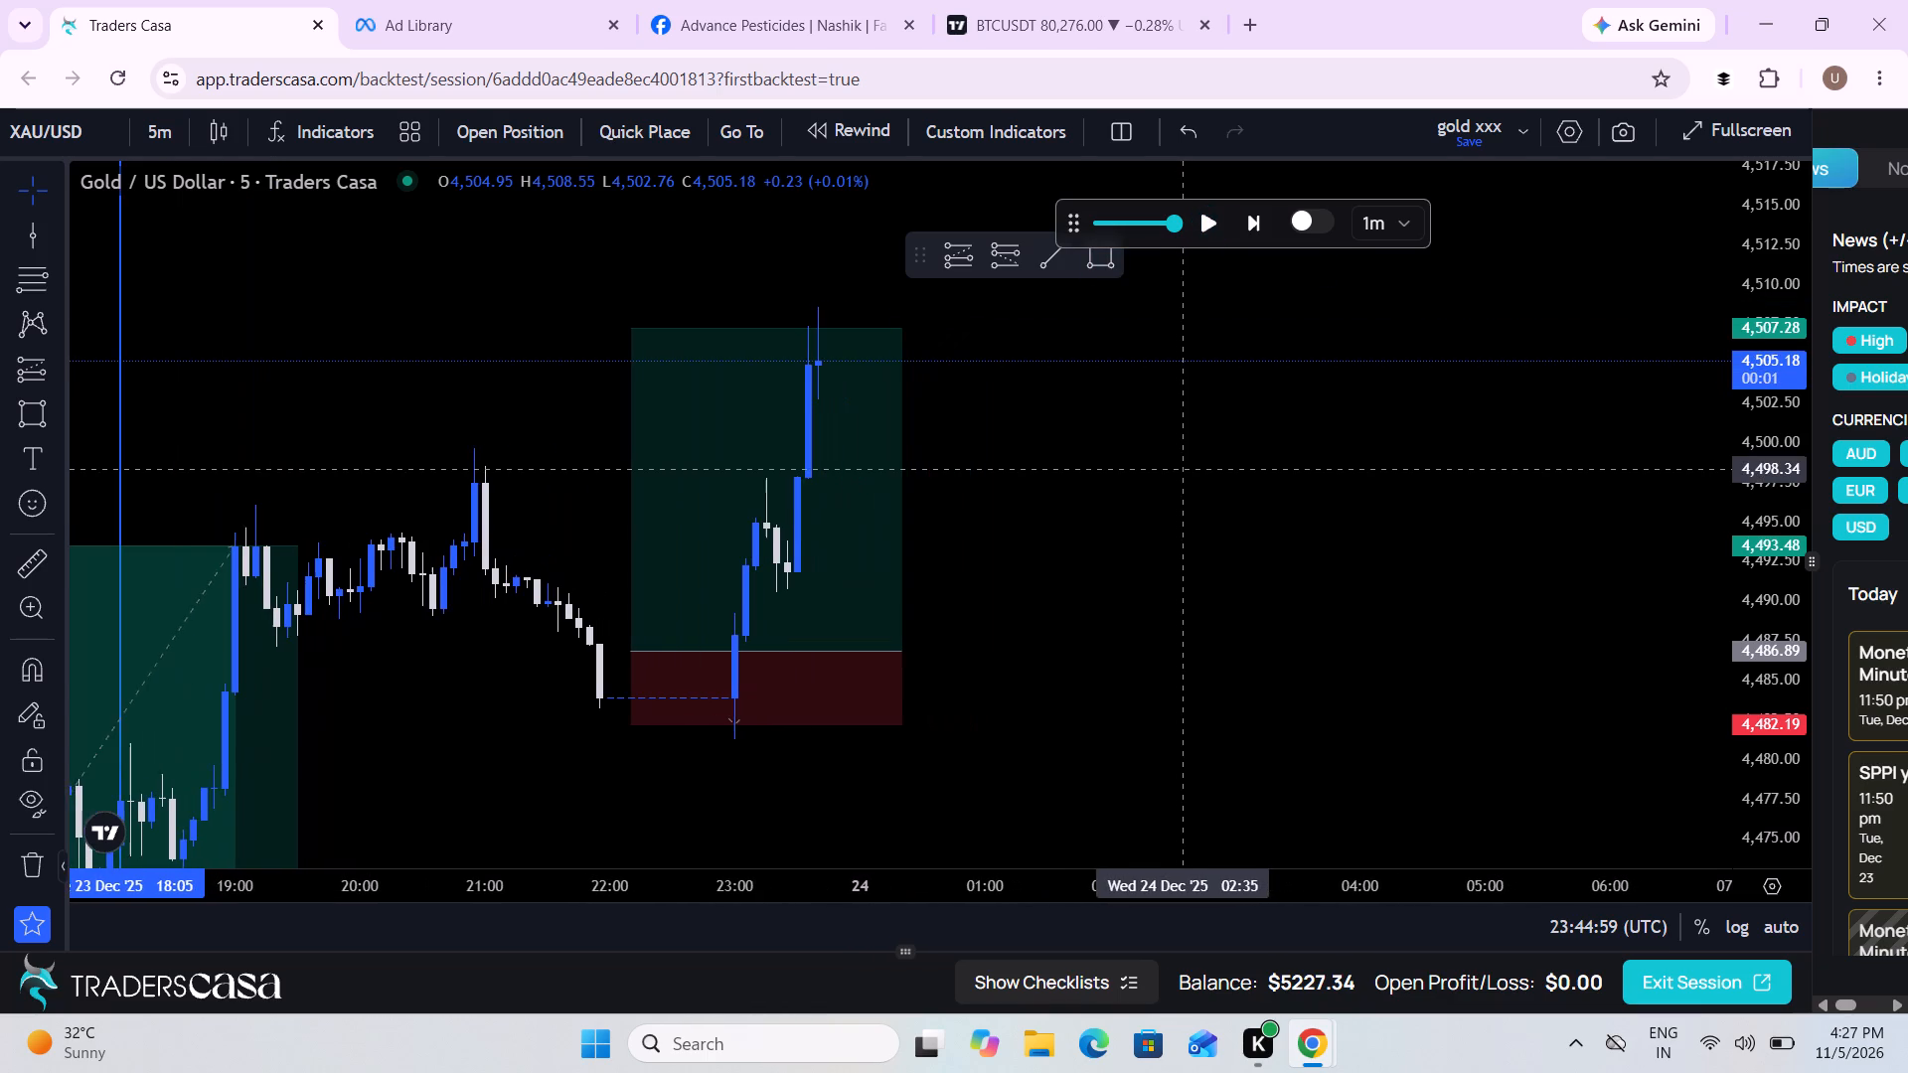
pyautogui.moveTo(1183, 469); pyautogui.dragTo(1261, 319)
pyautogui.moveTo(1095, 521); pyautogui.dragTo(1208, 506)
pyautogui.scroll(-1, 1208, 506)
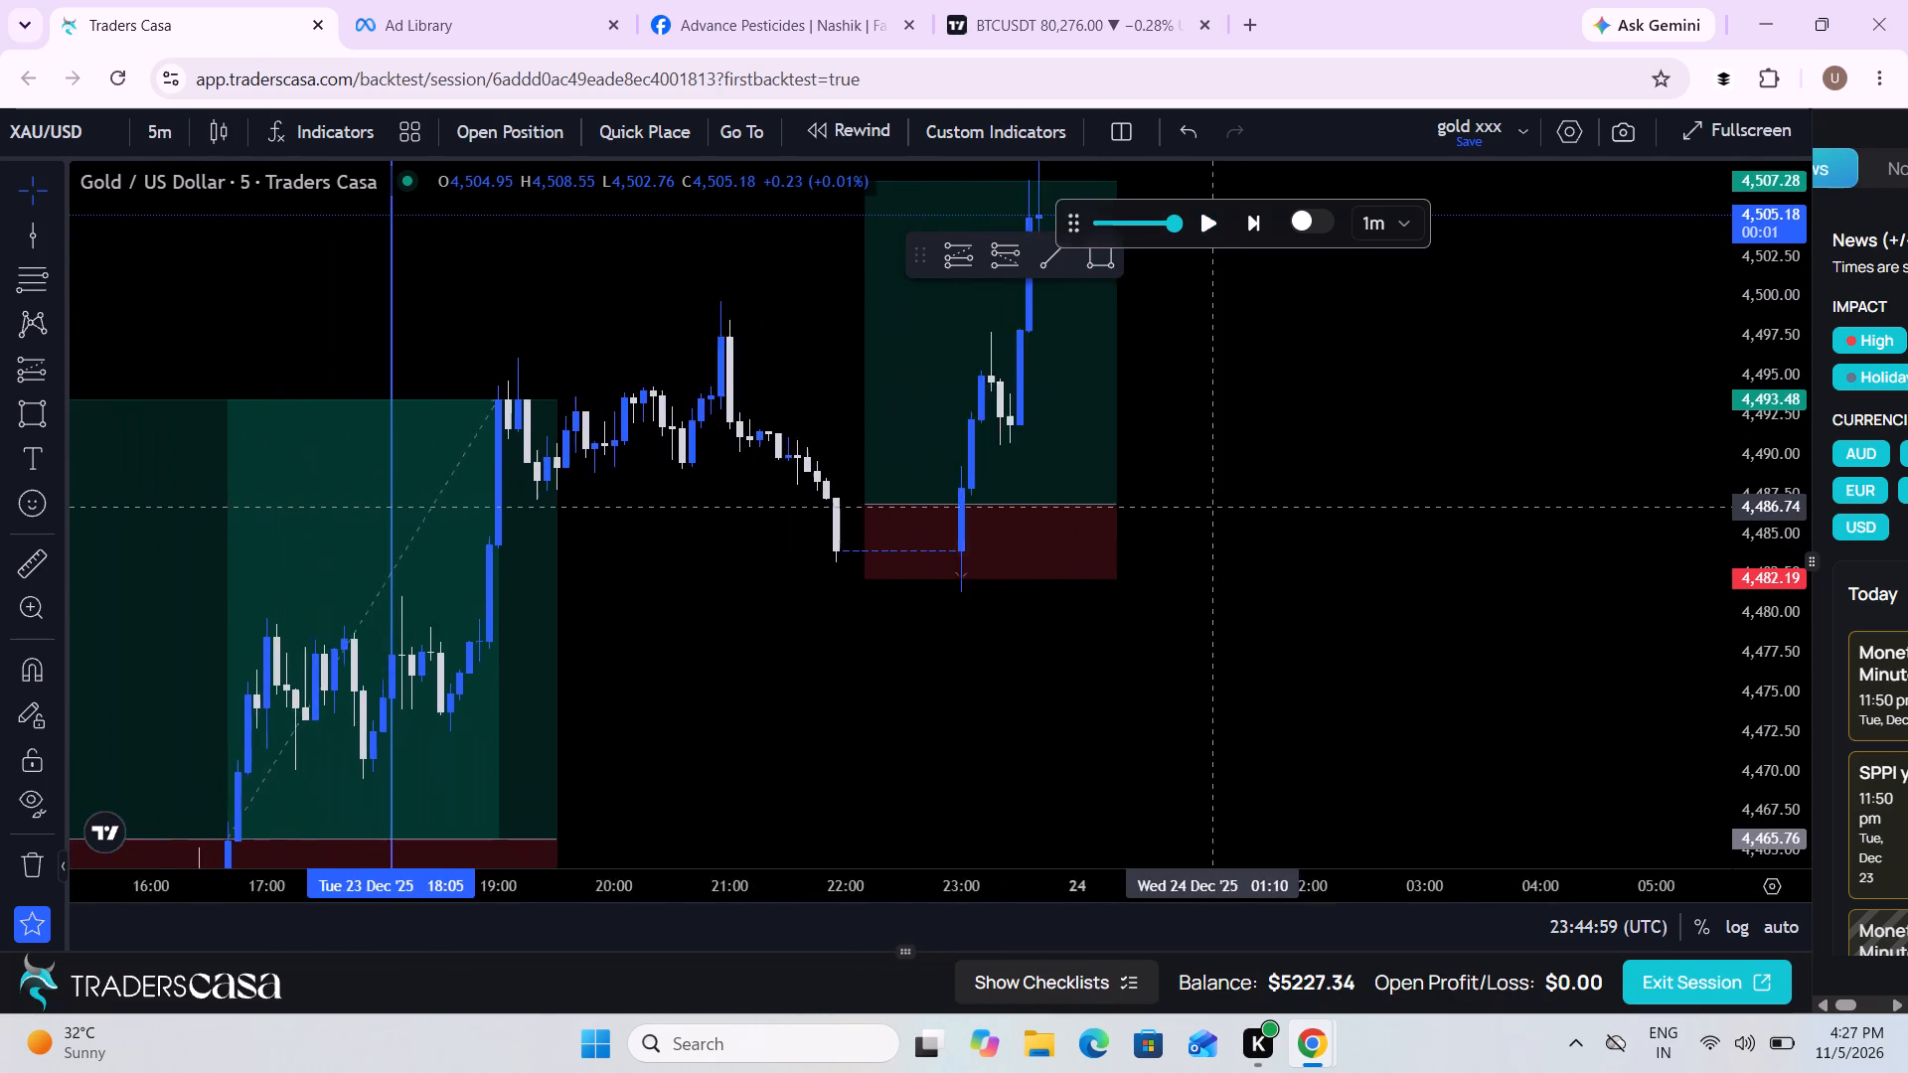
pyautogui.scroll(-1, 1208, 506)
pyautogui.moveTo(1186, 681); pyautogui.dragTo(1129, 807)
pyautogui.moveTo(1129, 807); pyautogui.dragTo(1044, 860)
pyautogui.scroll(-1, 1108, 758)
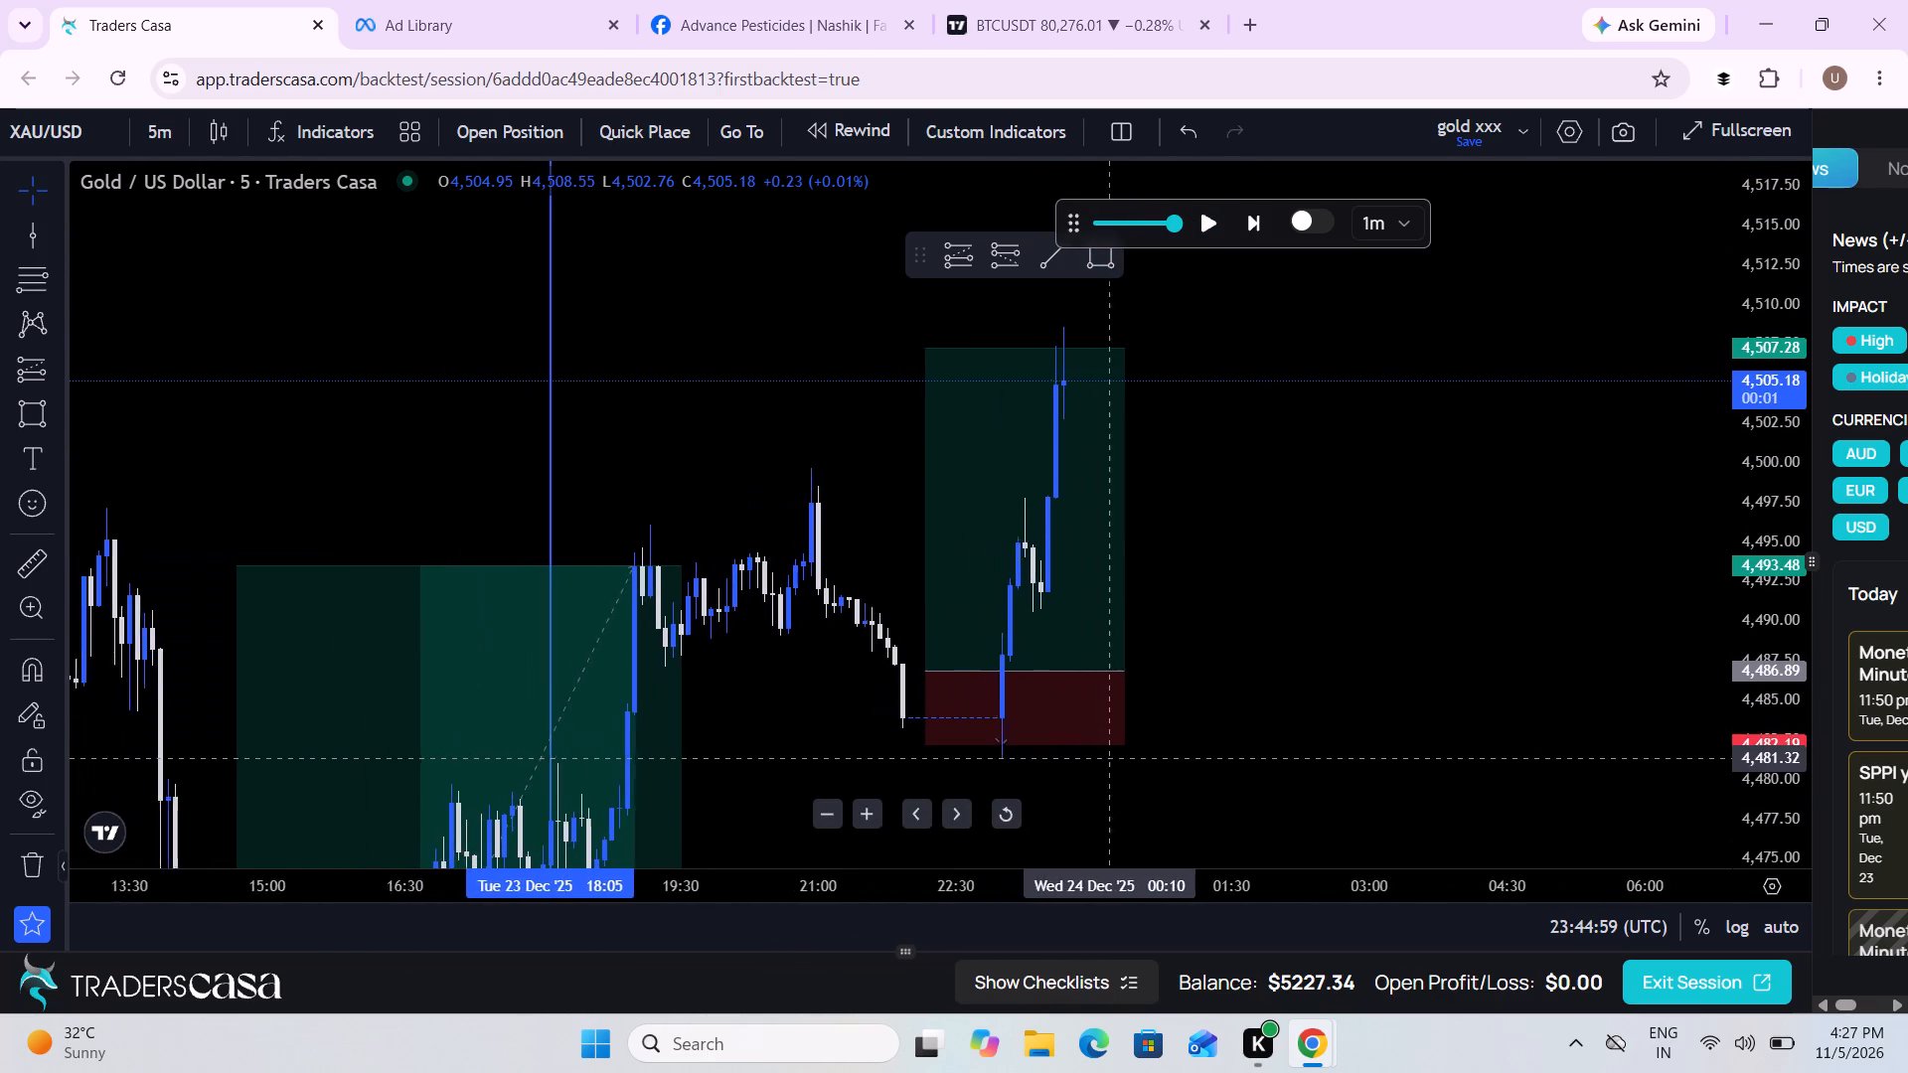
pyautogui.scroll(-2, 1108, 758)
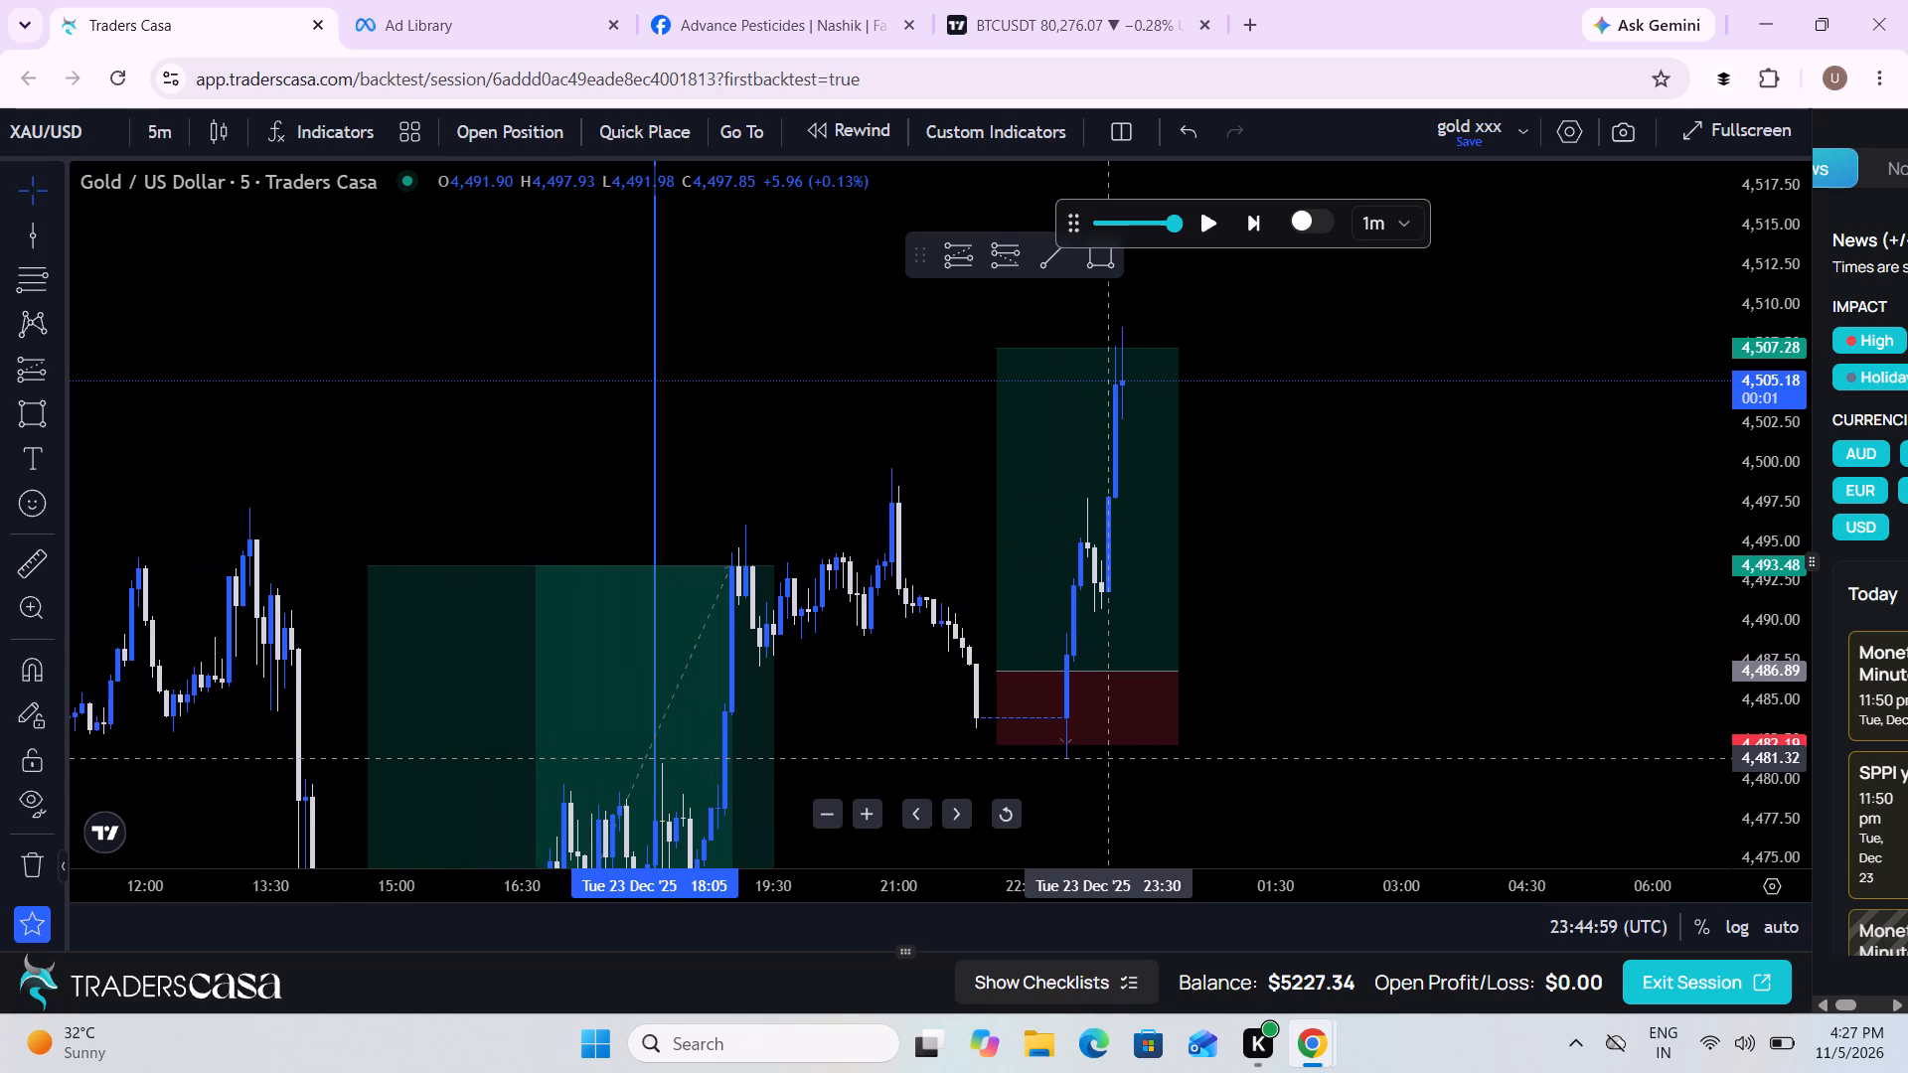
pyautogui.scroll(2, 1108, 758)
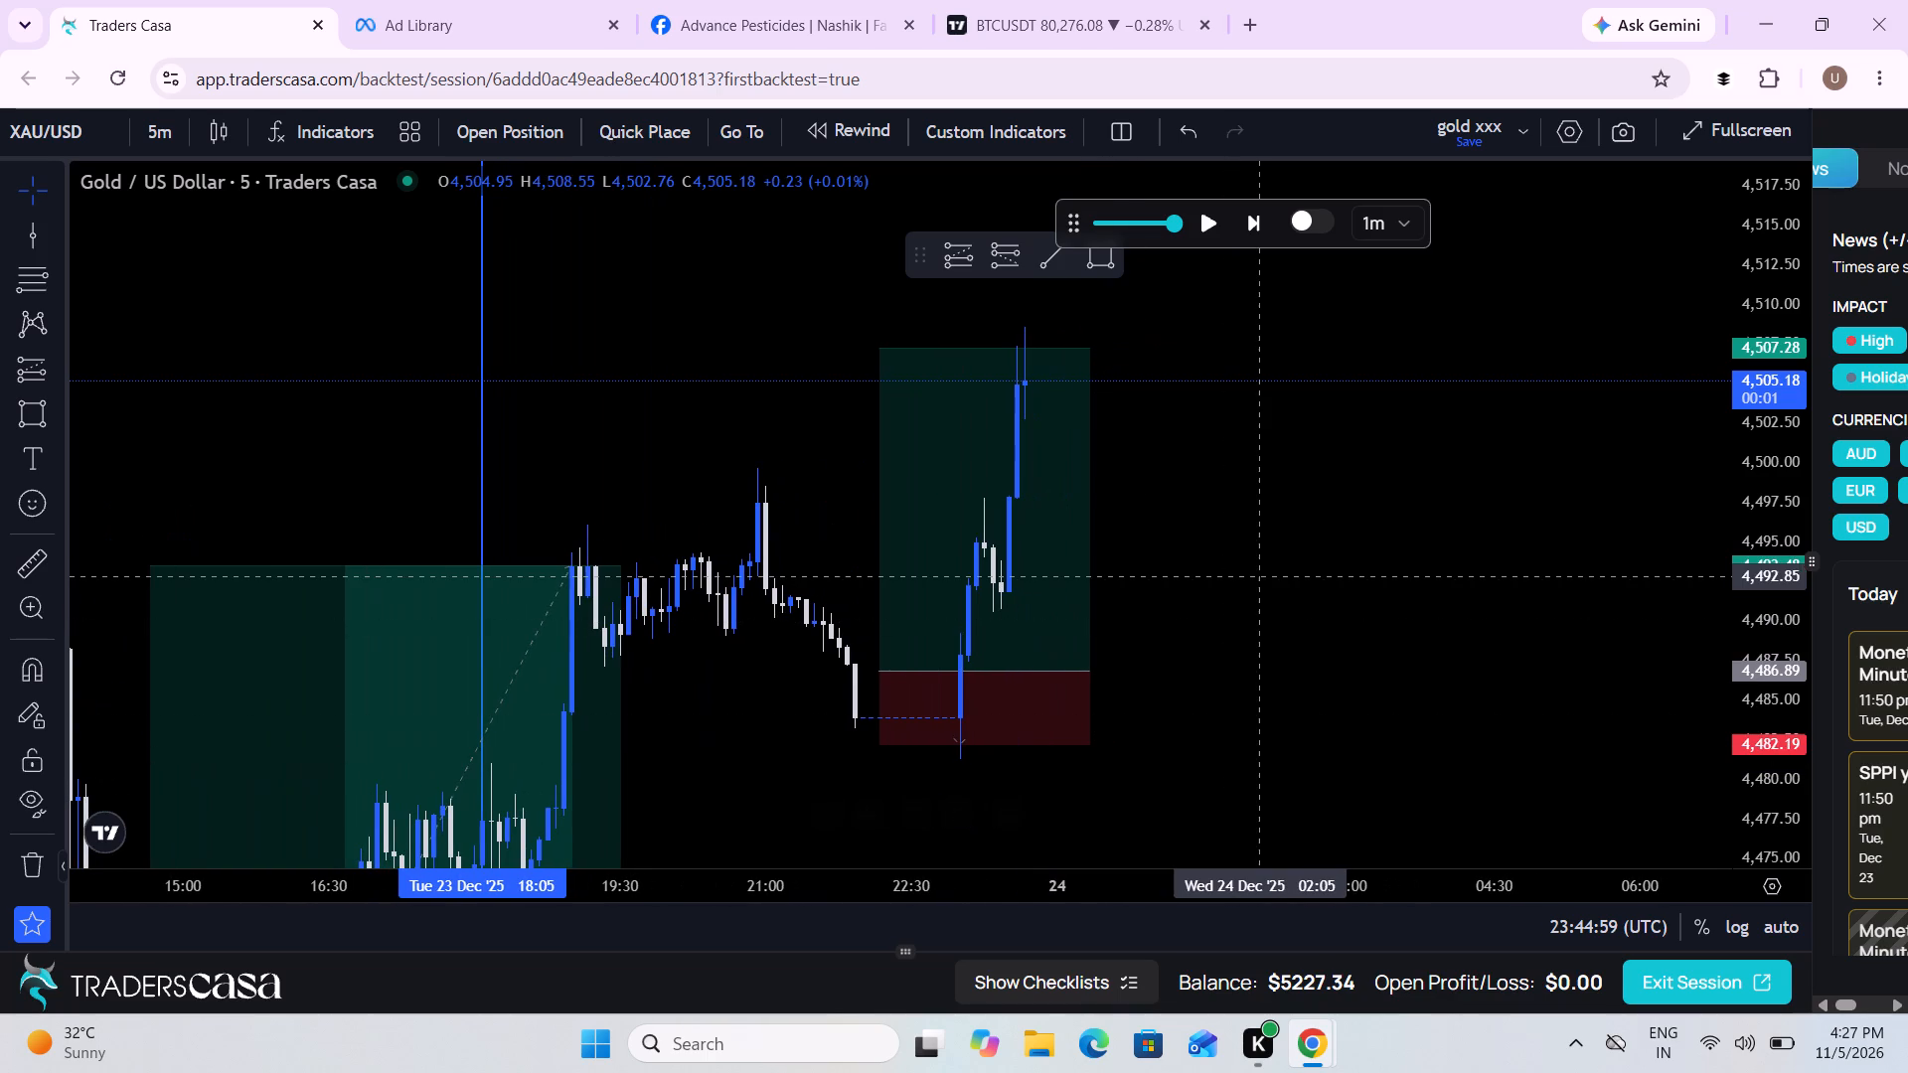
pyautogui.moveTo(1258, 575); pyautogui.dragTo(1296, 603)
pyautogui.moveTo(1296, 603); pyautogui.dragTo(1179, 589)
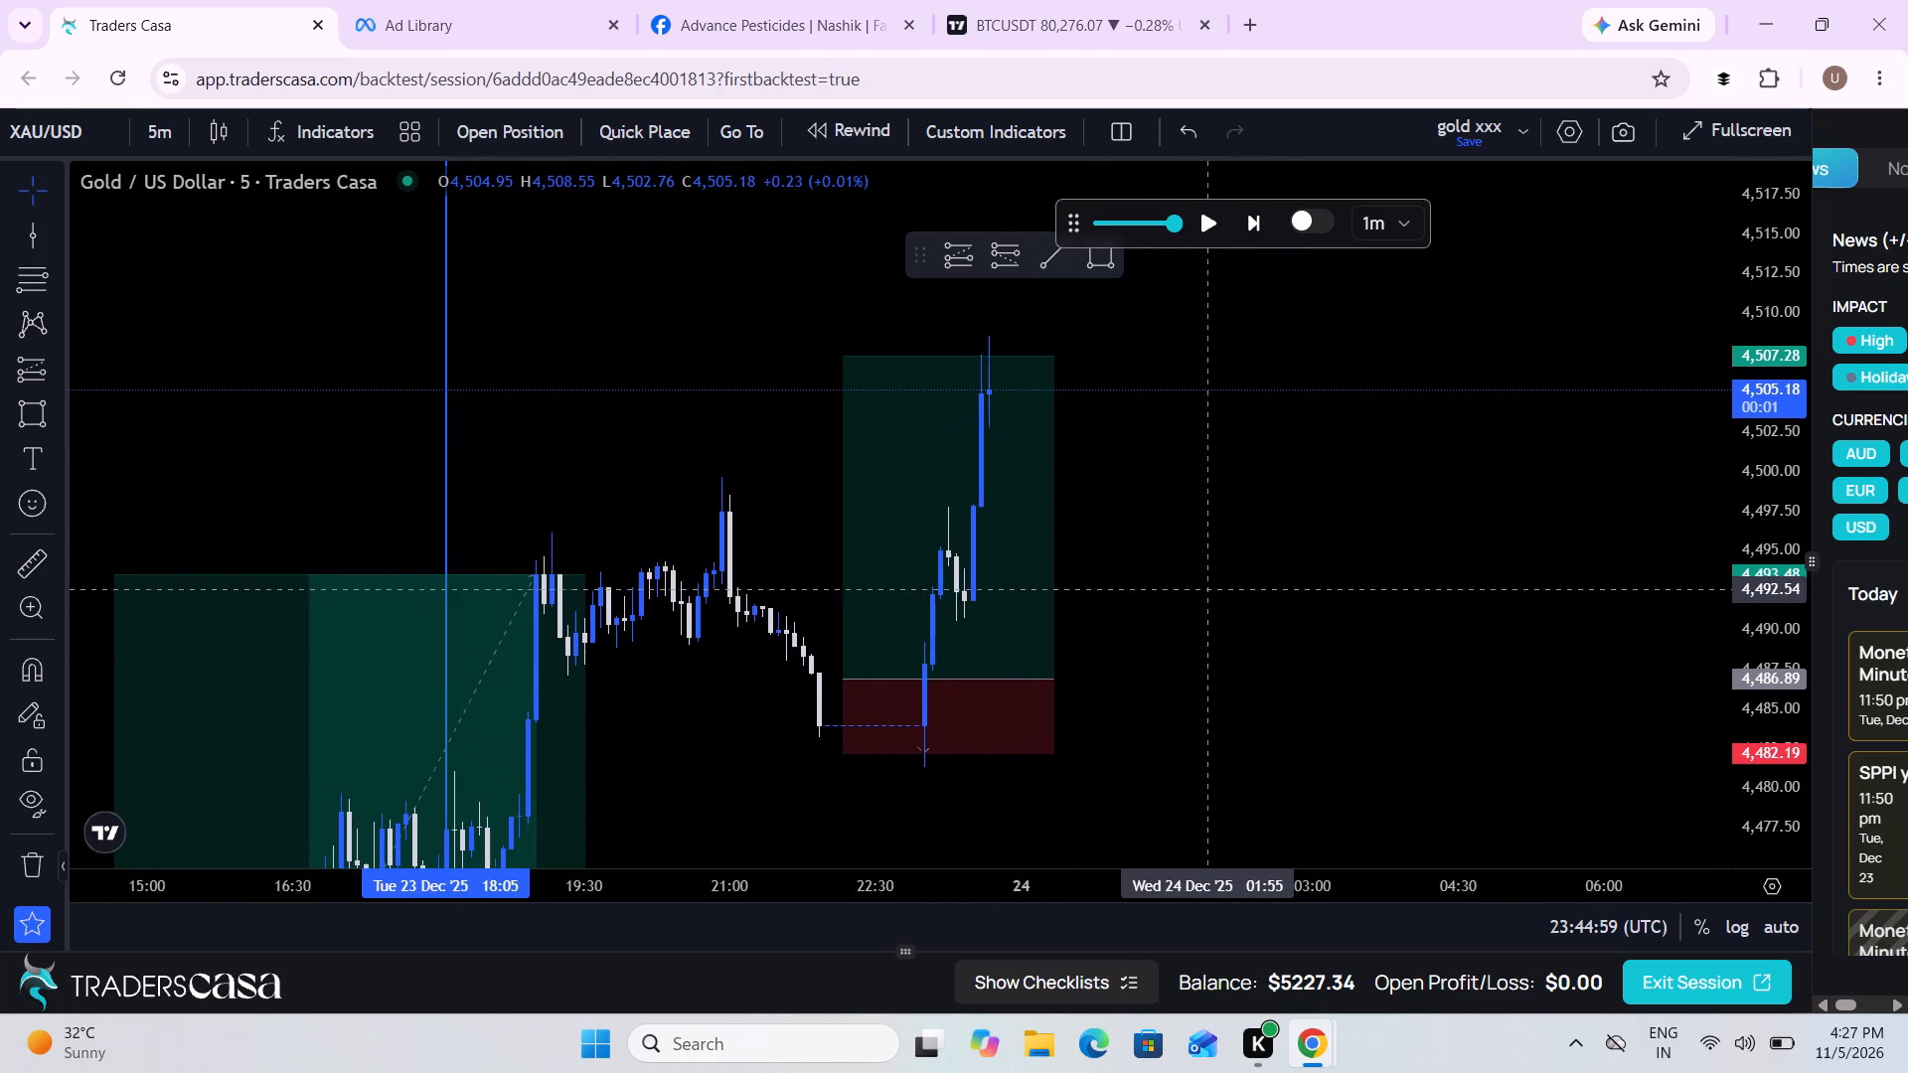
pyautogui.moveTo(1179, 589); pyautogui.dragTo(1167, 587)
pyautogui.moveTo(1167, 587); pyautogui.dragTo(1068, 599)
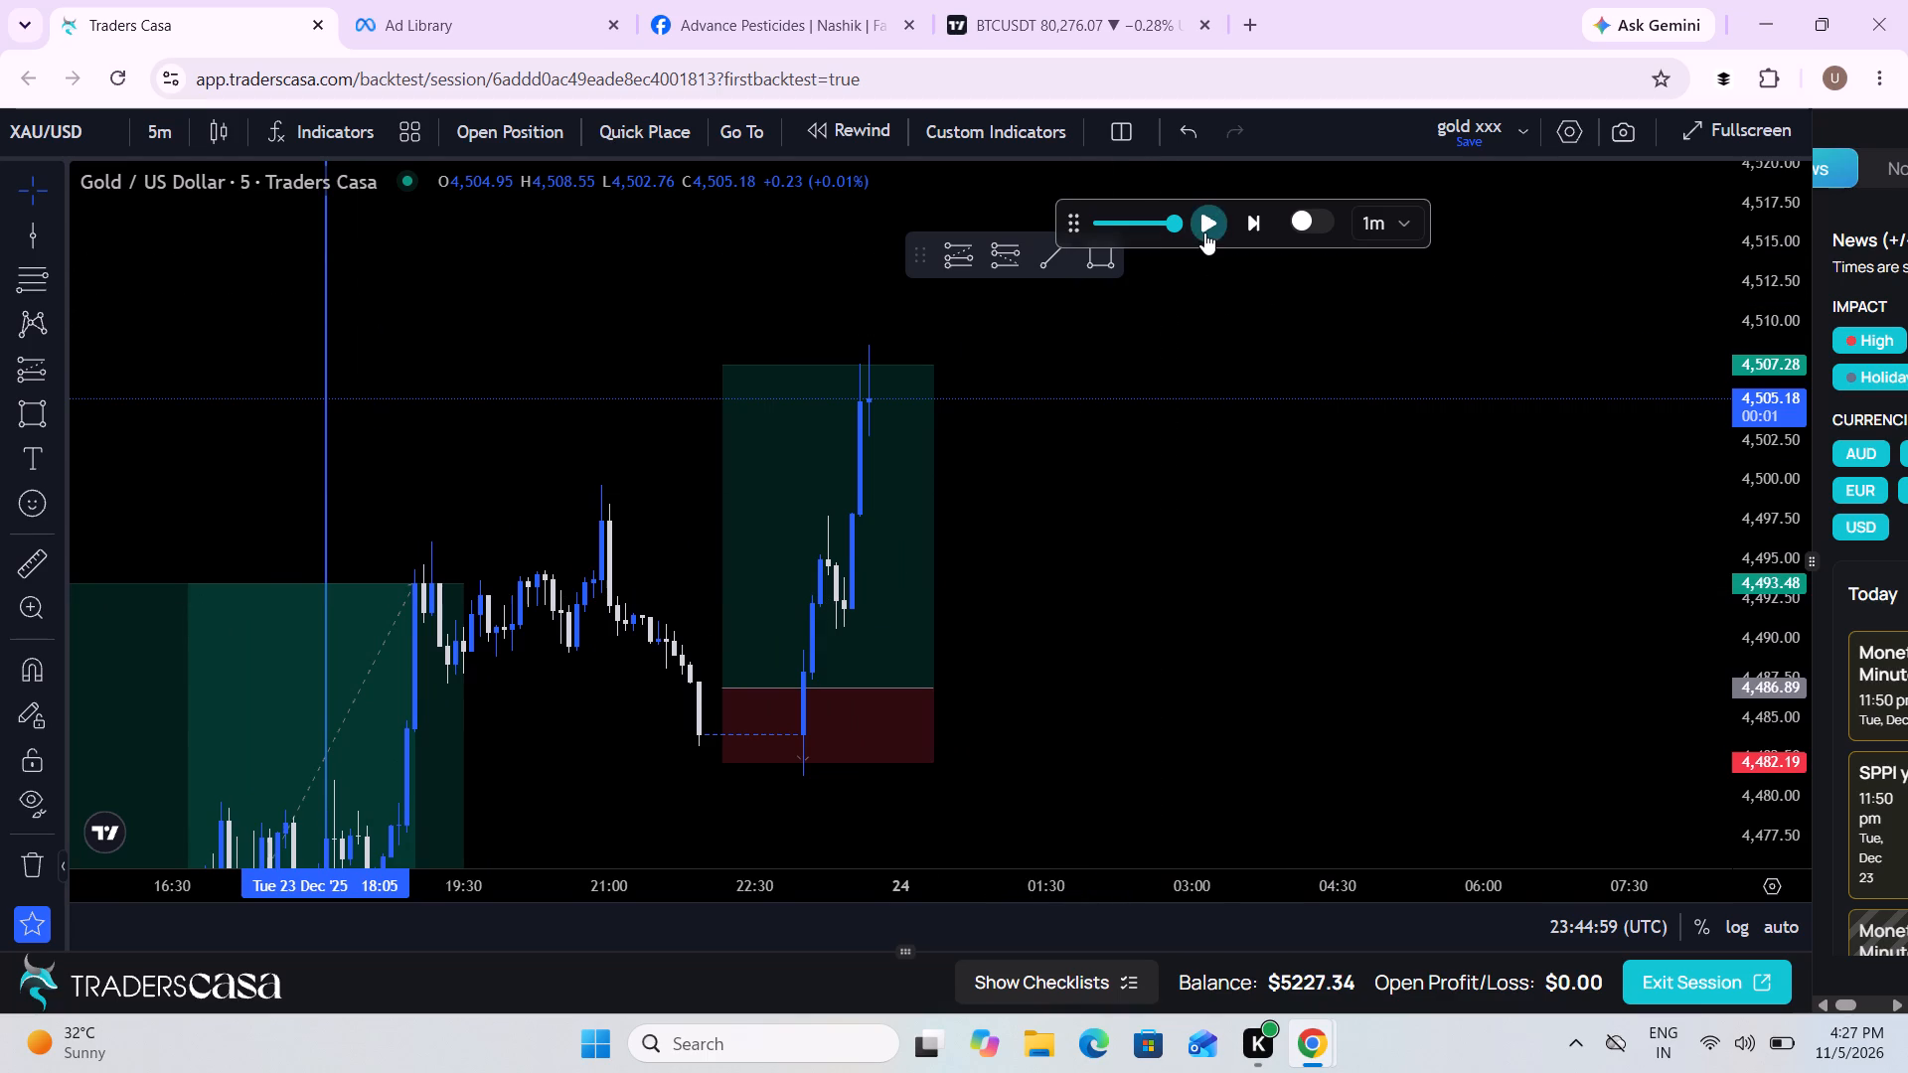
# Resume the replay into the new day and pause at about 00:10 UTC on 24 Dec.
pyautogui.click(1204, 232)
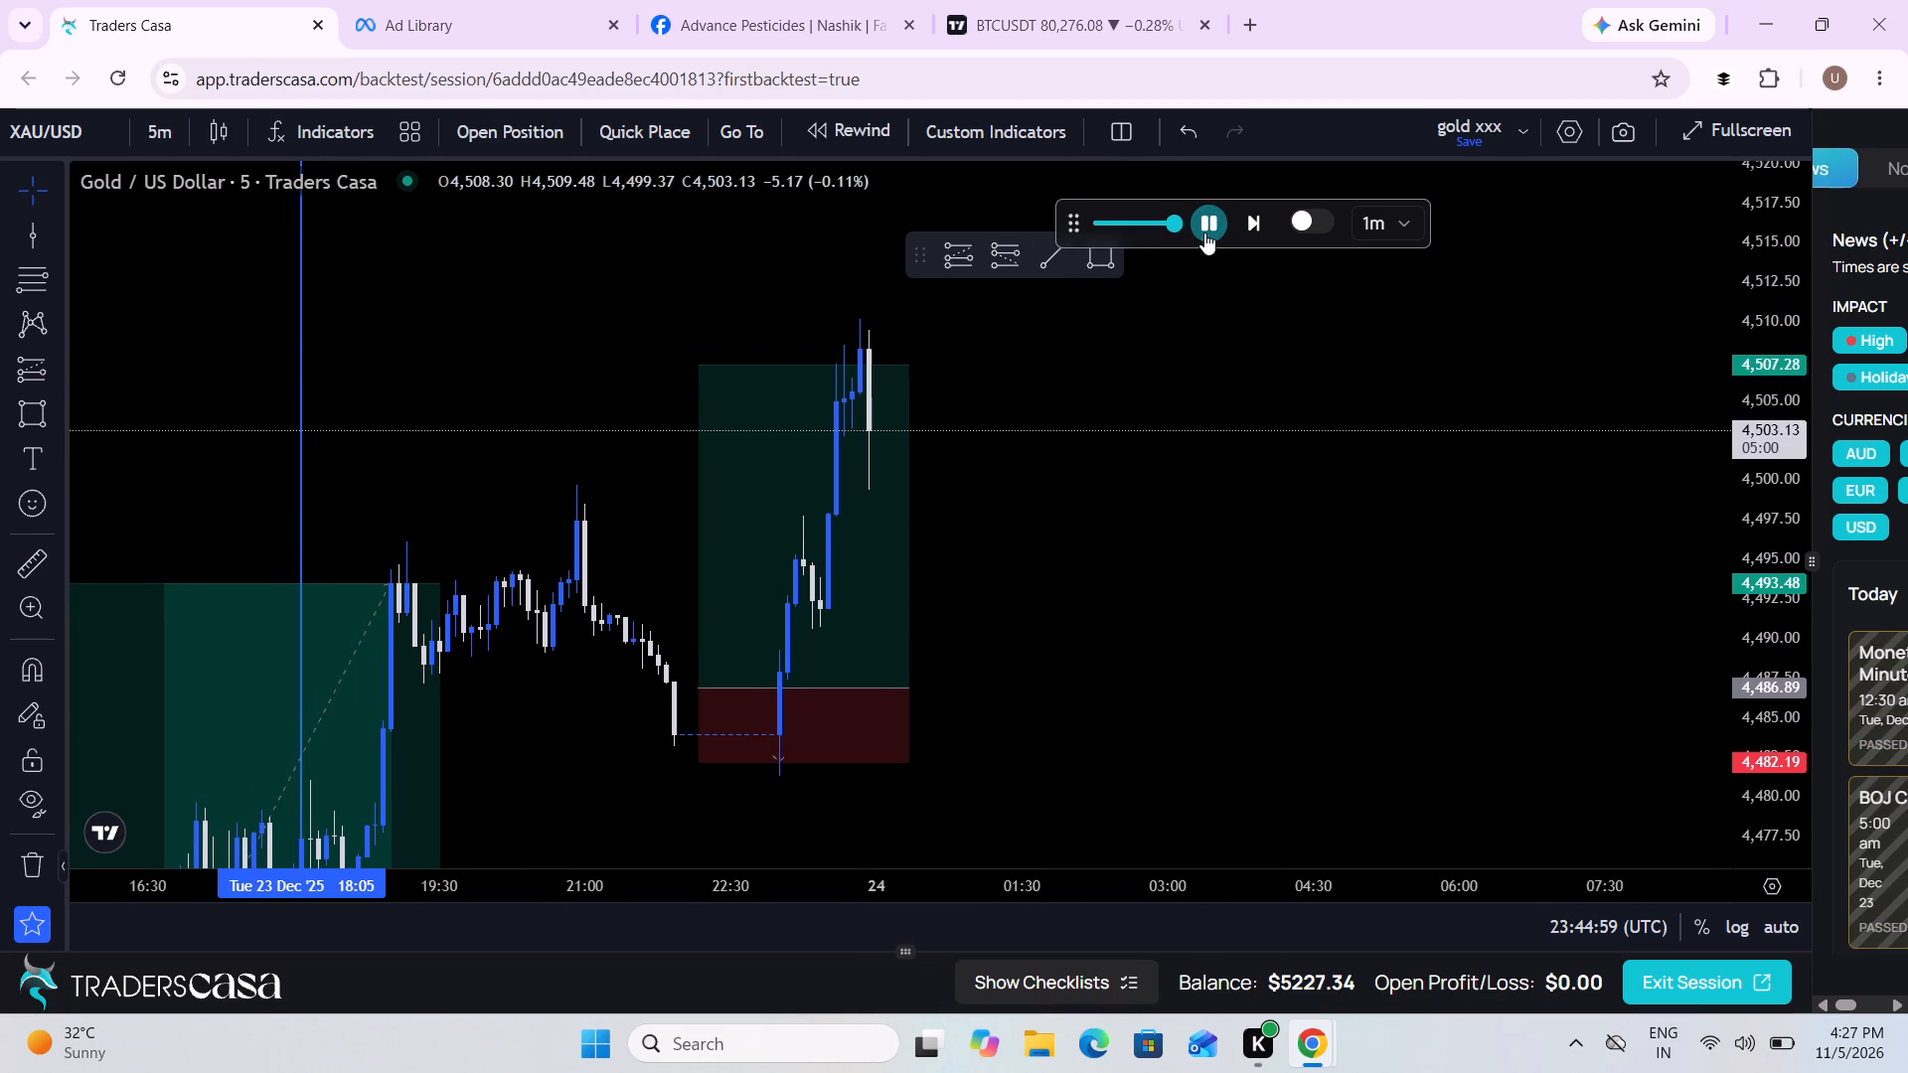
pyautogui.click(1204, 232)
# Measure the price range from about 4472.58 to 4499.53, spanning 22:25 on 23 Dec to 02:40 on 24 Dec.
pyautogui.moveTo(1085, 575); pyautogui.dragTo(956, 596)
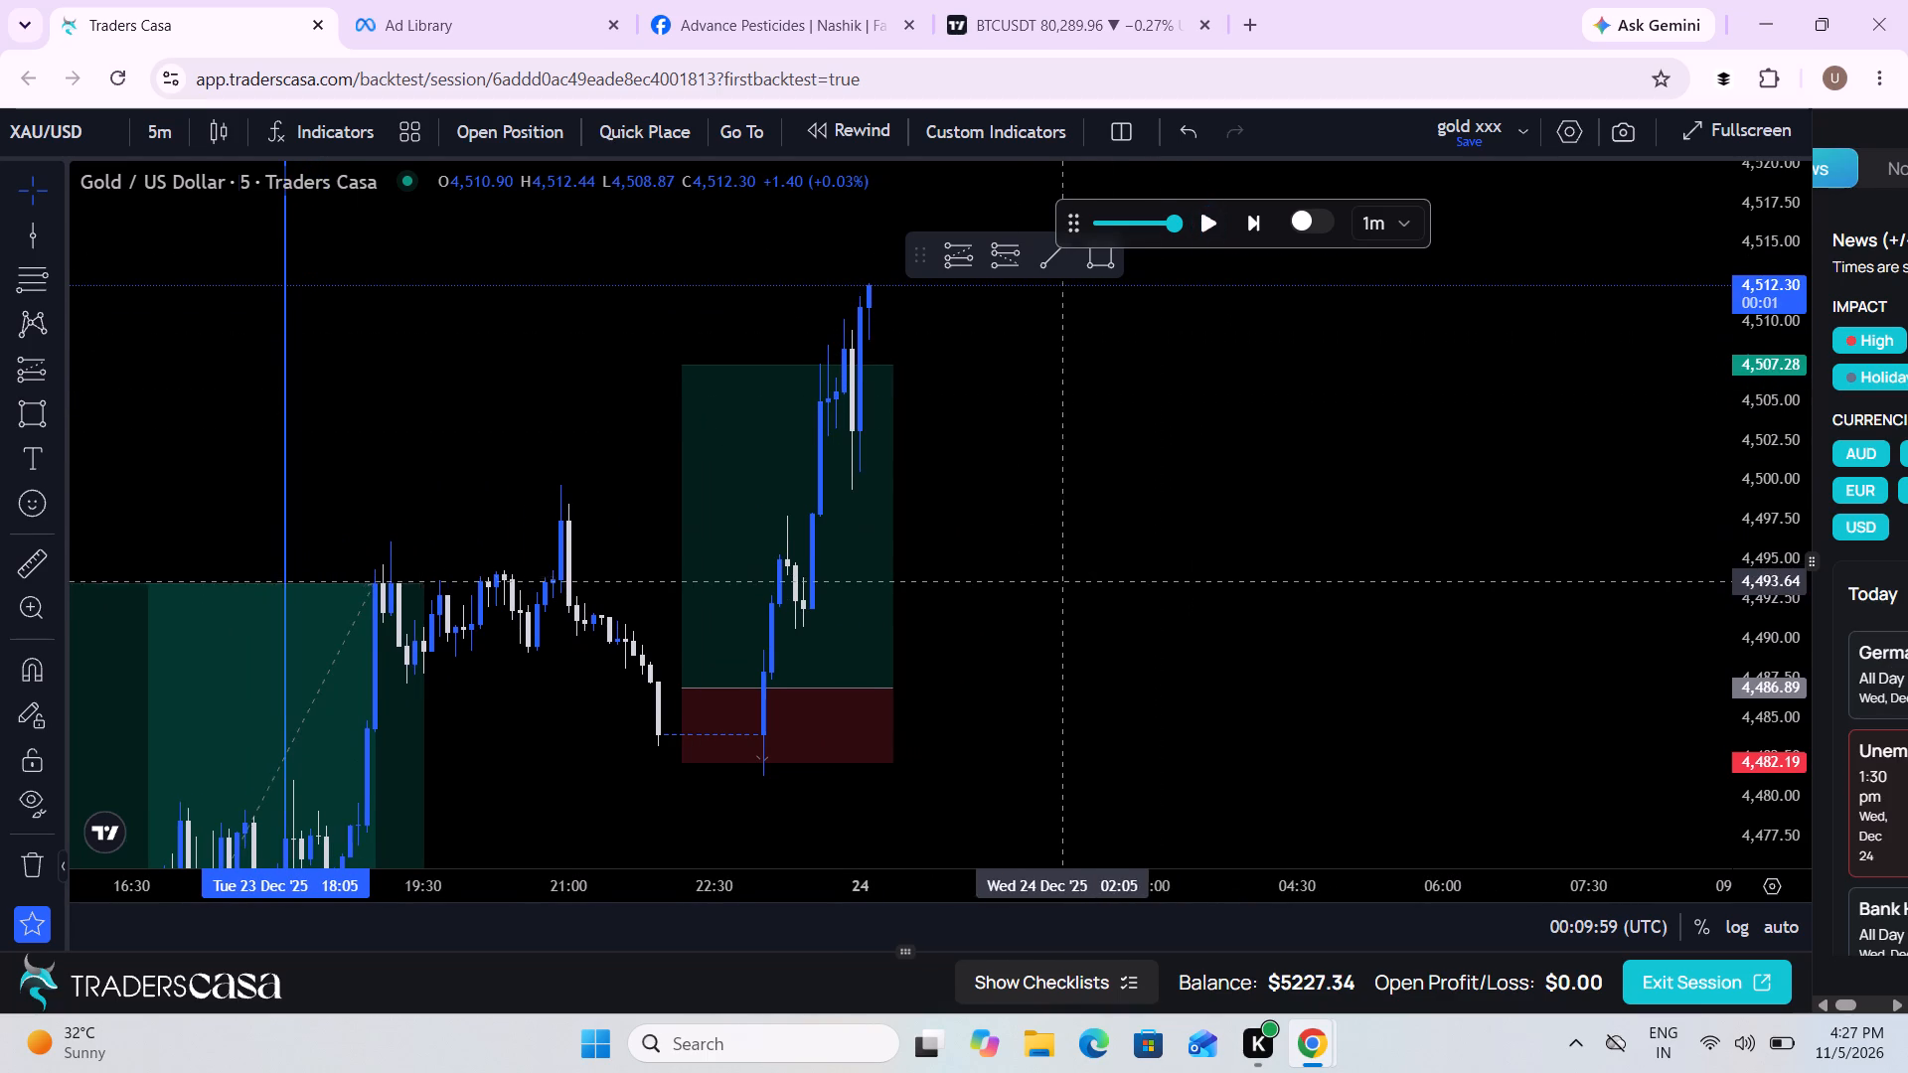
pyautogui.moveTo(956, 596); pyautogui.dragTo(892, 608)
pyautogui.scroll(-3, 892, 608)
pyautogui.moveTo(1759, 425); pyautogui.dragTo(1676, 672)
pyautogui.moveTo(1201, 666); pyautogui.dragTo(1225, 666)
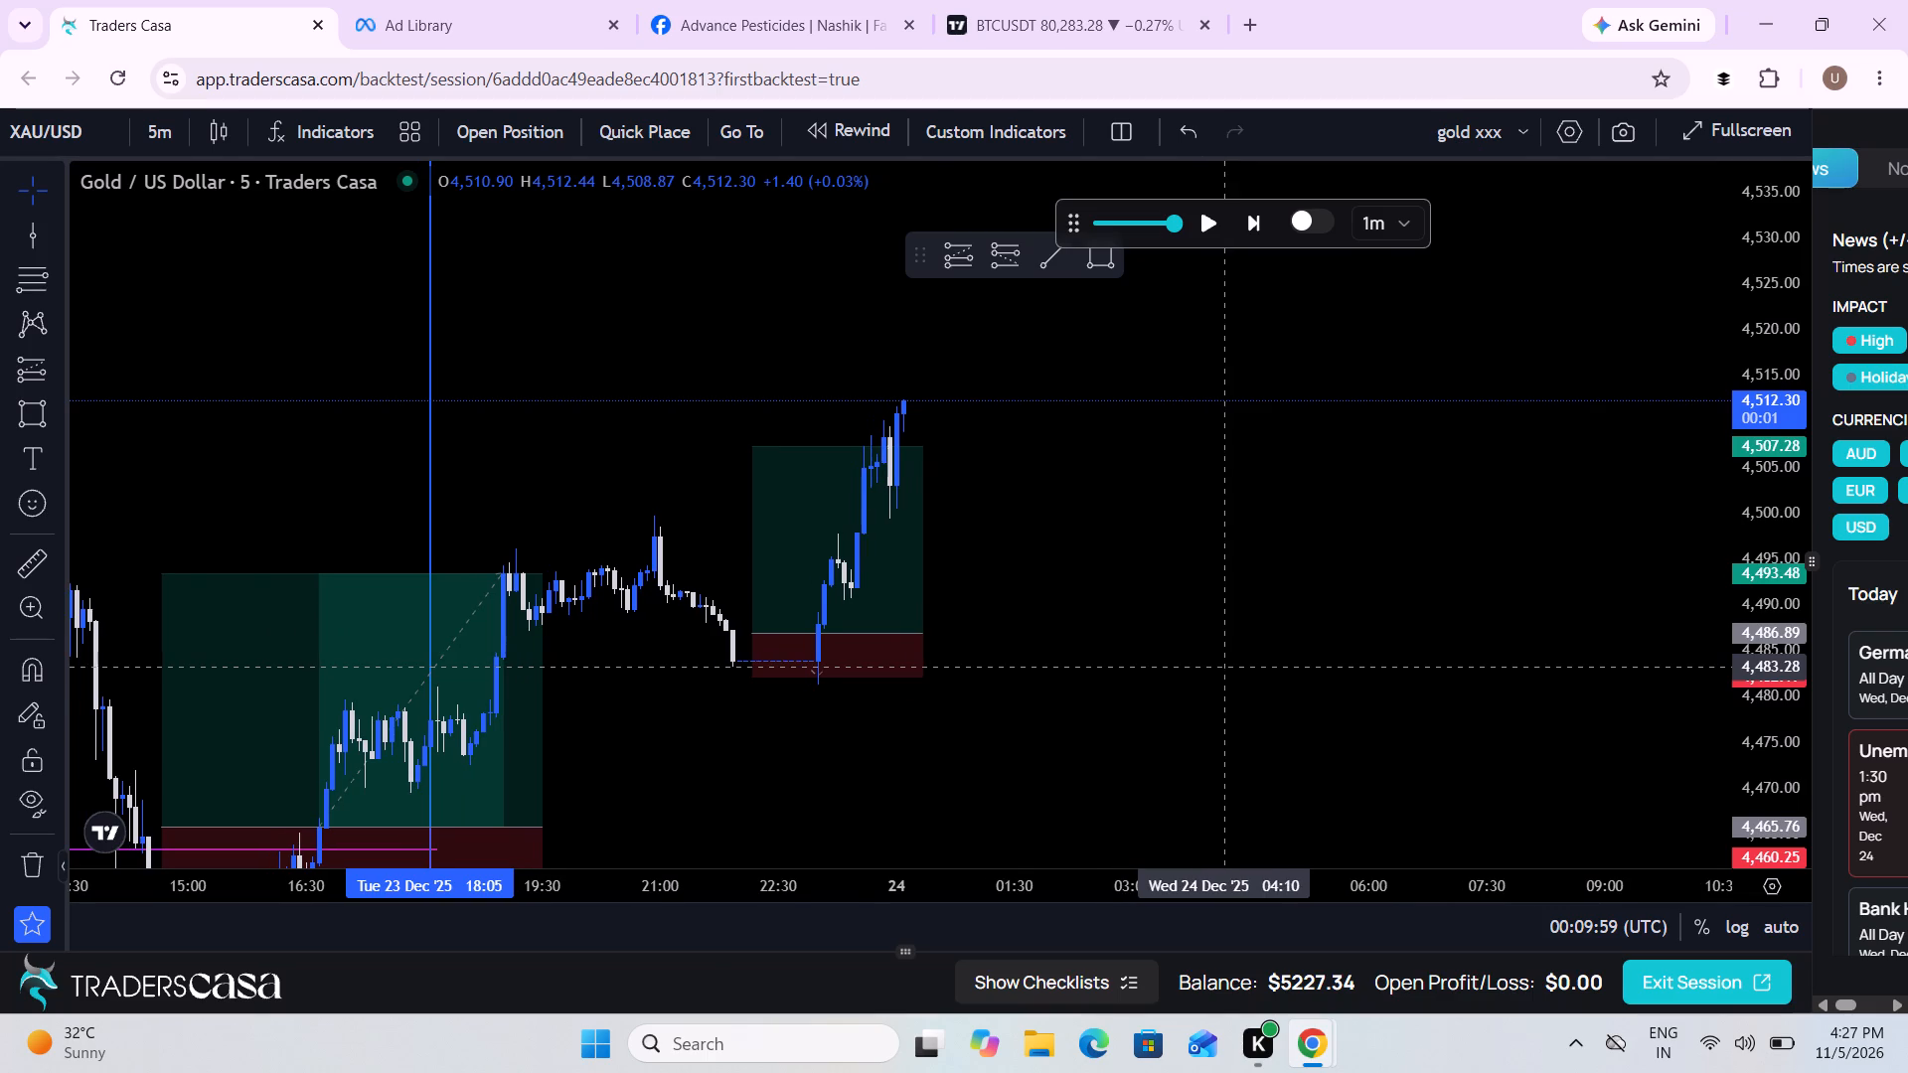
pyautogui.click(12, 557)
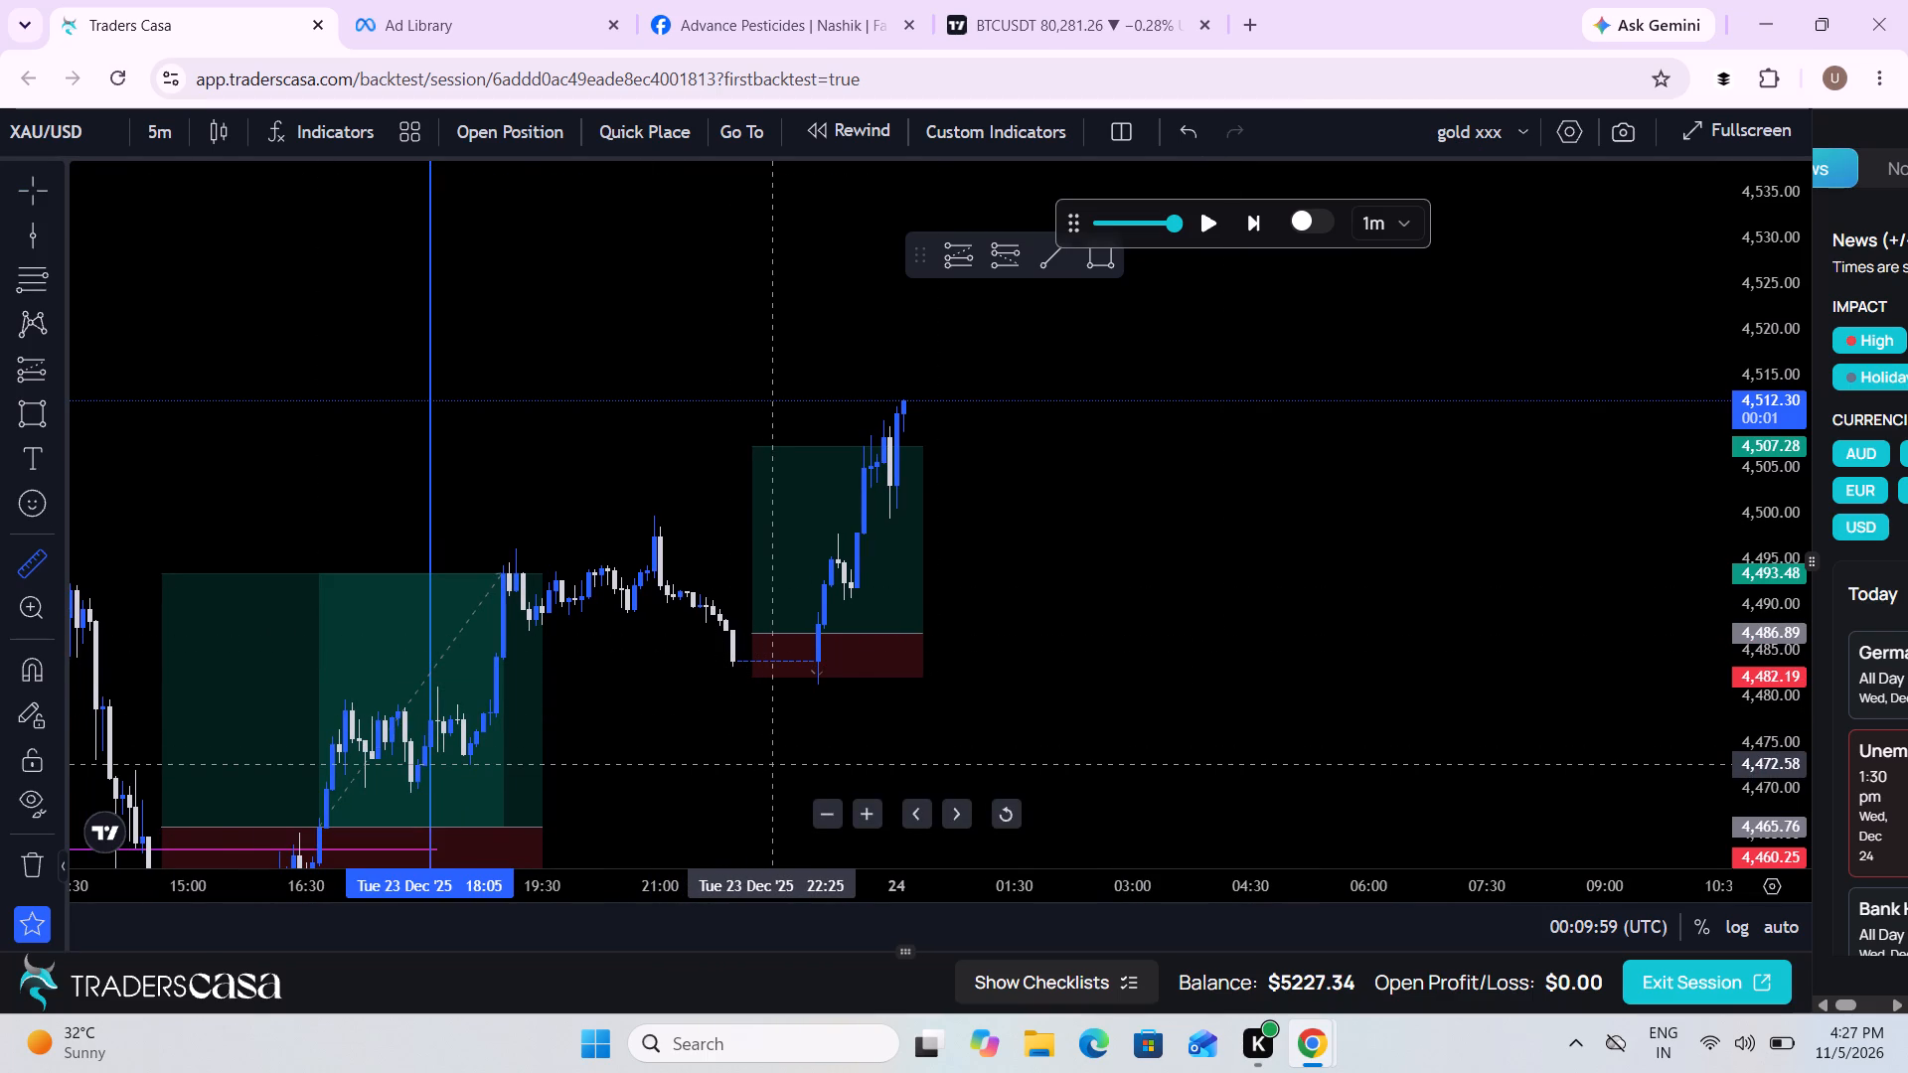
pyautogui.moveTo(773, 764); pyautogui.dragTo(805, 794)
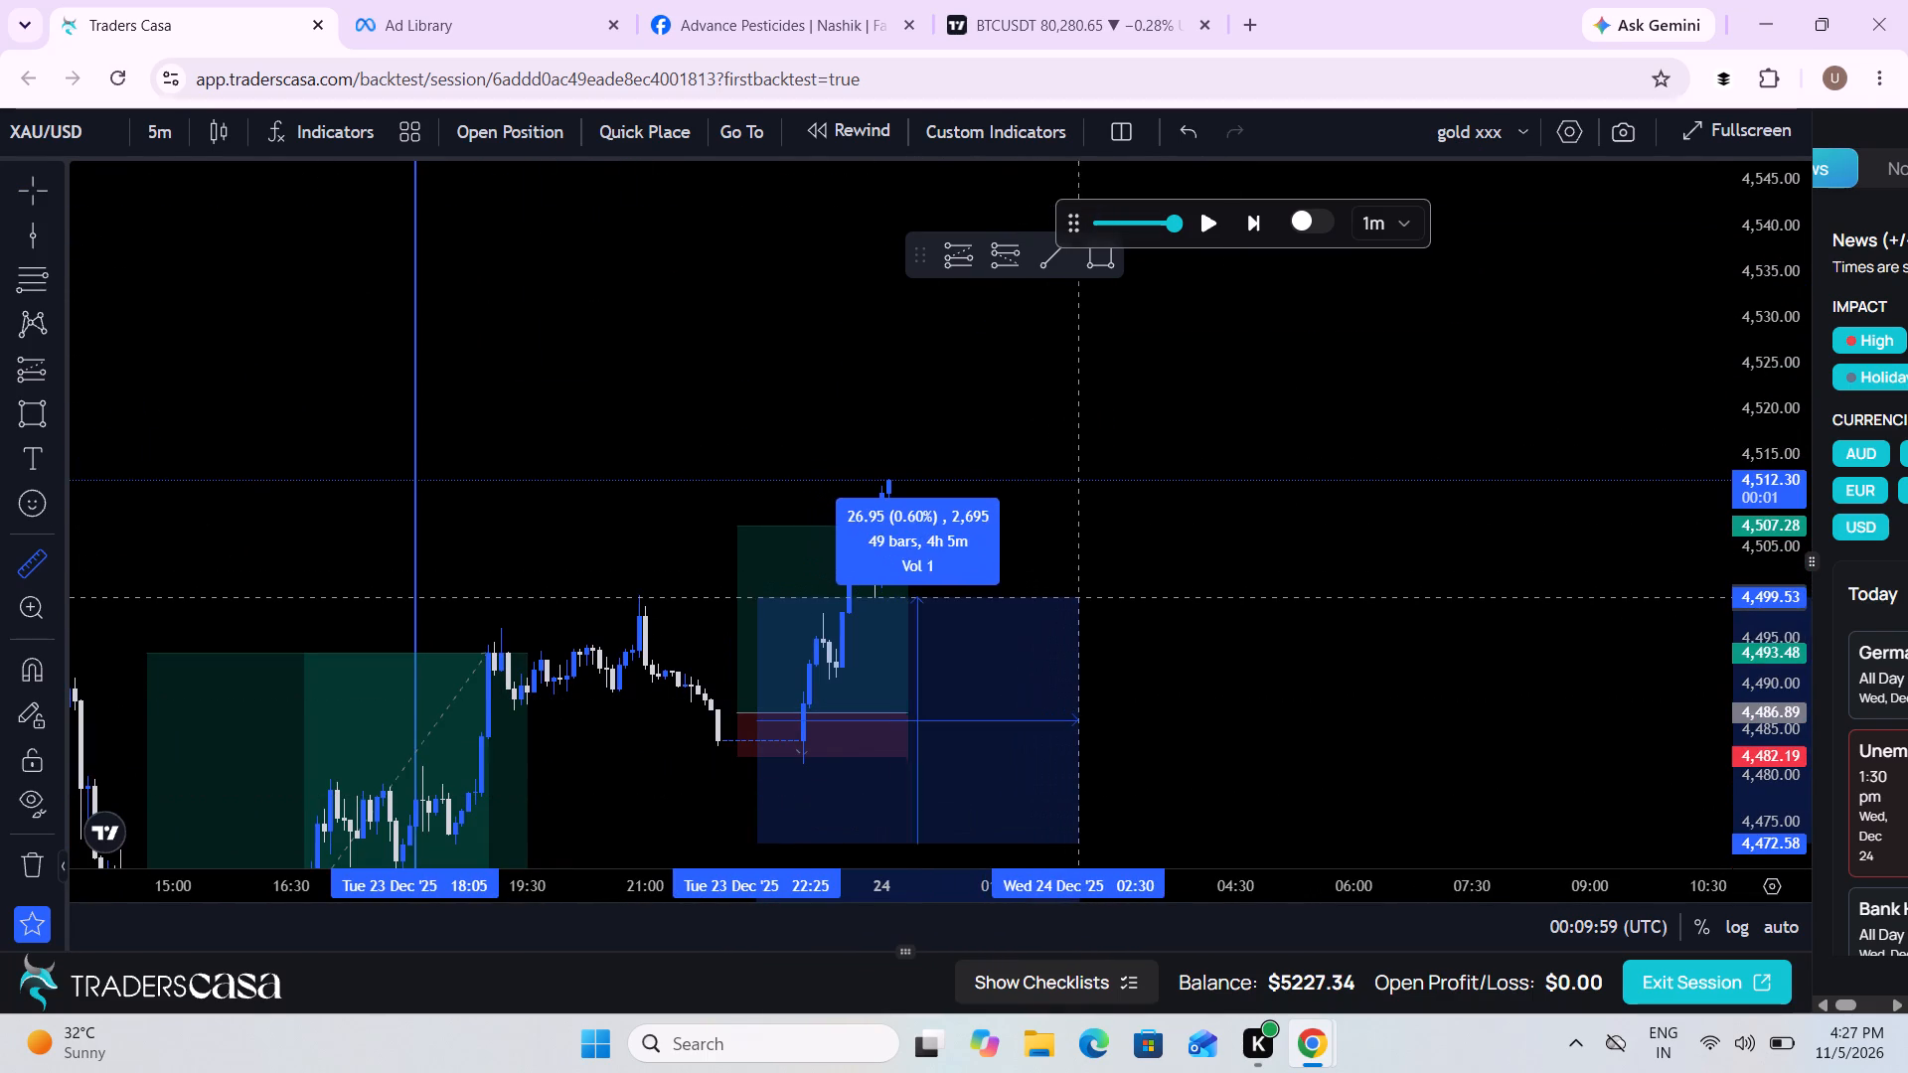
pyautogui.click(1094, 596)
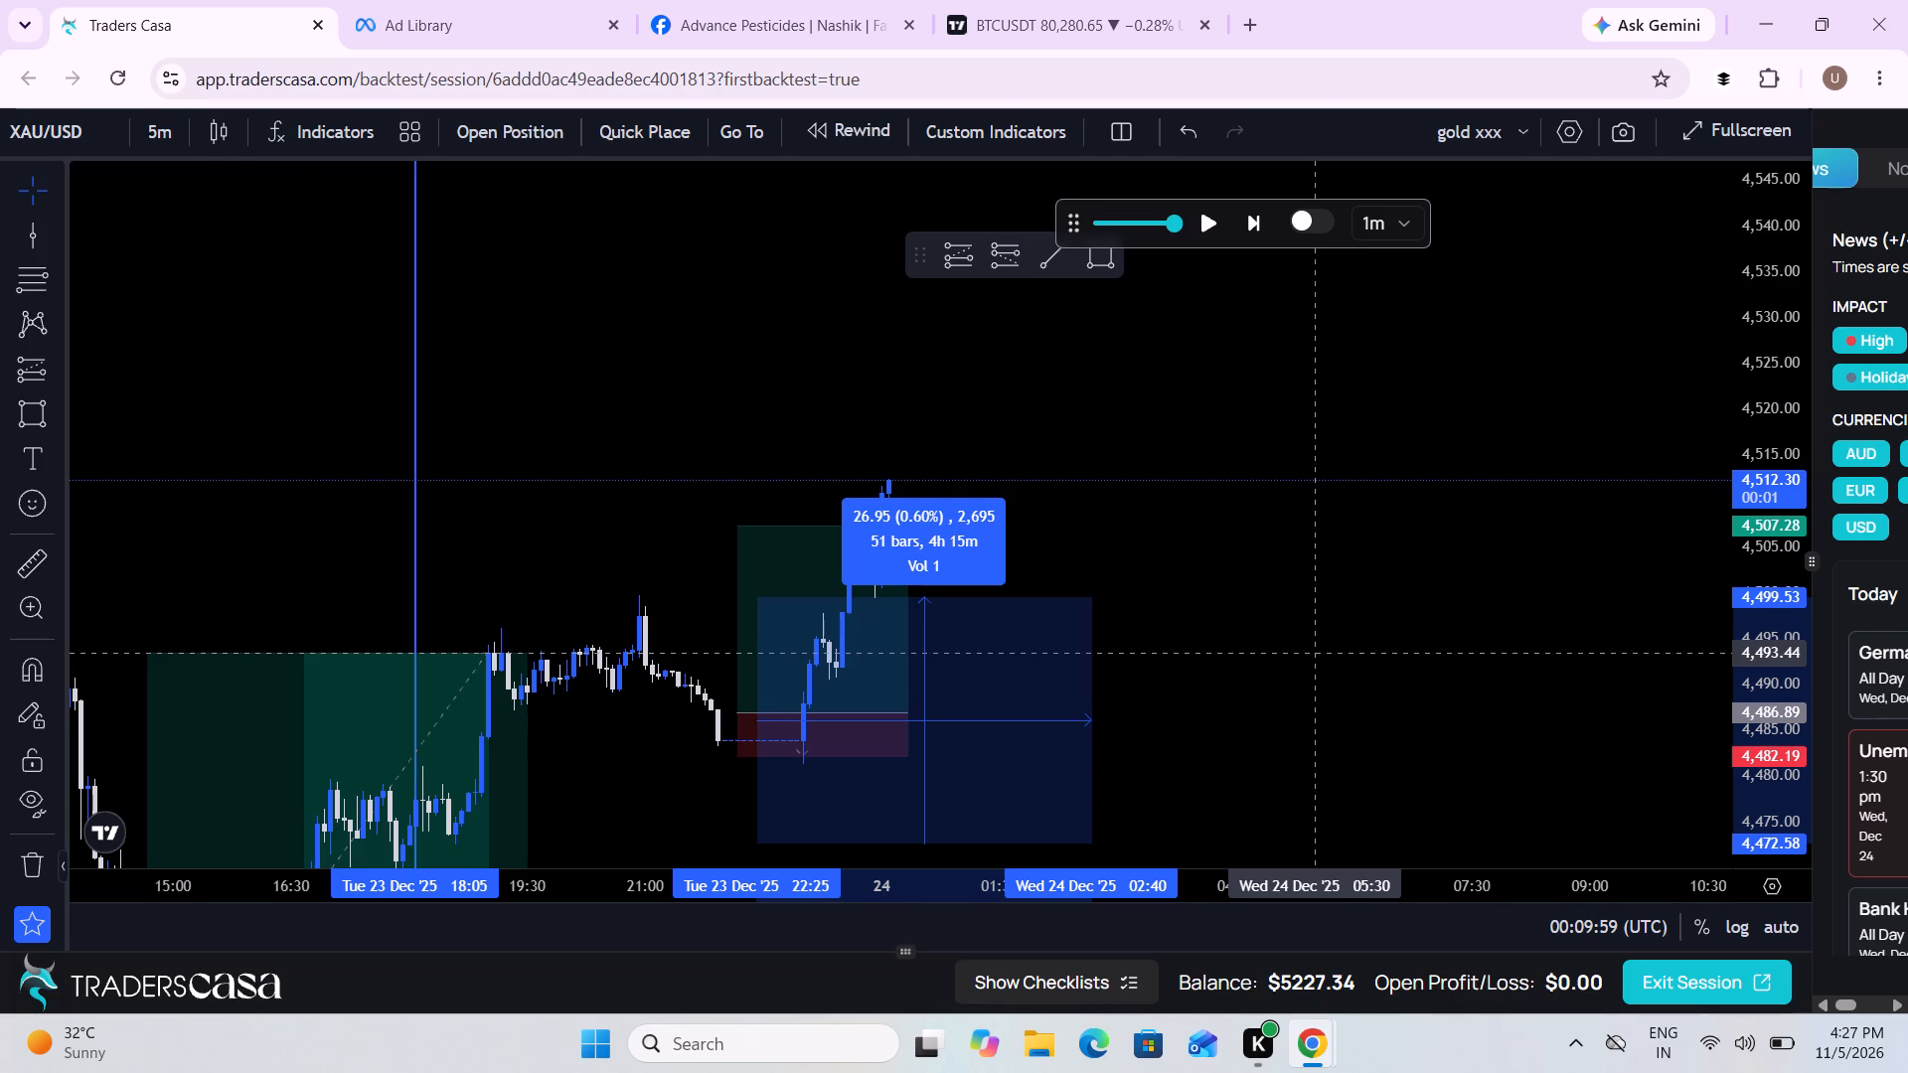
# Clear the price-range measurement, then resume the replay and pause at about 00:35 UTC on 24 Dec.
pyautogui.scroll(2, 1314, 653)
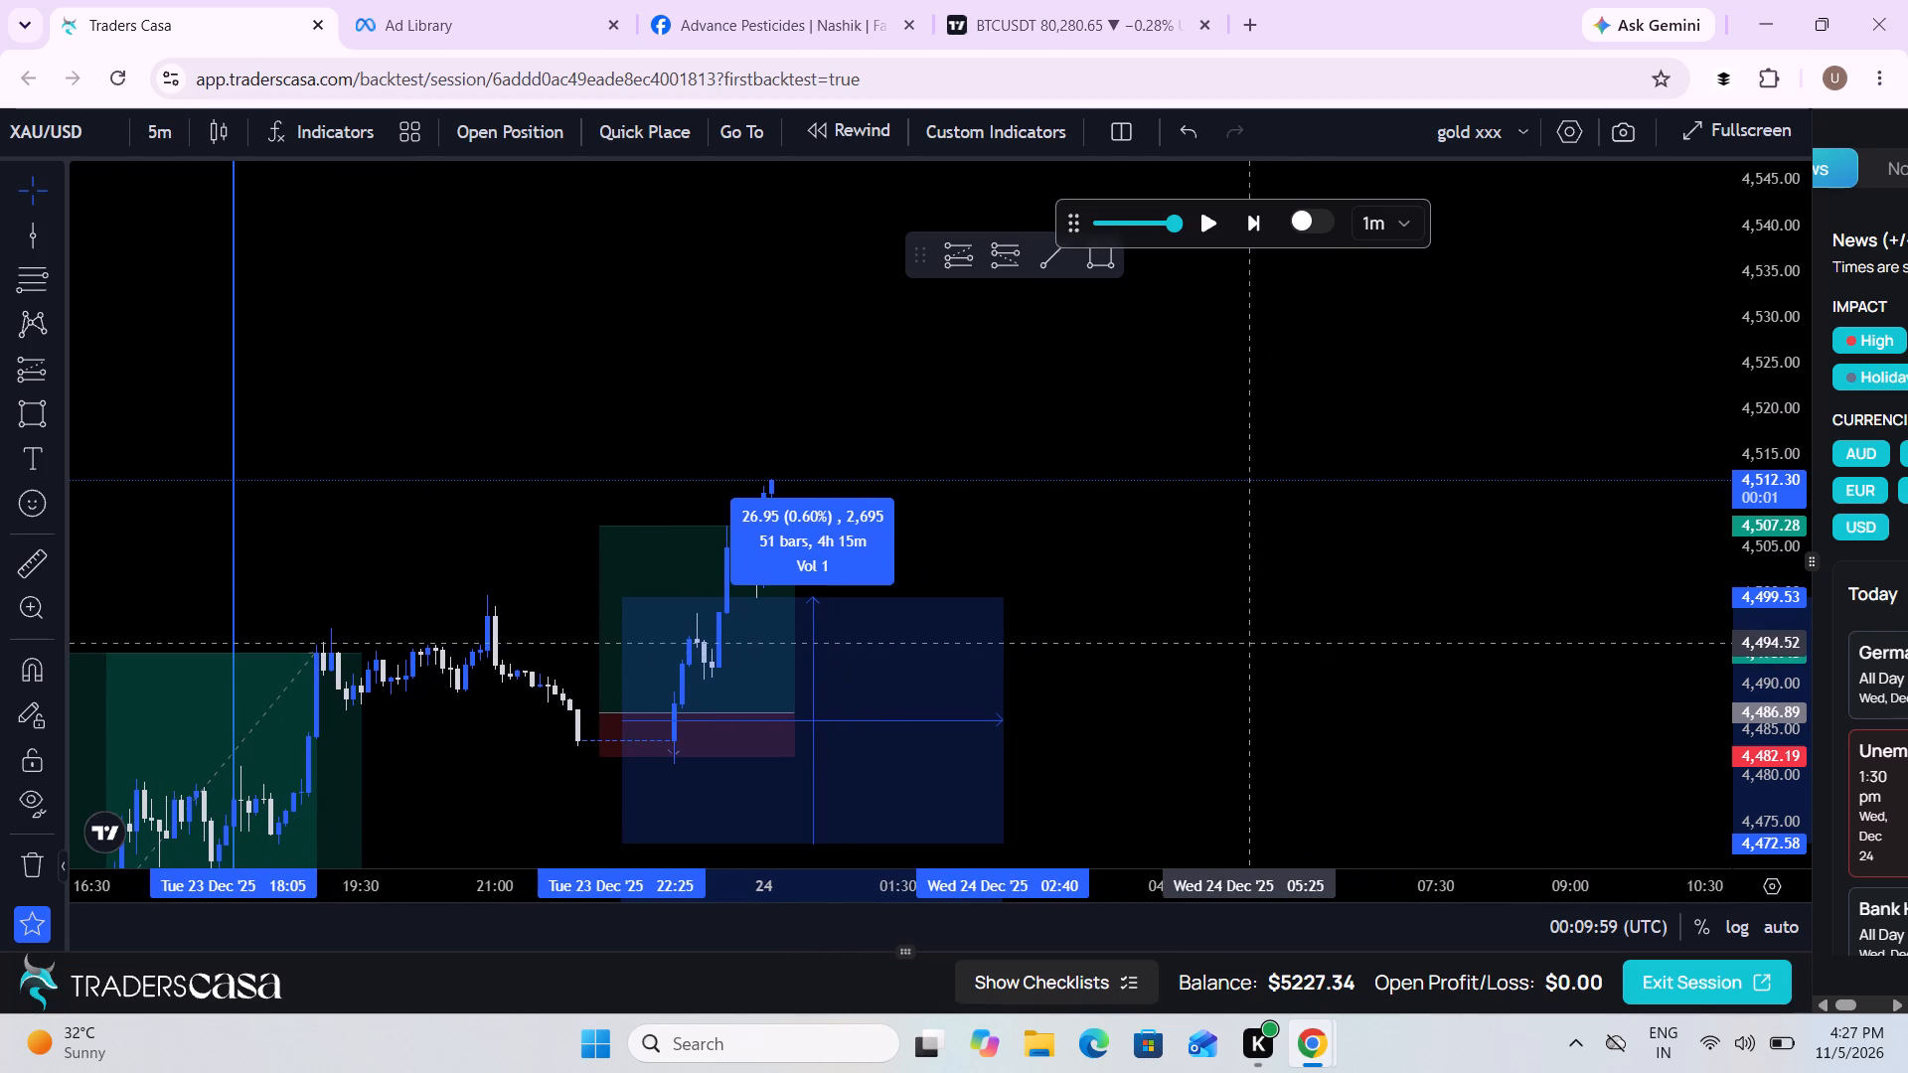
pyautogui.click(1276, 627)
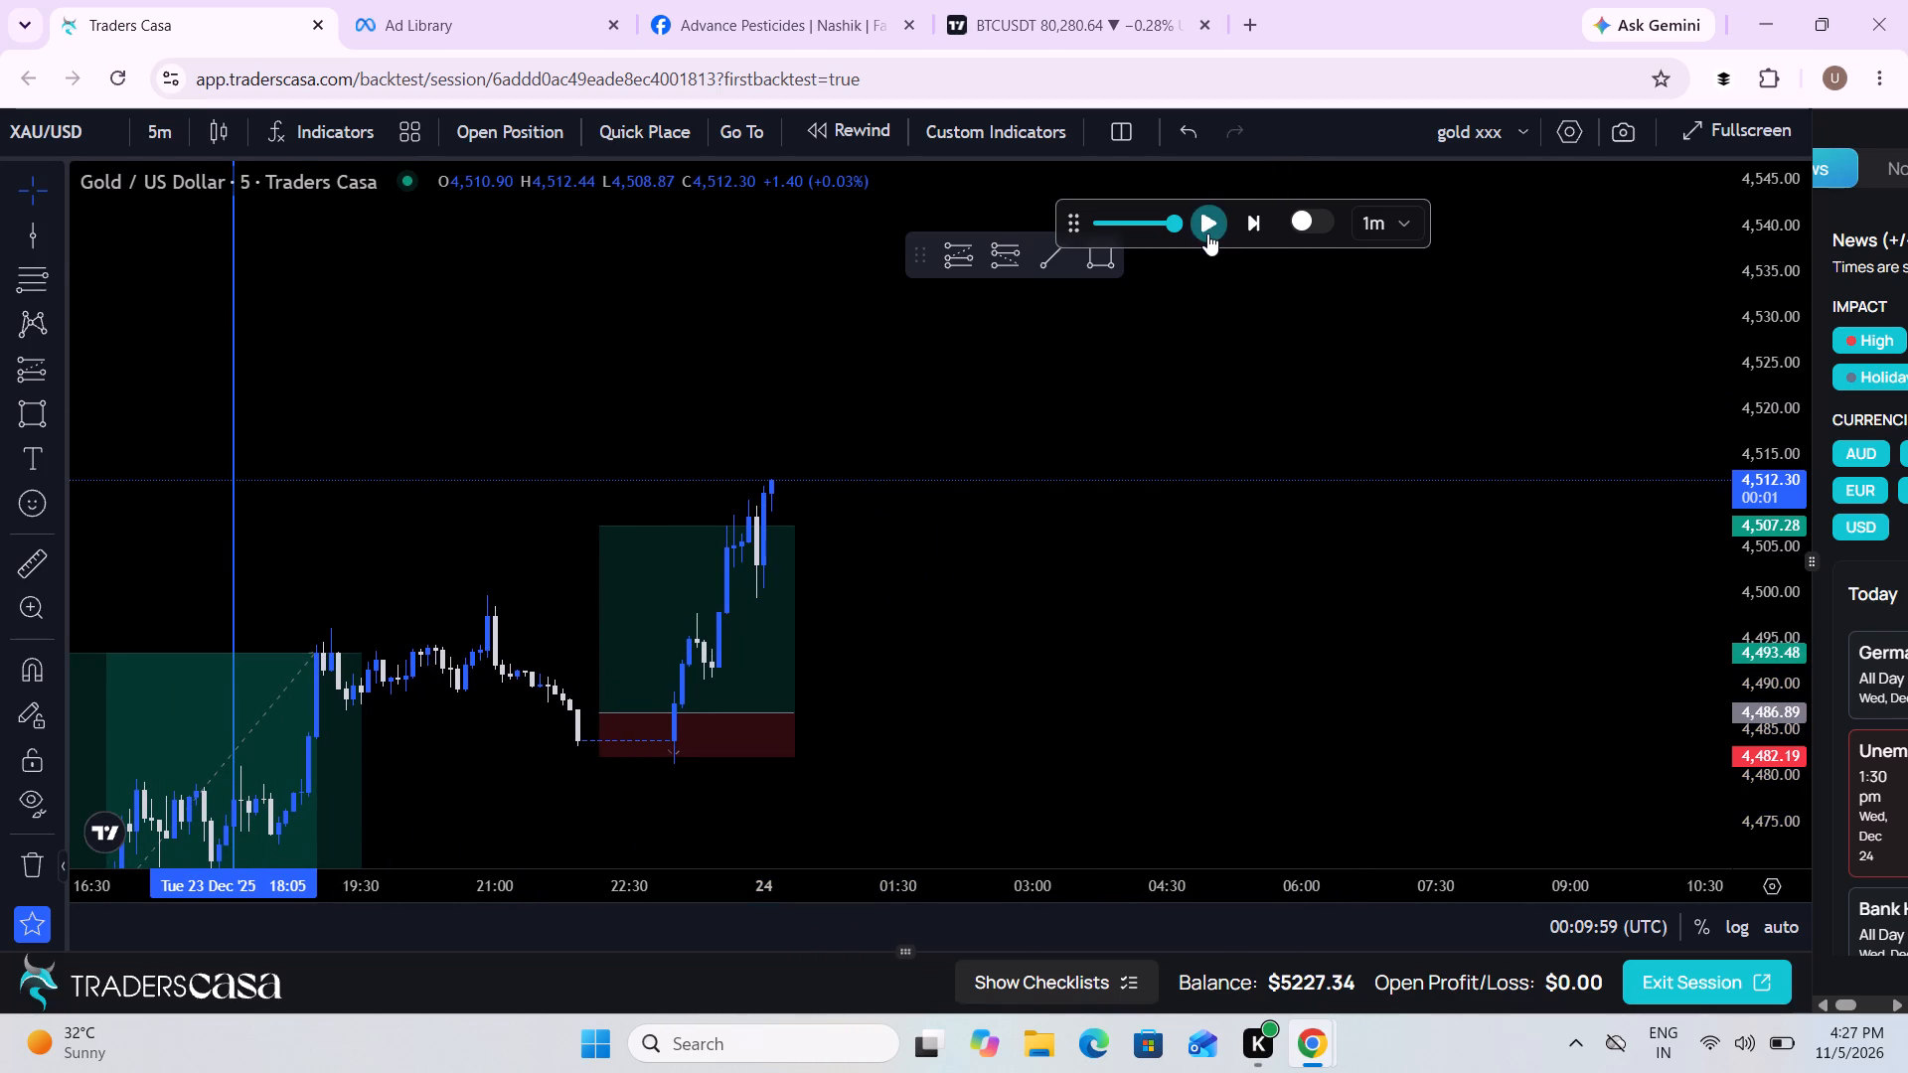
pyautogui.click(1207, 233)
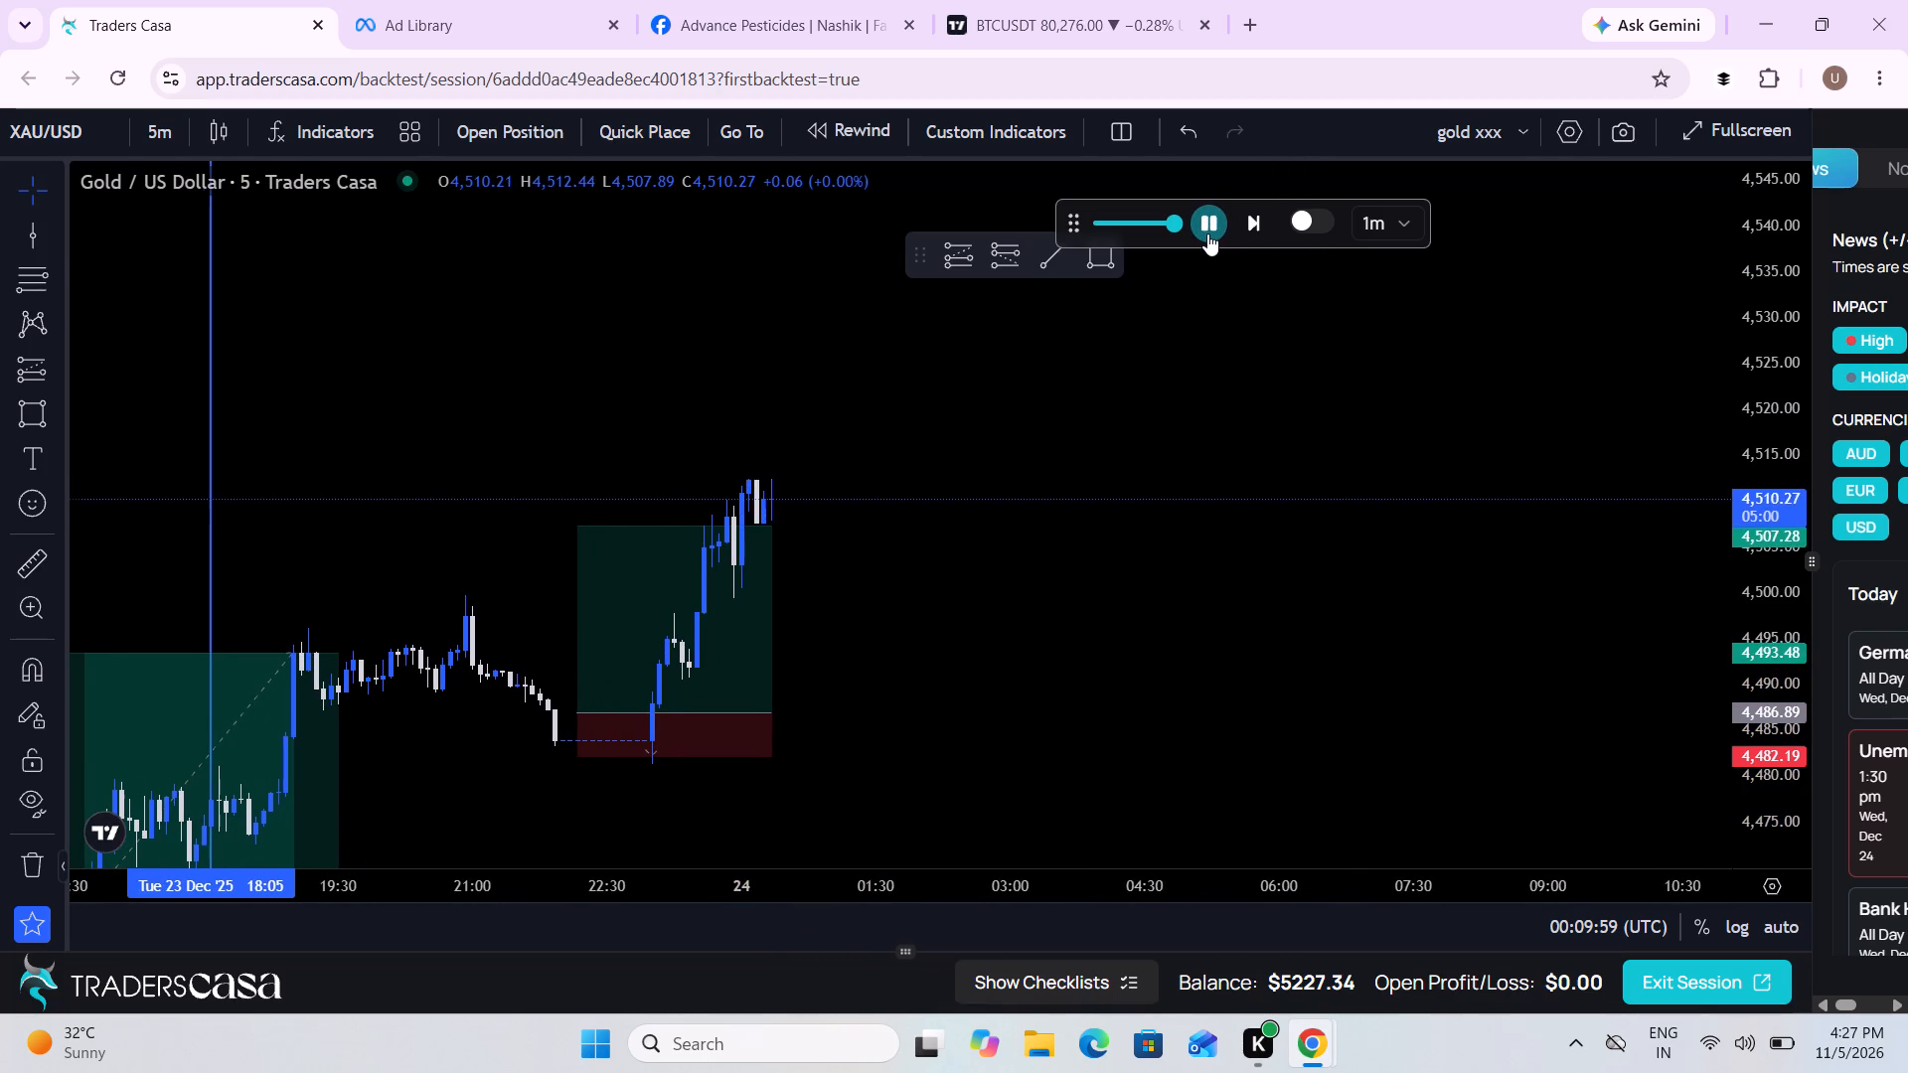
pyautogui.click(1207, 233)
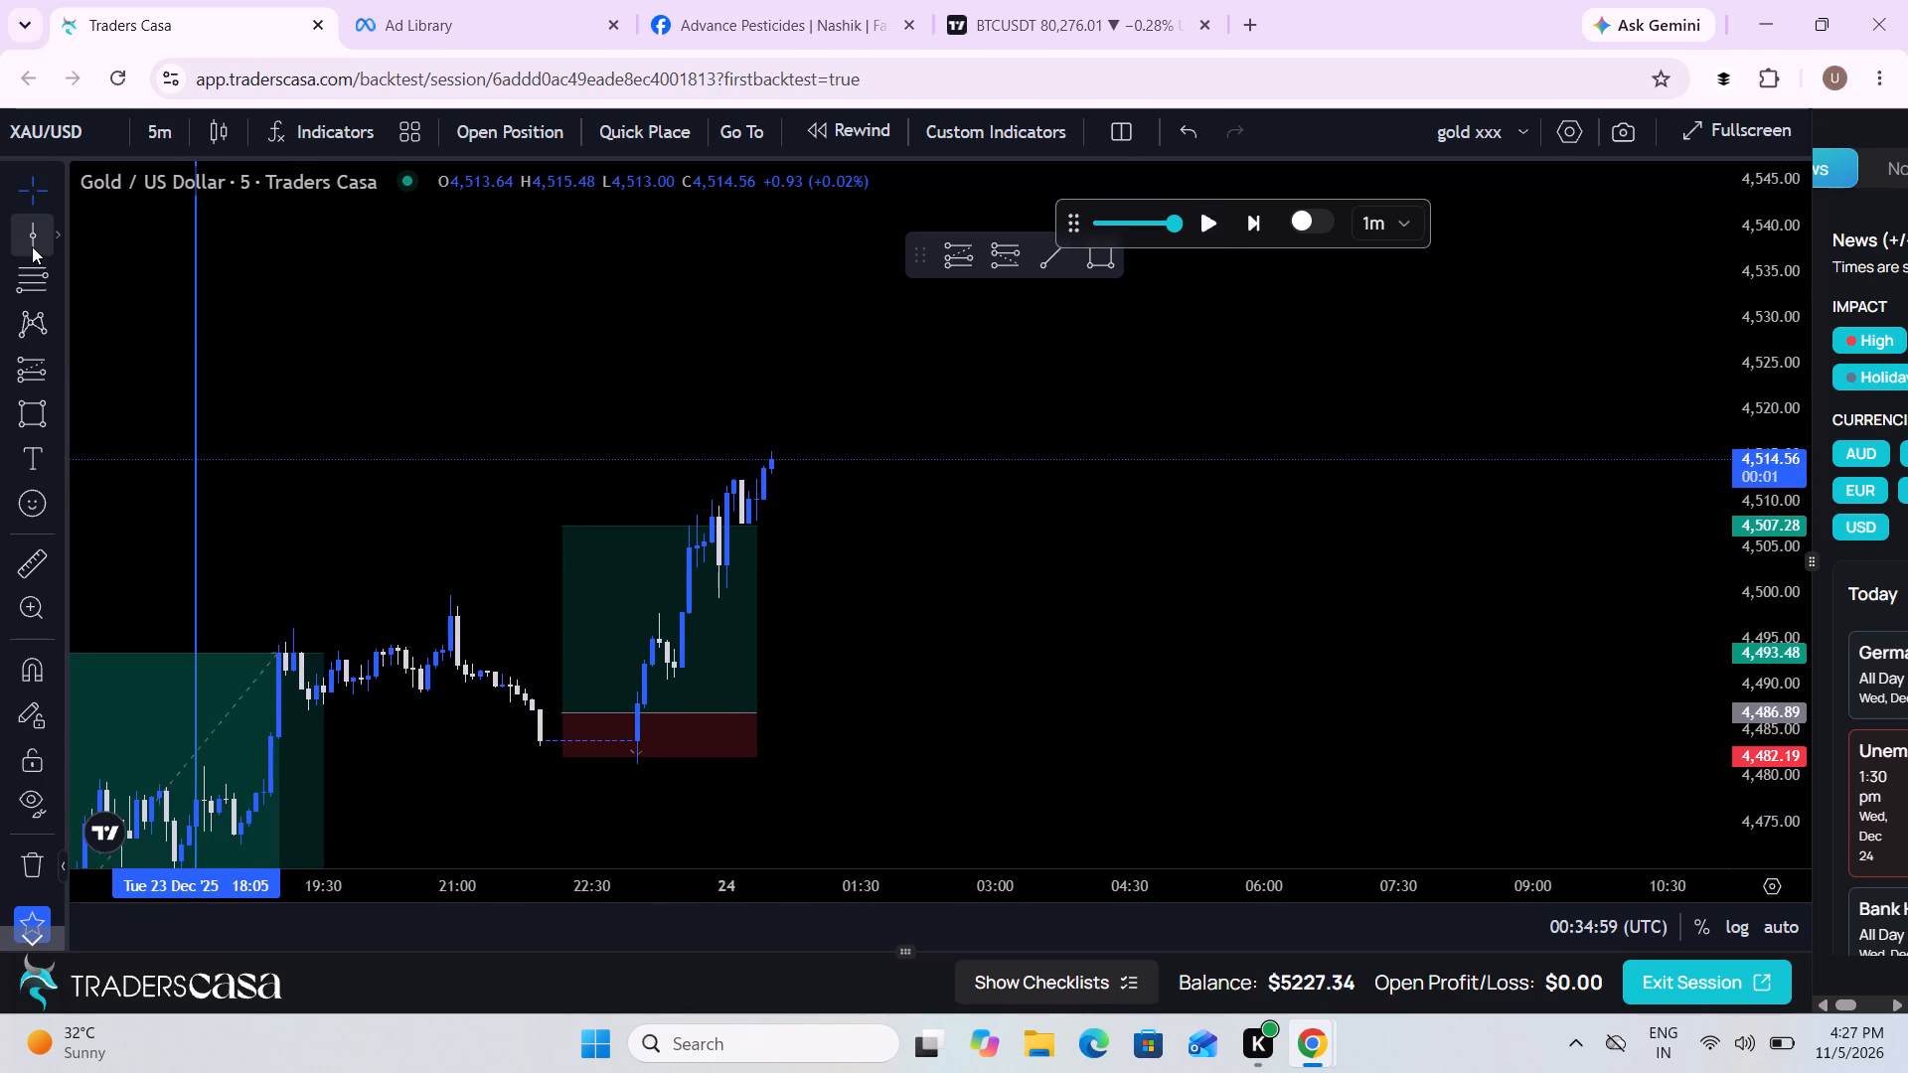
# Mark 22:55 on 23 Dec with a vertical line at the start of the latest upward move.
pyautogui.click(32, 246)
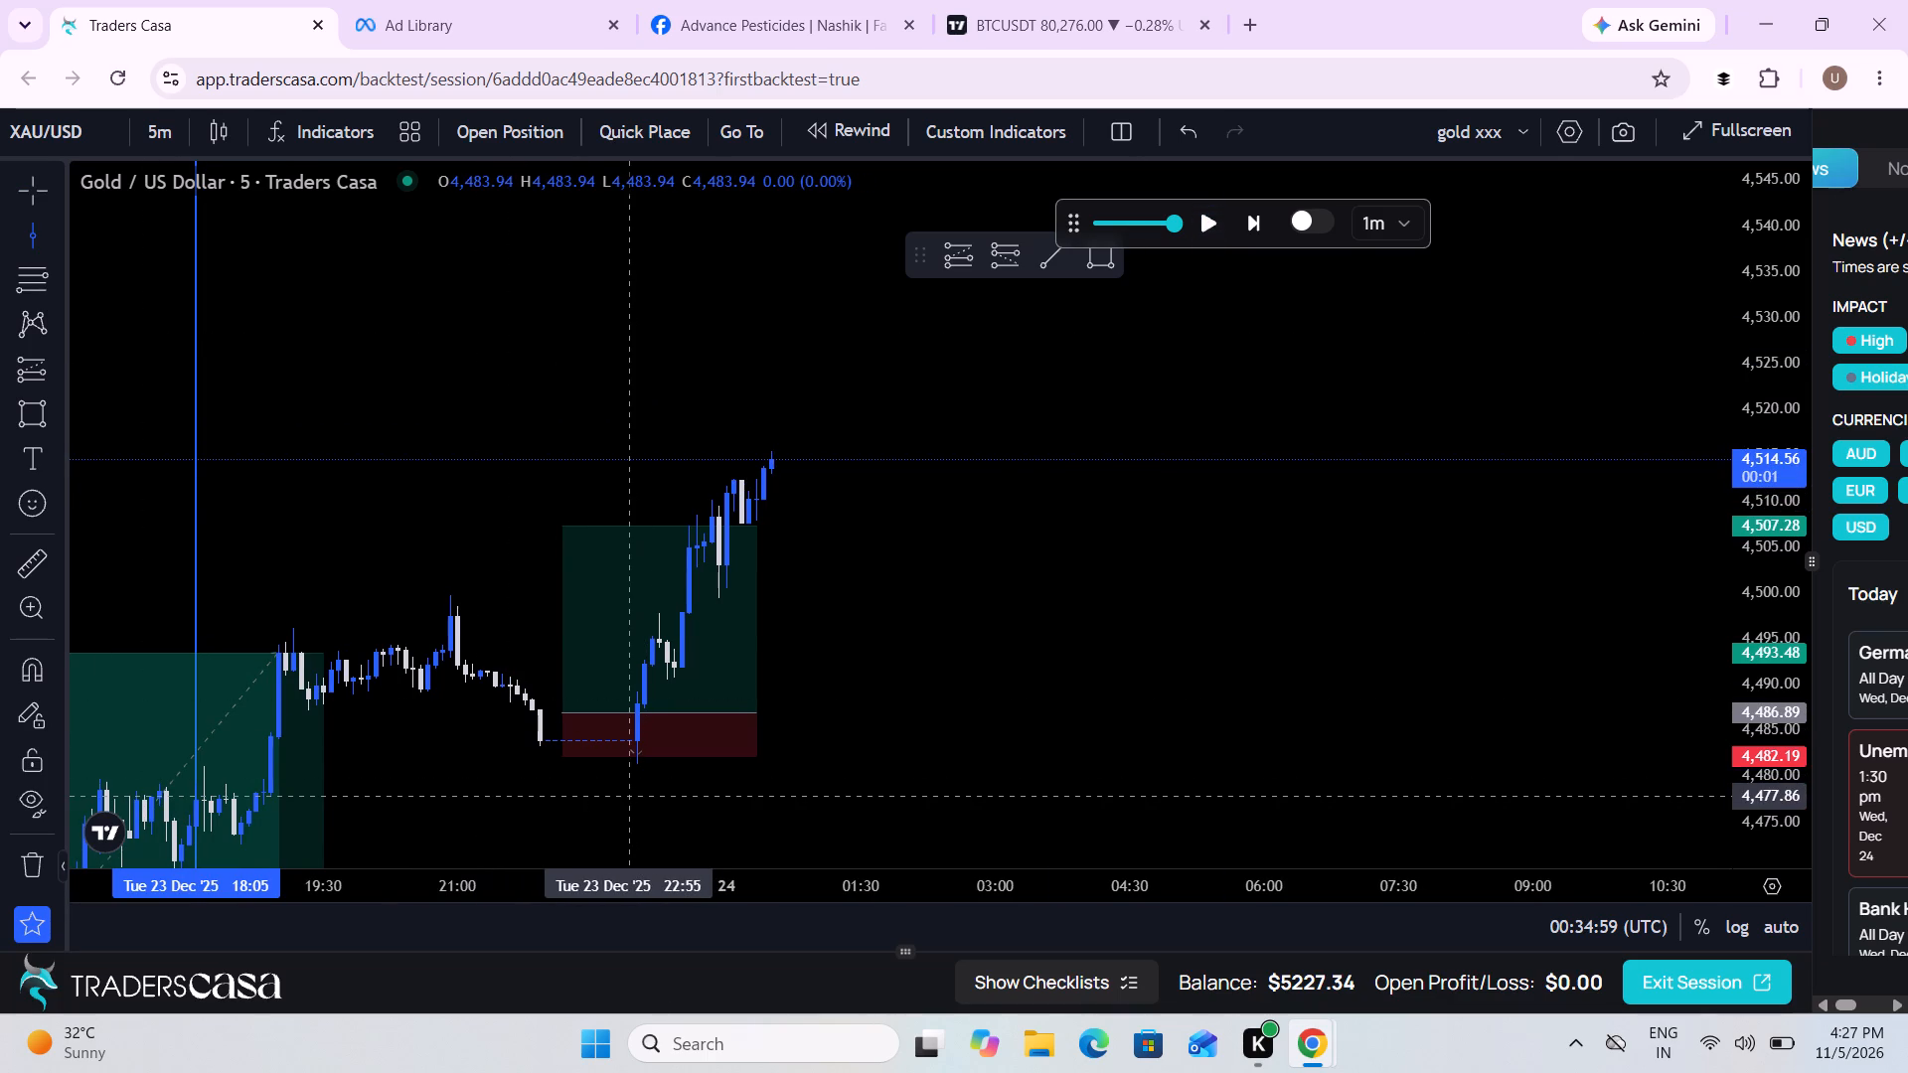
pyautogui.moveTo(638, 794); pyautogui.dragTo(773, 764)
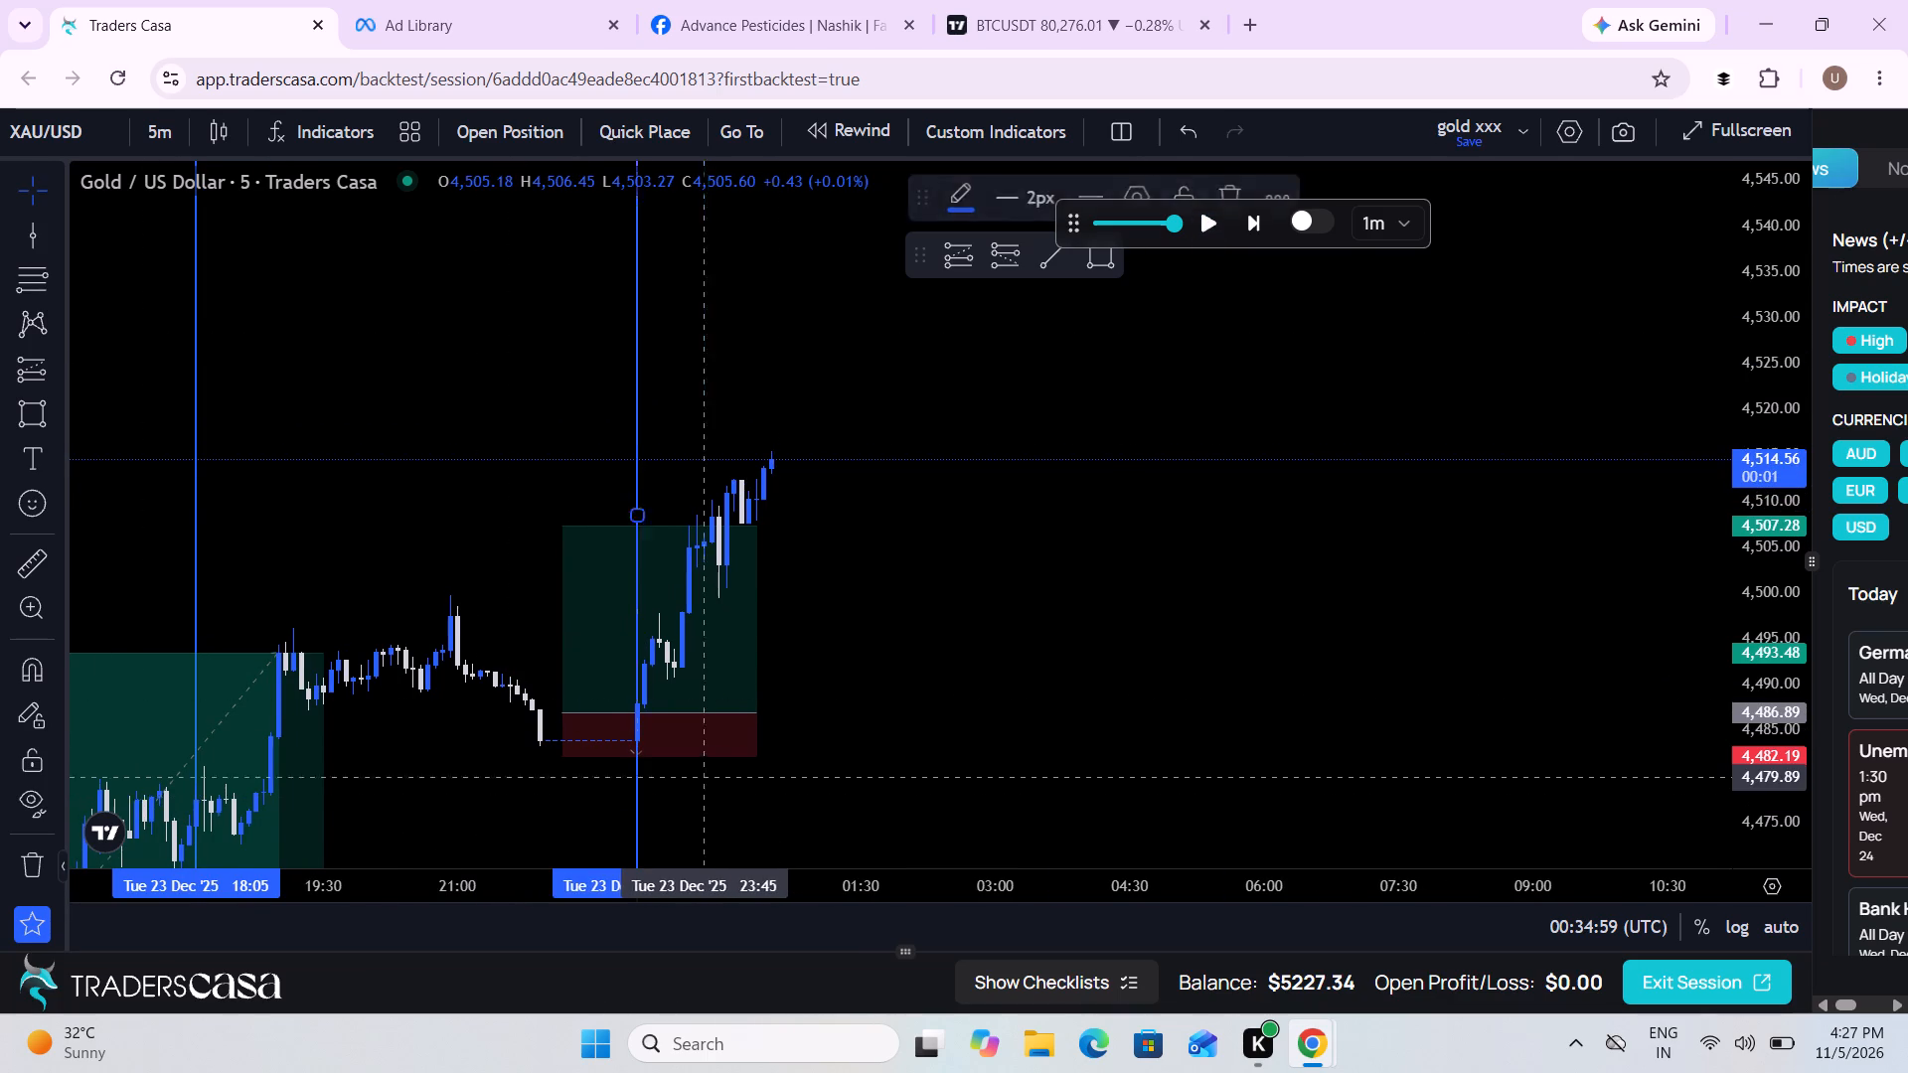
pyautogui.moveTo(773, 764); pyautogui.dragTo(784, 768)
pyautogui.click(784, 768)
pyautogui.moveTo(716, 793); pyautogui.dragTo(713, 793)
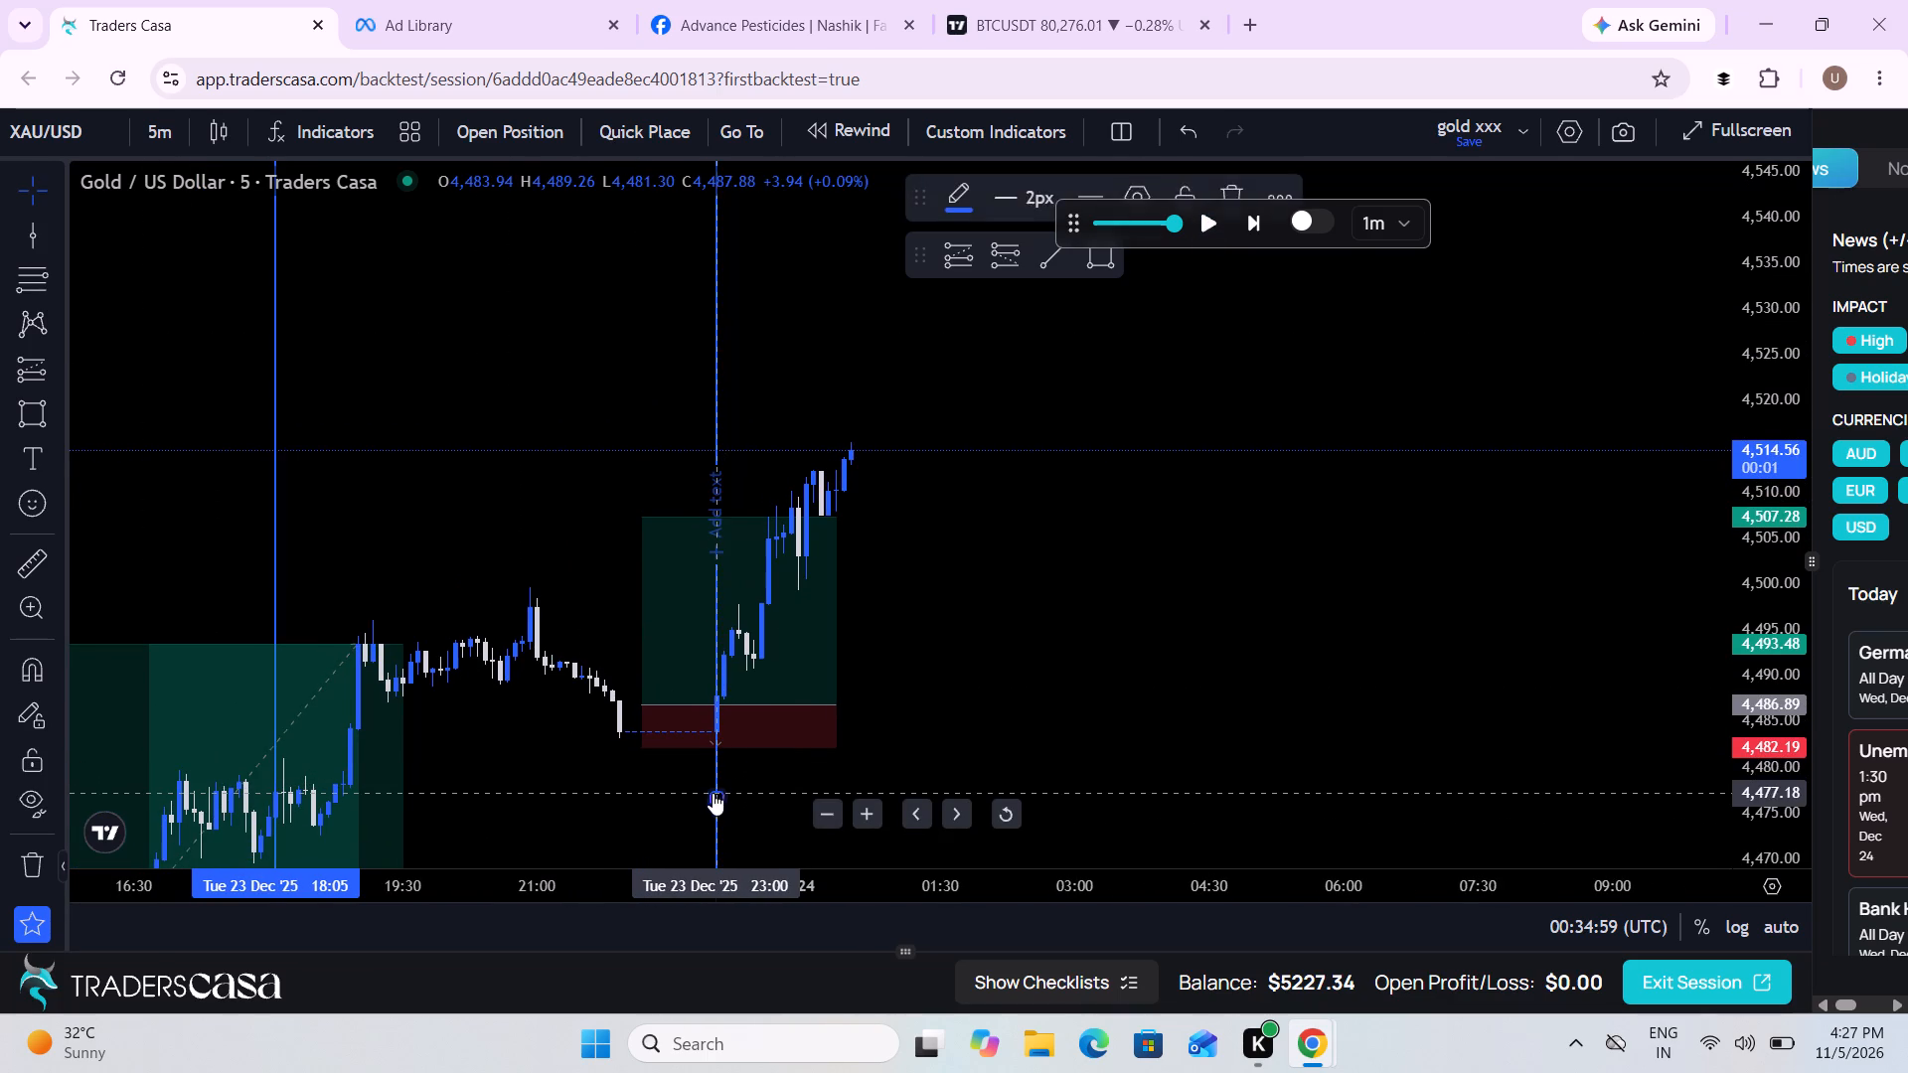
pyautogui.moveTo(713, 793); pyautogui.dragTo(707, 796)
pyautogui.moveTo(915, 745); pyautogui.dragTo(846, 765)
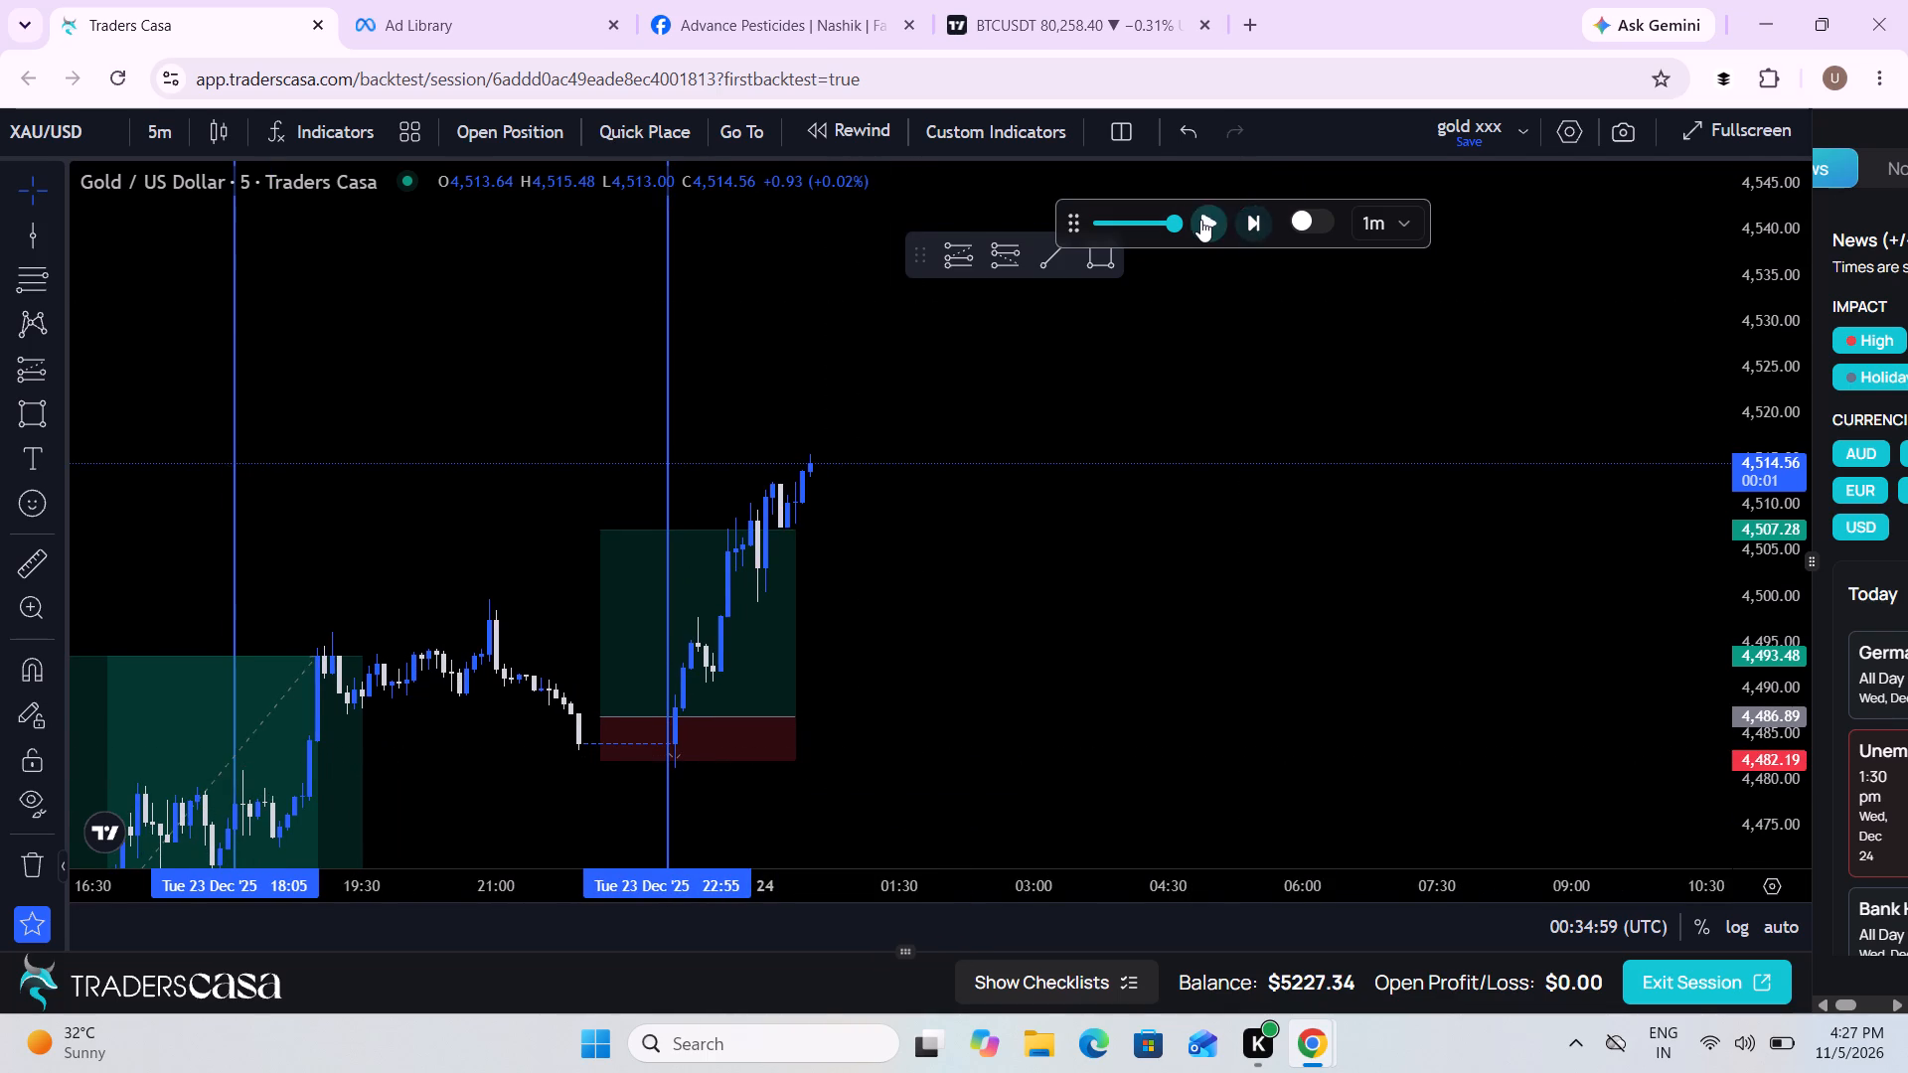
# Resume the replay and pause at about 01:01 UTC on 24 Dec.
pyautogui.click(1200, 220)
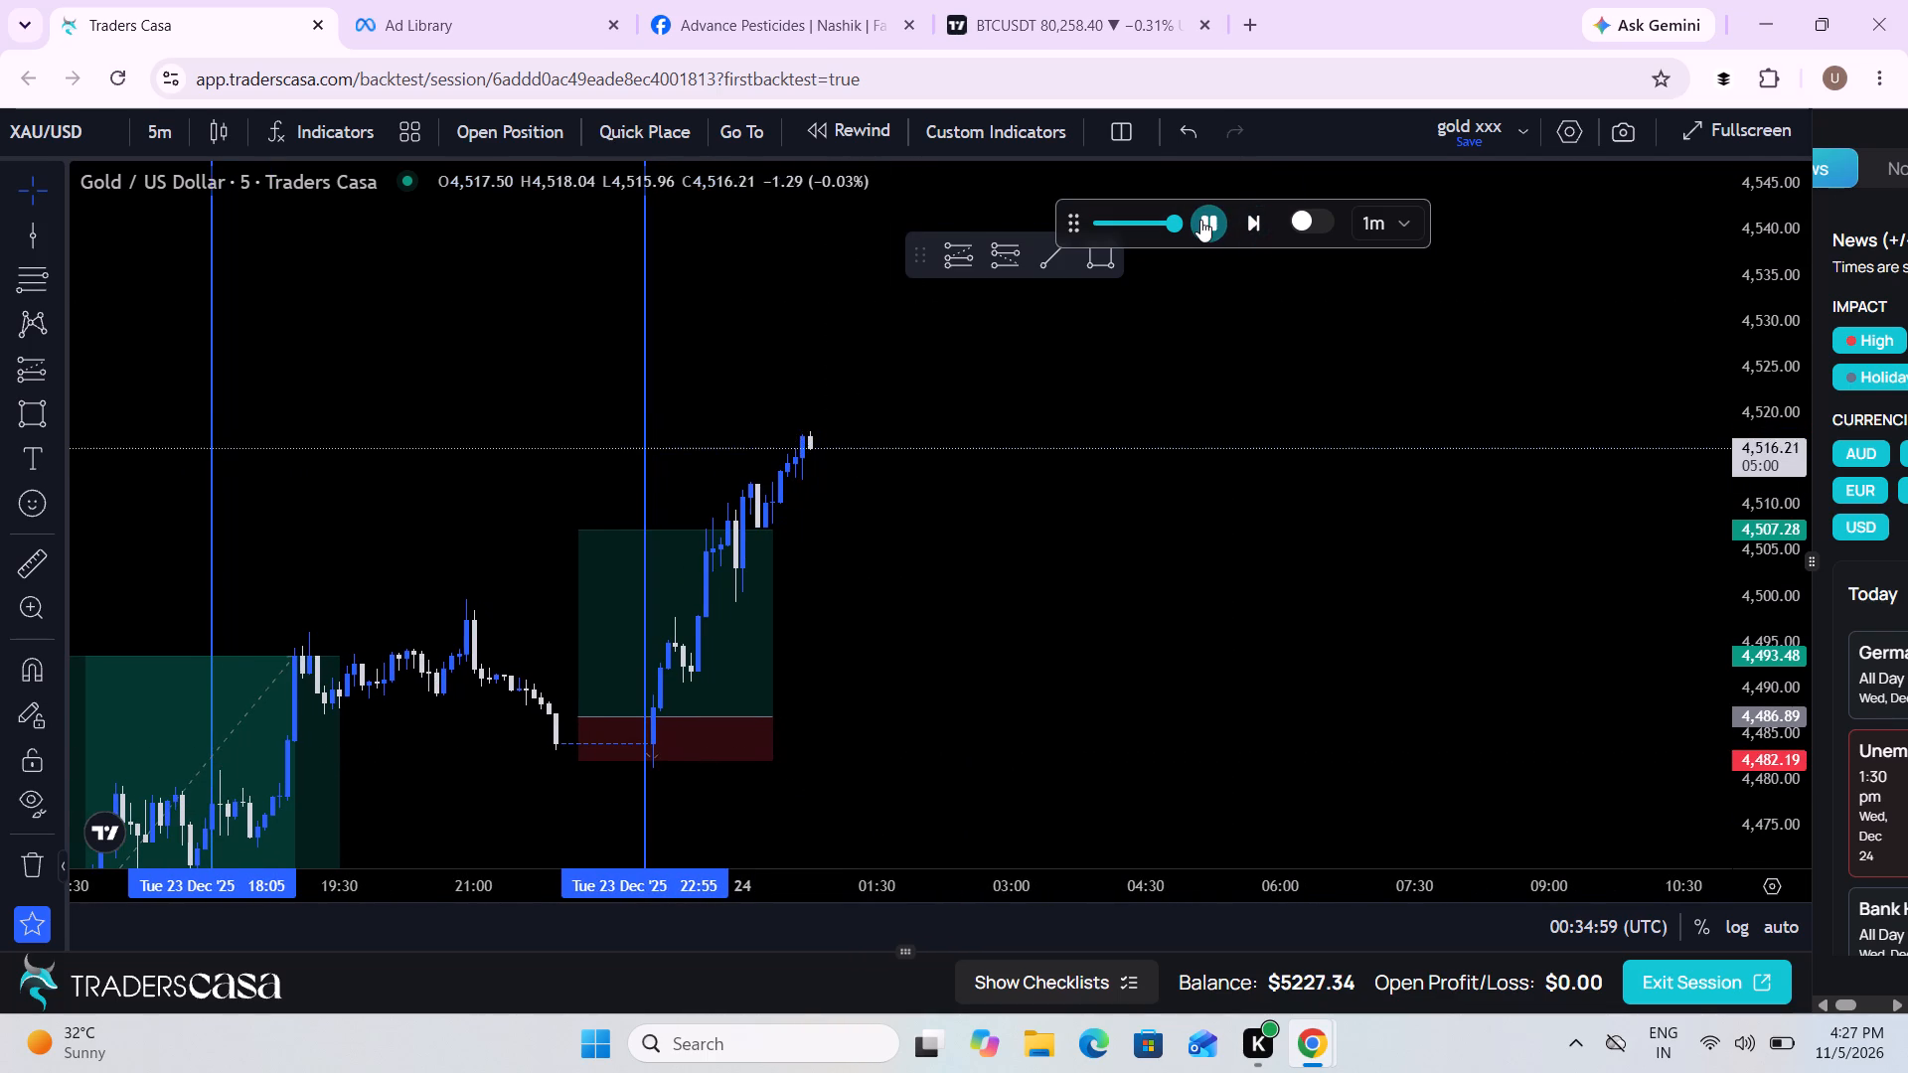
pyautogui.click(1200, 220)
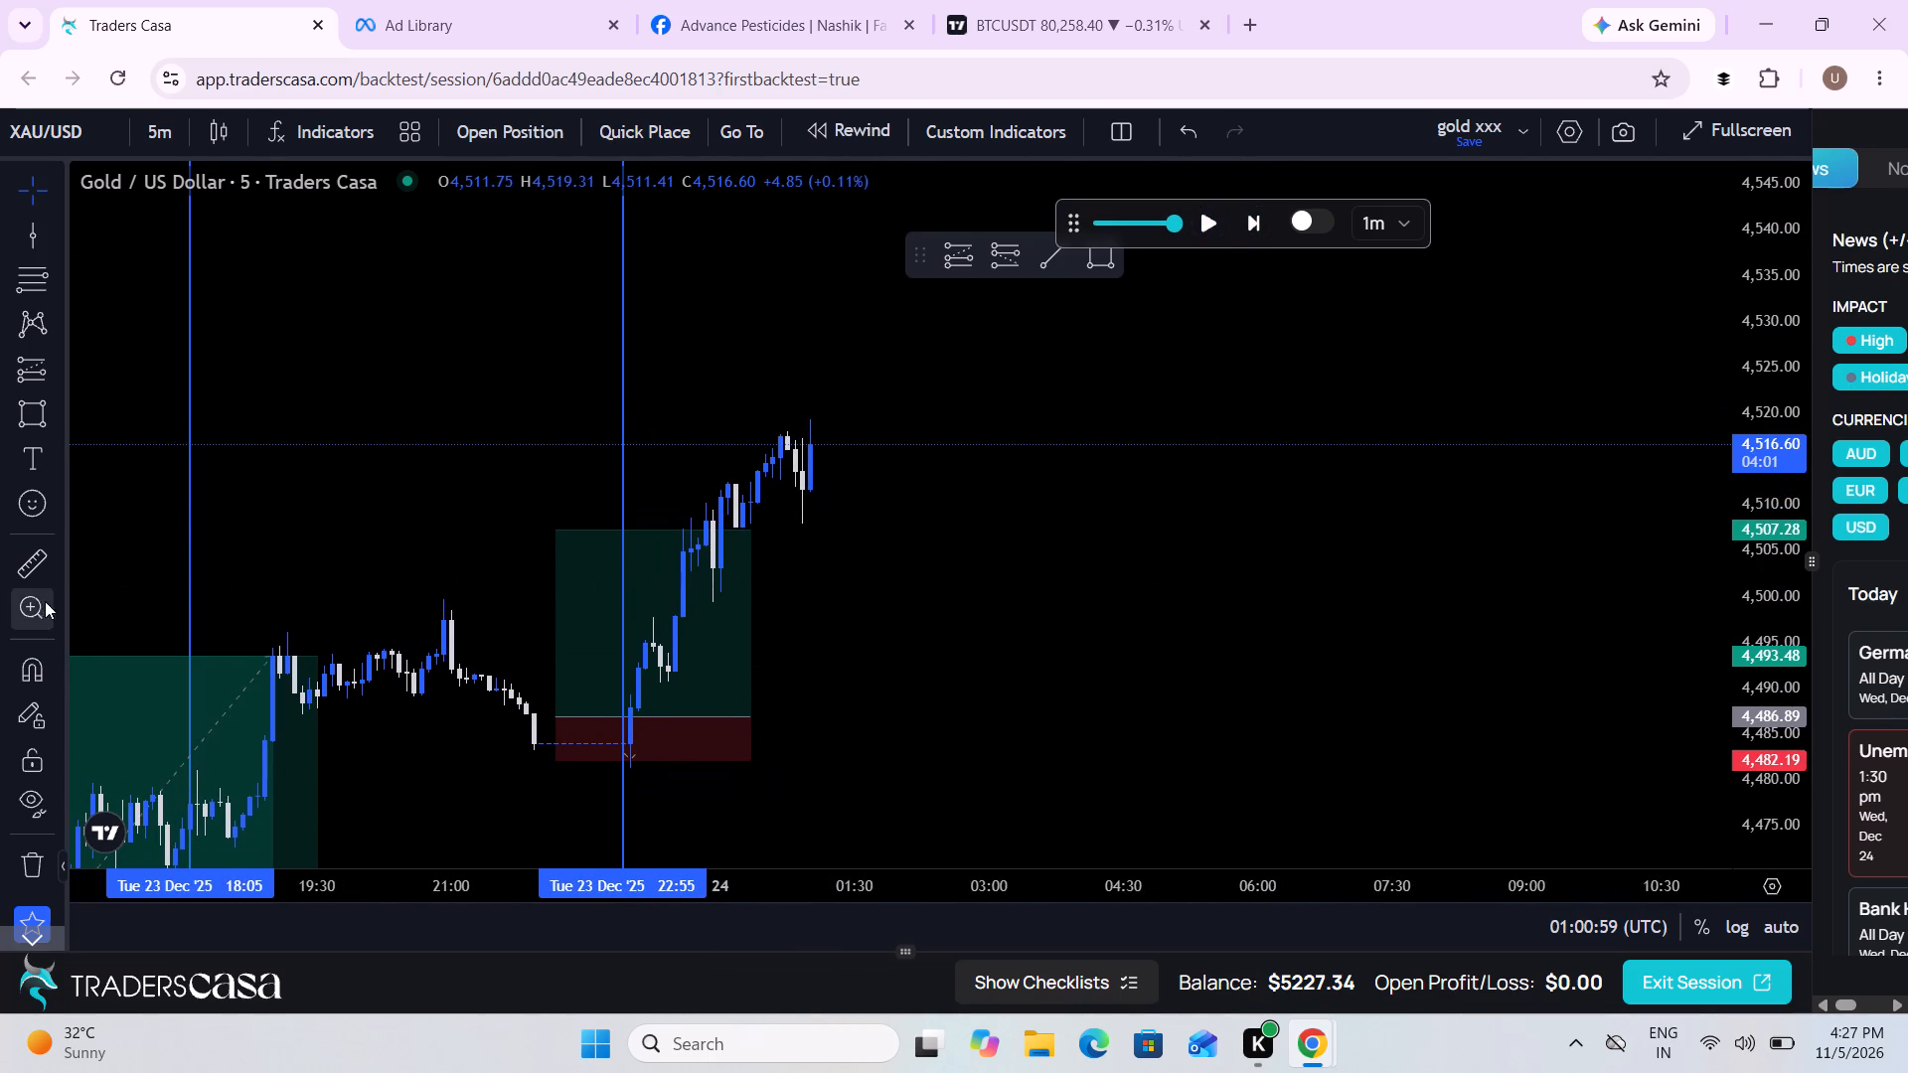
# Measure the price range from about 4481.38 to 4519.17, spanning 01:35 to 04:00 on 24 Dec.
pyautogui.click(39, 538)
pyautogui.click(32, 549)
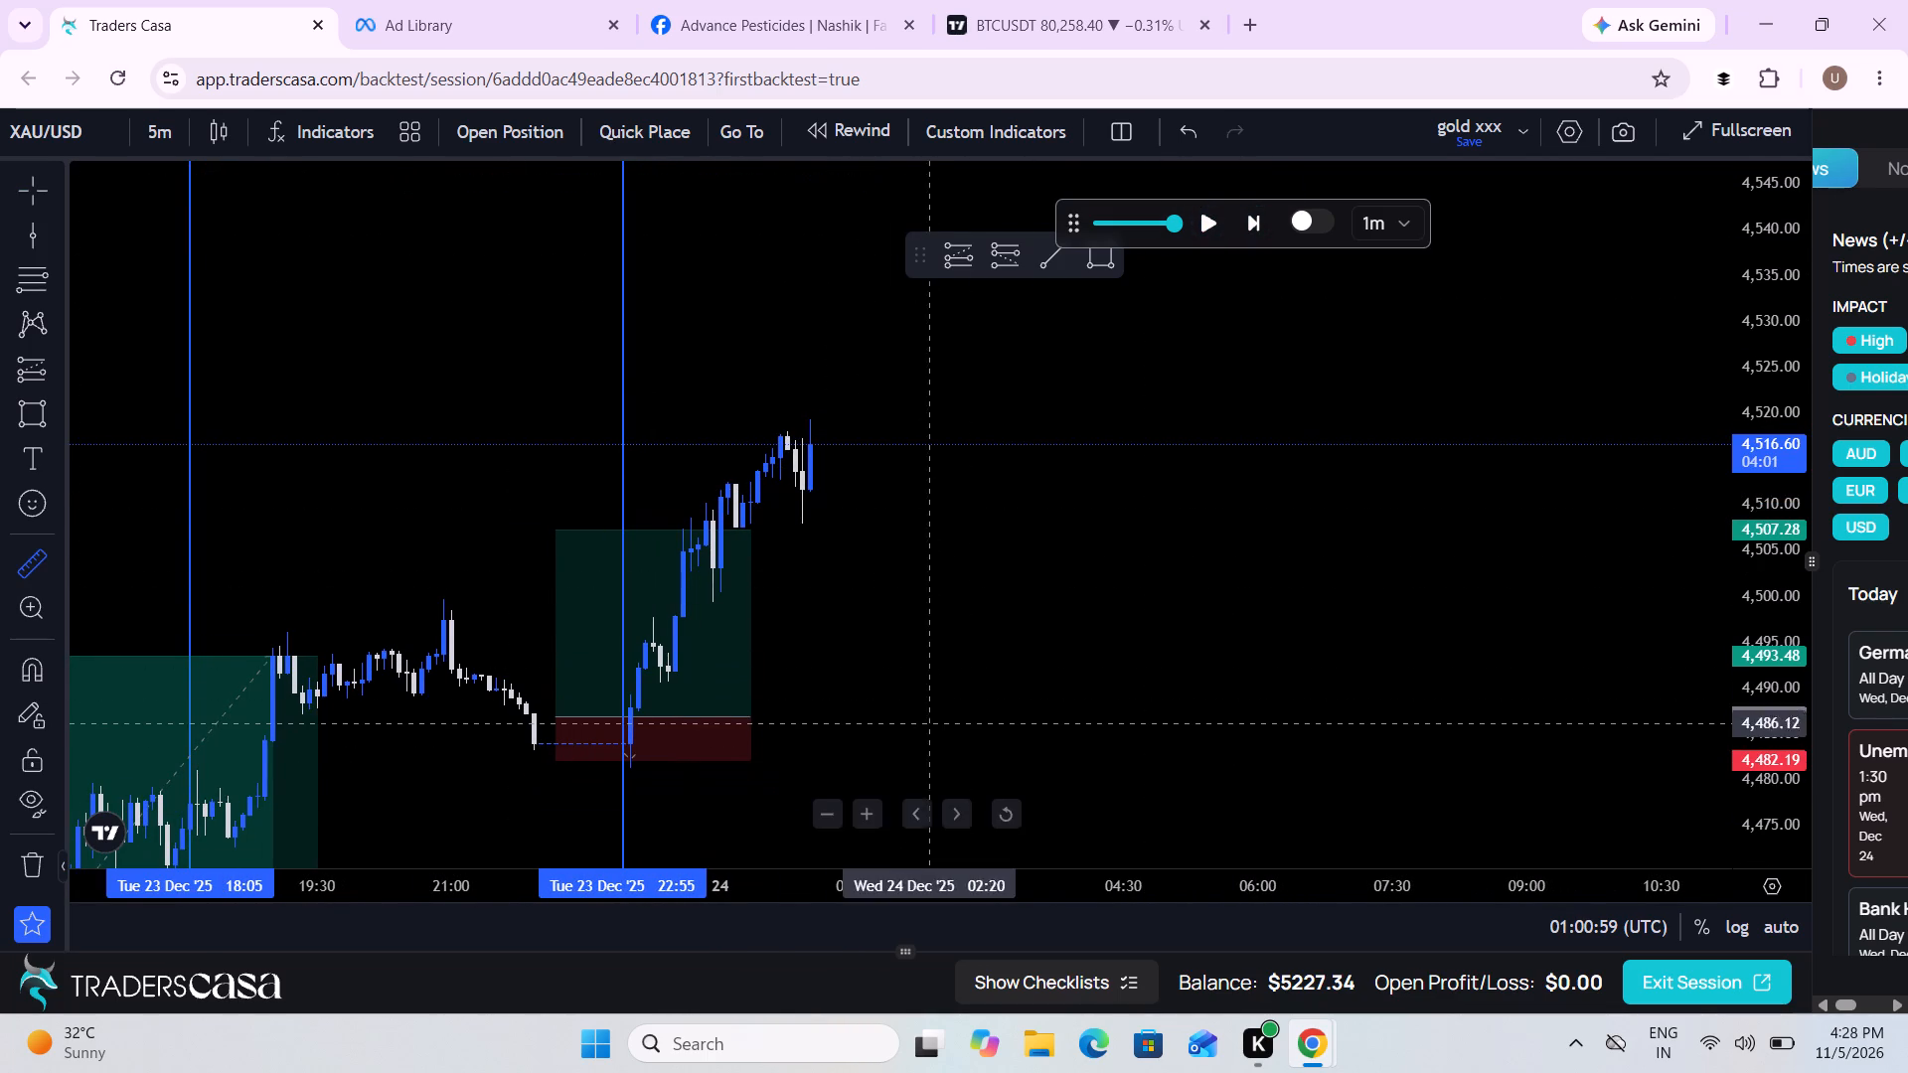
pyautogui.moveTo(861, 767); pyautogui.dragTo(909, 708)
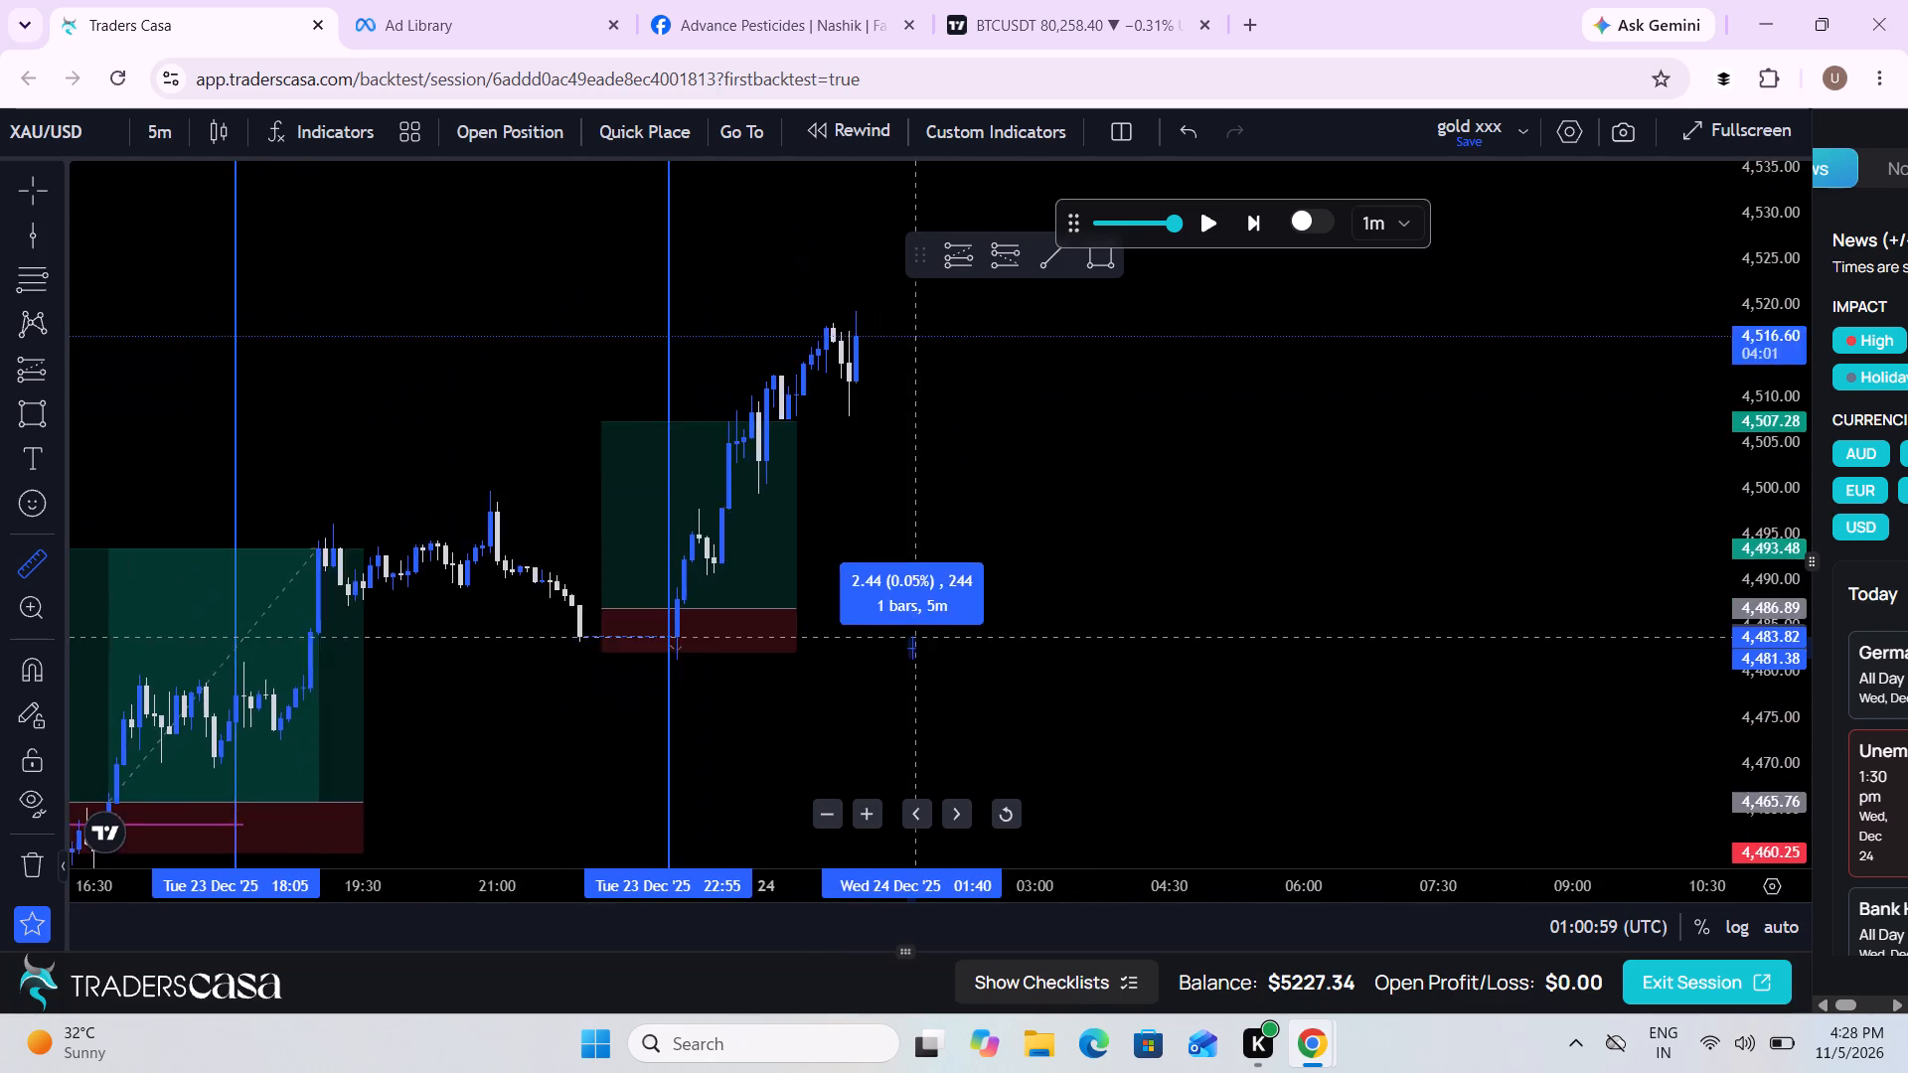
pyautogui.moveTo(909, 708); pyautogui.dragTo(909, 711)
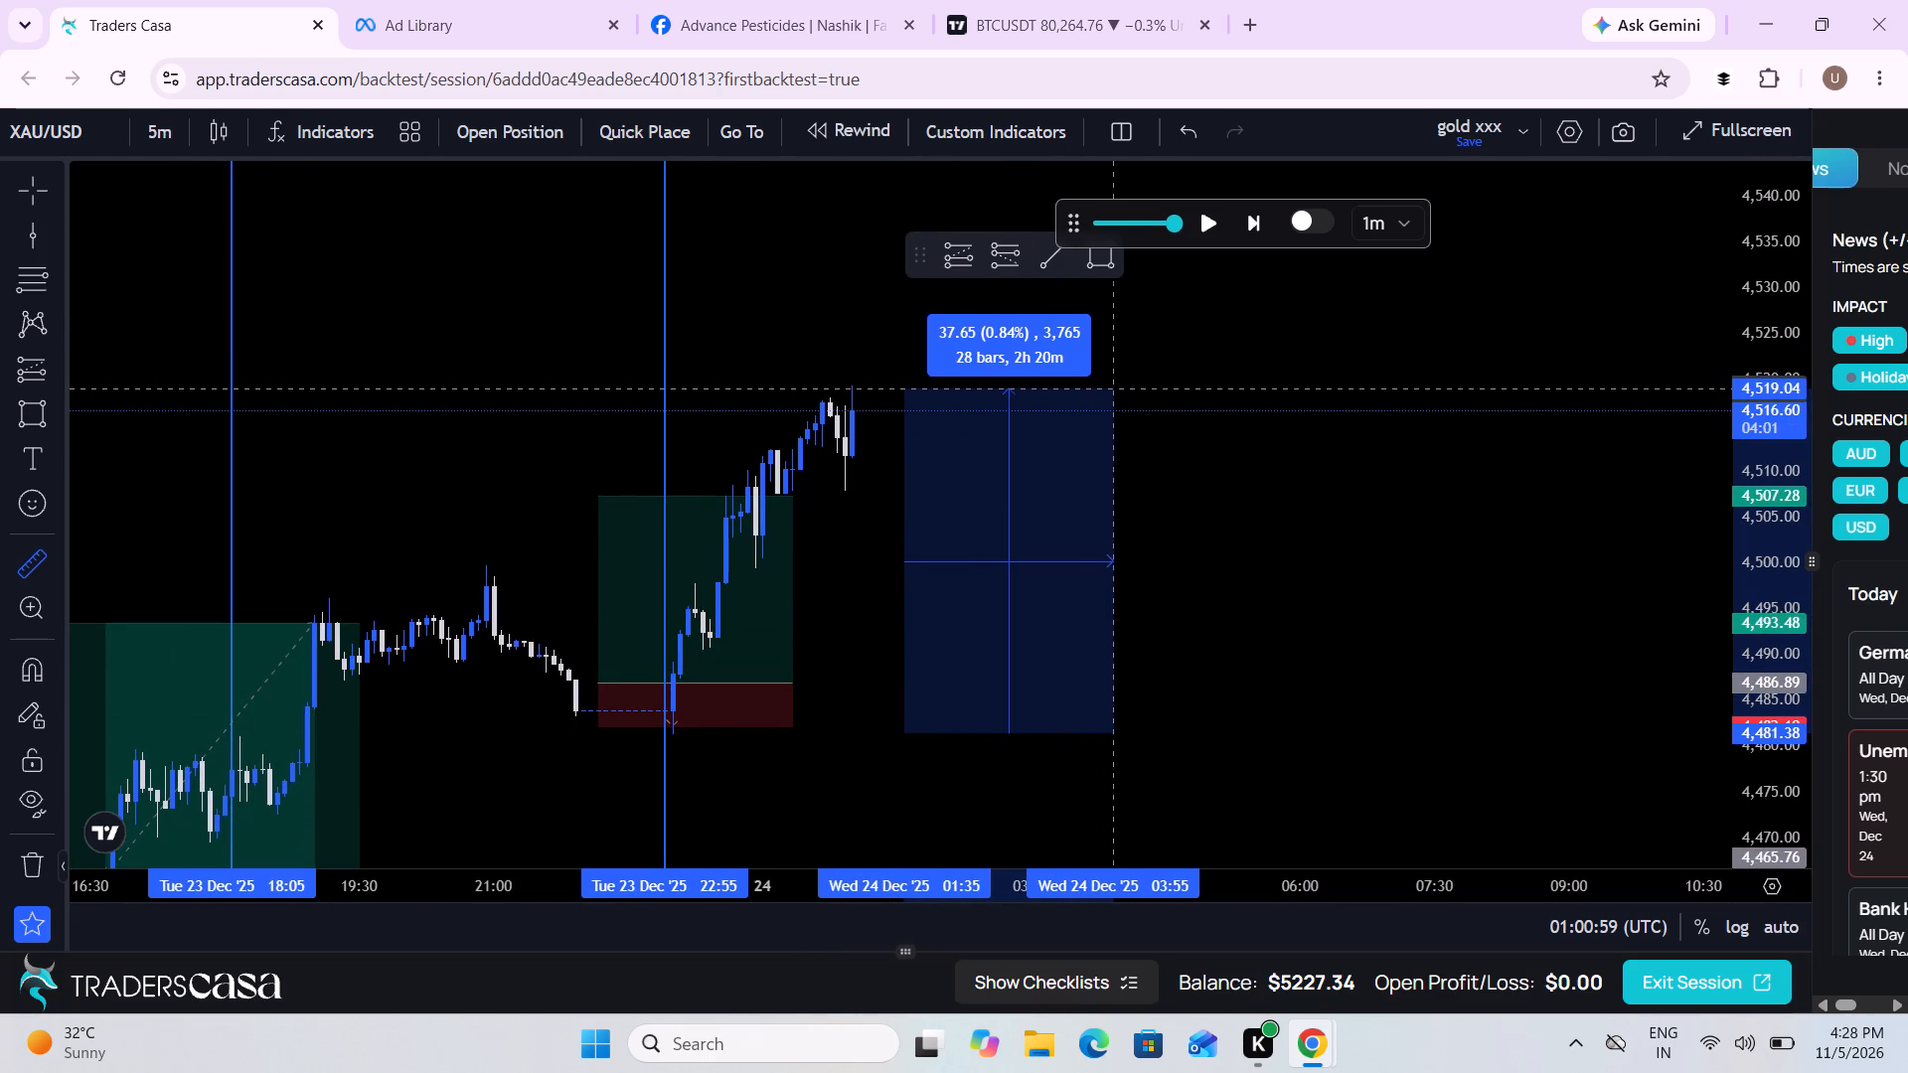
pyautogui.click(1118, 386)
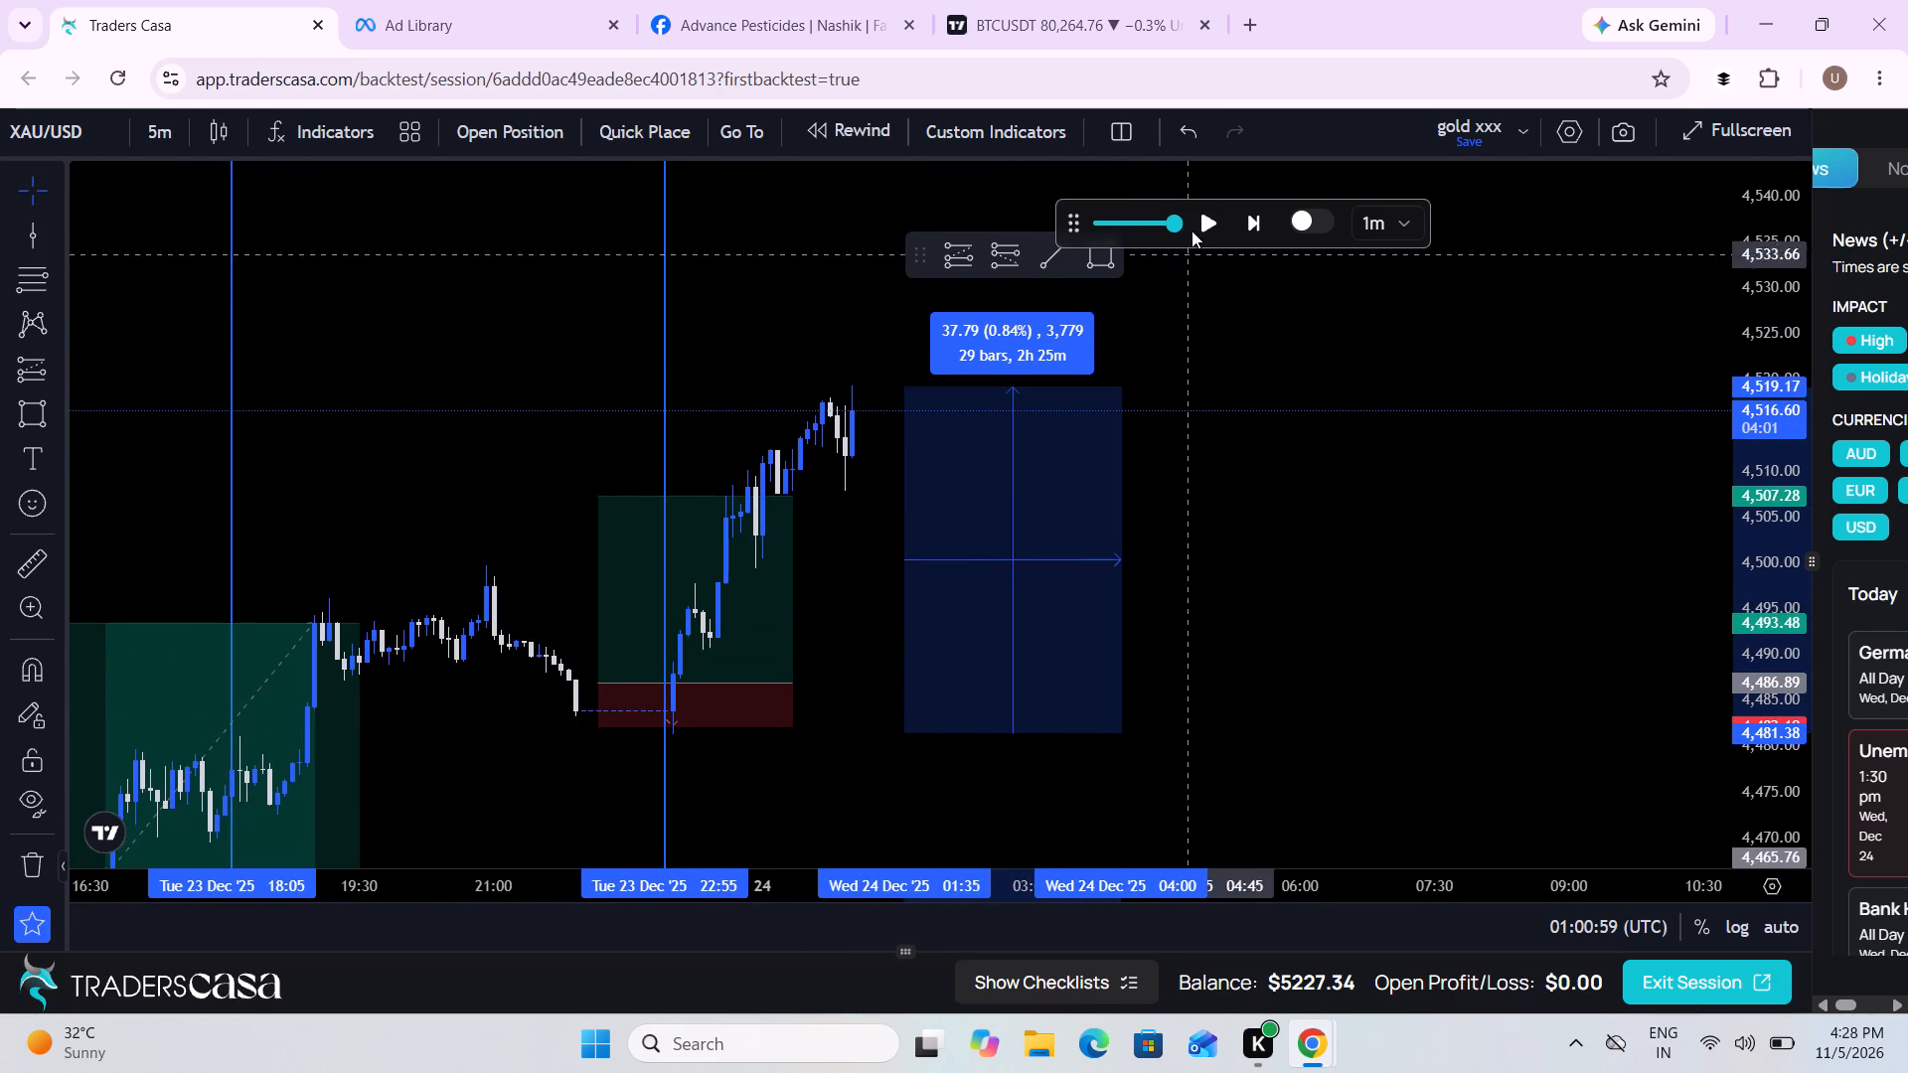
# Resume the replay, pause at about 02:16 UTC on 24 Dec, and clear the measurement.
pyautogui.click(1213, 214)
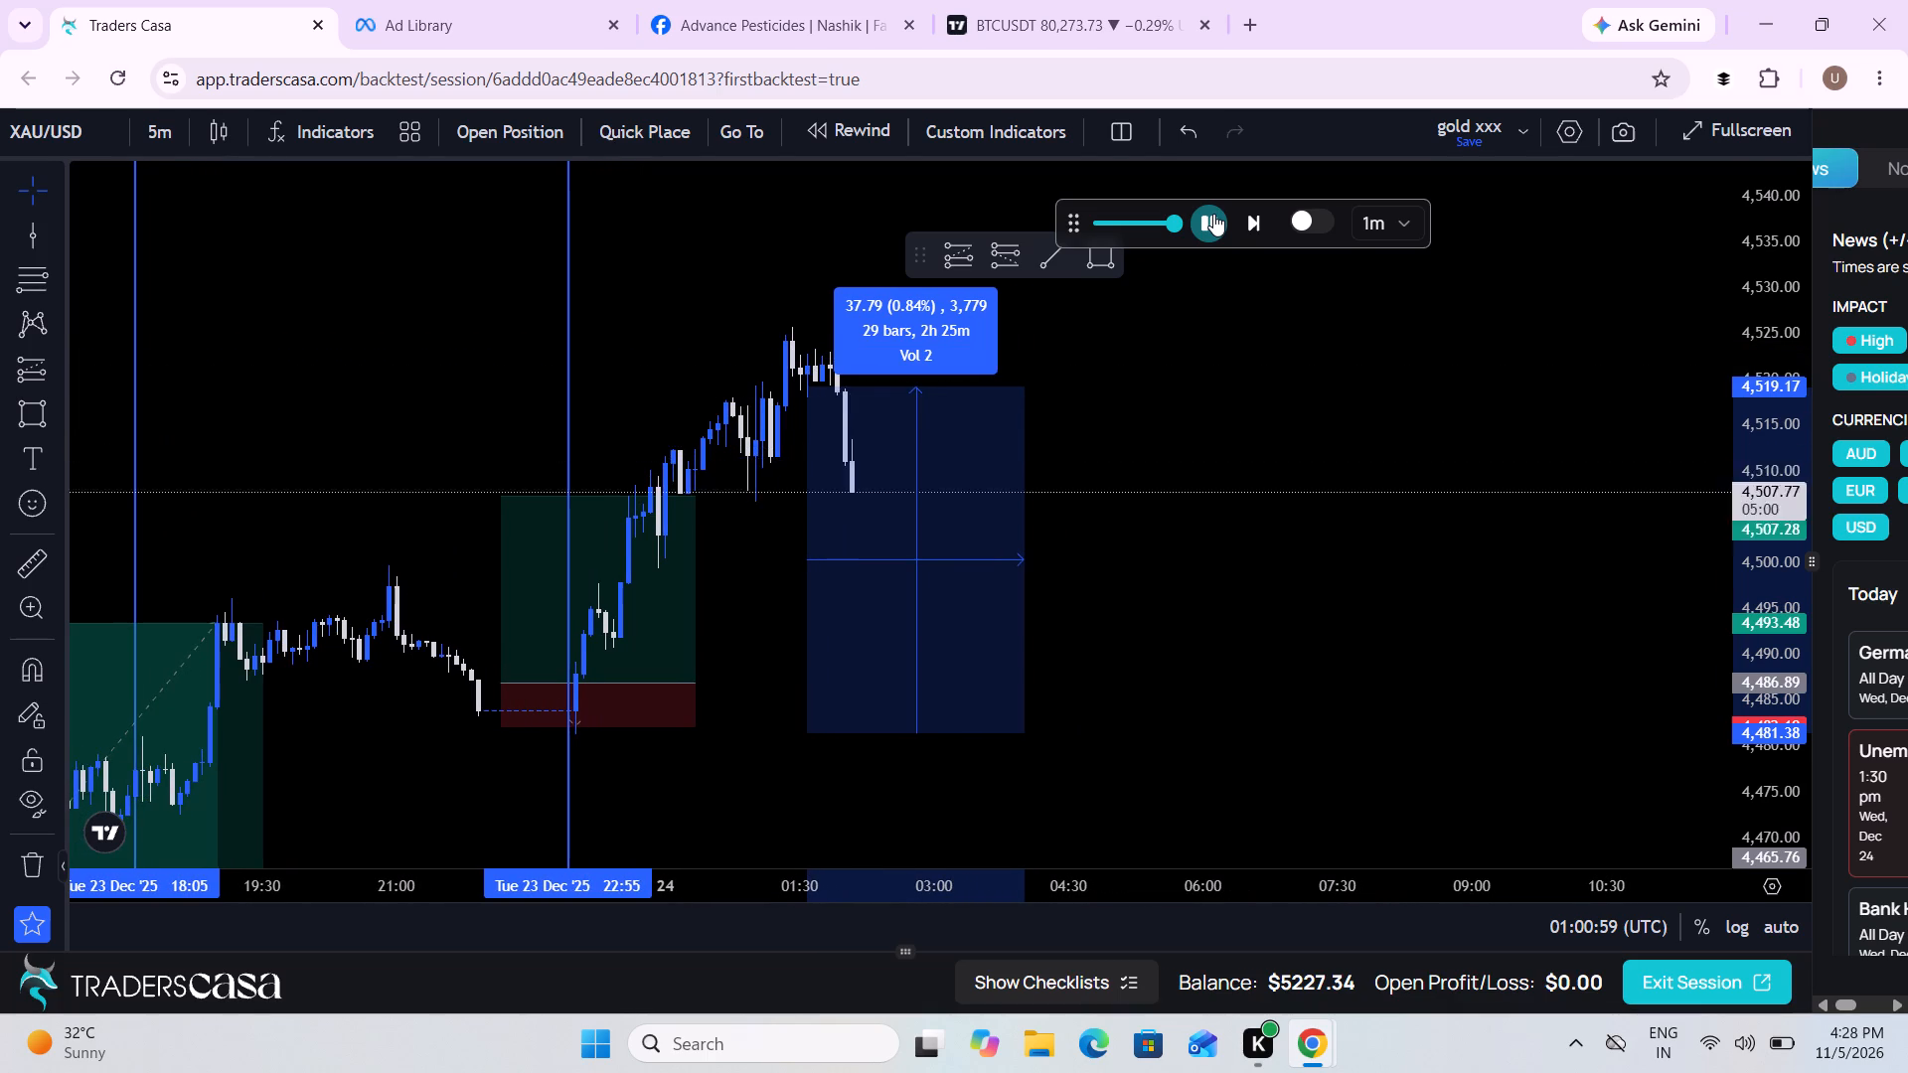
pyautogui.click(1213, 214)
pyautogui.doubleClick(1234, 419)
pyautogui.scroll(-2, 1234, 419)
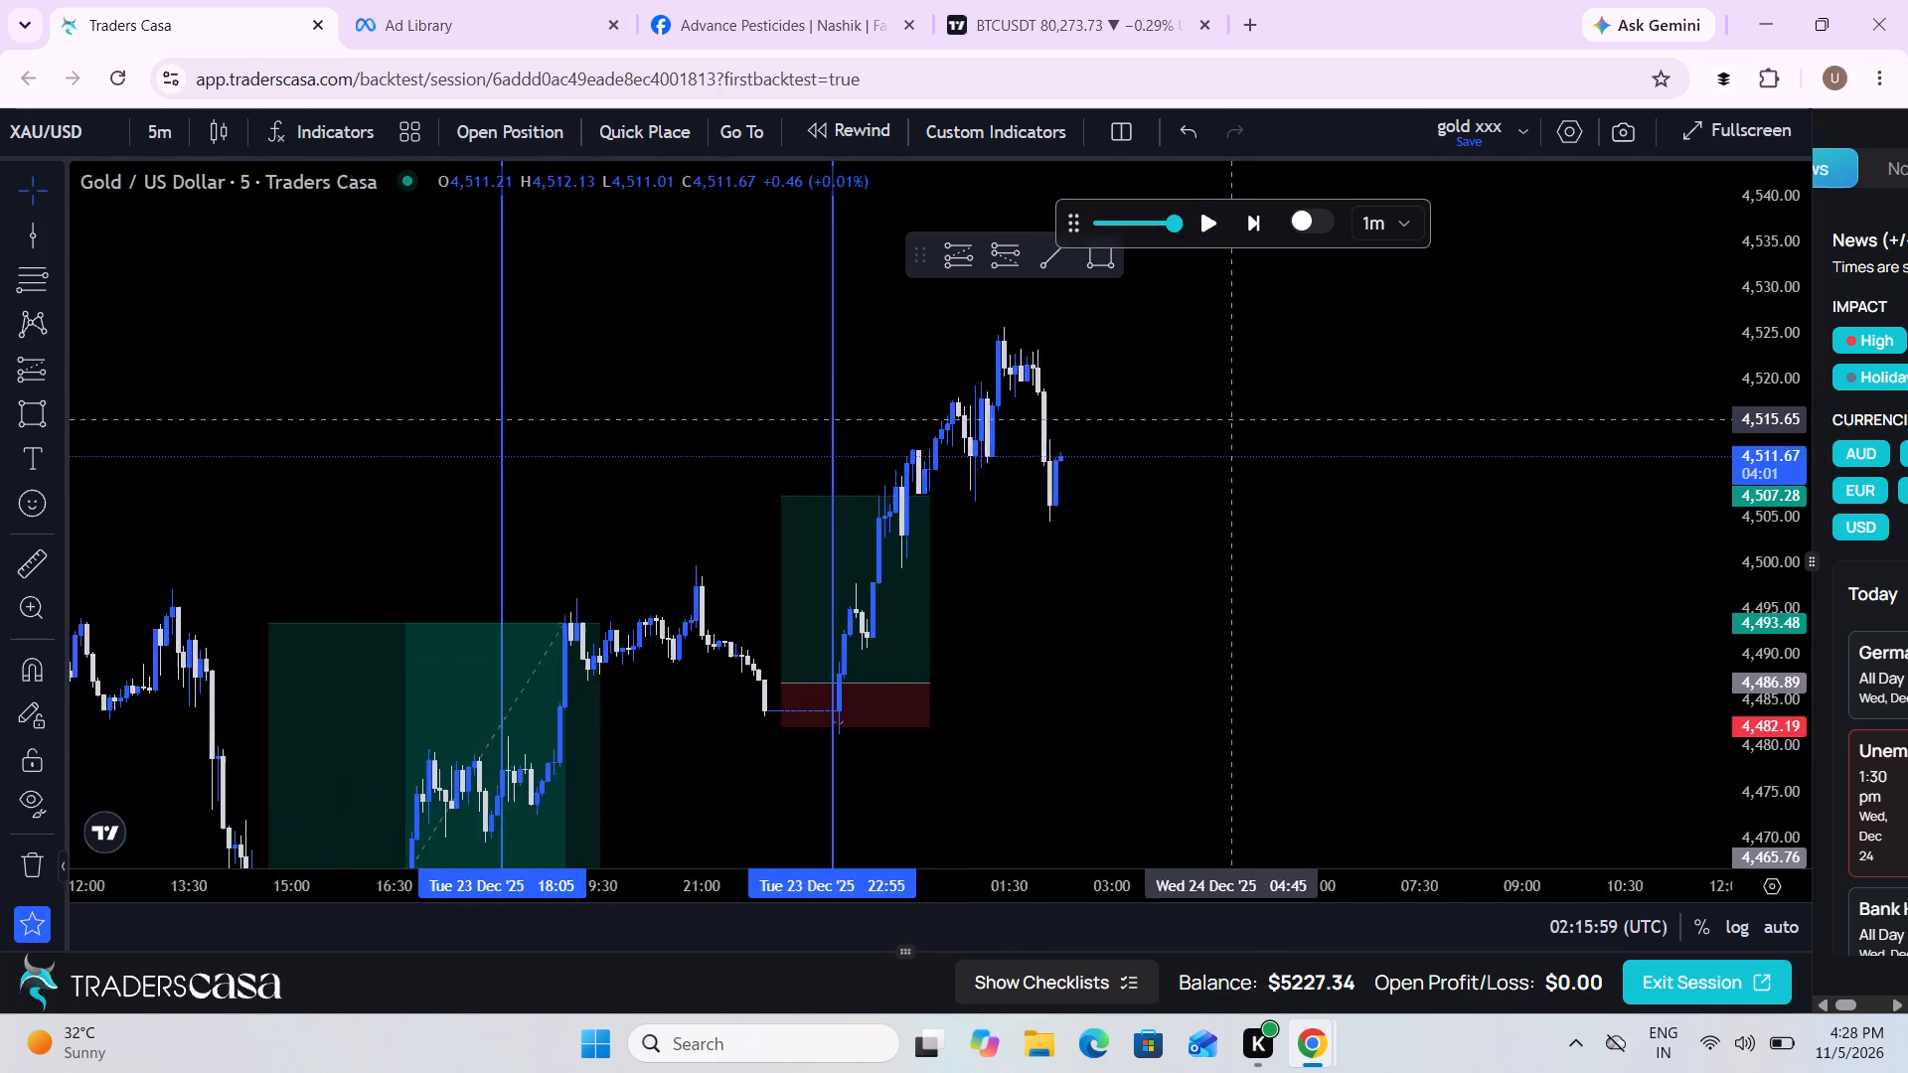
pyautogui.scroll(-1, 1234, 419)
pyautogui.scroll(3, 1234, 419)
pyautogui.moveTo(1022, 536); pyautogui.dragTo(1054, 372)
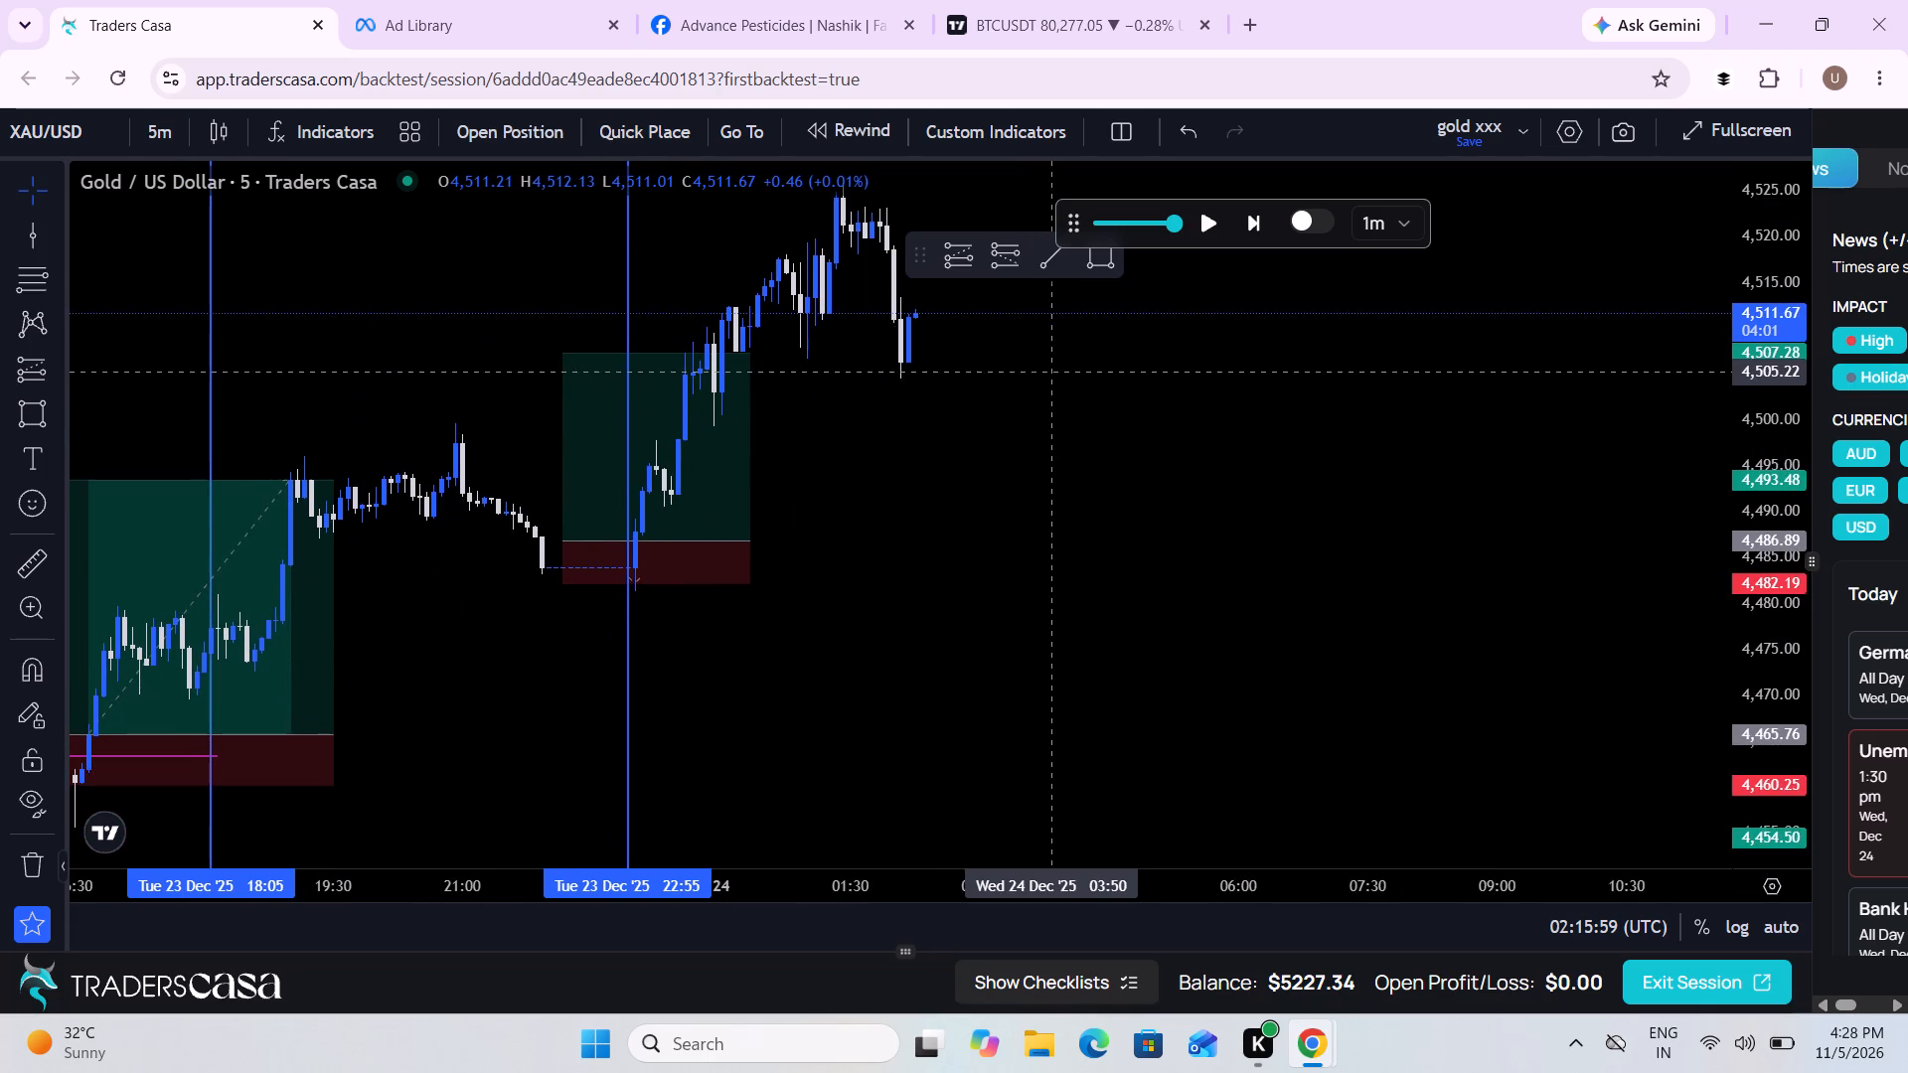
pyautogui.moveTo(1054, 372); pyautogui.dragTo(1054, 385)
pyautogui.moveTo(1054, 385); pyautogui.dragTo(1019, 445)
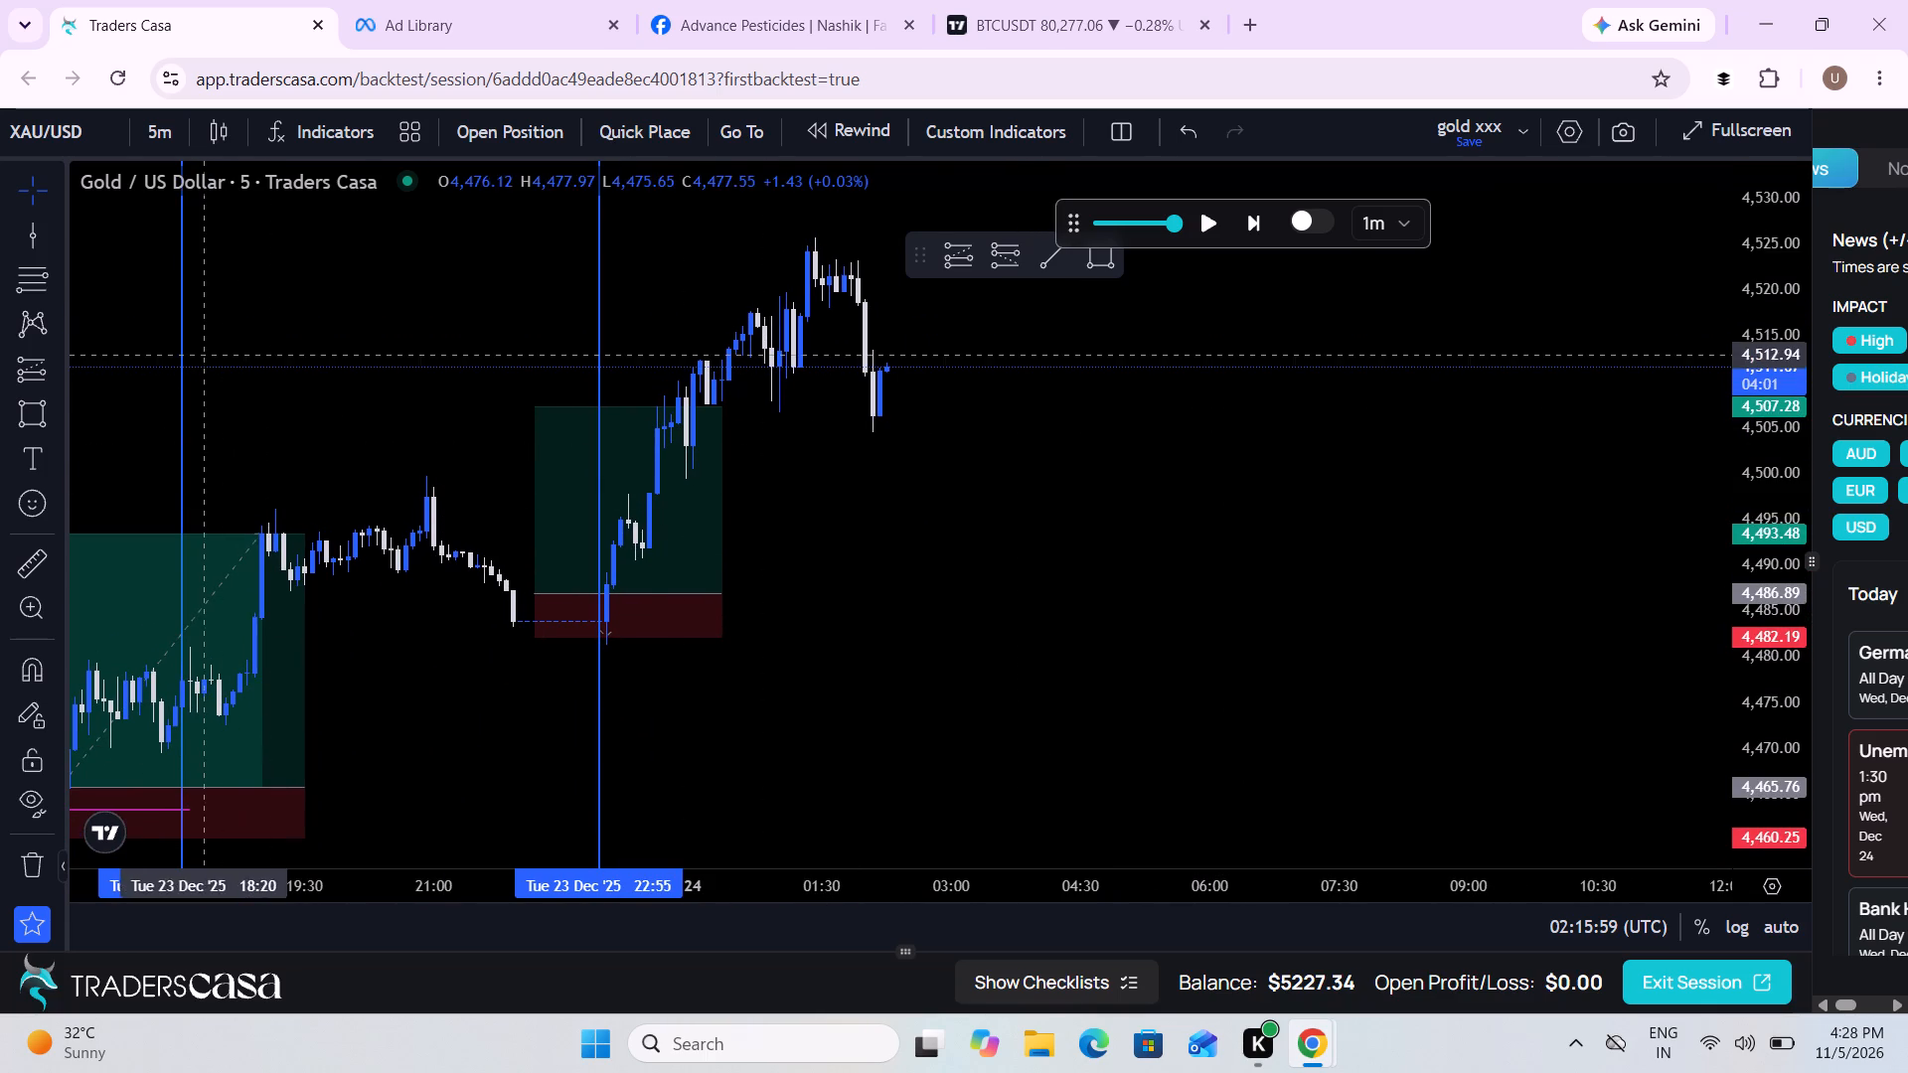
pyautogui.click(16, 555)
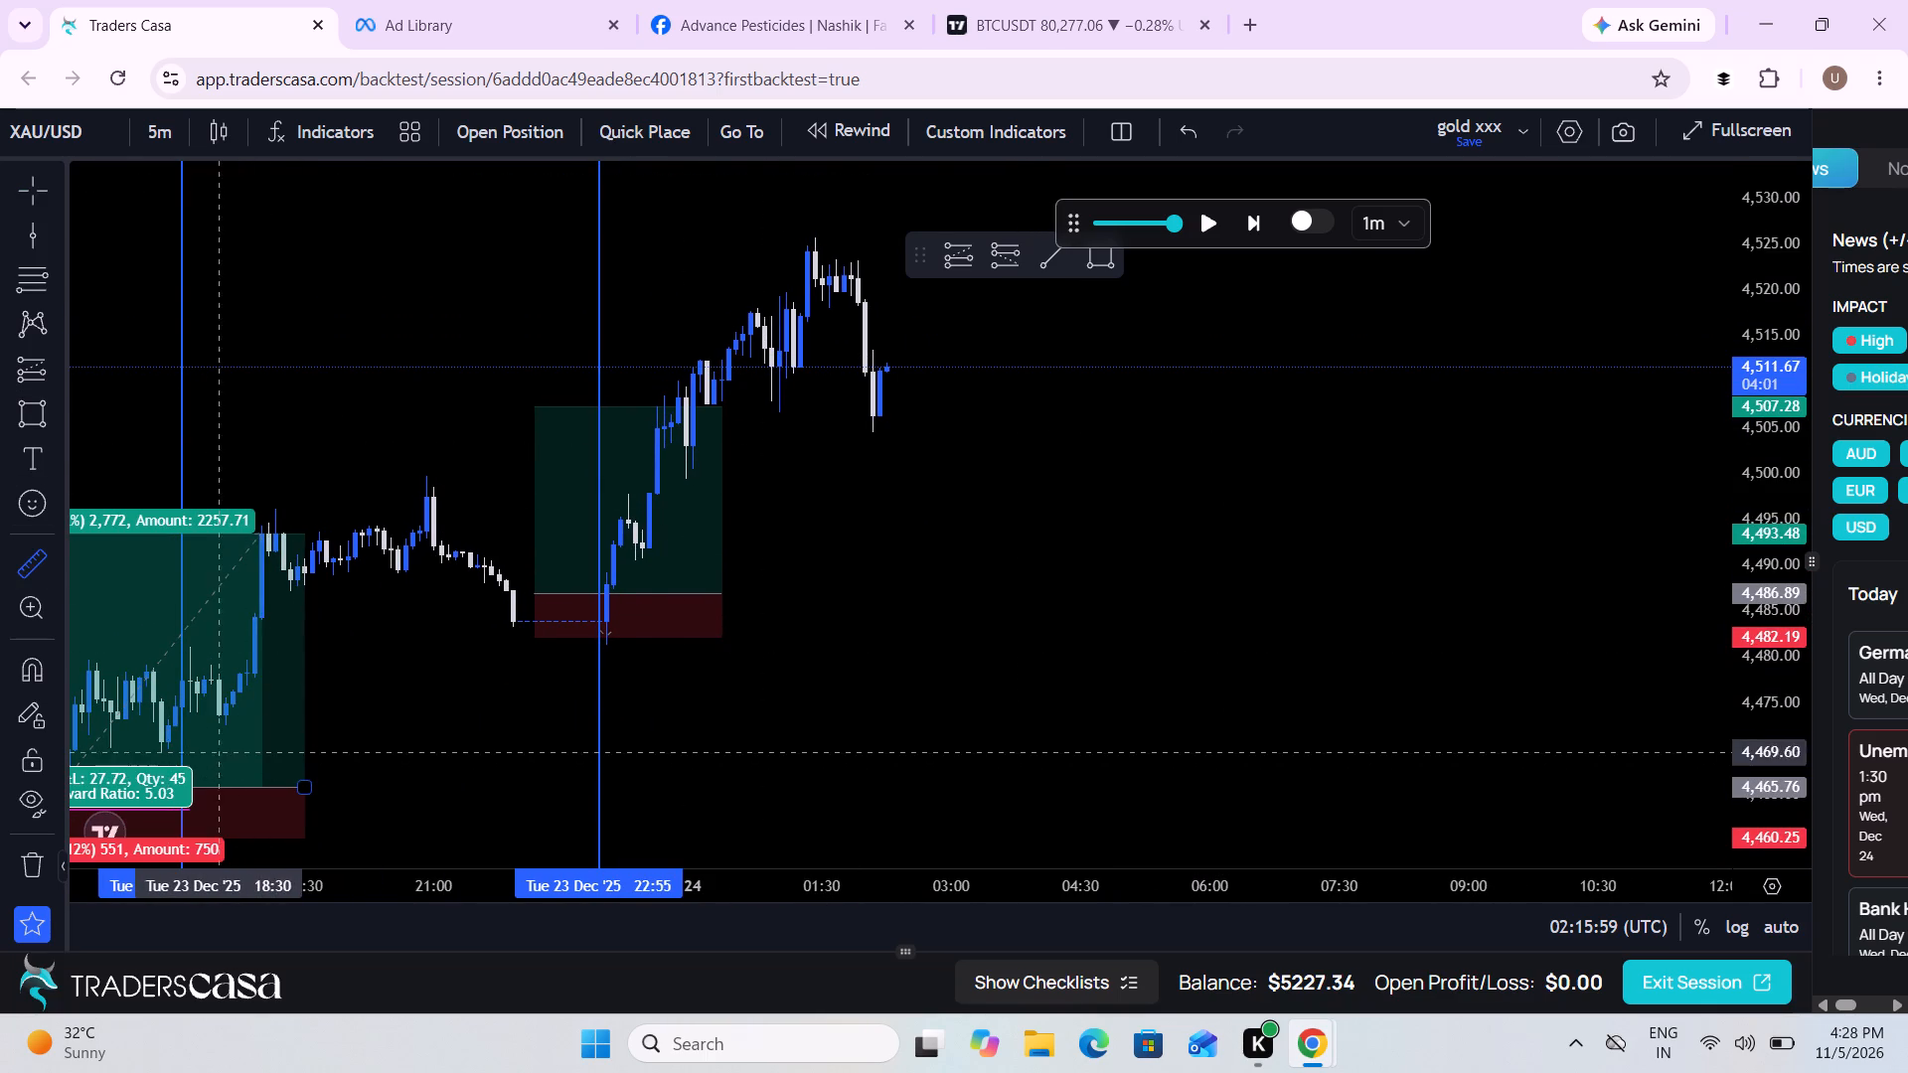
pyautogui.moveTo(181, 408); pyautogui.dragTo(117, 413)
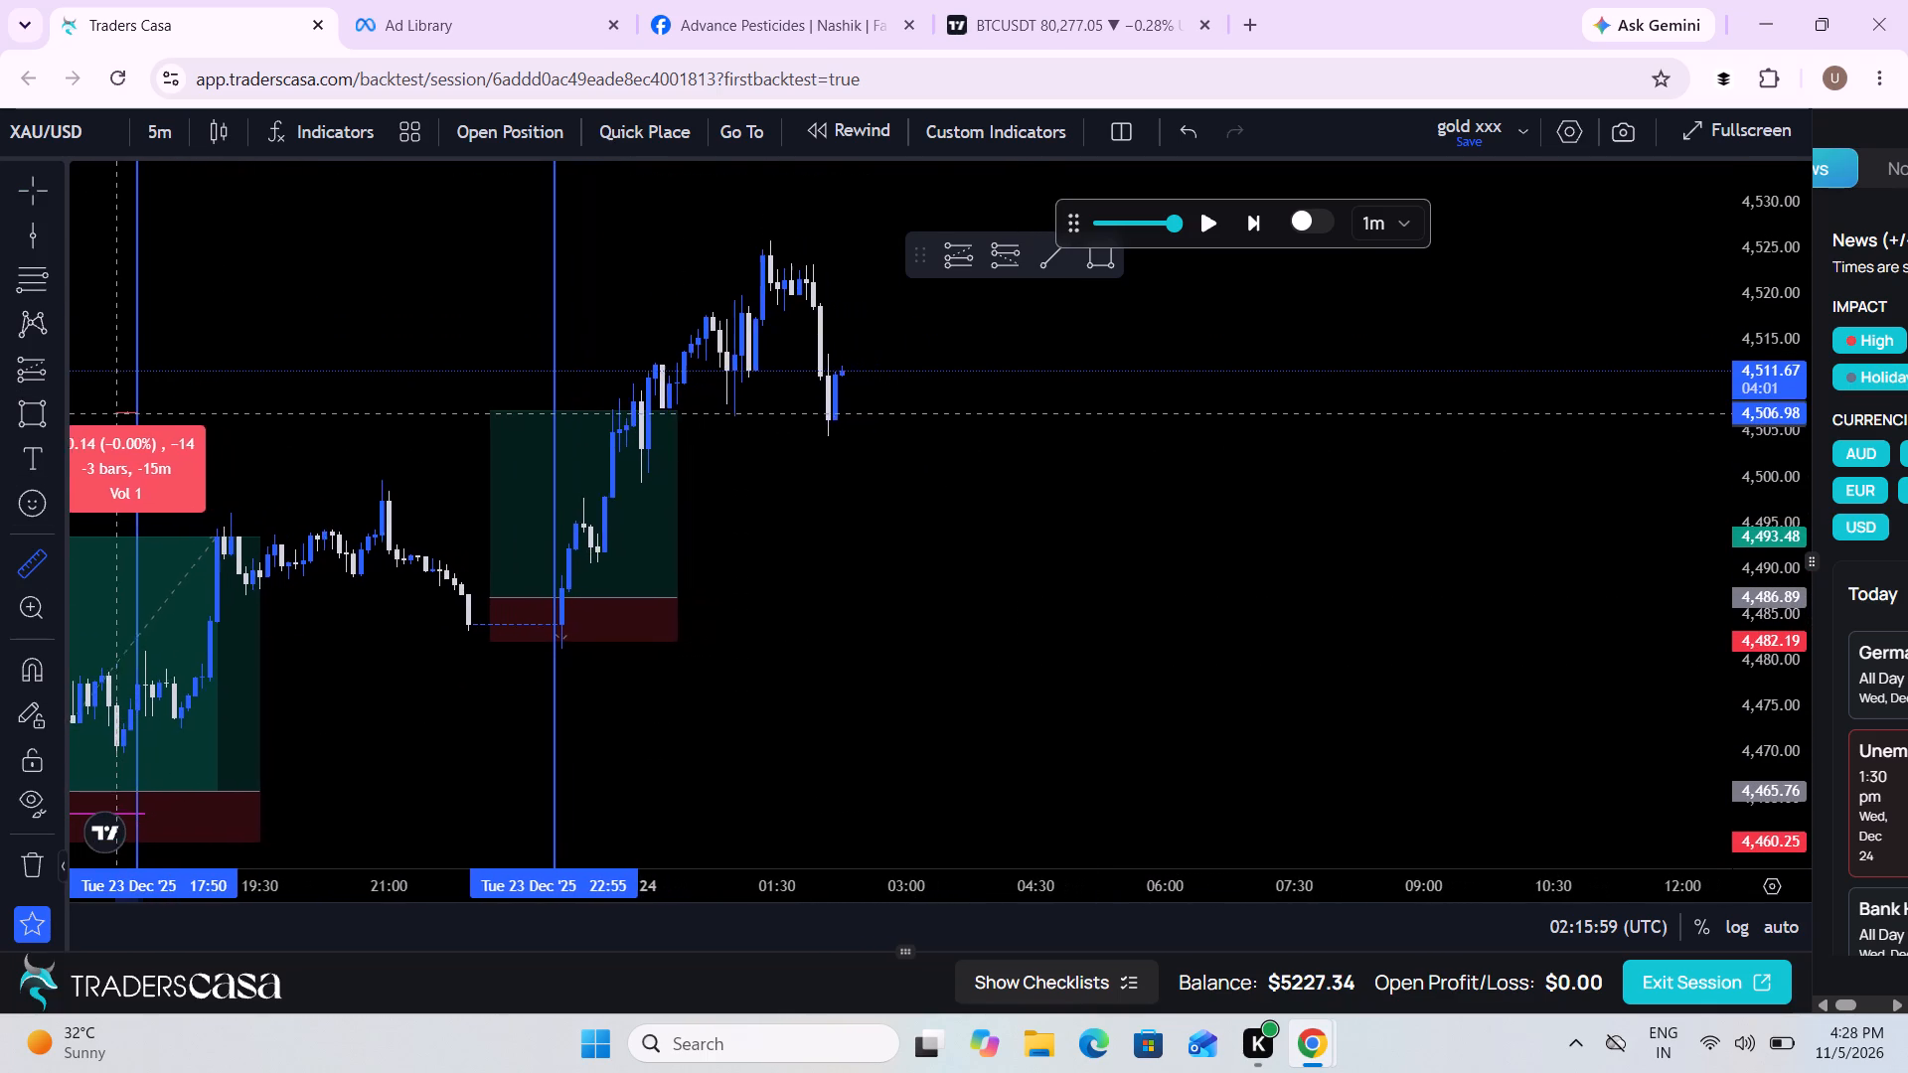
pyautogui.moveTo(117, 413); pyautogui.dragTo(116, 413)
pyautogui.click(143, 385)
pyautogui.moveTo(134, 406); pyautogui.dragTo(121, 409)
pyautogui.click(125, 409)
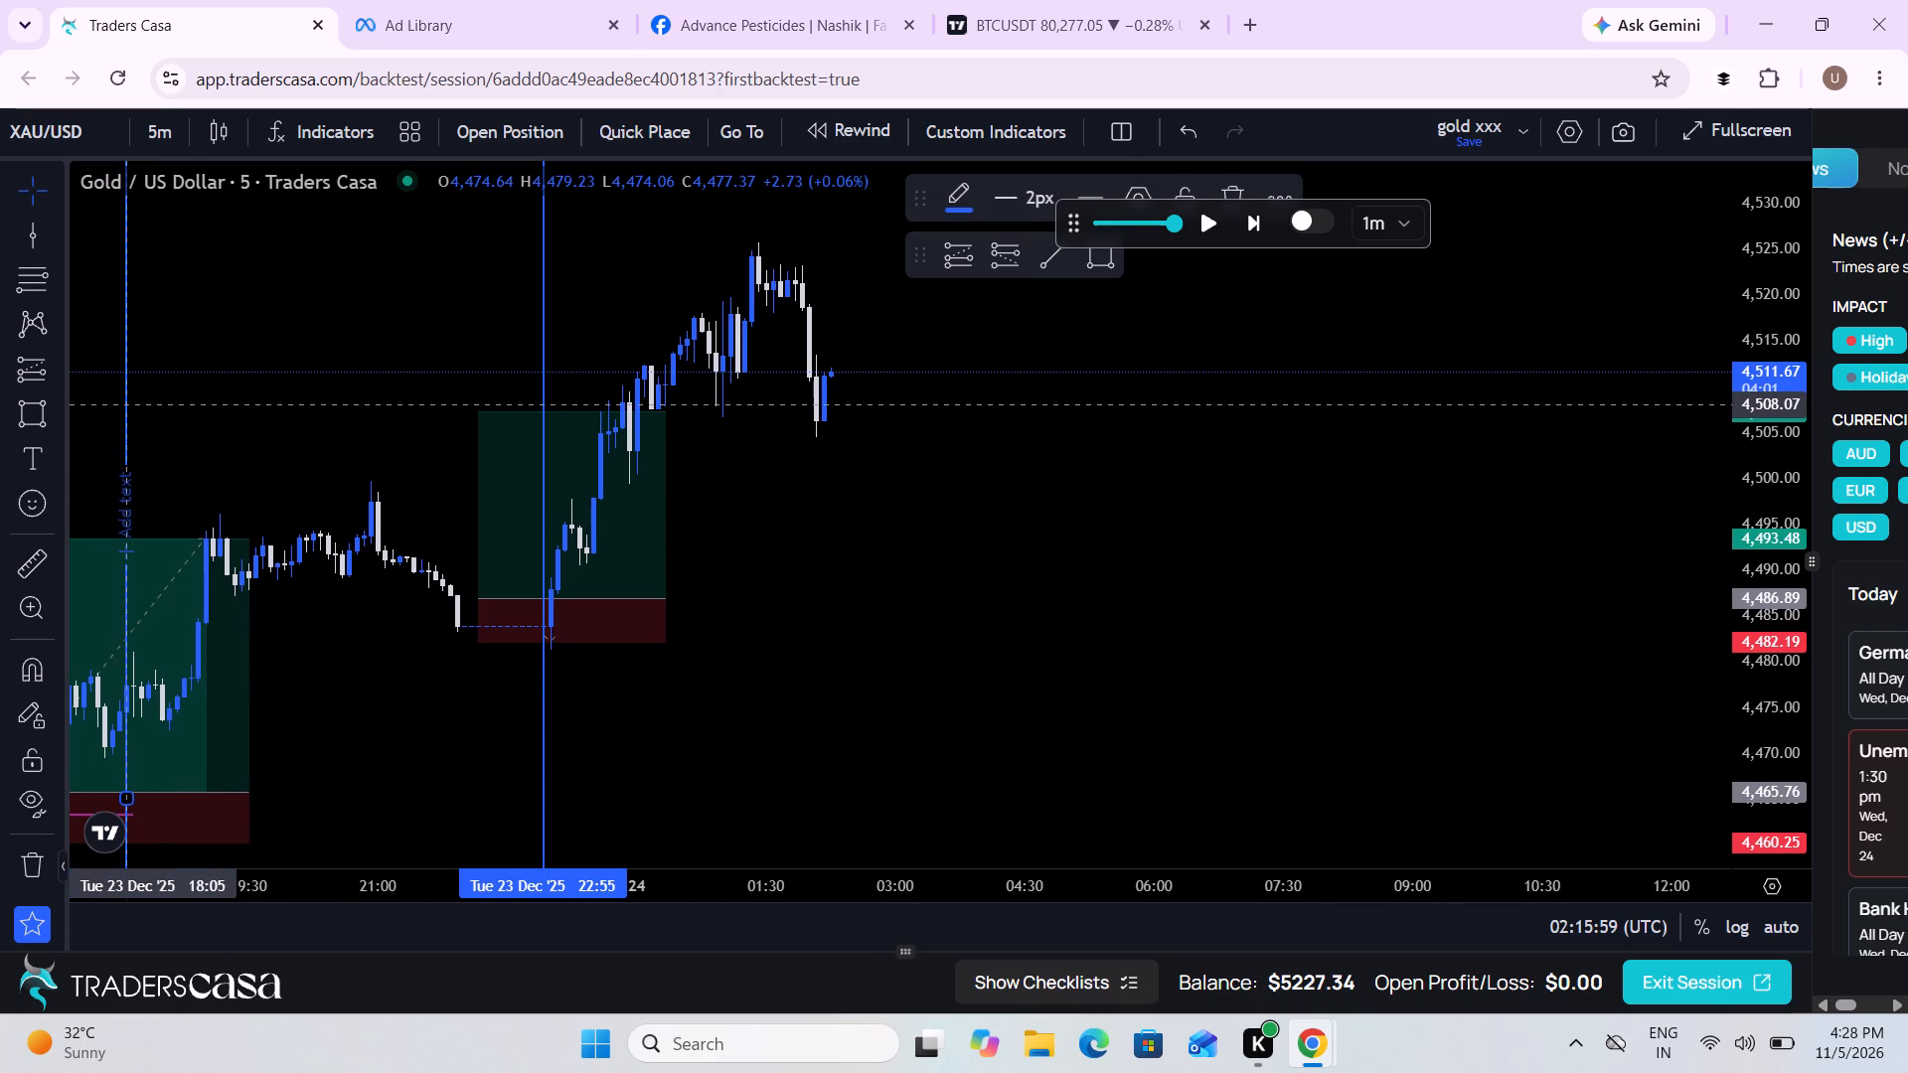
# Measure the price range from about 4472.71 to 4525.67, spanning 00:05 to 11:10 on 24 Dec.
pyautogui.click(17, 543)
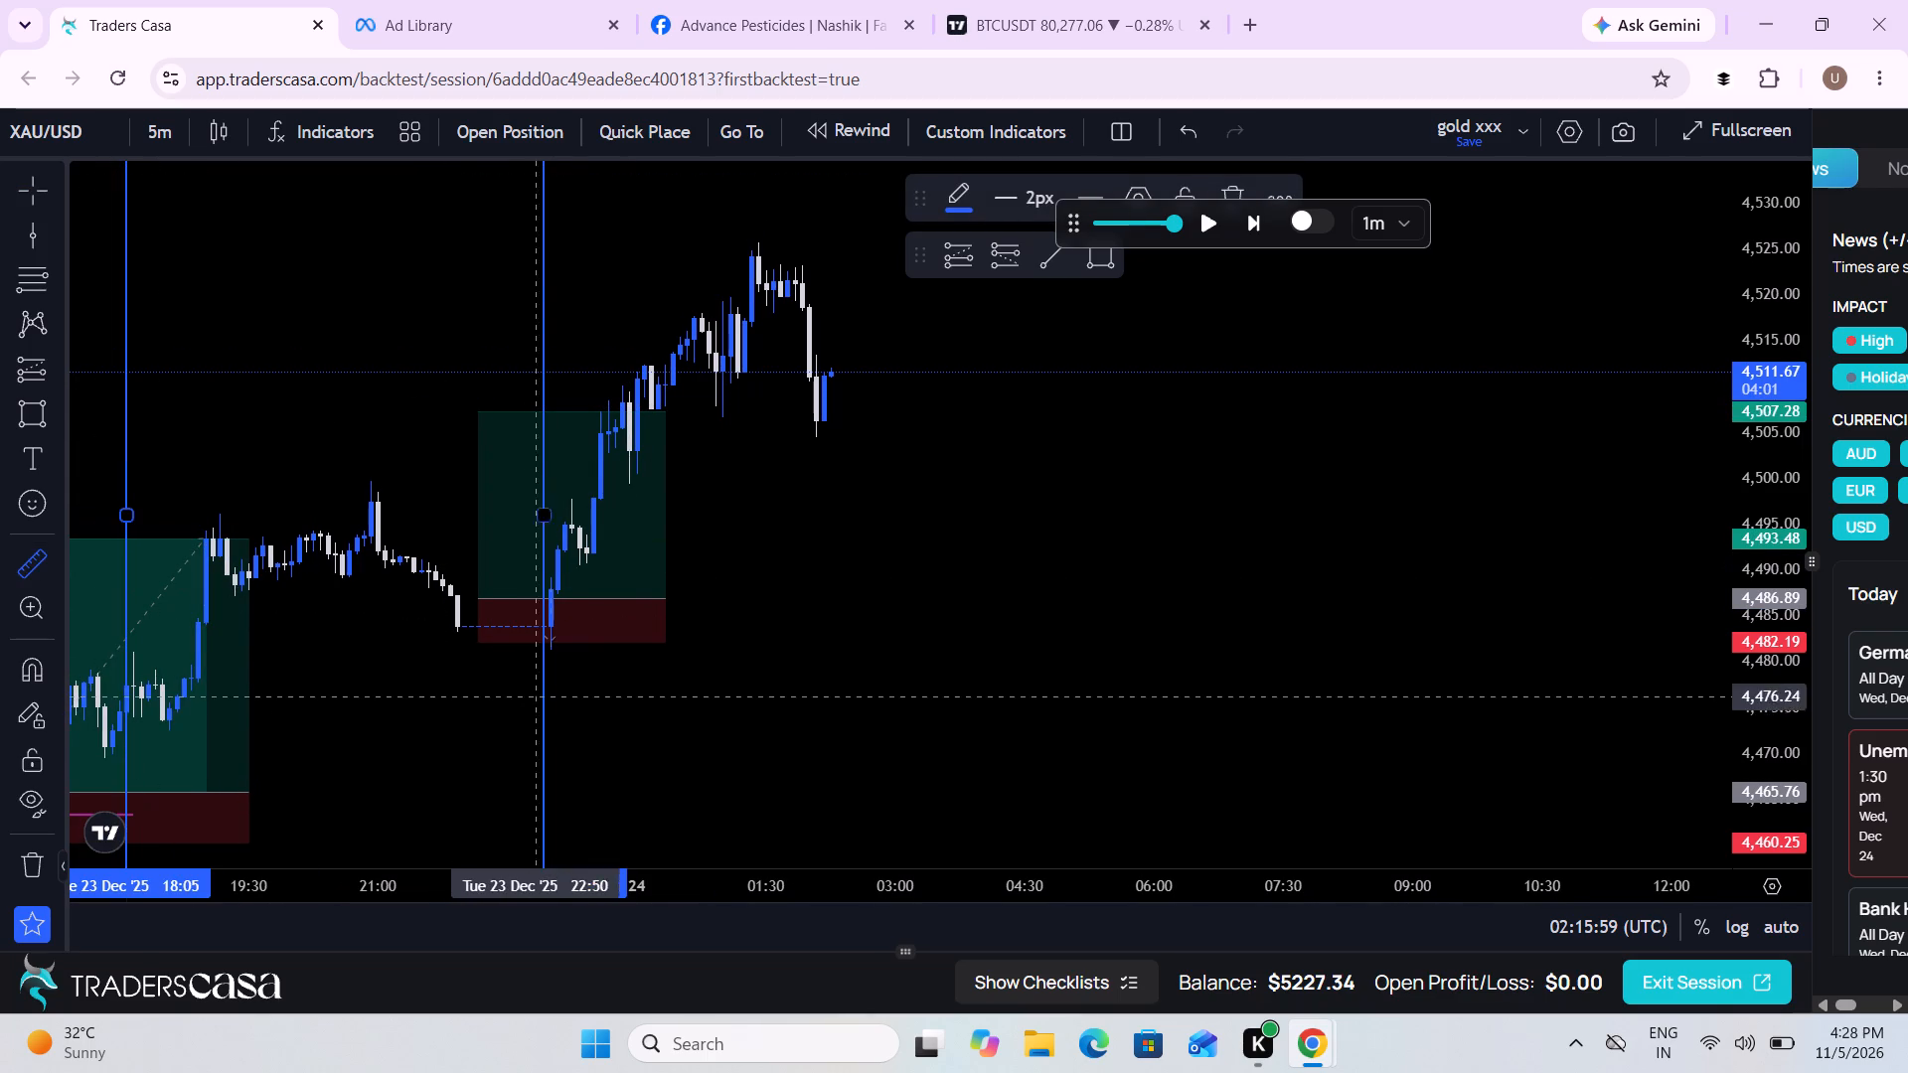
pyautogui.click(643, 728)
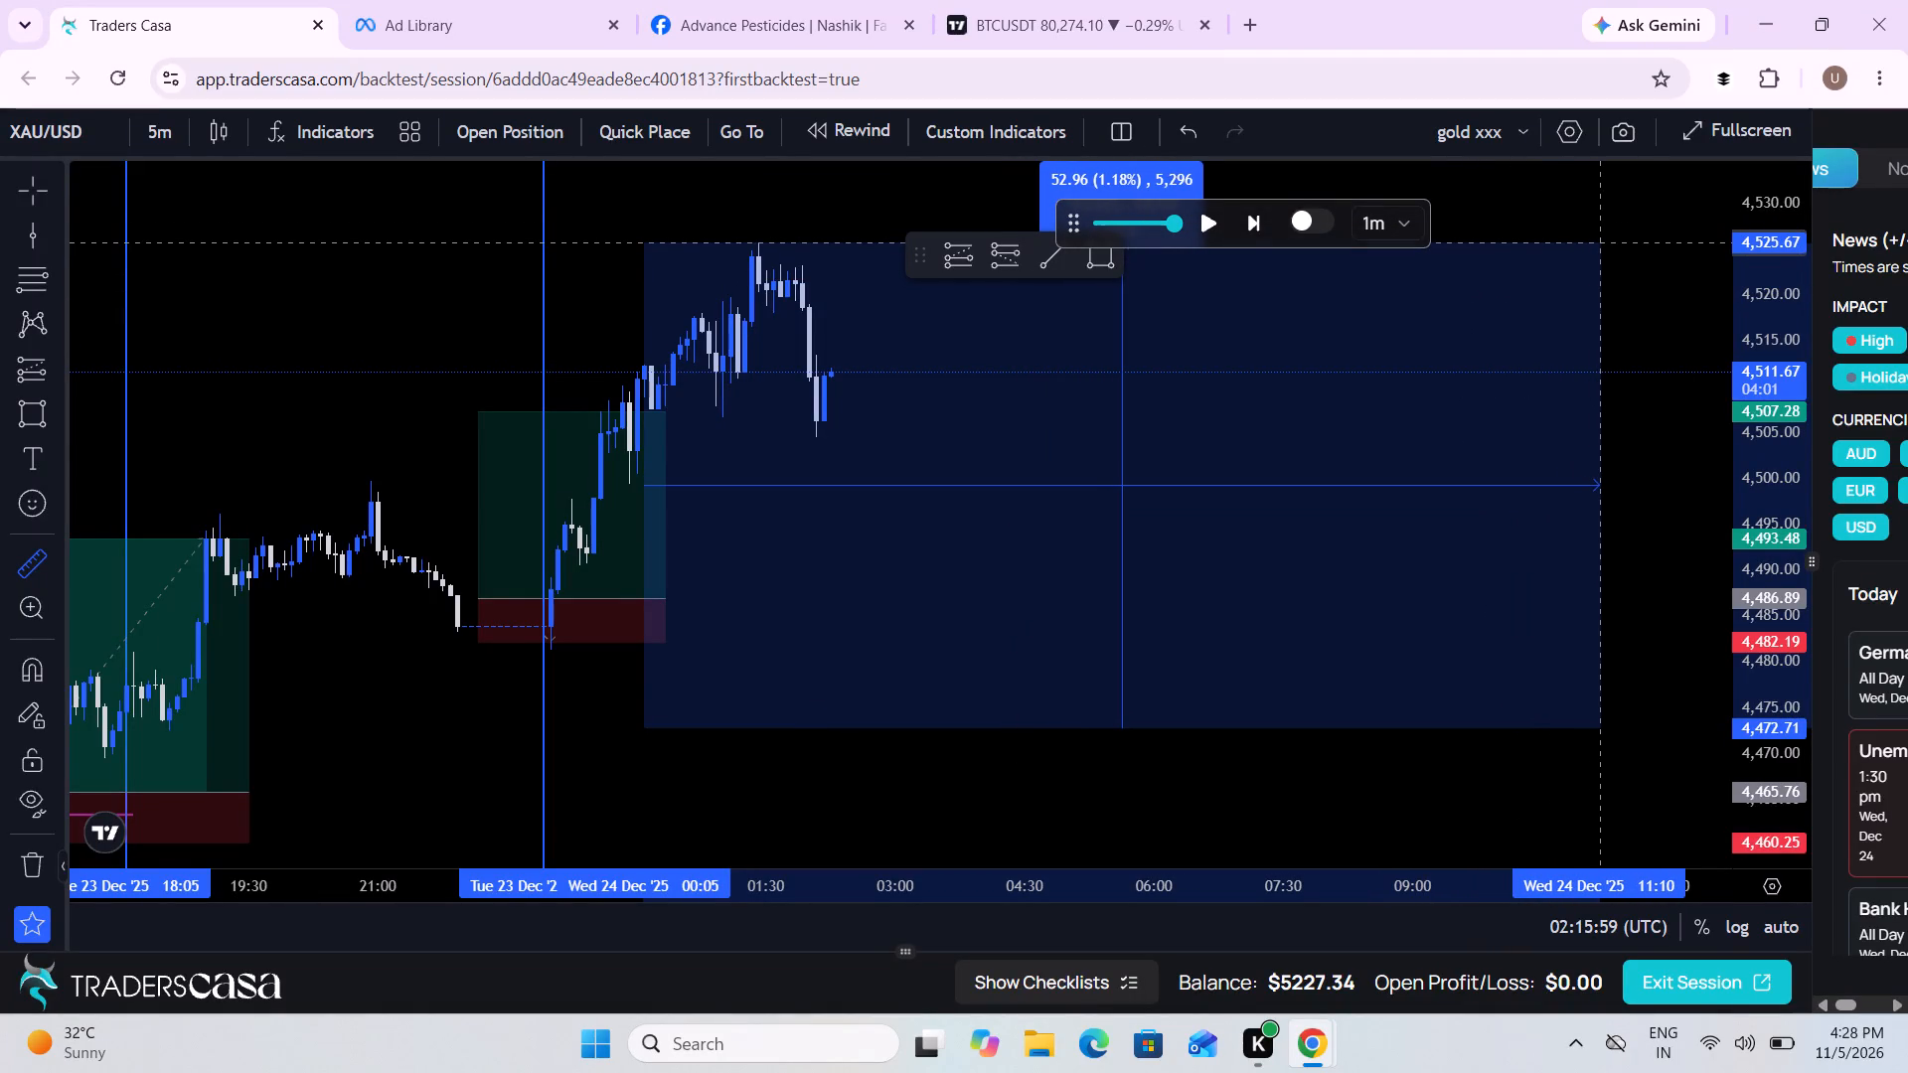
pyautogui.click(1599, 242)
# Draw a thin rectangle zone at the measured range's midpoint, about 4499.26 to 4500.21, from 23:30 on 23 Dec to 10:50 on 24 Dec.
pyautogui.scroll(1, 910, 563)
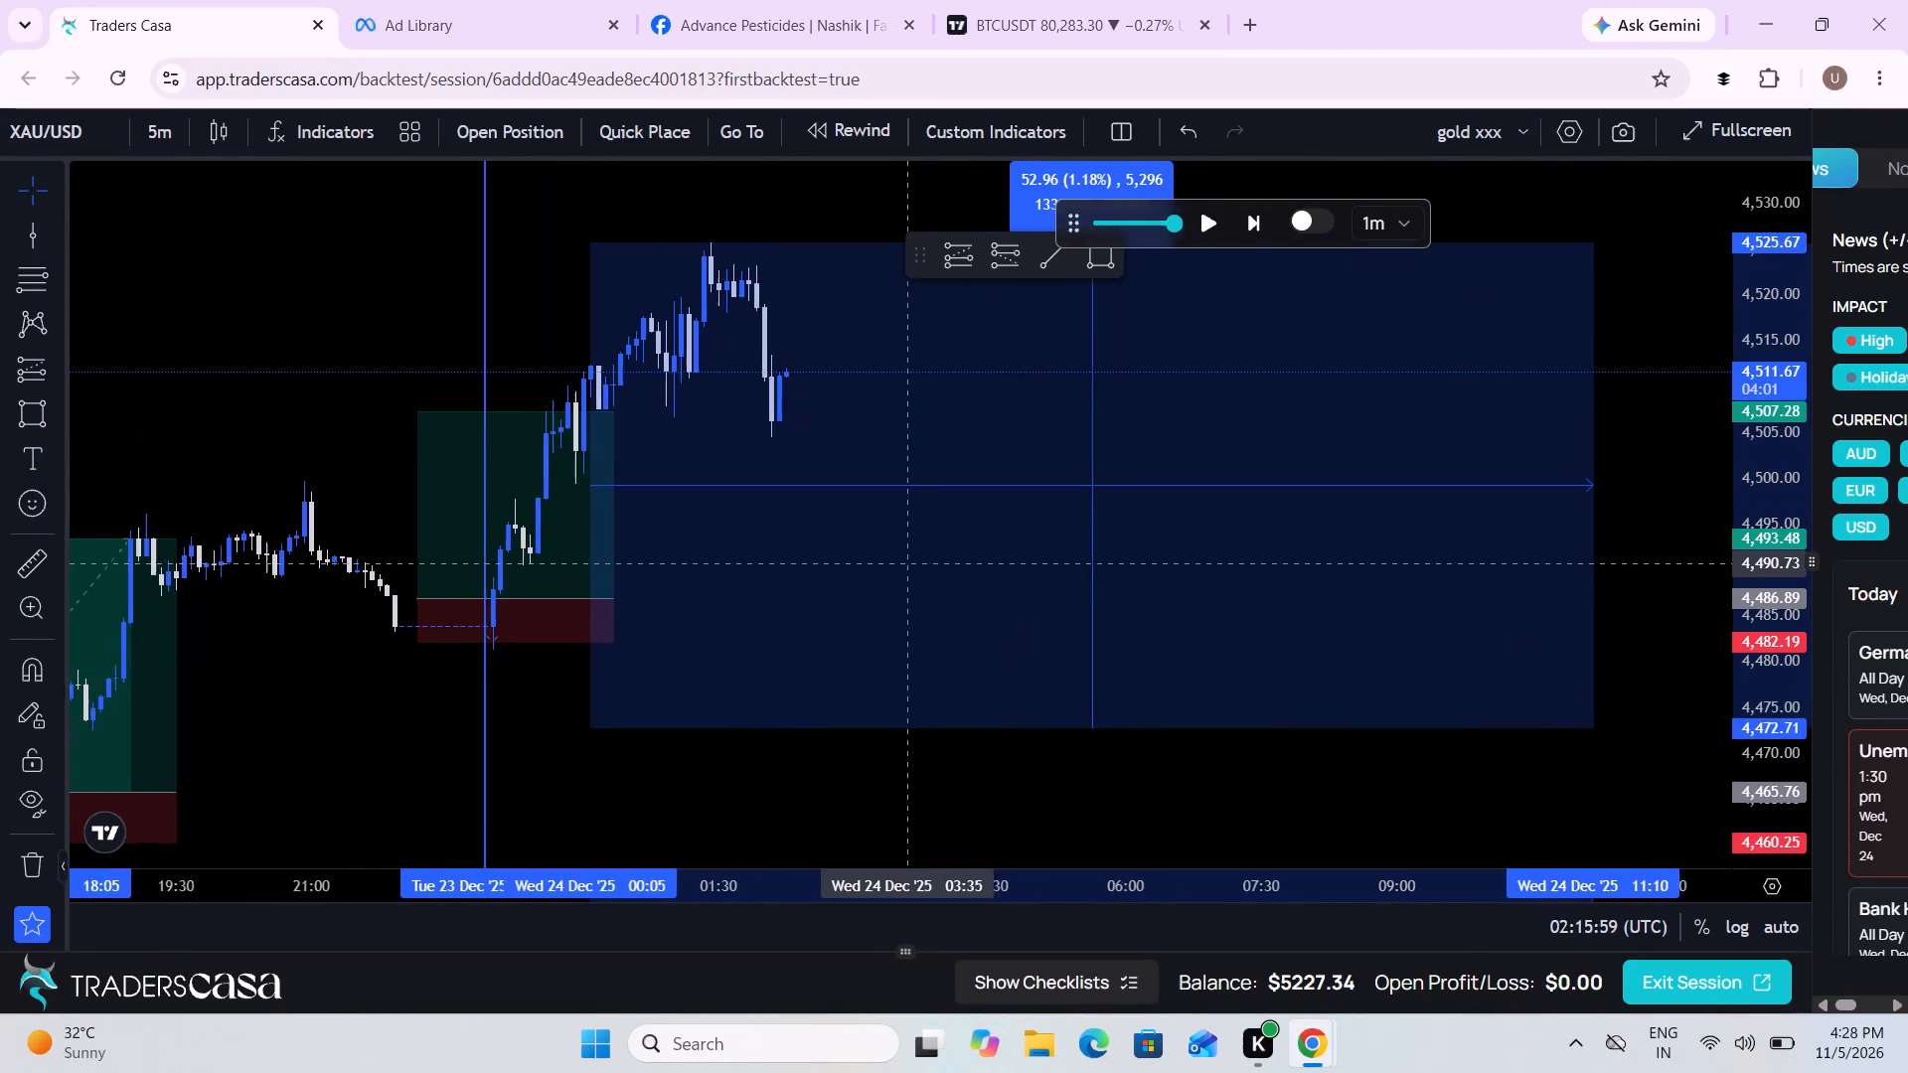
pyautogui.scroll(1, 910, 563)
pyautogui.click(24, 419)
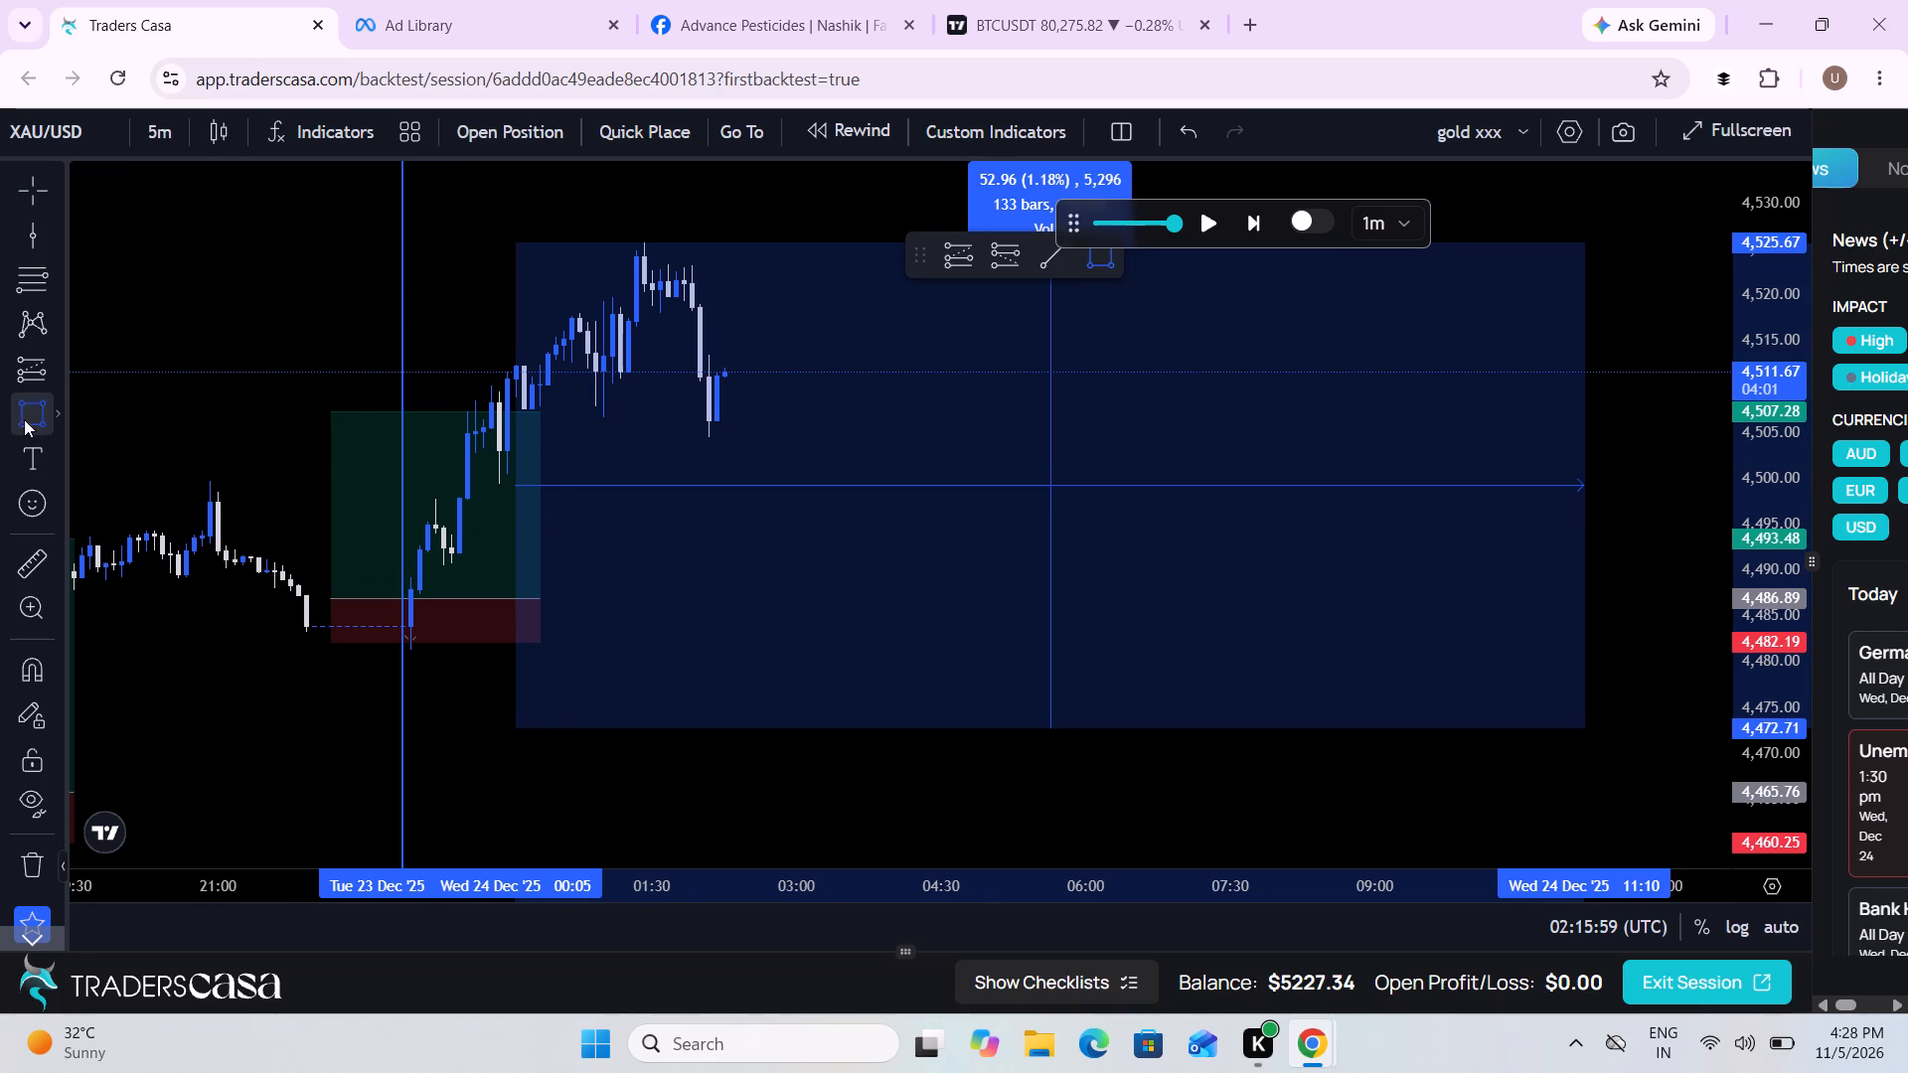
pyautogui.click(463, 485)
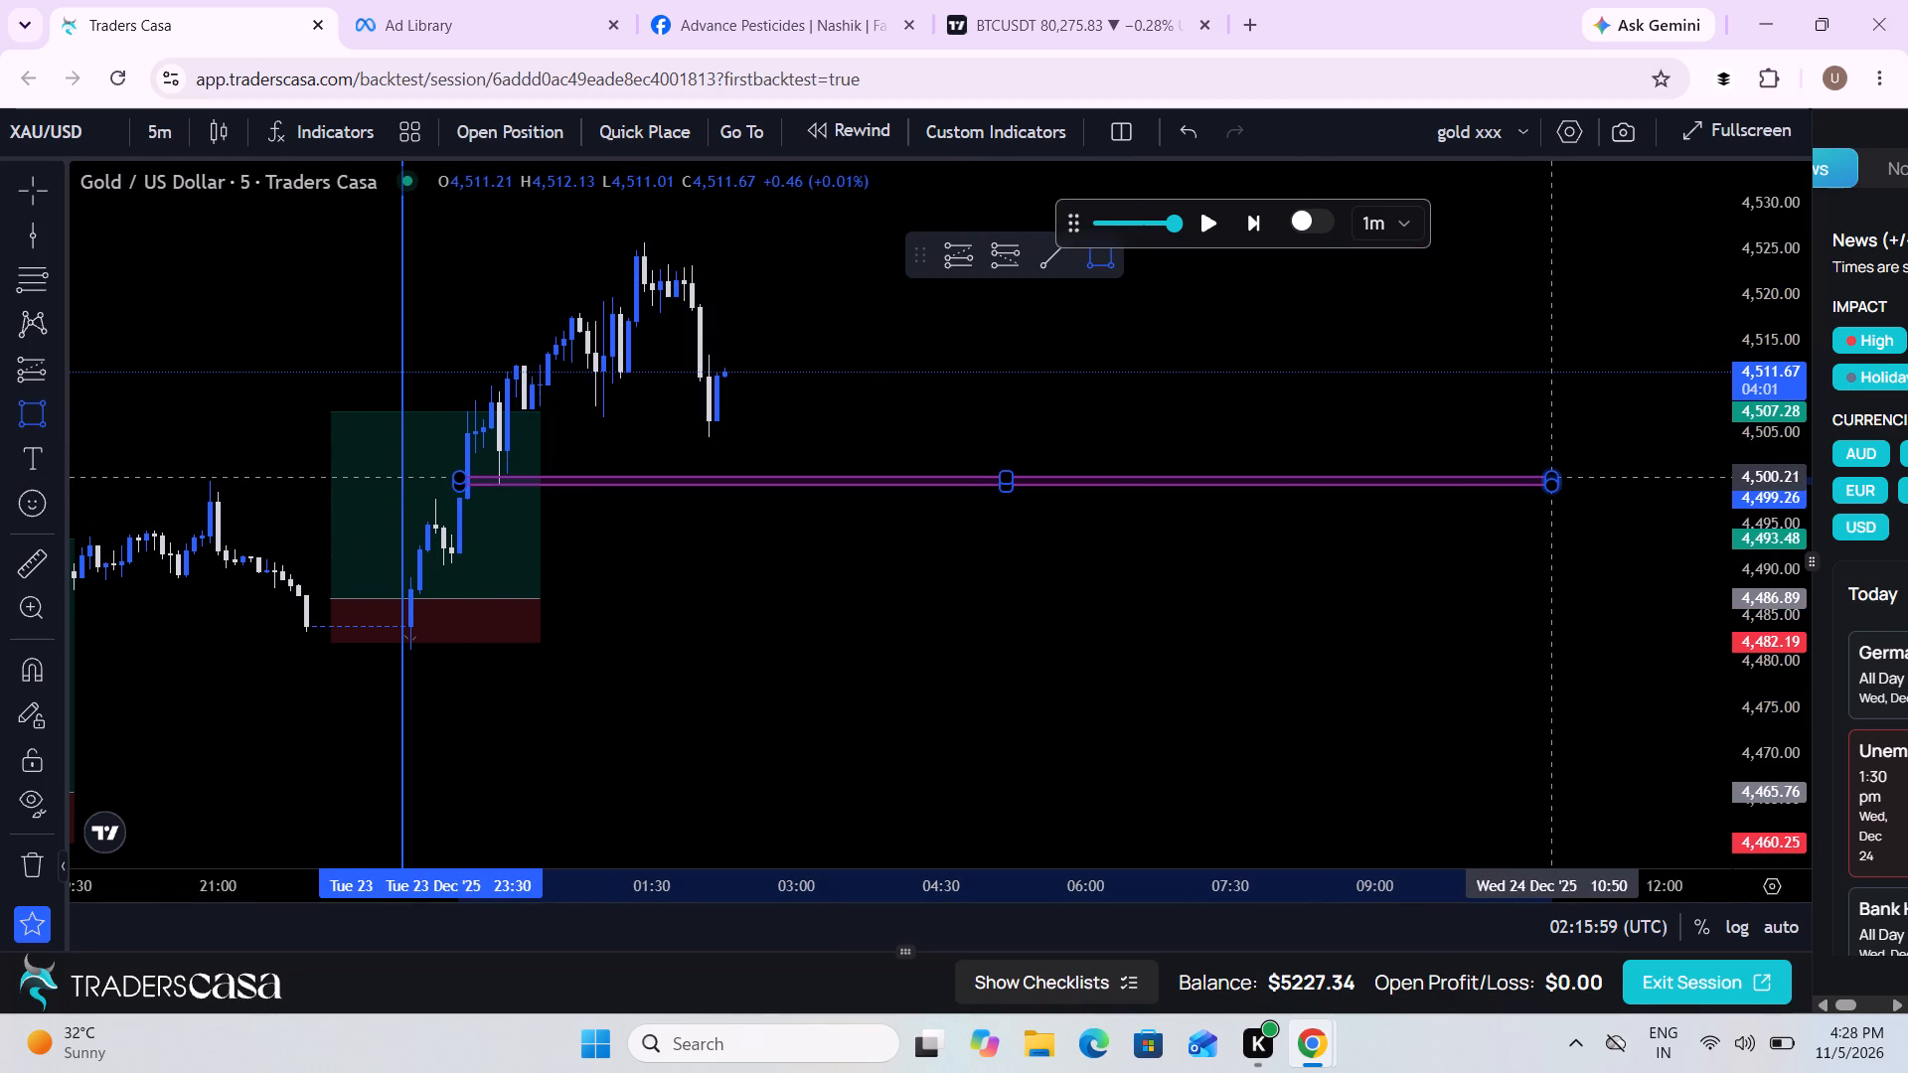
pyautogui.click(1554, 476)
pyautogui.click(754, 573)
# Measure the price range from about 4481.38 to 4525.54, spanning 00:00 to 05:00 on 24 Dec.
pyautogui.moveTo(754, 573); pyautogui.dragTo(1107, 657)
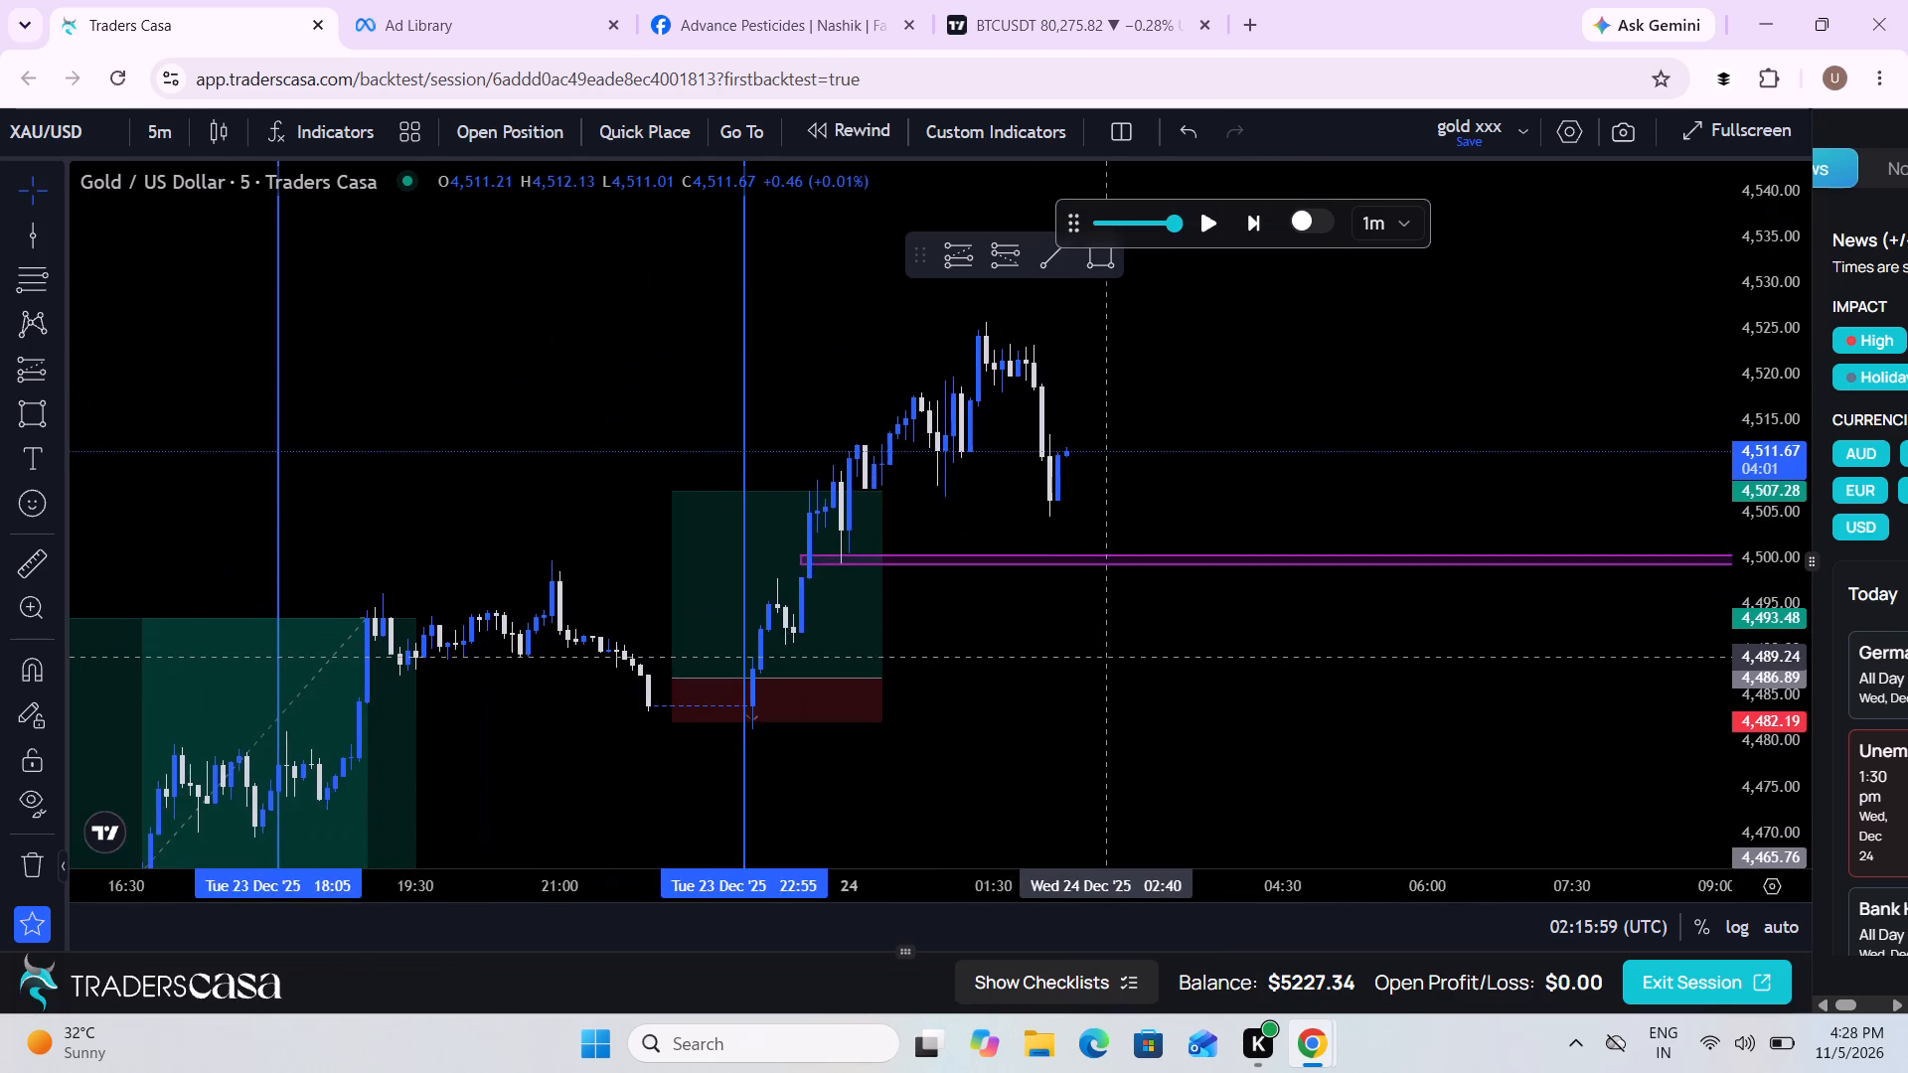
pyautogui.scroll(2, 1107, 657)
pyautogui.click(39, 562)
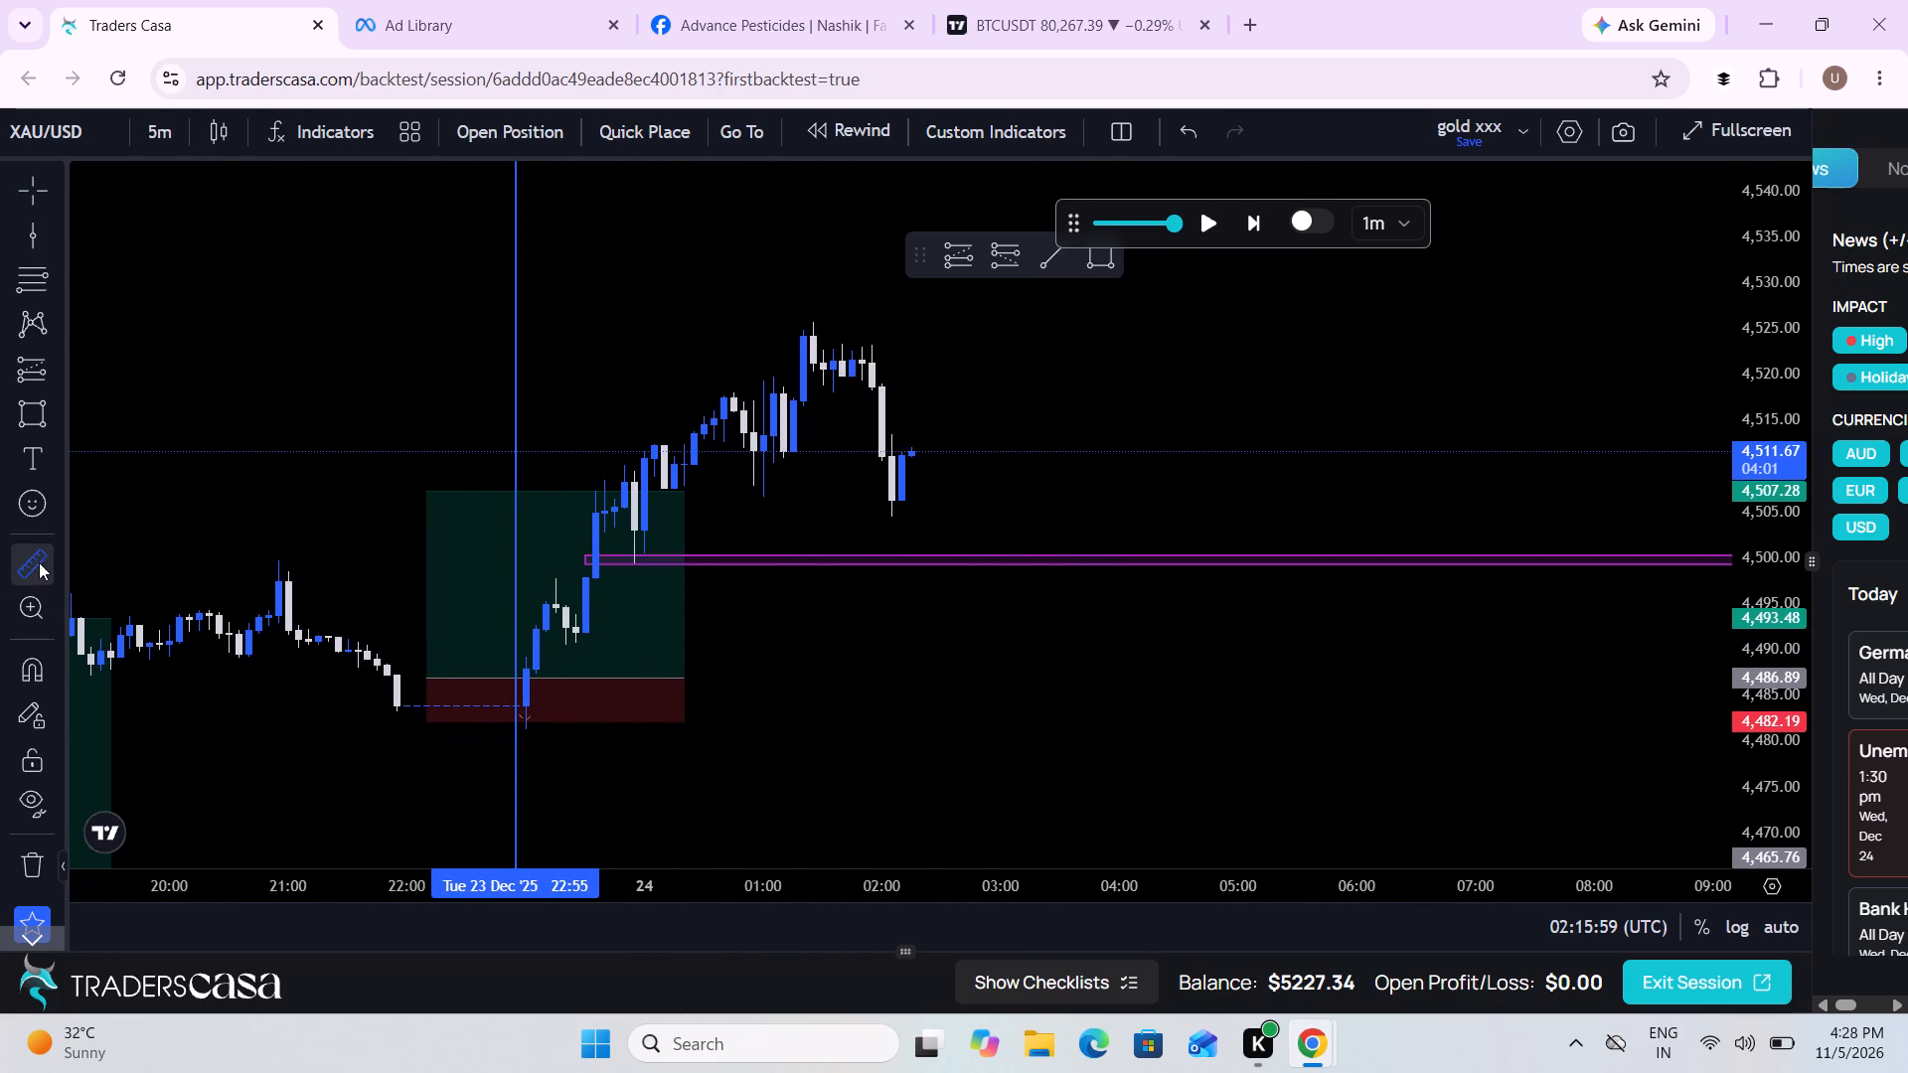
pyautogui.click(648, 728)
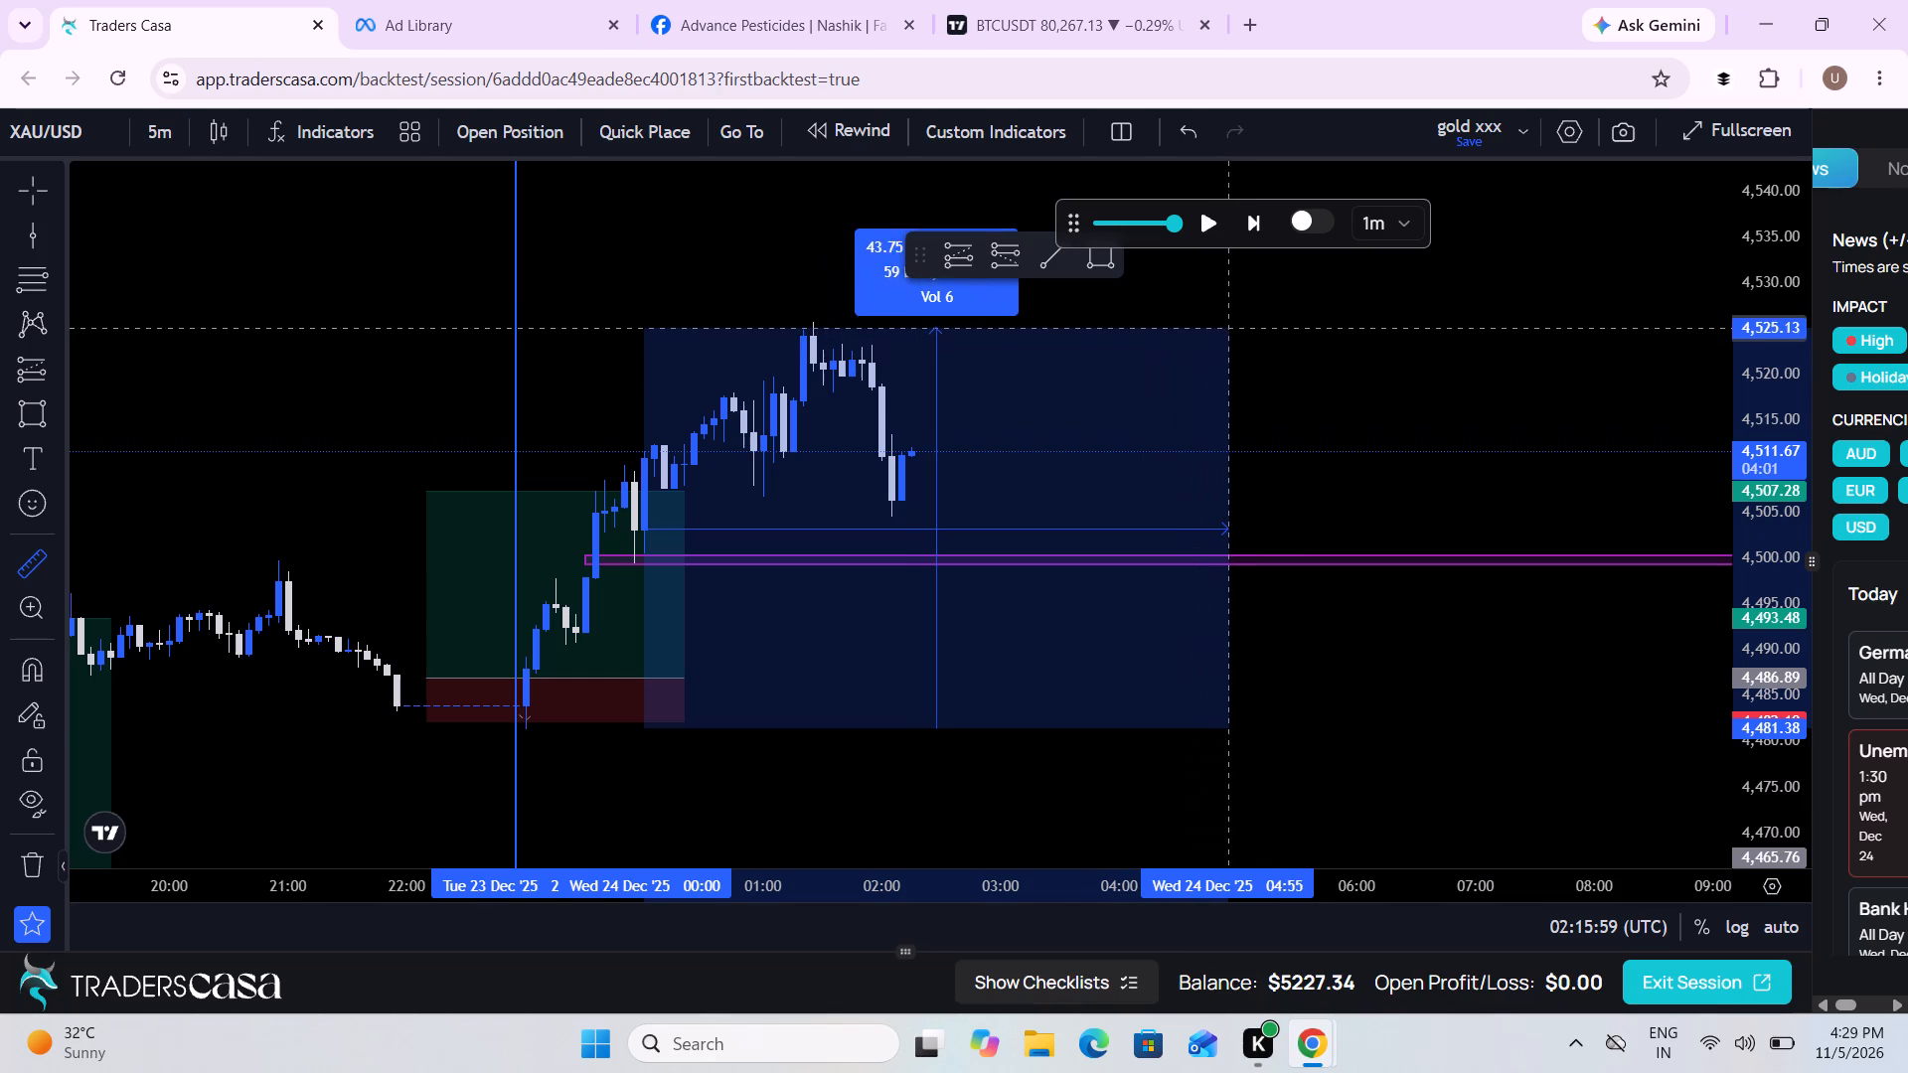
pyautogui.click(1236, 324)
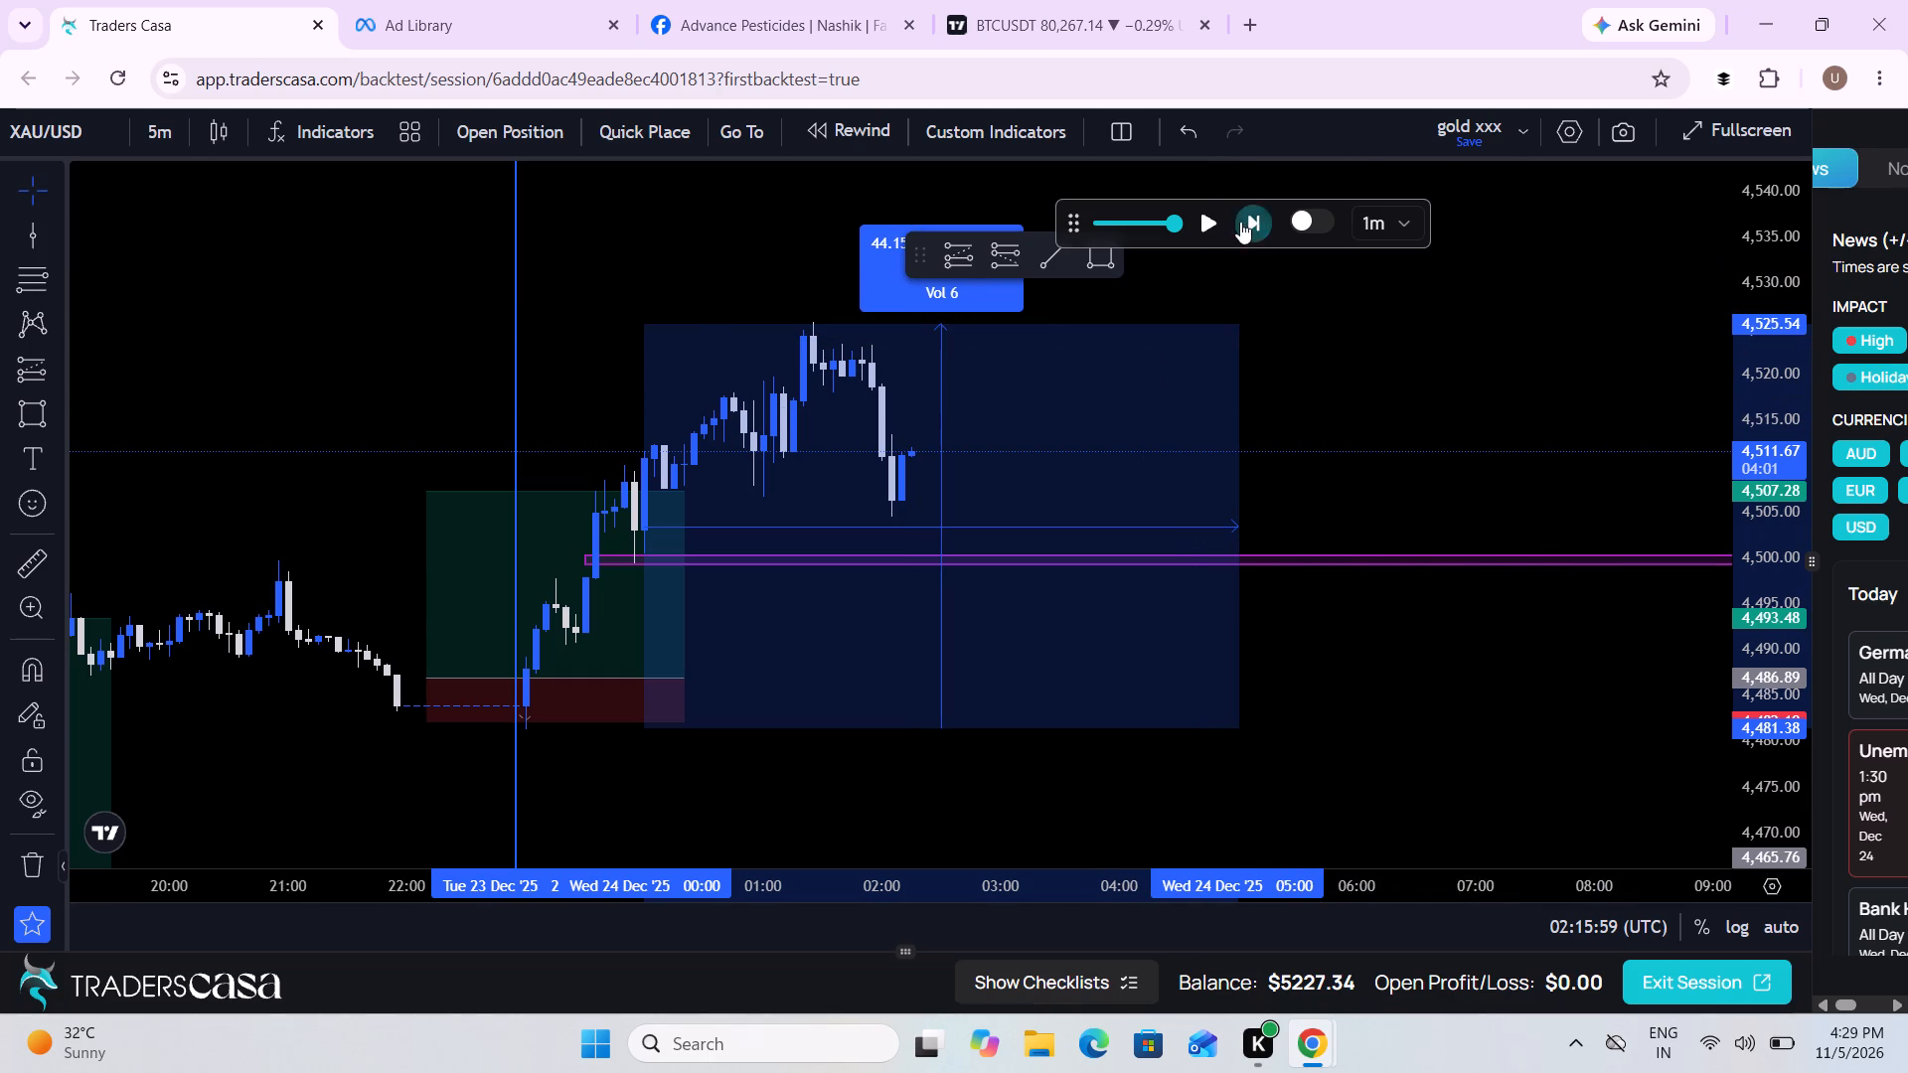
# Resume the replay, pause at about 03:10 UTC on 24 Dec, and clear the measurement.
pyautogui.click(1217, 208)
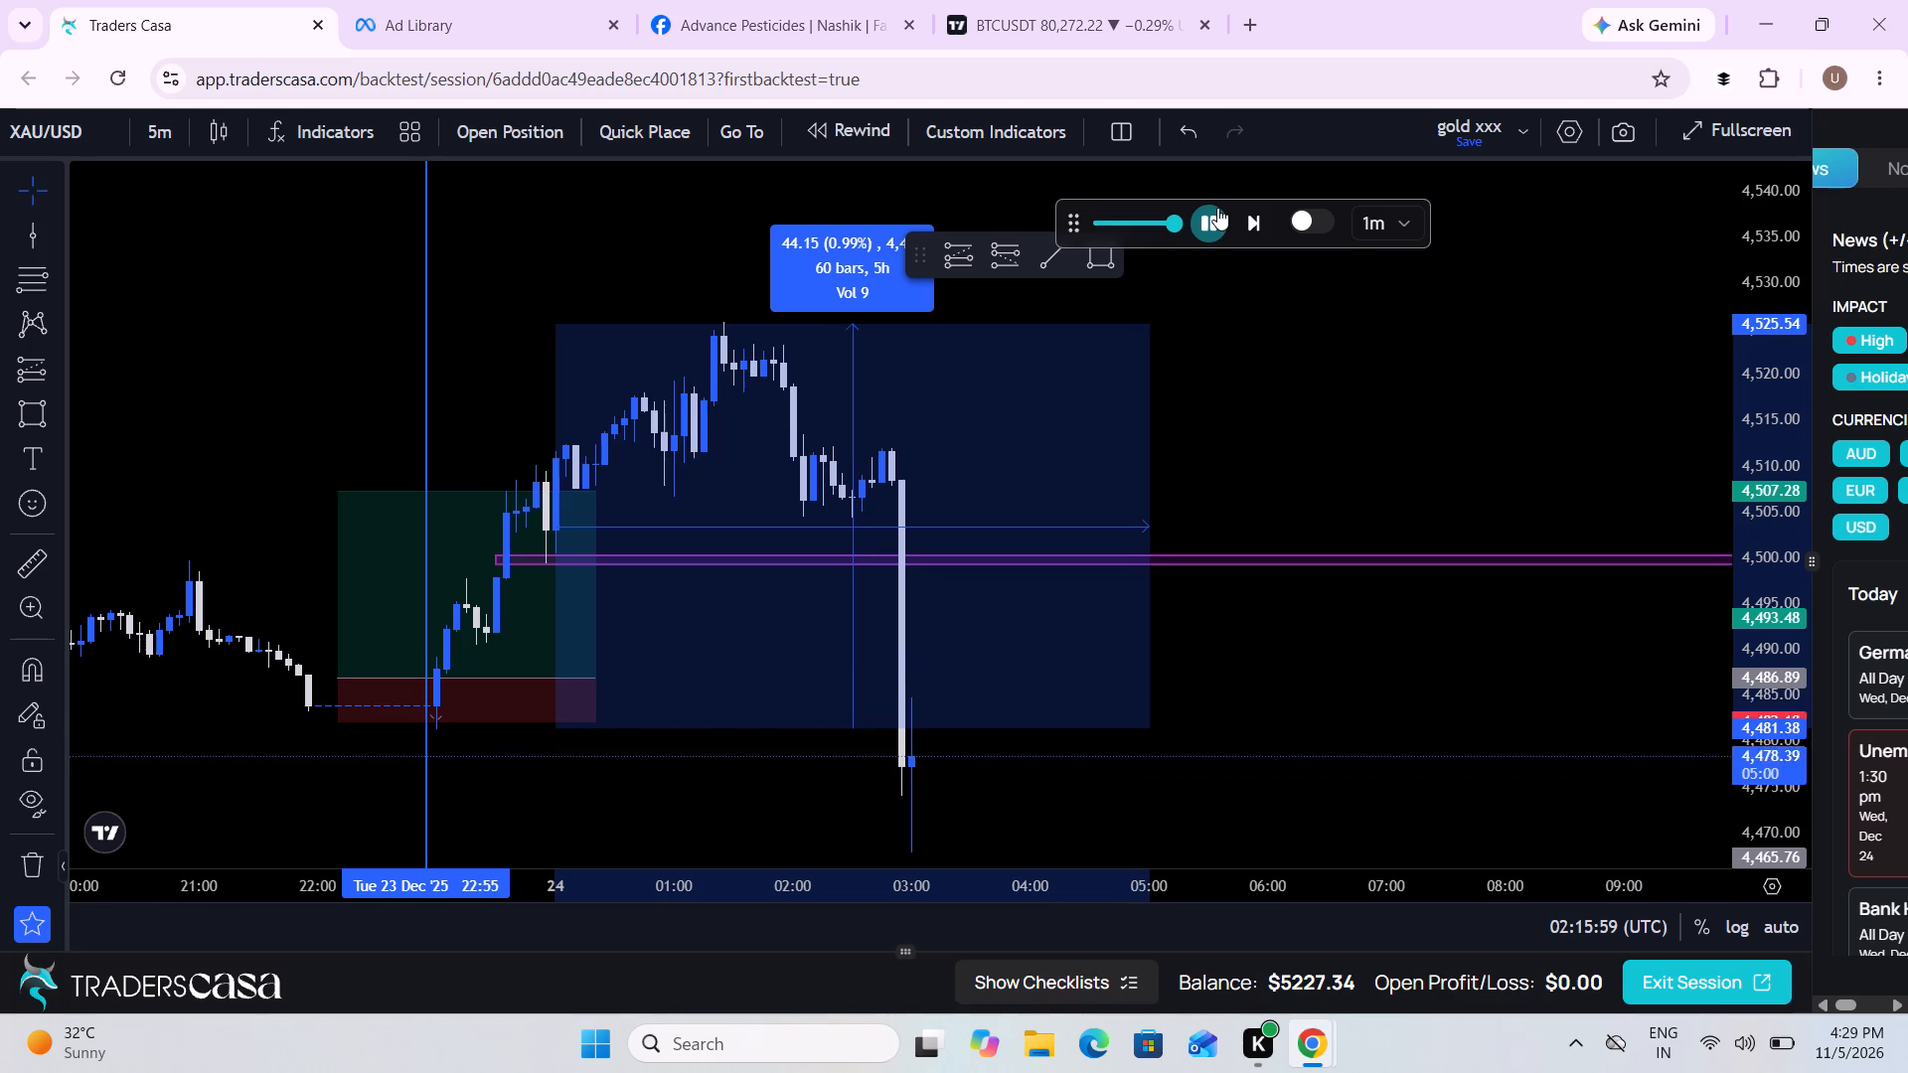
pyautogui.click(1217, 208)
pyautogui.click(1401, 703)
# Switch the chart to the 1-hour timeframe and examine the 23–24 Dec candles around the new midpoint zone.
pyautogui.moveTo(1401, 703); pyautogui.dragTo(1358, 615)
pyautogui.scroll(1, 1358, 615)
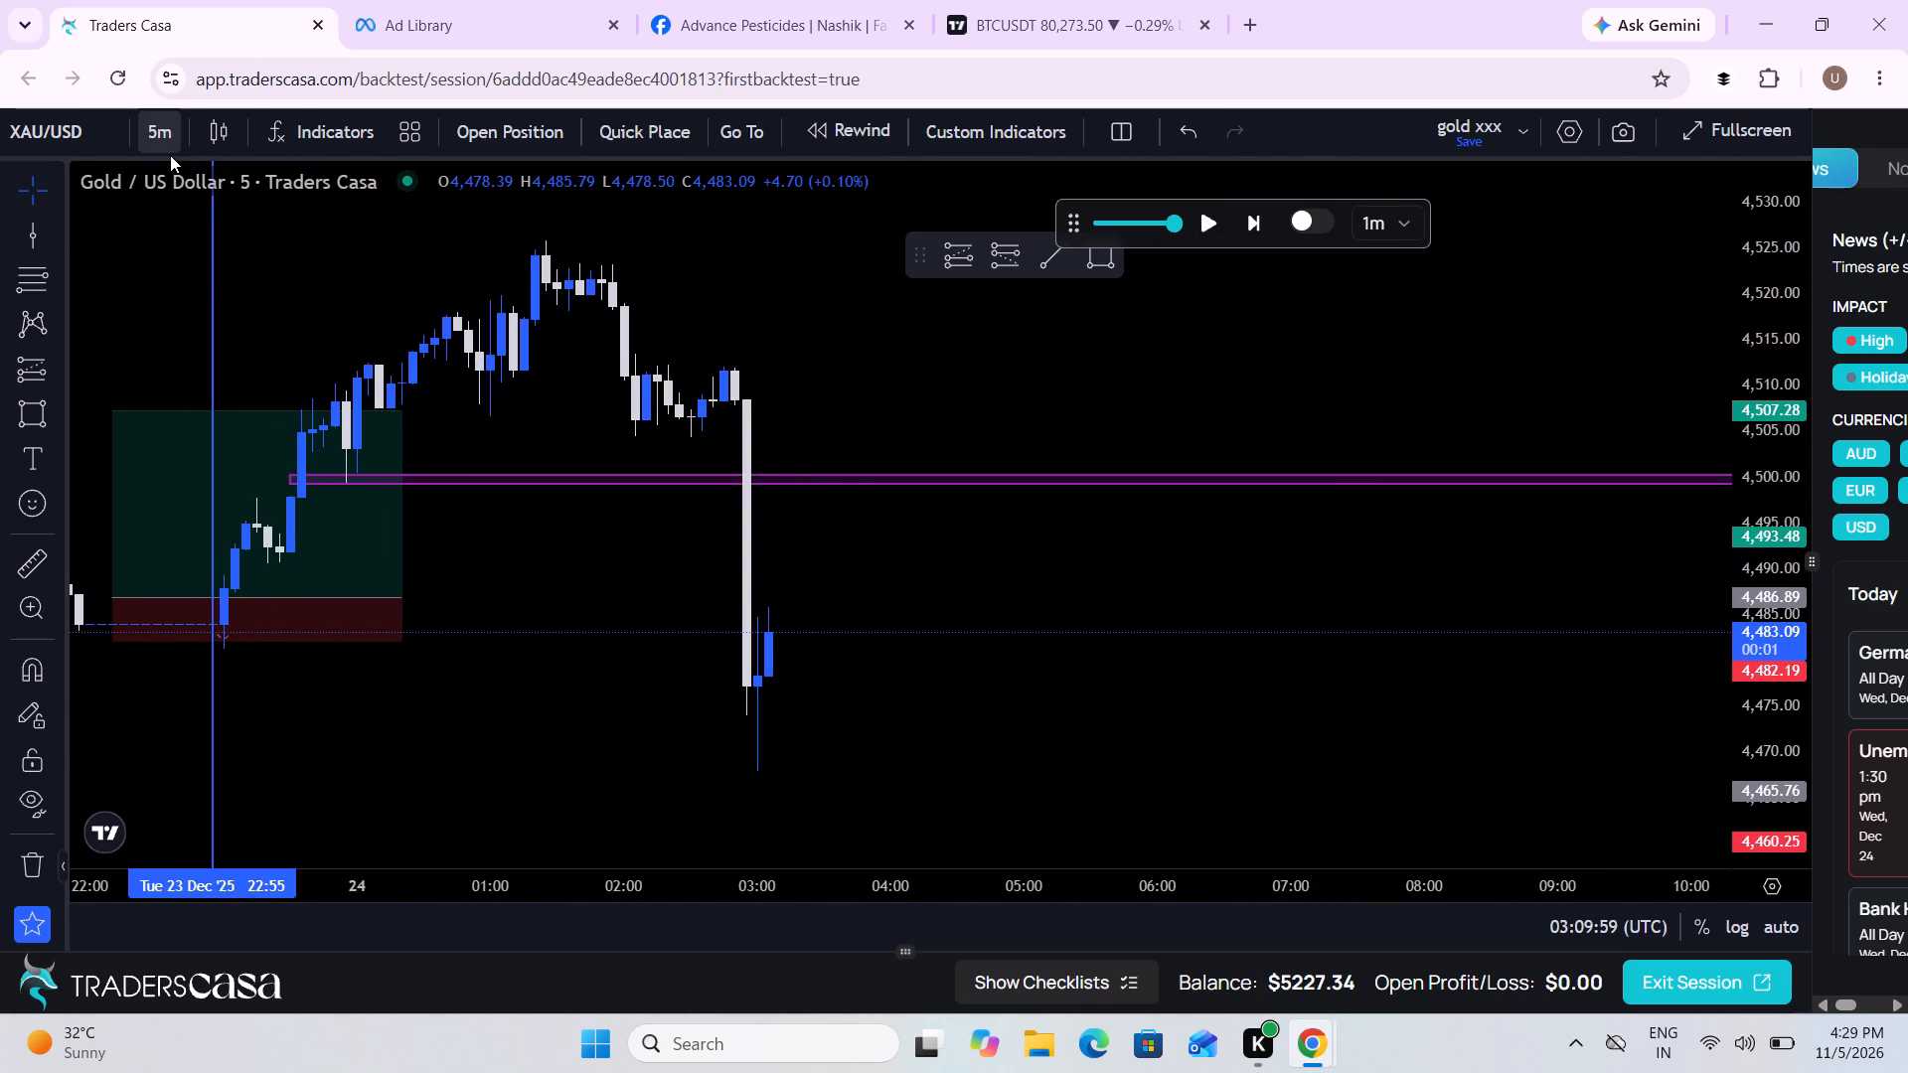
pyautogui.click(170, 155)
pyautogui.click(233, 596)
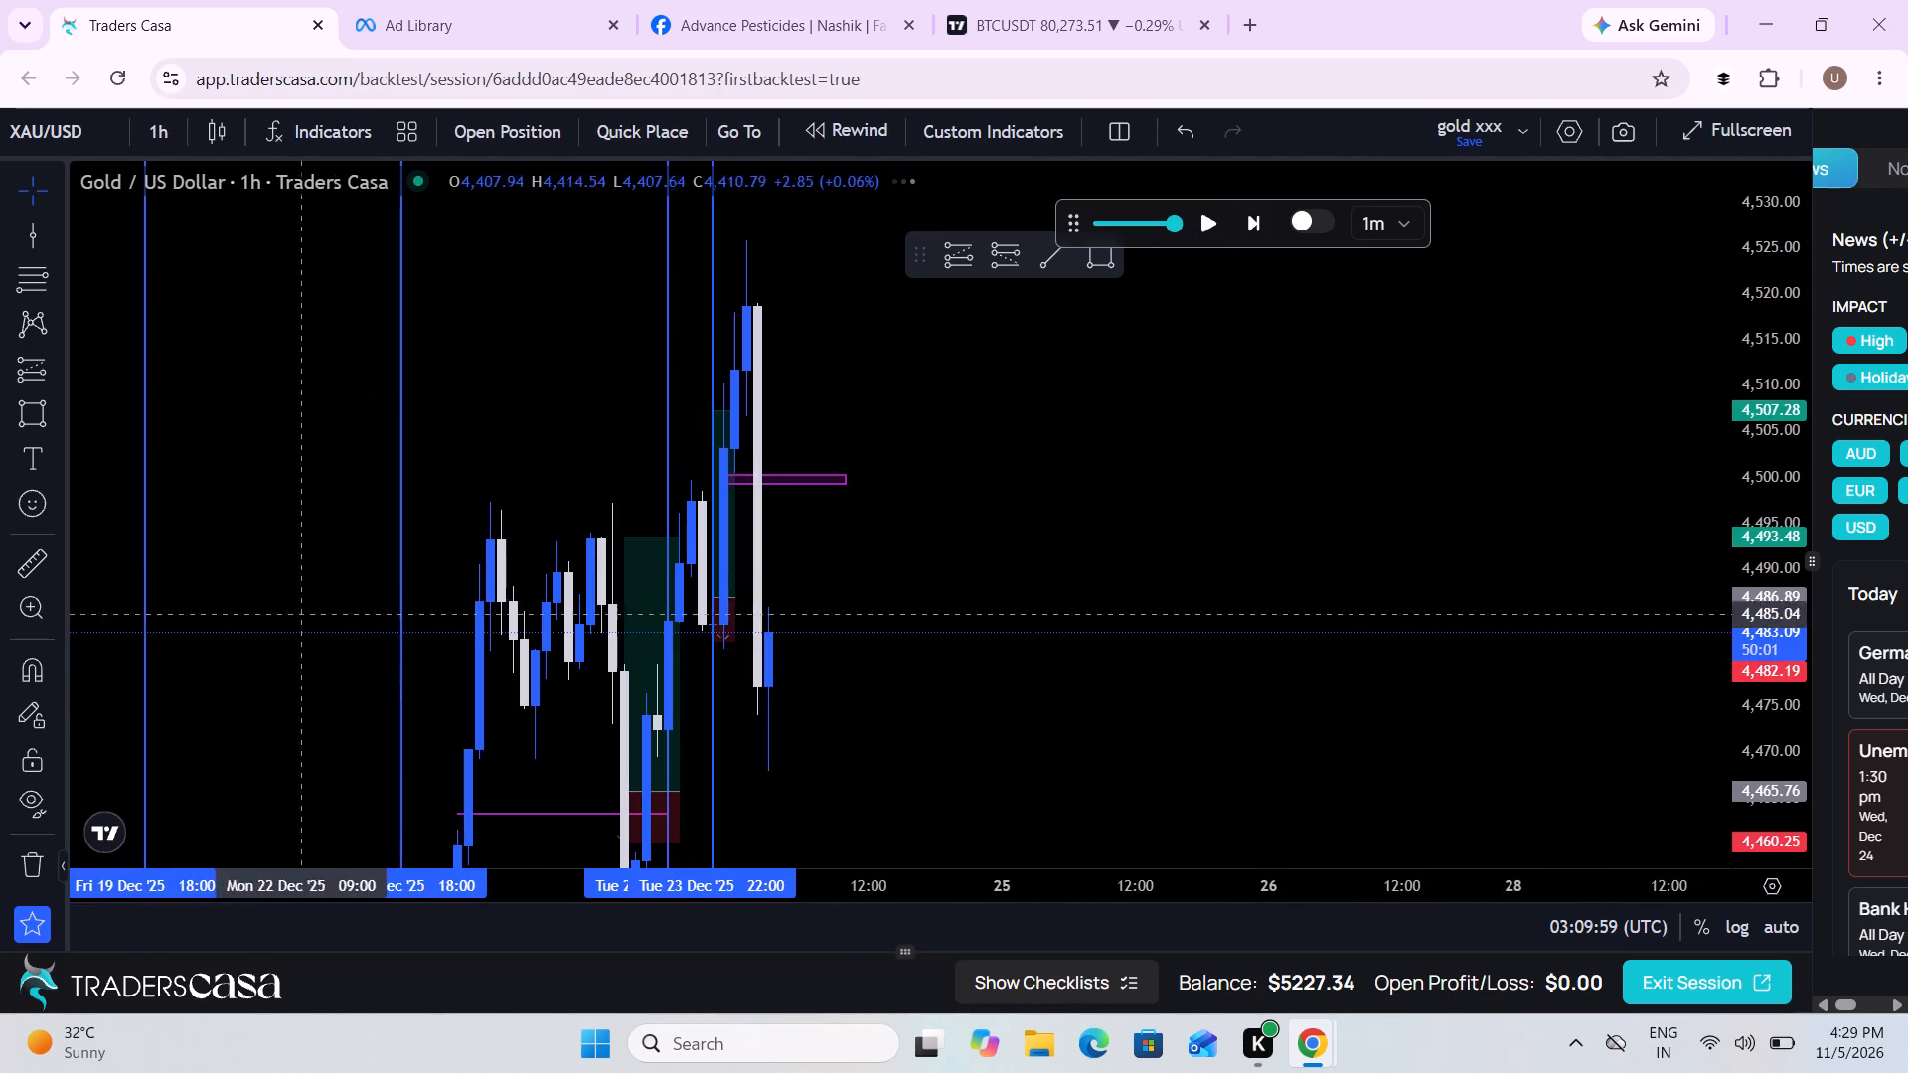
pyautogui.scroll(4, 444, 652)
pyautogui.moveTo(304, 654); pyautogui.dragTo(1303, 713)
pyautogui.scroll(1, 1303, 713)
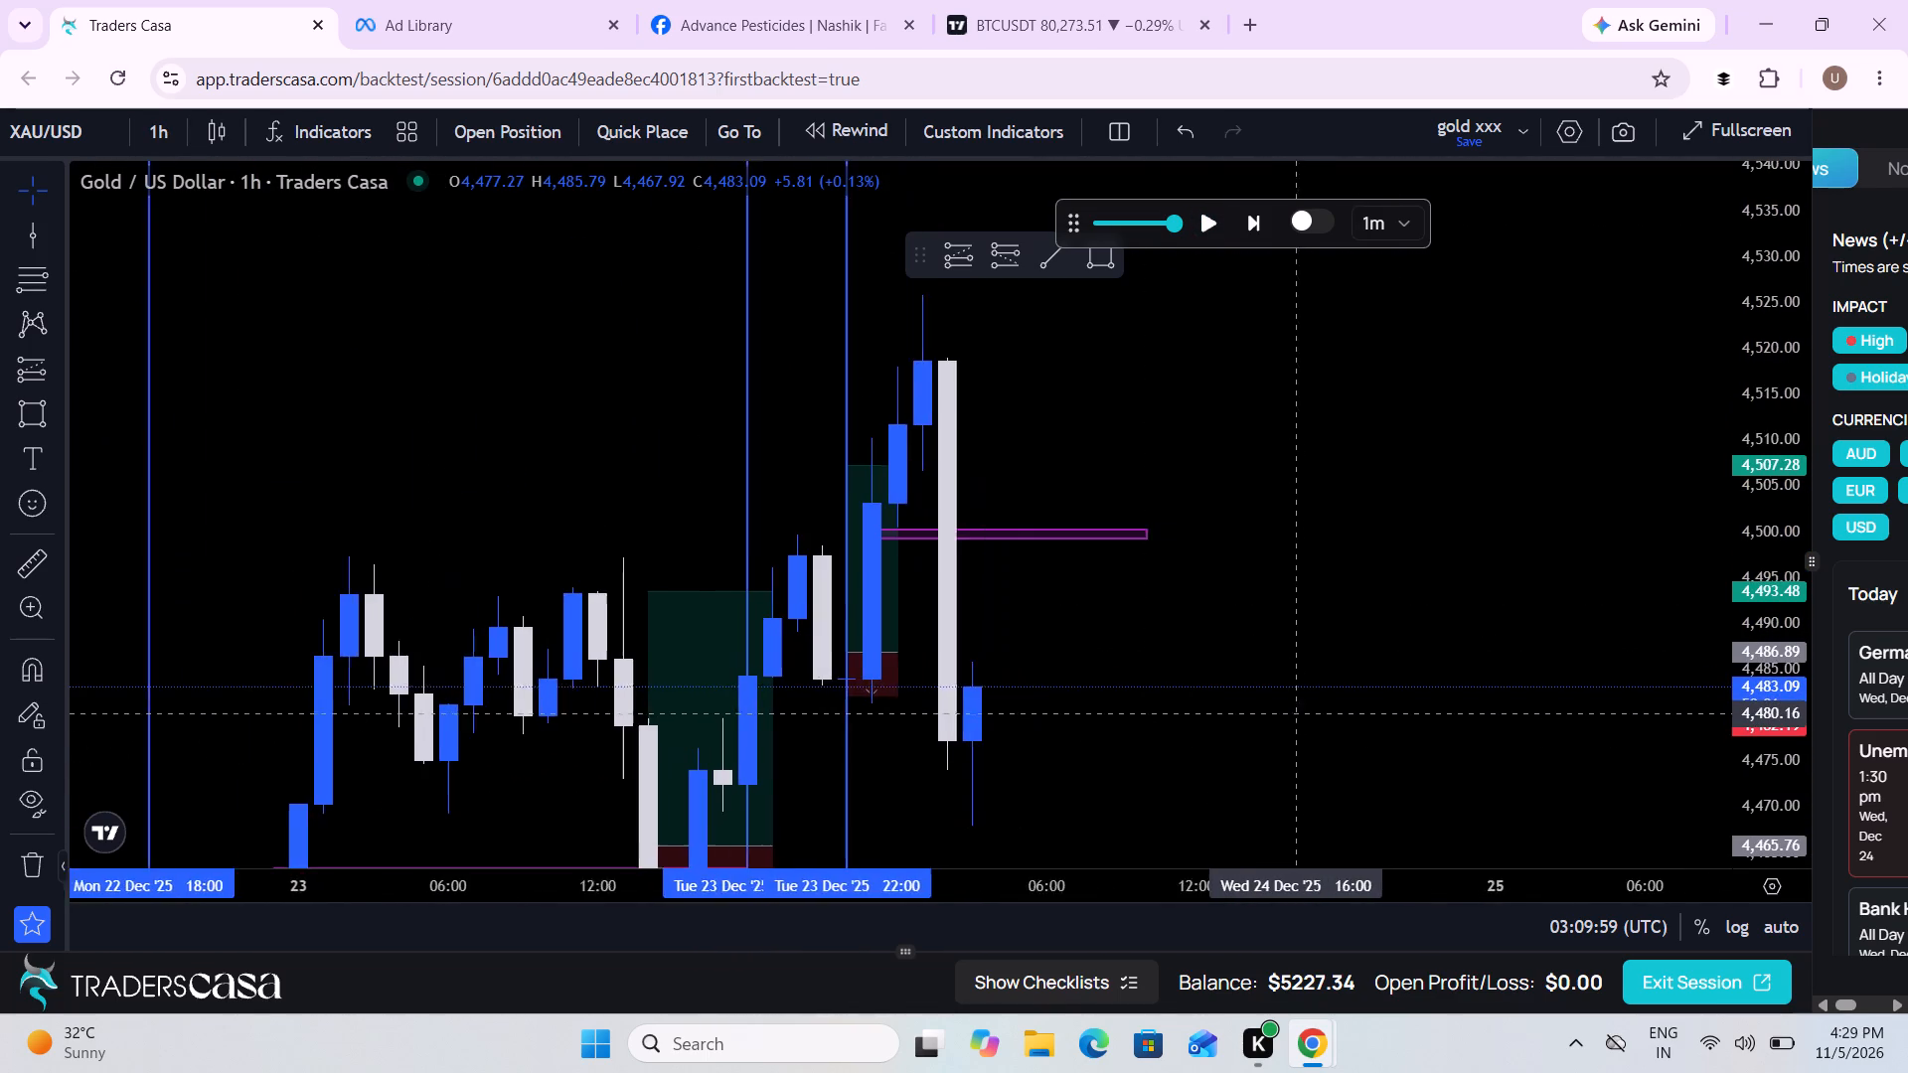
pyautogui.scroll(2, 1303, 713)
pyautogui.moveTo(1185, 718); pyautogui.dragTo(1371, 576)
pyautogui.scroll(3, 1371, 576)
pyautogui.moveTo(1371, 576); pyautogui.dragTo(1449, 684)
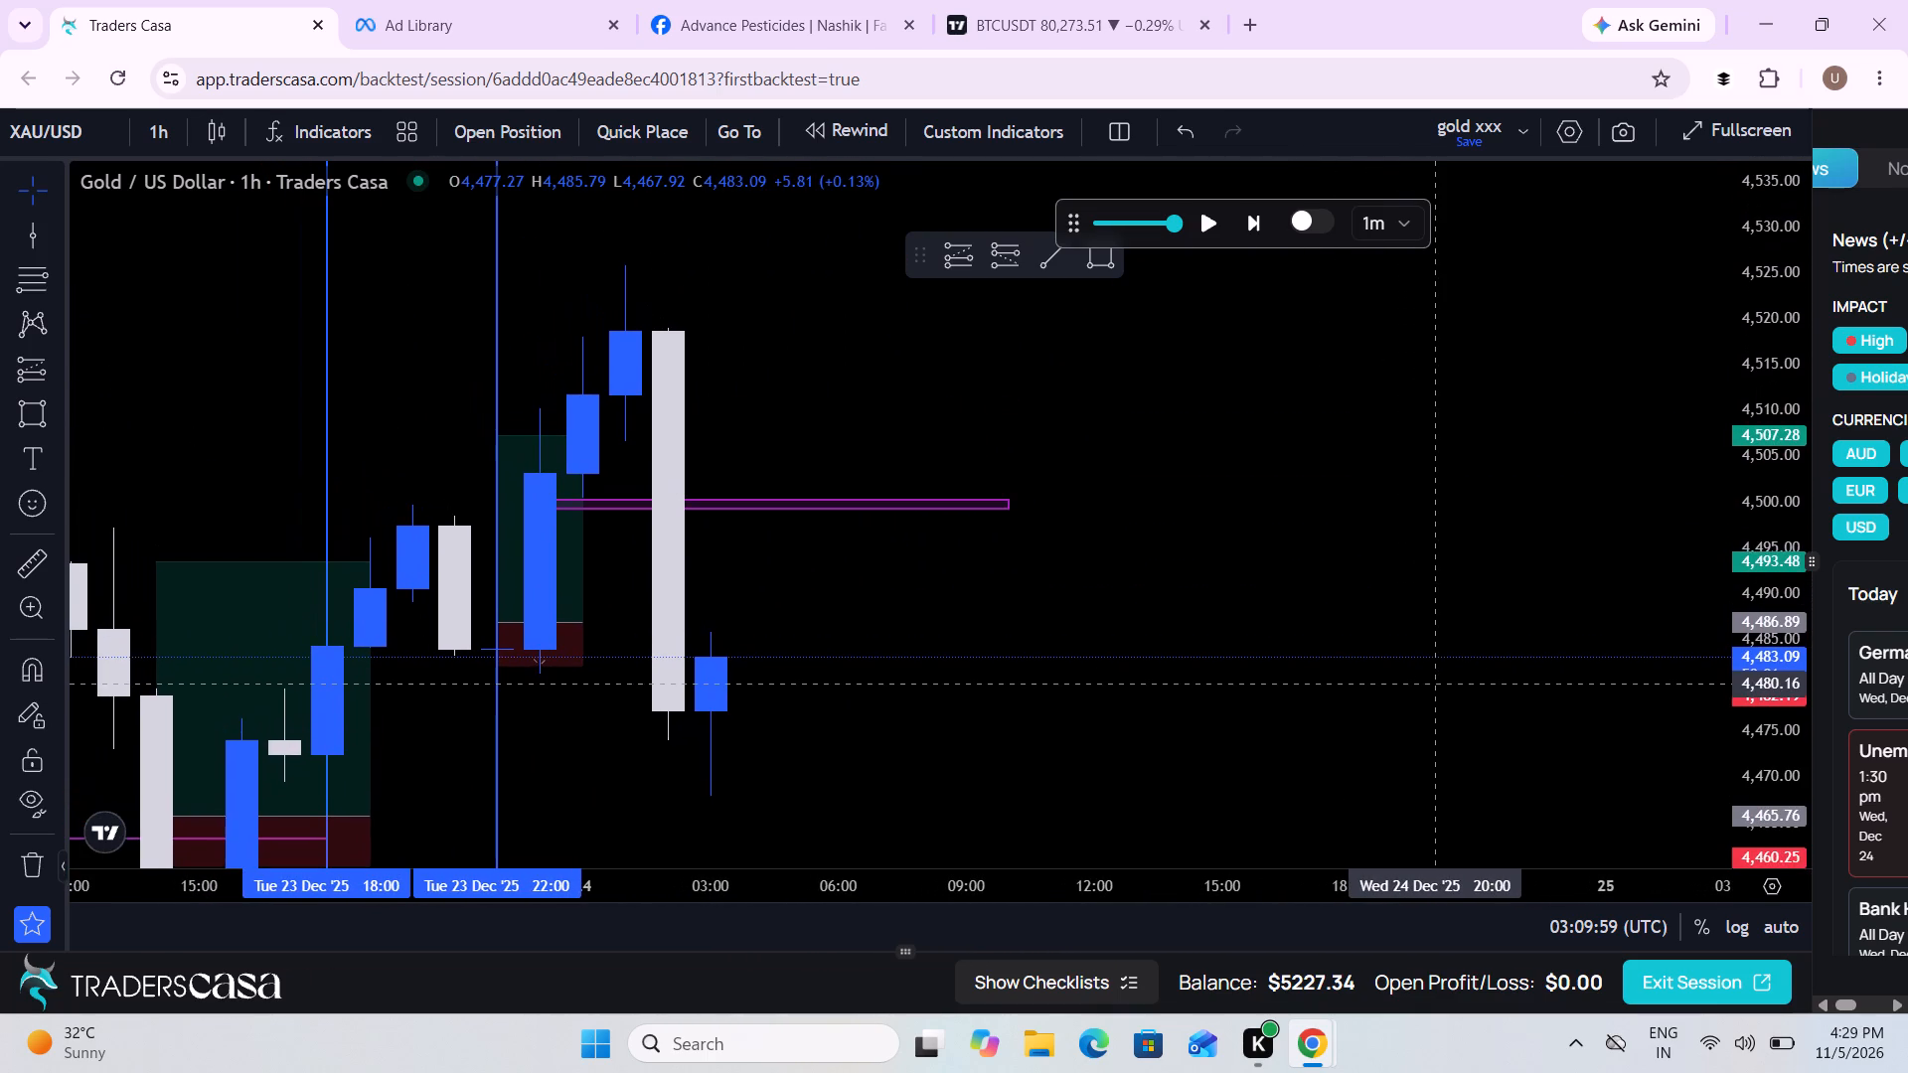
# Measure the price range from about 4525.94 down to 4468.11, spanning 05:00 to 16:00 on 24 Dec.
pyautogui.click(25, 581)
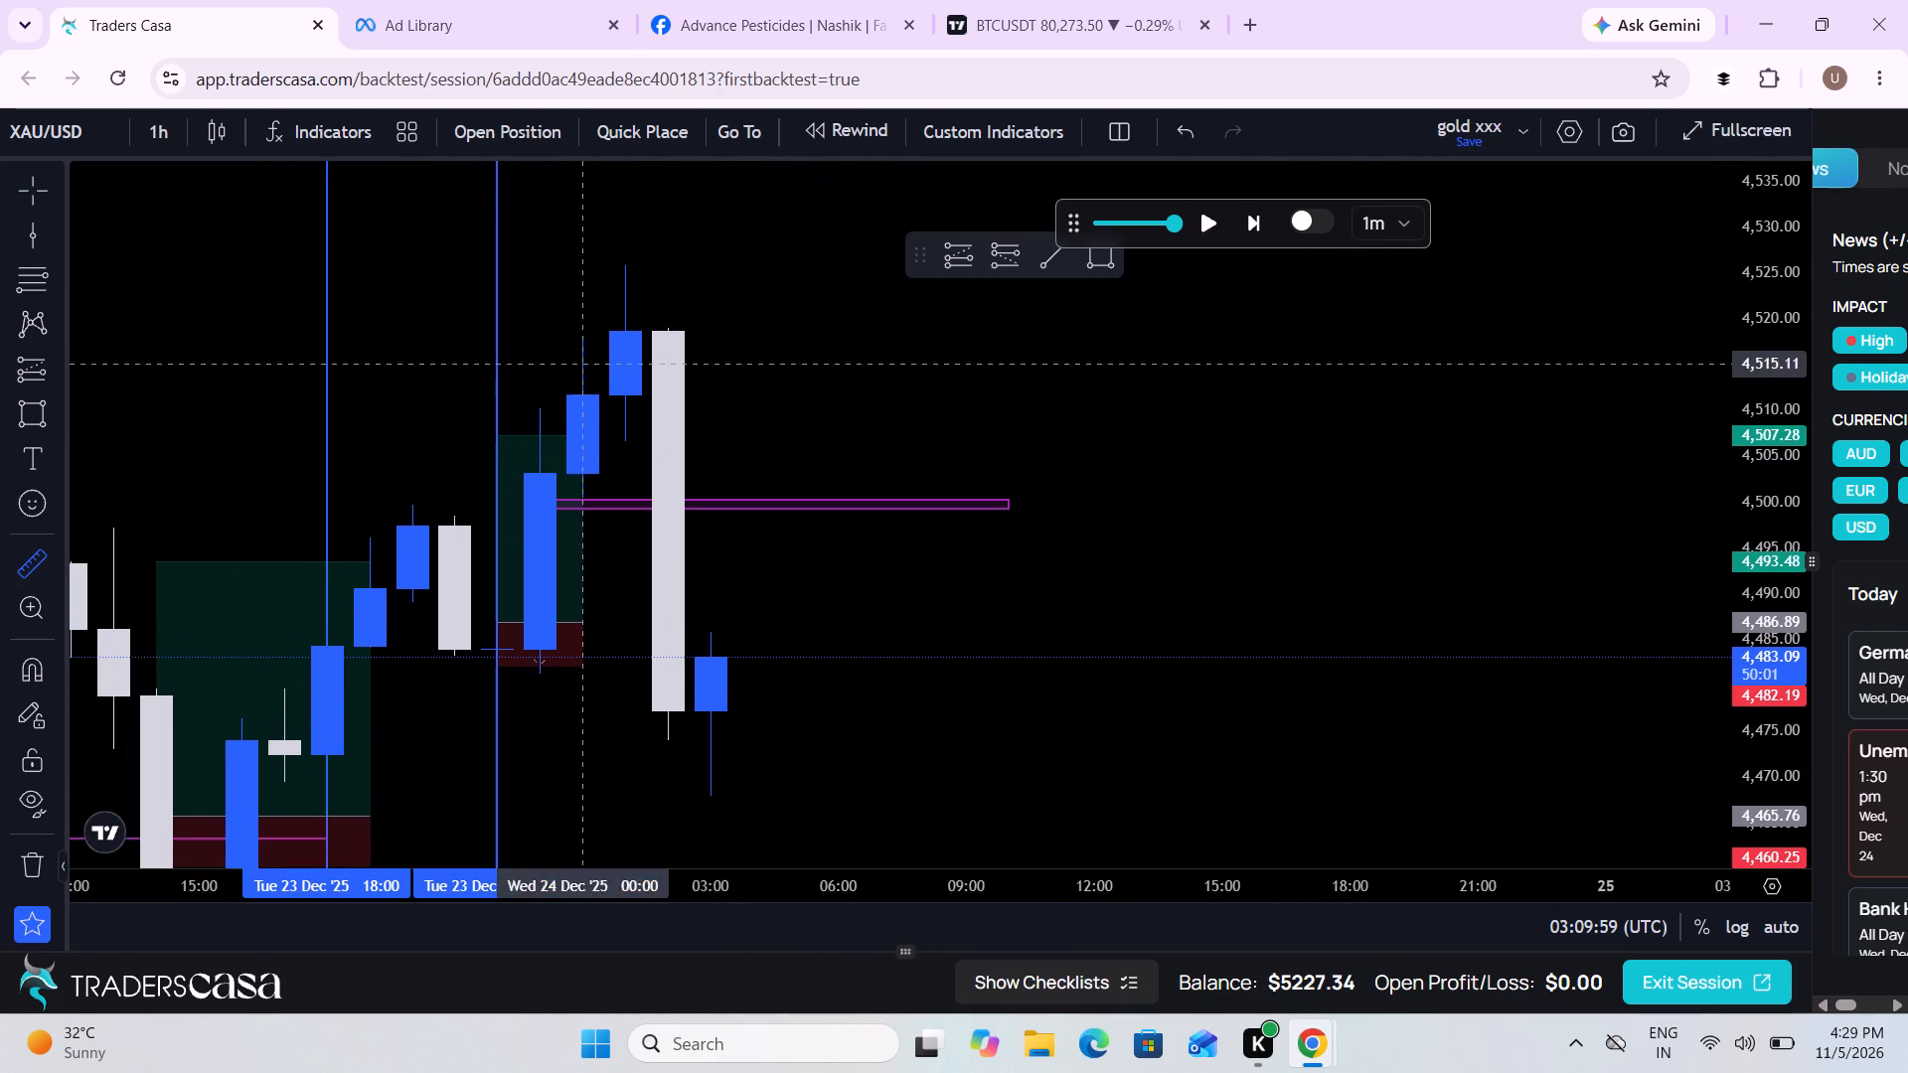
pyautogui.click(777, 264)
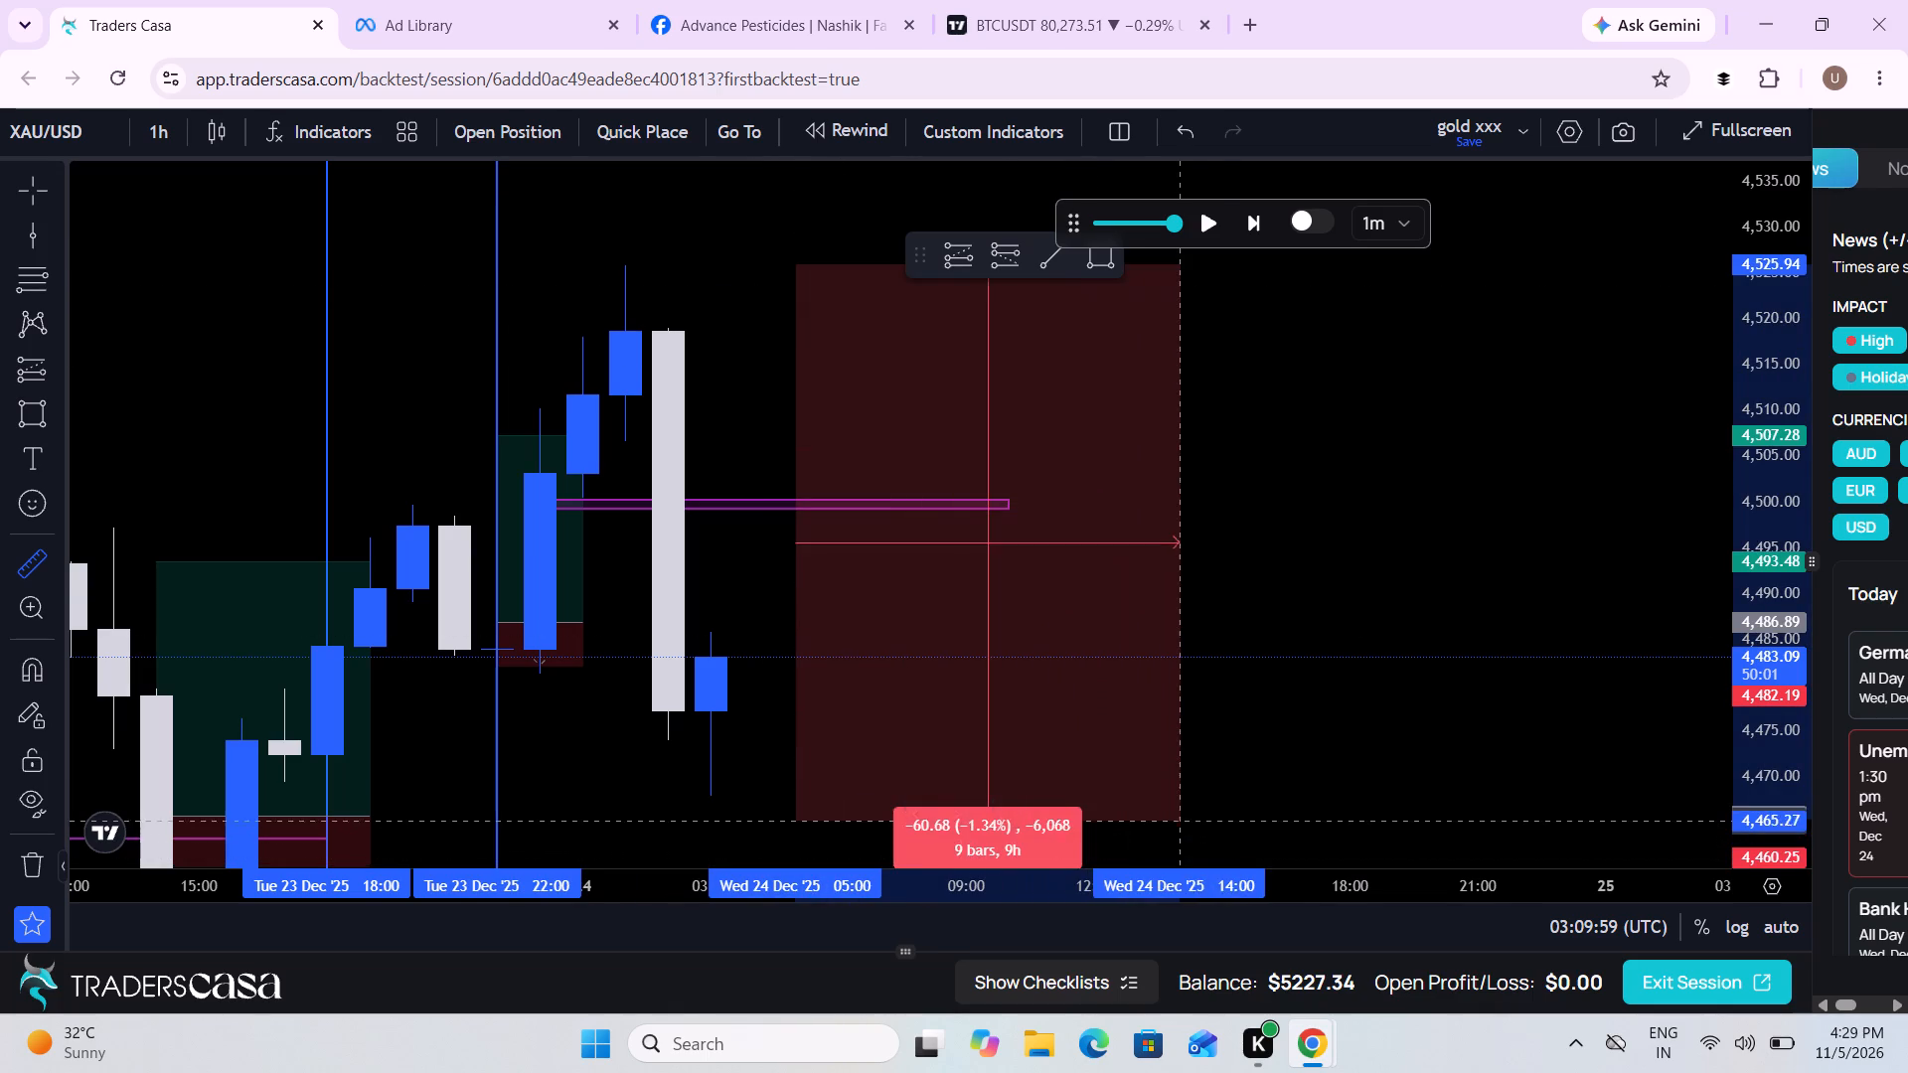
pyautogui.click(1254, 794)
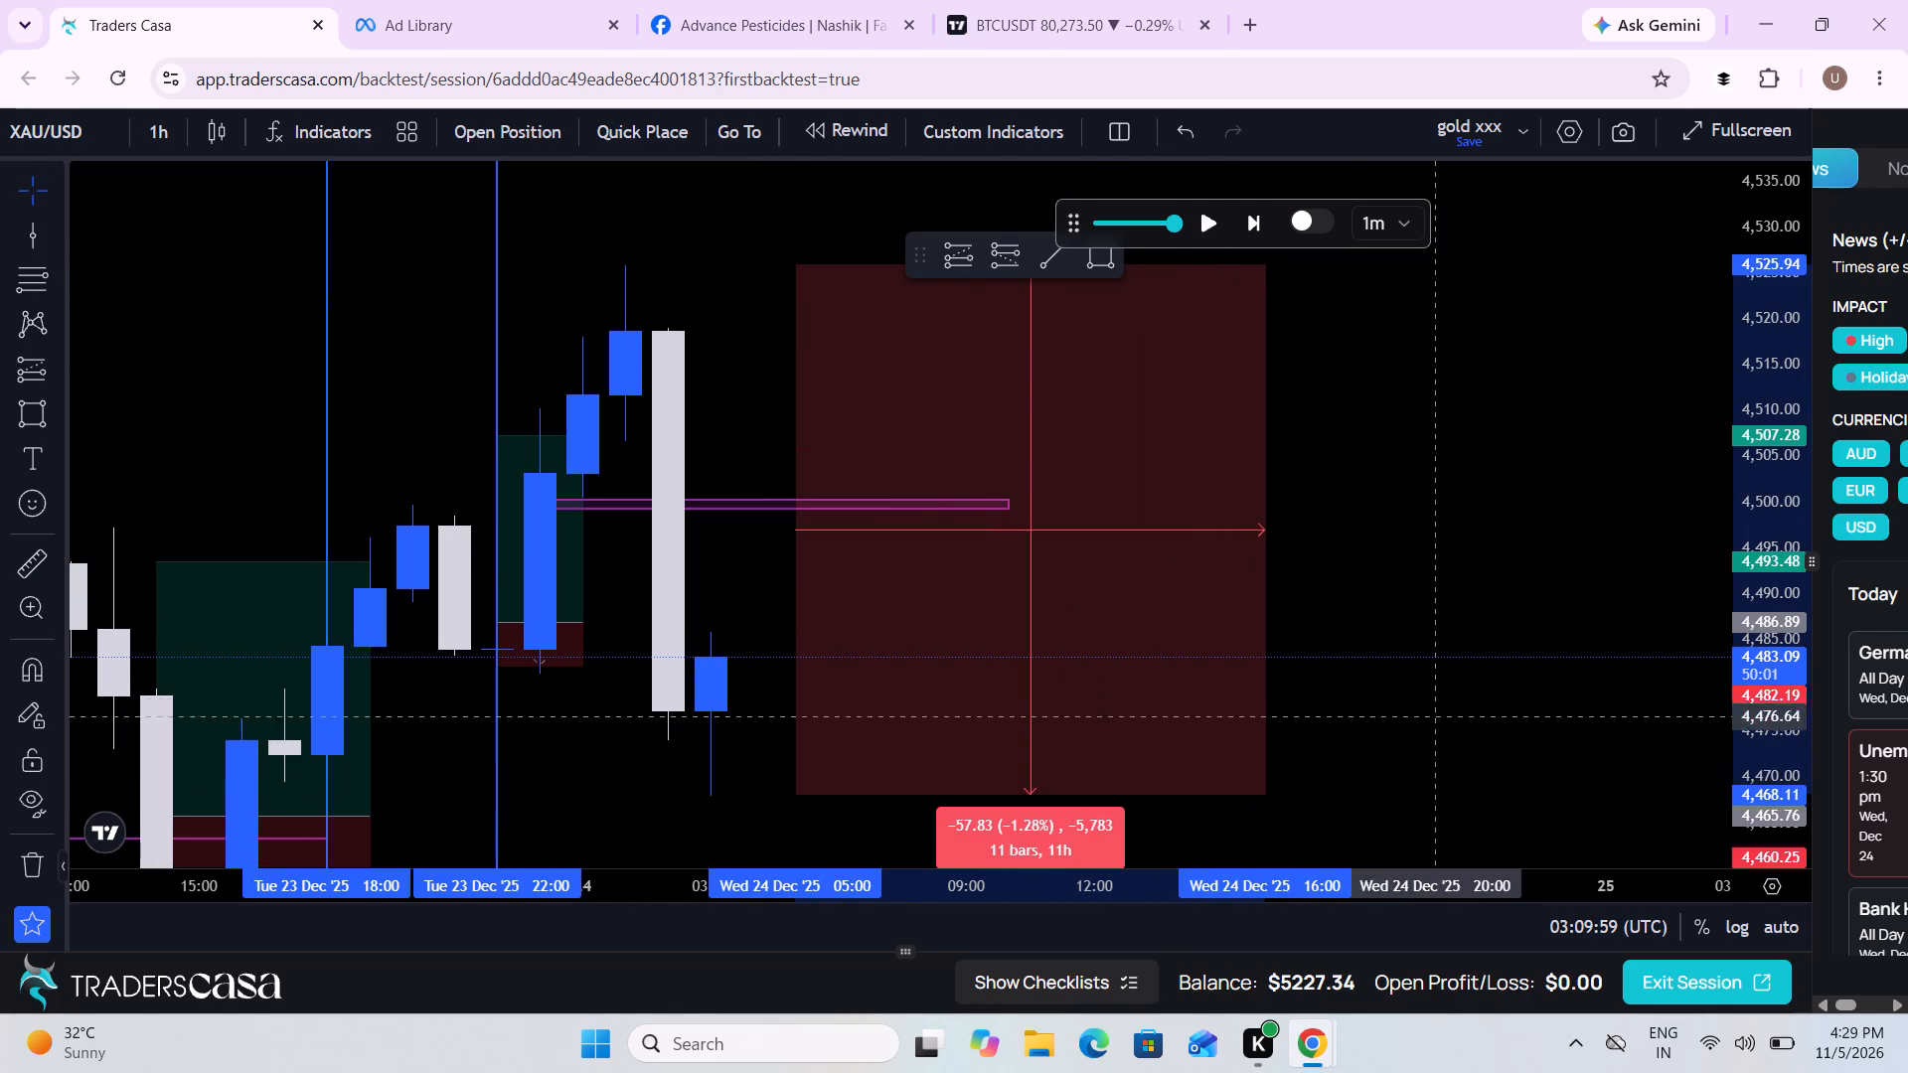
# Resume the replay and pause it at about 03:44 UTC on 24 Dec.
pyautogui.click(1208, 208)
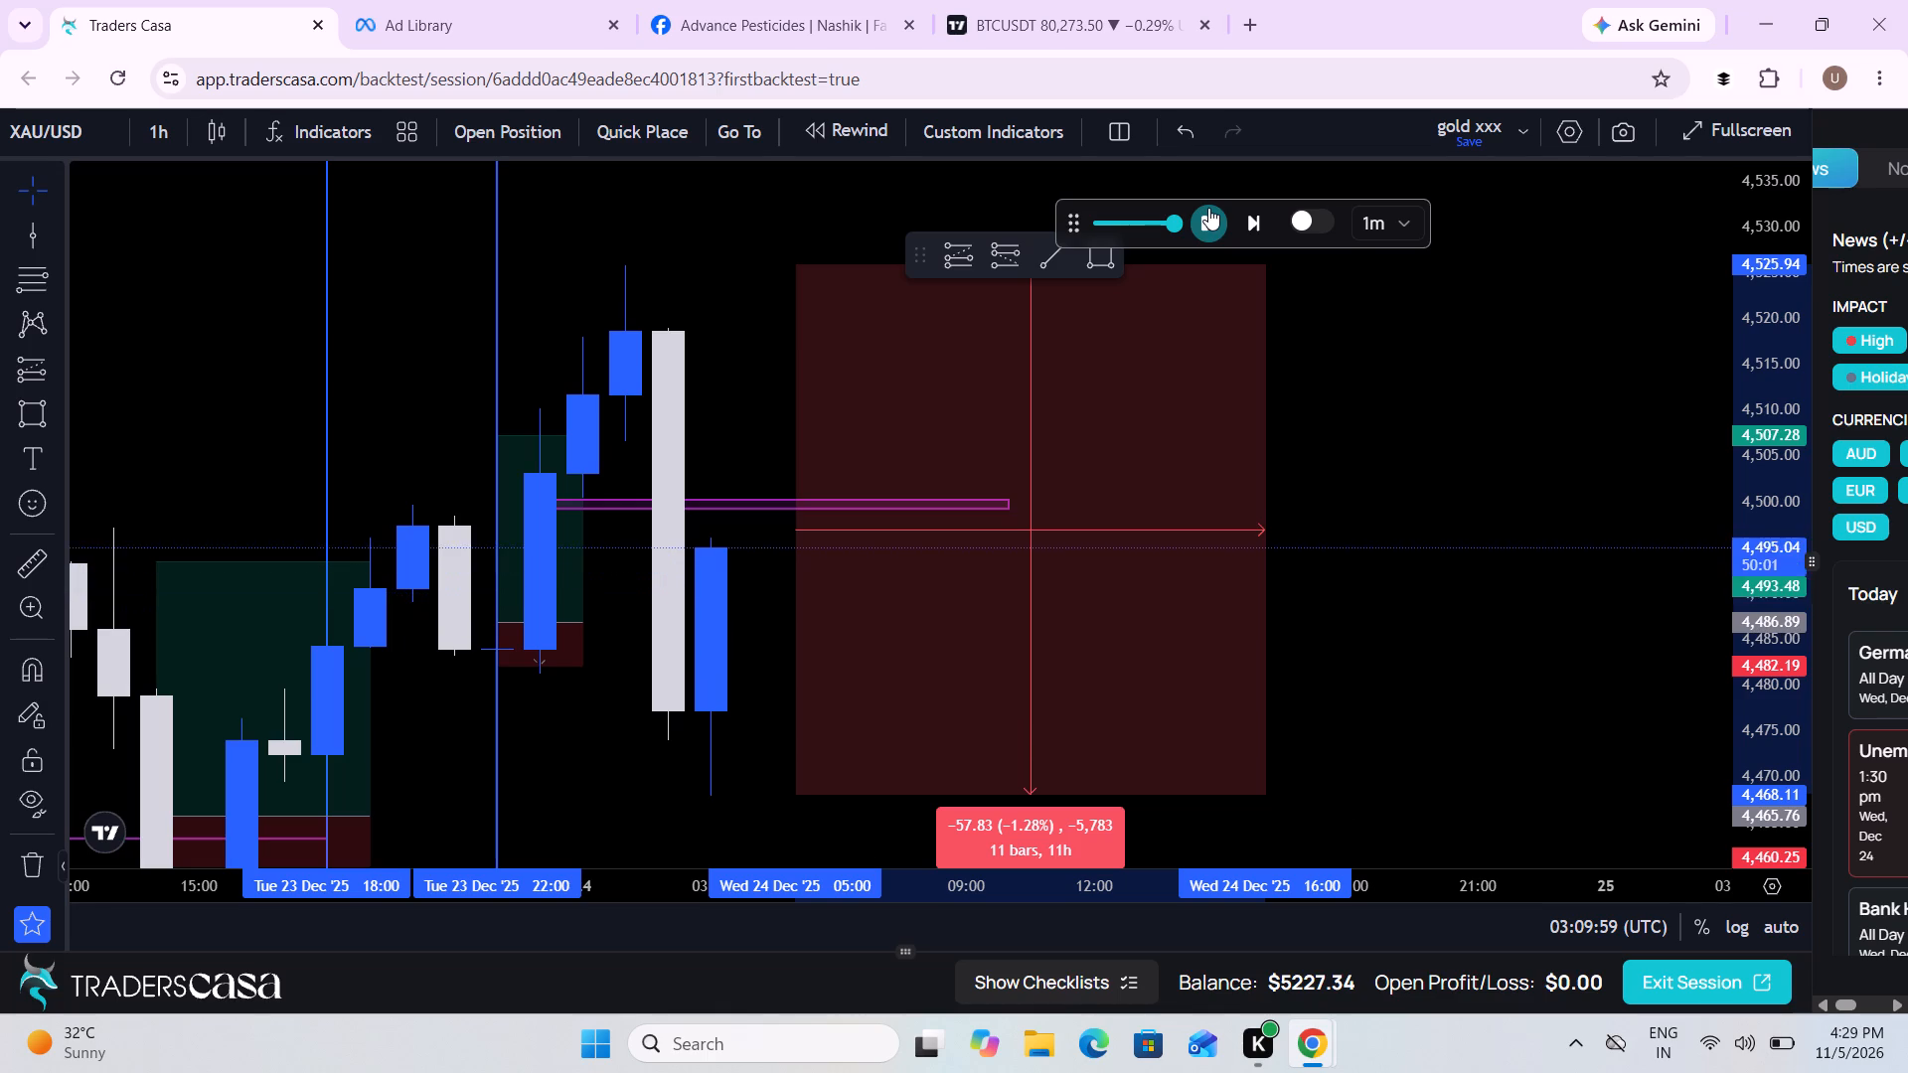
pyautogui.click(1208, 208)
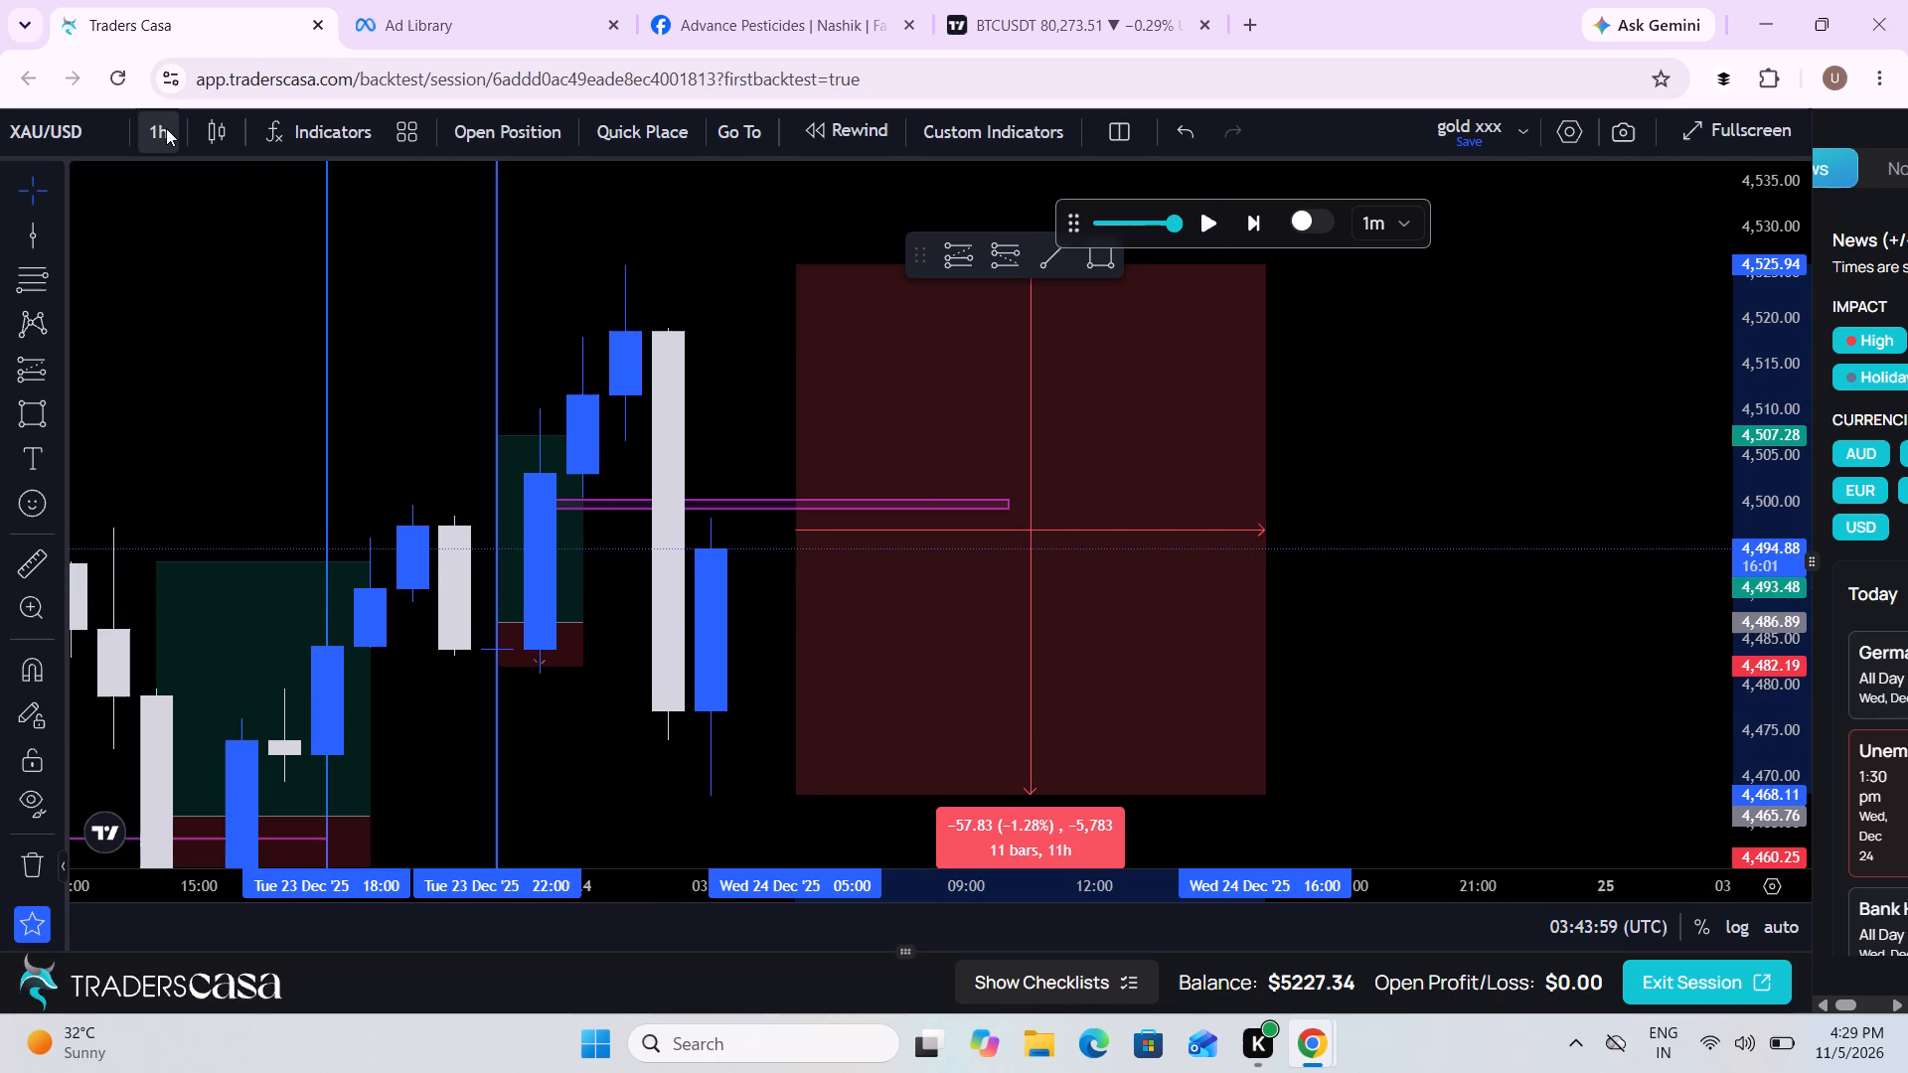
# On the 5-minute timeframe, draw a short position from the latest candle with entry about 4493.71, stop 4505.28 and target 4482.14.
pyautogui.click(166, 128)
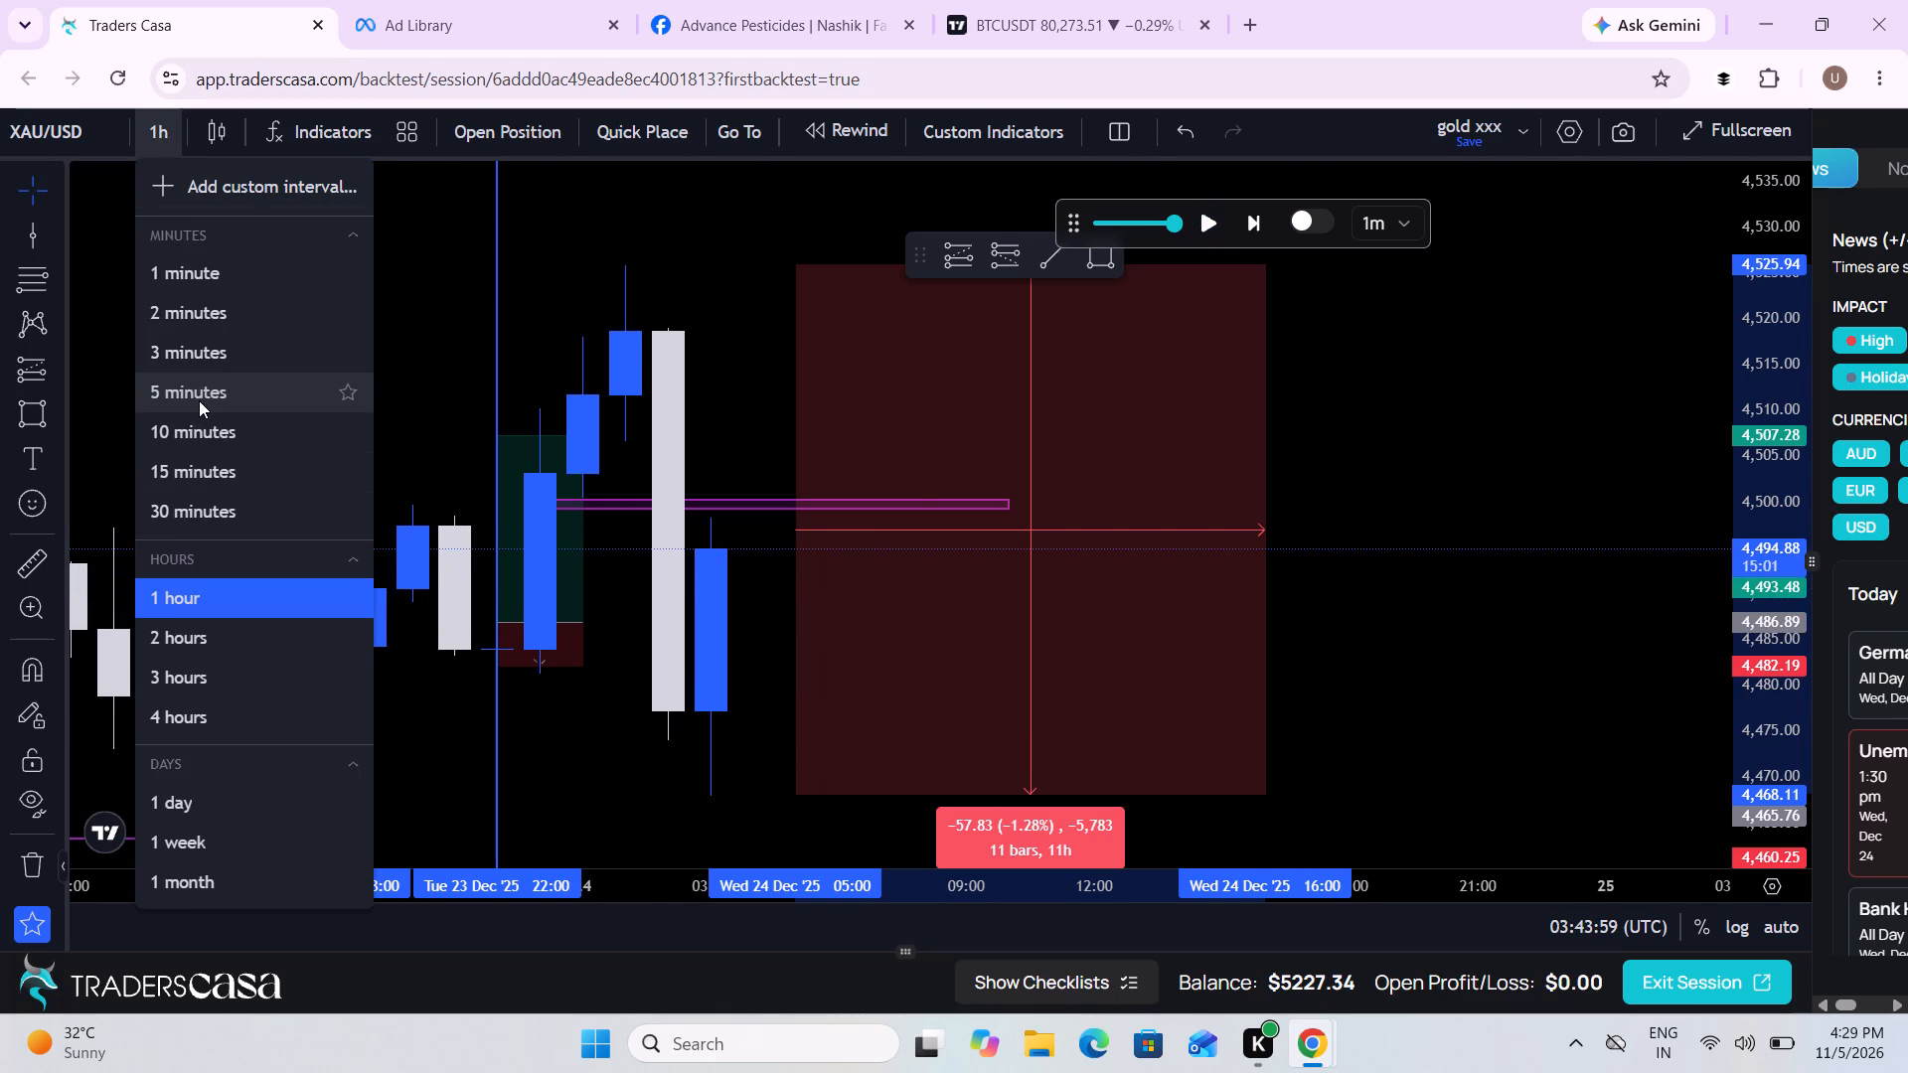
pyautogui.click(199, 400)
pyautogui.scroll(-6, 622, 663)
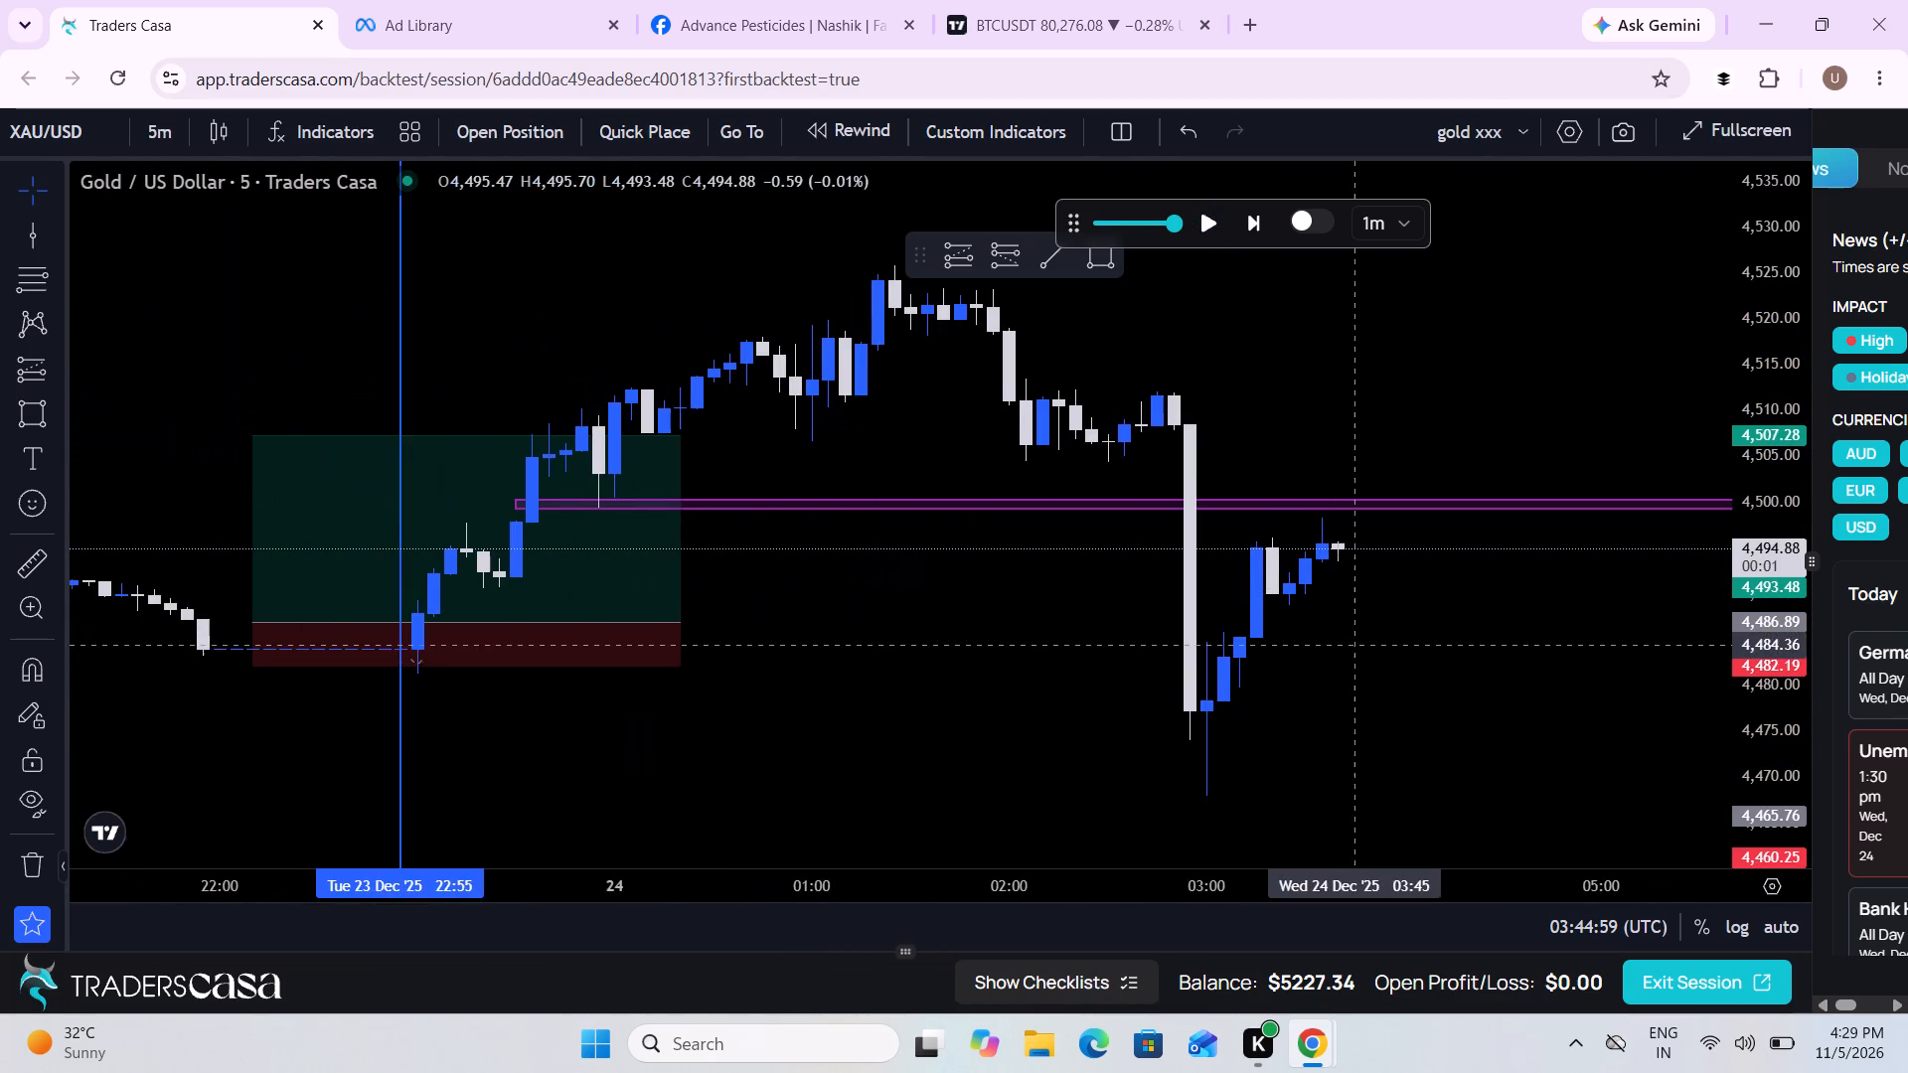
pyautogui.moveTo(1356, 644); pyautogui.dragTo(837, 604)
pyautogui.scroll(-3, 837, 604)
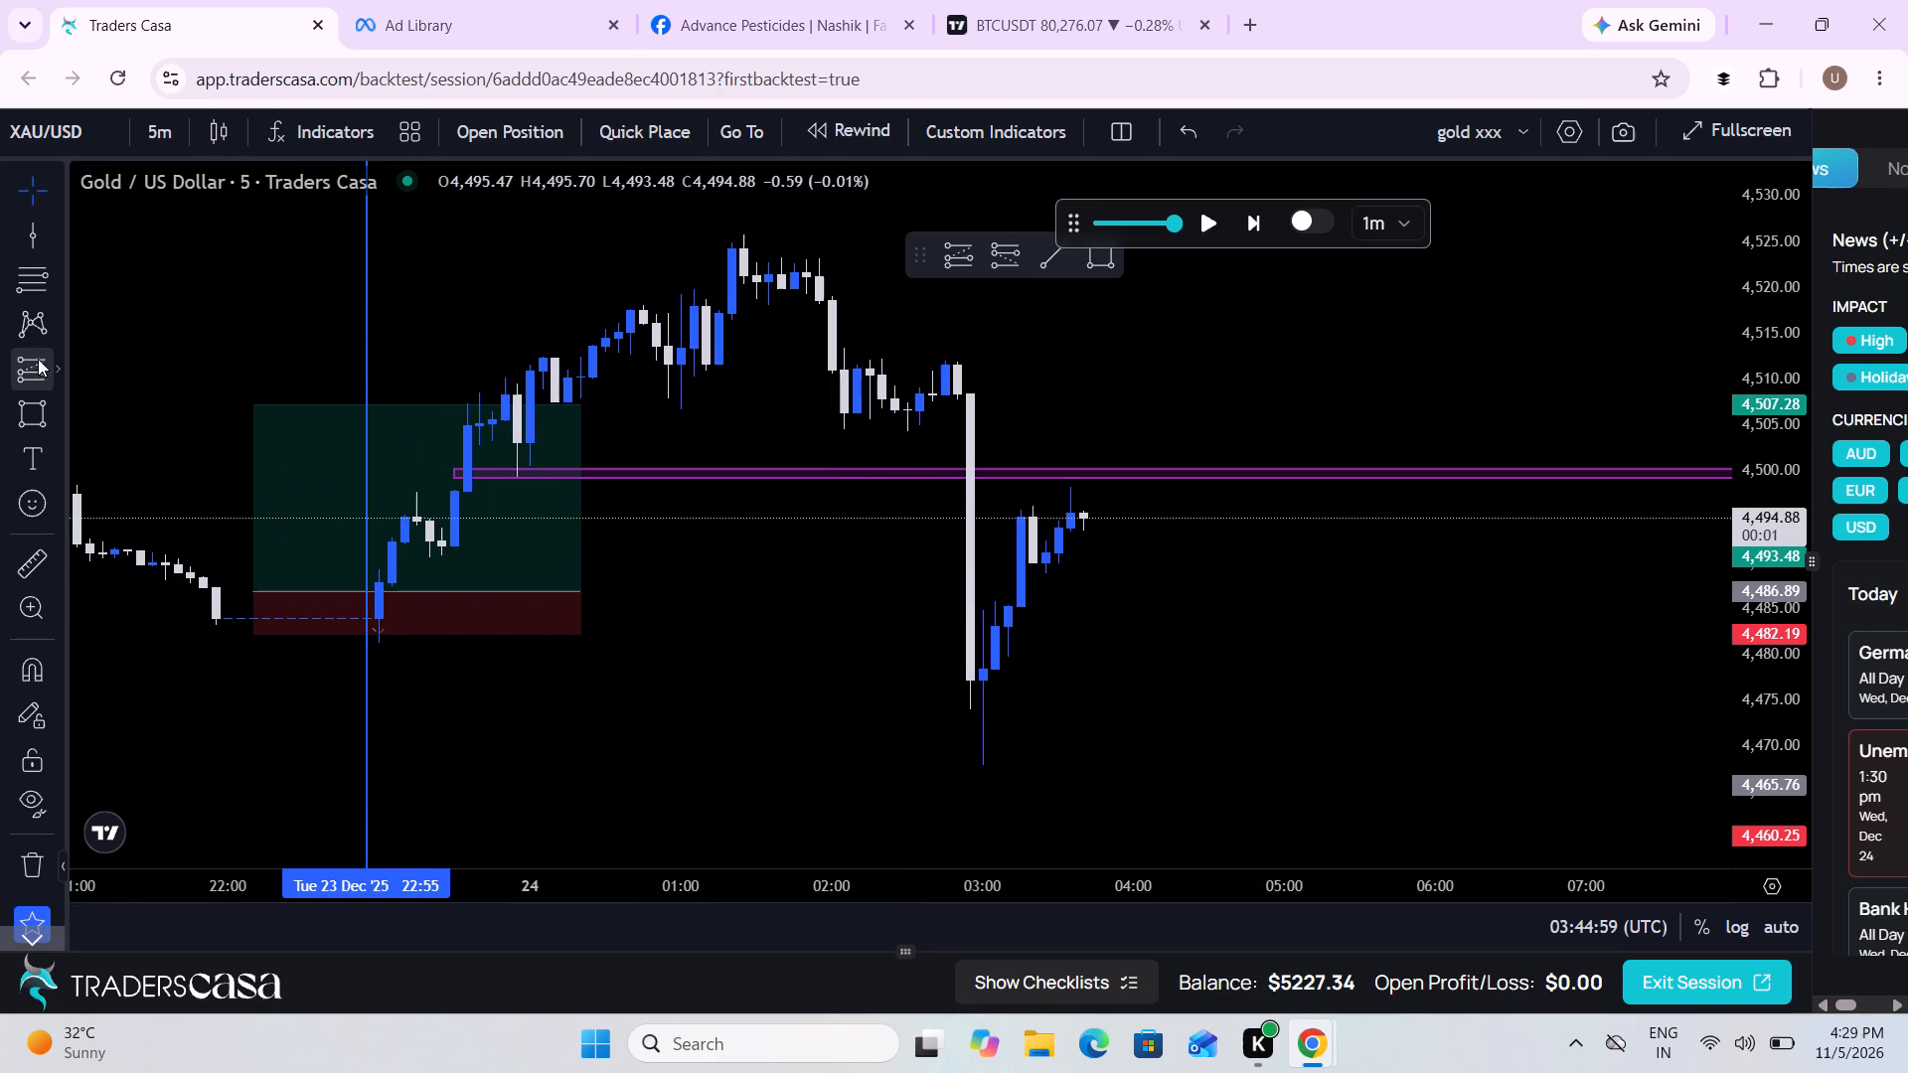
pyautogui.click(53, 368)
pyautogui.click(140, 358)
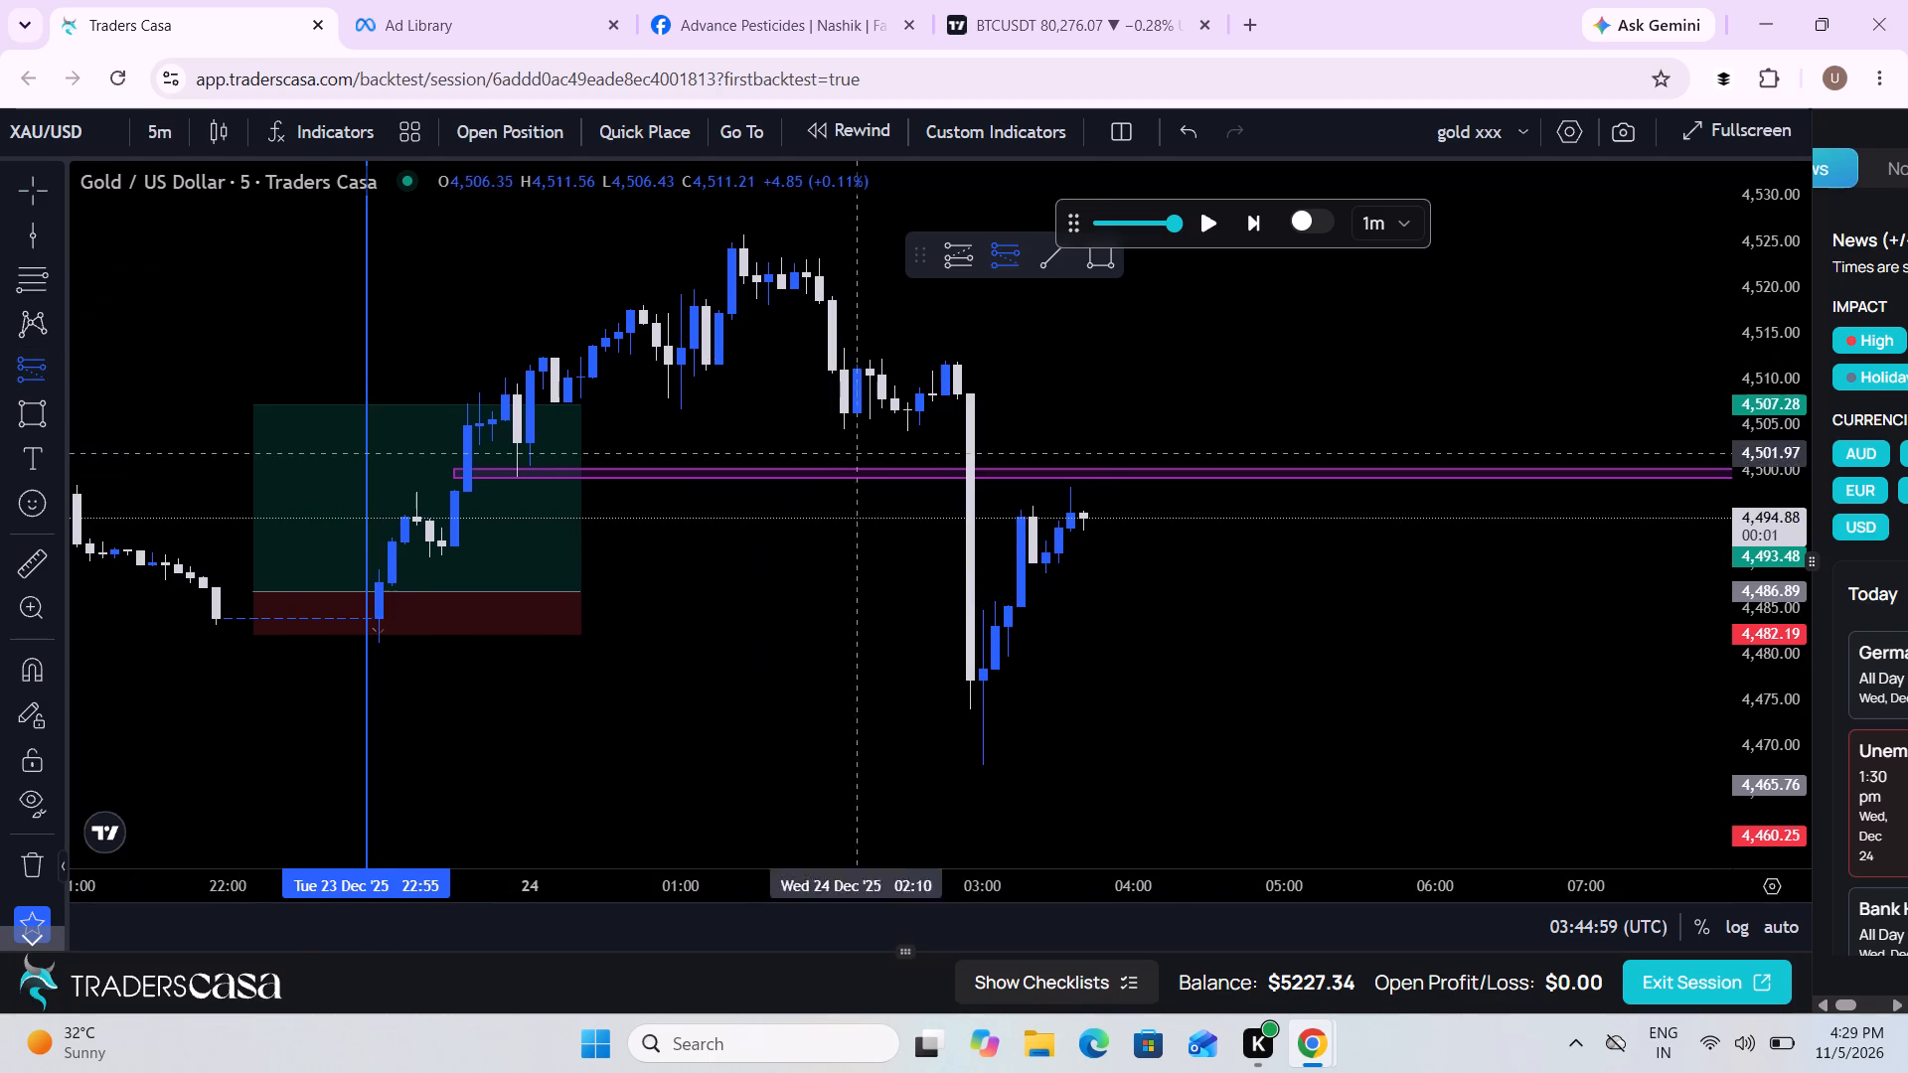
pyautogui.click(1085, 504)
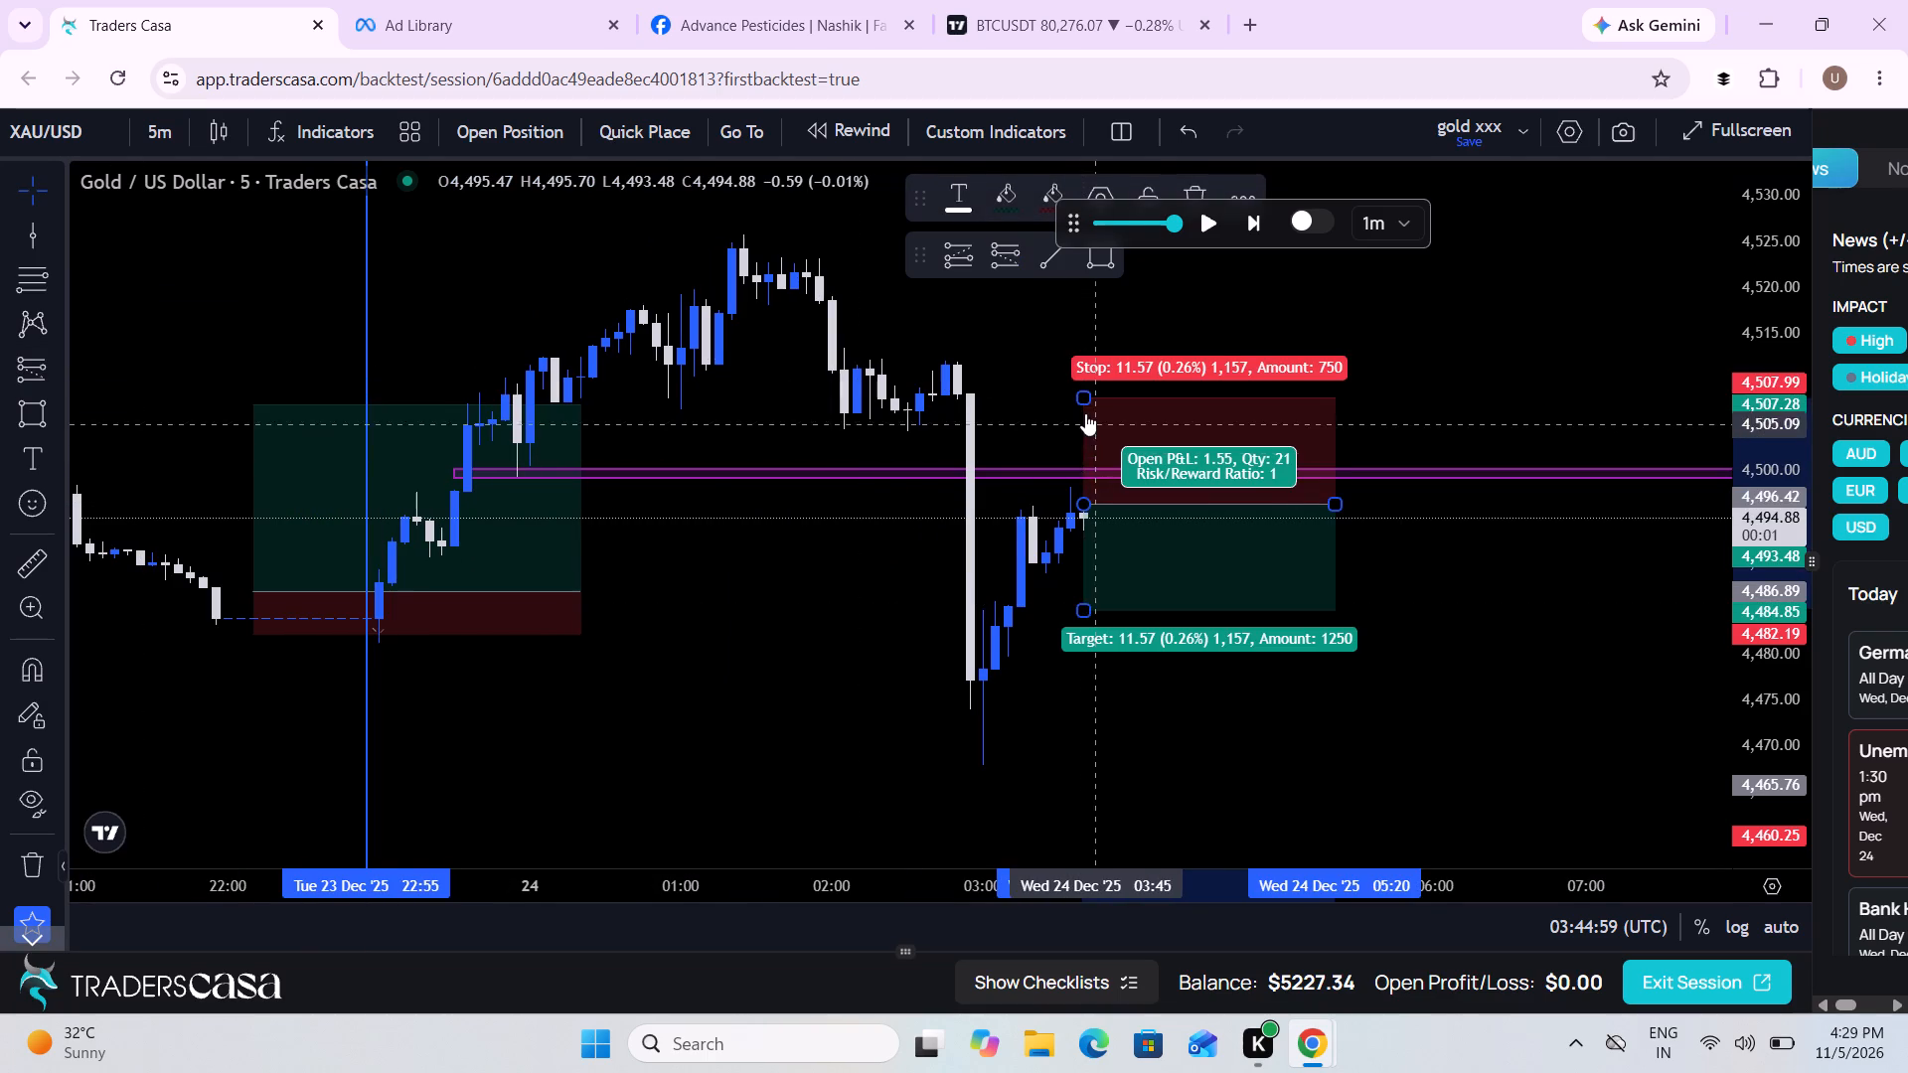
pyautogui.moveTo(1116, 537); pyautogui.dragTo(1115, 561)
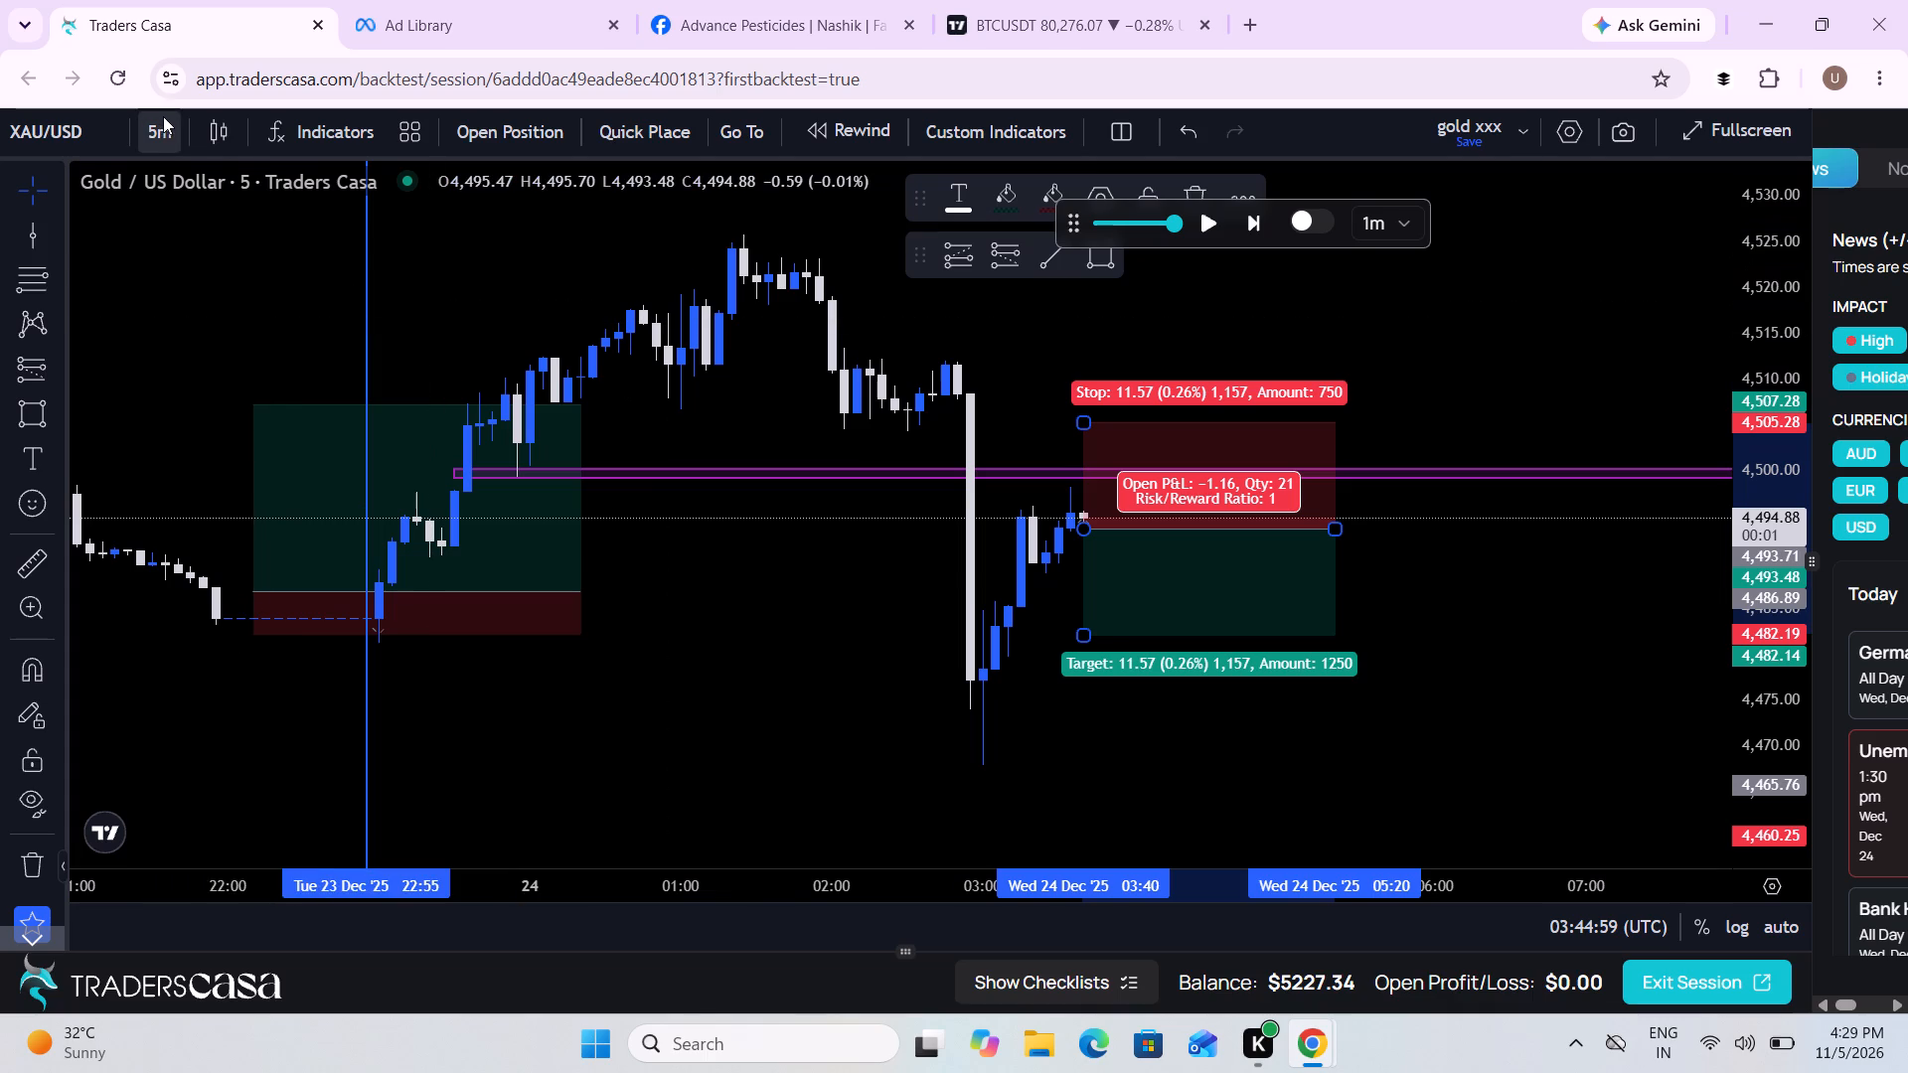
# On the 15-minute timeframe, adjust the short position's stop to about 4499.13 and its target to about 4451.45.
pyautogui.click(163, 116)
pyautogui.click(167, 483)
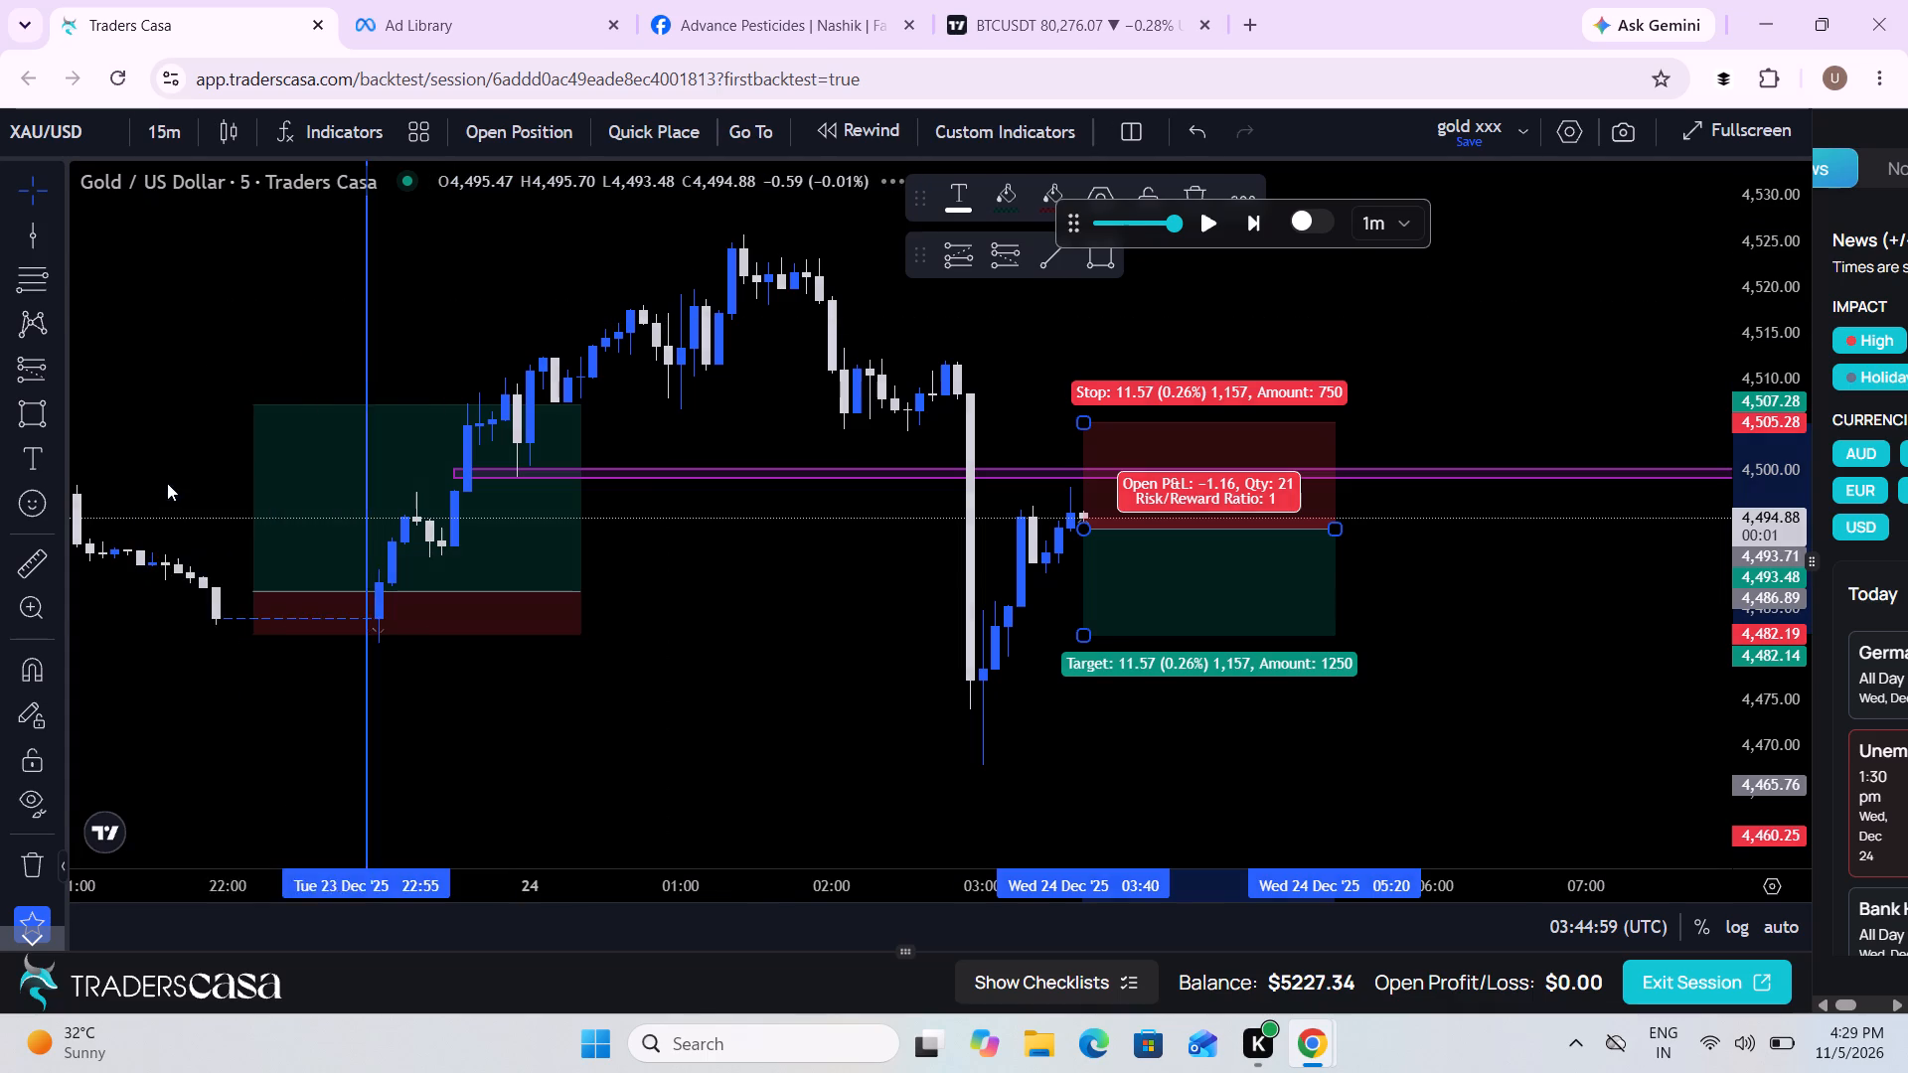
pyautogui.scroll(3, 572, 596)
pyautogui.moveTo(1061, 642); pyautogui.dragTo(1307, 690)
pyautogui.scroll(-1, 1307, 690)
pyautogui.moveTo(915, 460); pyautogui.dragTo(915, 510)
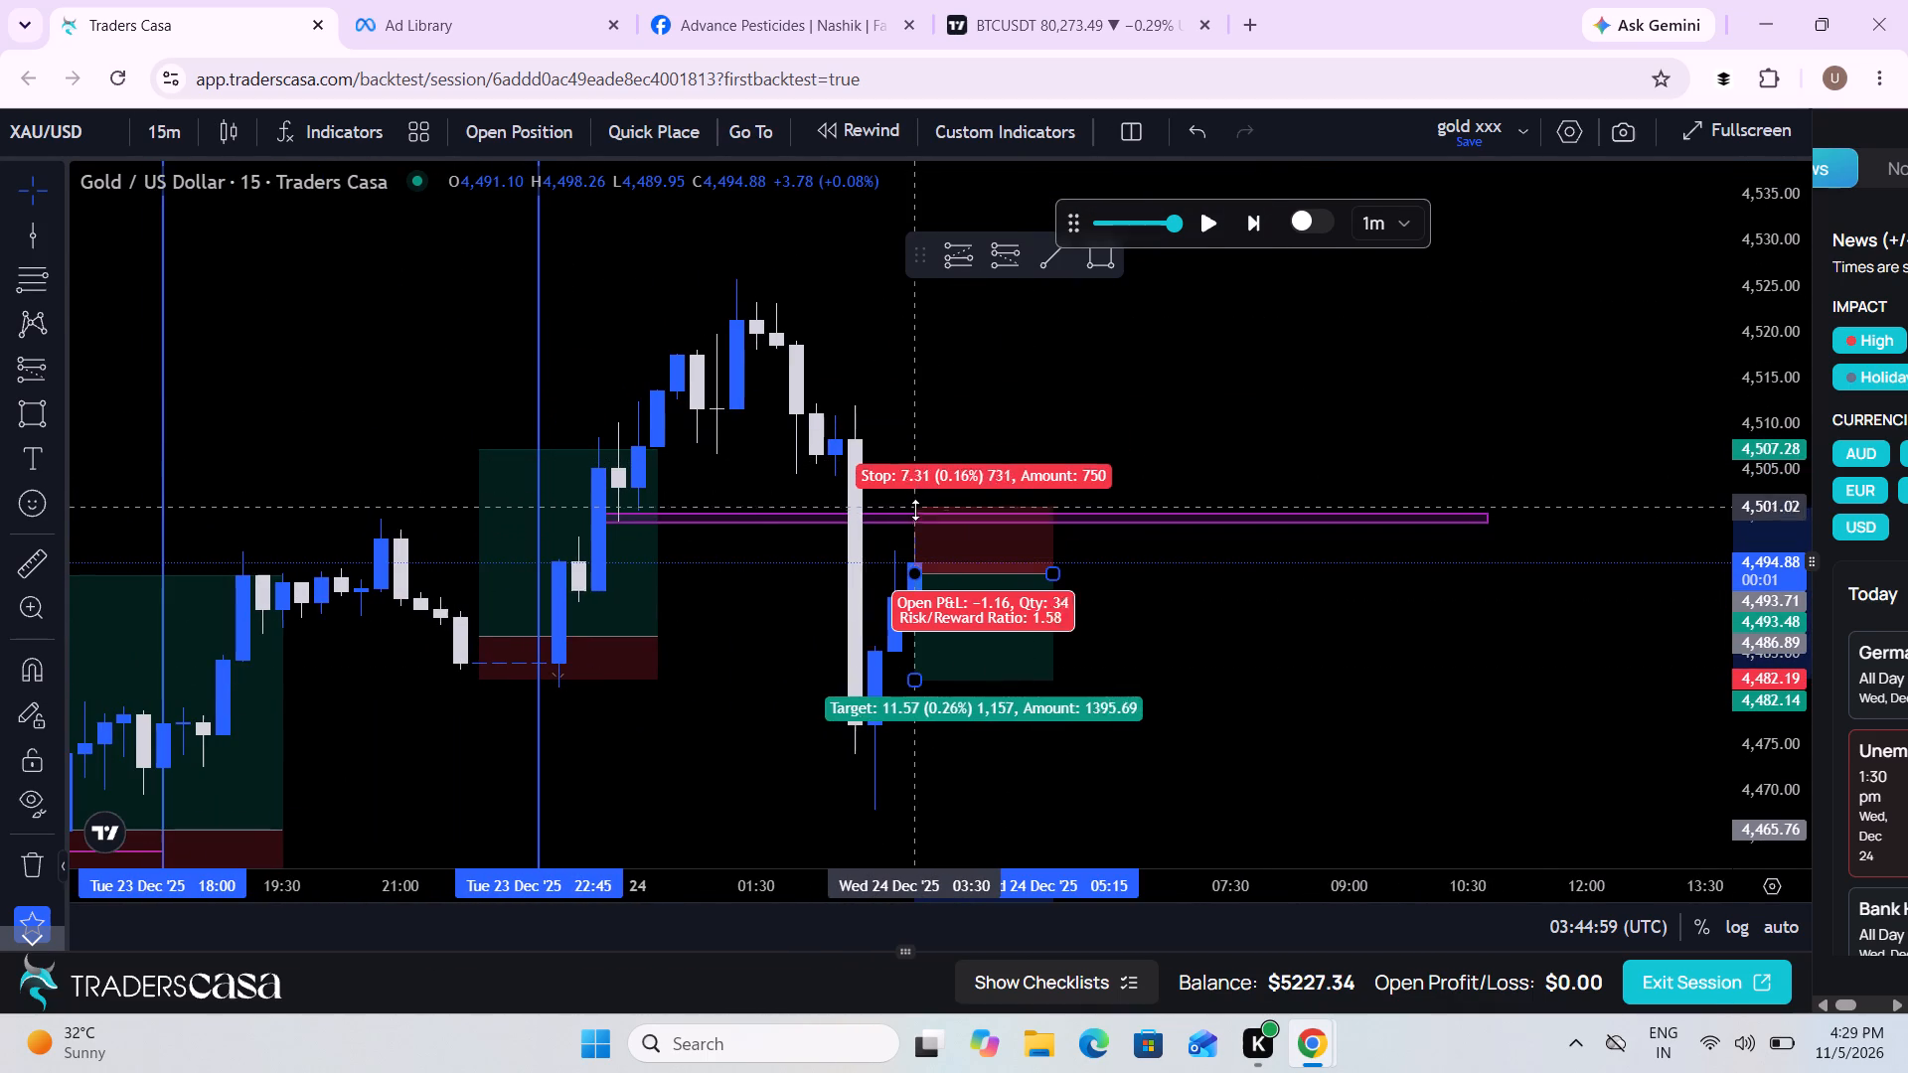
pyautogui.moveTo(915, 510); pyautogui.dragTo(922, 524)
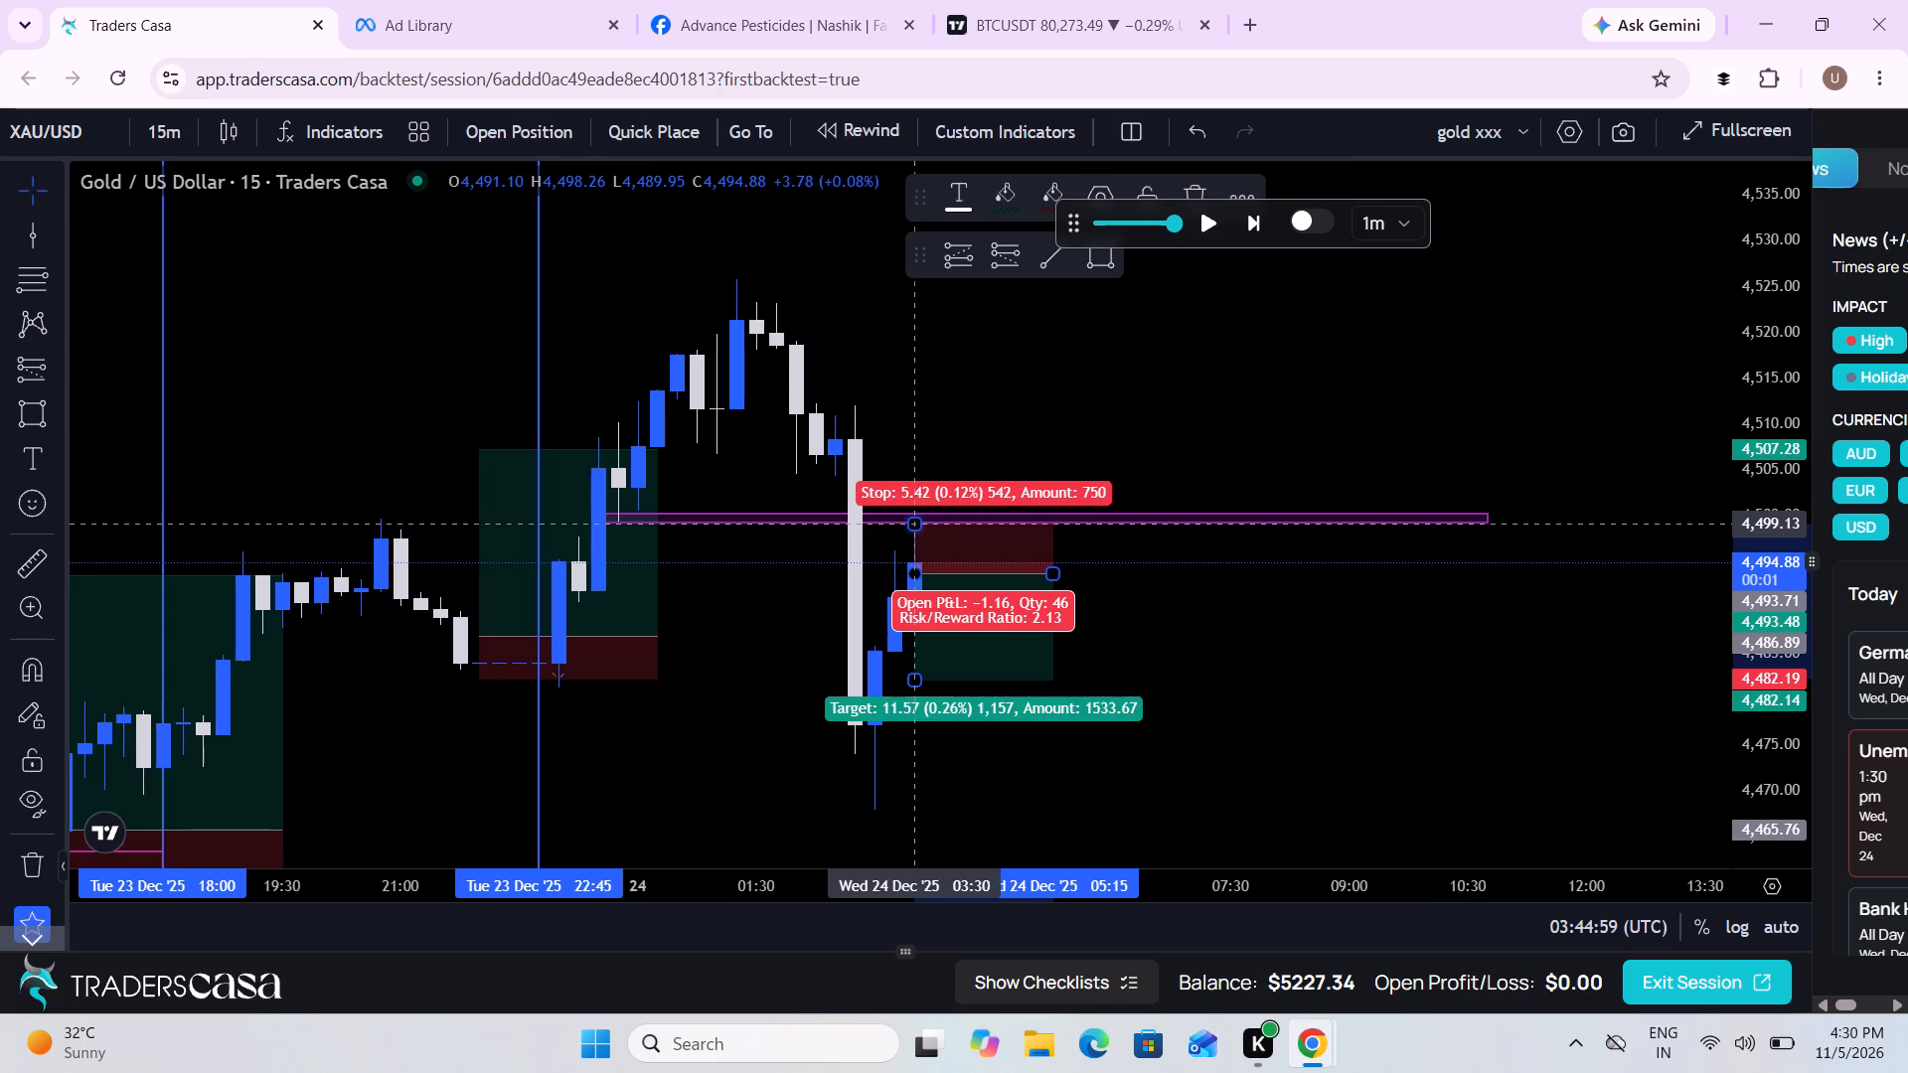
pyautogui.moveTo(1356, 681); pyautogui.dragTo(1300, 443)
pyautogui.moveTo(869, 465); pyautogui.dragTo(859, 747)
# Place a short order with entry 4493.71, stop loss 4499.13 and take profit 4451.45.
pyautogui.click(531, 115)
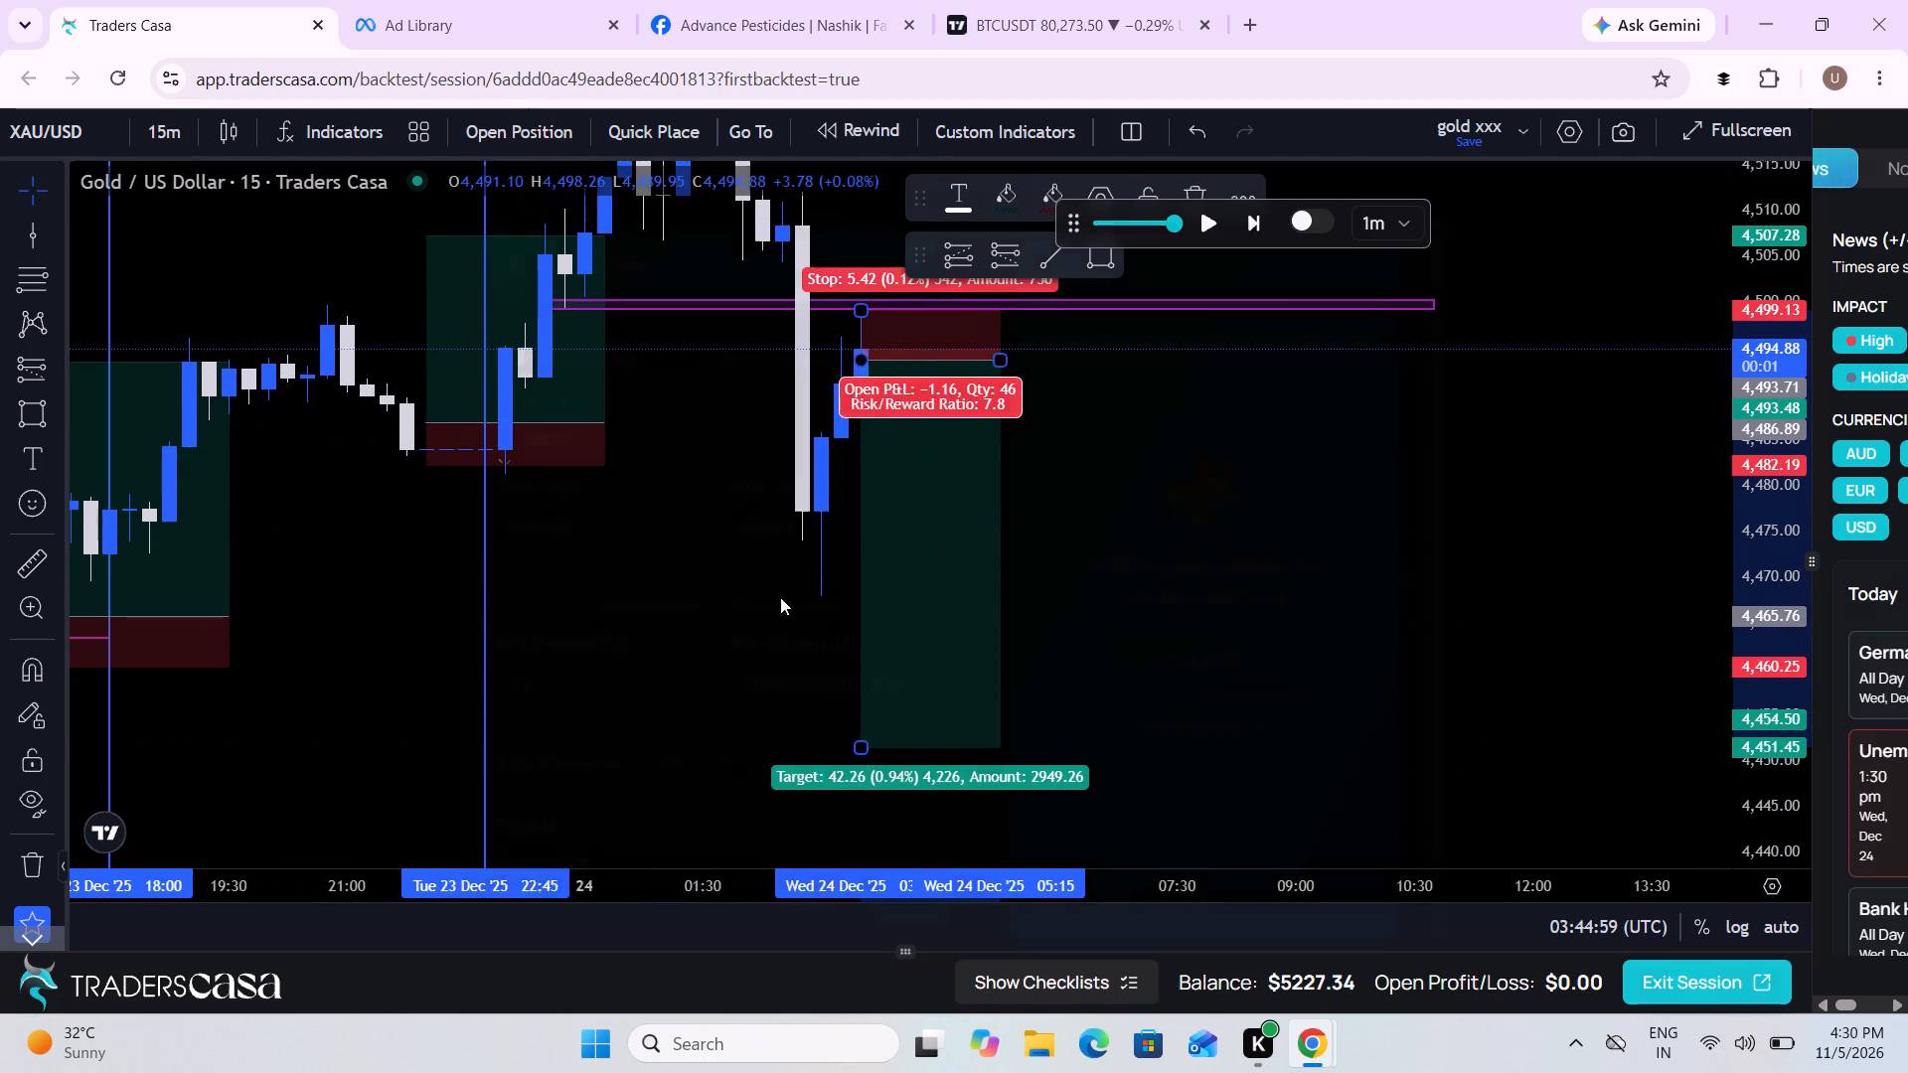
pyautogui.click(893, 910)
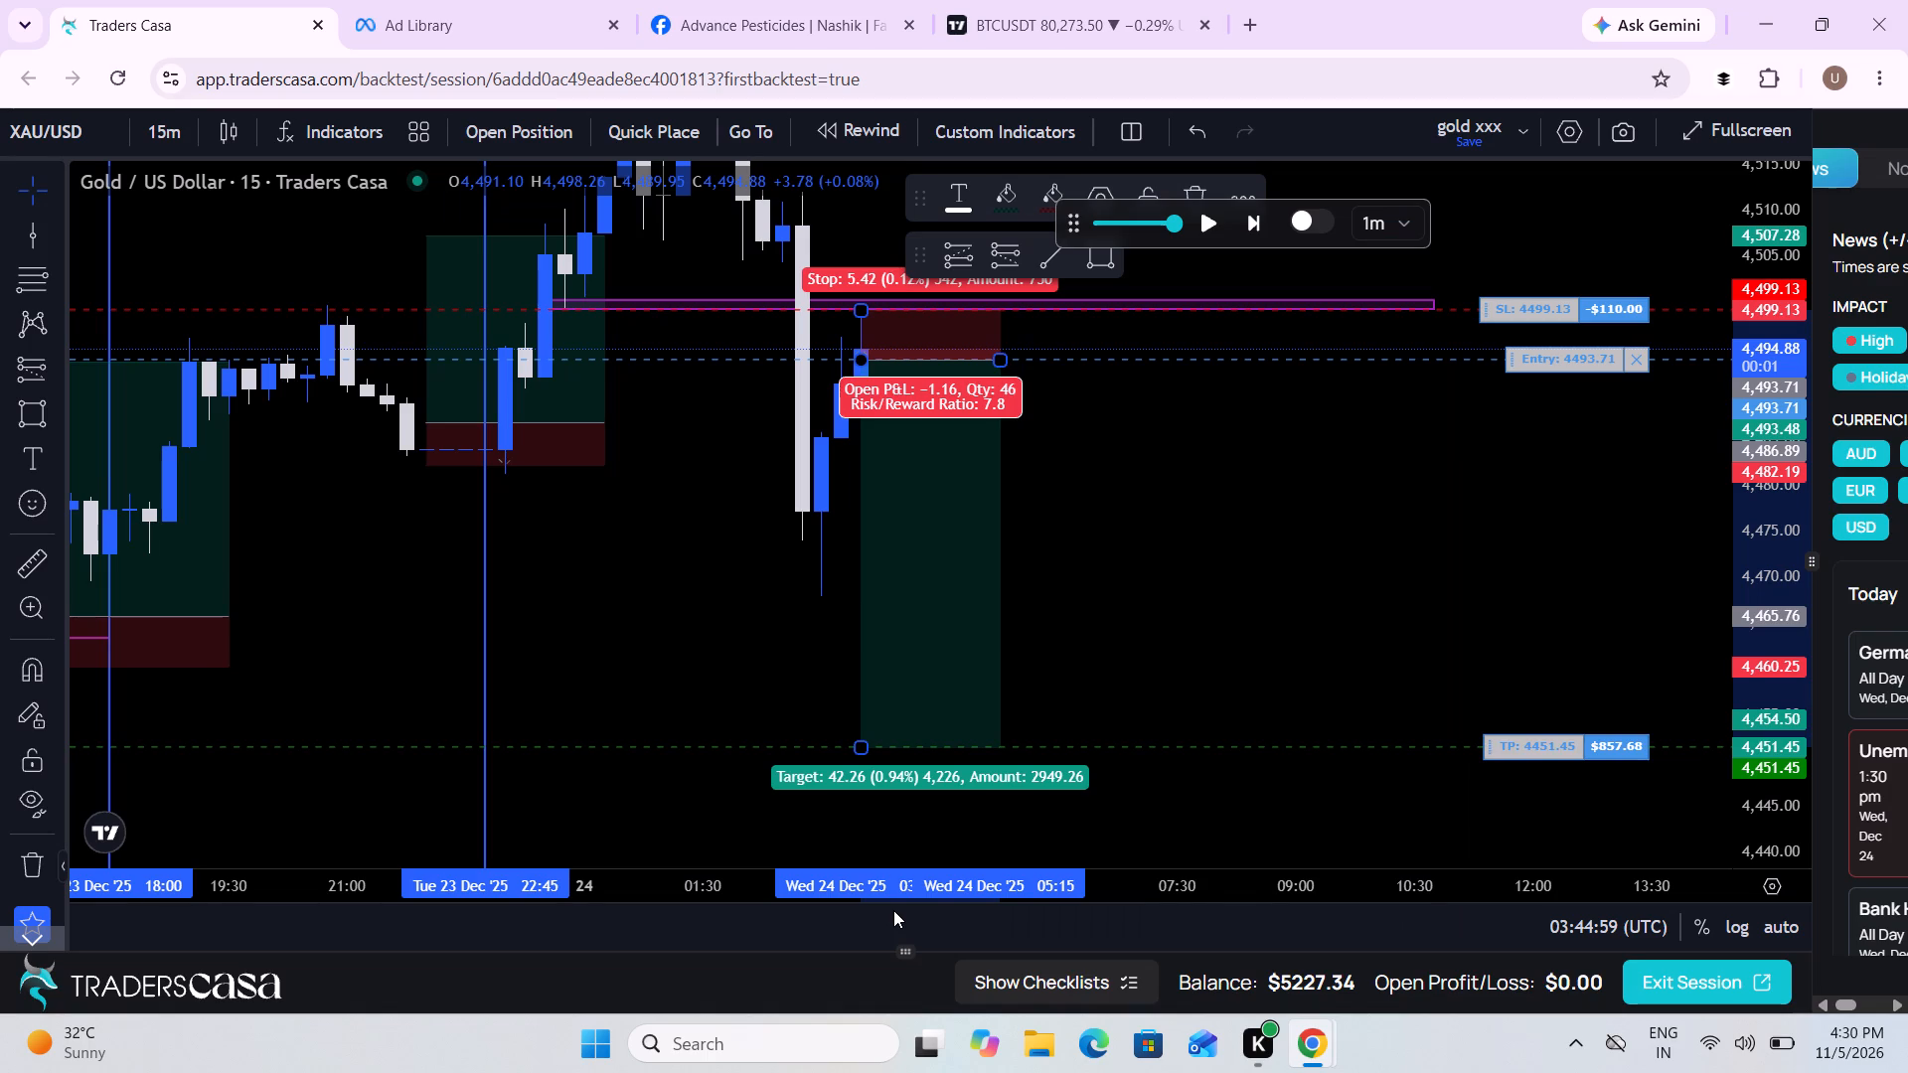
# Resume the replay to play out the short trade, and pause it at about 04:50 UTC on 24 Dec.
pyautogui.click(1208, 230)
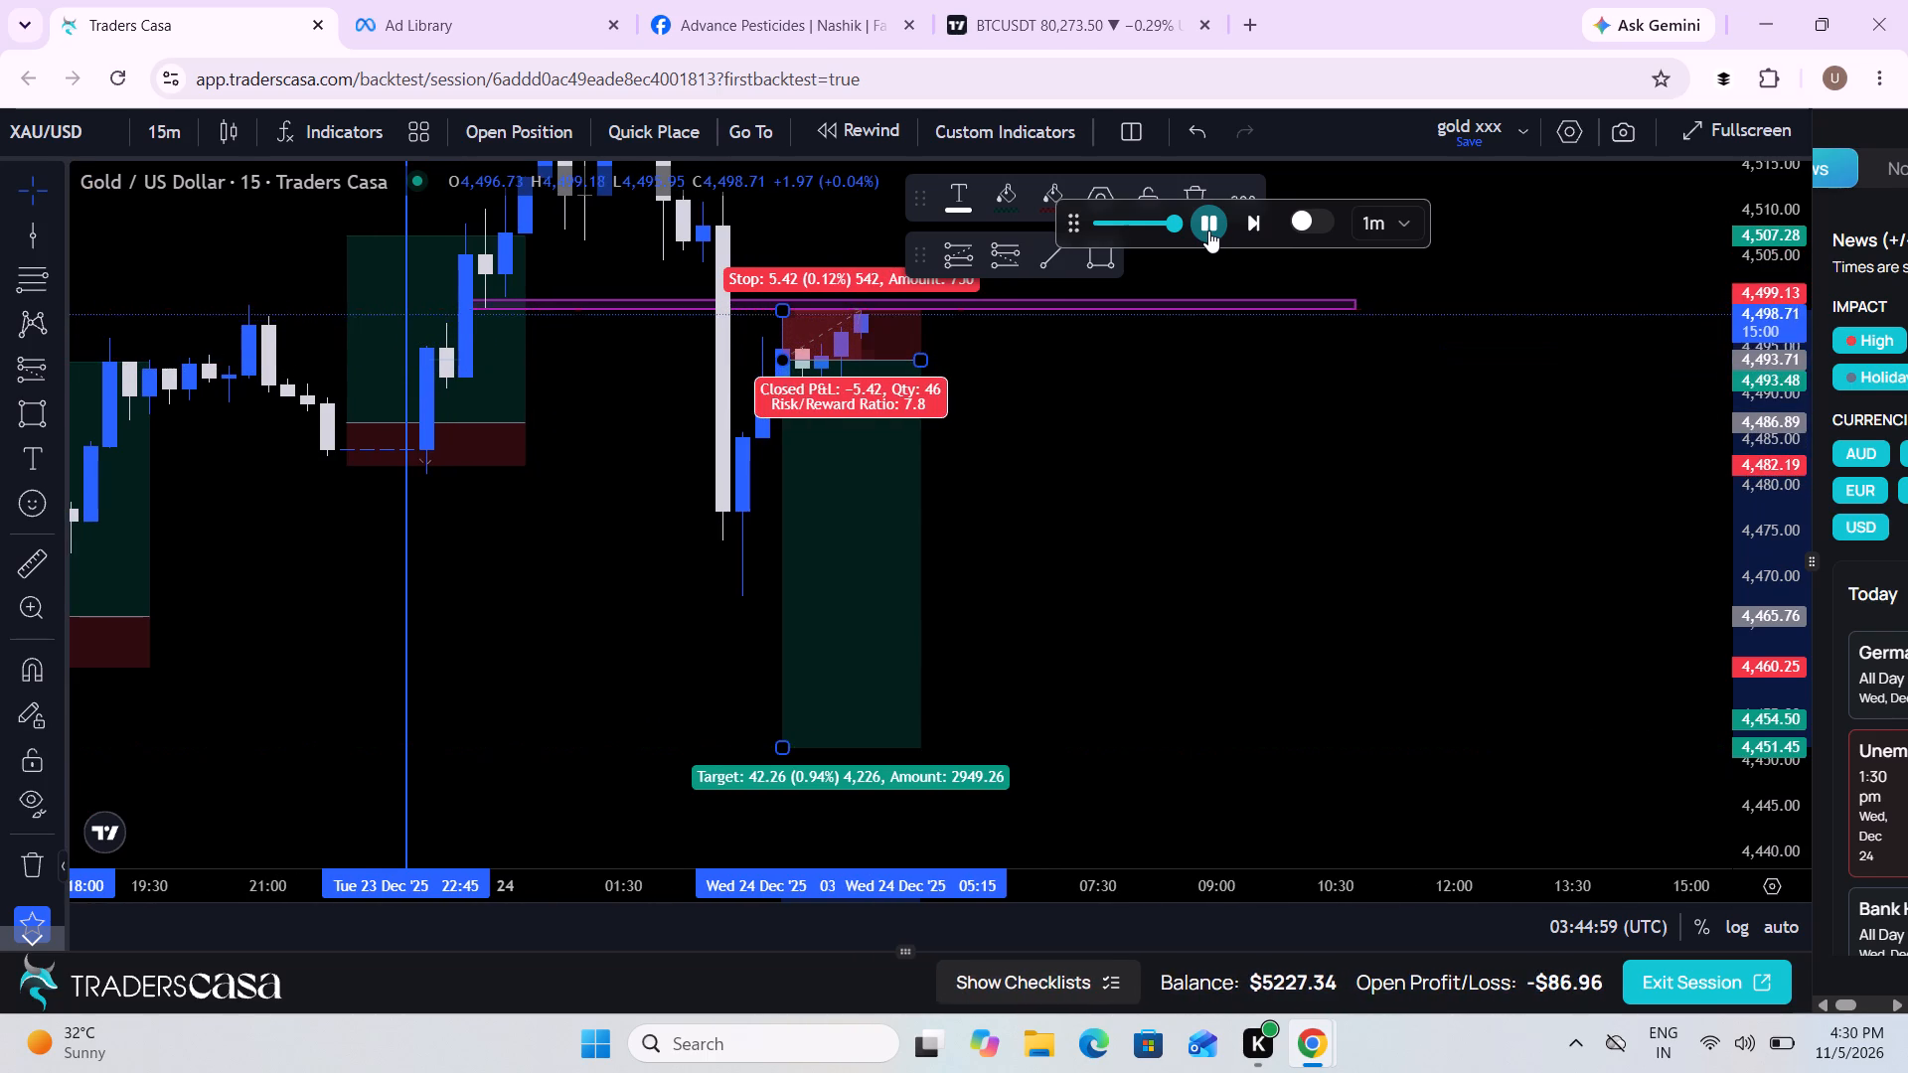
pyautogui.click(1208, 230)
pyautogui.scroll(-1, 1212, 564)
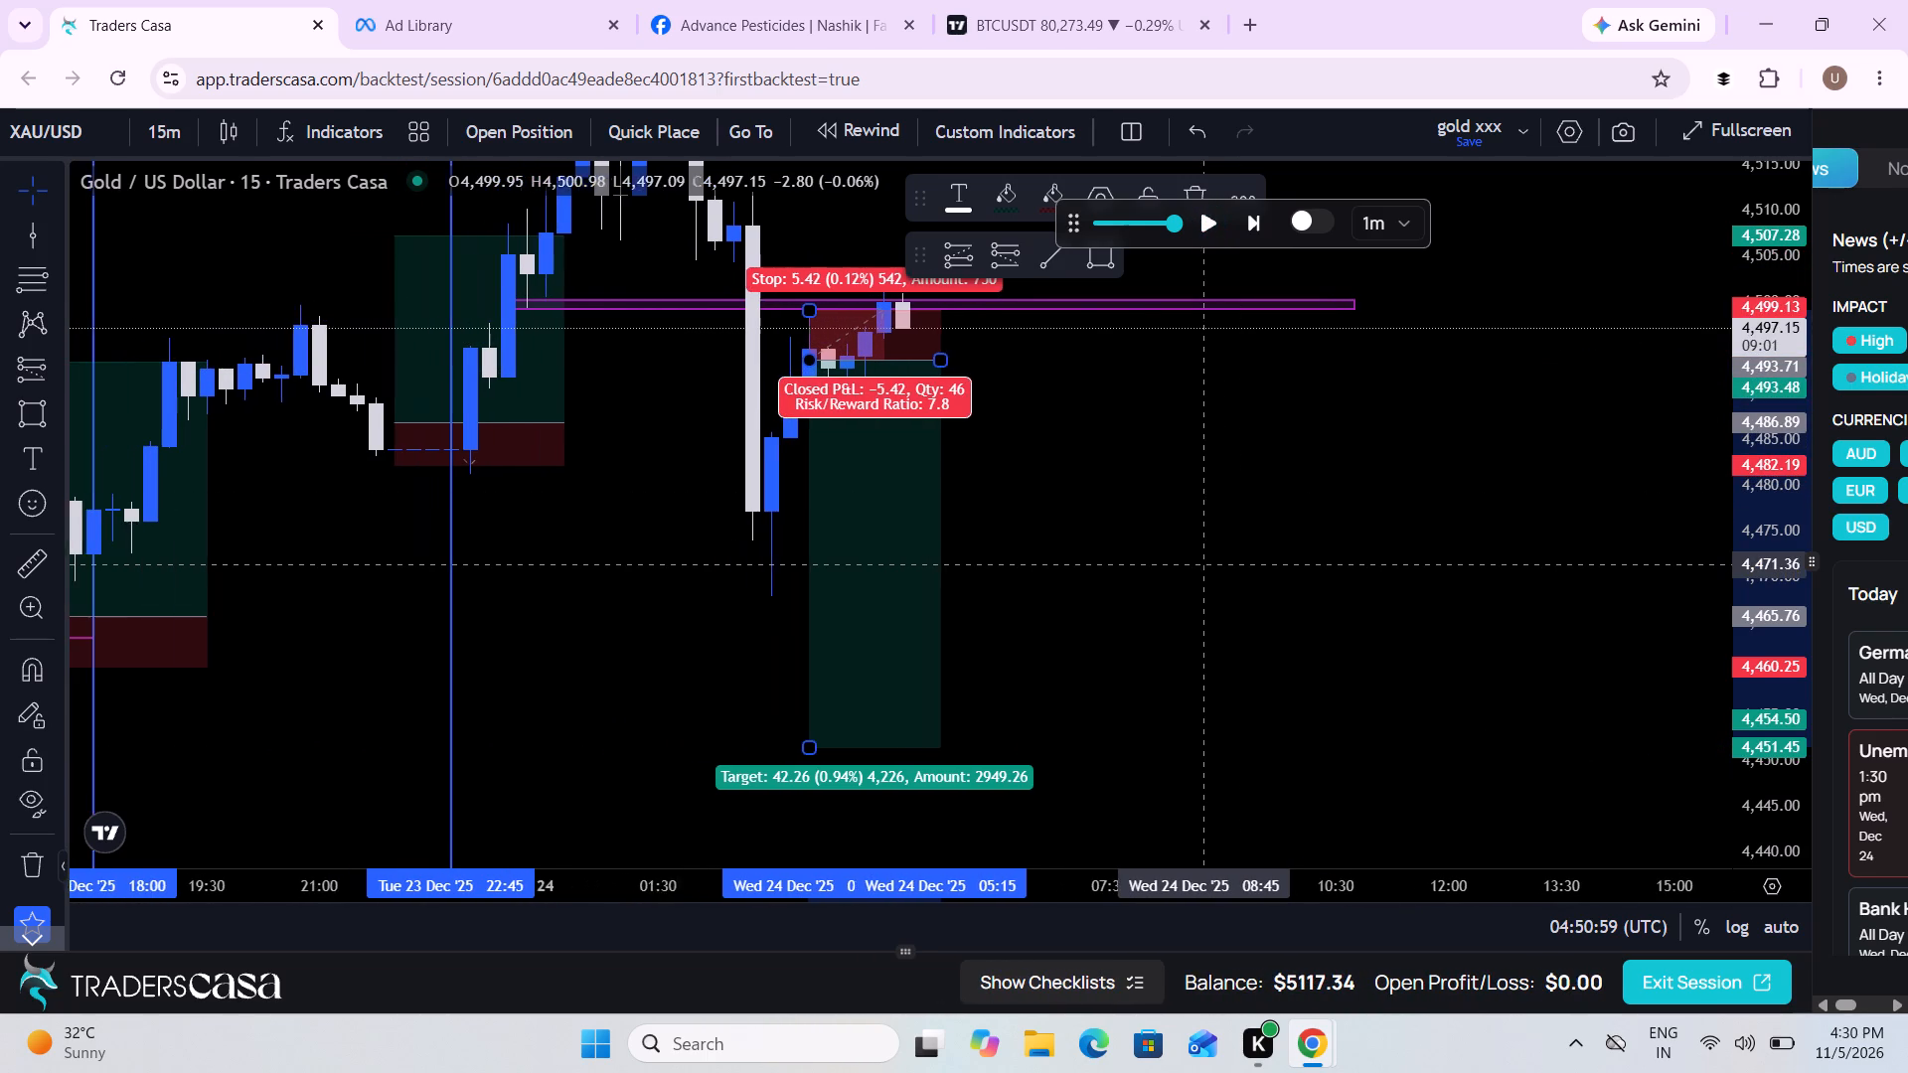
pyautogui.scroll(-1, 1212, 564)
pyautogui.hscroll(-3, 1212, 564)
pyautogui.scroll(-1, 1212, 564)
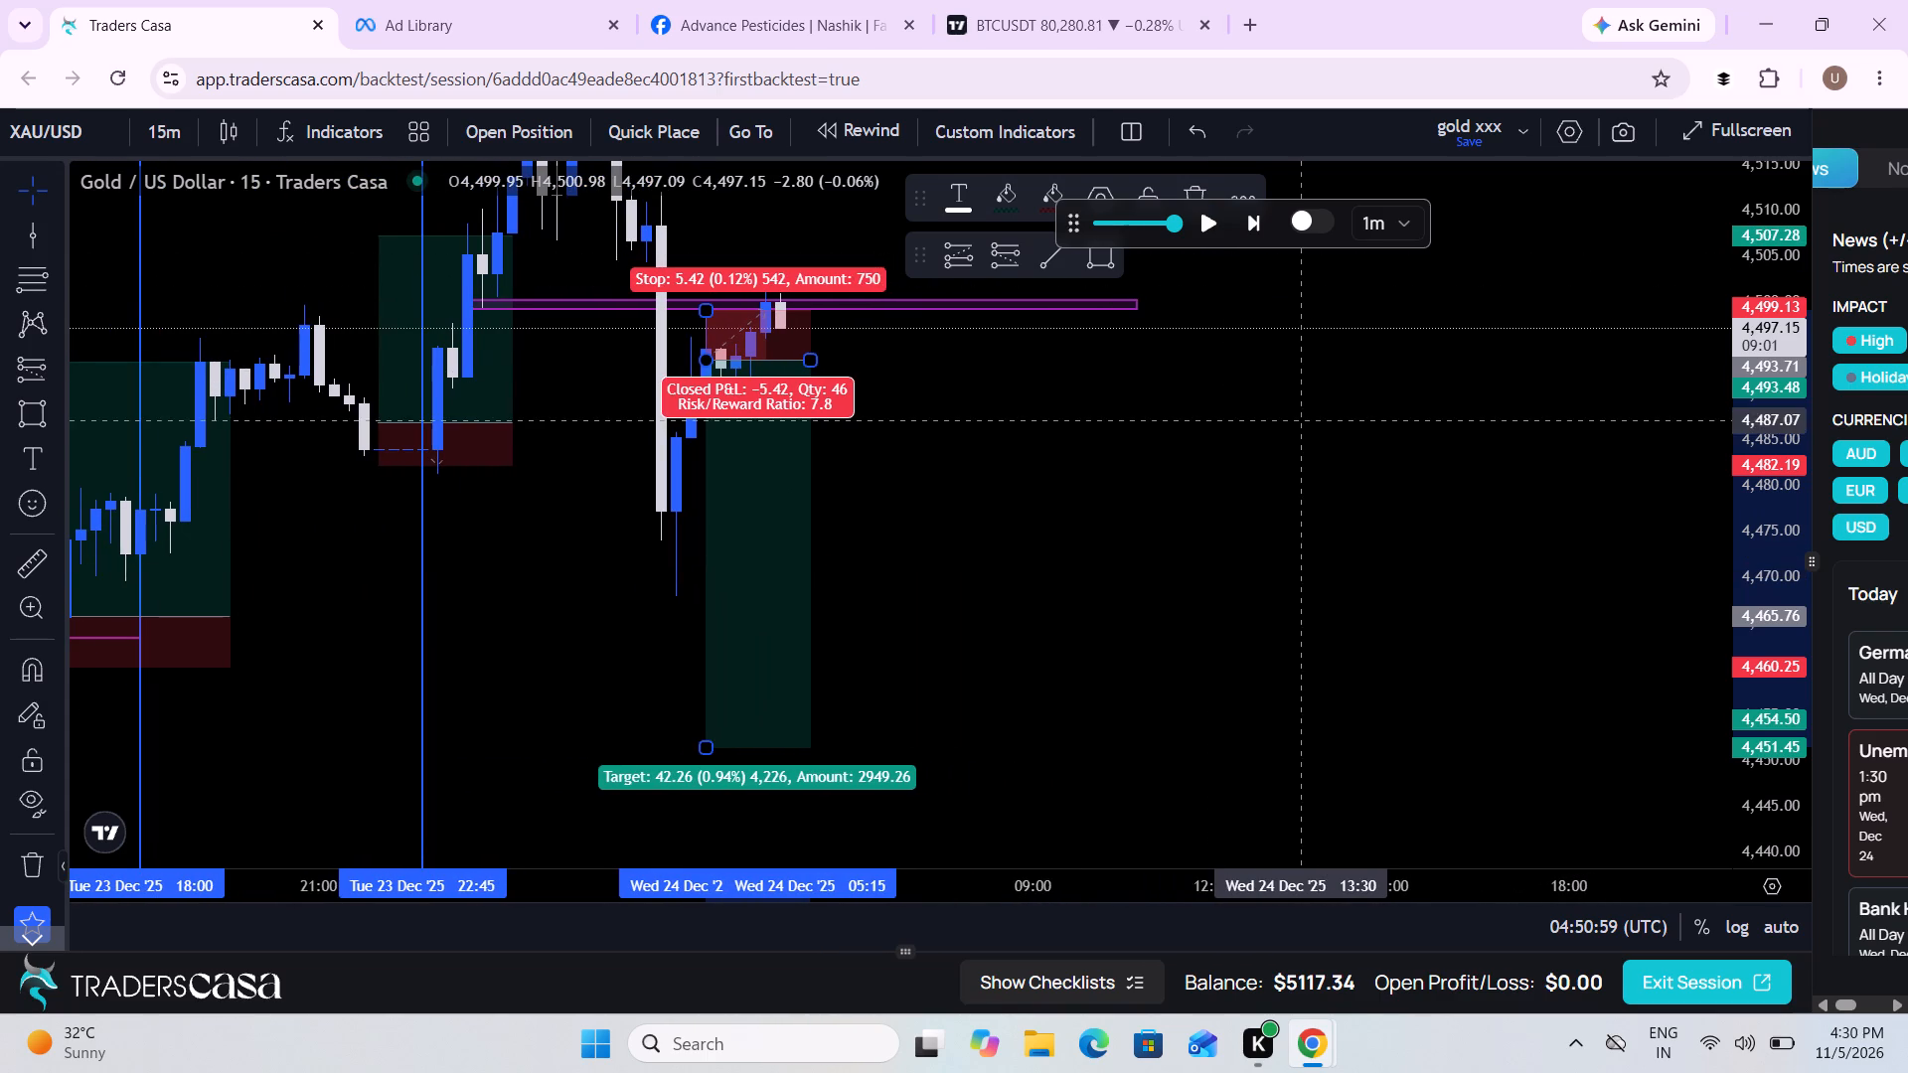